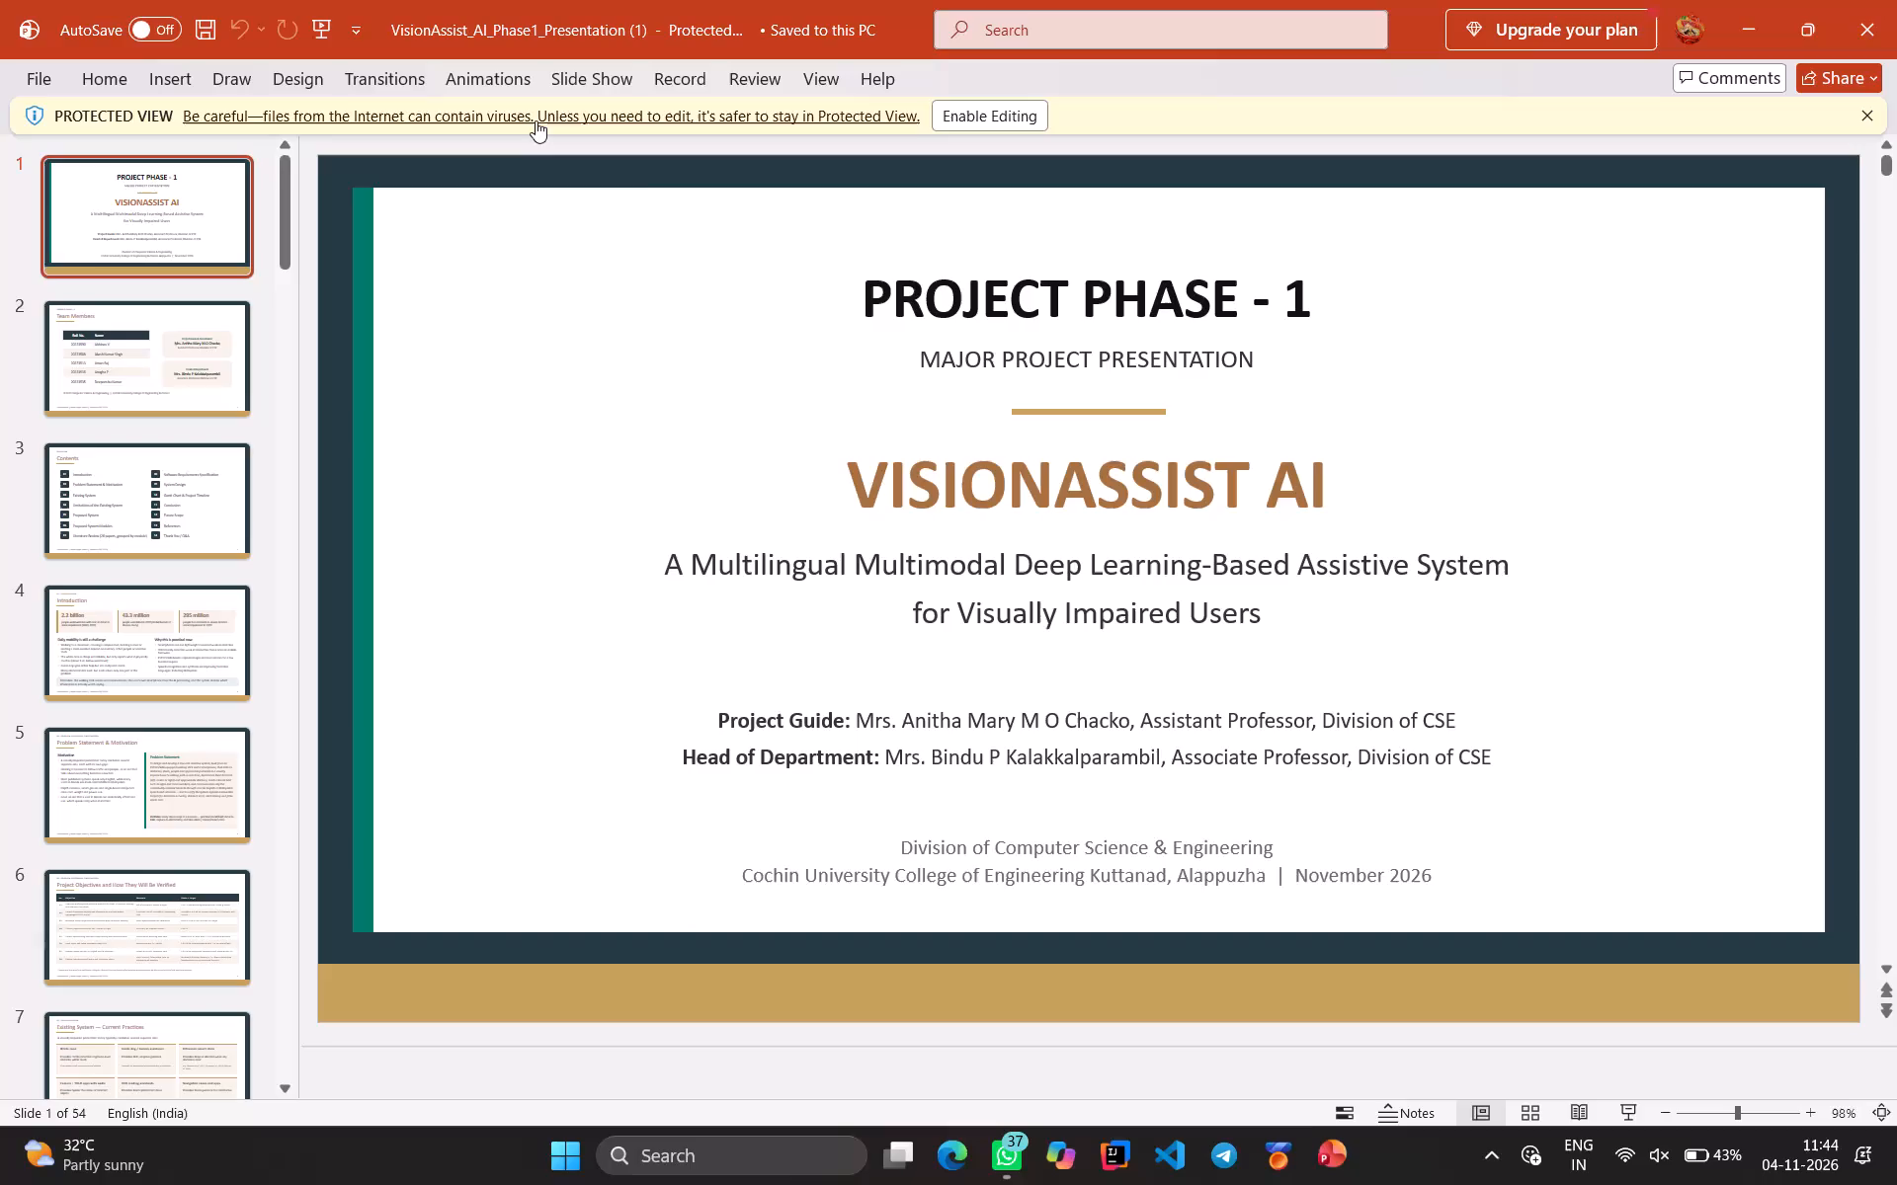
Enable editing for the protected VisionAssist AI presentation.
click(1000, 110)
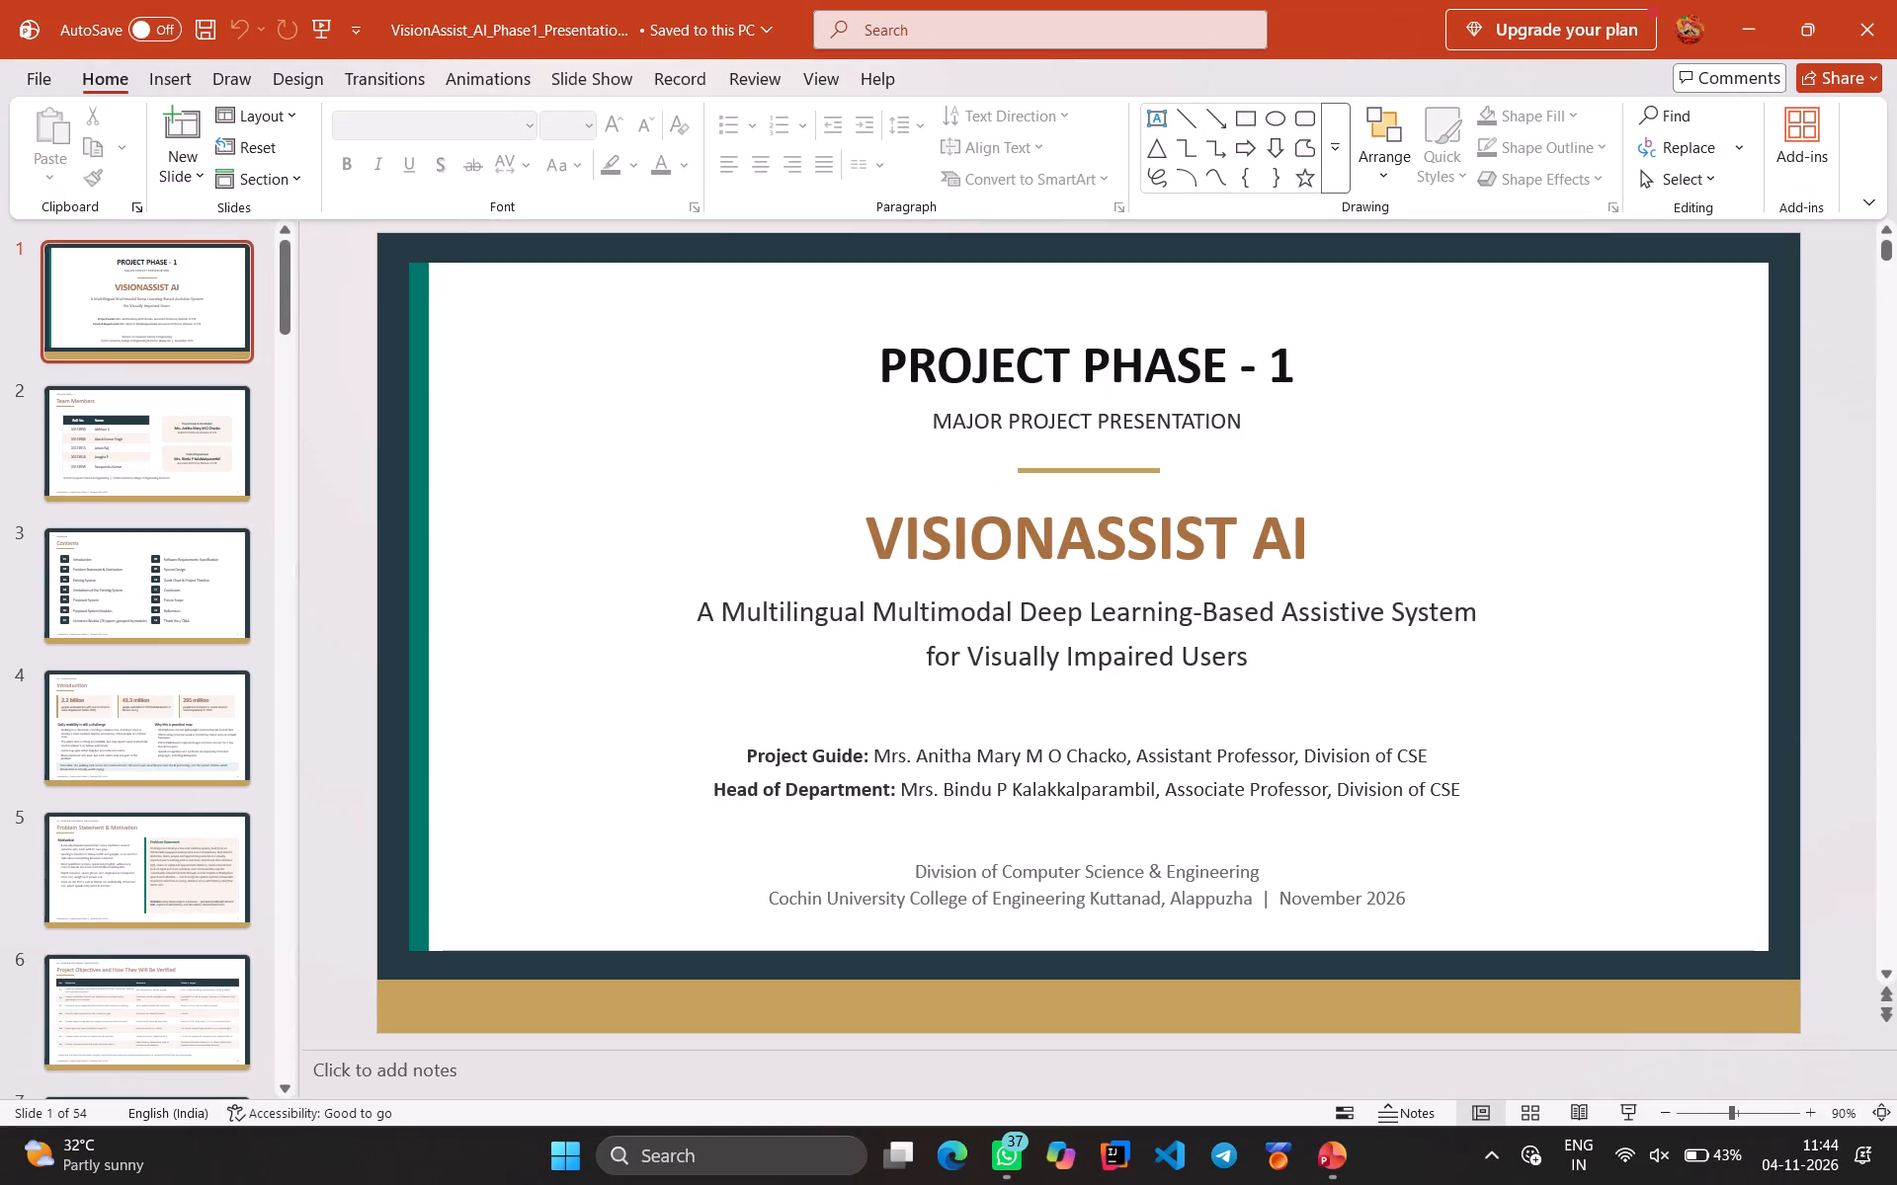
Move the "PROJECT PHASE - 1" title slightly upward on slide 1, widening the gap above the subtitle.
click(875, 355)
drag(878, 355, 878, 345)
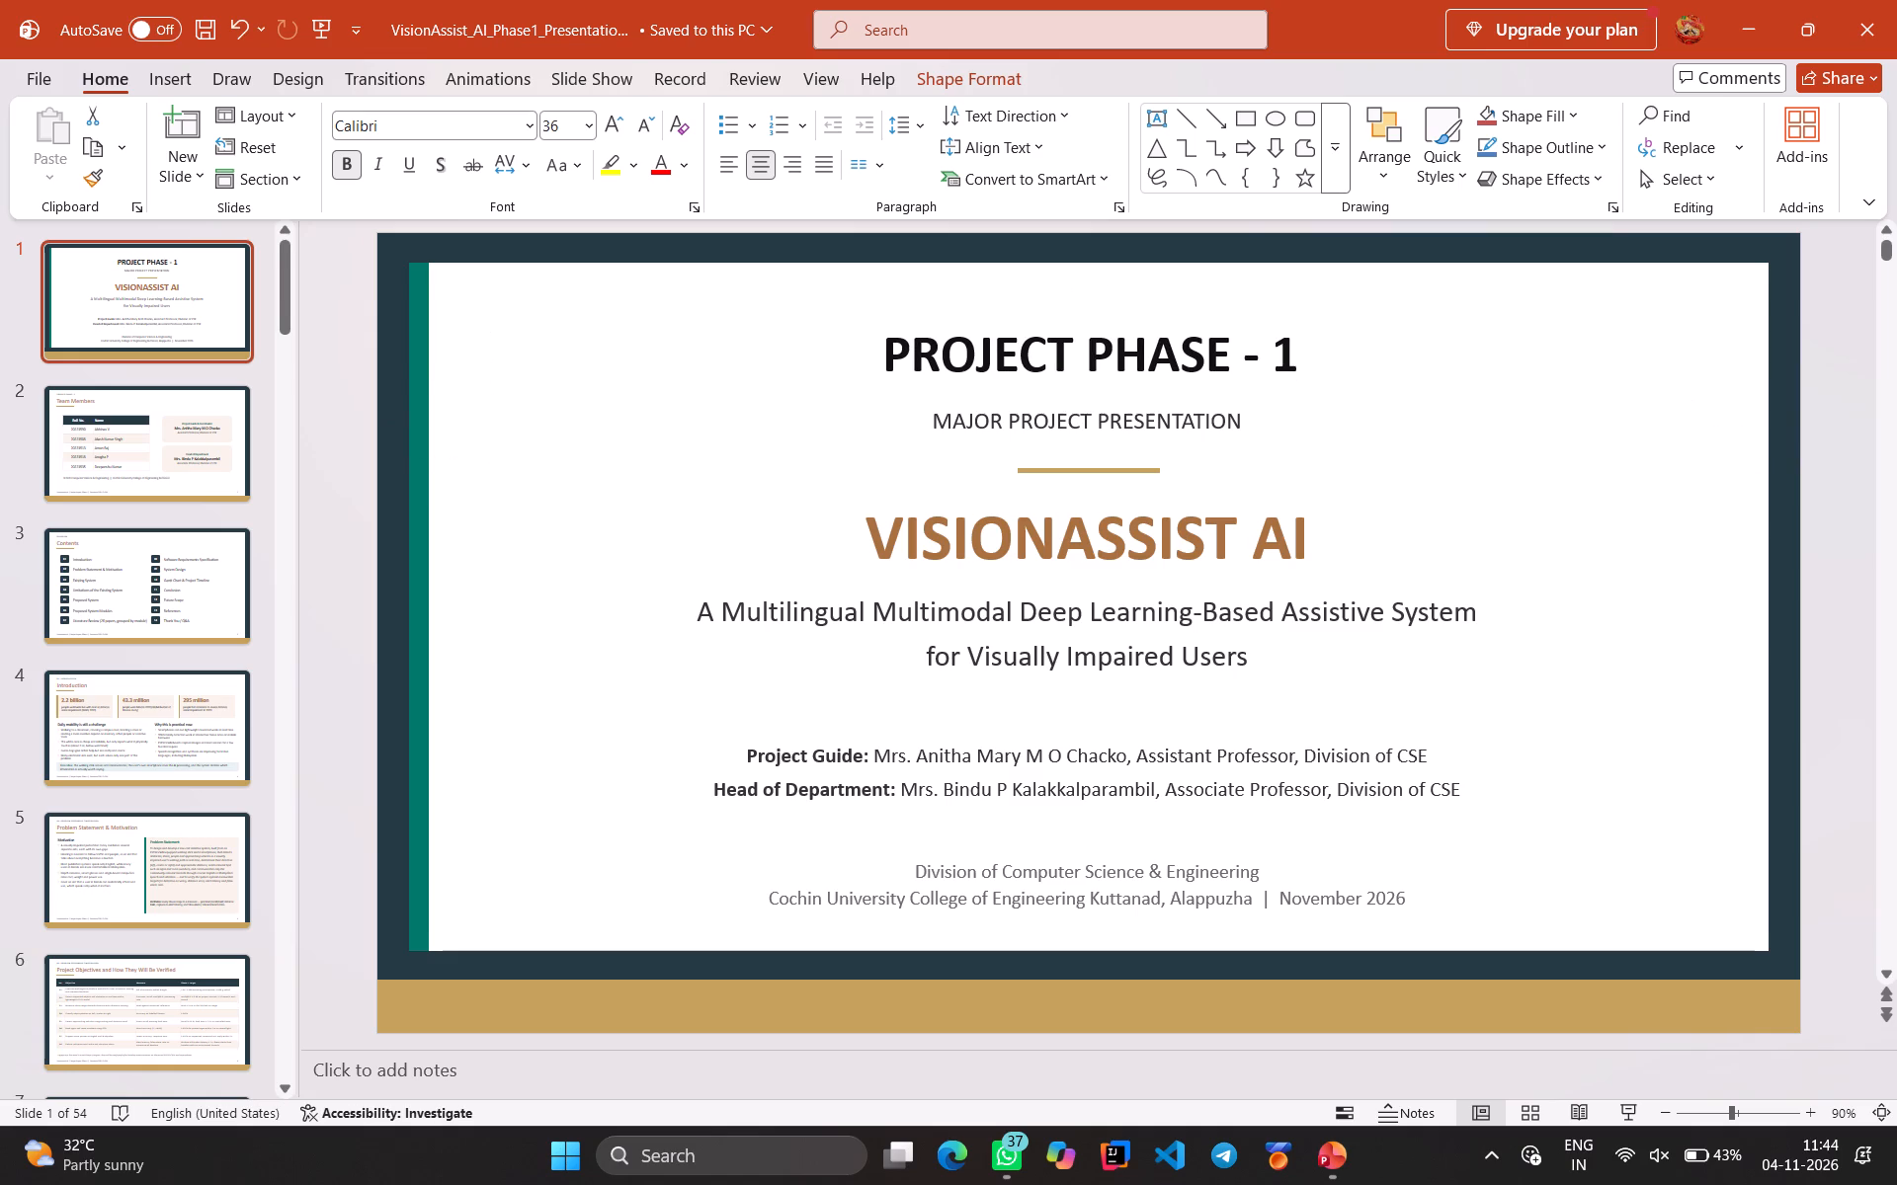
drag(878, 345, 880, 313)
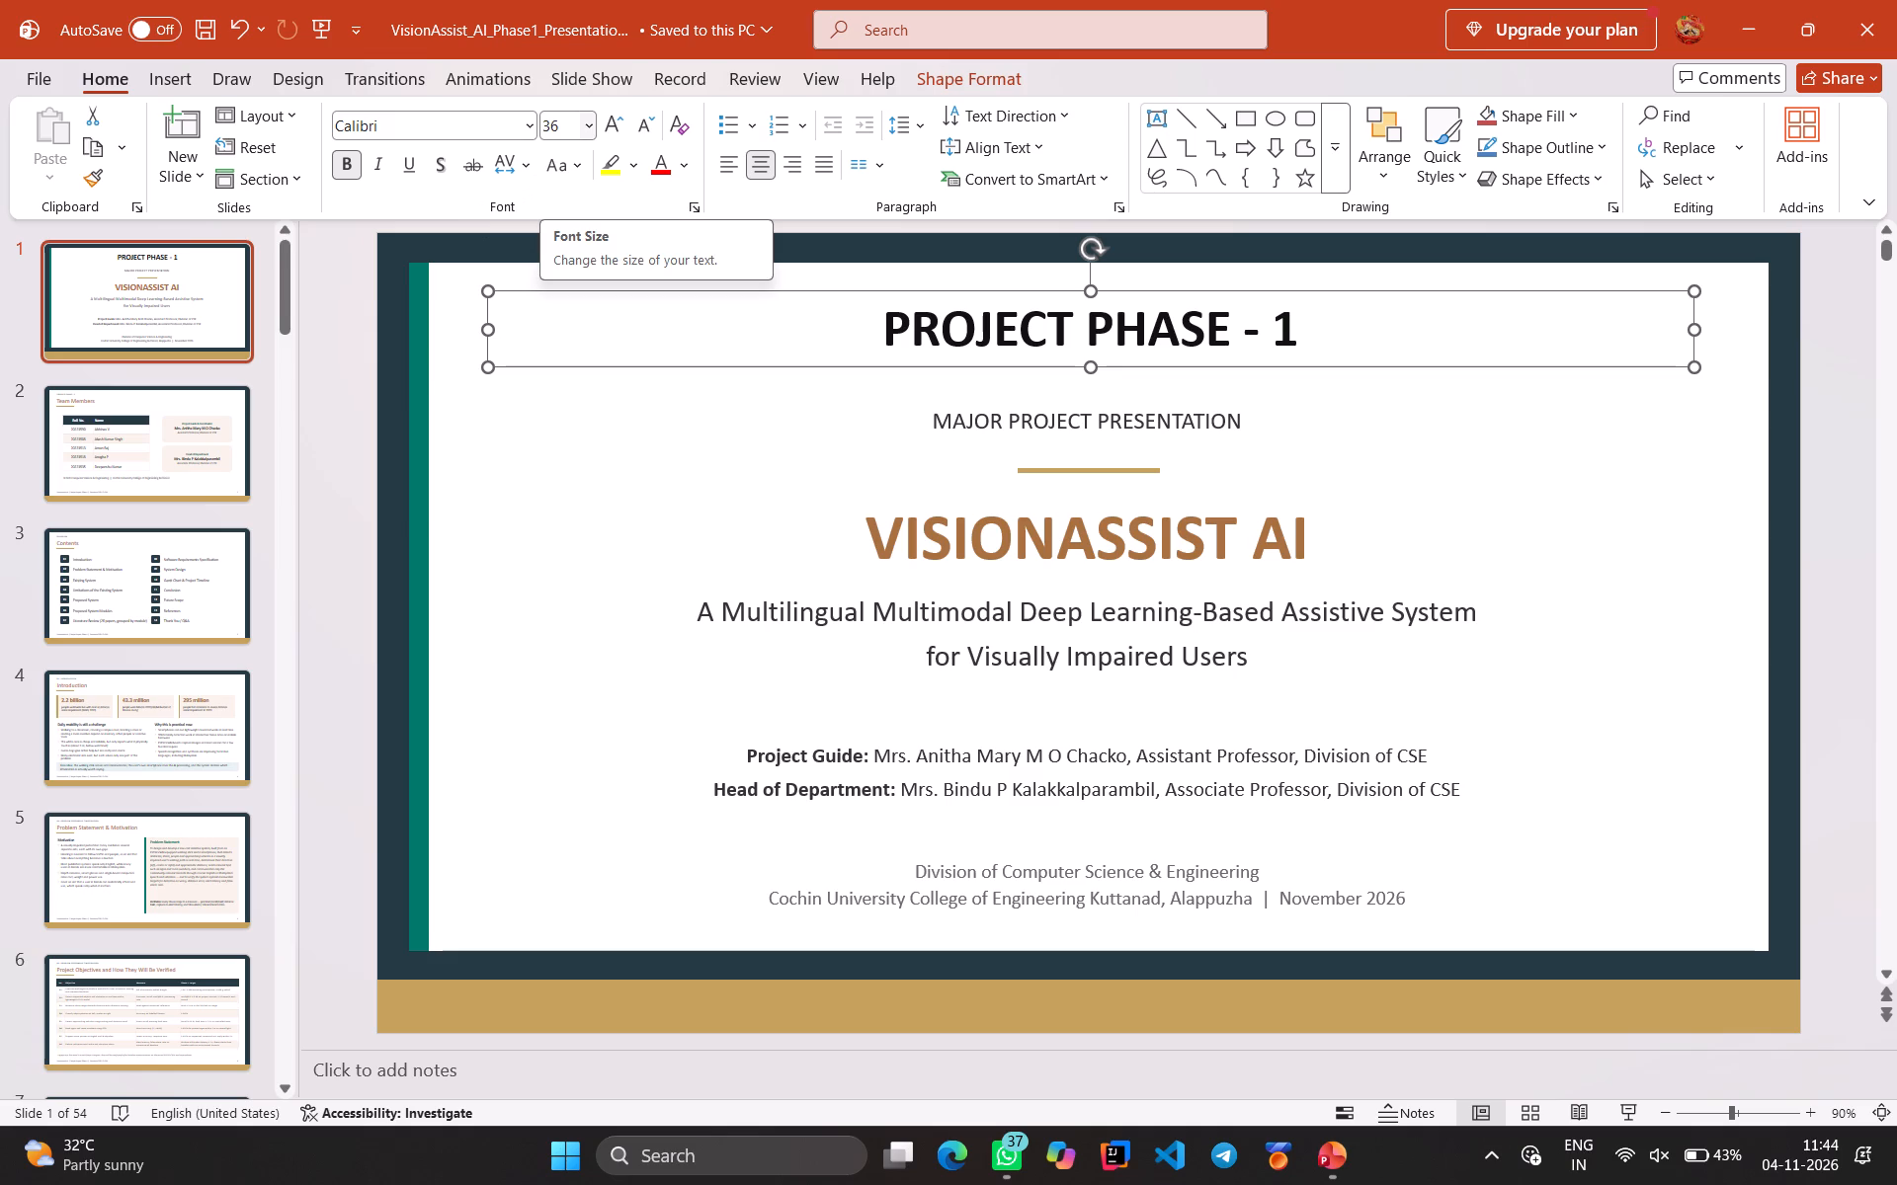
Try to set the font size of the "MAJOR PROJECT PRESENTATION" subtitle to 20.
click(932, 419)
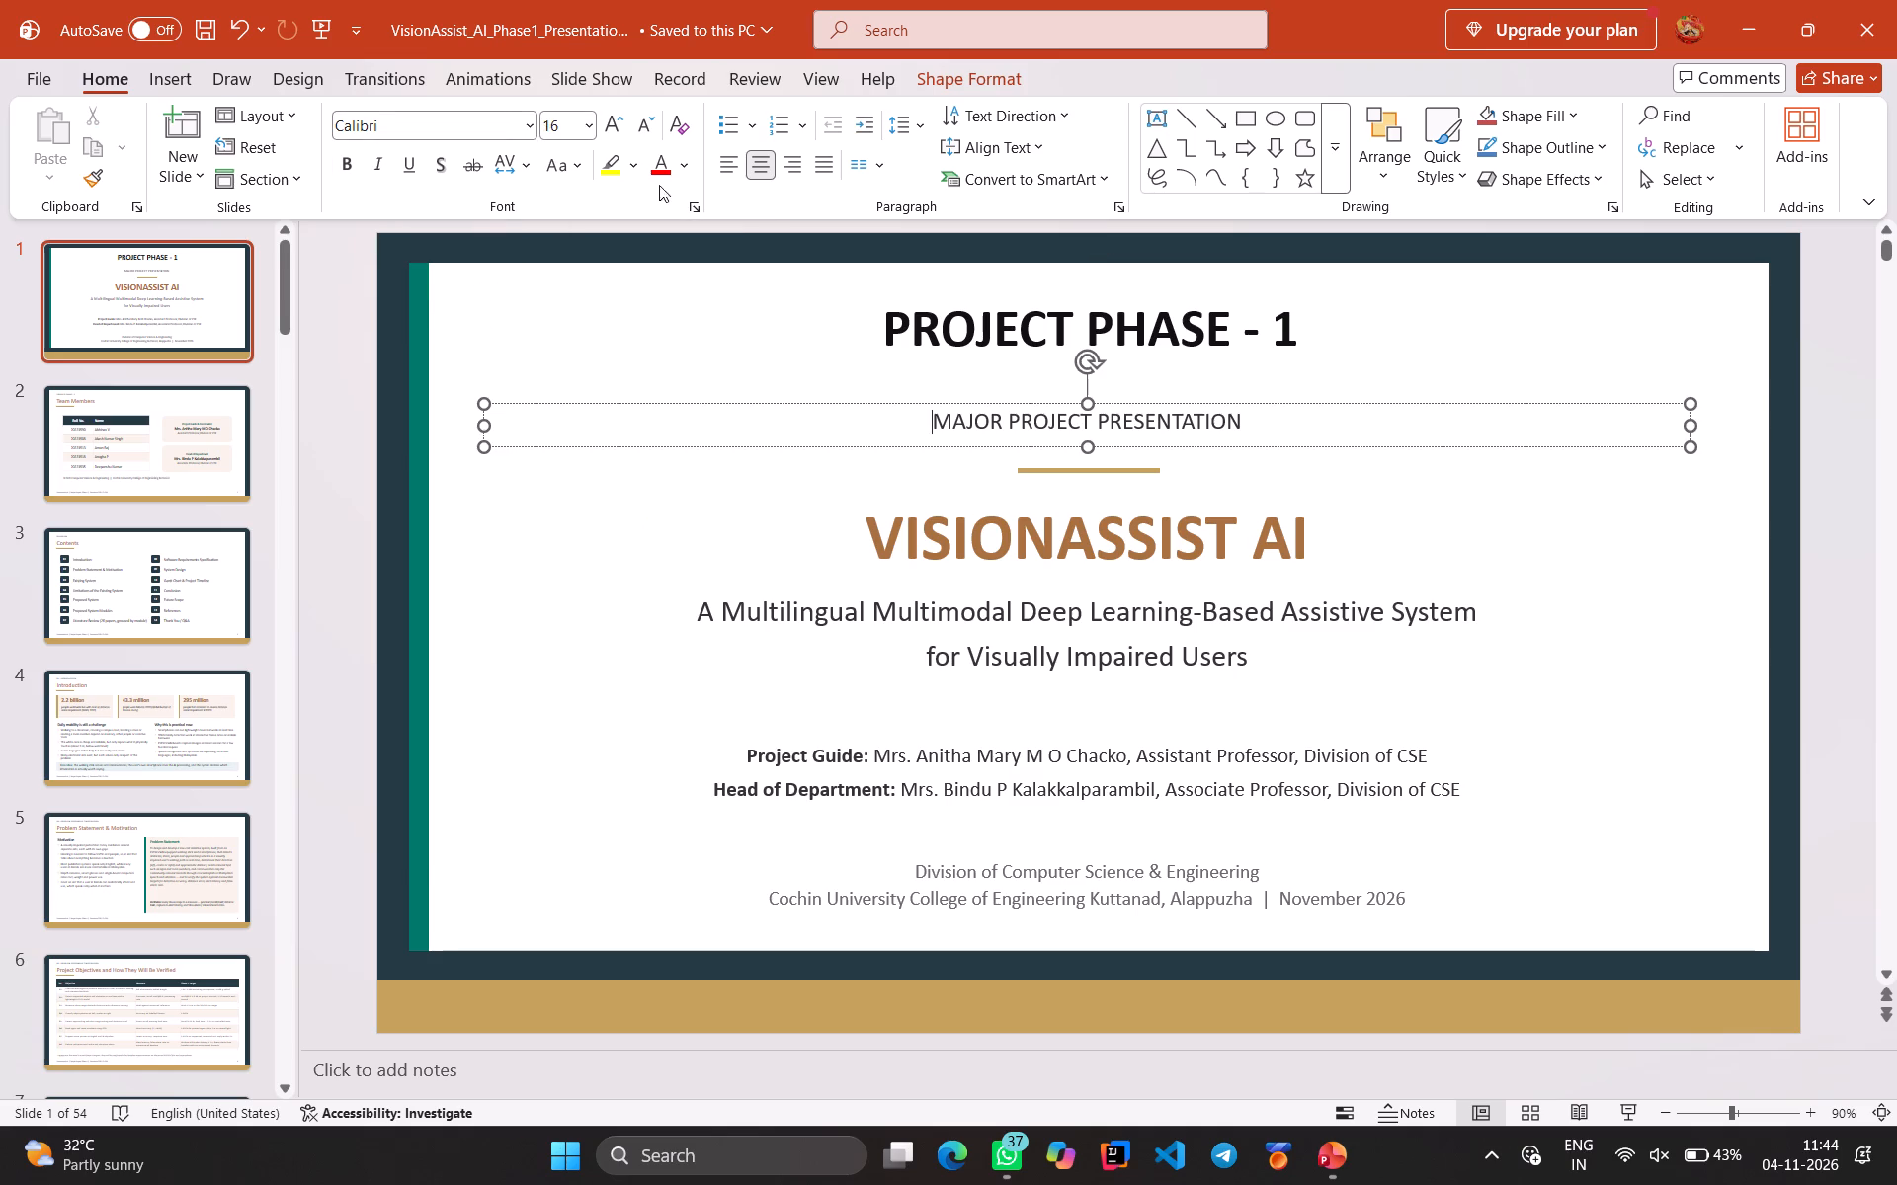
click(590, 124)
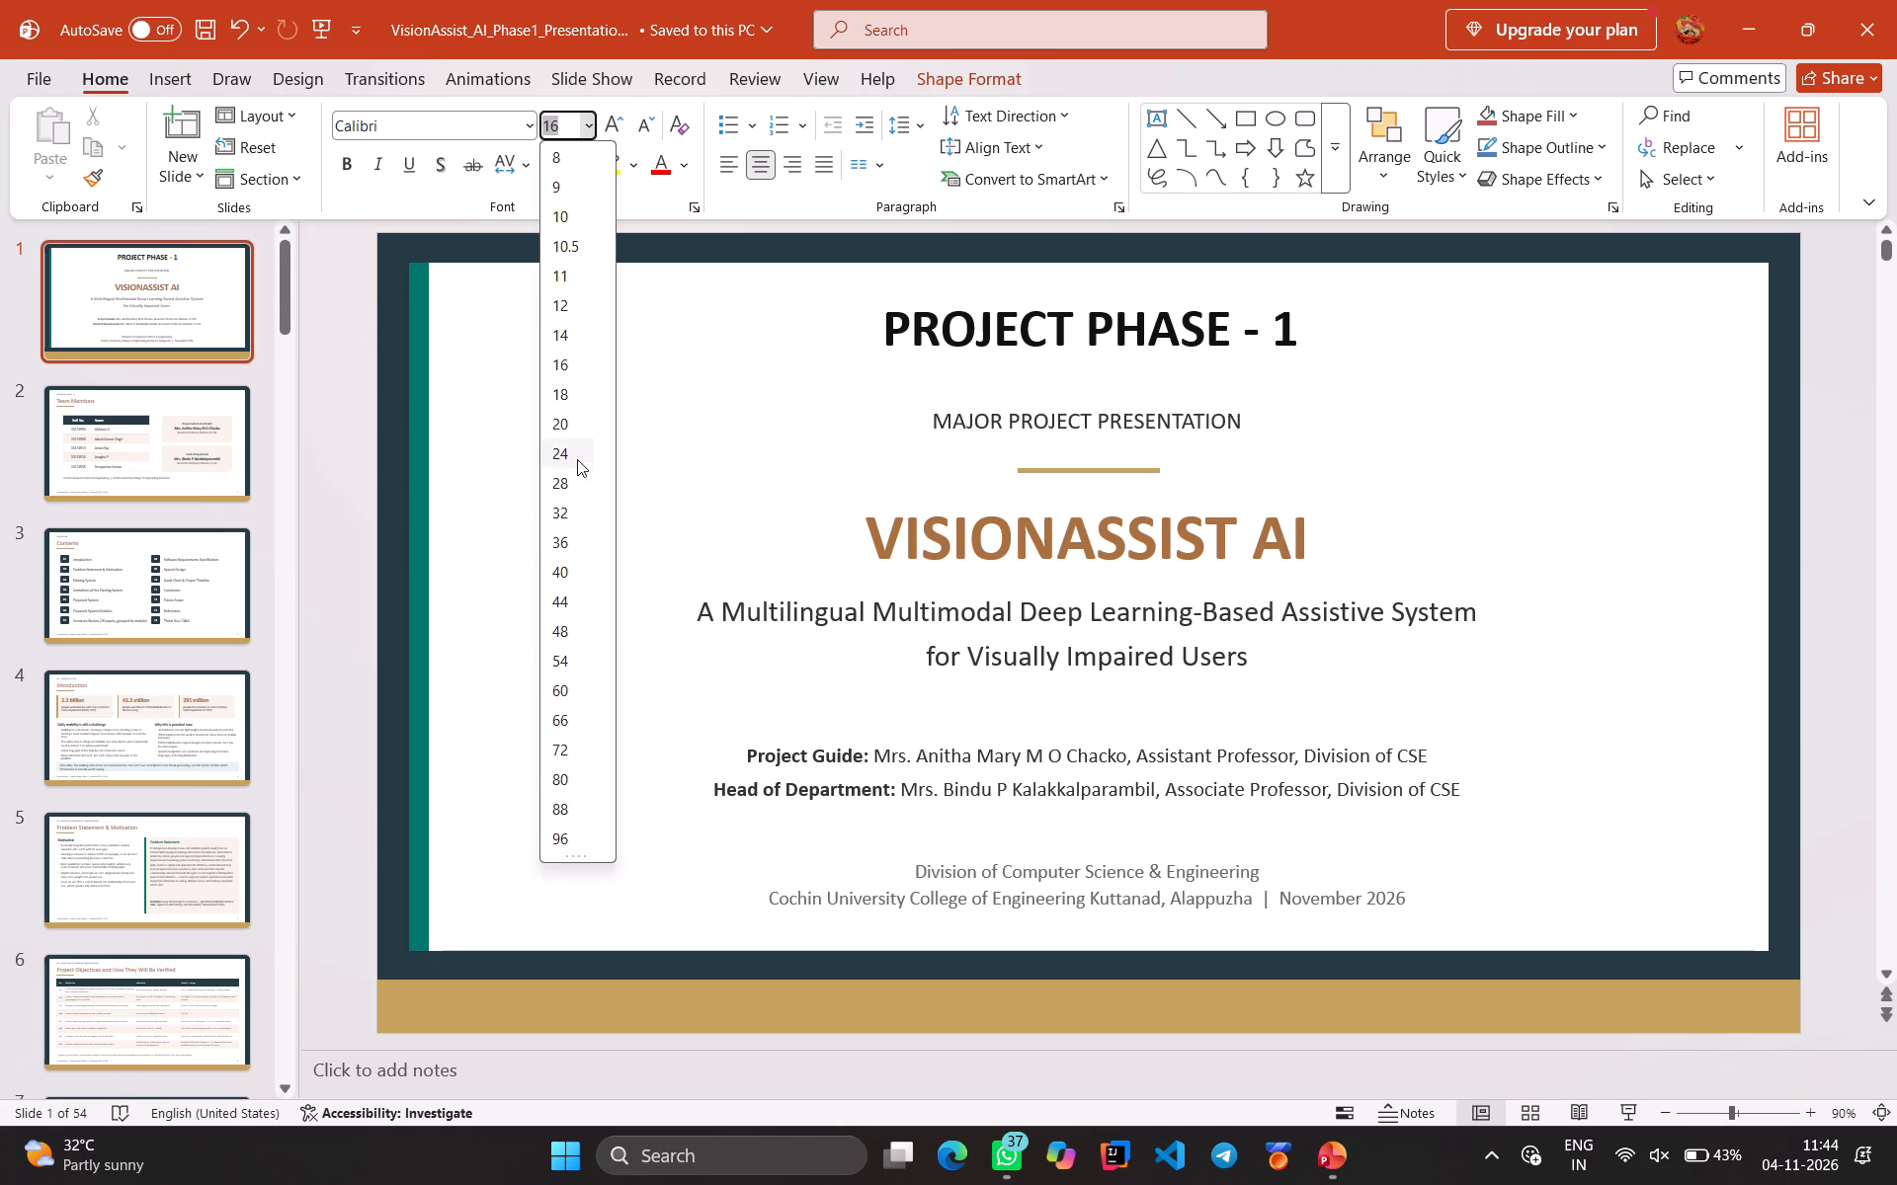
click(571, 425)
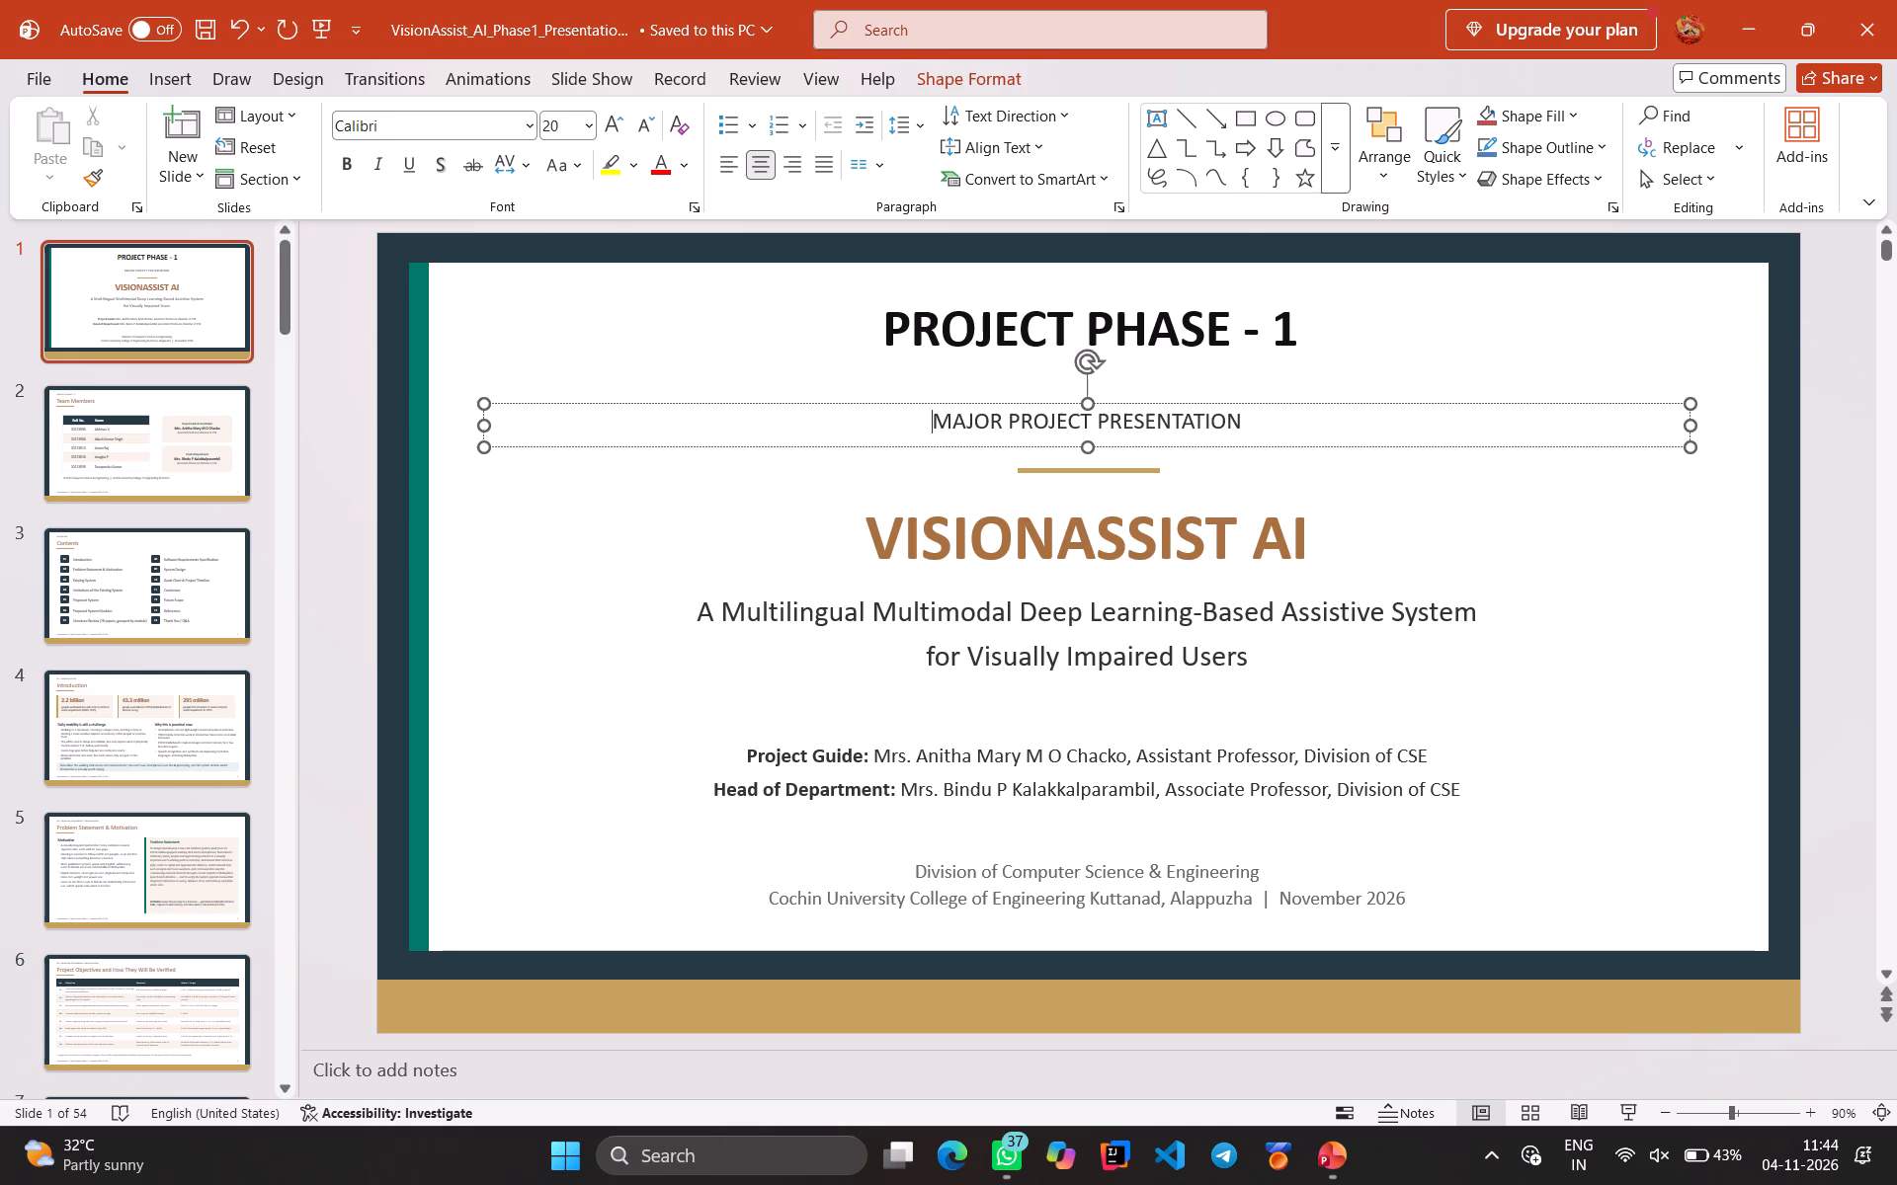
Format the whole "MAJOR PROJECT PRESENTATION" subtitle on slide 1 as bold at font size 18.
click(1254, 423)
drag(1254, 423, 1187, 424)
drag(1187, 424, 935, 421)
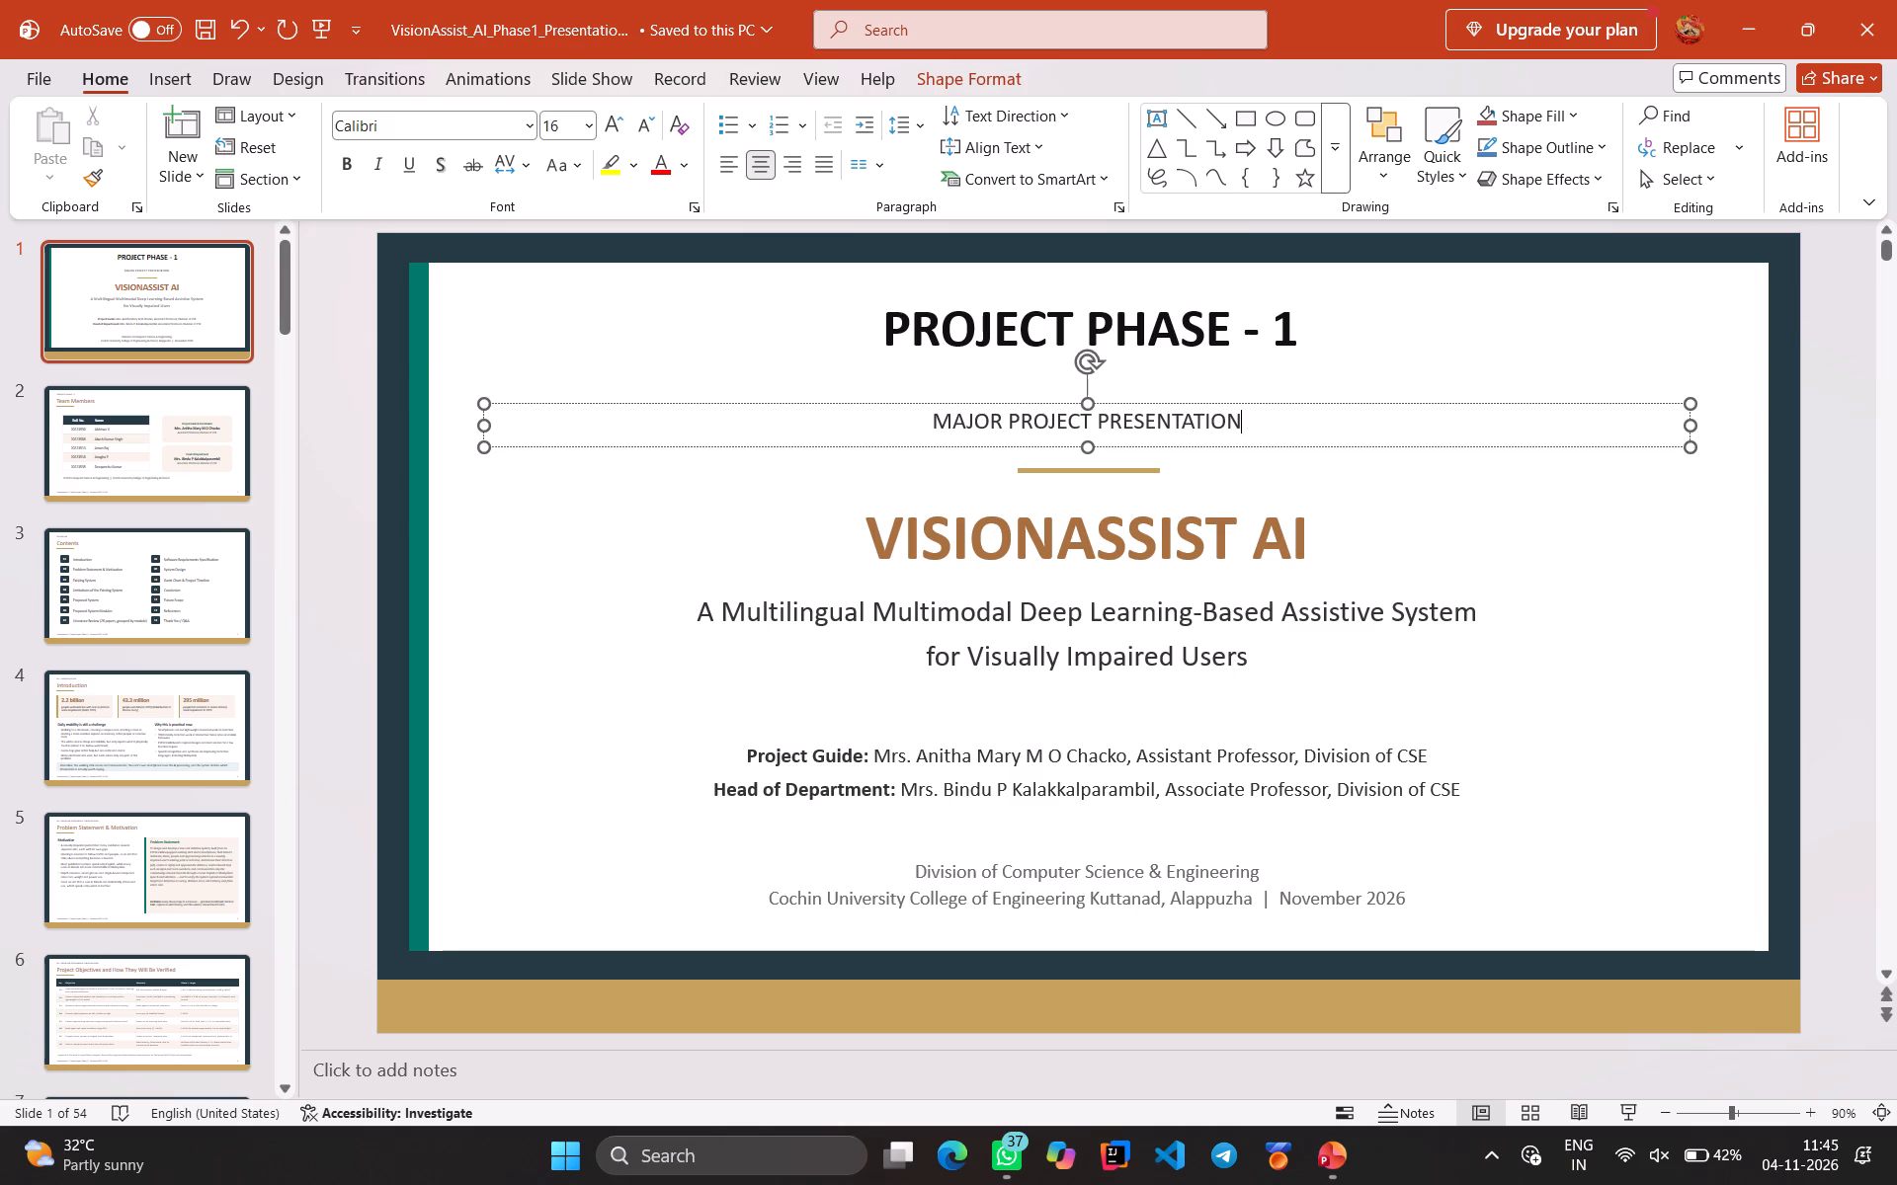
drag(935, 421, 935, 422)
drag(935, 422, 1202, 422)
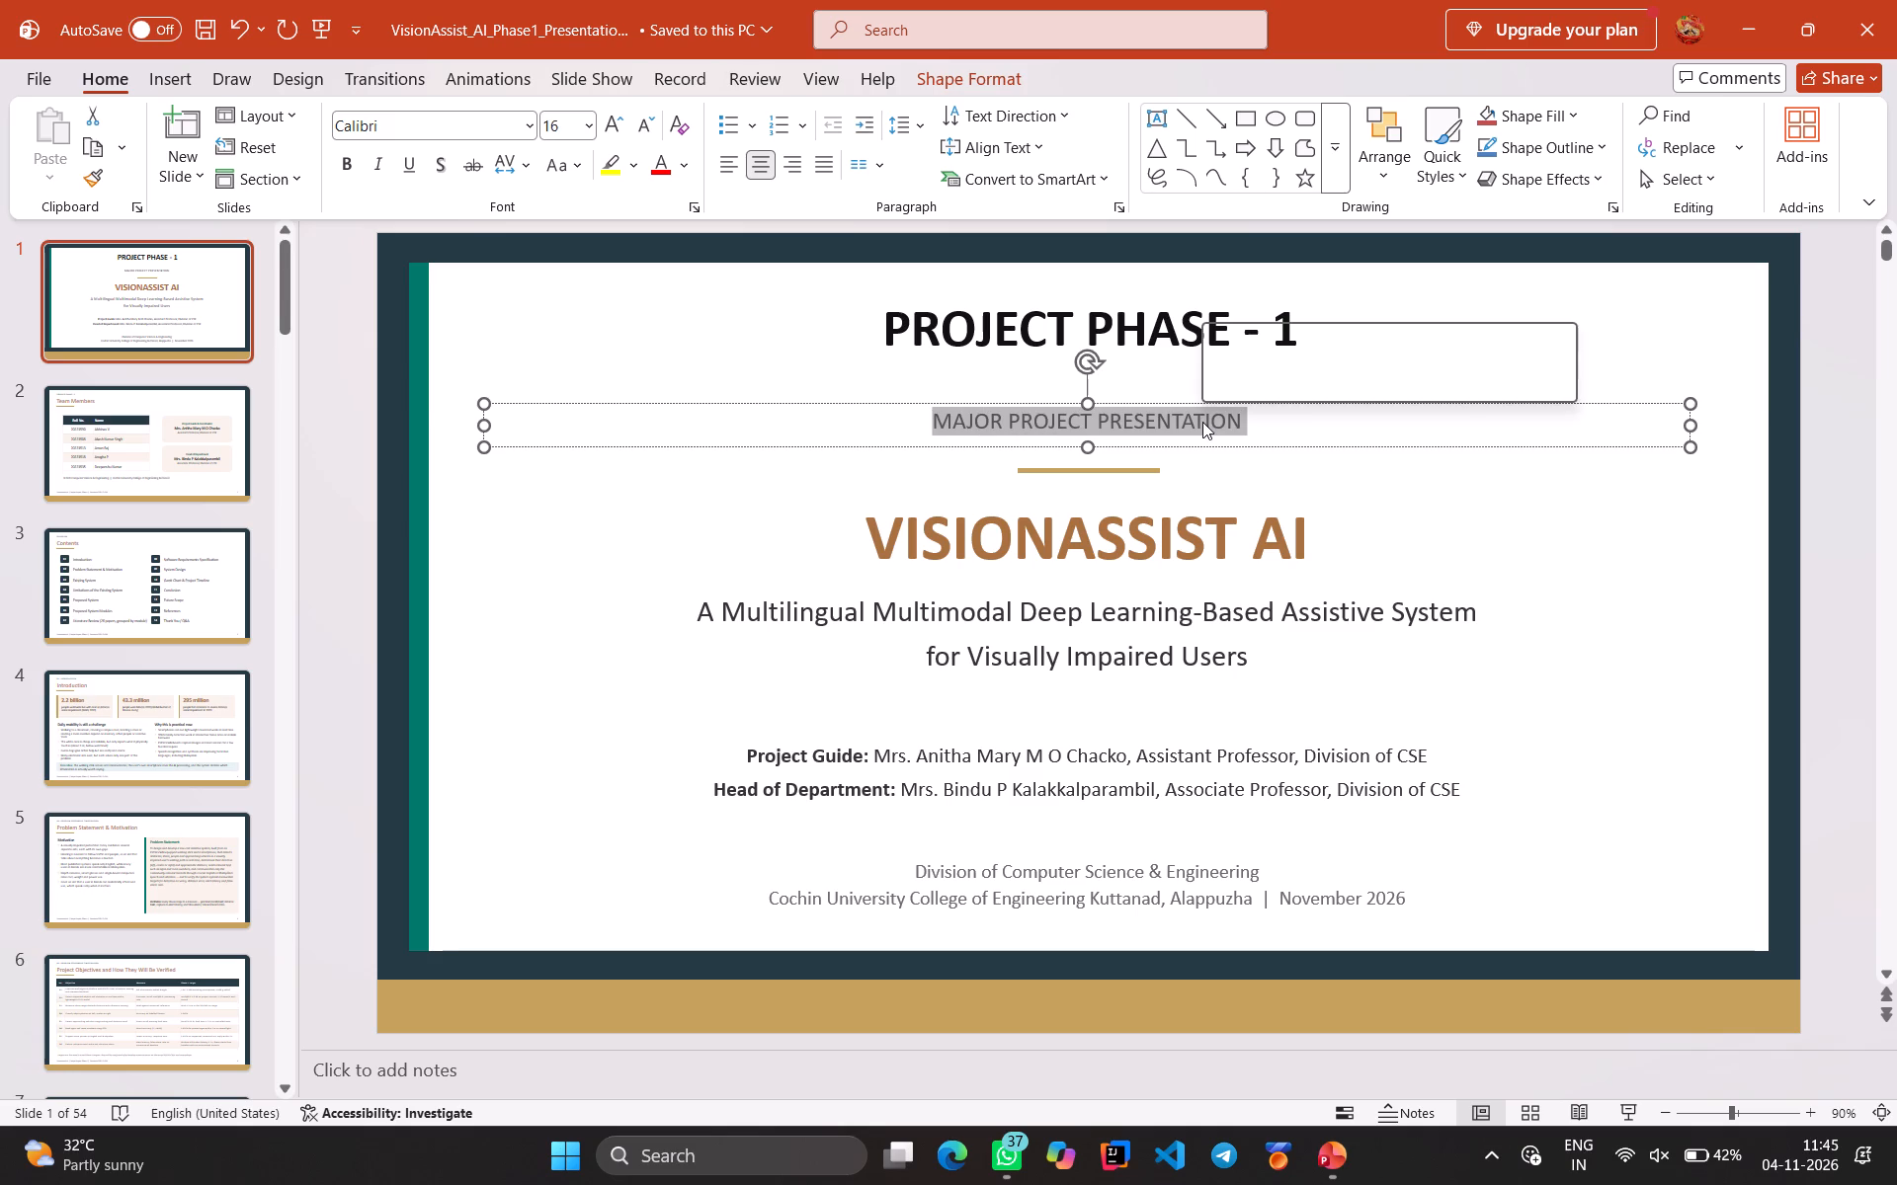
click(1384, 342)
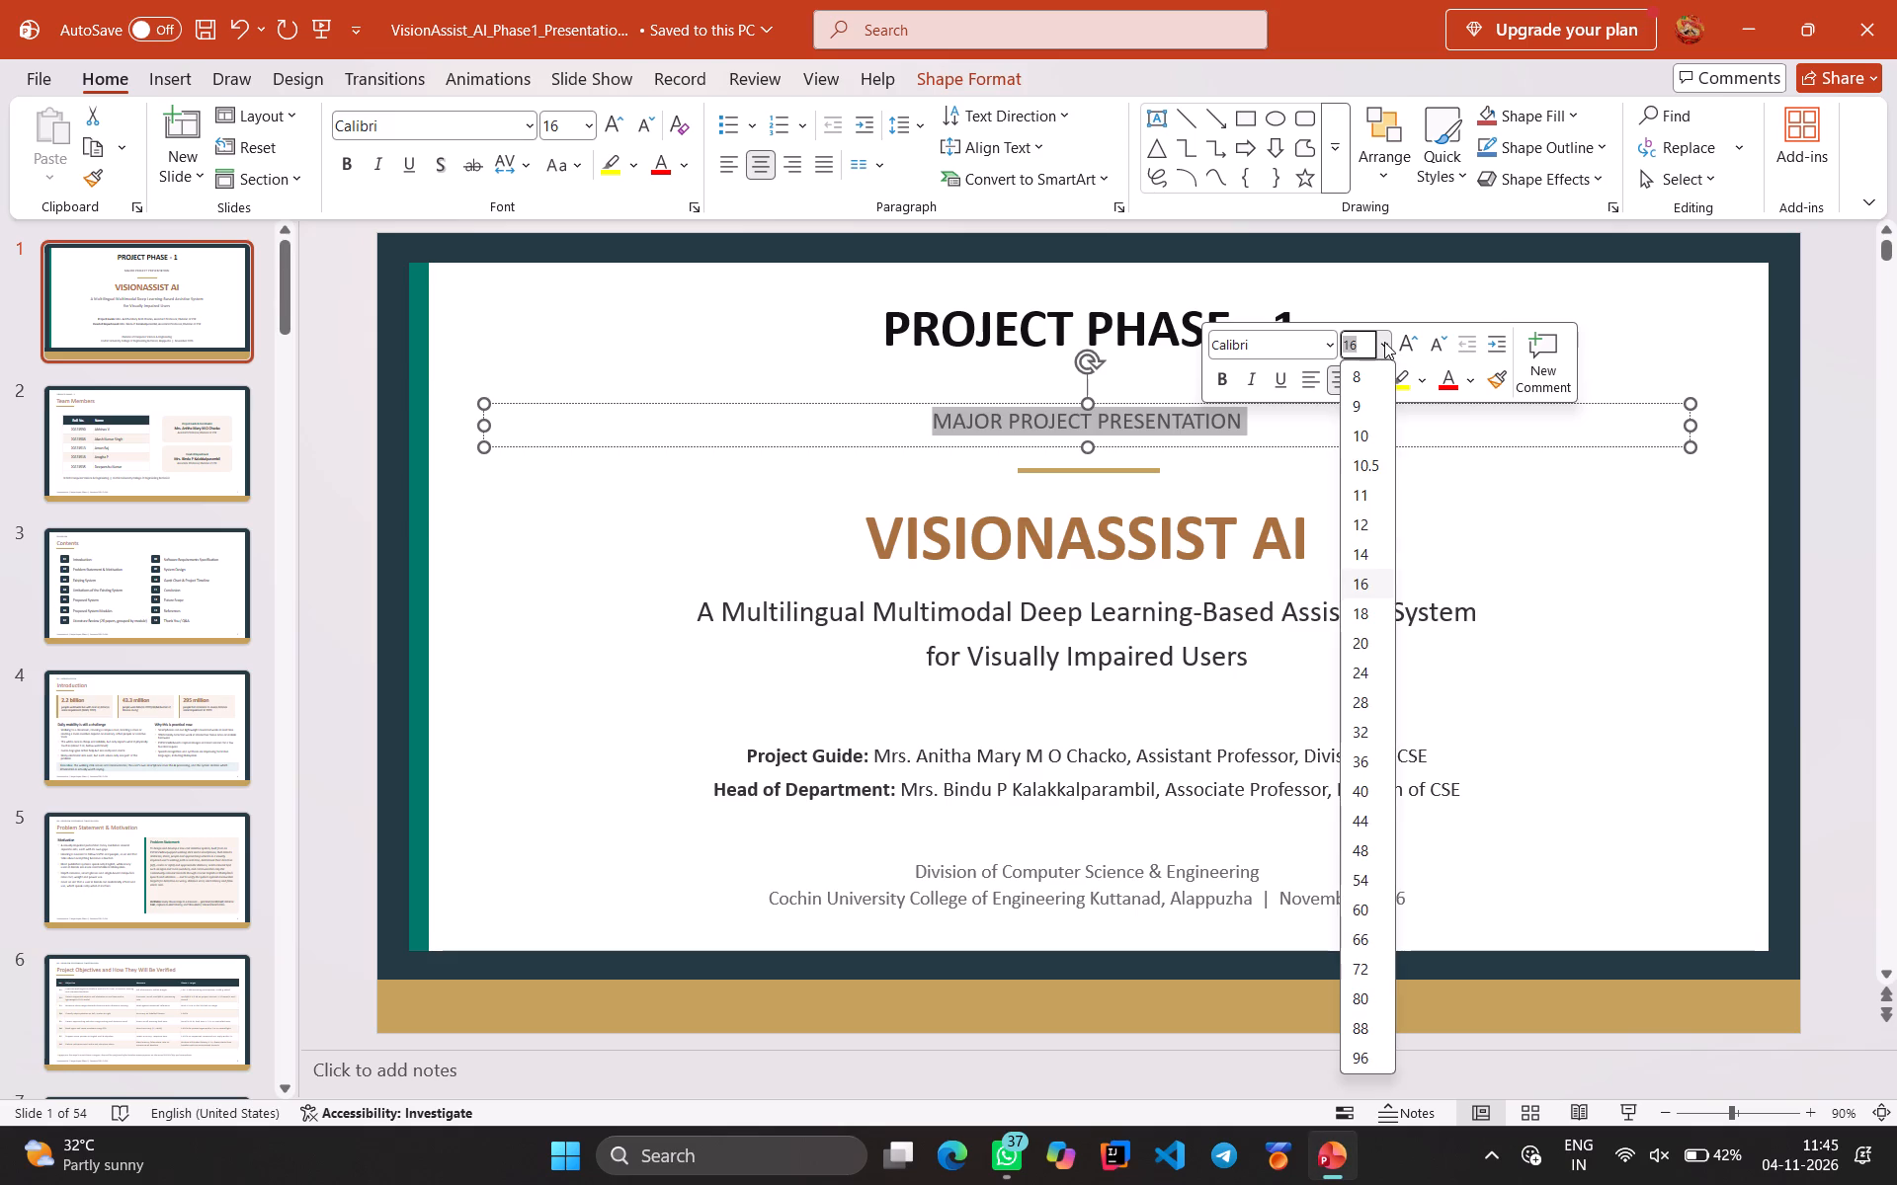
click(1371, 624)
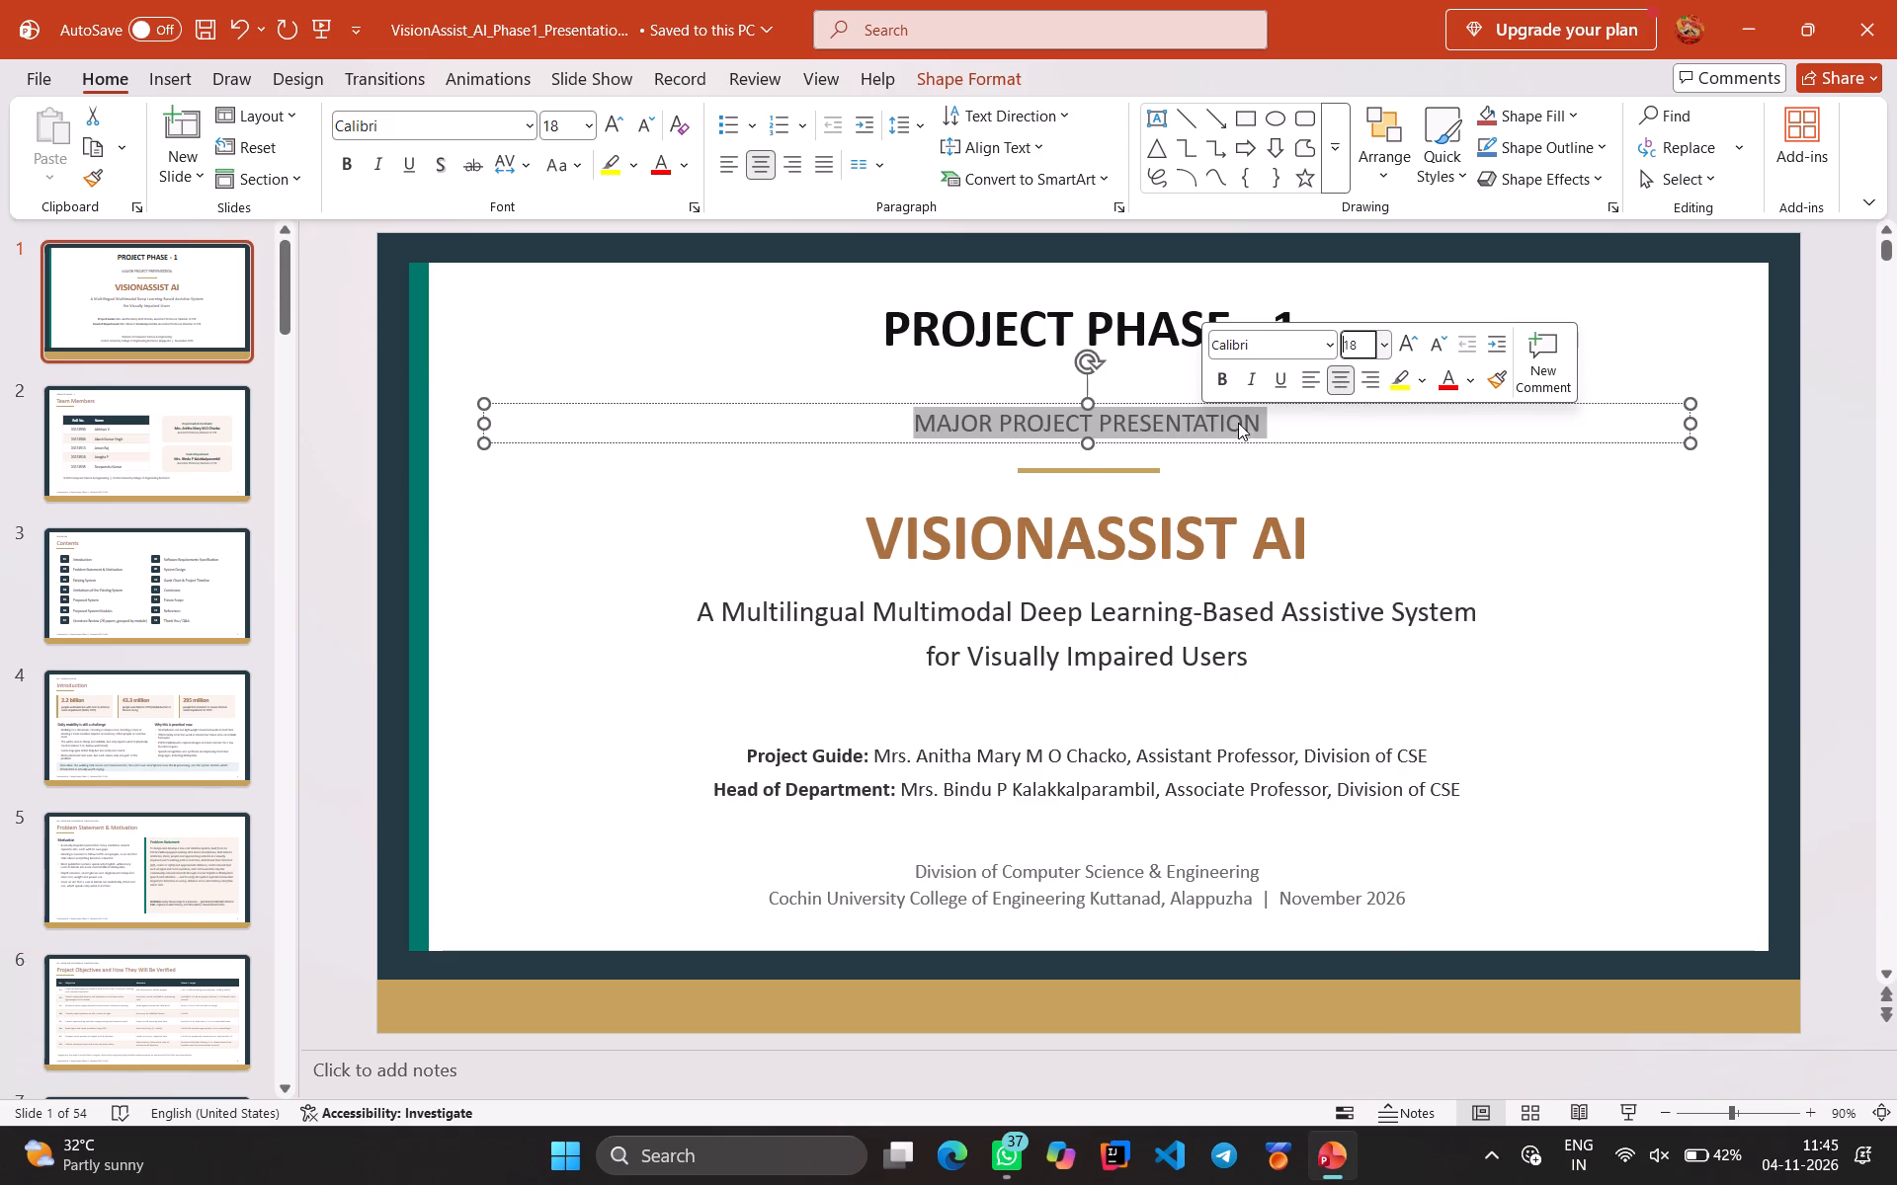
click(1223, 385)
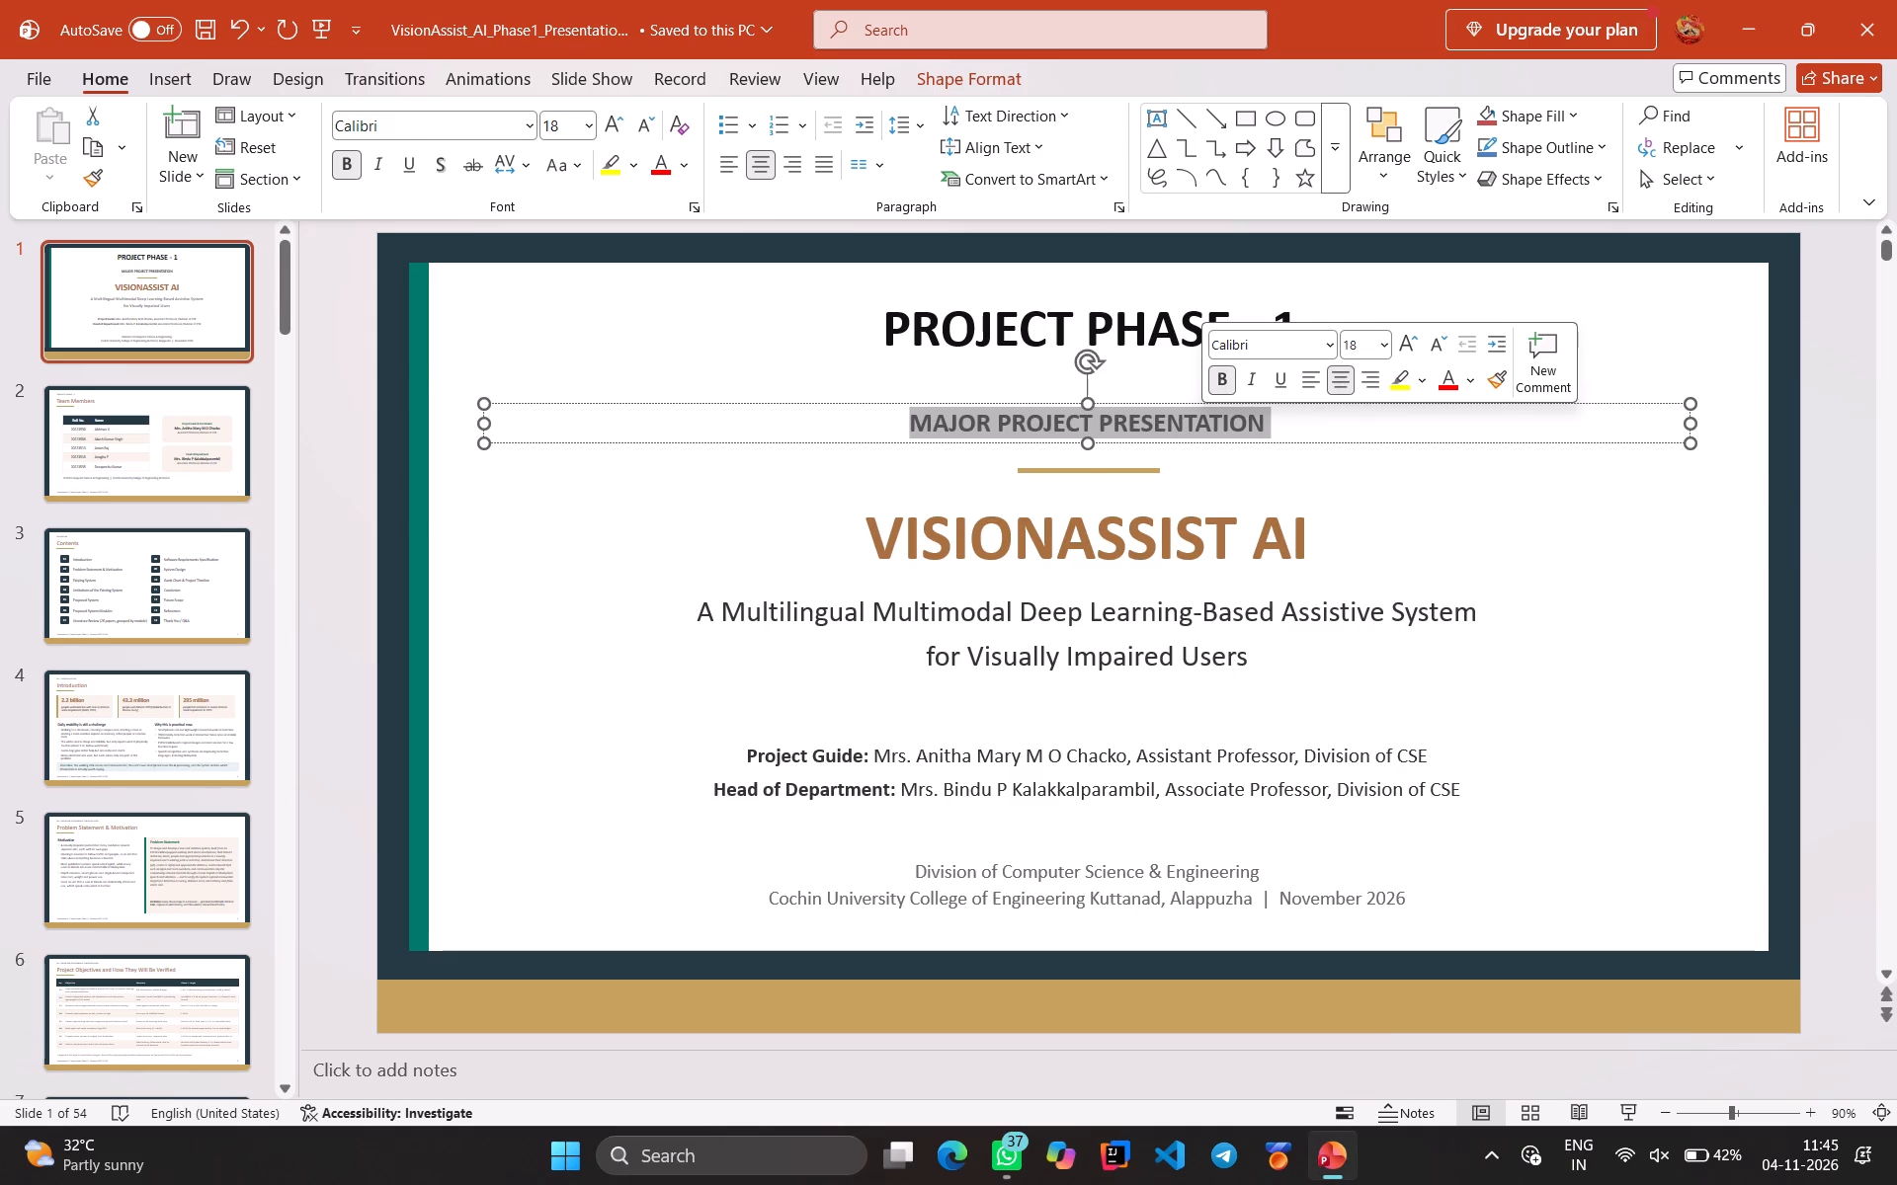
click(1368, 469)
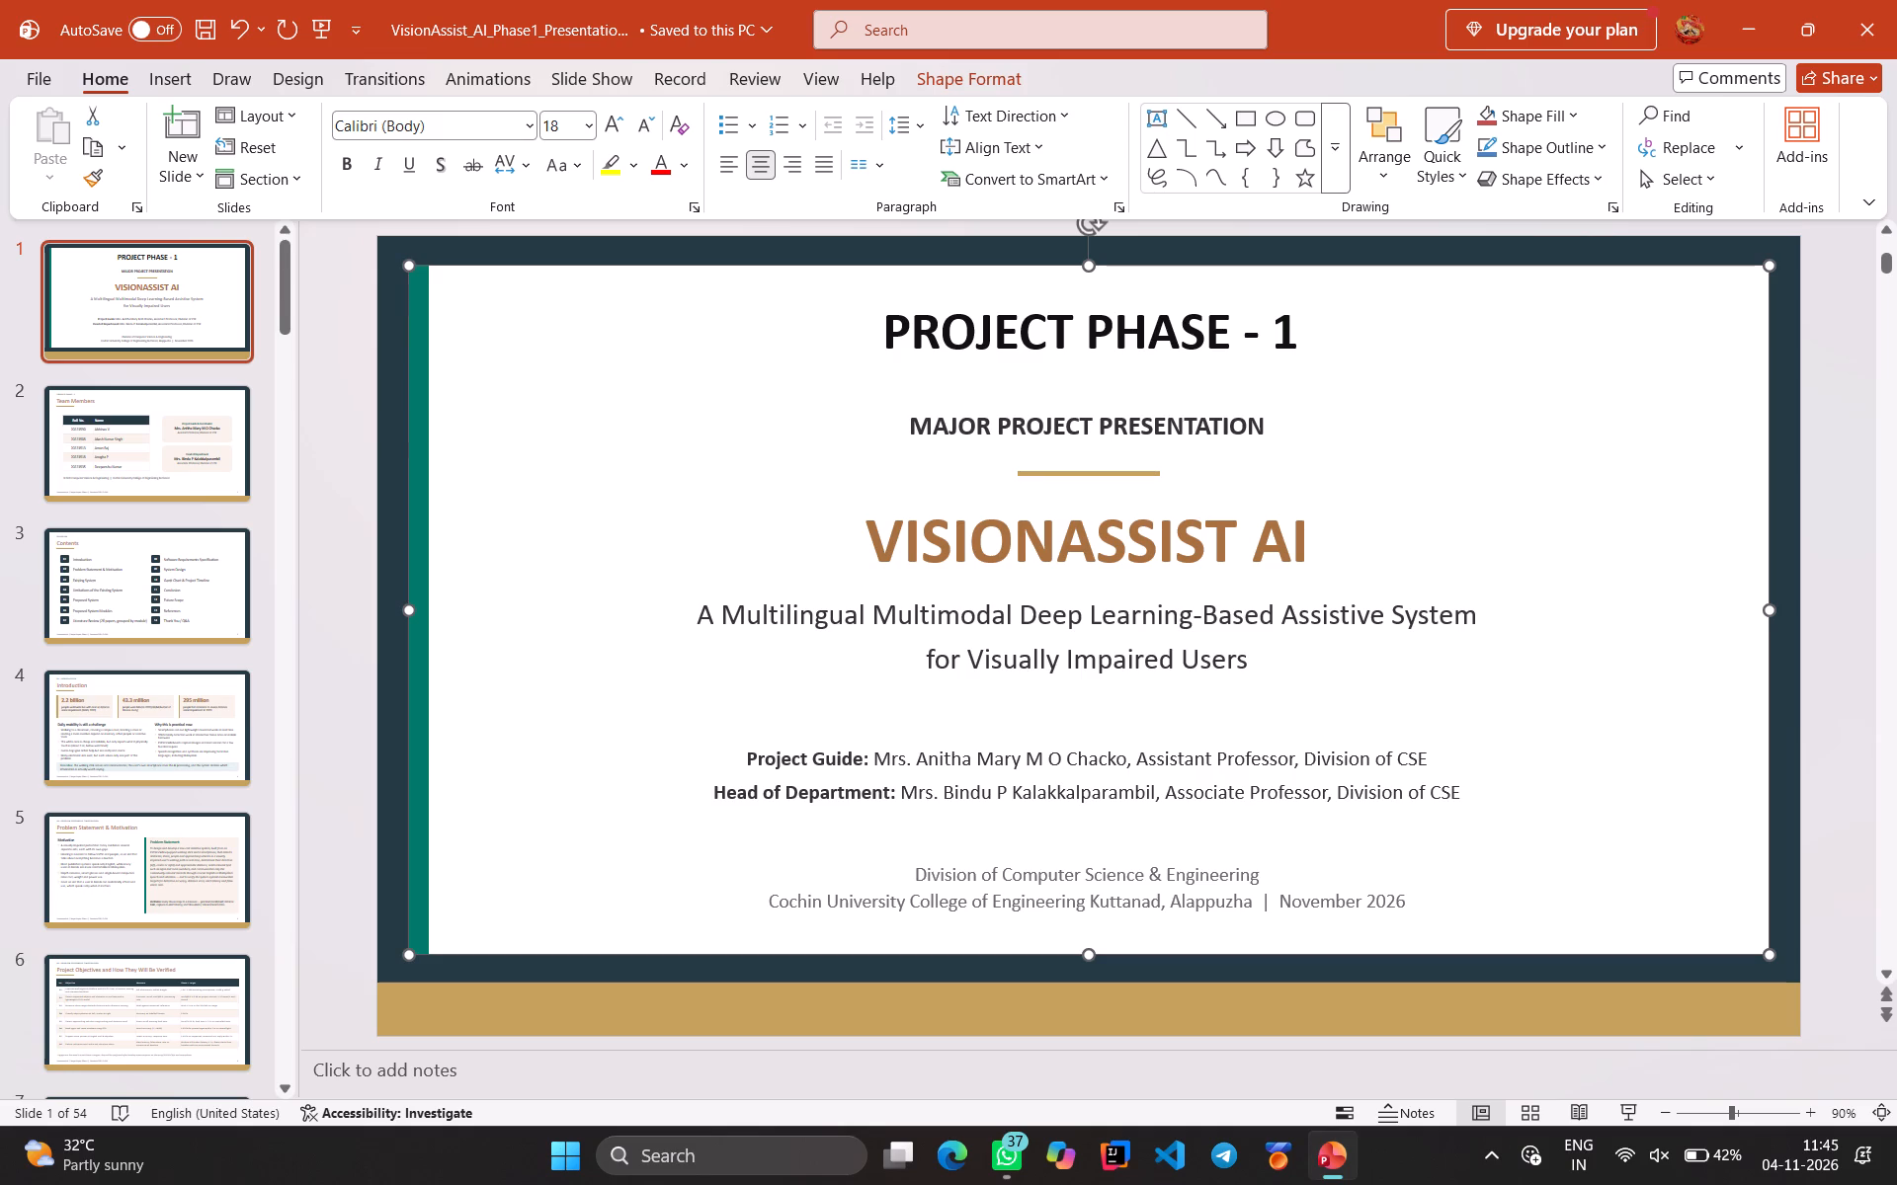
Review the layout and content of the first five slides.
click(163, 730)
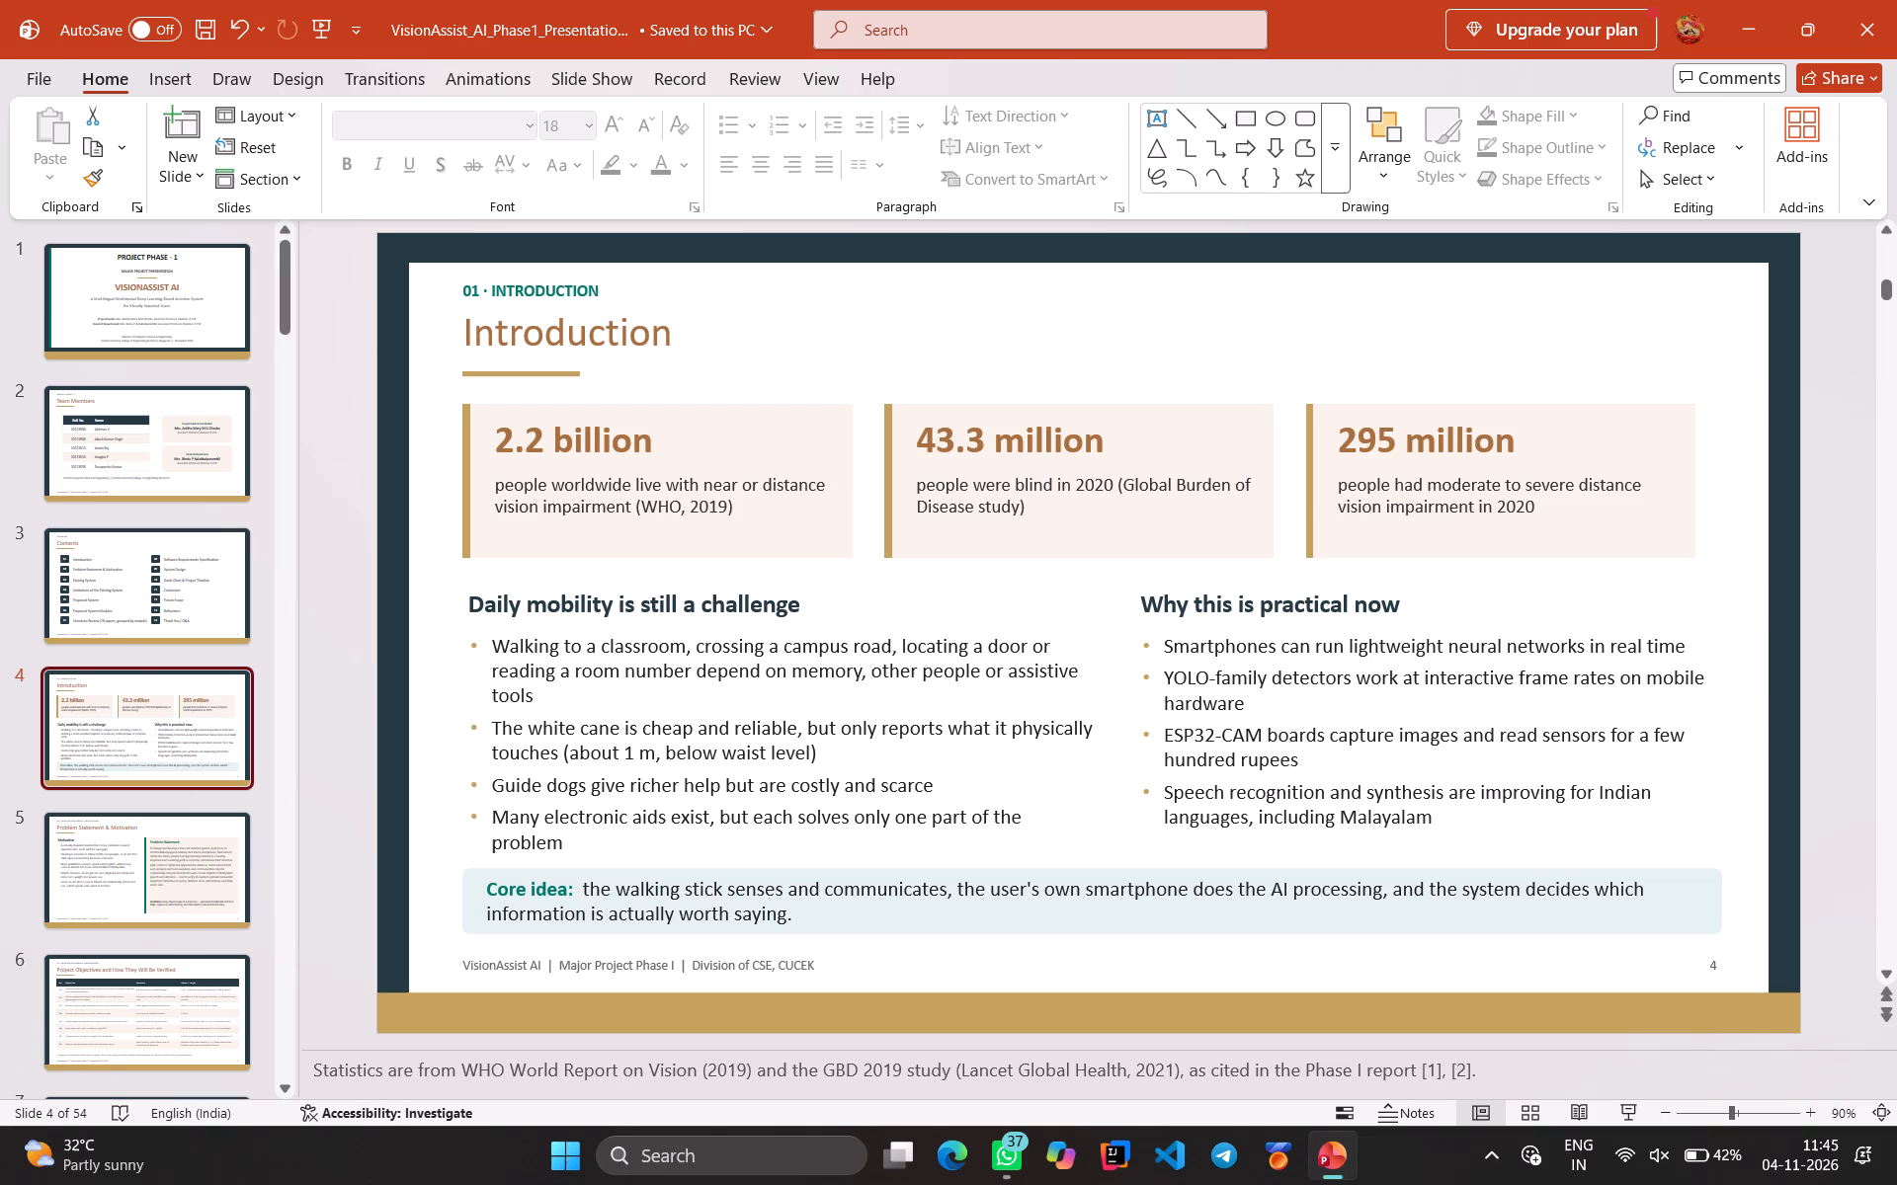
click(111, 874)
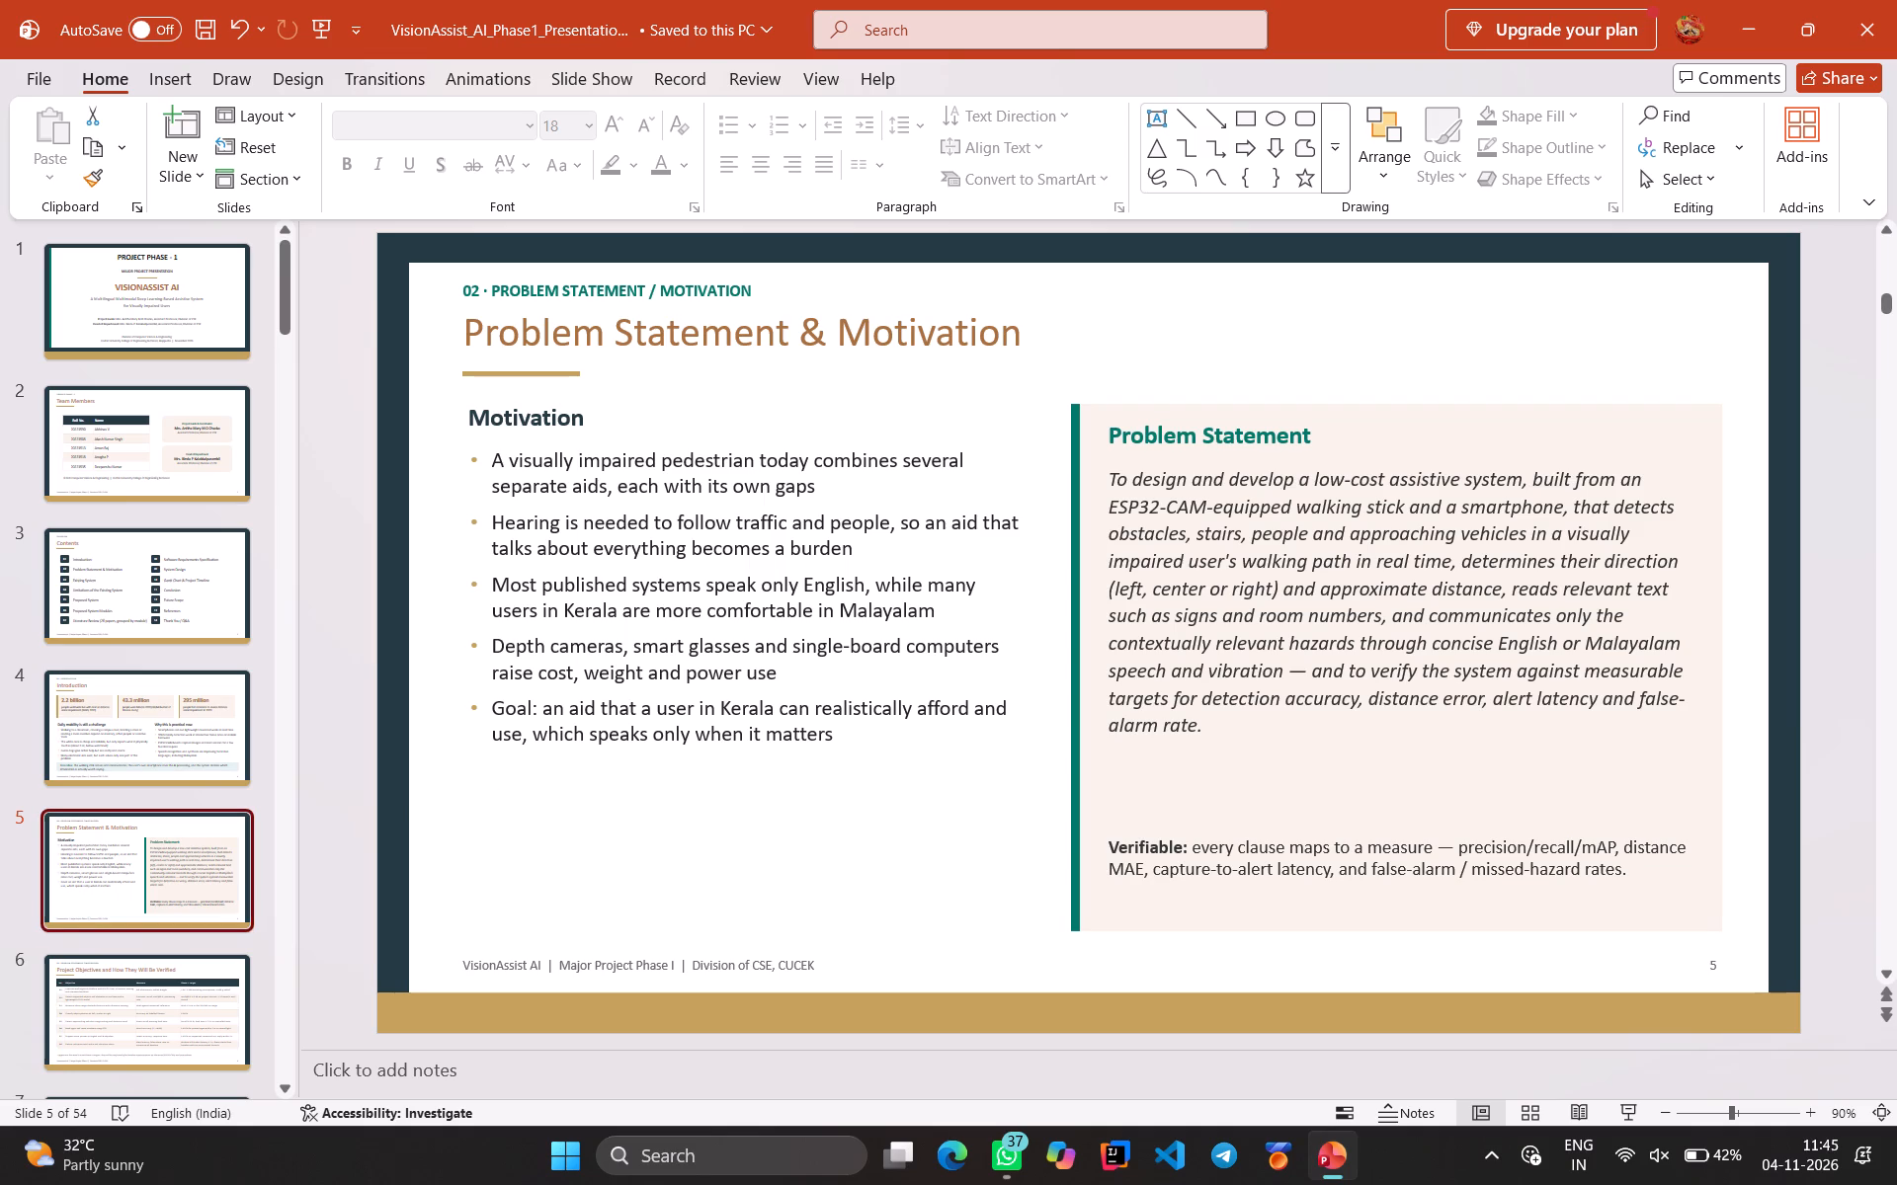
click(150, 434)
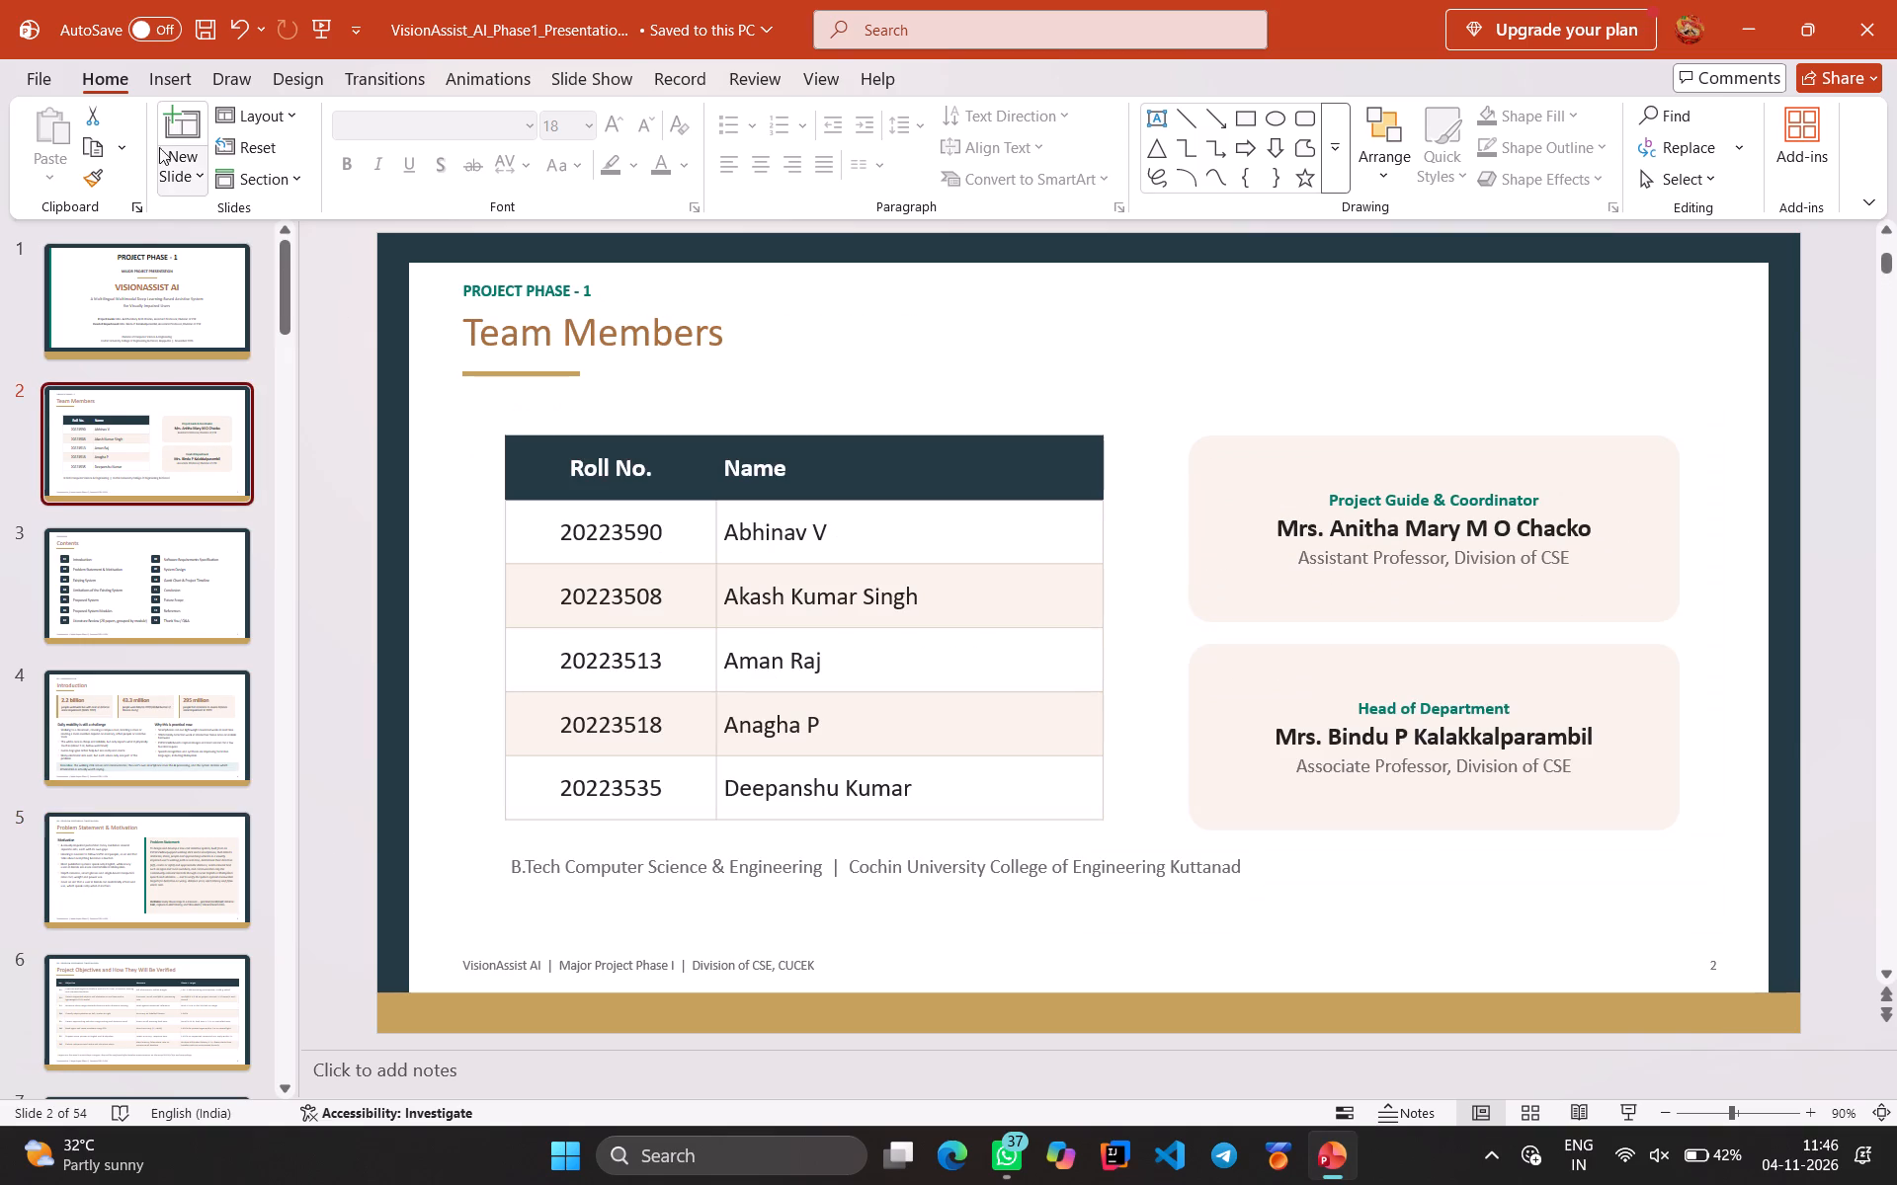
click(131, 270)
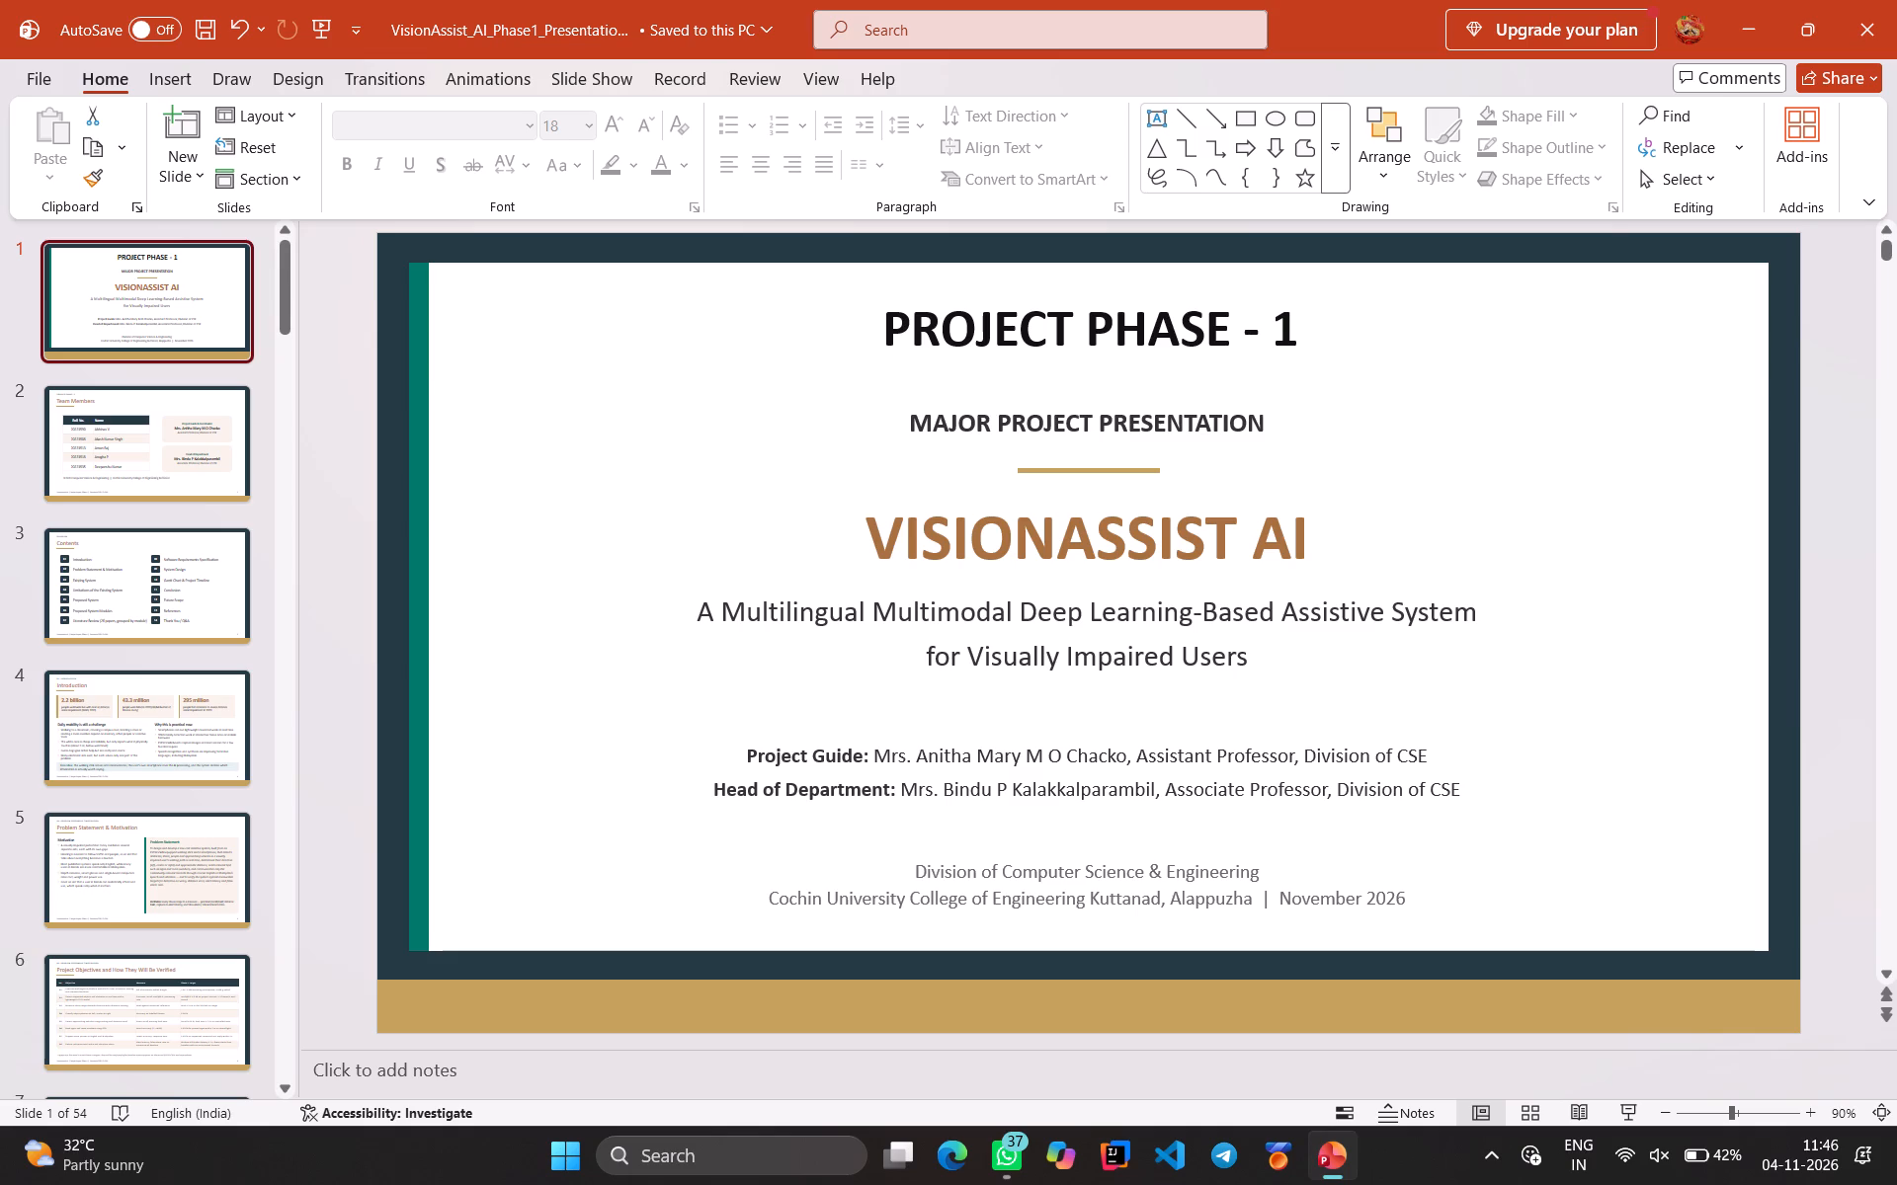
click(173, 446)
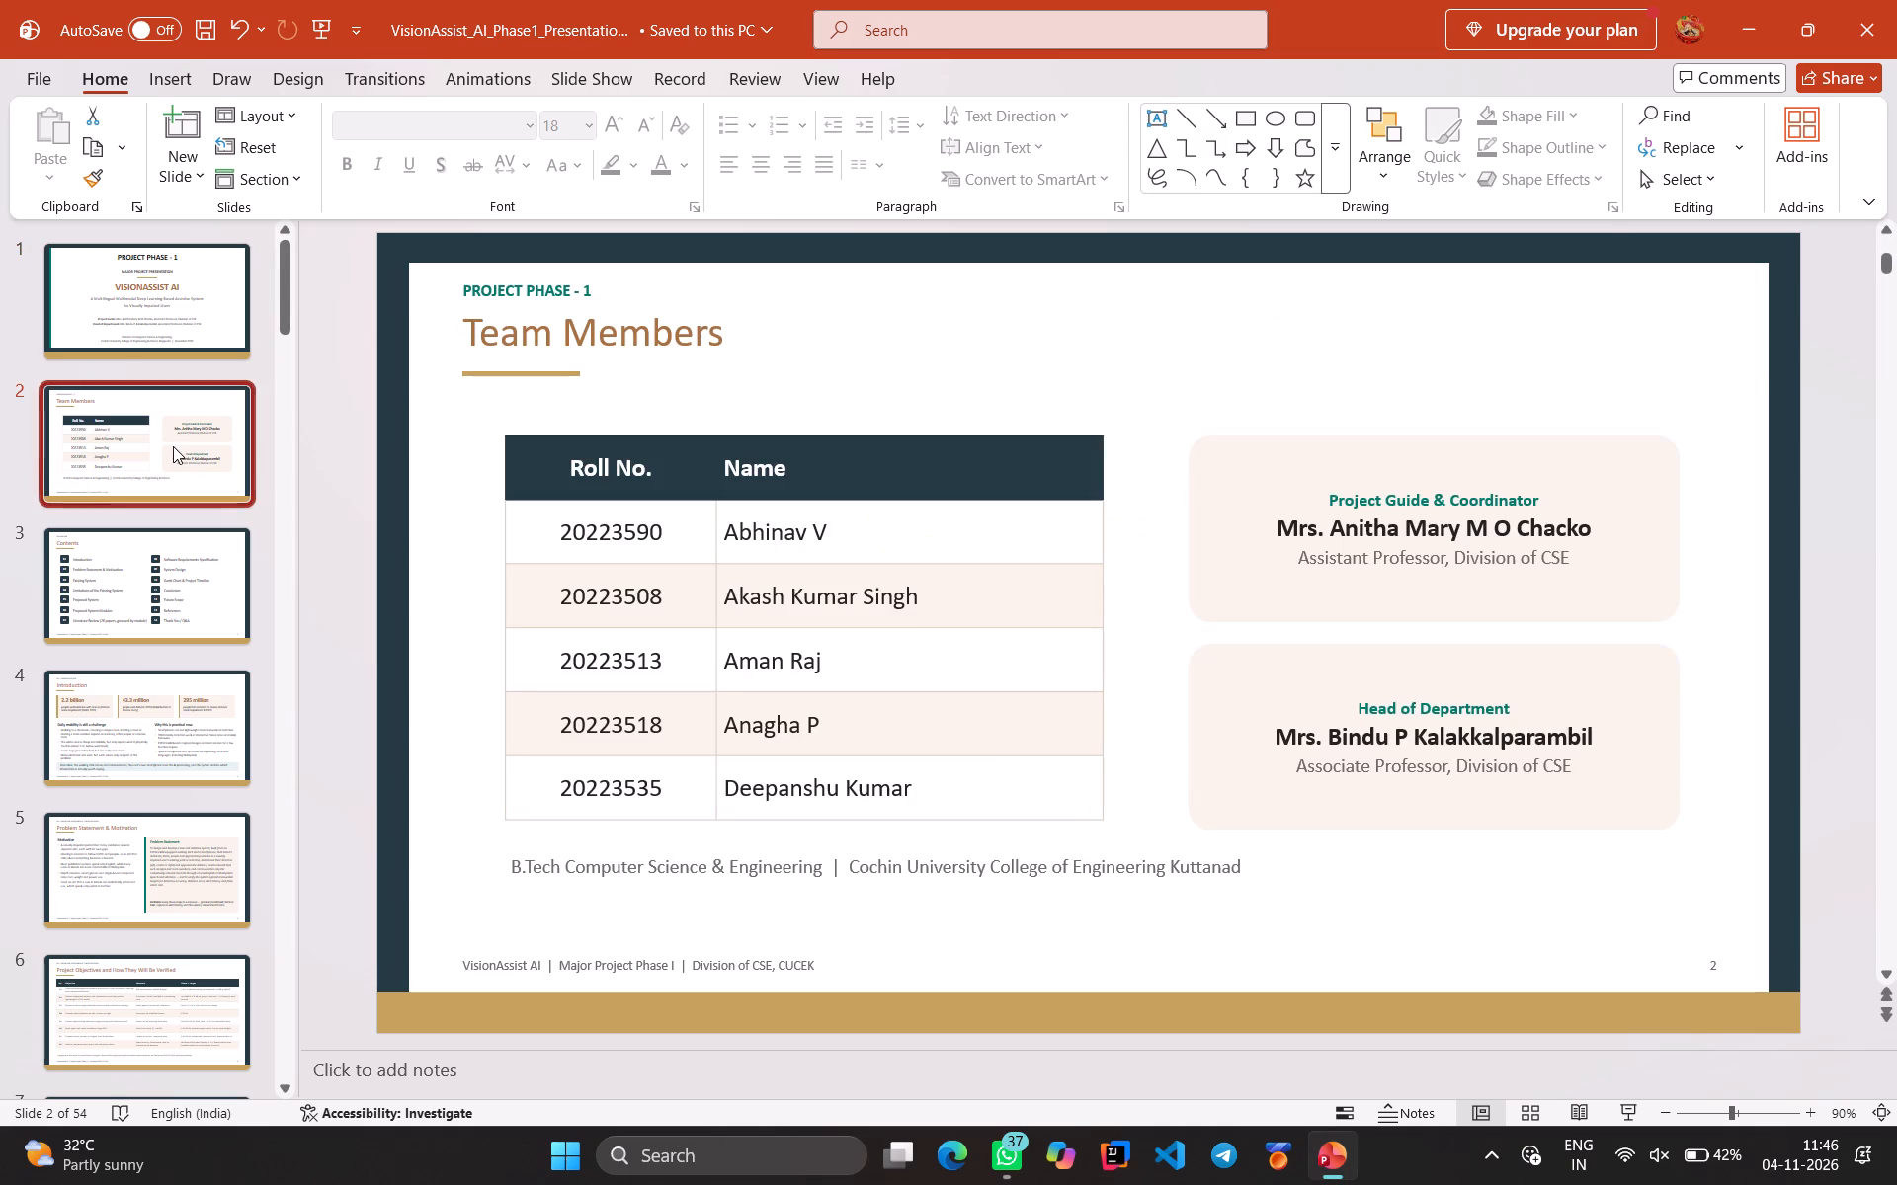
click(99, 620)
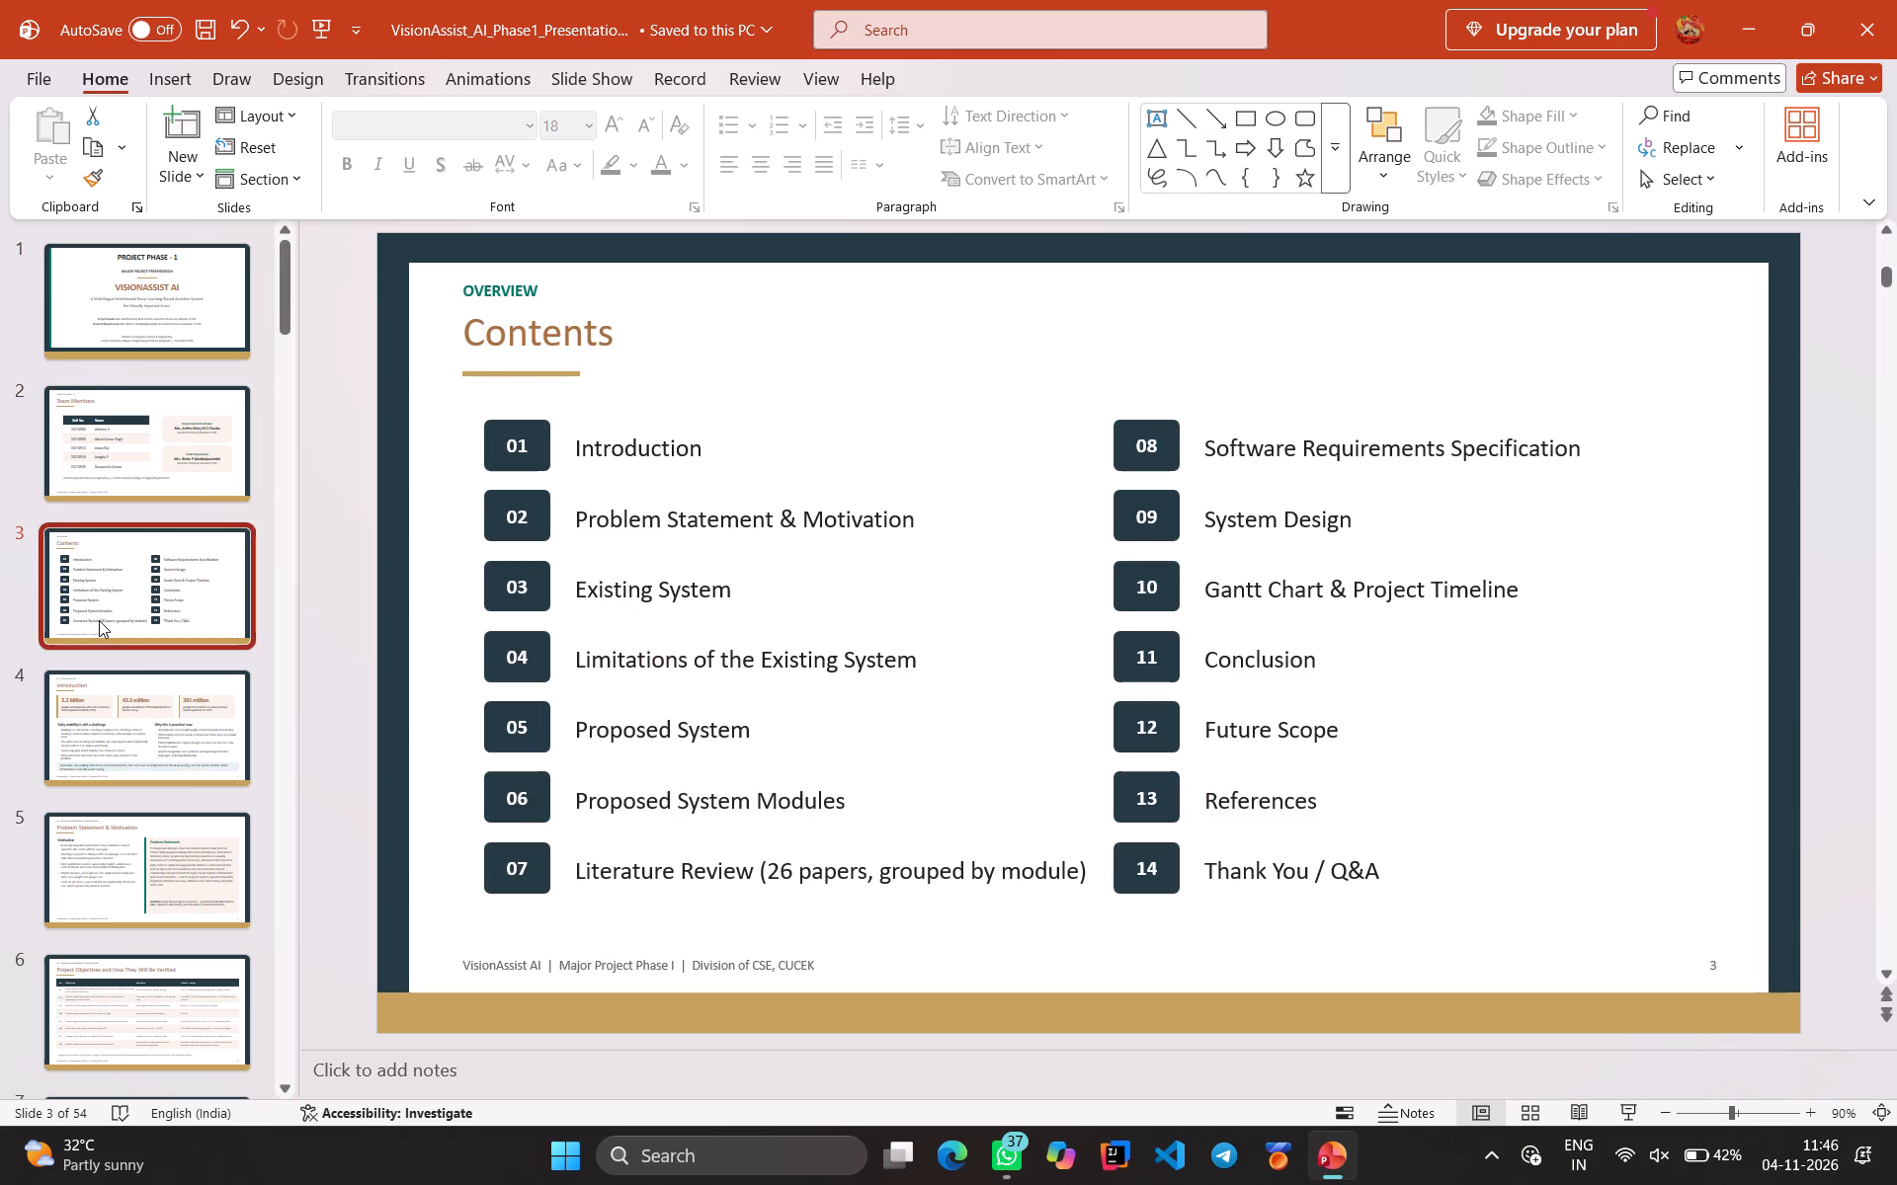
Delete all the "Core idea" text from the callout box on slide 4, Introduction.
click(147, 720)
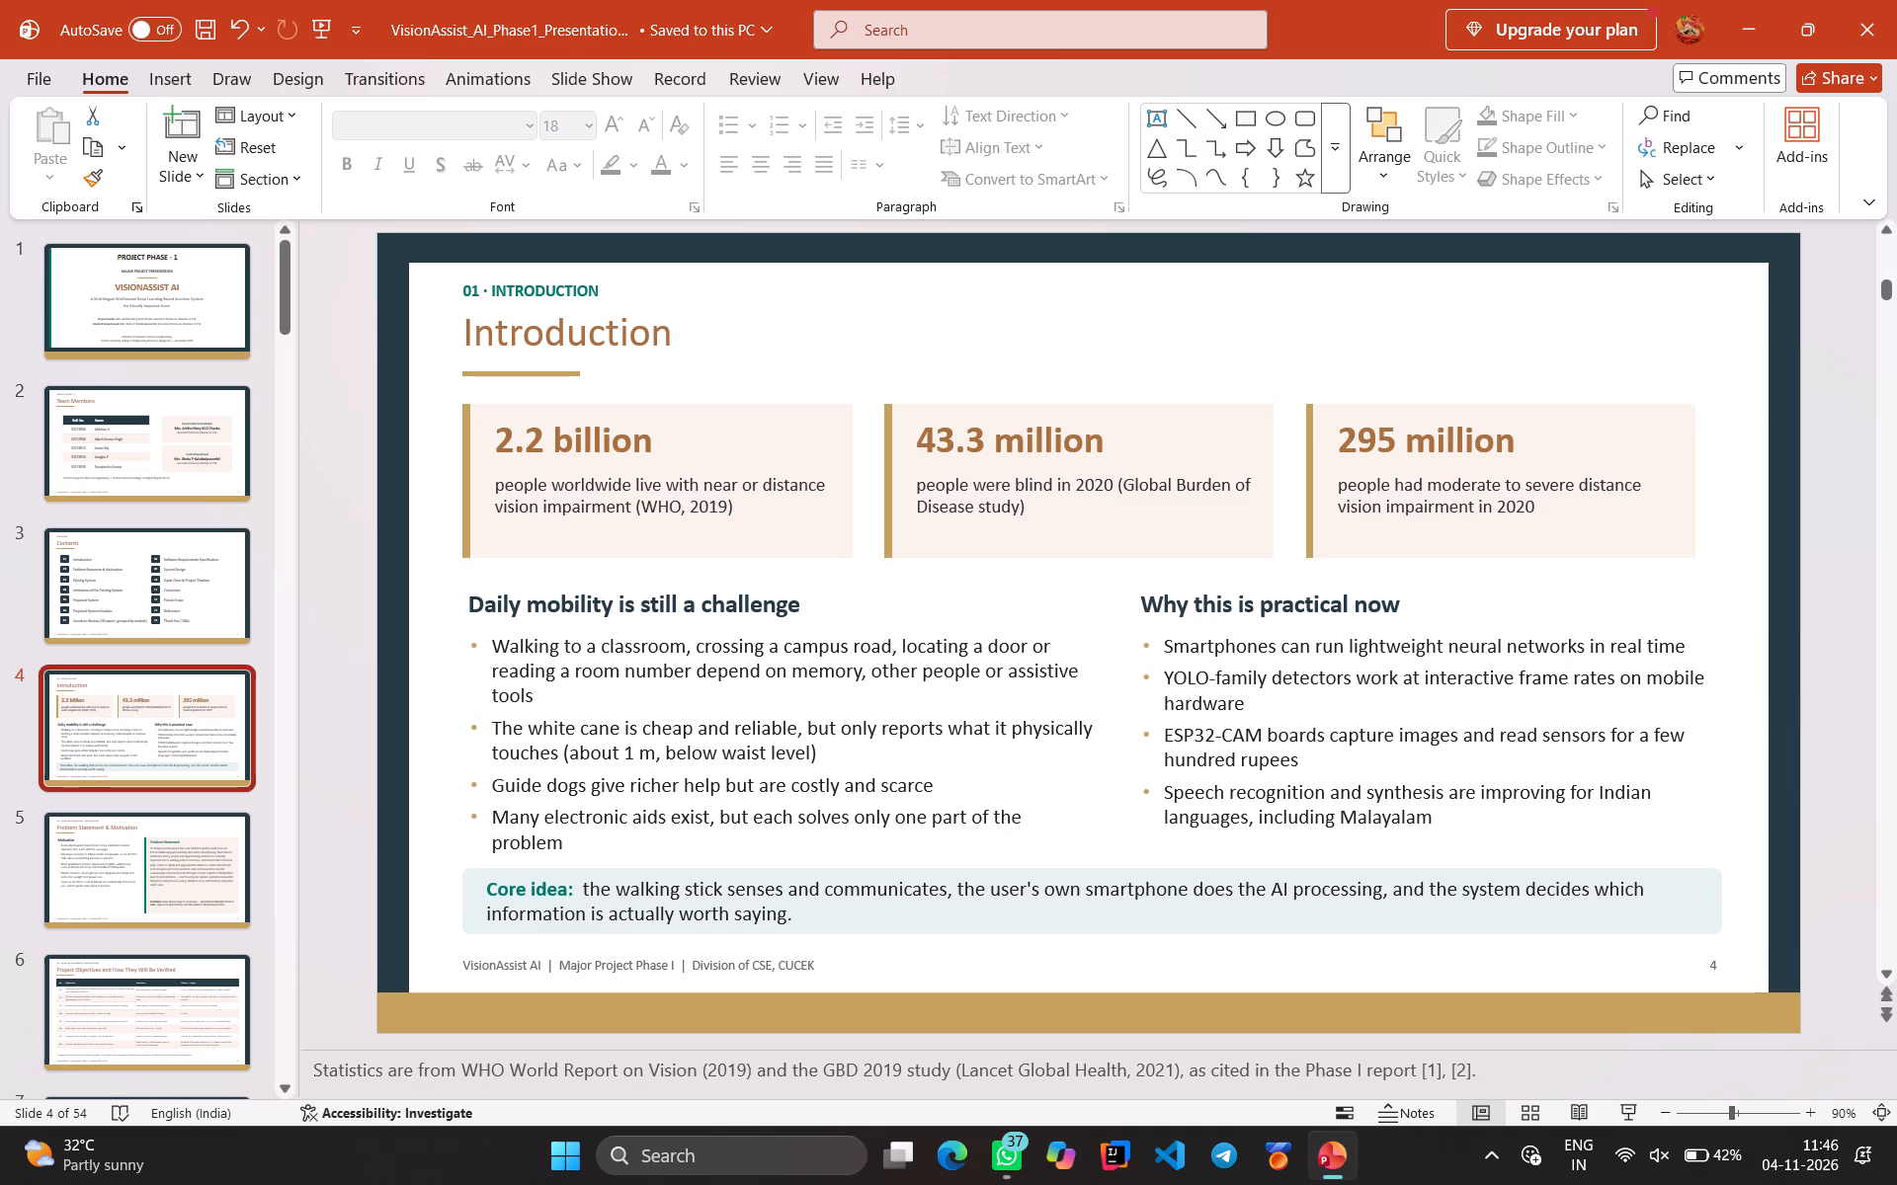
click(531, 894)
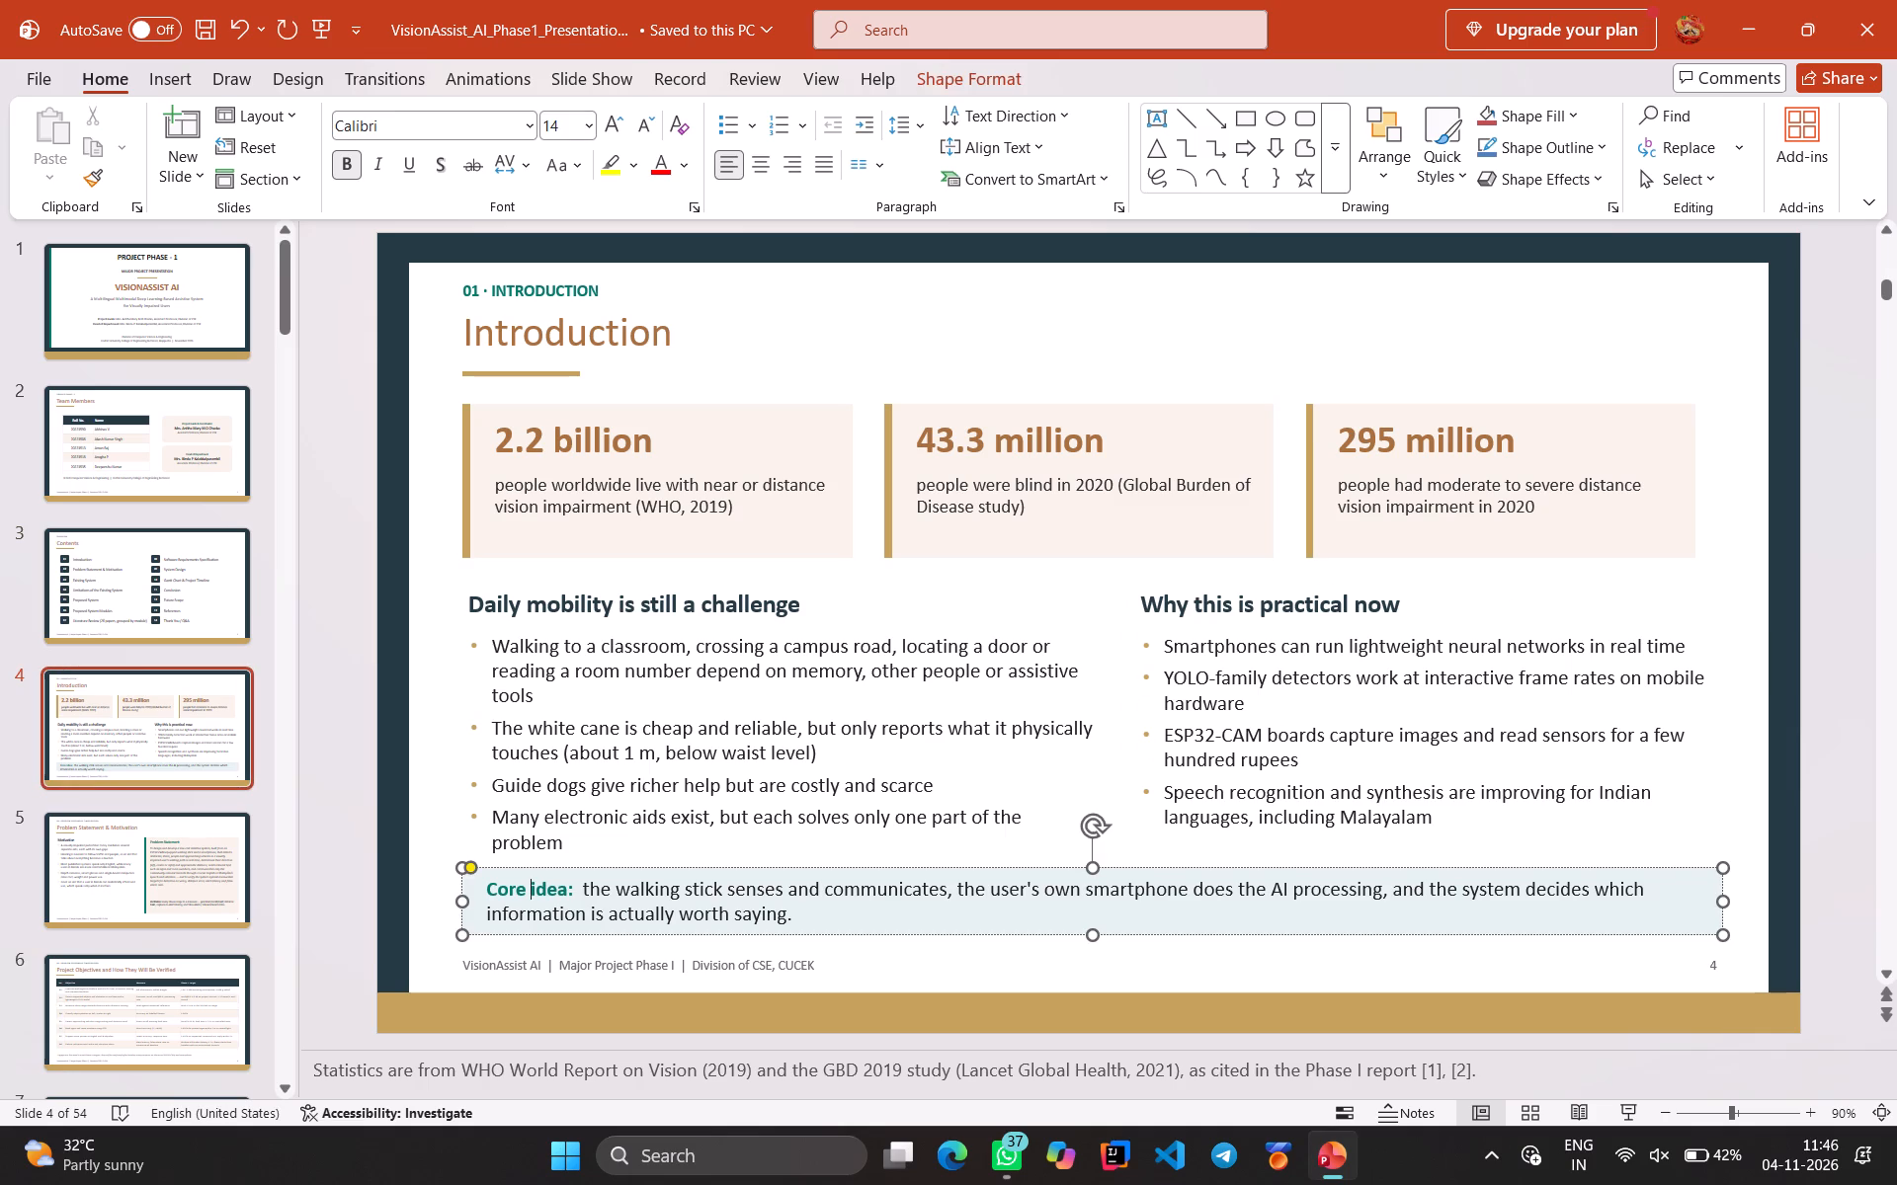
key(Delete)
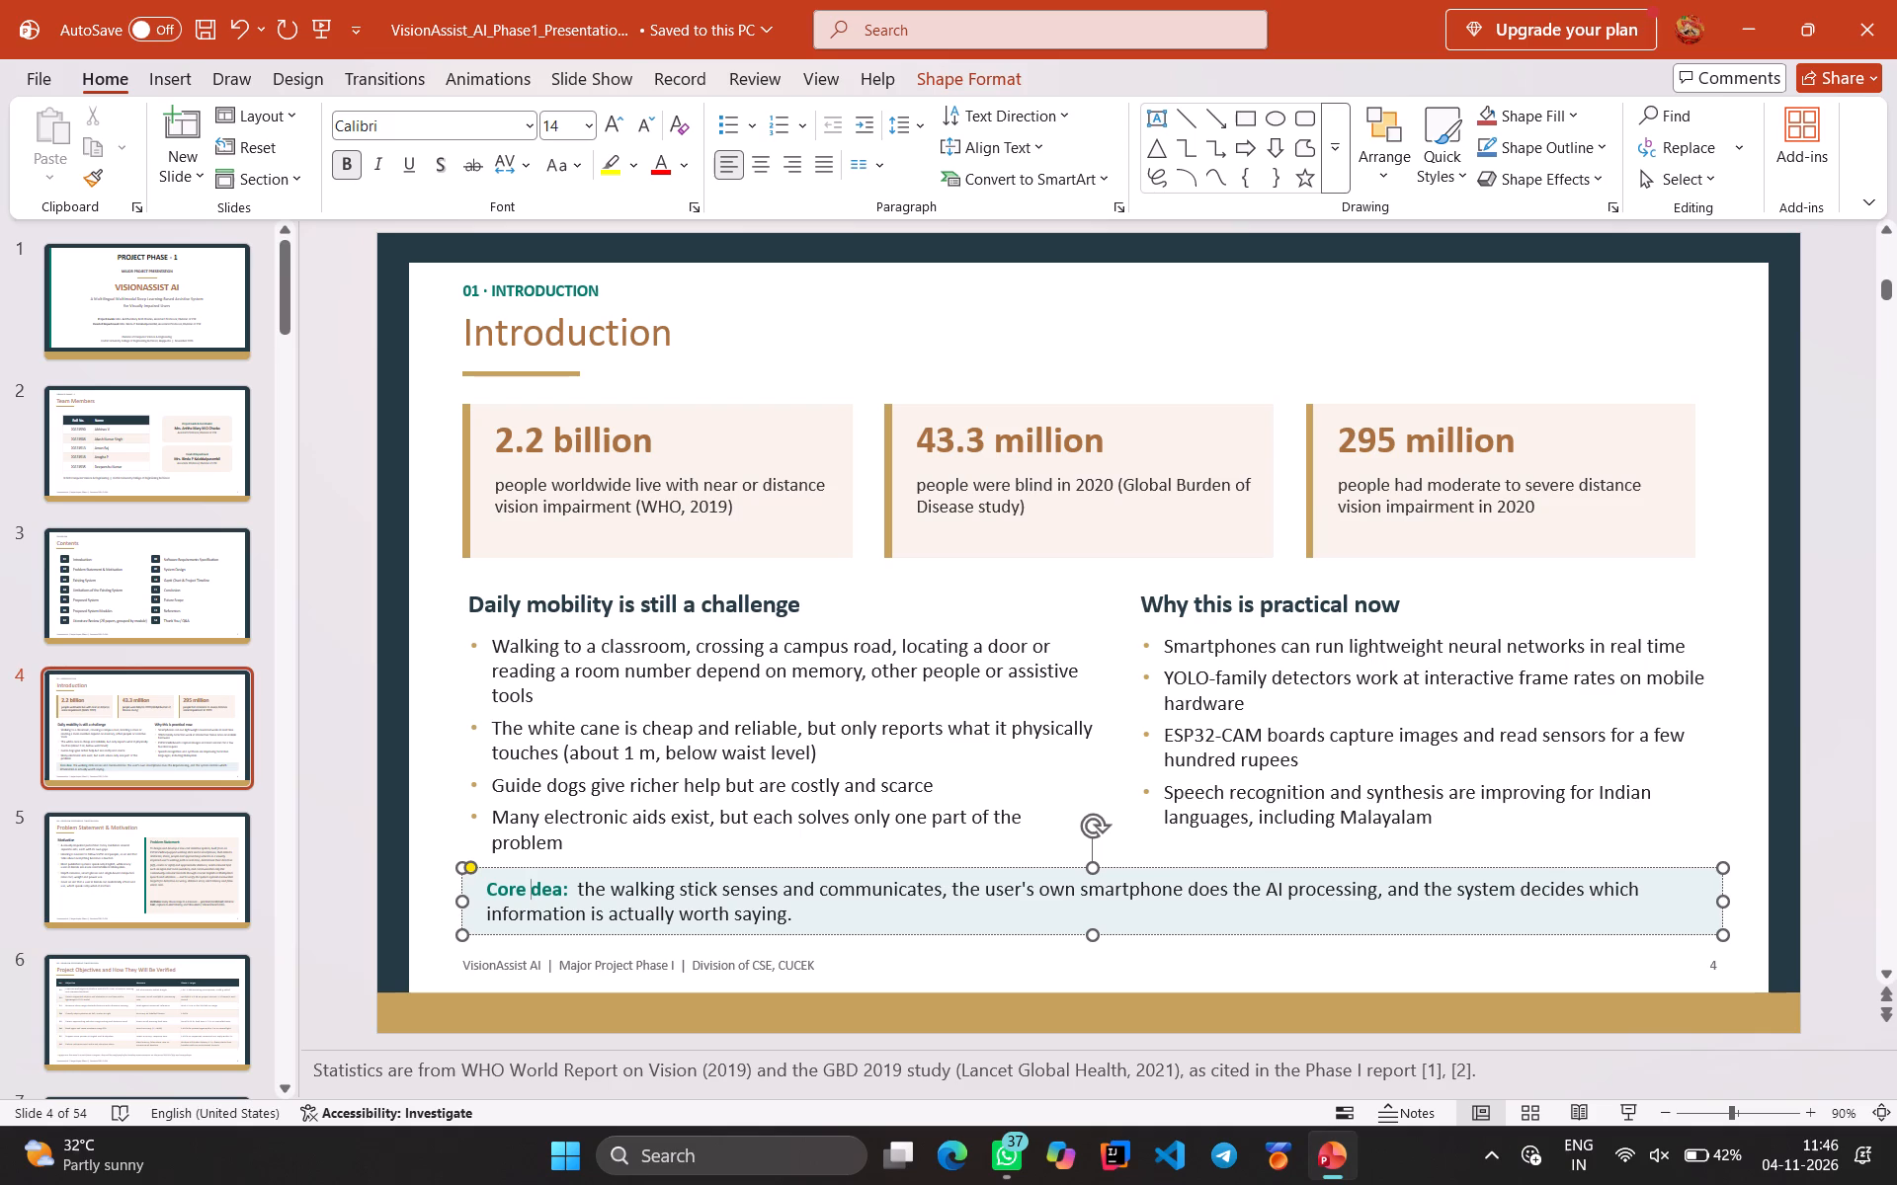
key(ctrl+a)
key(Delete)
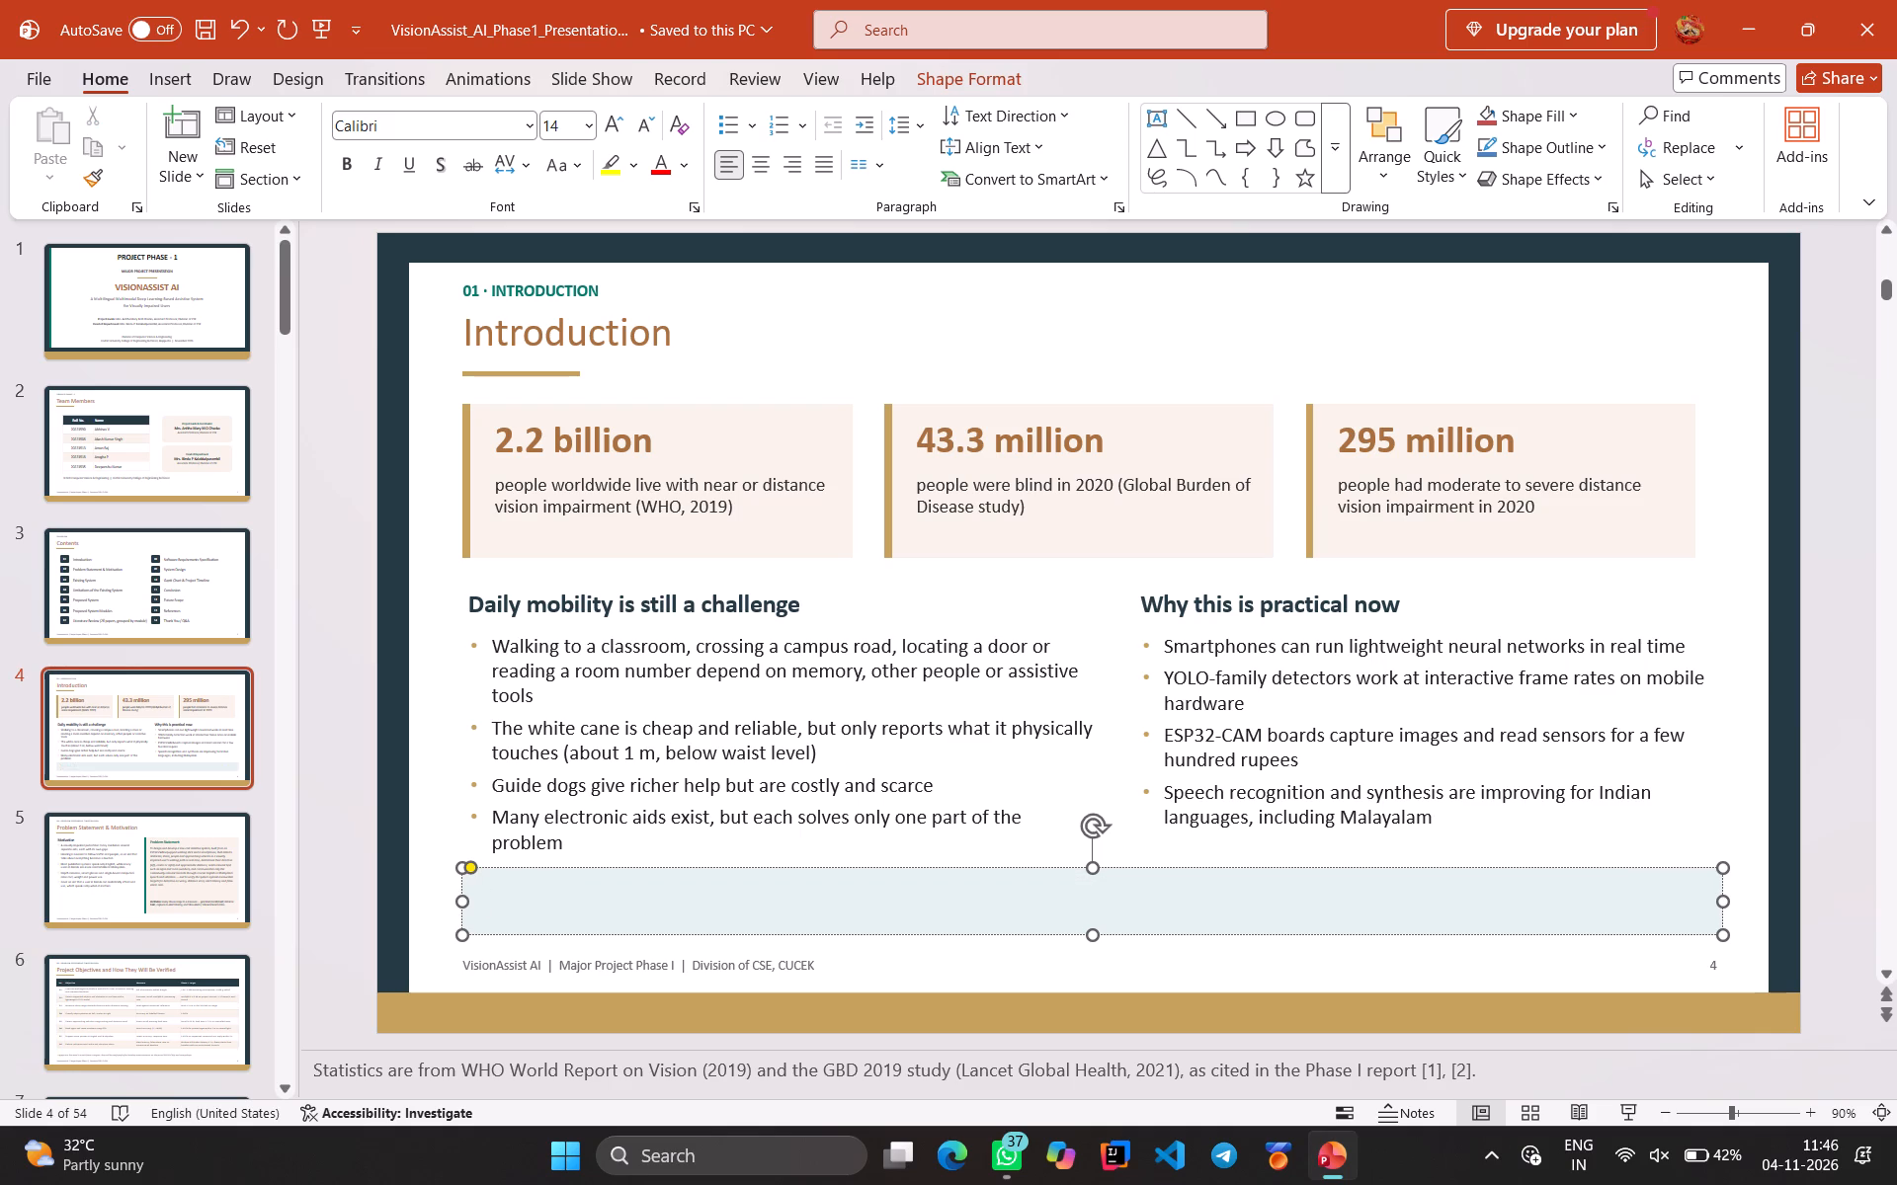
Cut the empty light-blue callout box from above the footer of the Introduction slide.
click(946, 979)
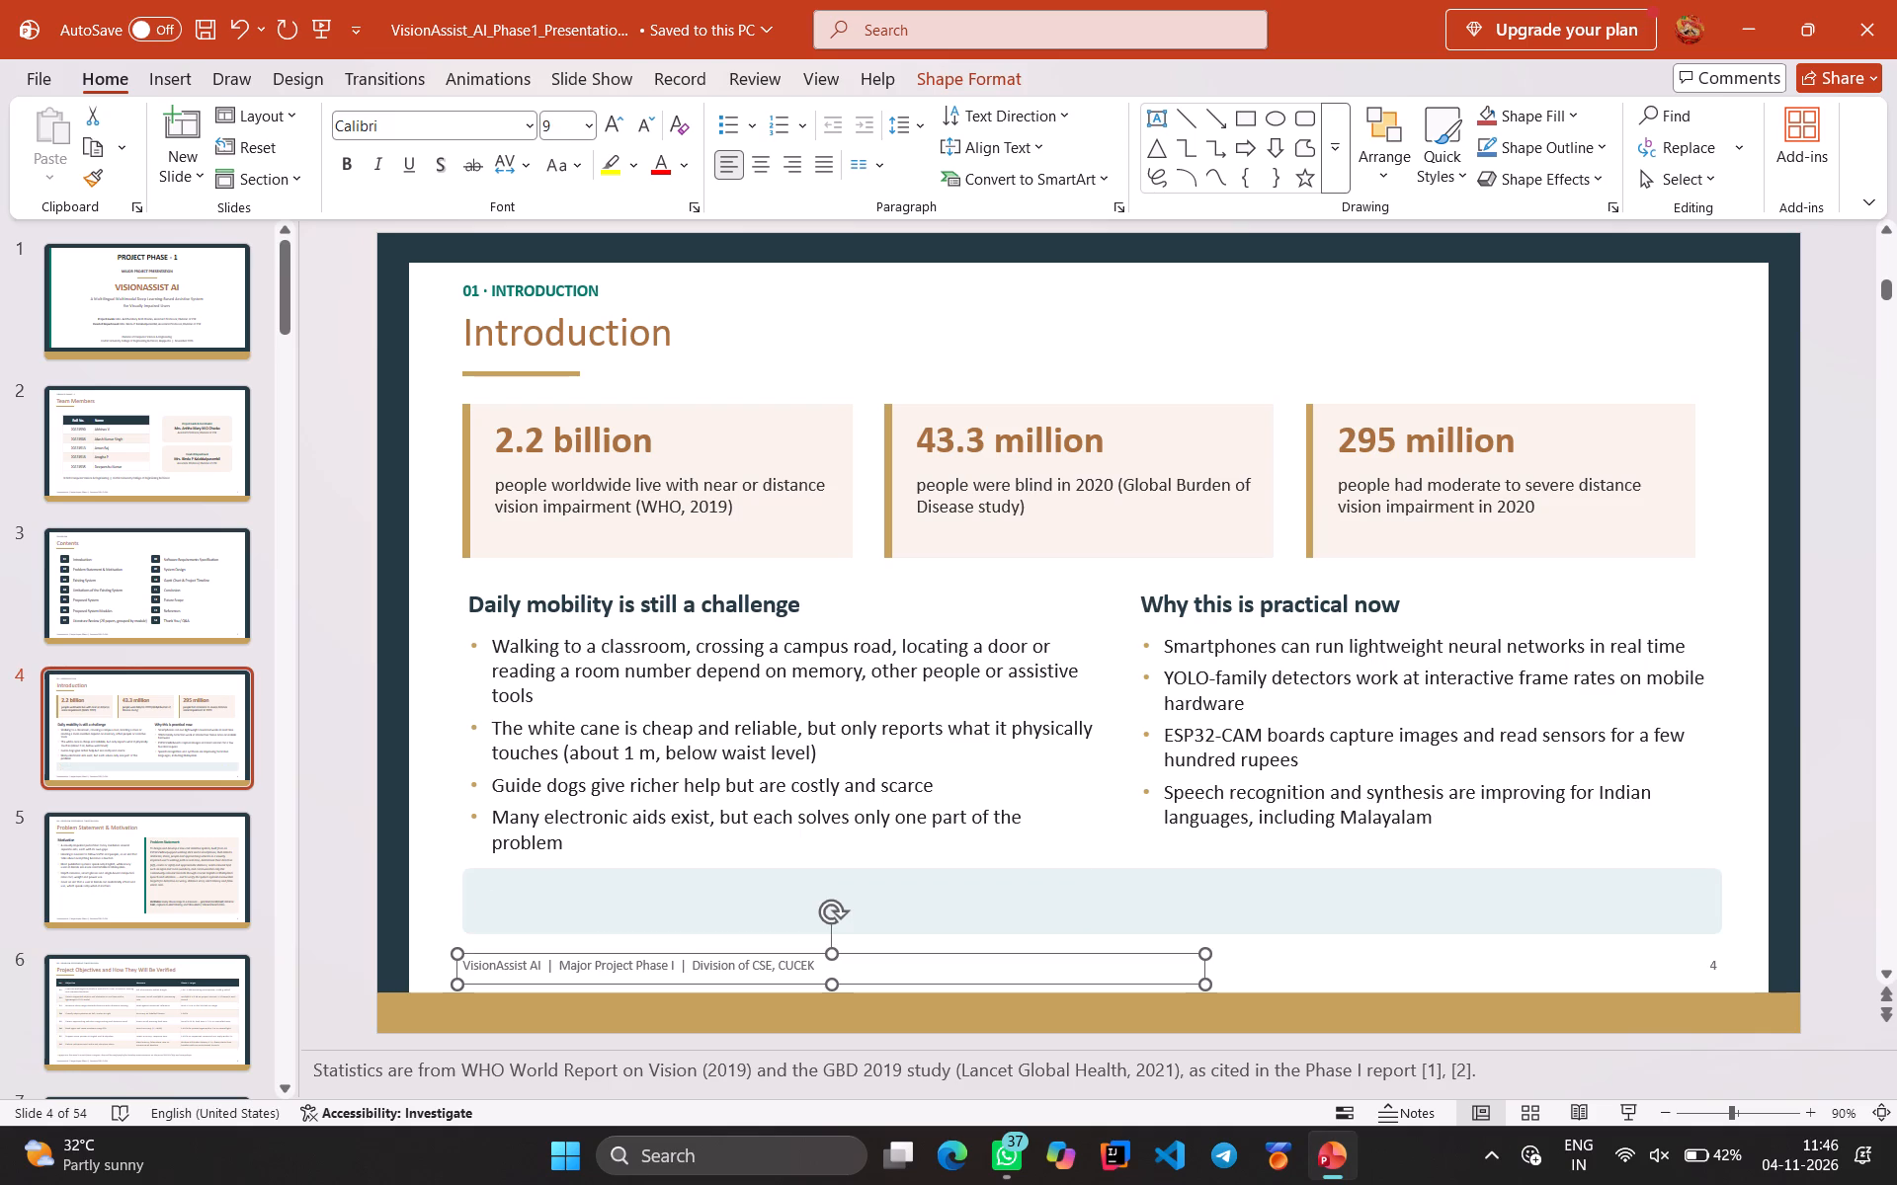
click(860, 877)
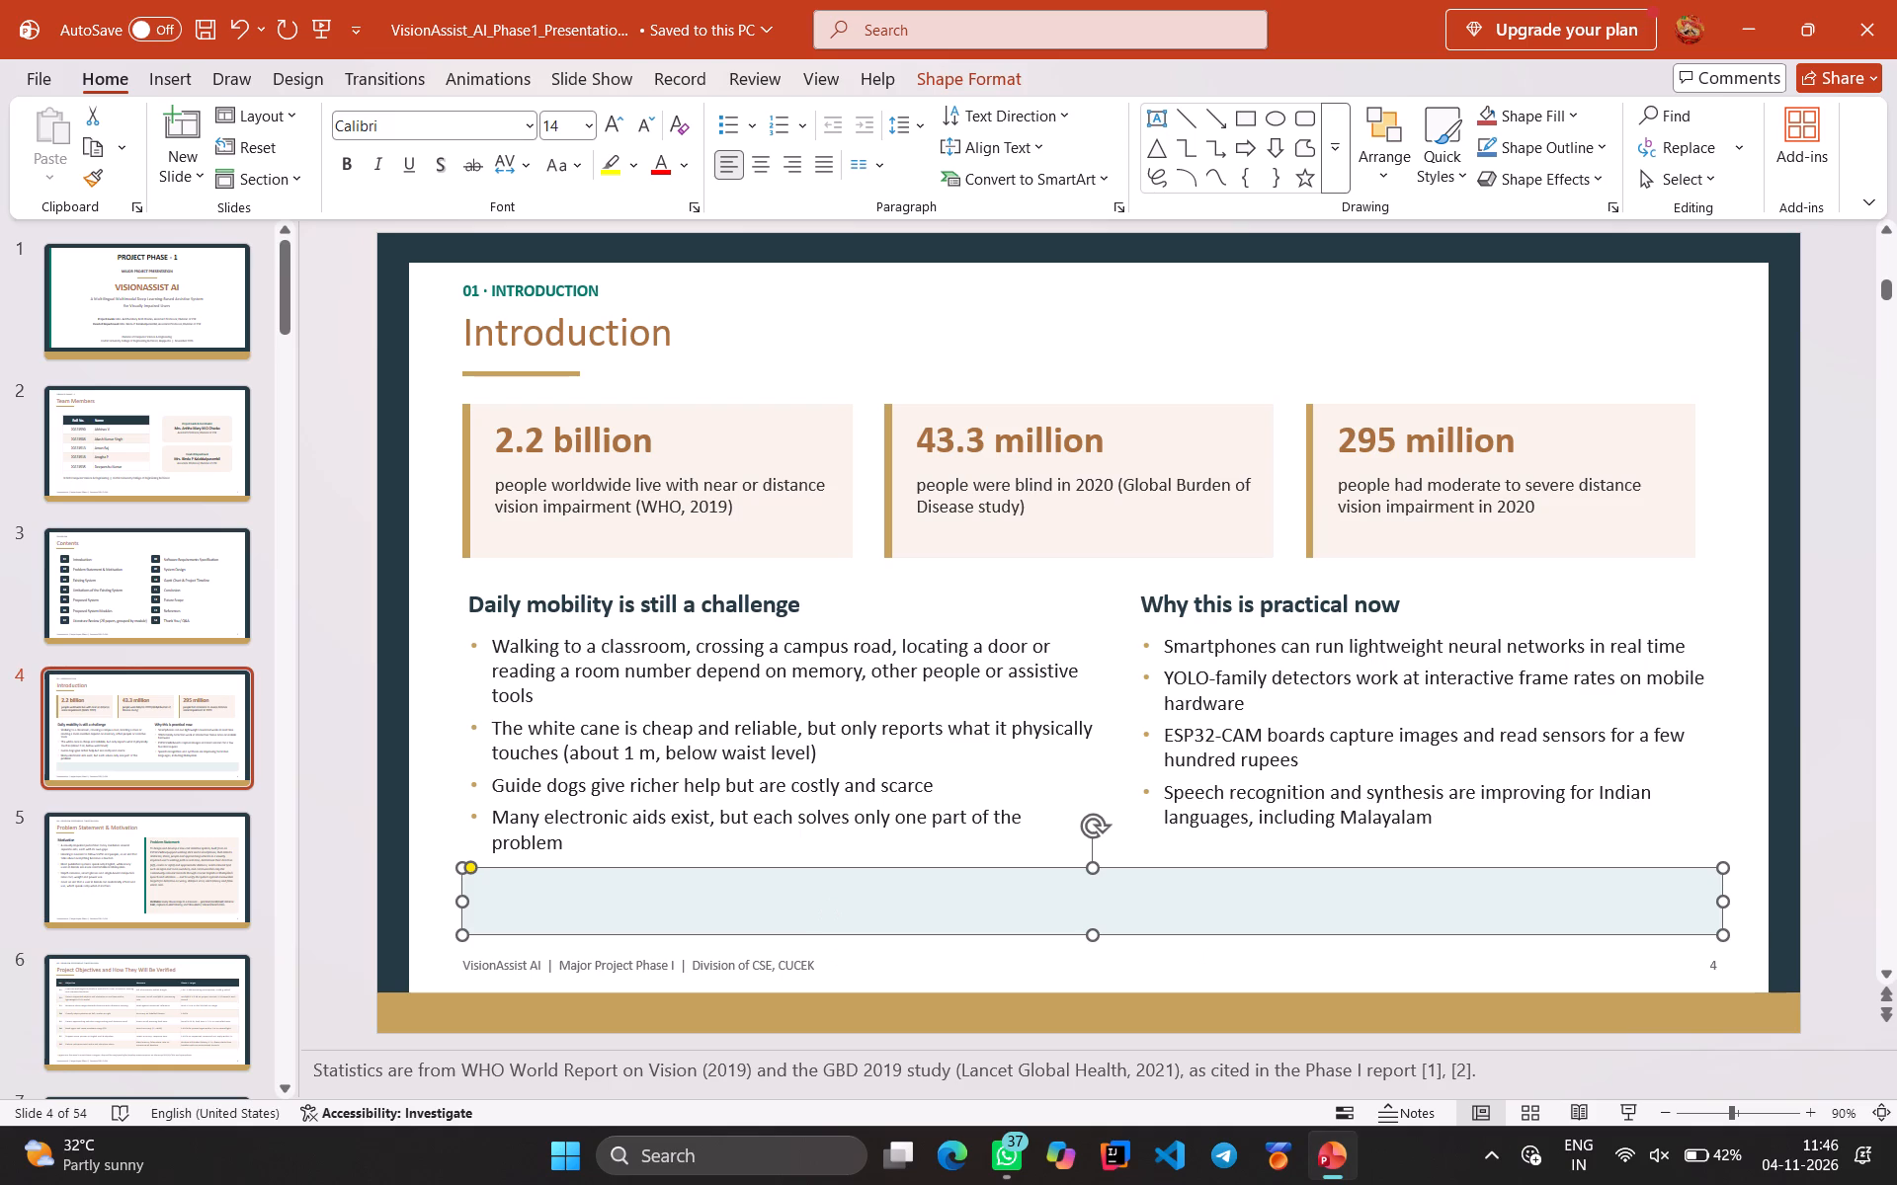
key(alt+x)
key(alt+x)
key(ctrl+a)
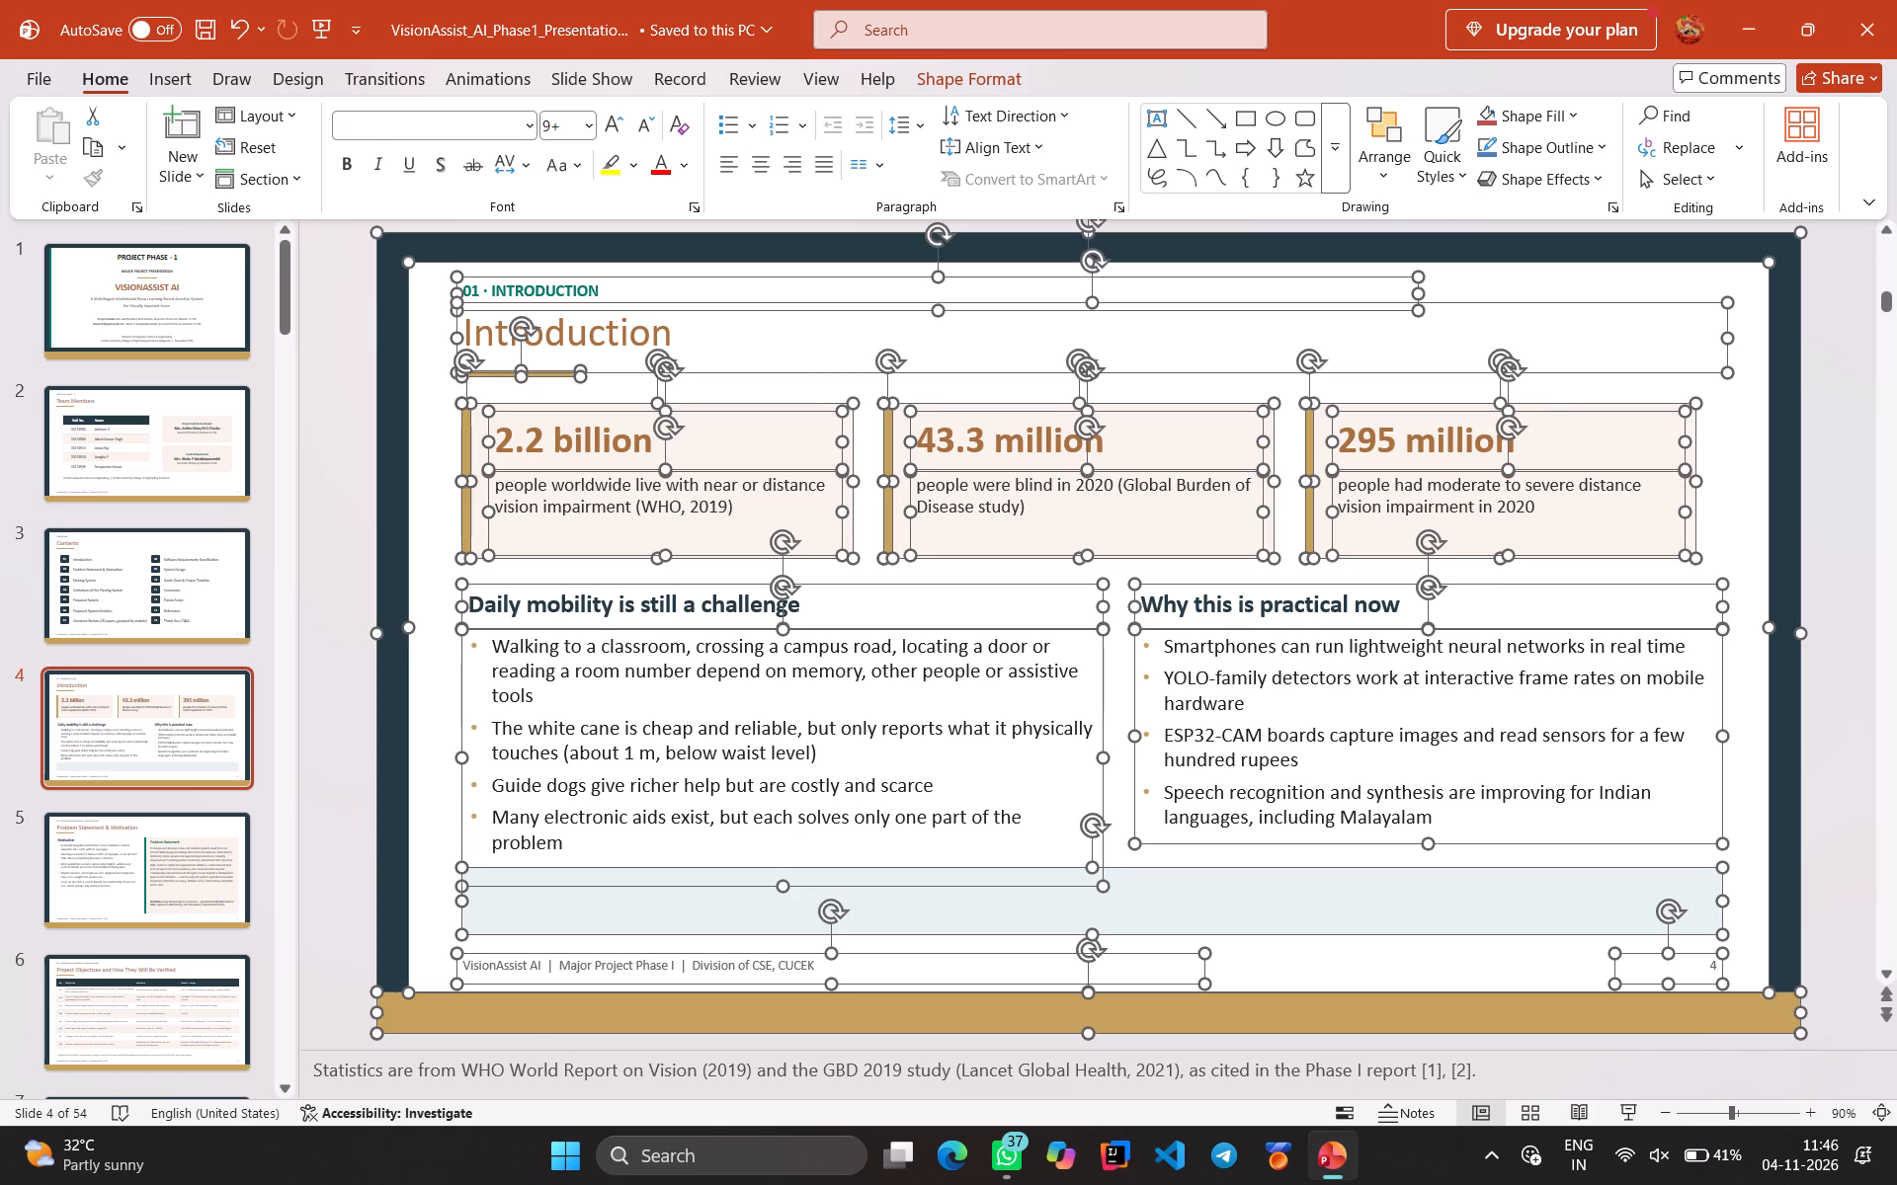
click(510, 1016)
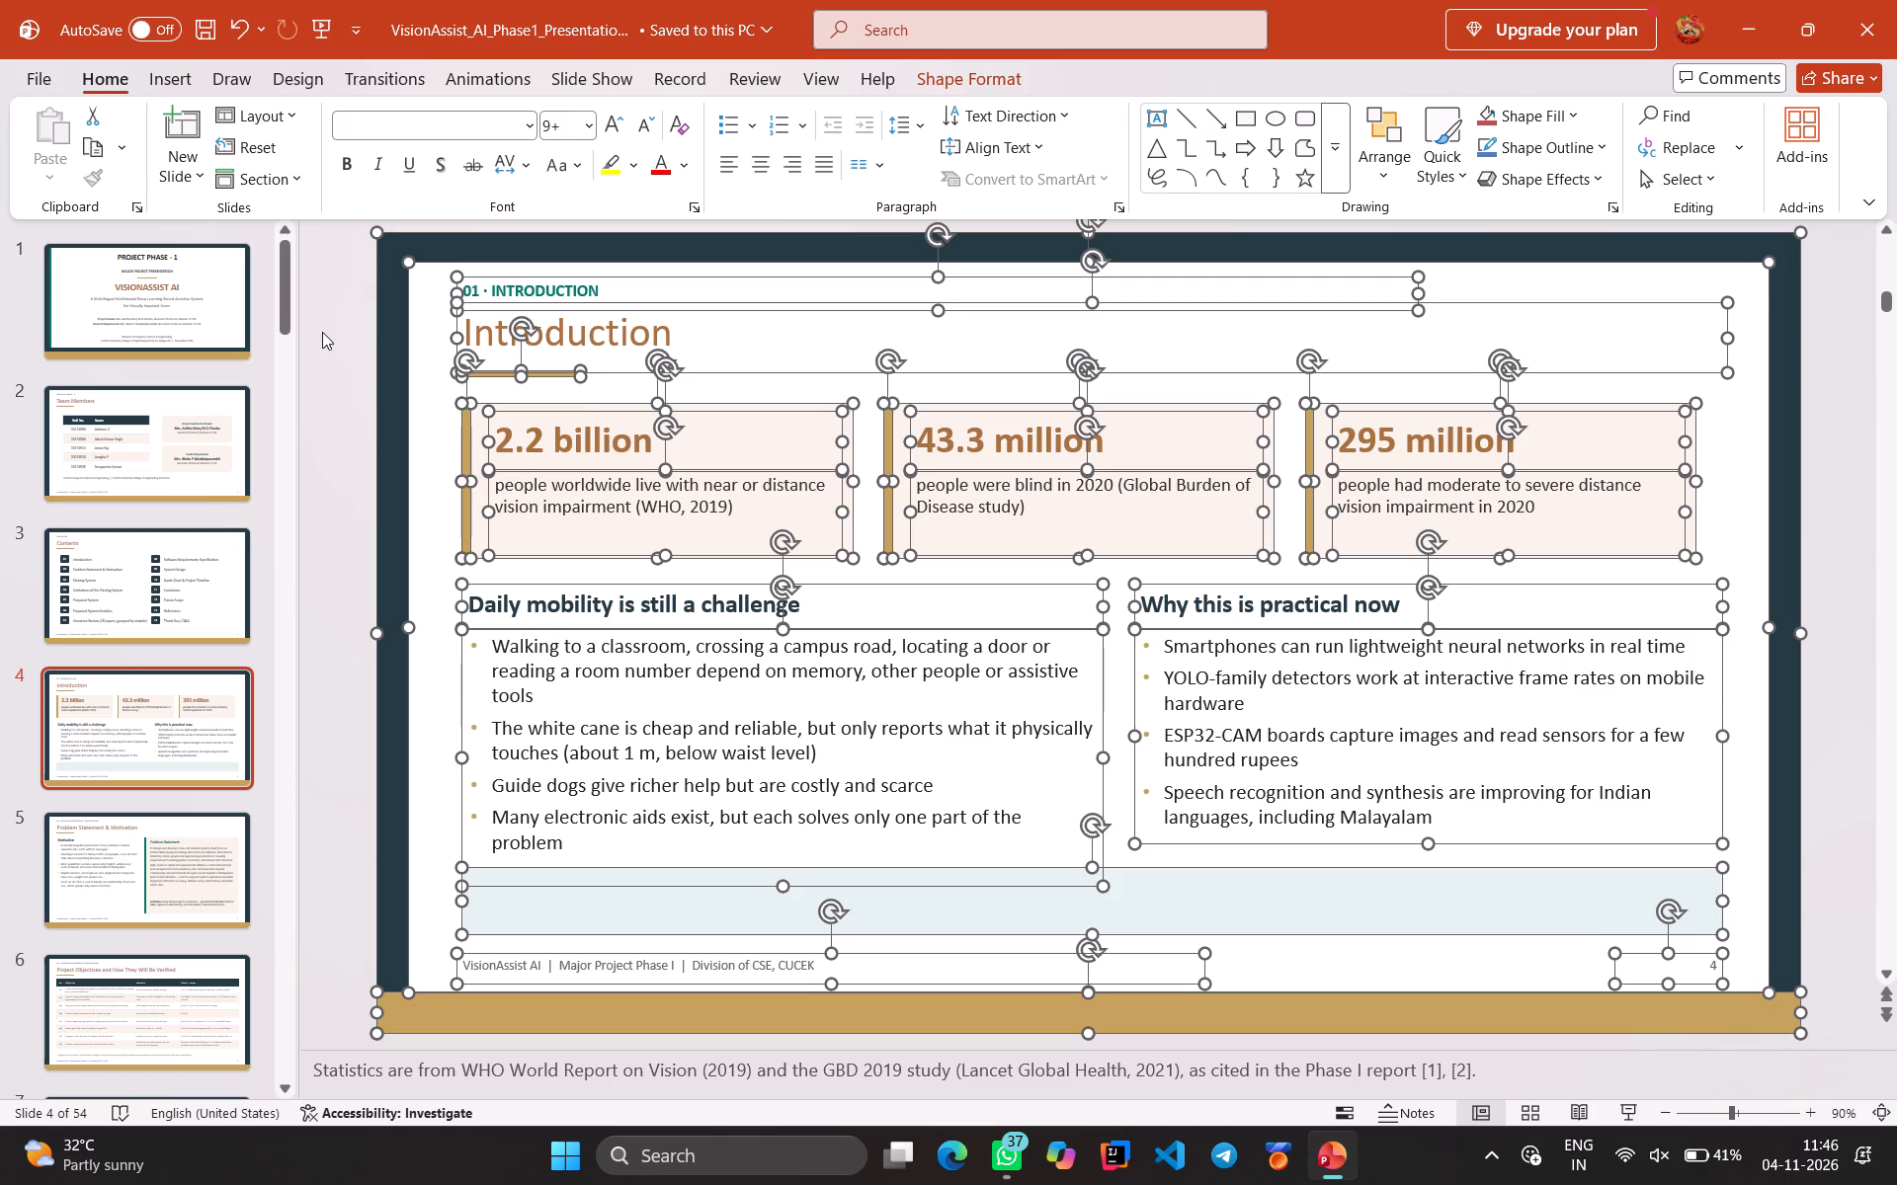
click(322, 332)
double_click(584, 907)
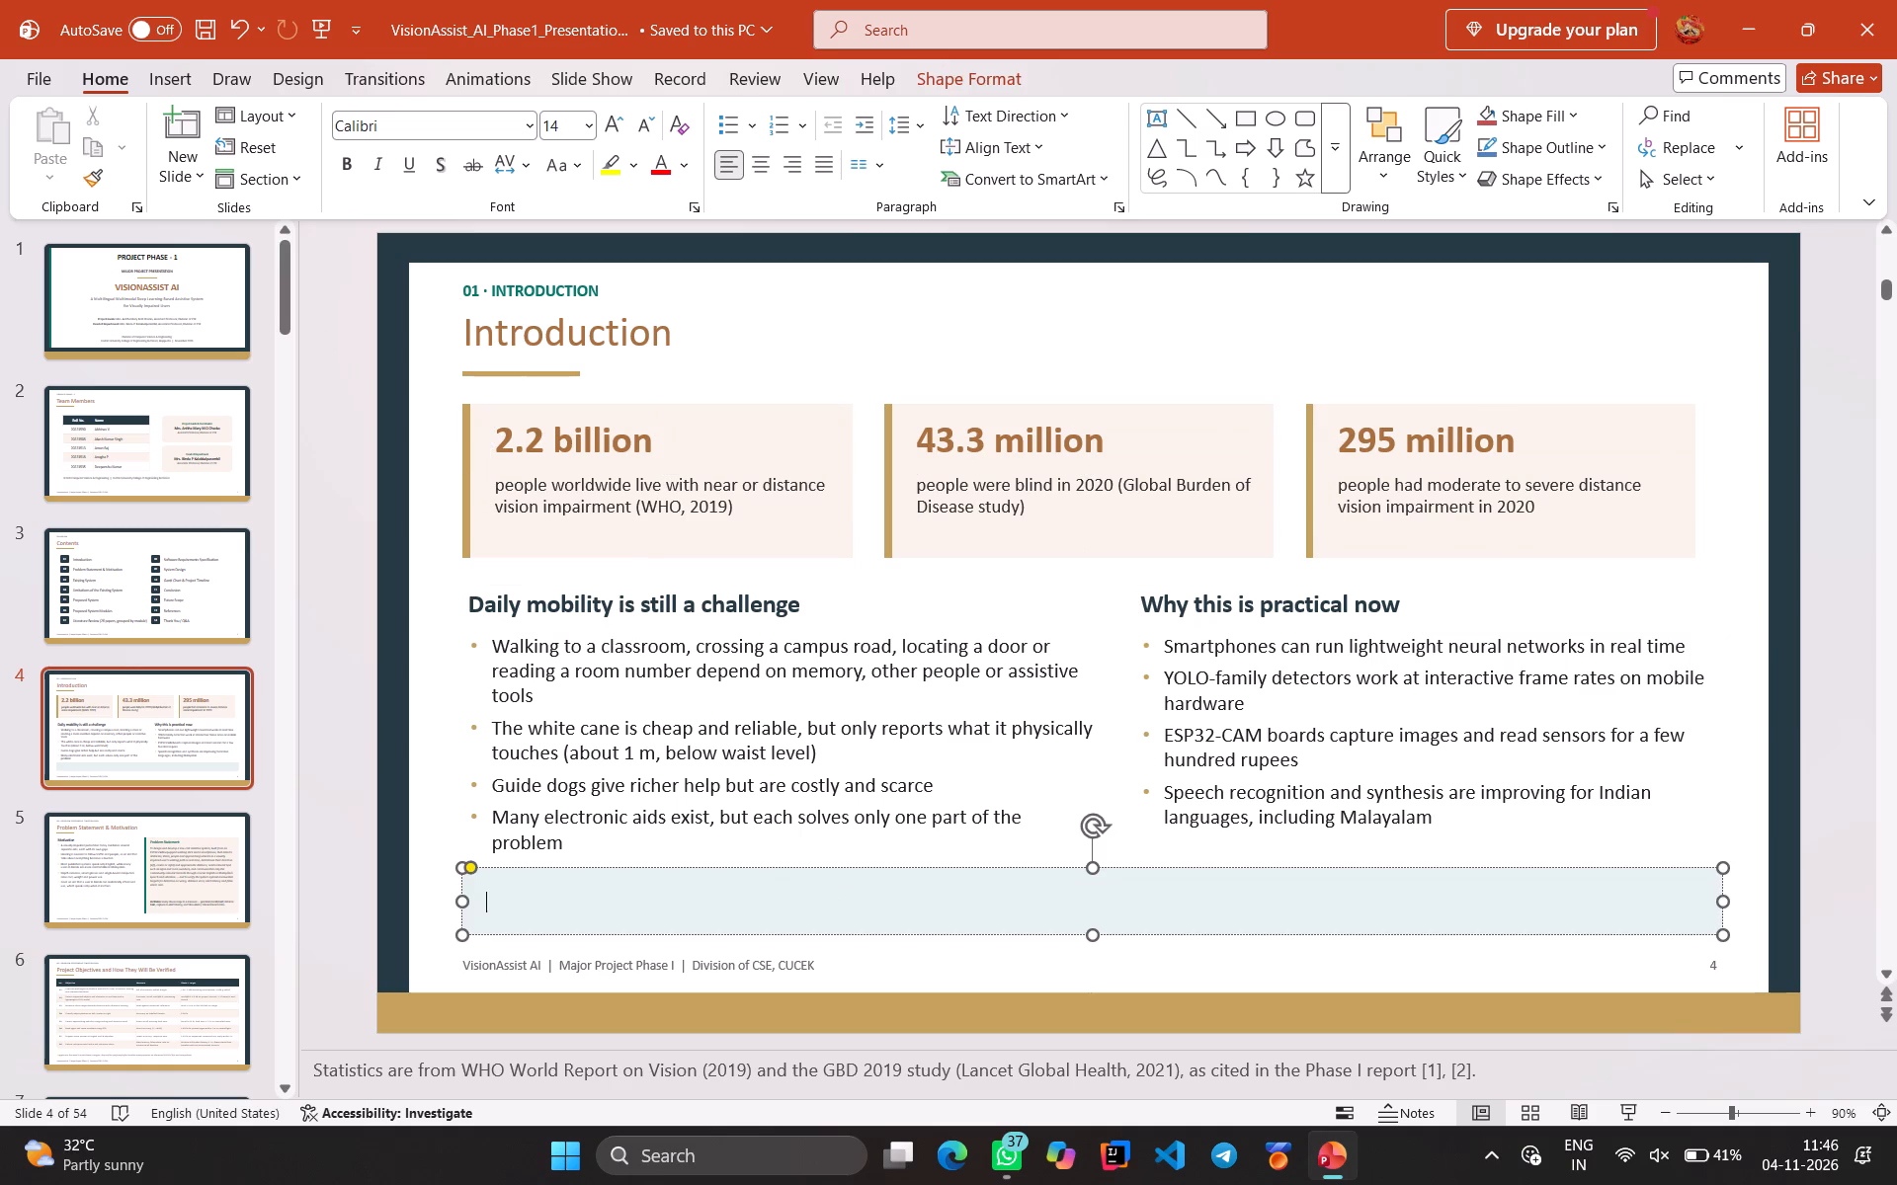
right_click(584, 907)
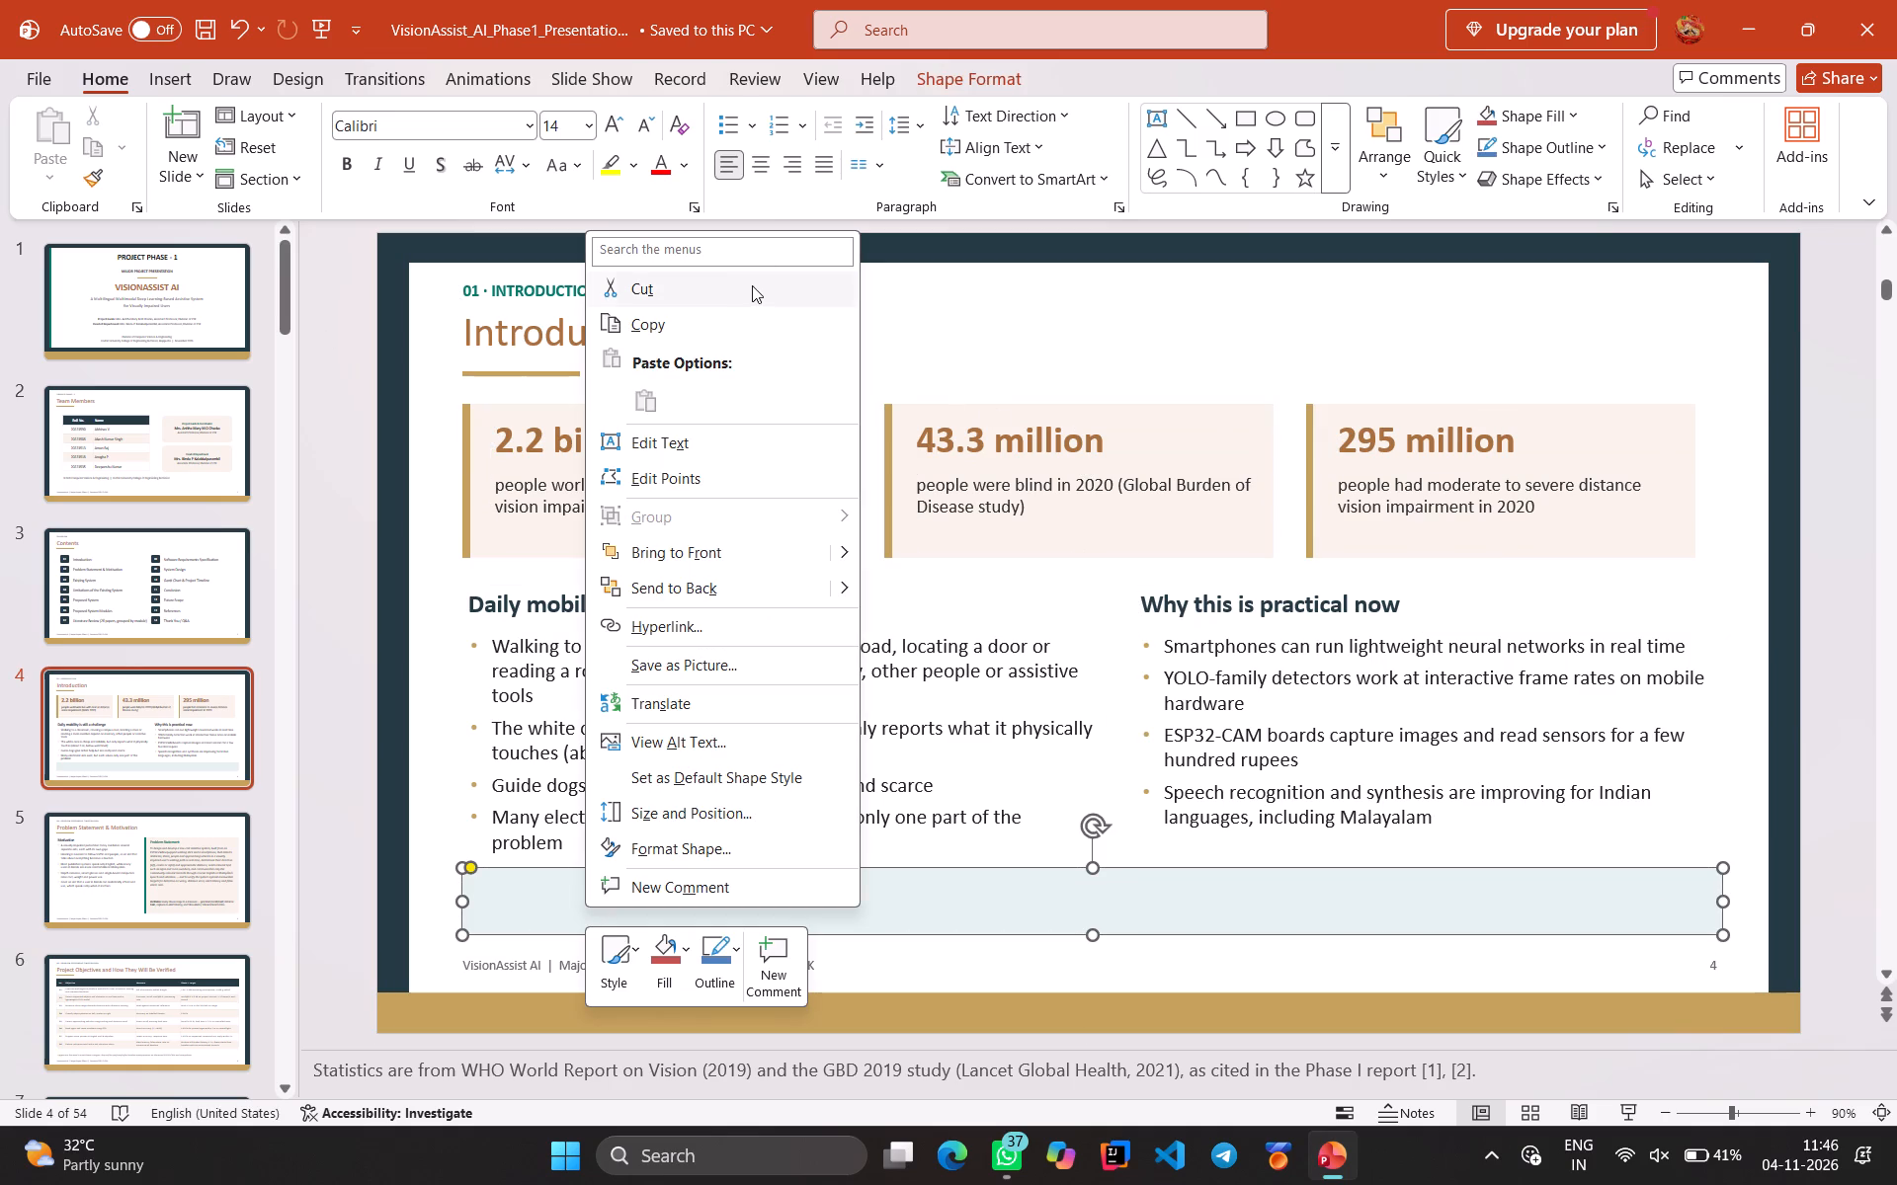
click(753, 284)
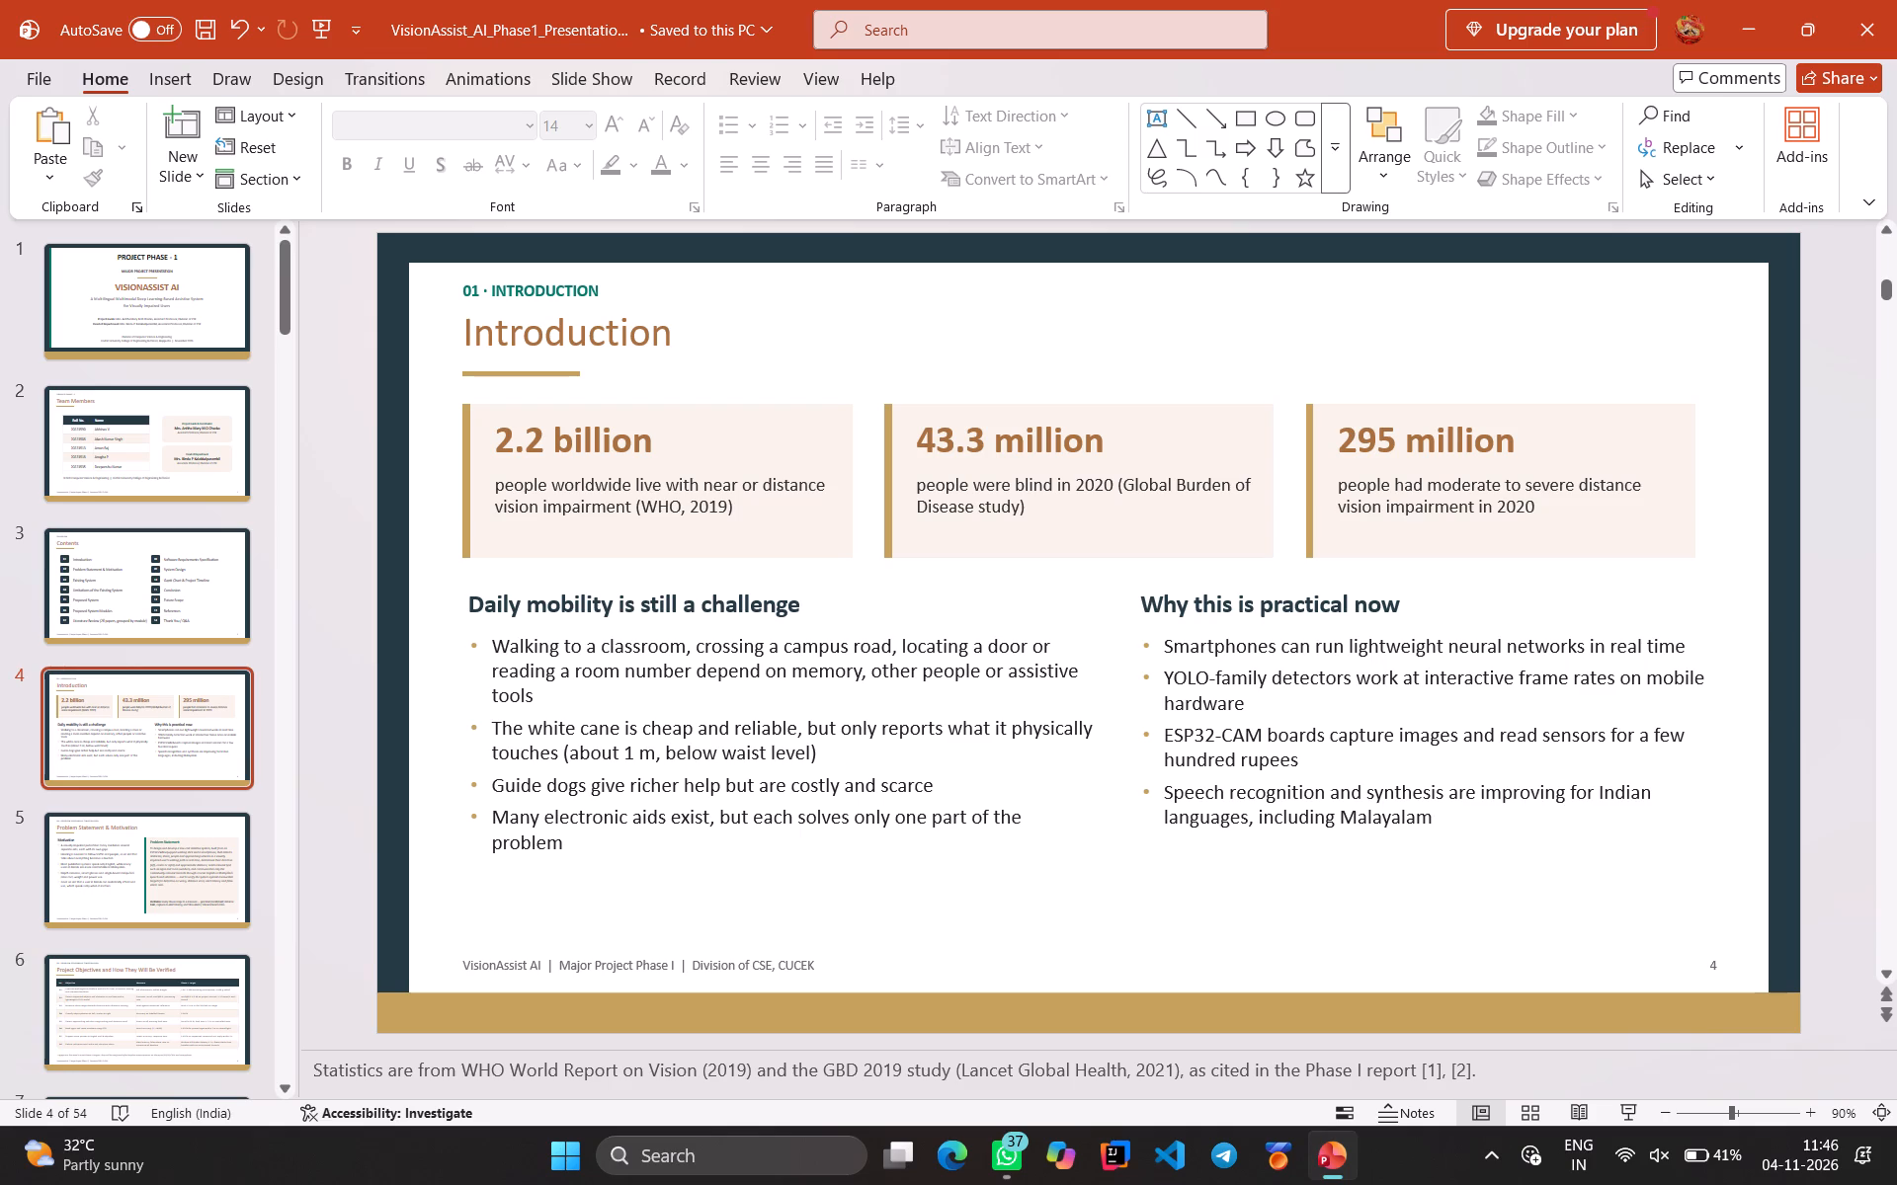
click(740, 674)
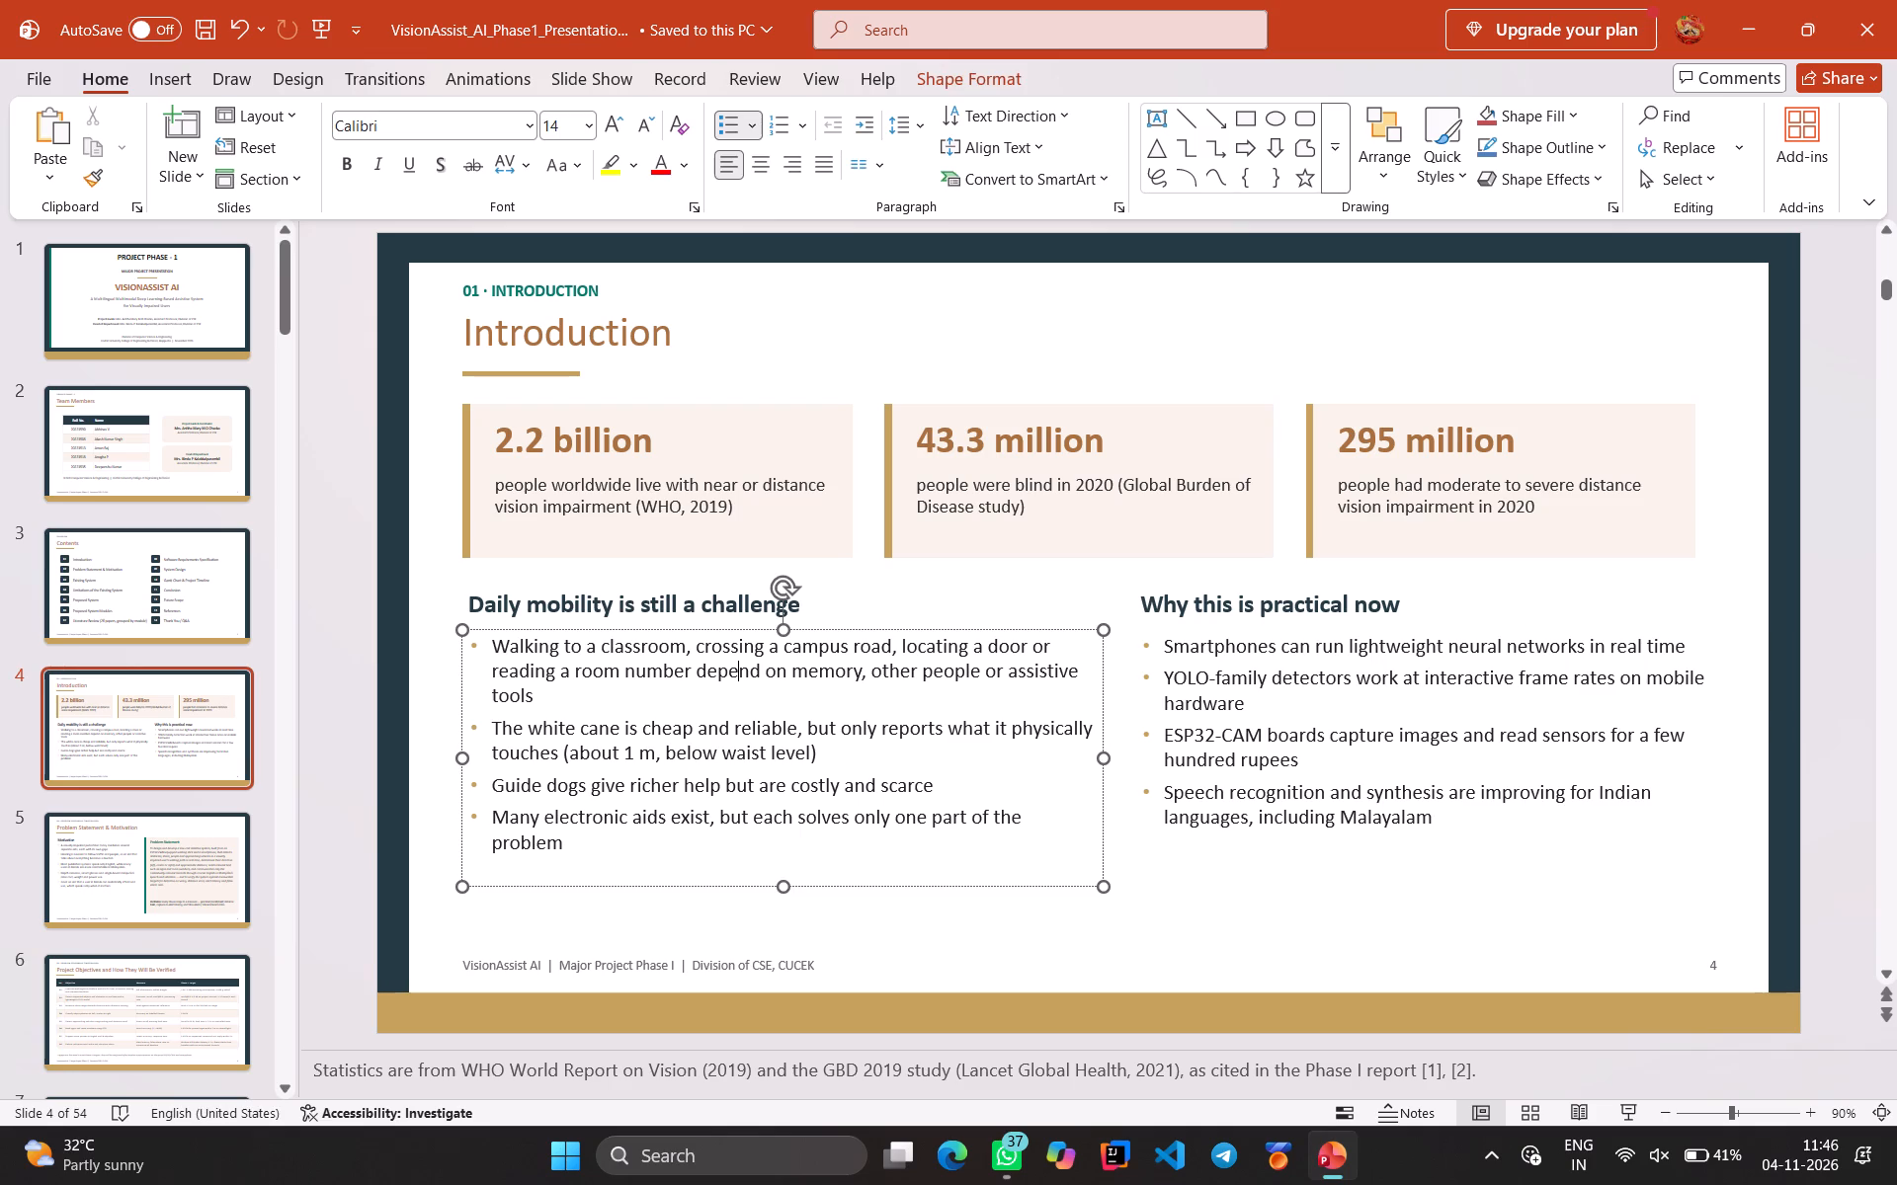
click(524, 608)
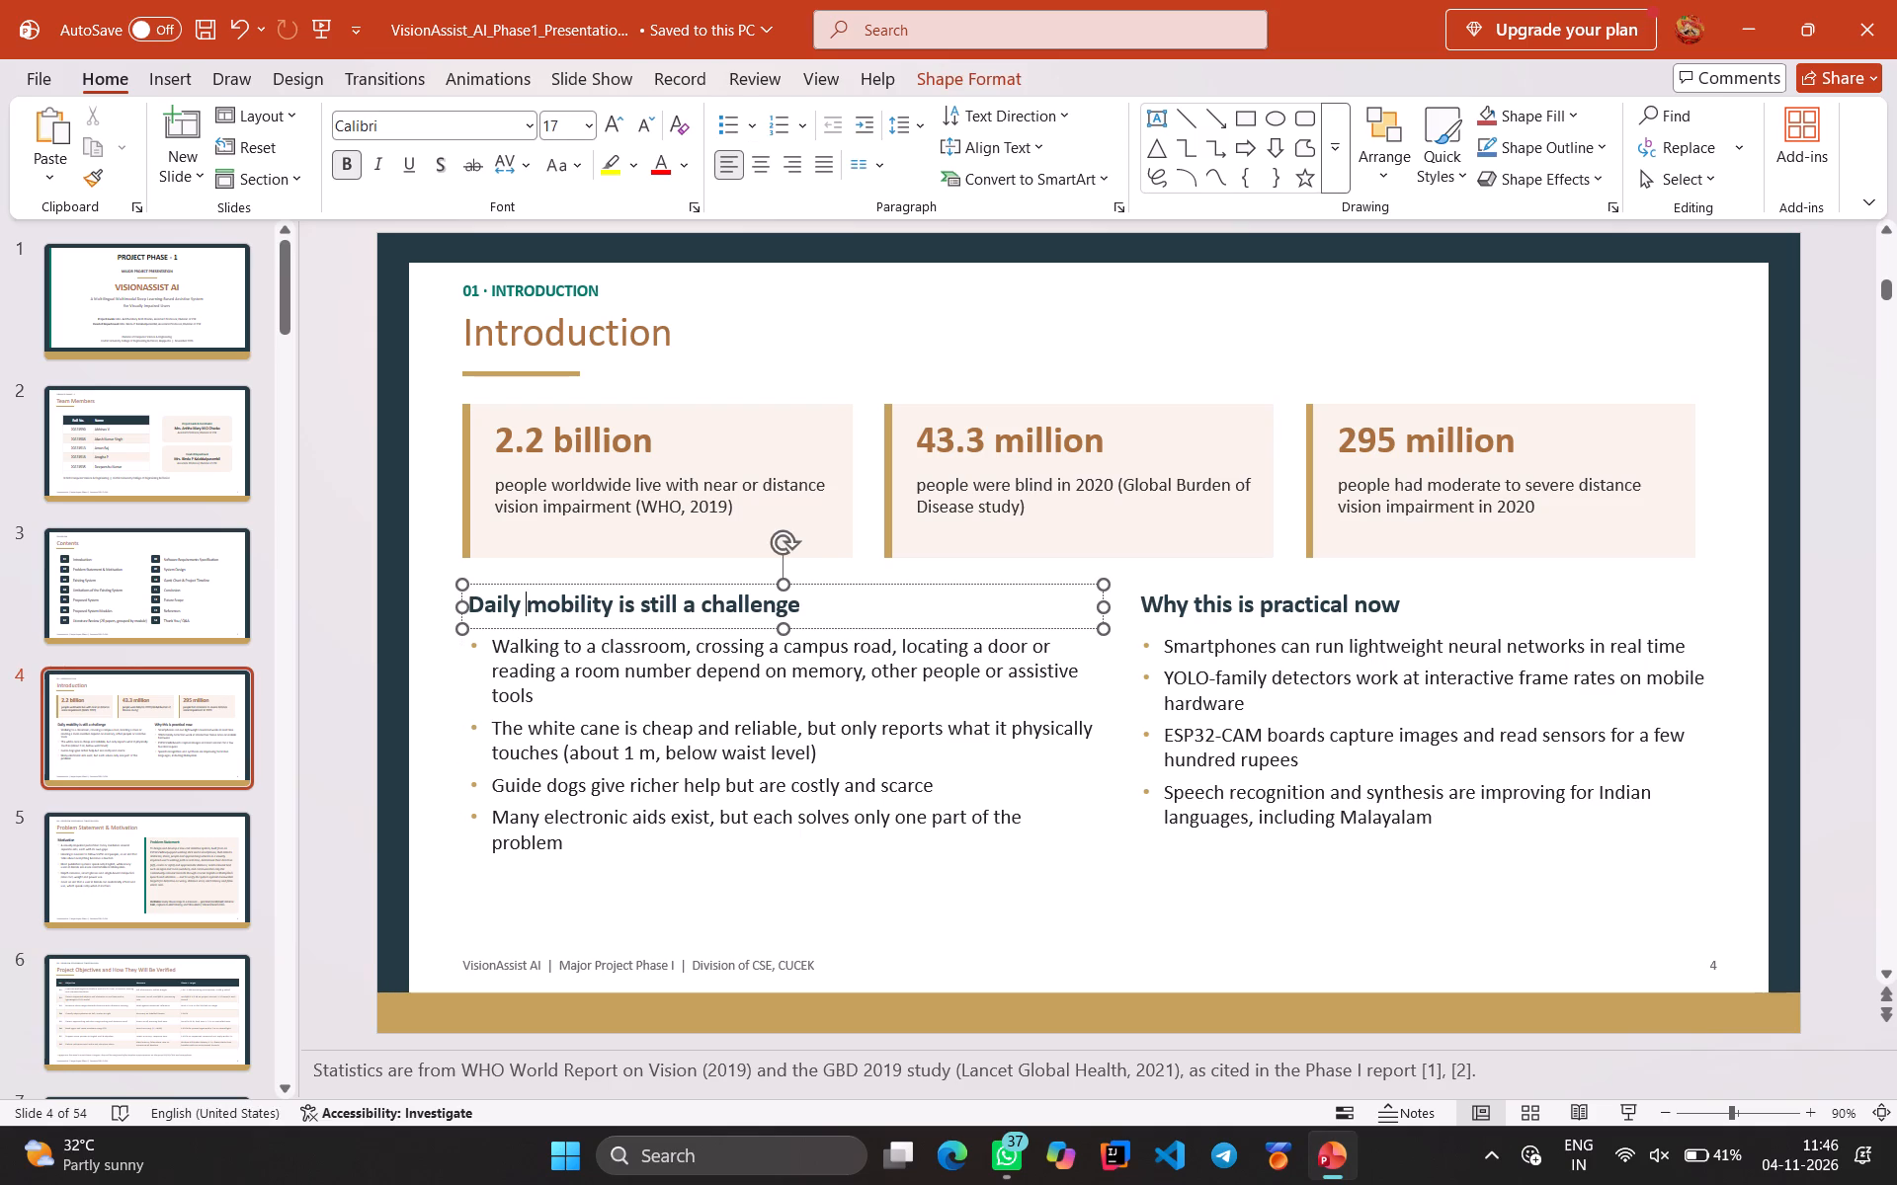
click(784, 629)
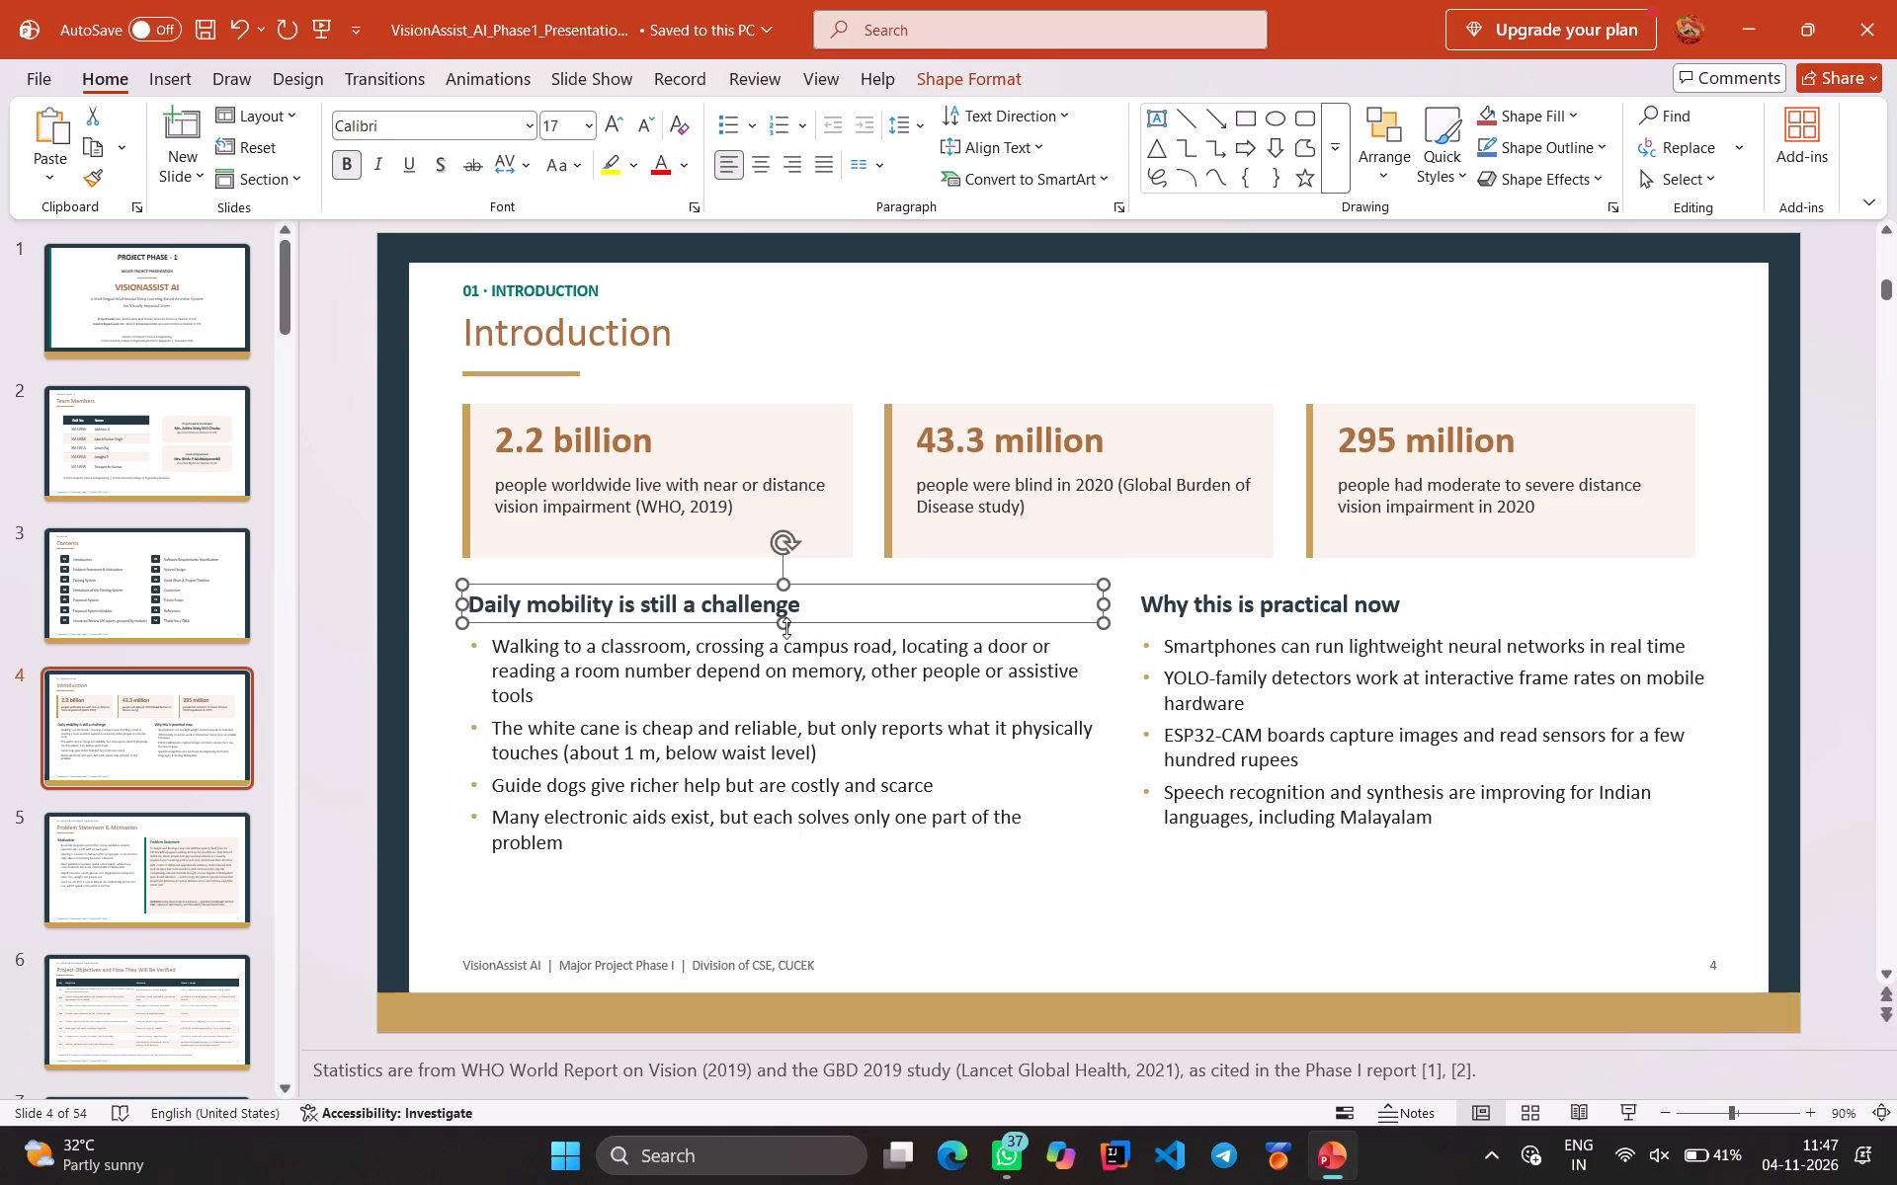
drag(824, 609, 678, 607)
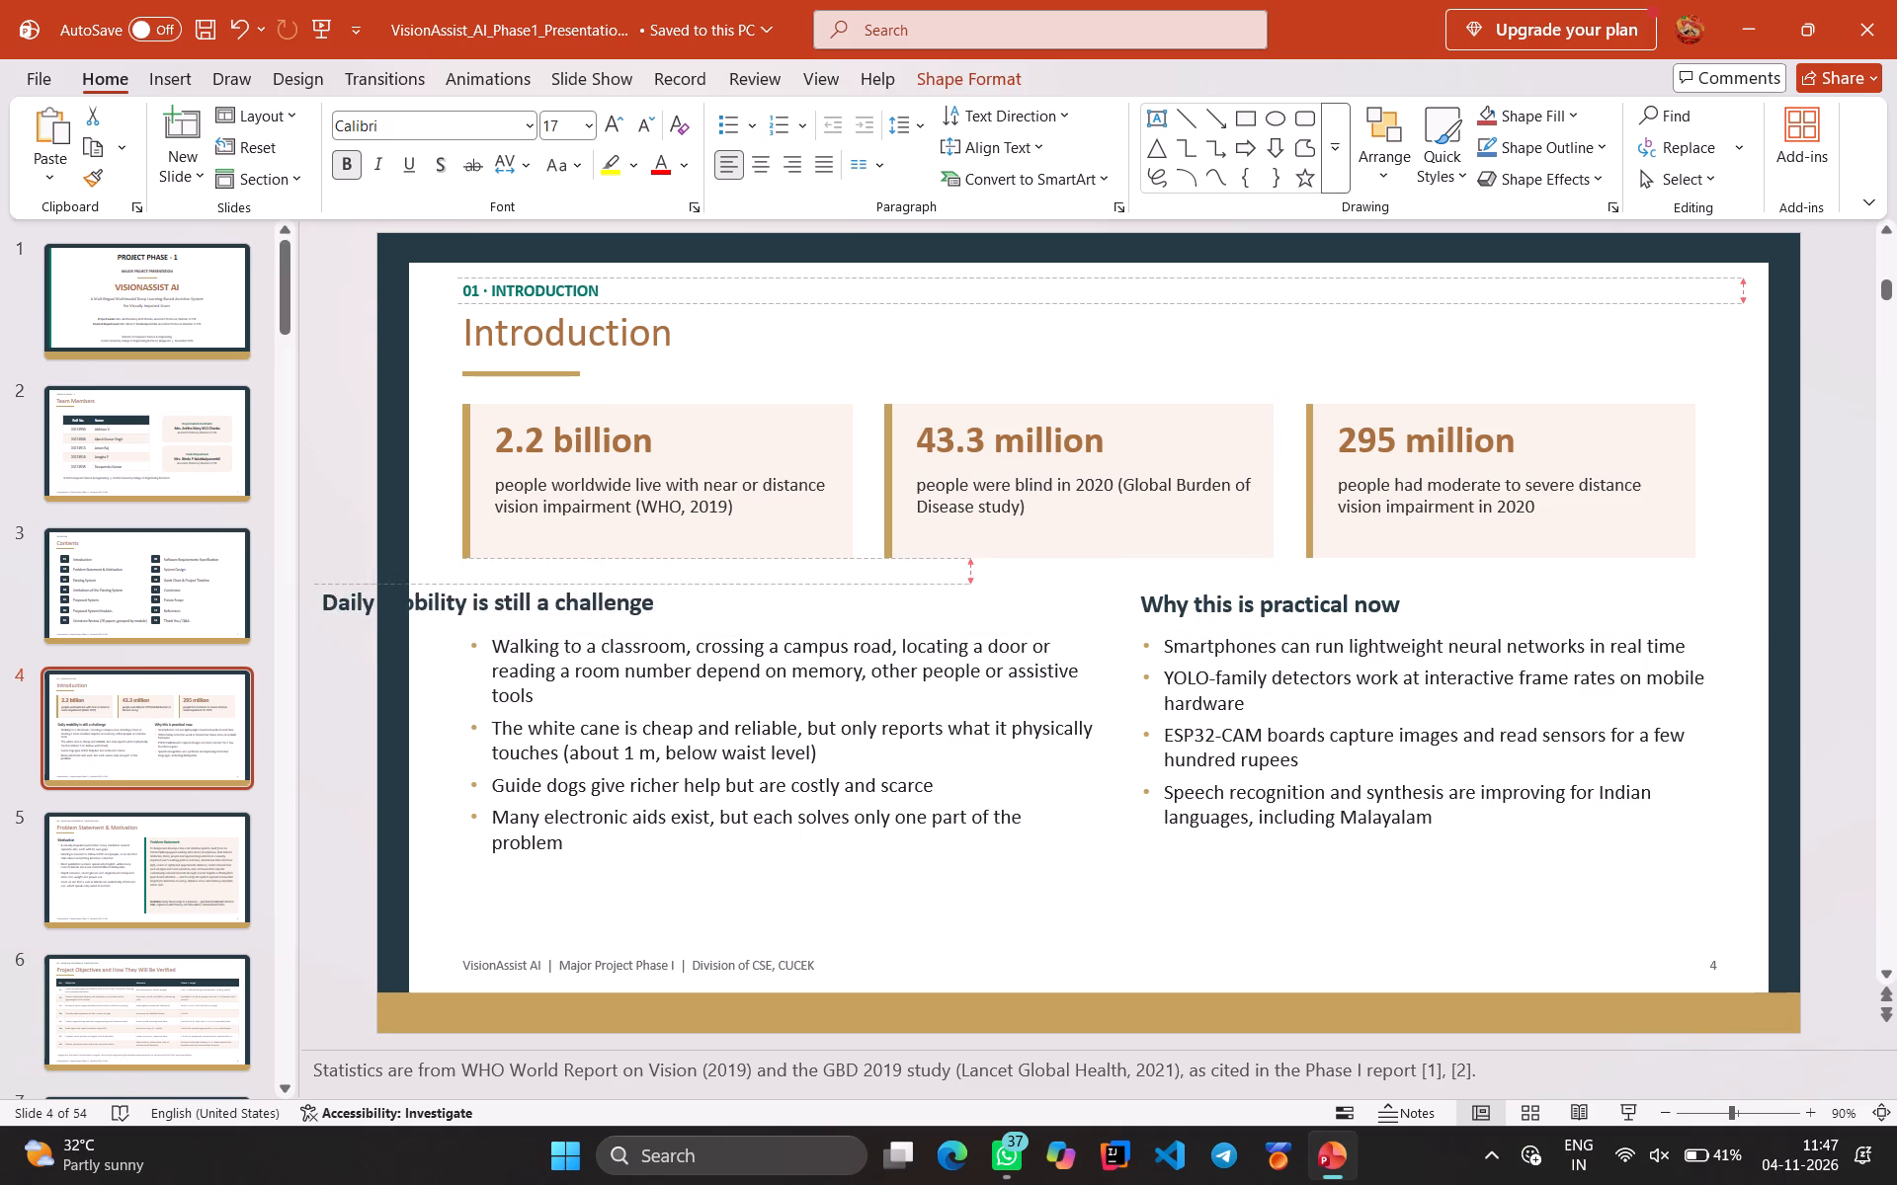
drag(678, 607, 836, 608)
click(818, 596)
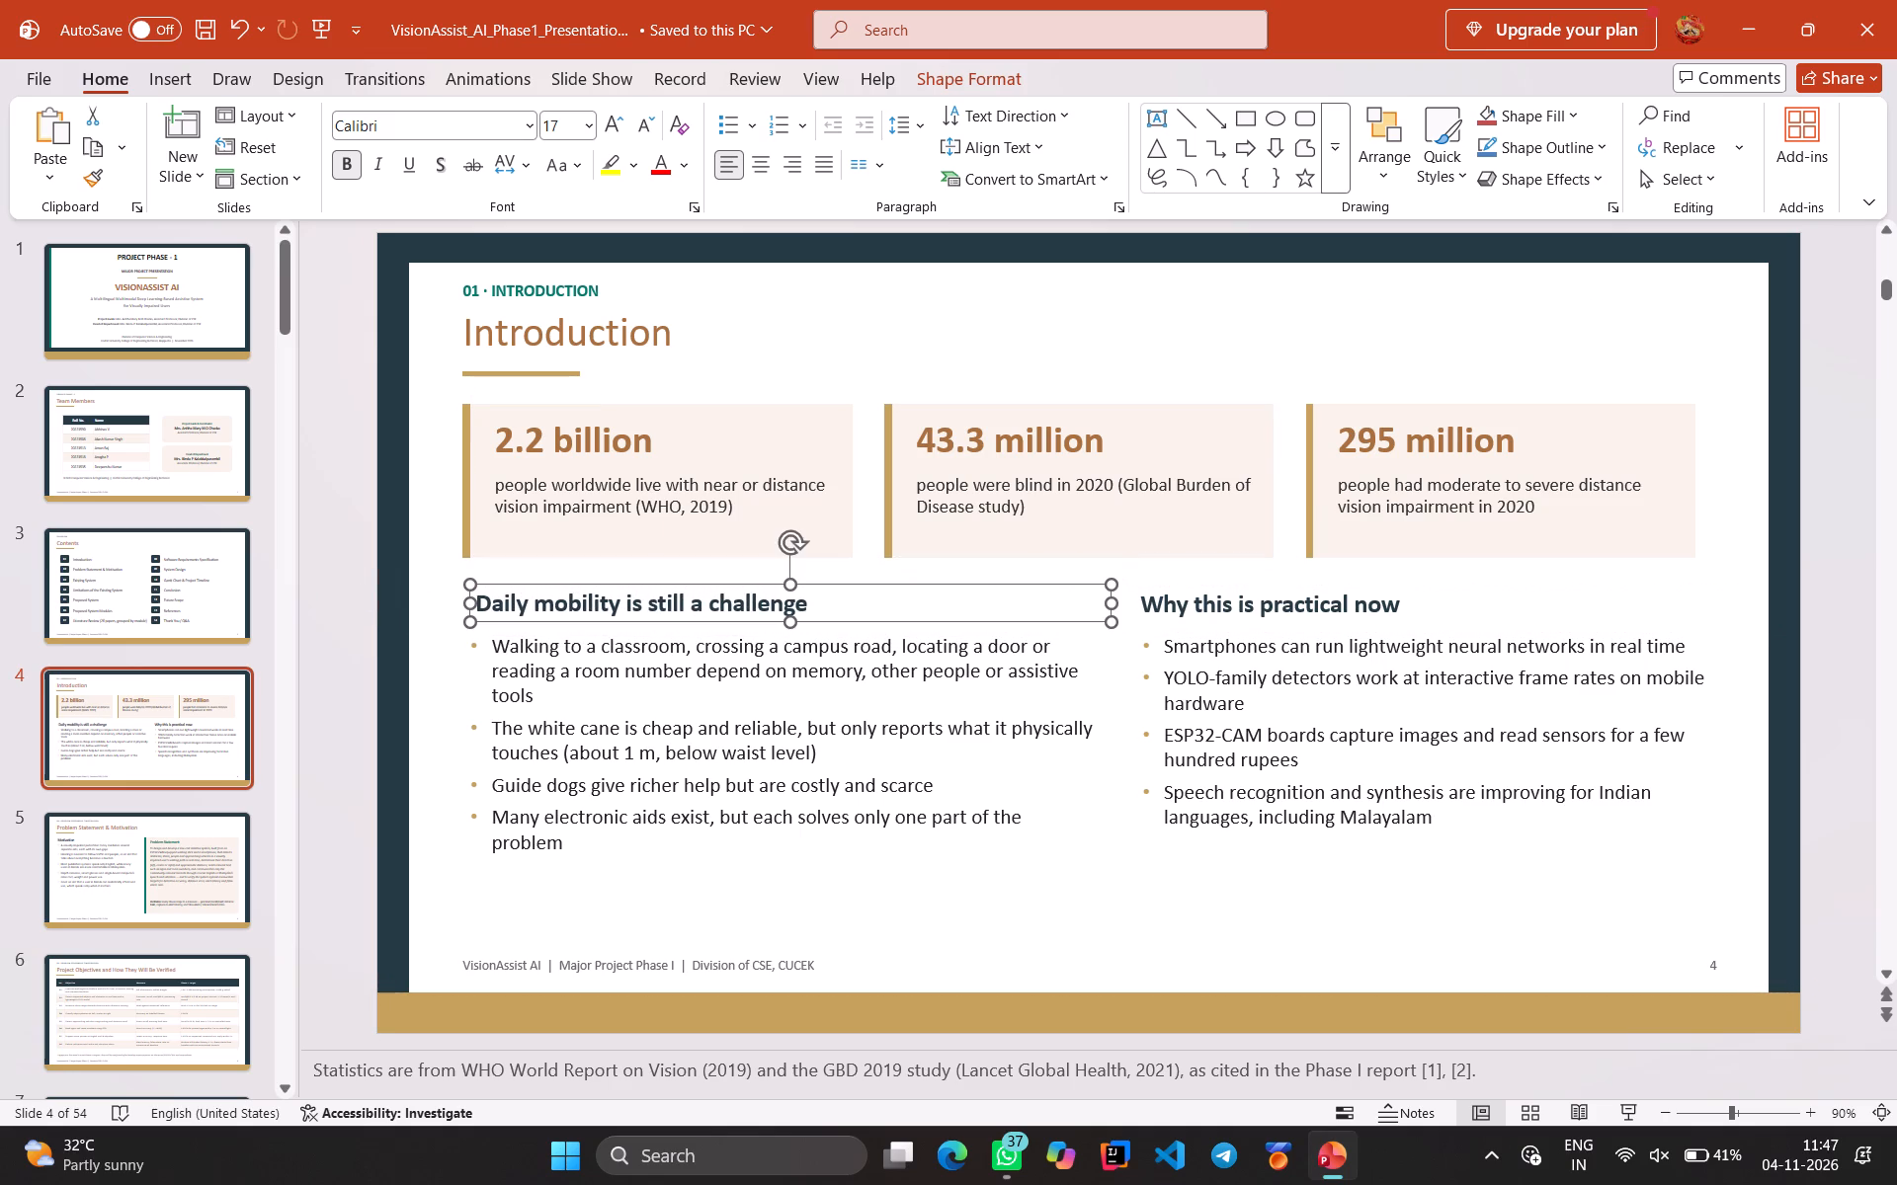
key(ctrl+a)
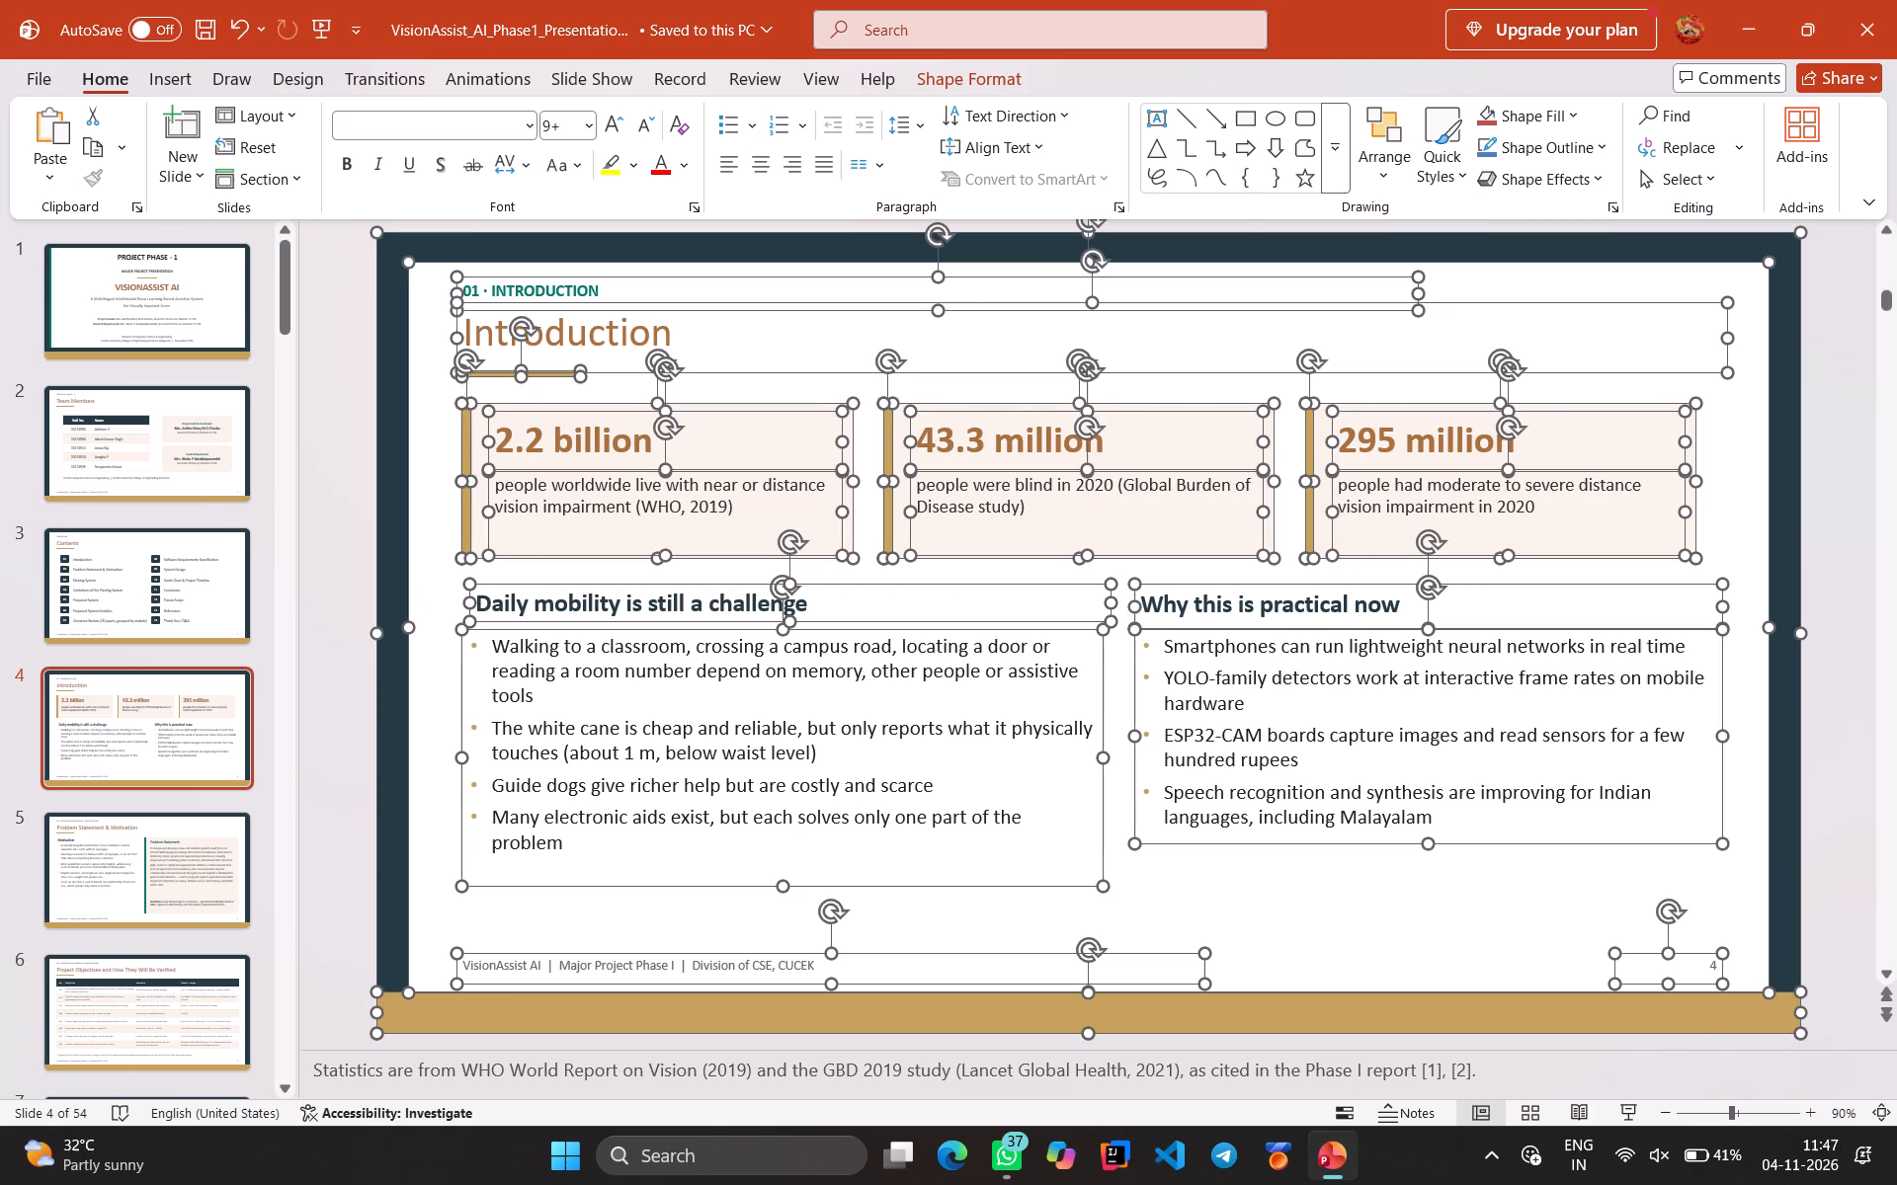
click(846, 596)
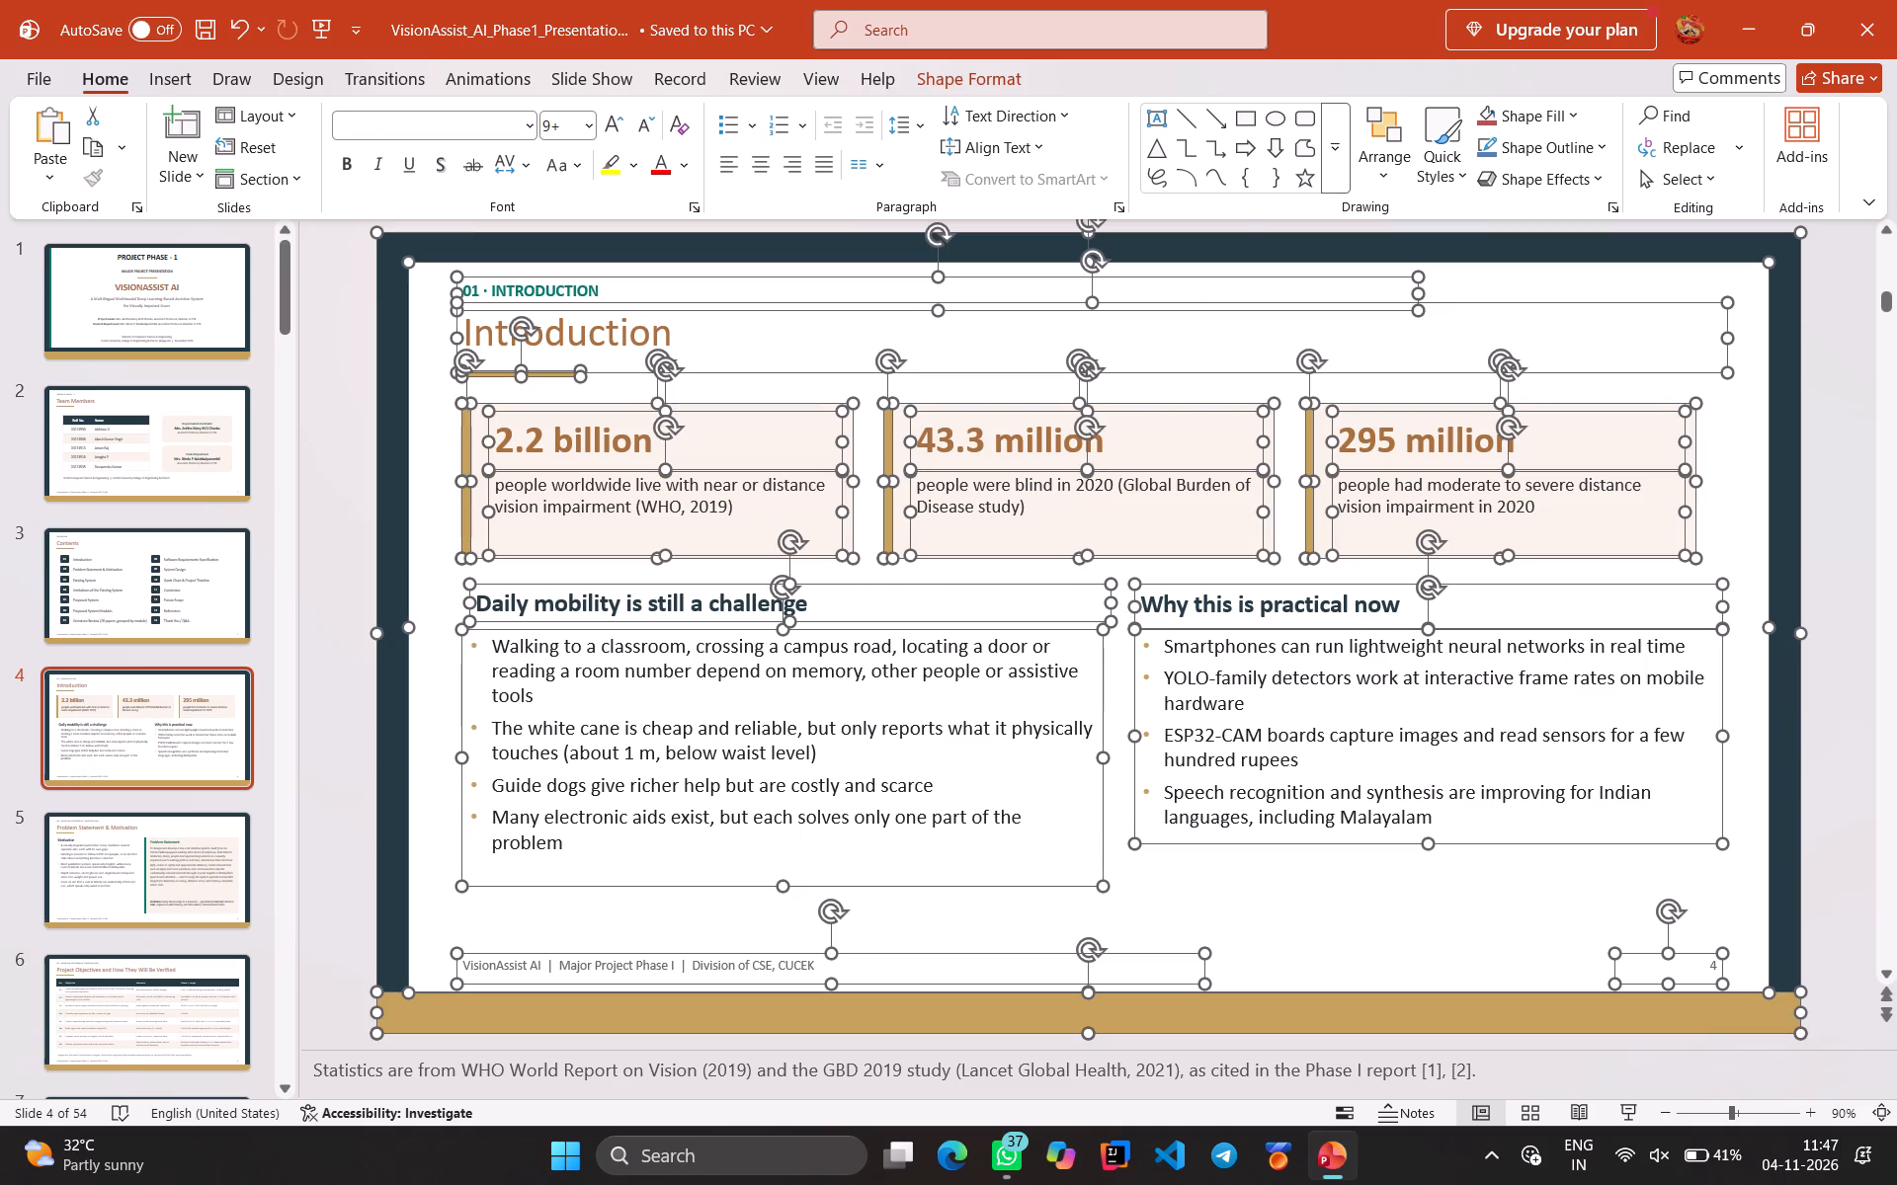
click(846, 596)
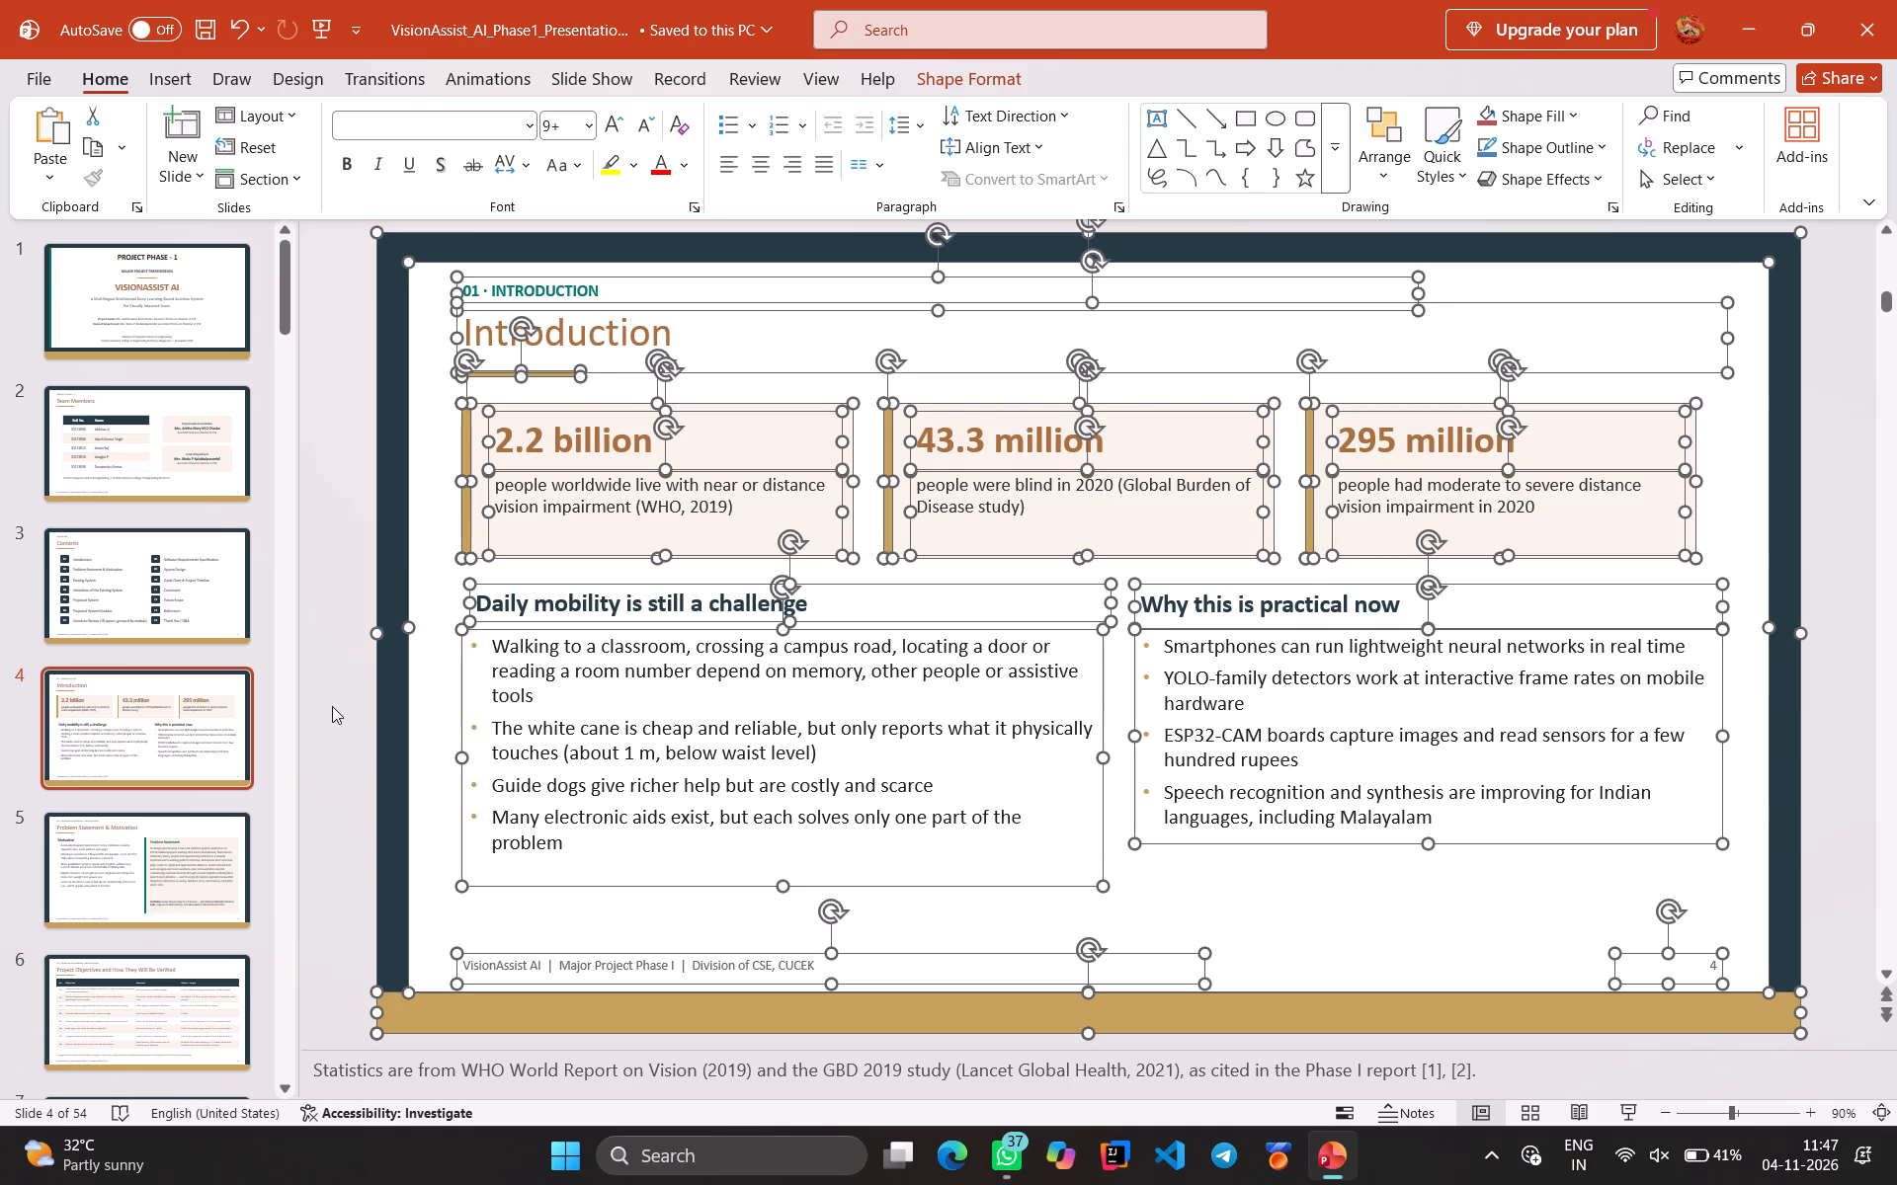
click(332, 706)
Set the "Daily mobility is still a challenge" heading on the Introduction slide to font size 20.
click(774, 616)
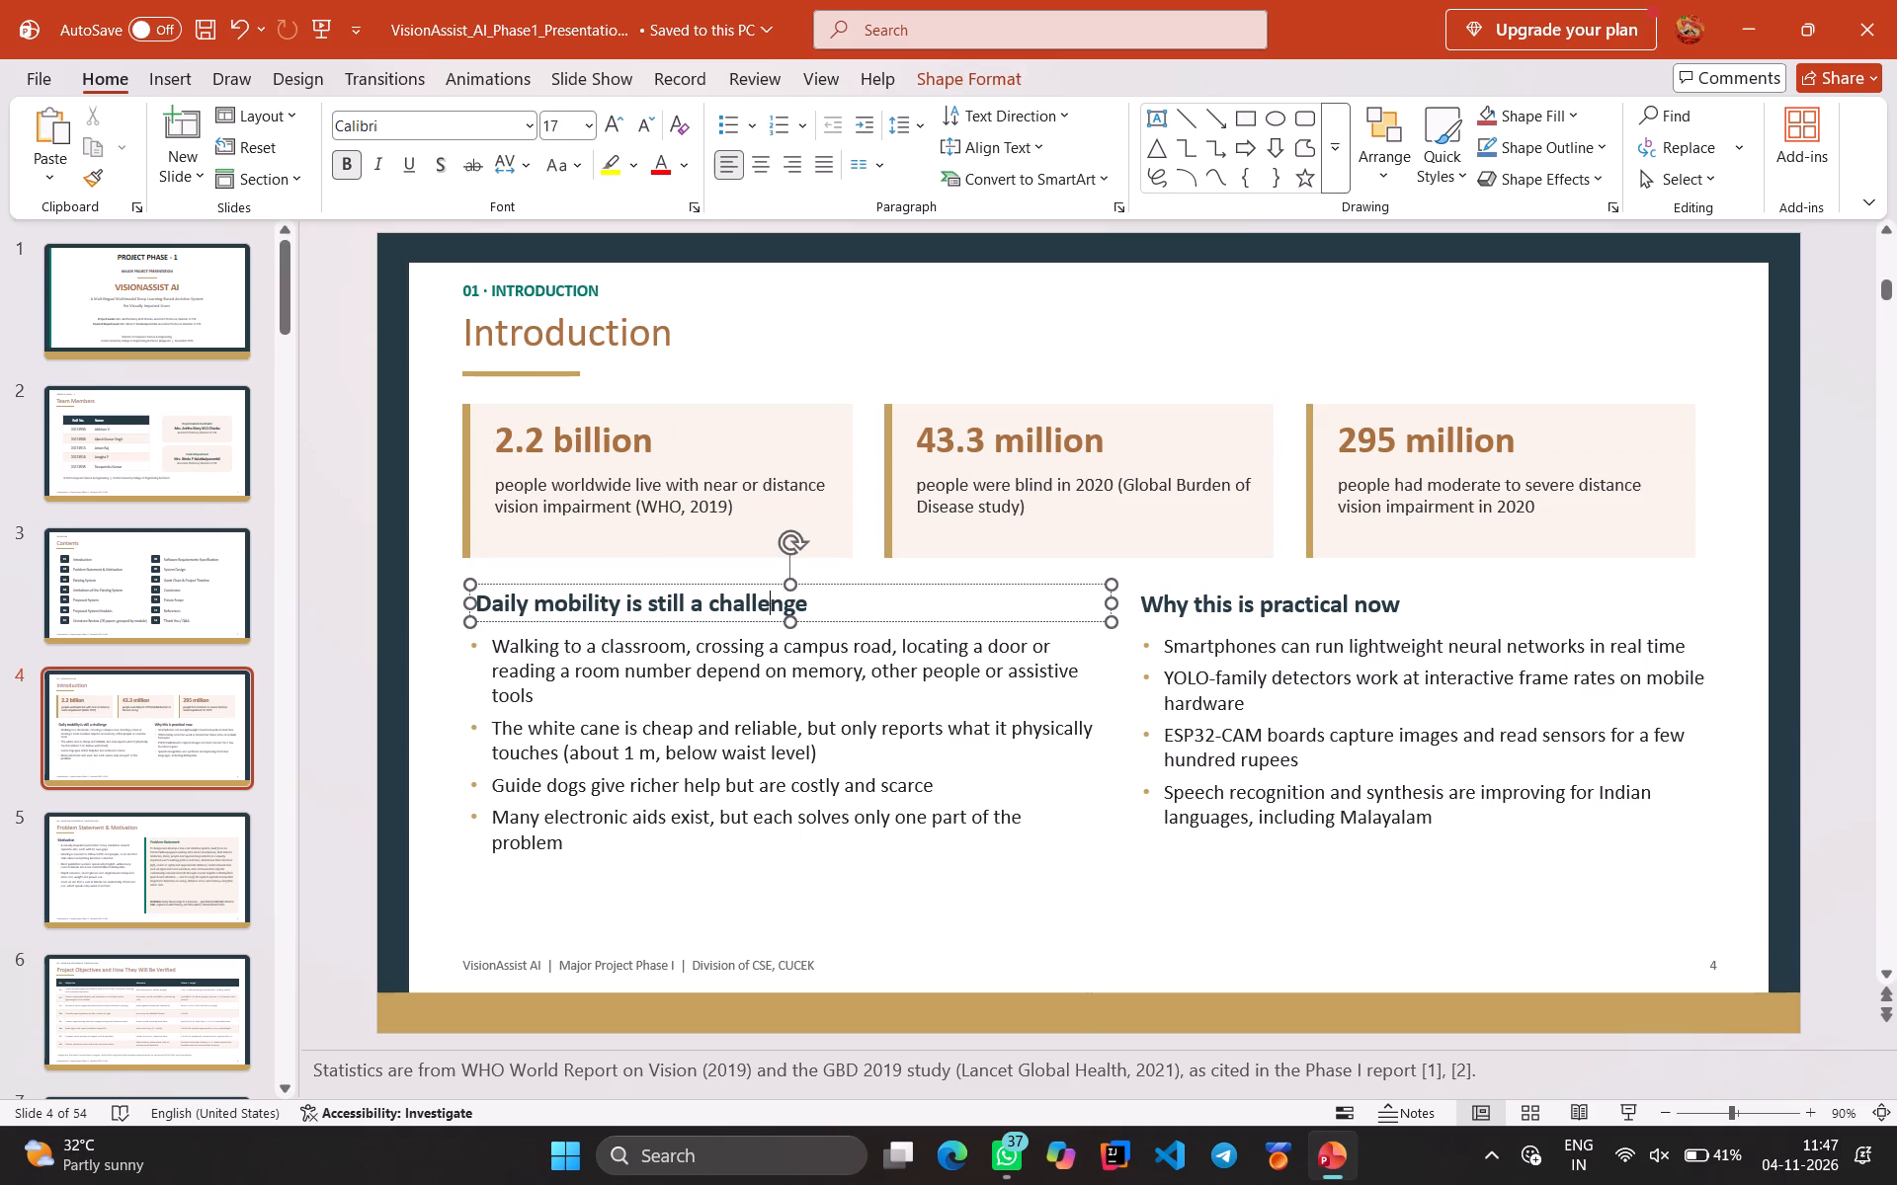
key(ctrl+a)
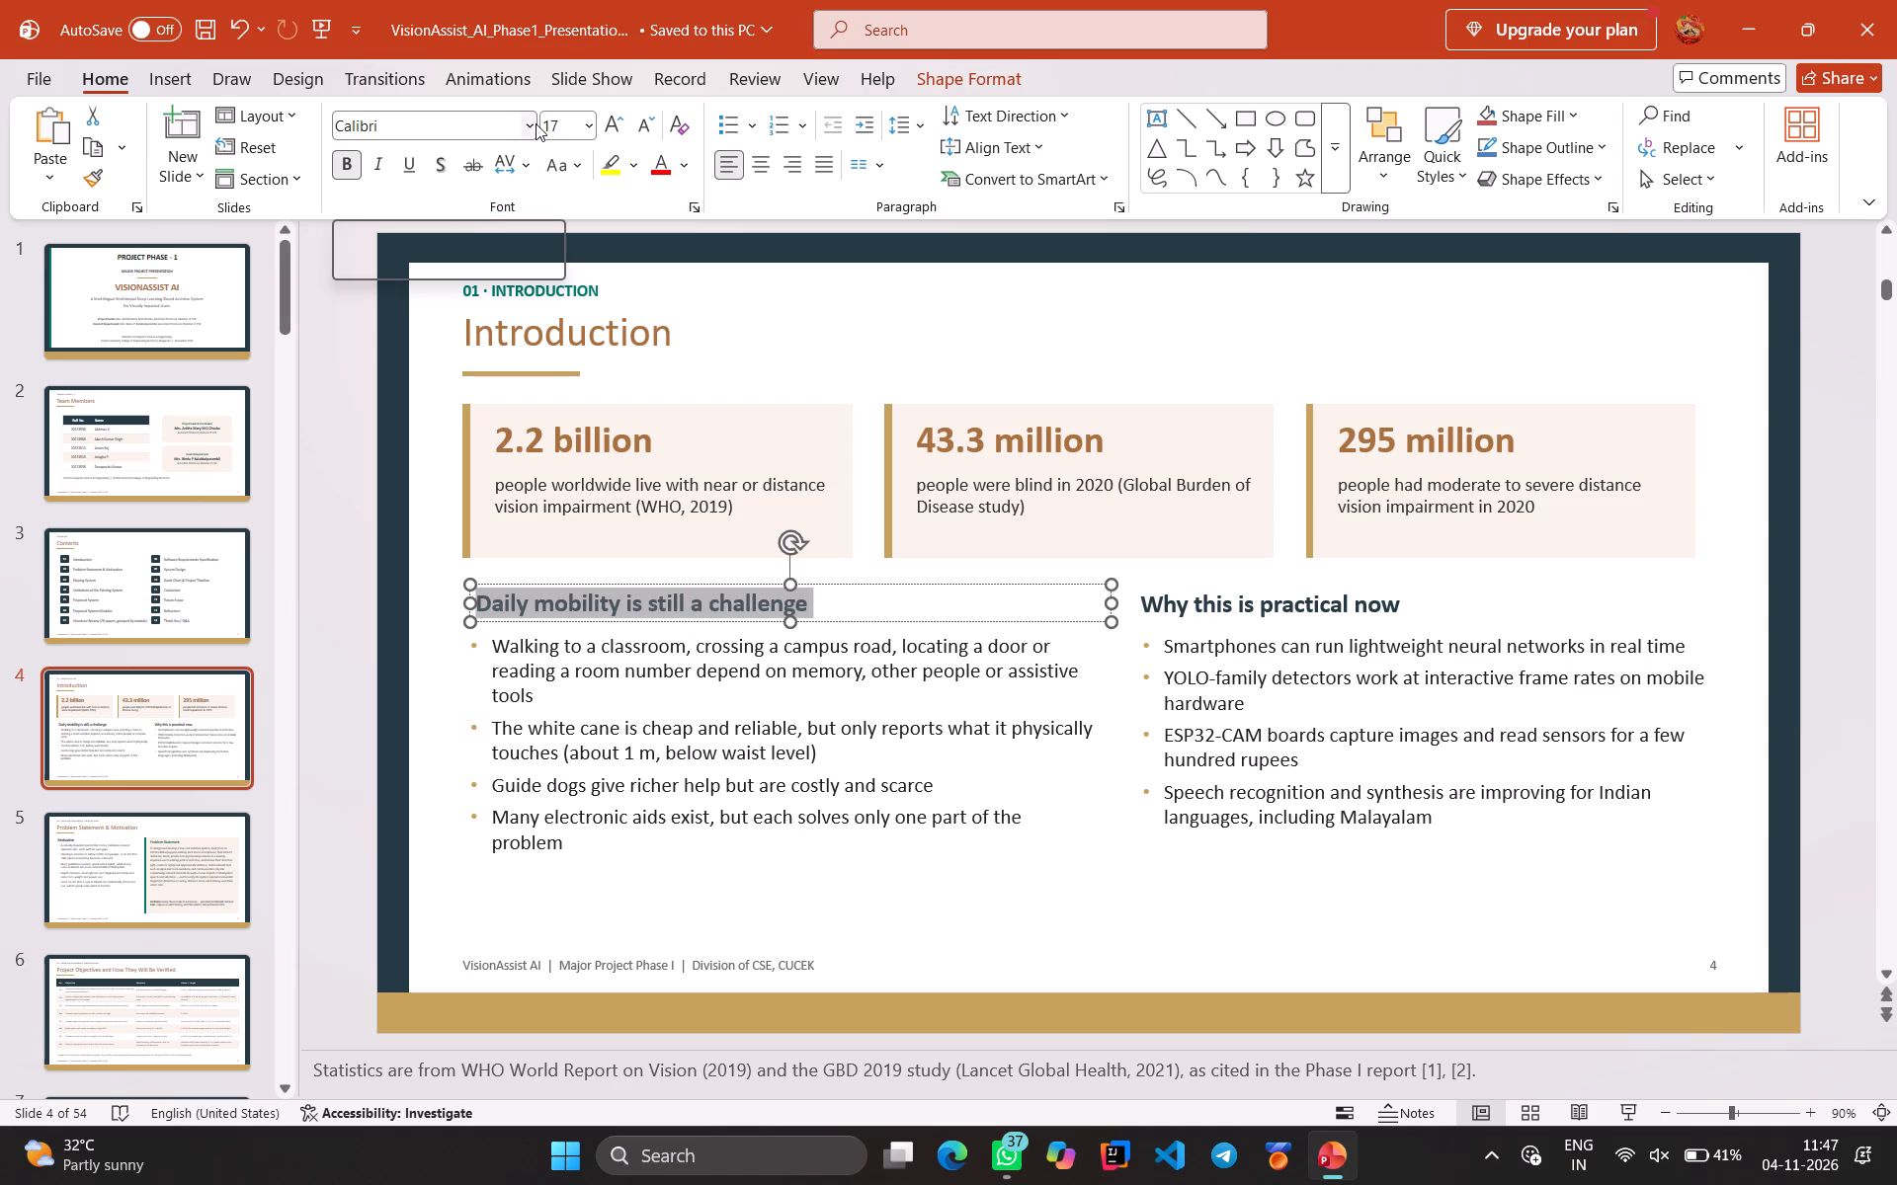
click(588, 120)
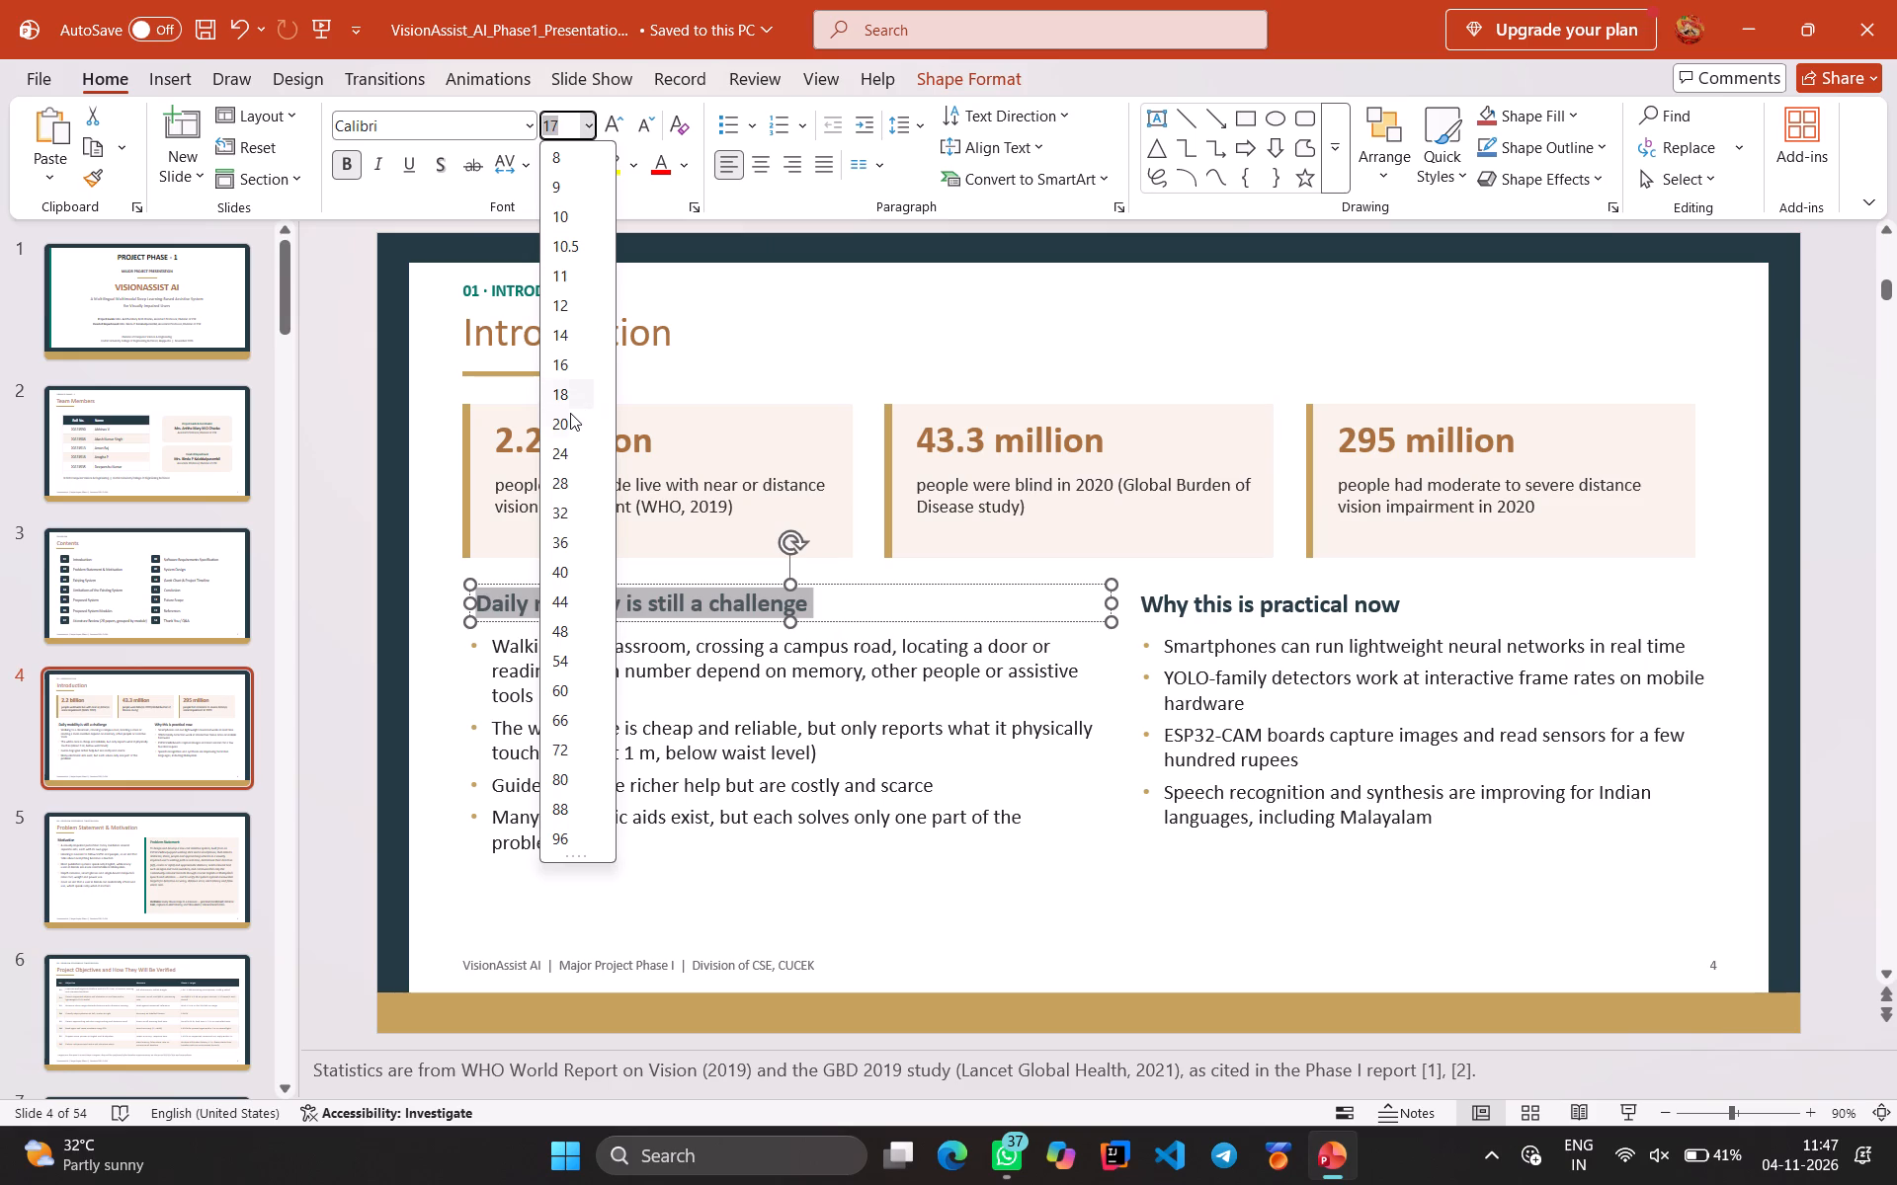
click(570, 415)
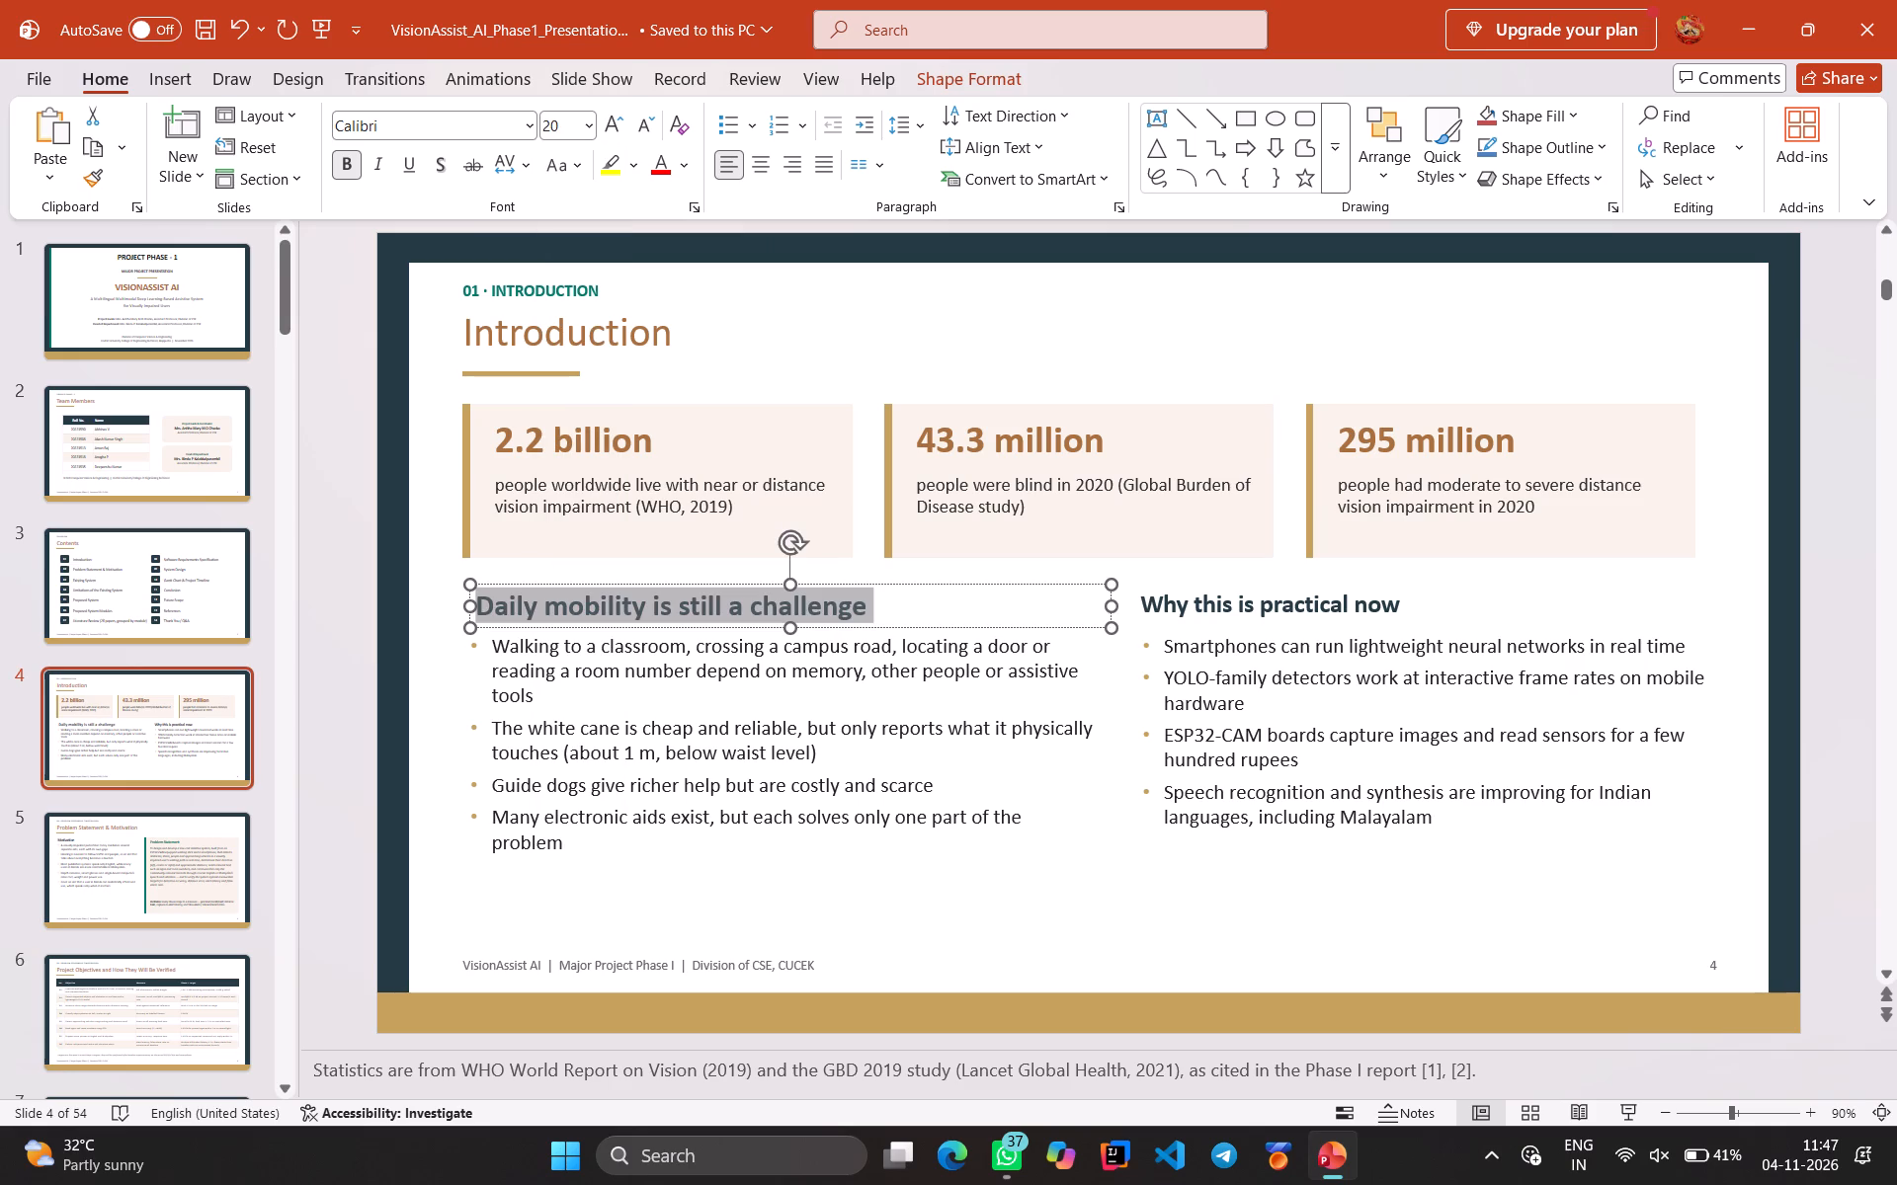
Set the "Why this is practical now" heading on the Introduction slide to font size 20.
click(1347, 607)
key(ctrl+a)
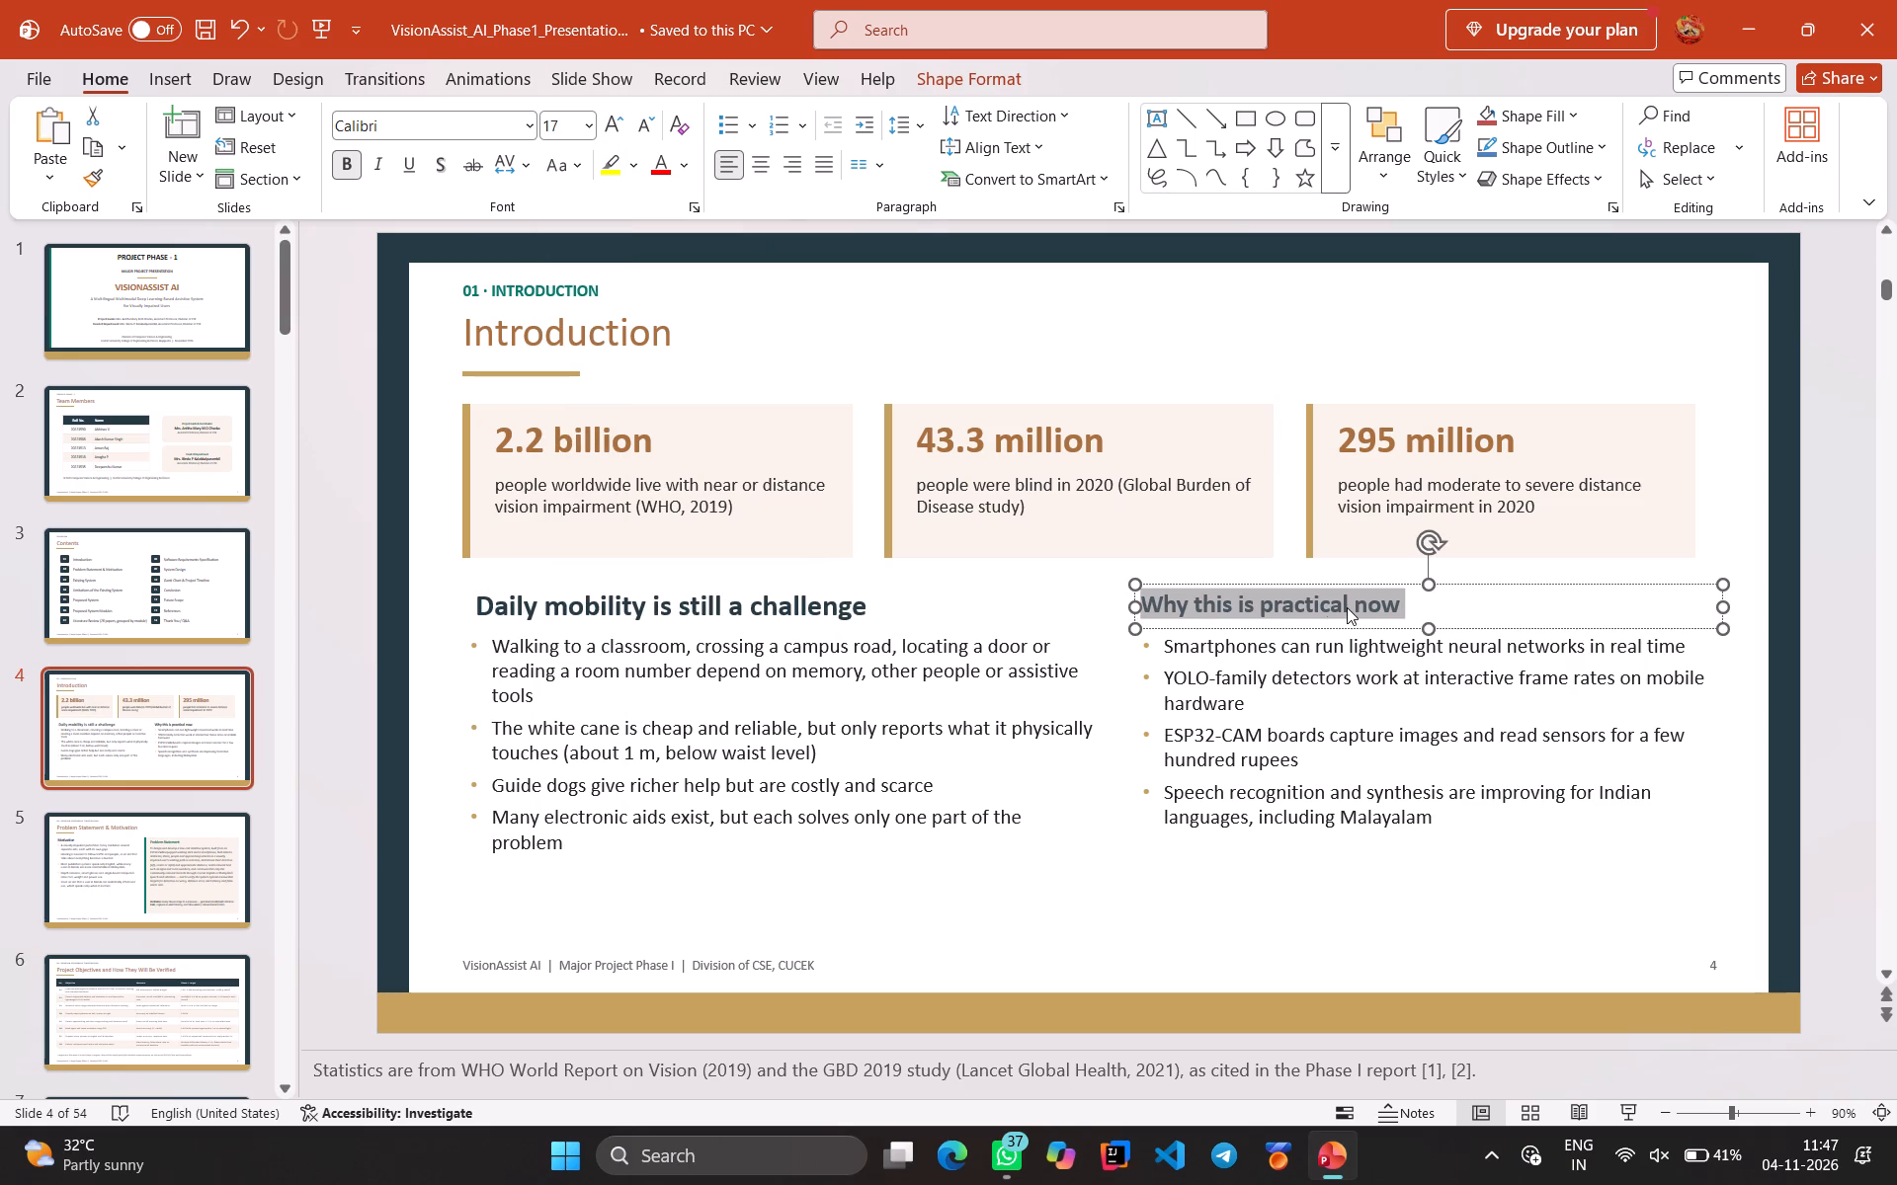
click(587, 126)
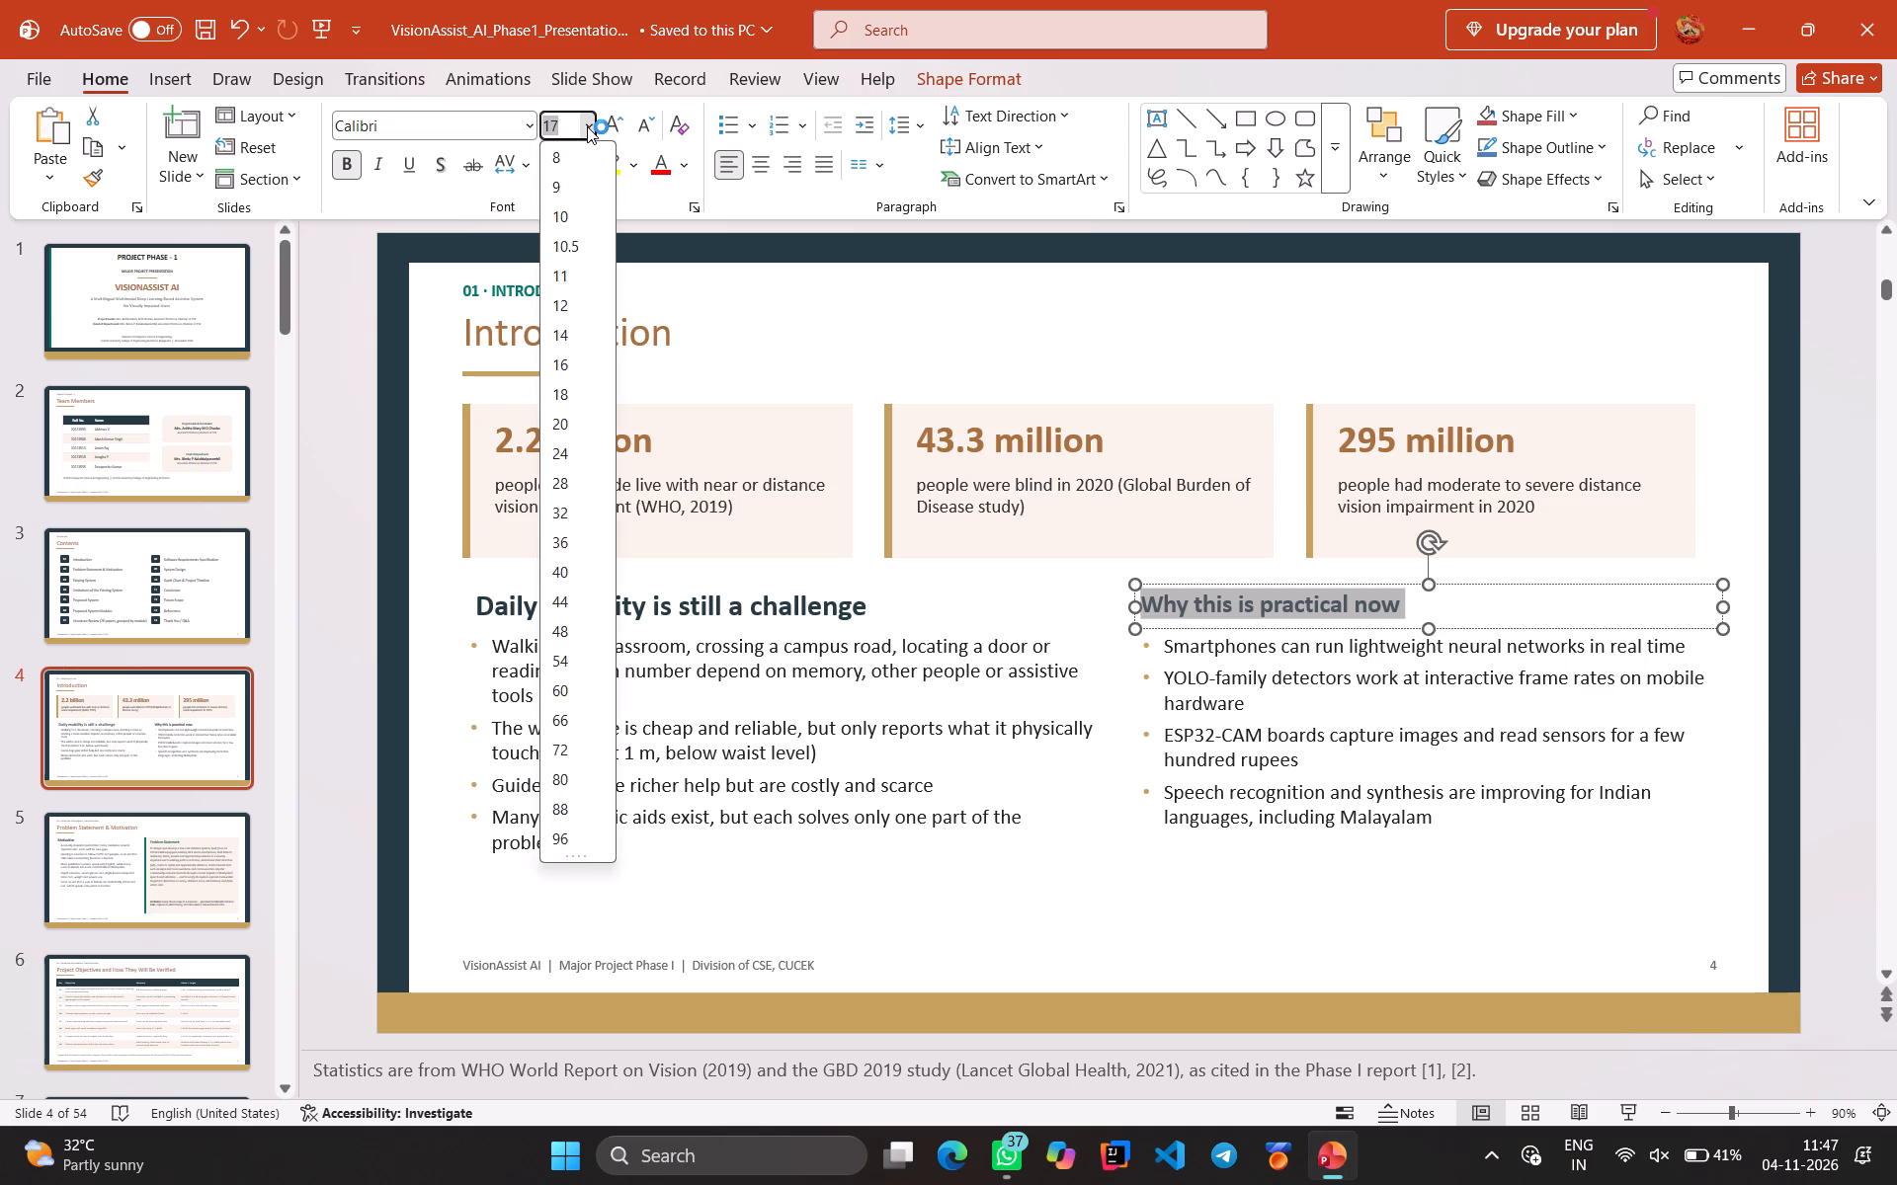
click(586, 412)
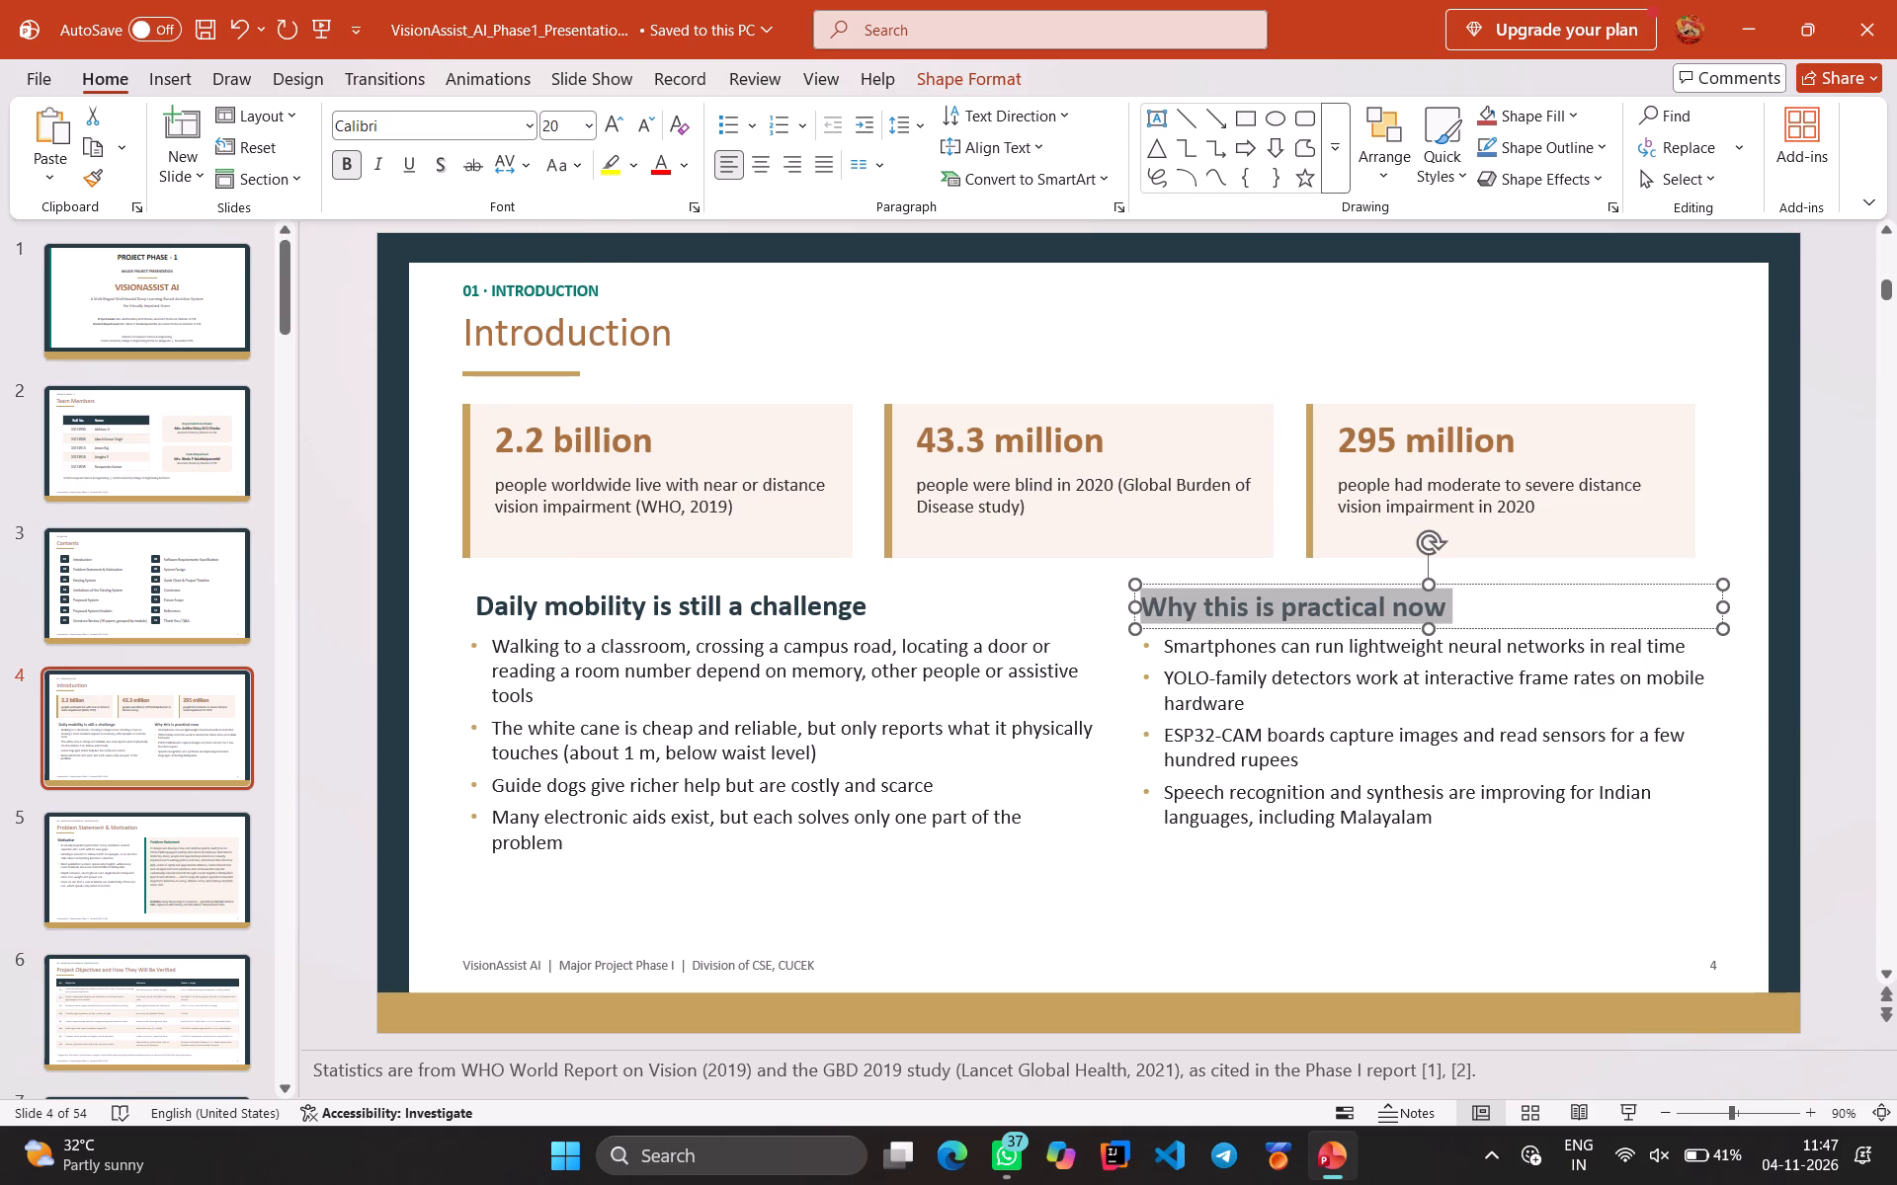
Set all the bullet points under "Daily mobility is still a challenge" to font size 18.
click(501, 644)
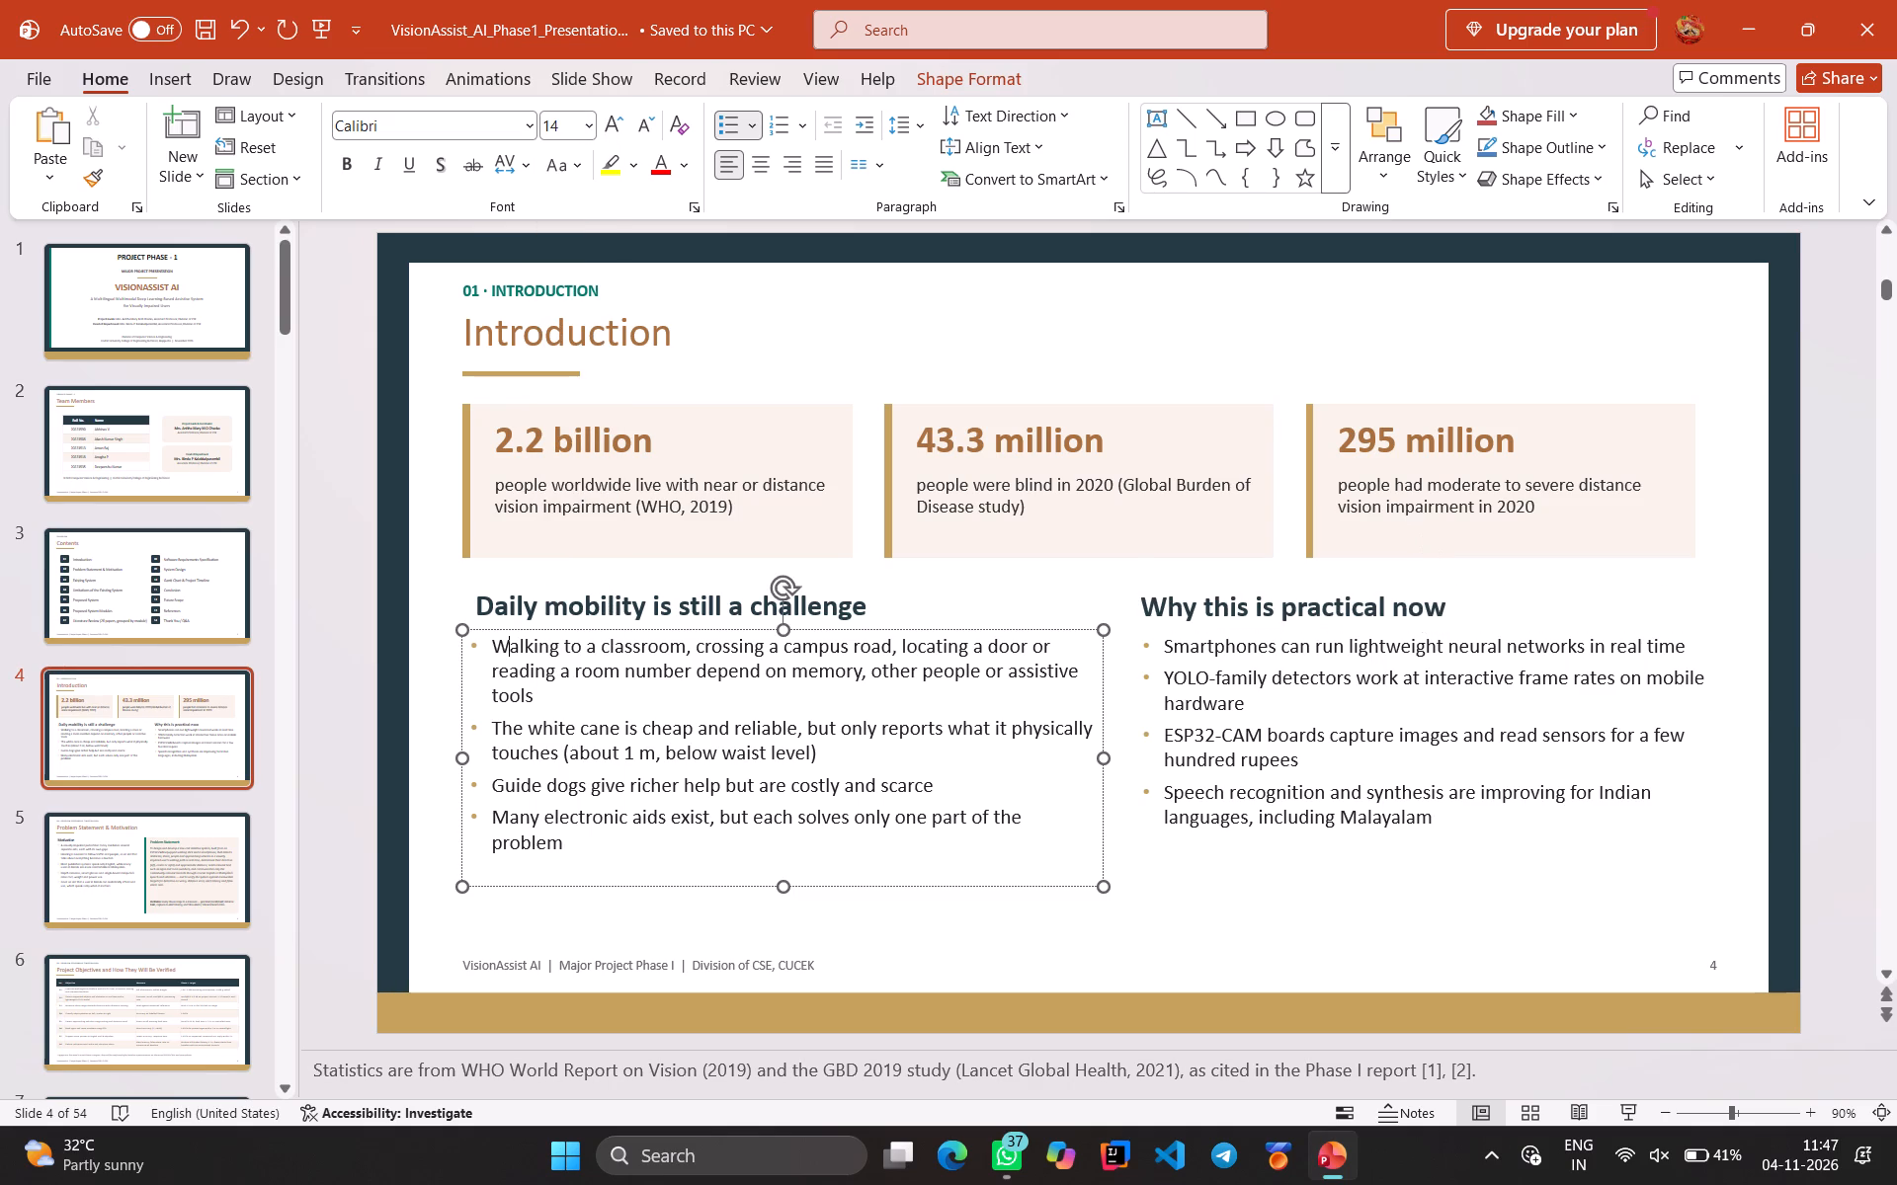
key(ctrl+a)
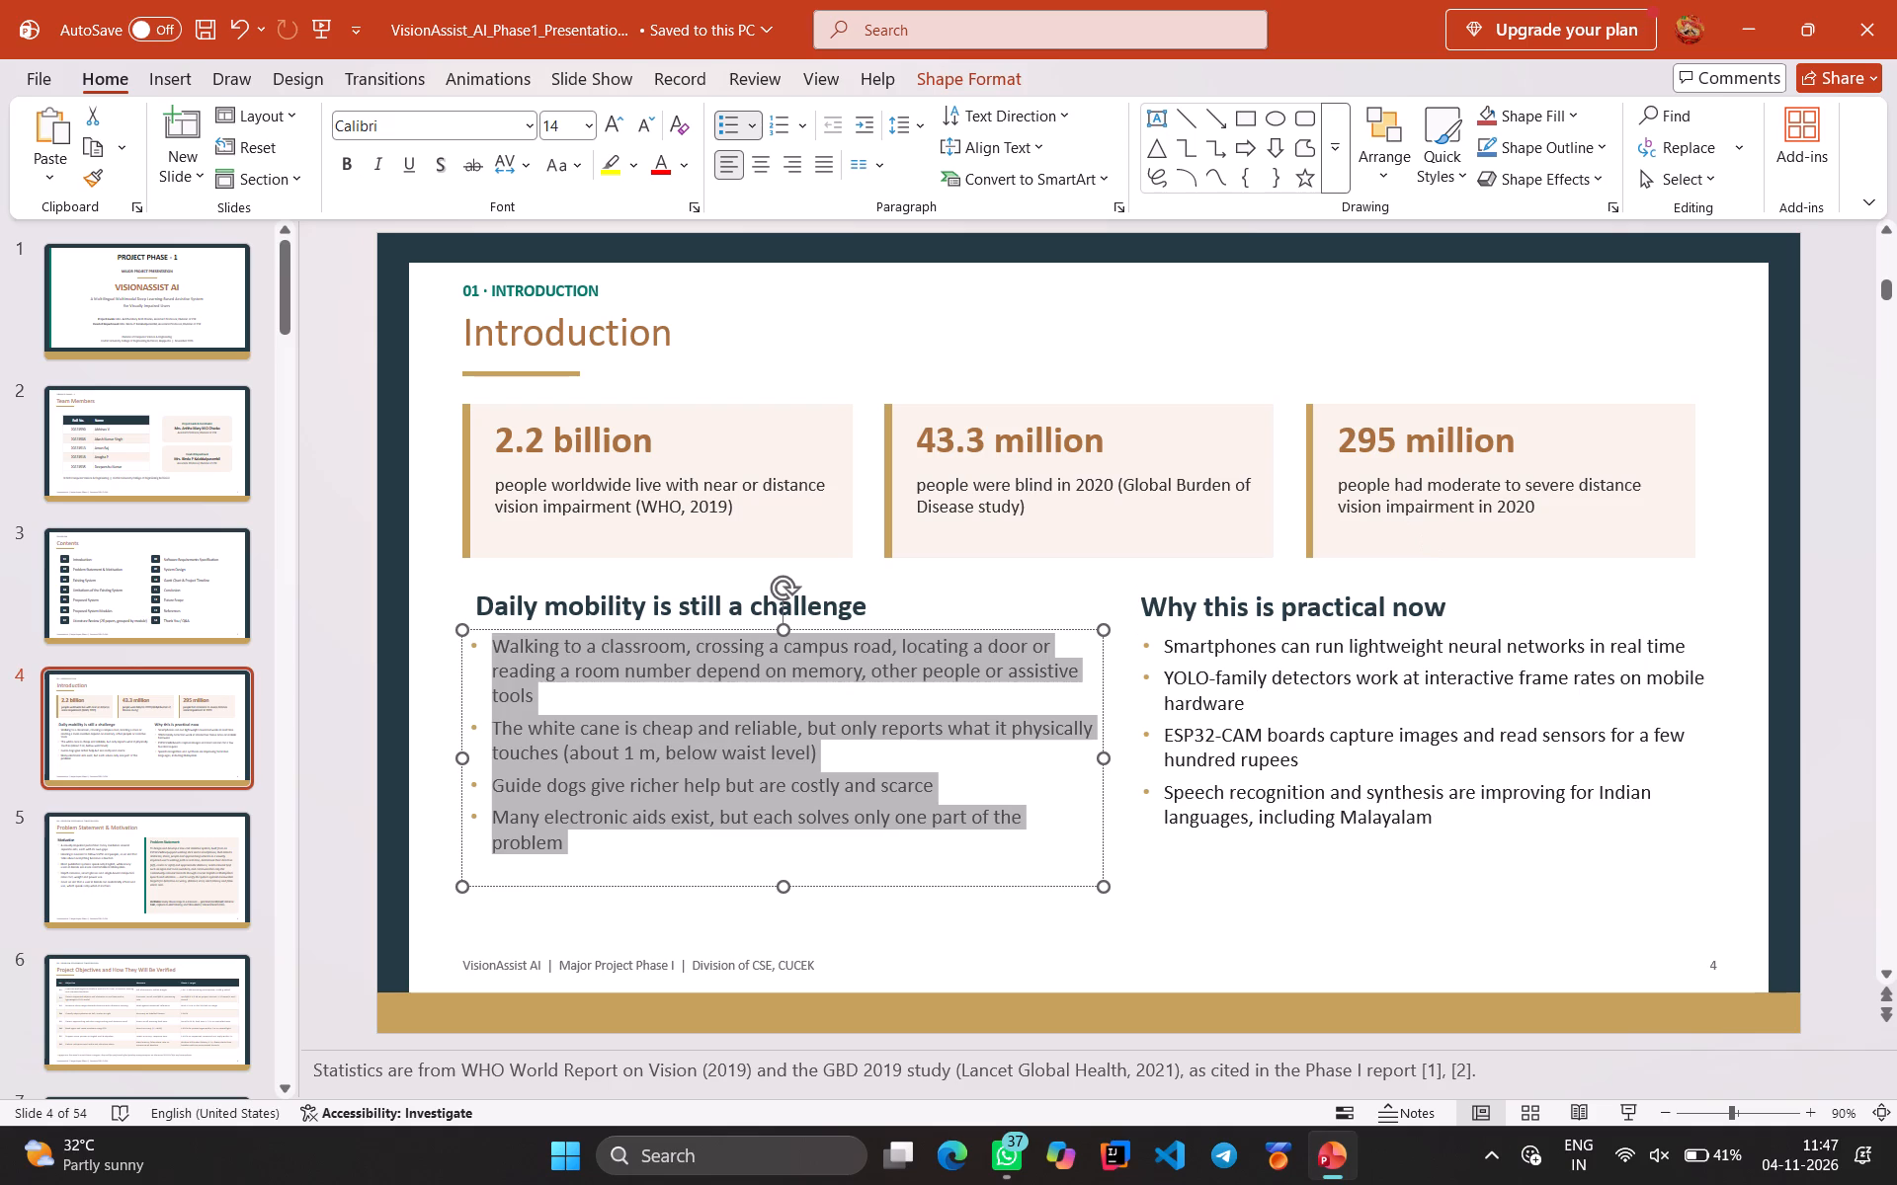
click(589, 123)
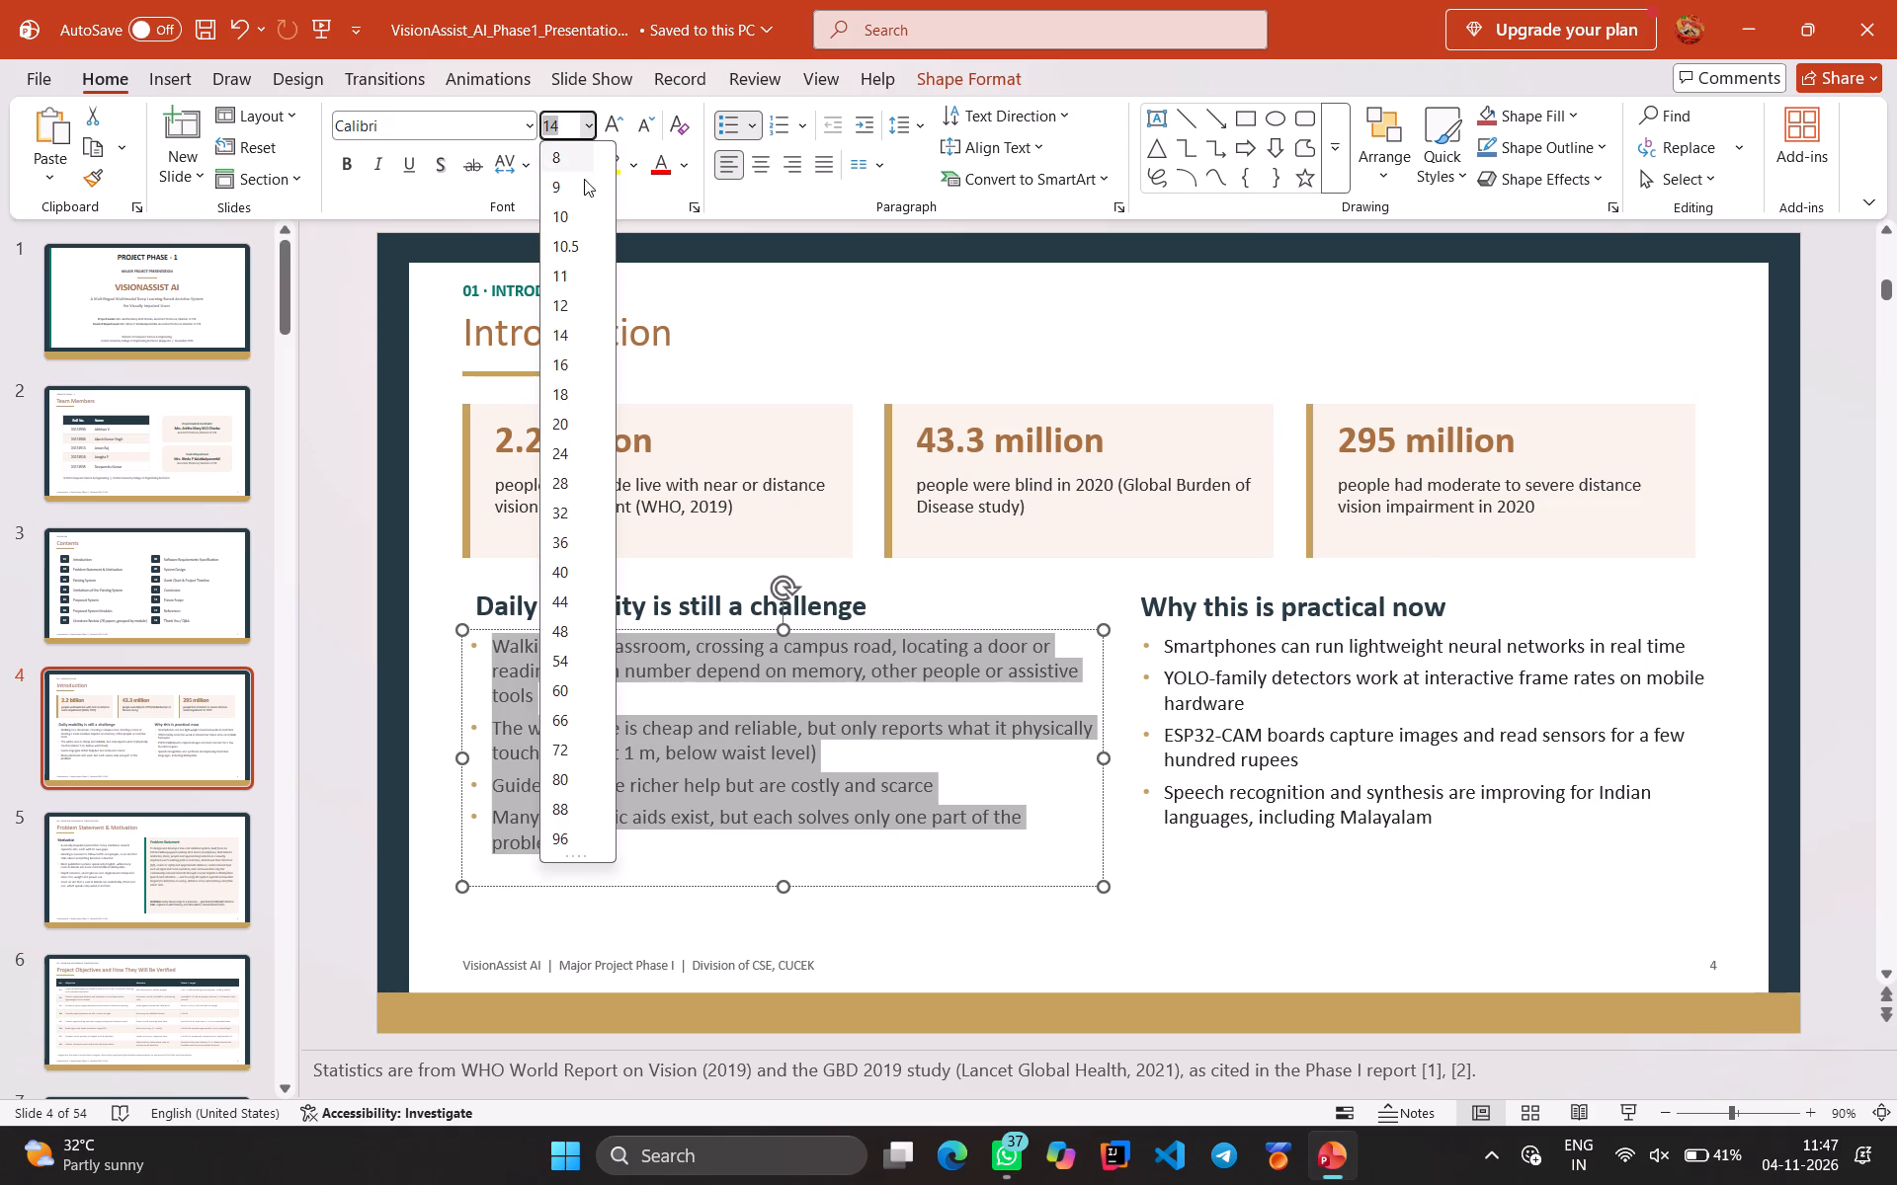
click(571, 397)
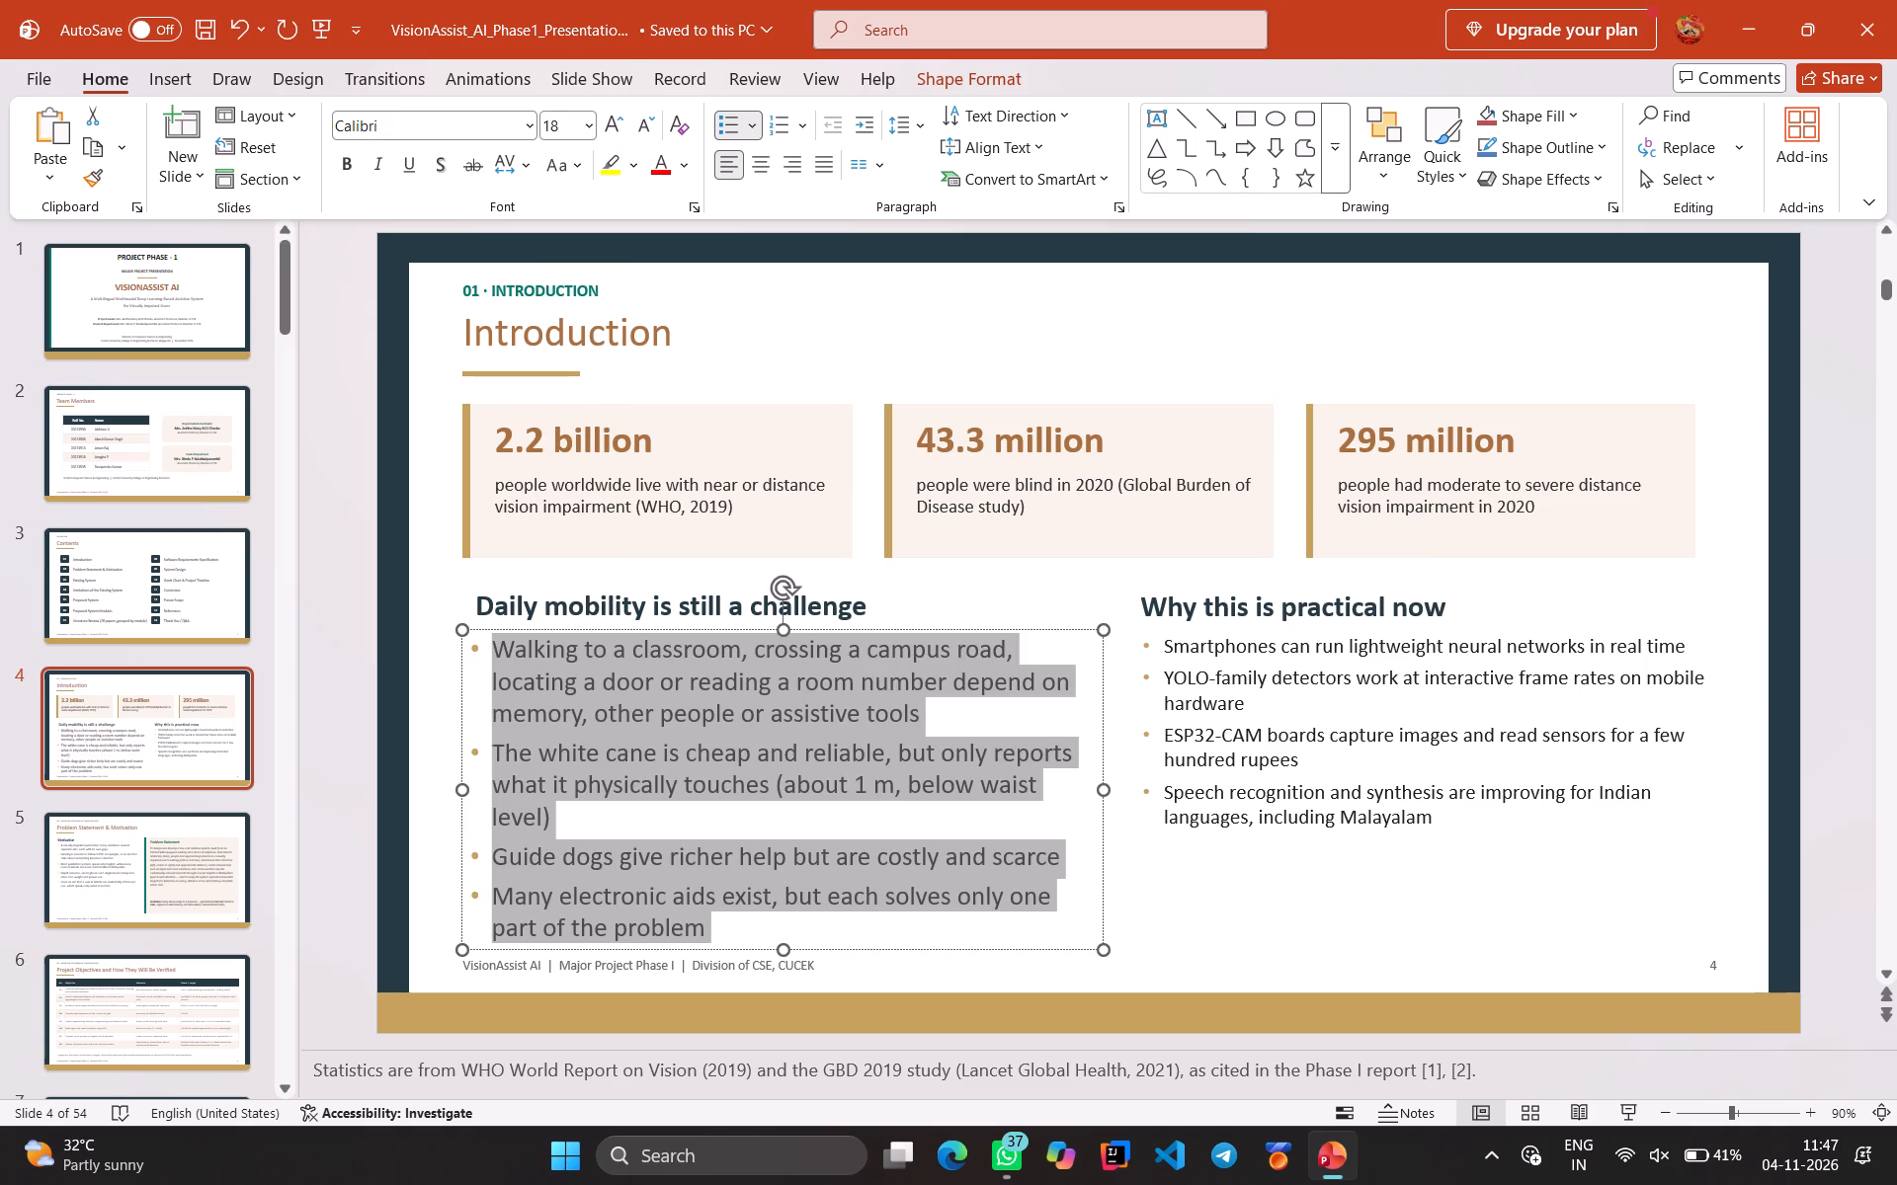
click(1161, 877)
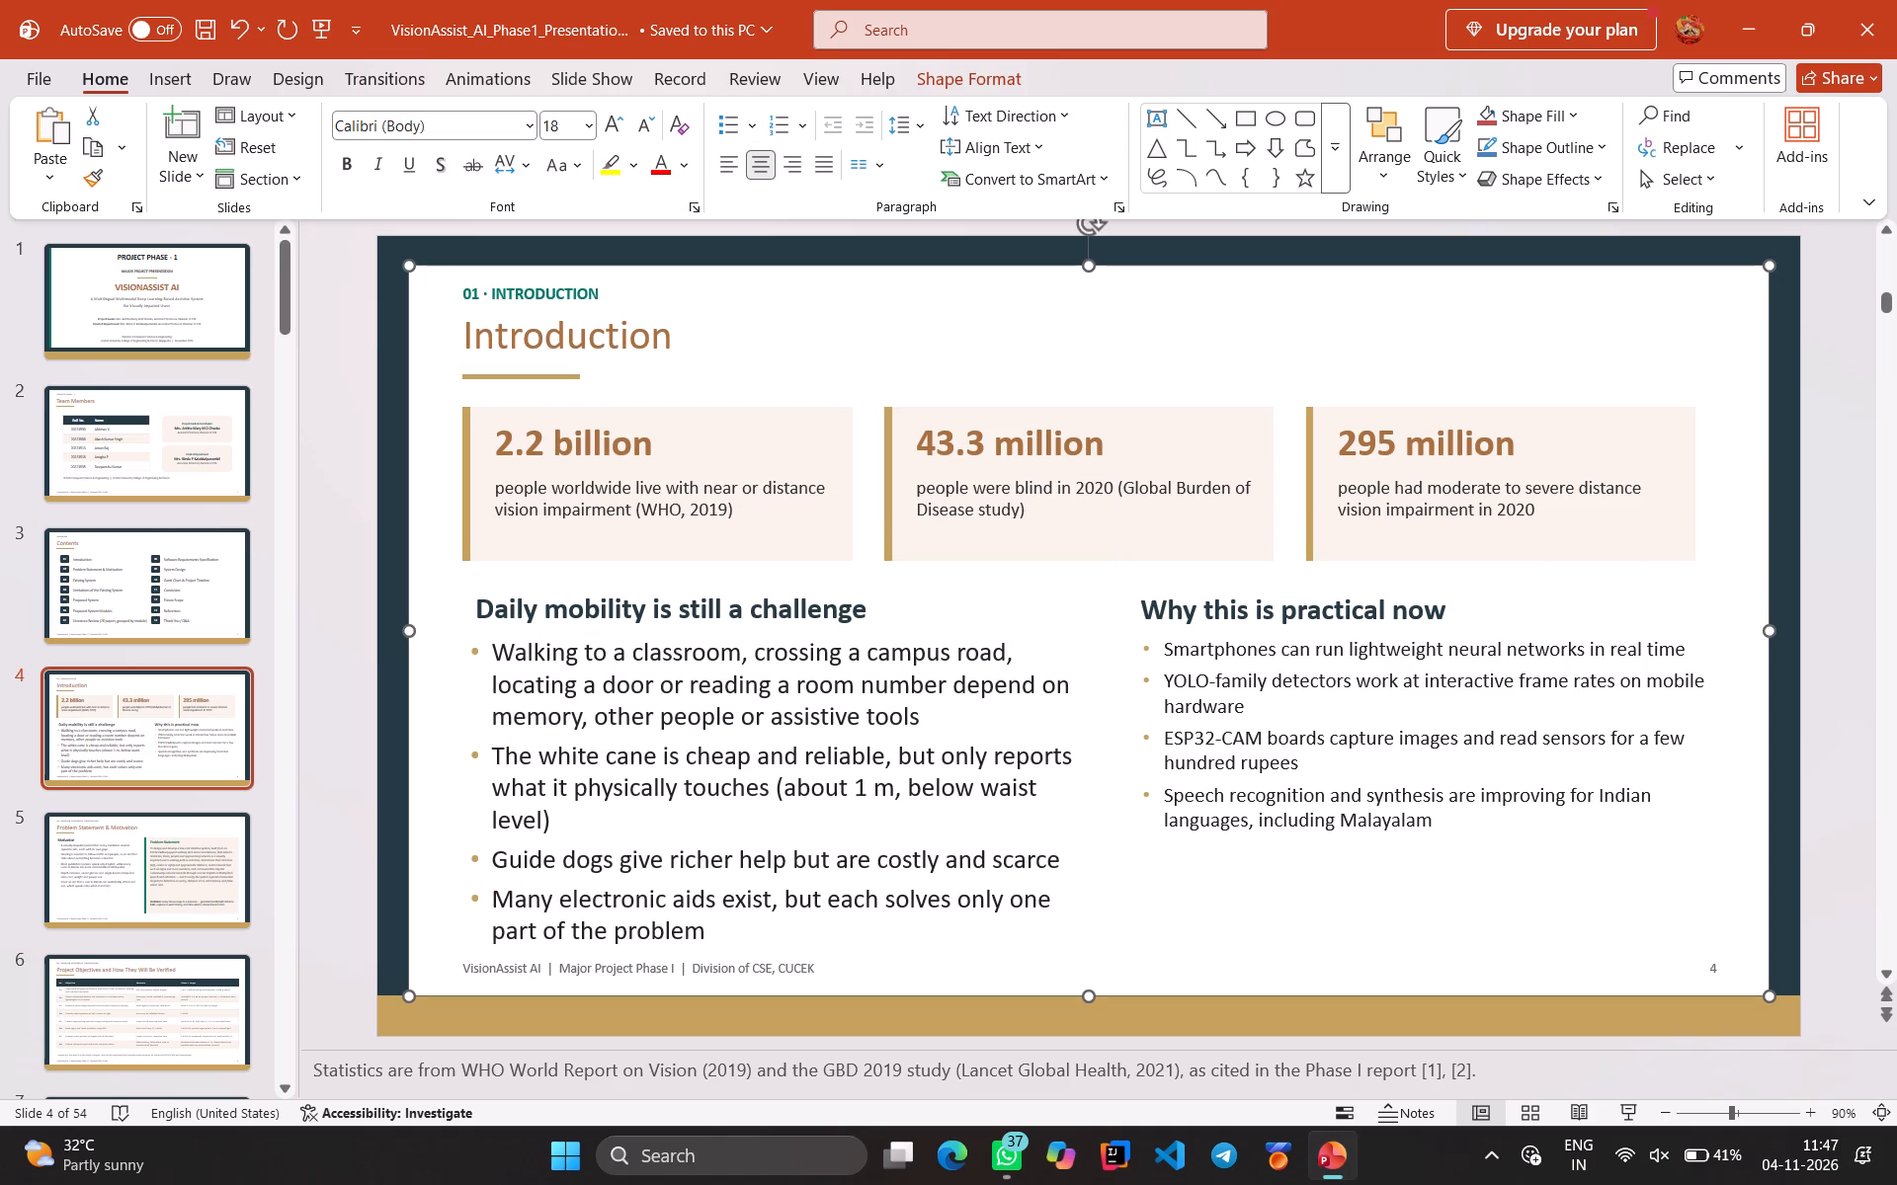
Set all the bullet points under "Why this is practical now" to font size 18.
click(1212, 645)
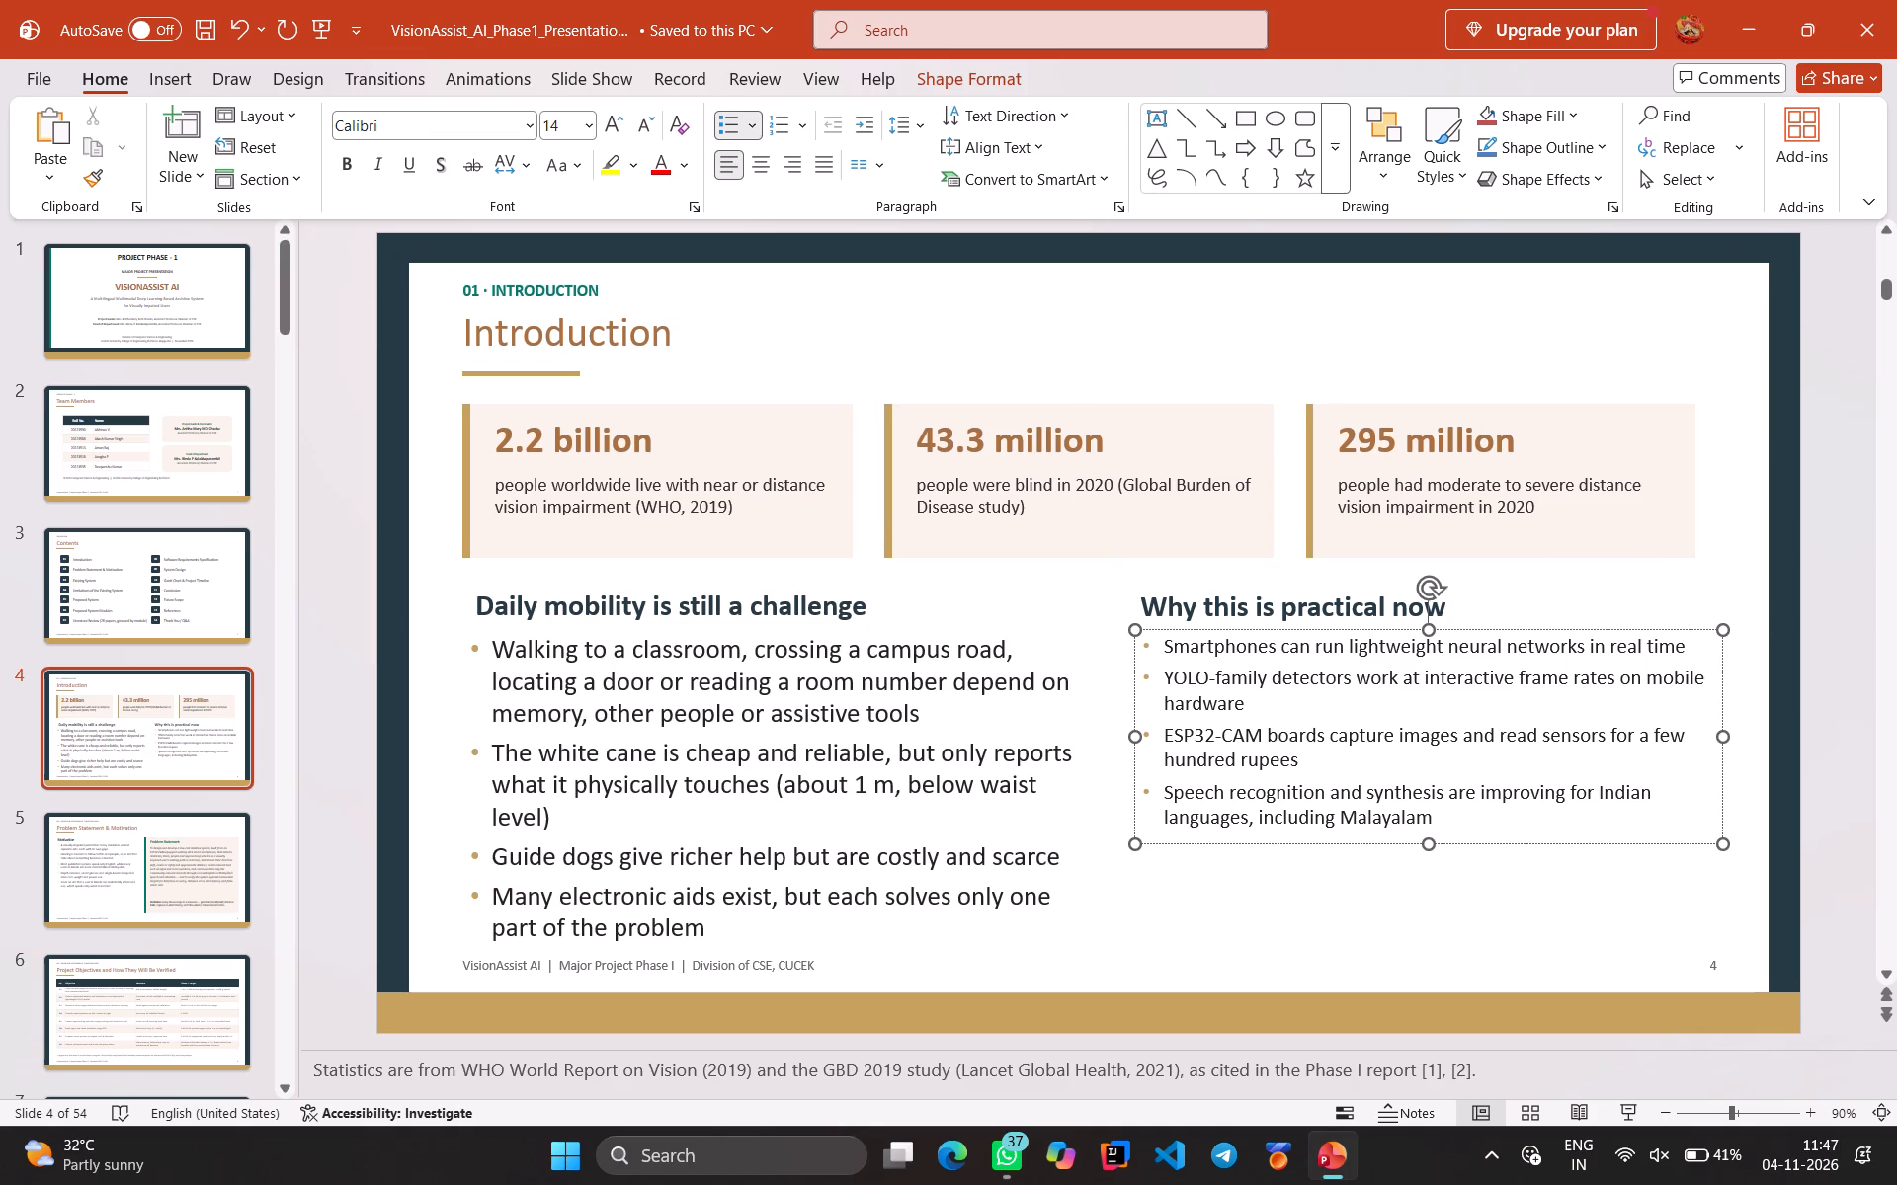
key(ctrl+a)
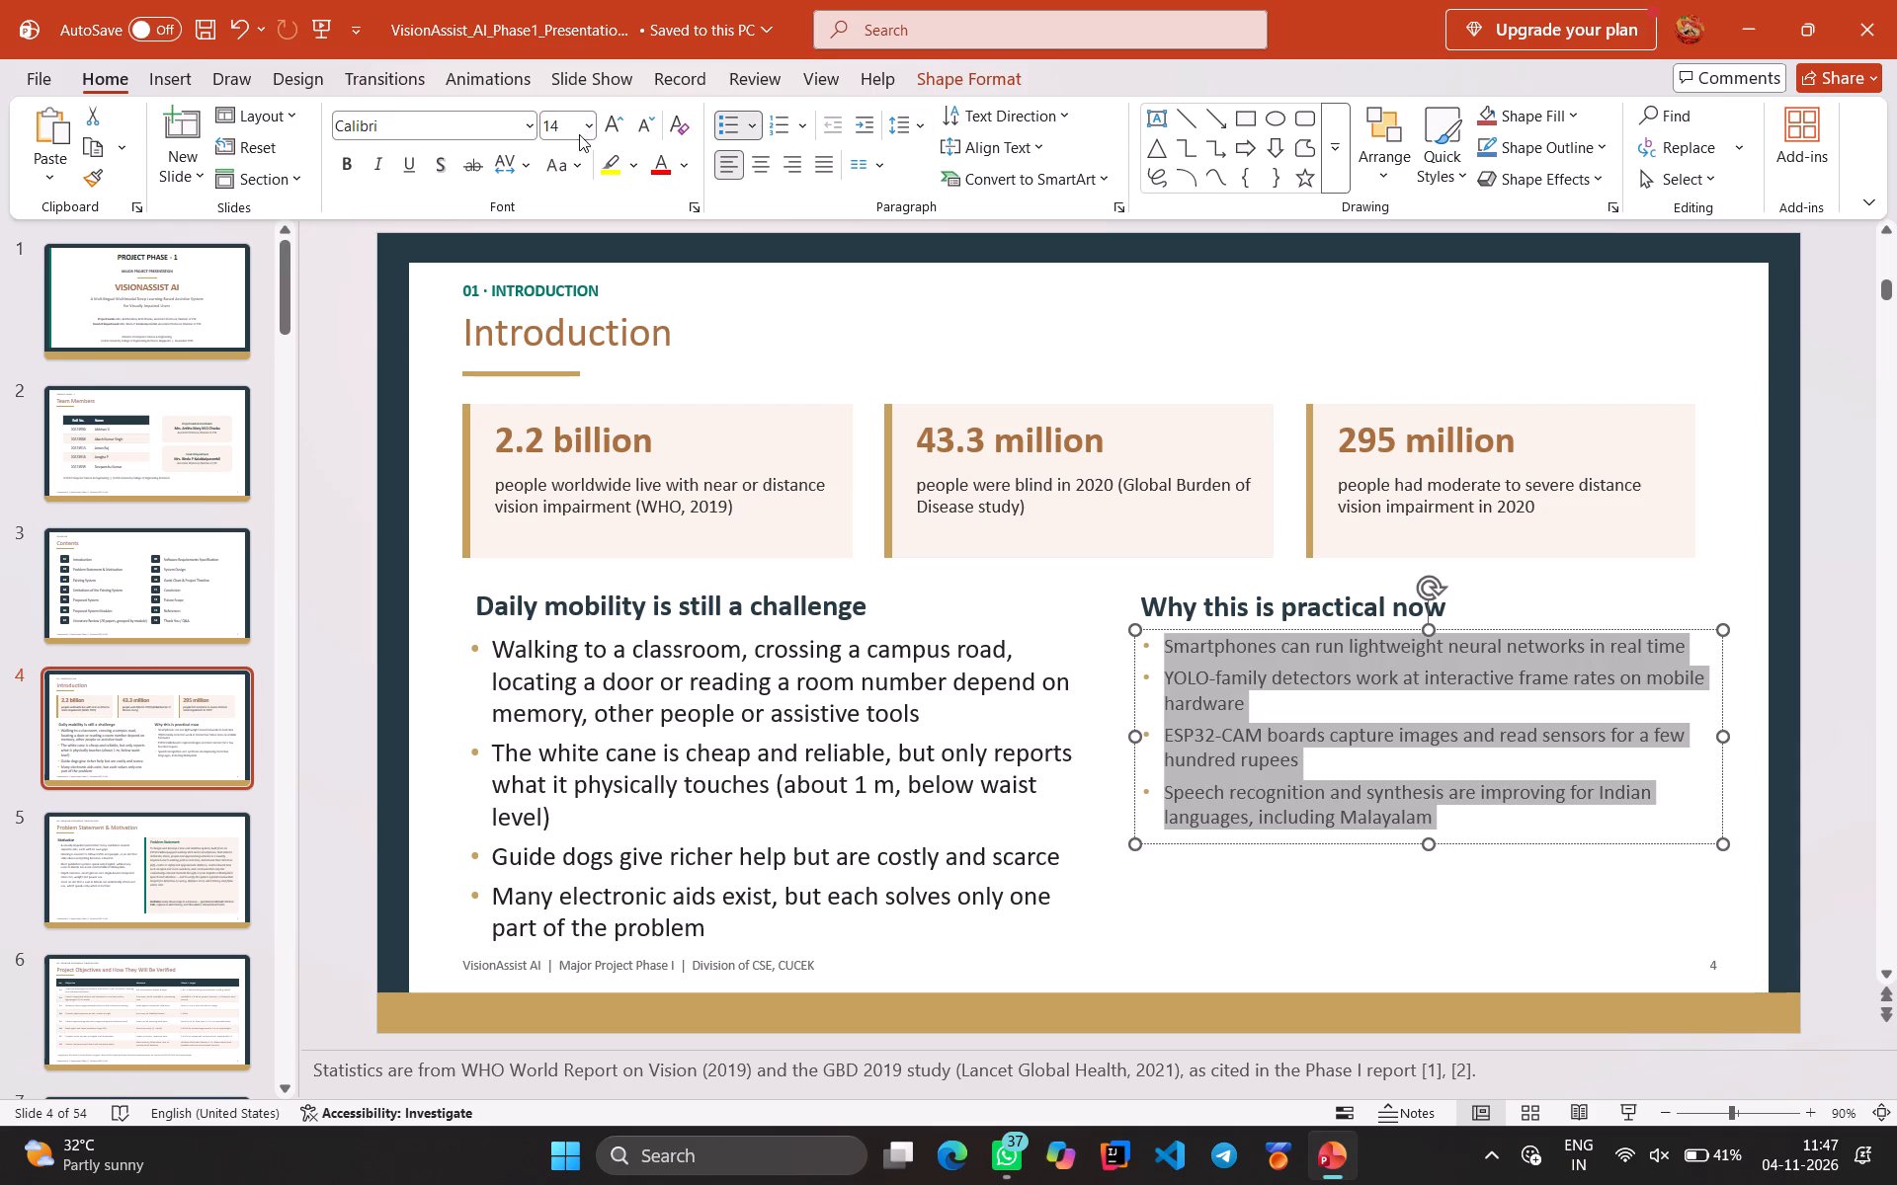
click(589, 127)
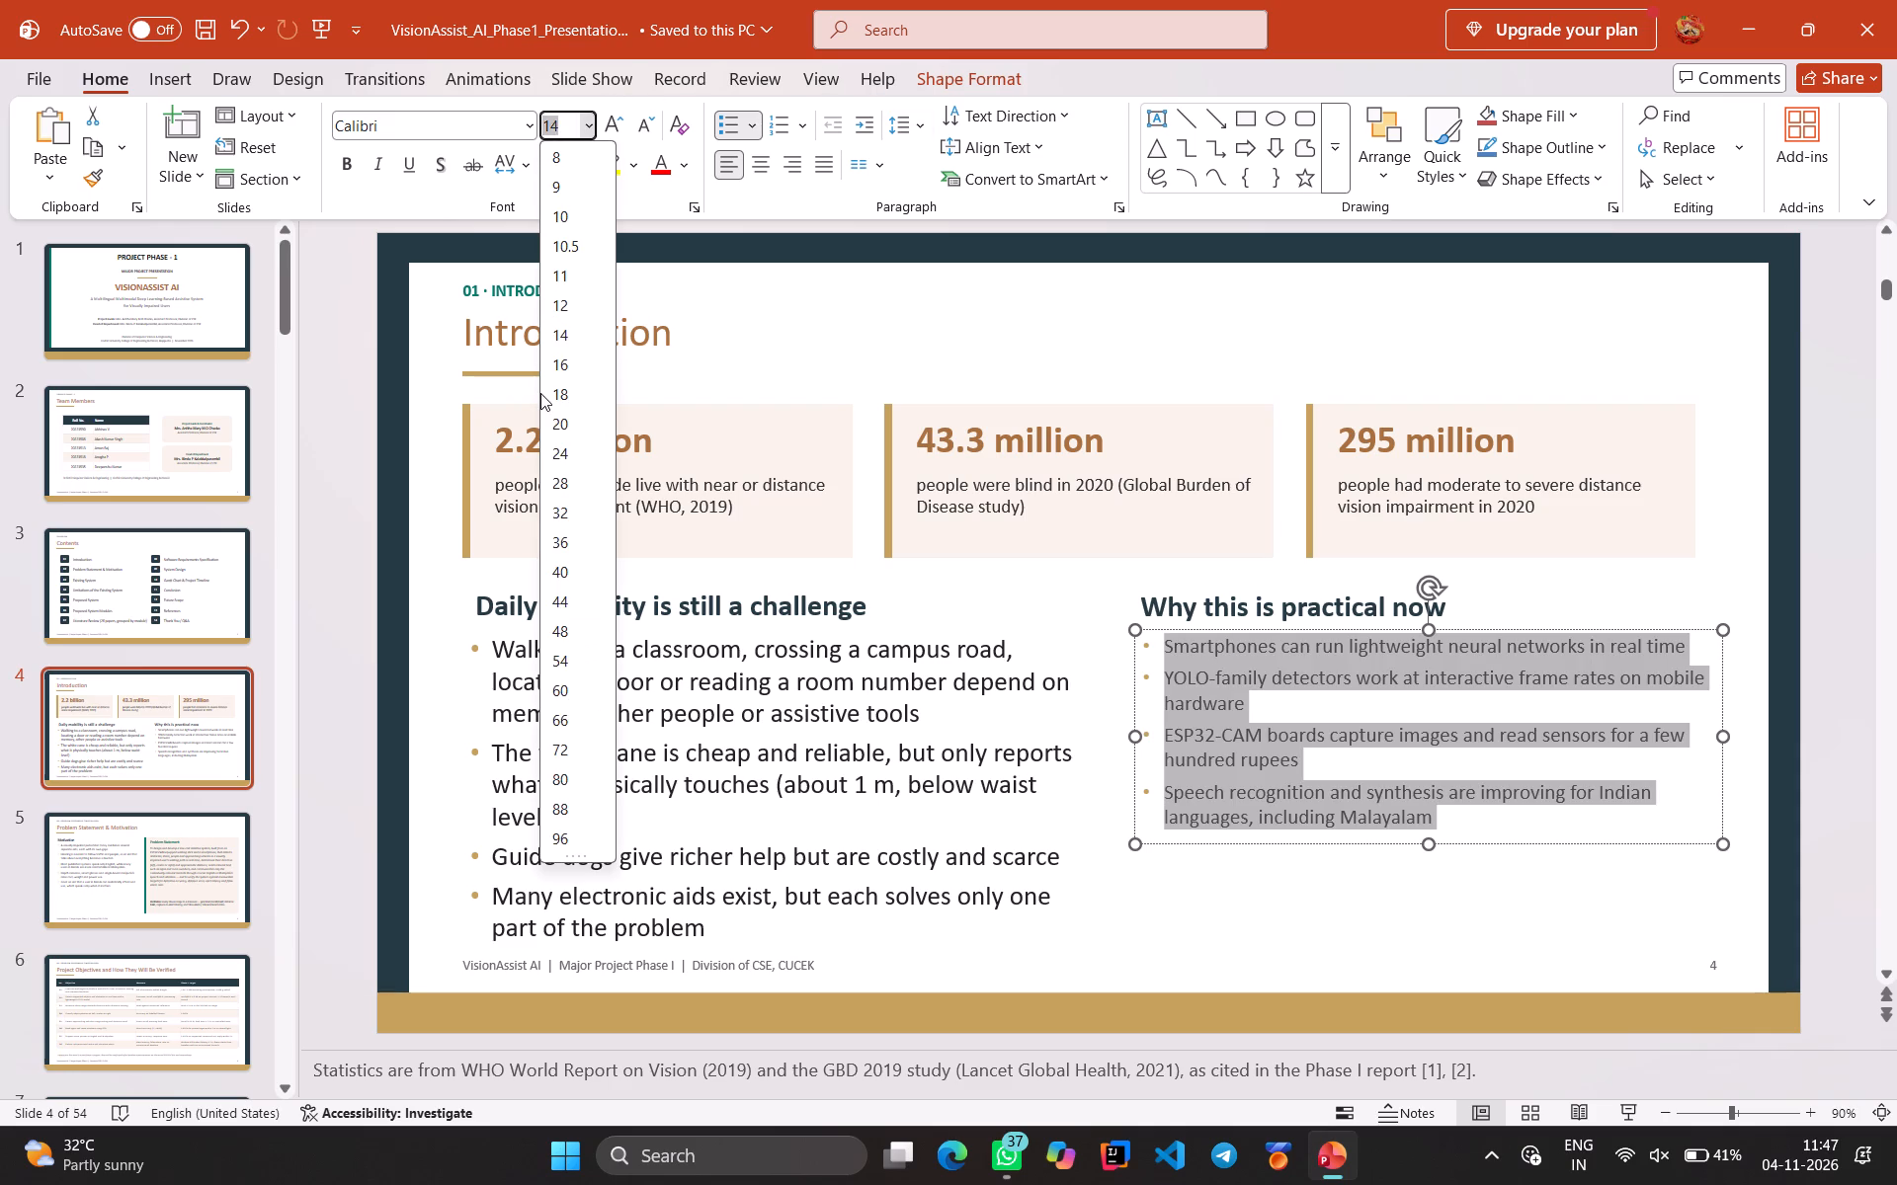
click(563, 393)
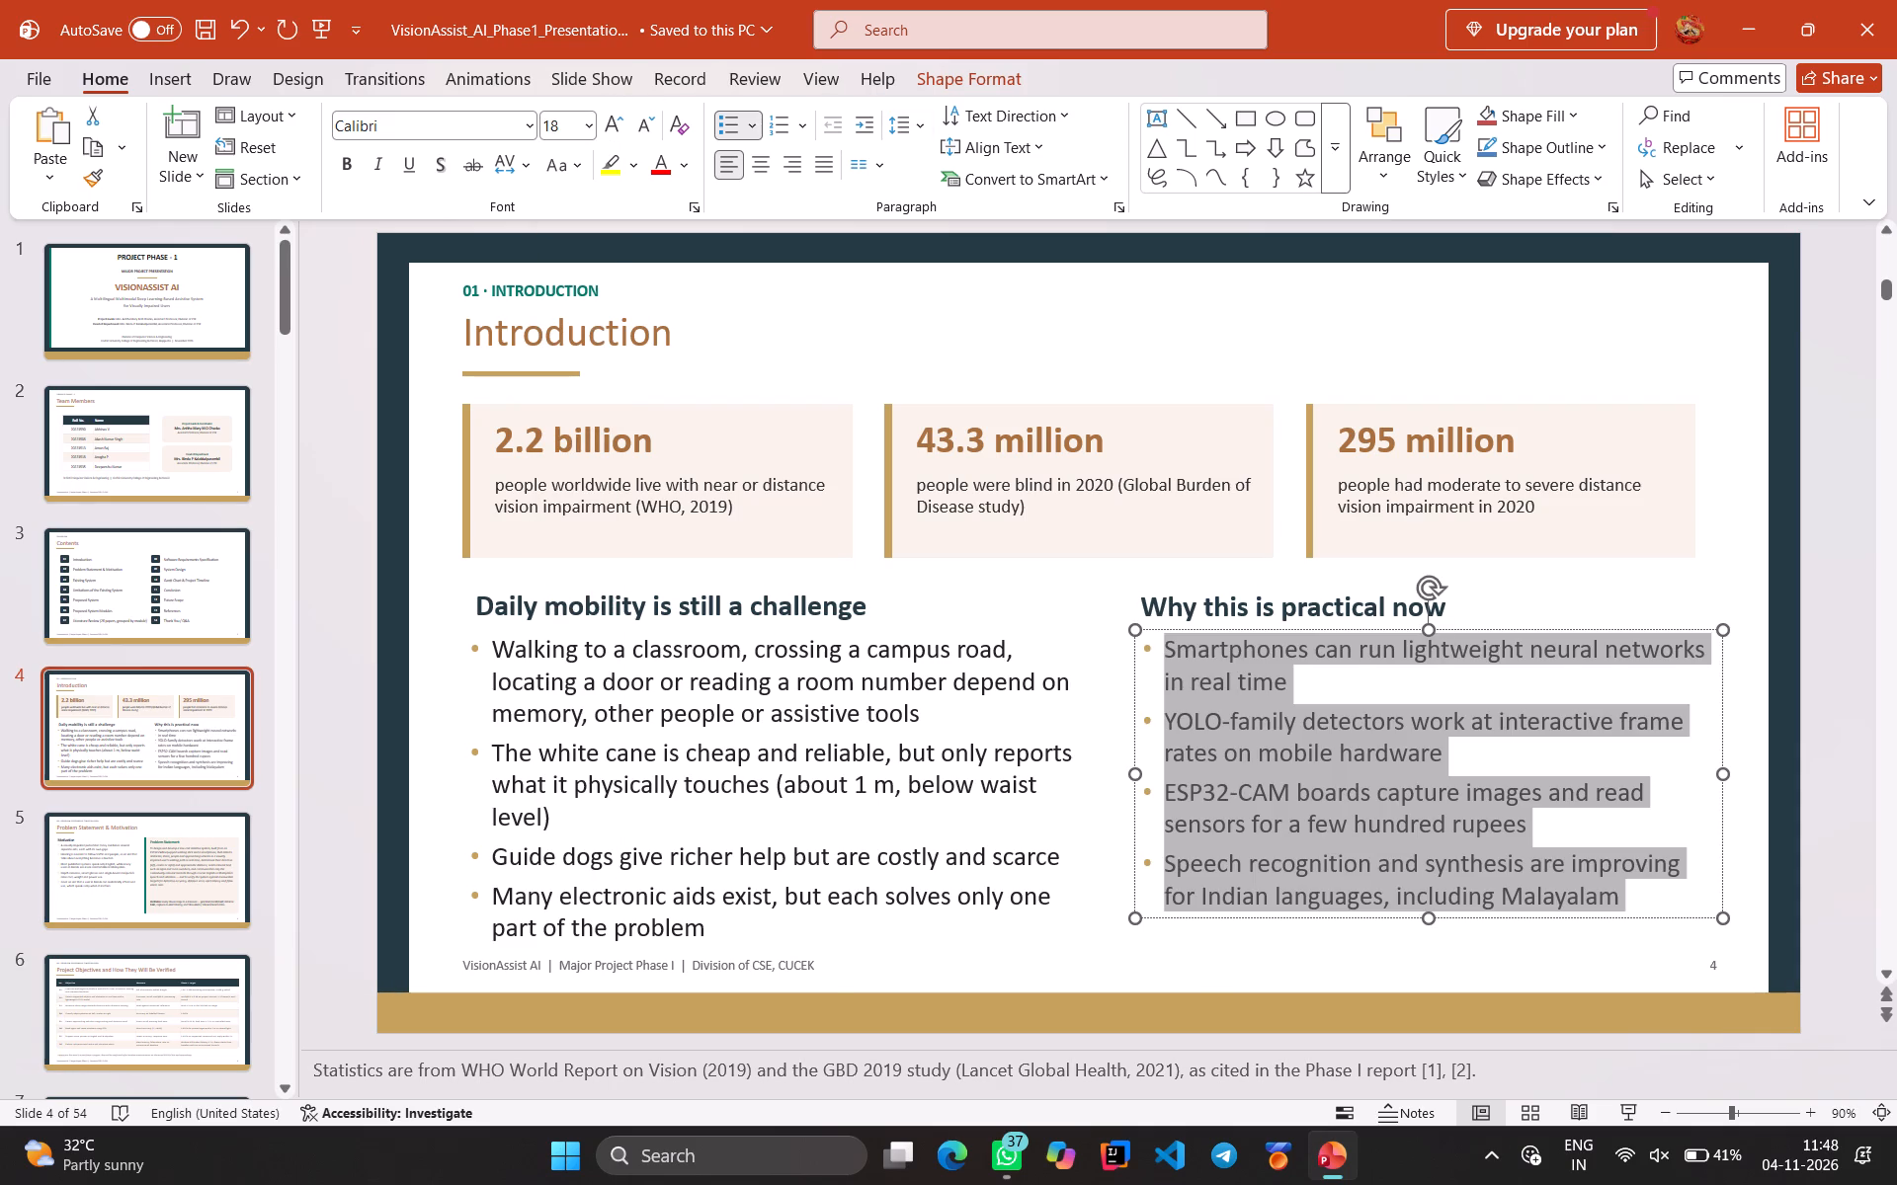
click(927, 980)
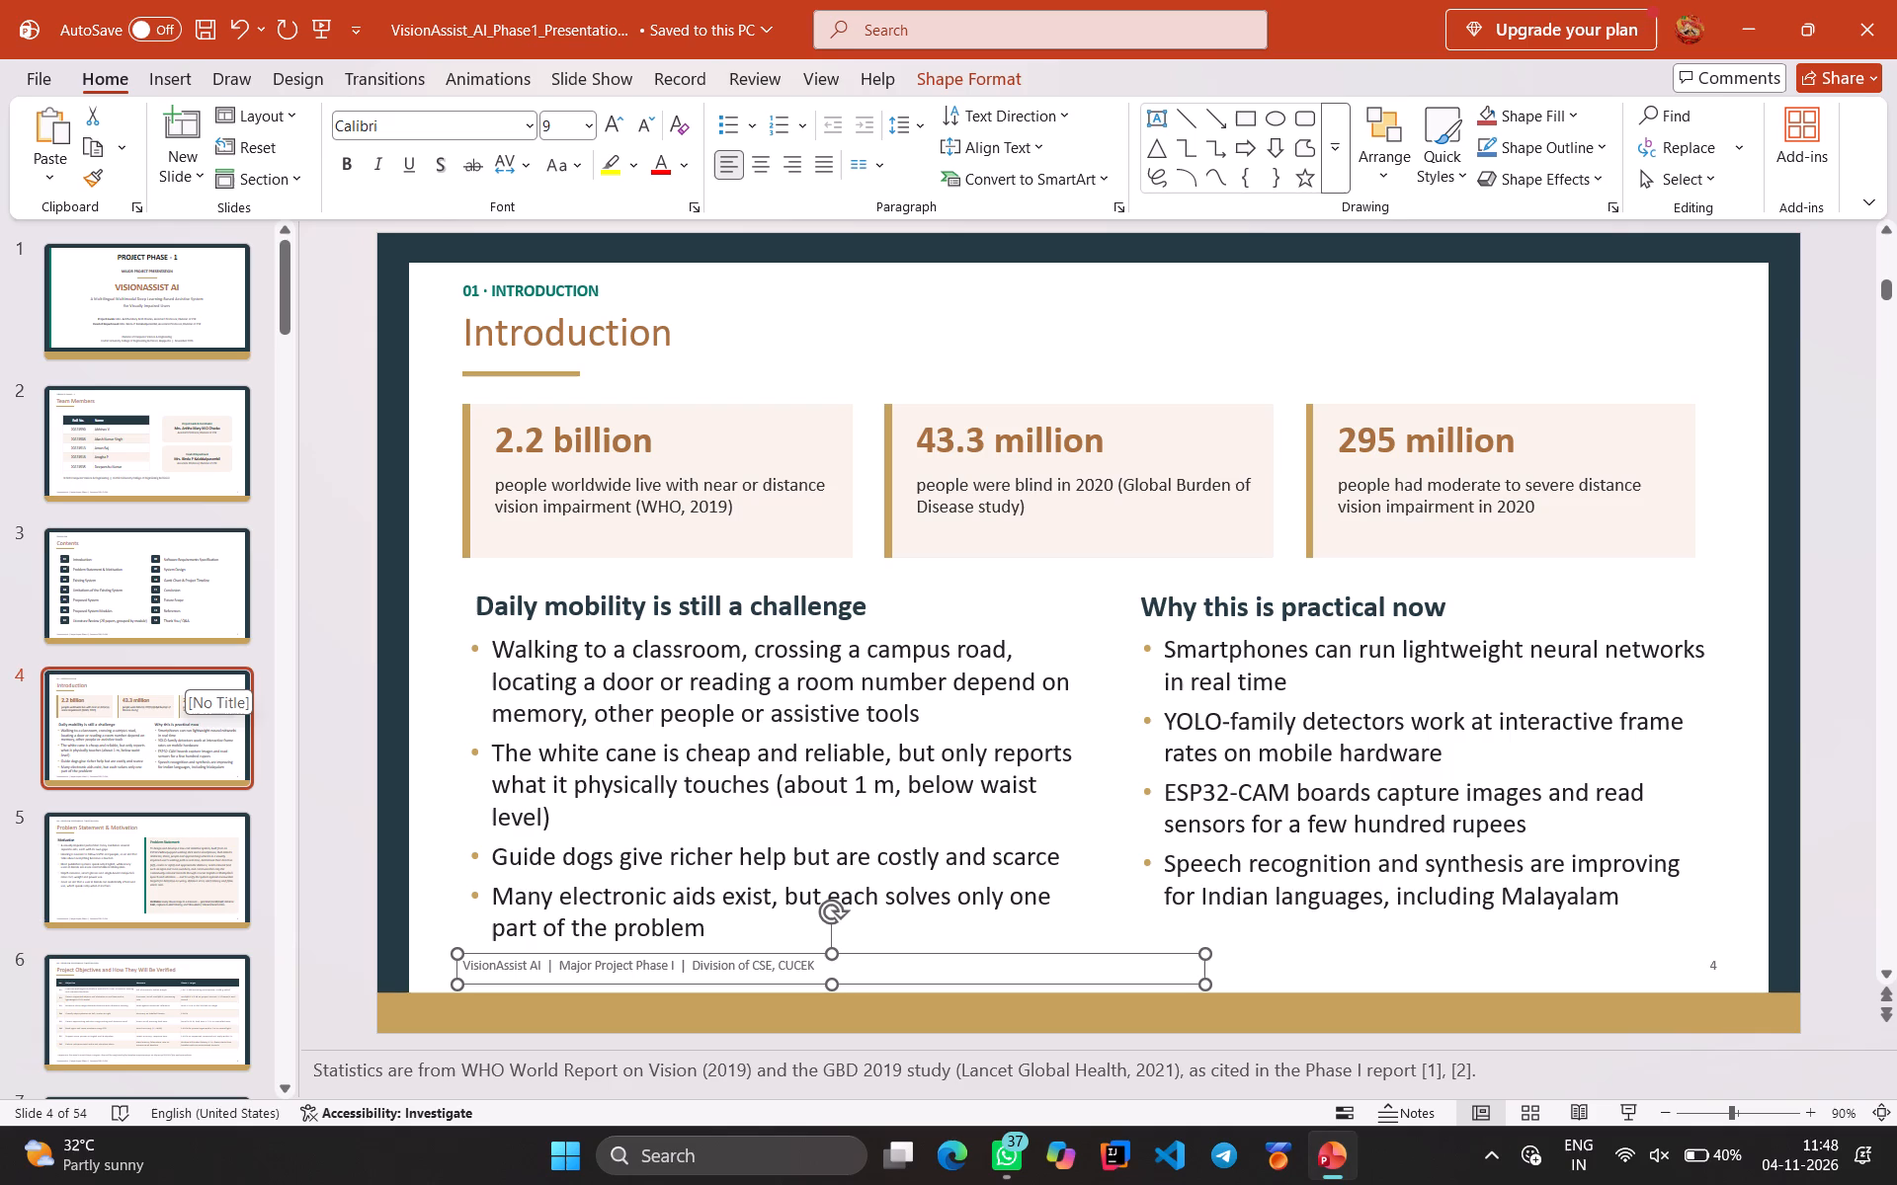
scroll(569, 640, down, 1)
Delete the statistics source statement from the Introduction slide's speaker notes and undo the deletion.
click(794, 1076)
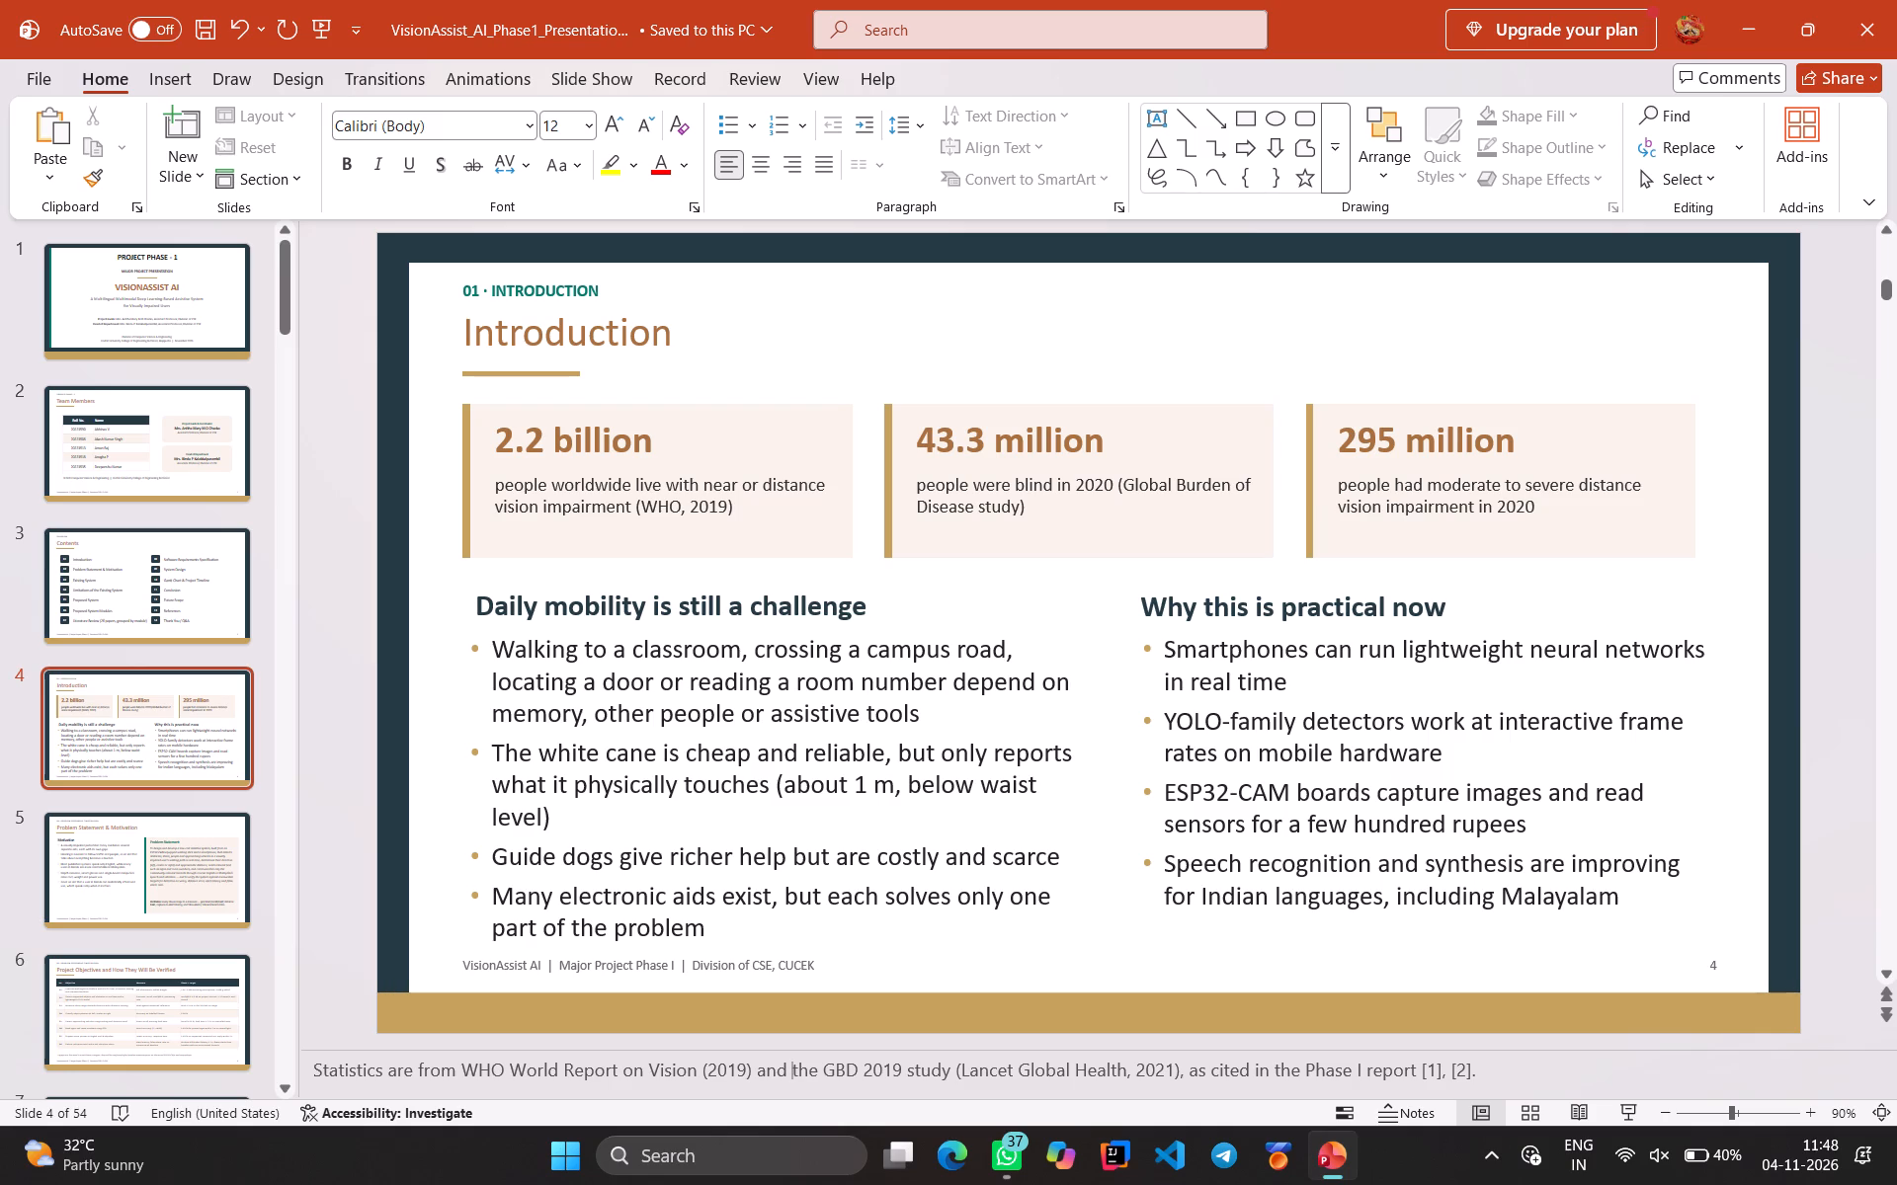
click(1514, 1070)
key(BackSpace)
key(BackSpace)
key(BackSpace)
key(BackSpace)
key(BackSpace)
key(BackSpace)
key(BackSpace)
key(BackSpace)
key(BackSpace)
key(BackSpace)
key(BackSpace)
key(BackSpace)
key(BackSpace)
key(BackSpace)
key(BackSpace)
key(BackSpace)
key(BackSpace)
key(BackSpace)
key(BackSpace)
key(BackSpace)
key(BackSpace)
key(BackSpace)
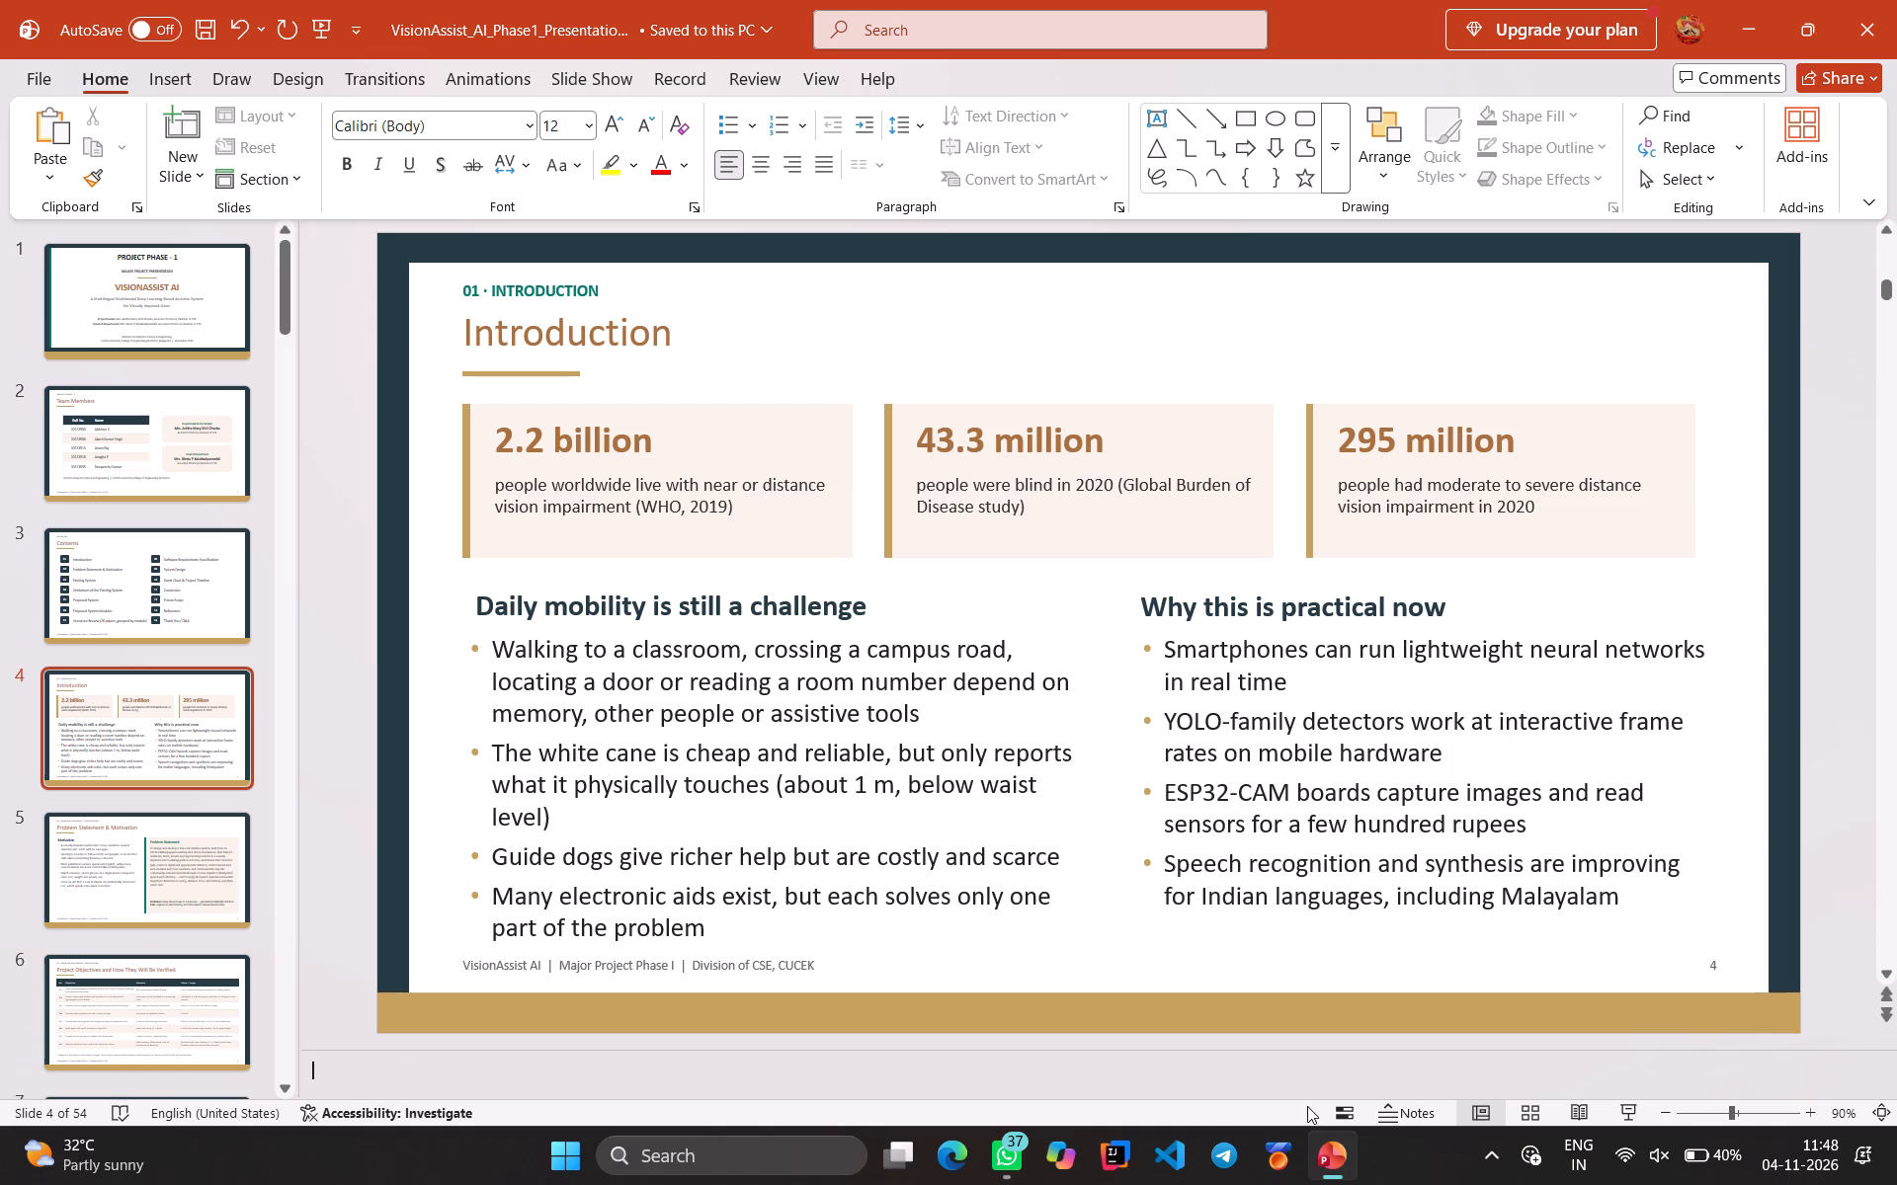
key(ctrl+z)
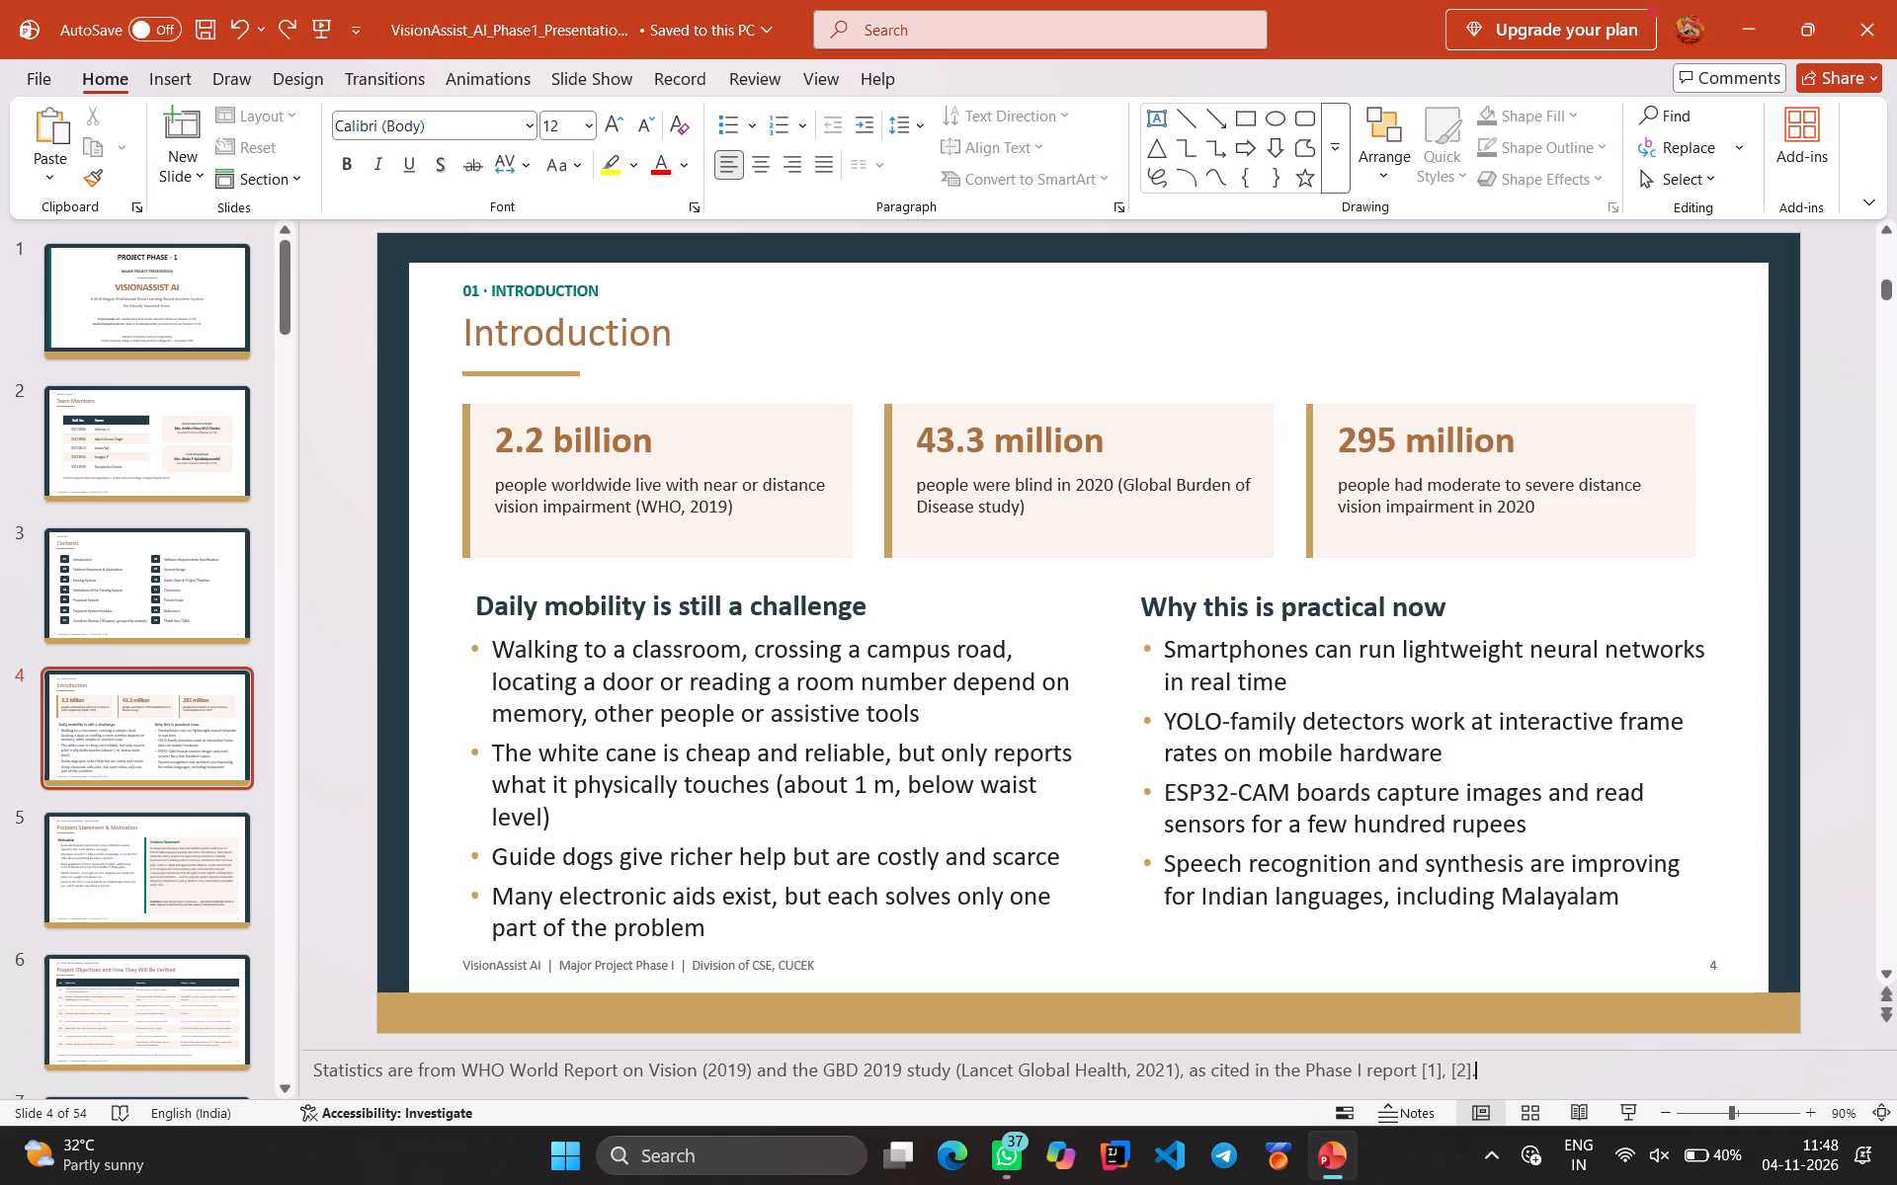
Set the description text under "2.2 billion" on the Introduction slide to font size 14.
click(989, 915)
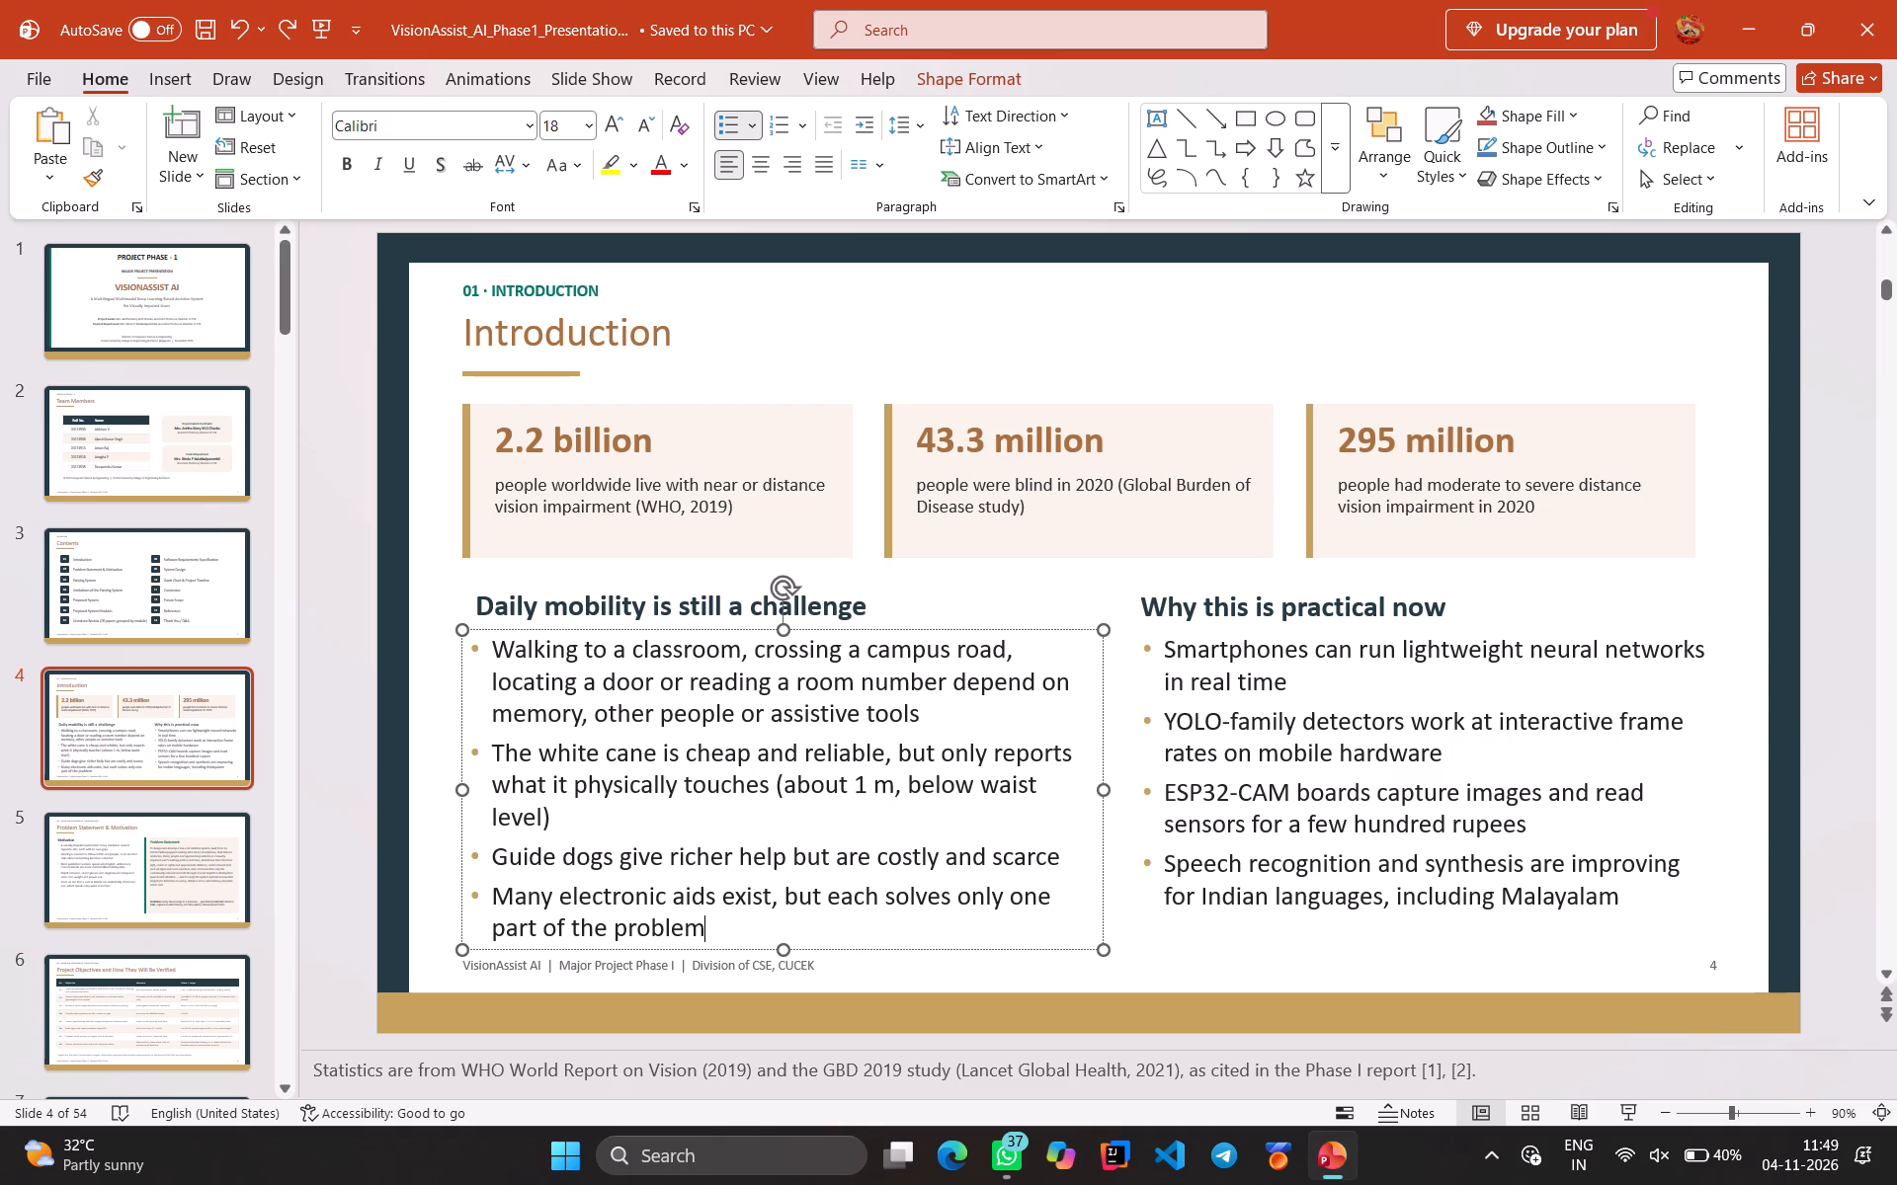
click(619, 452)
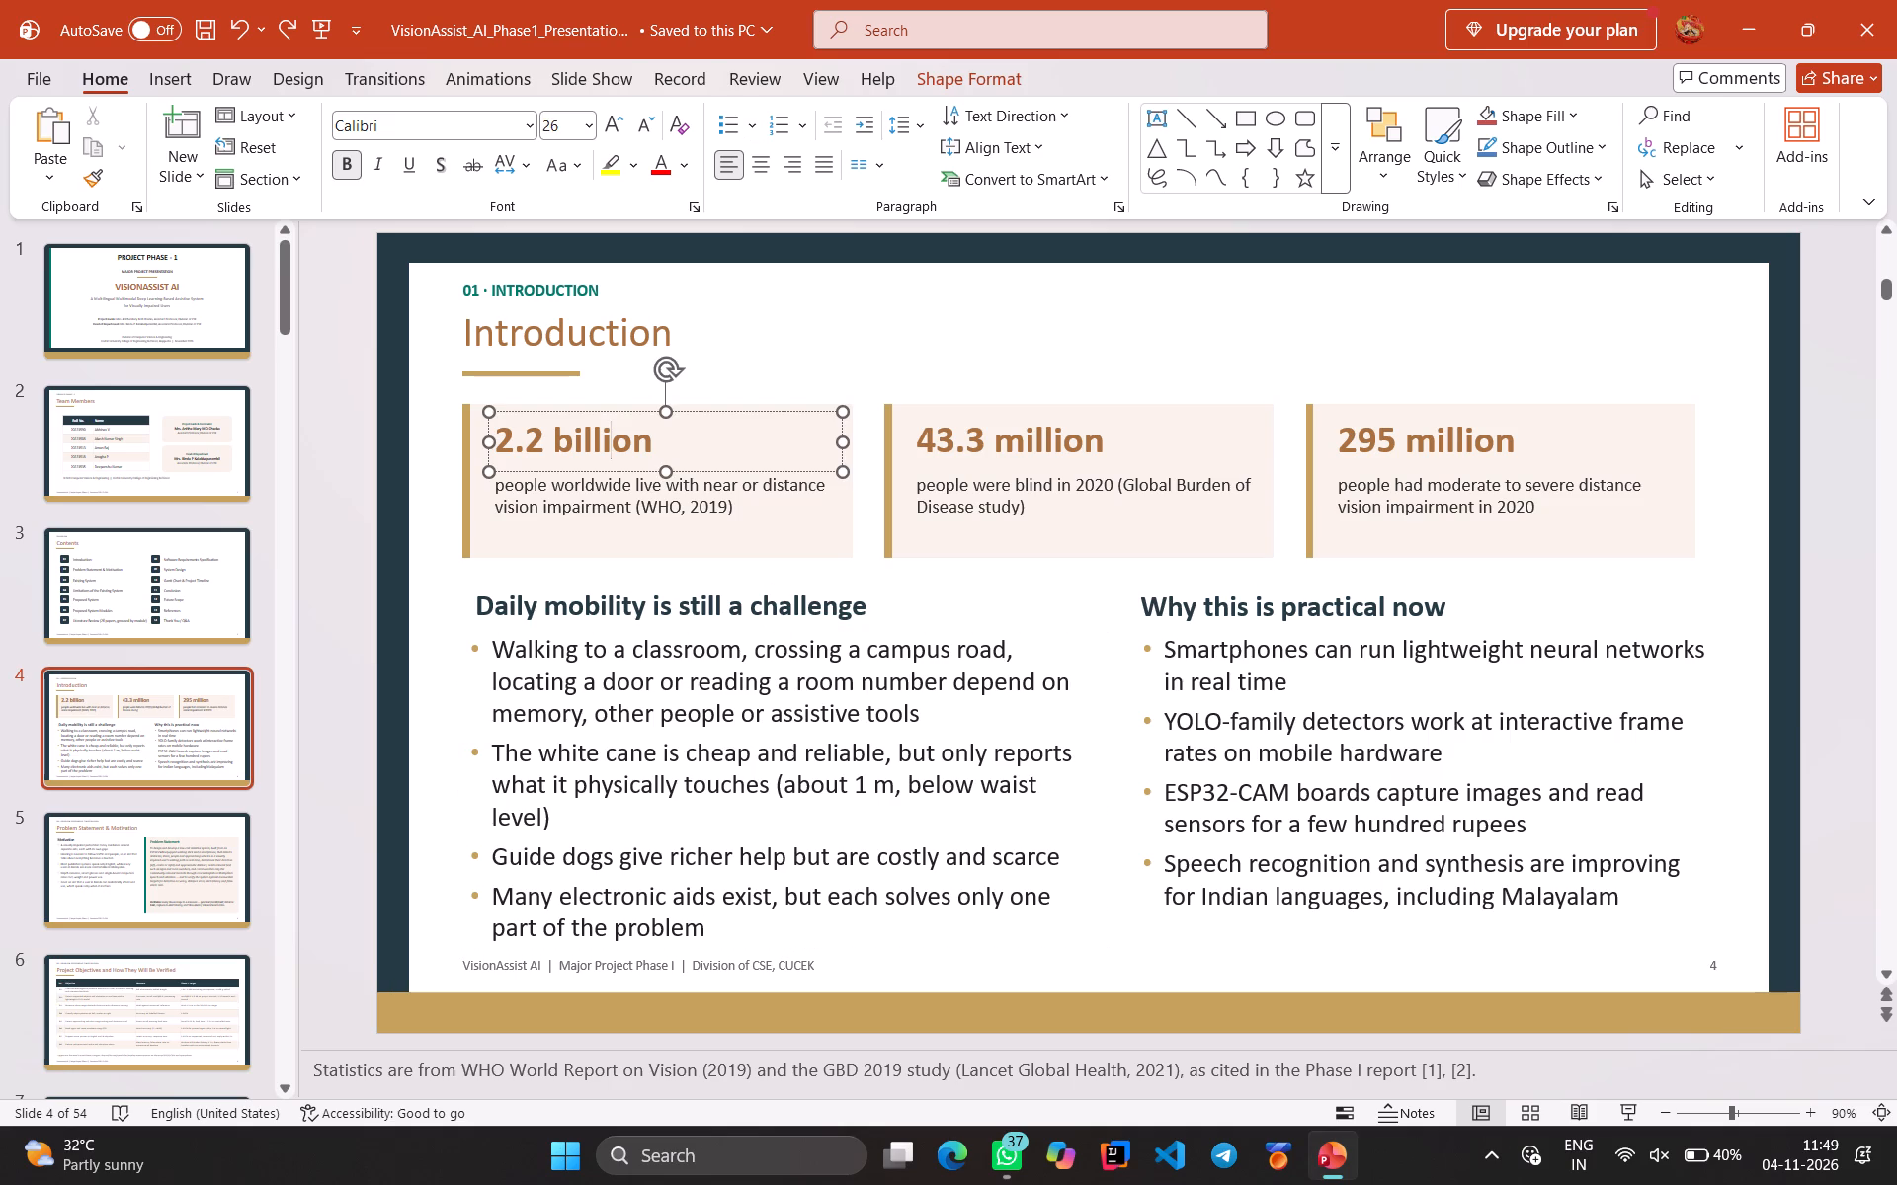
click(665, 440)
click(666, 508)
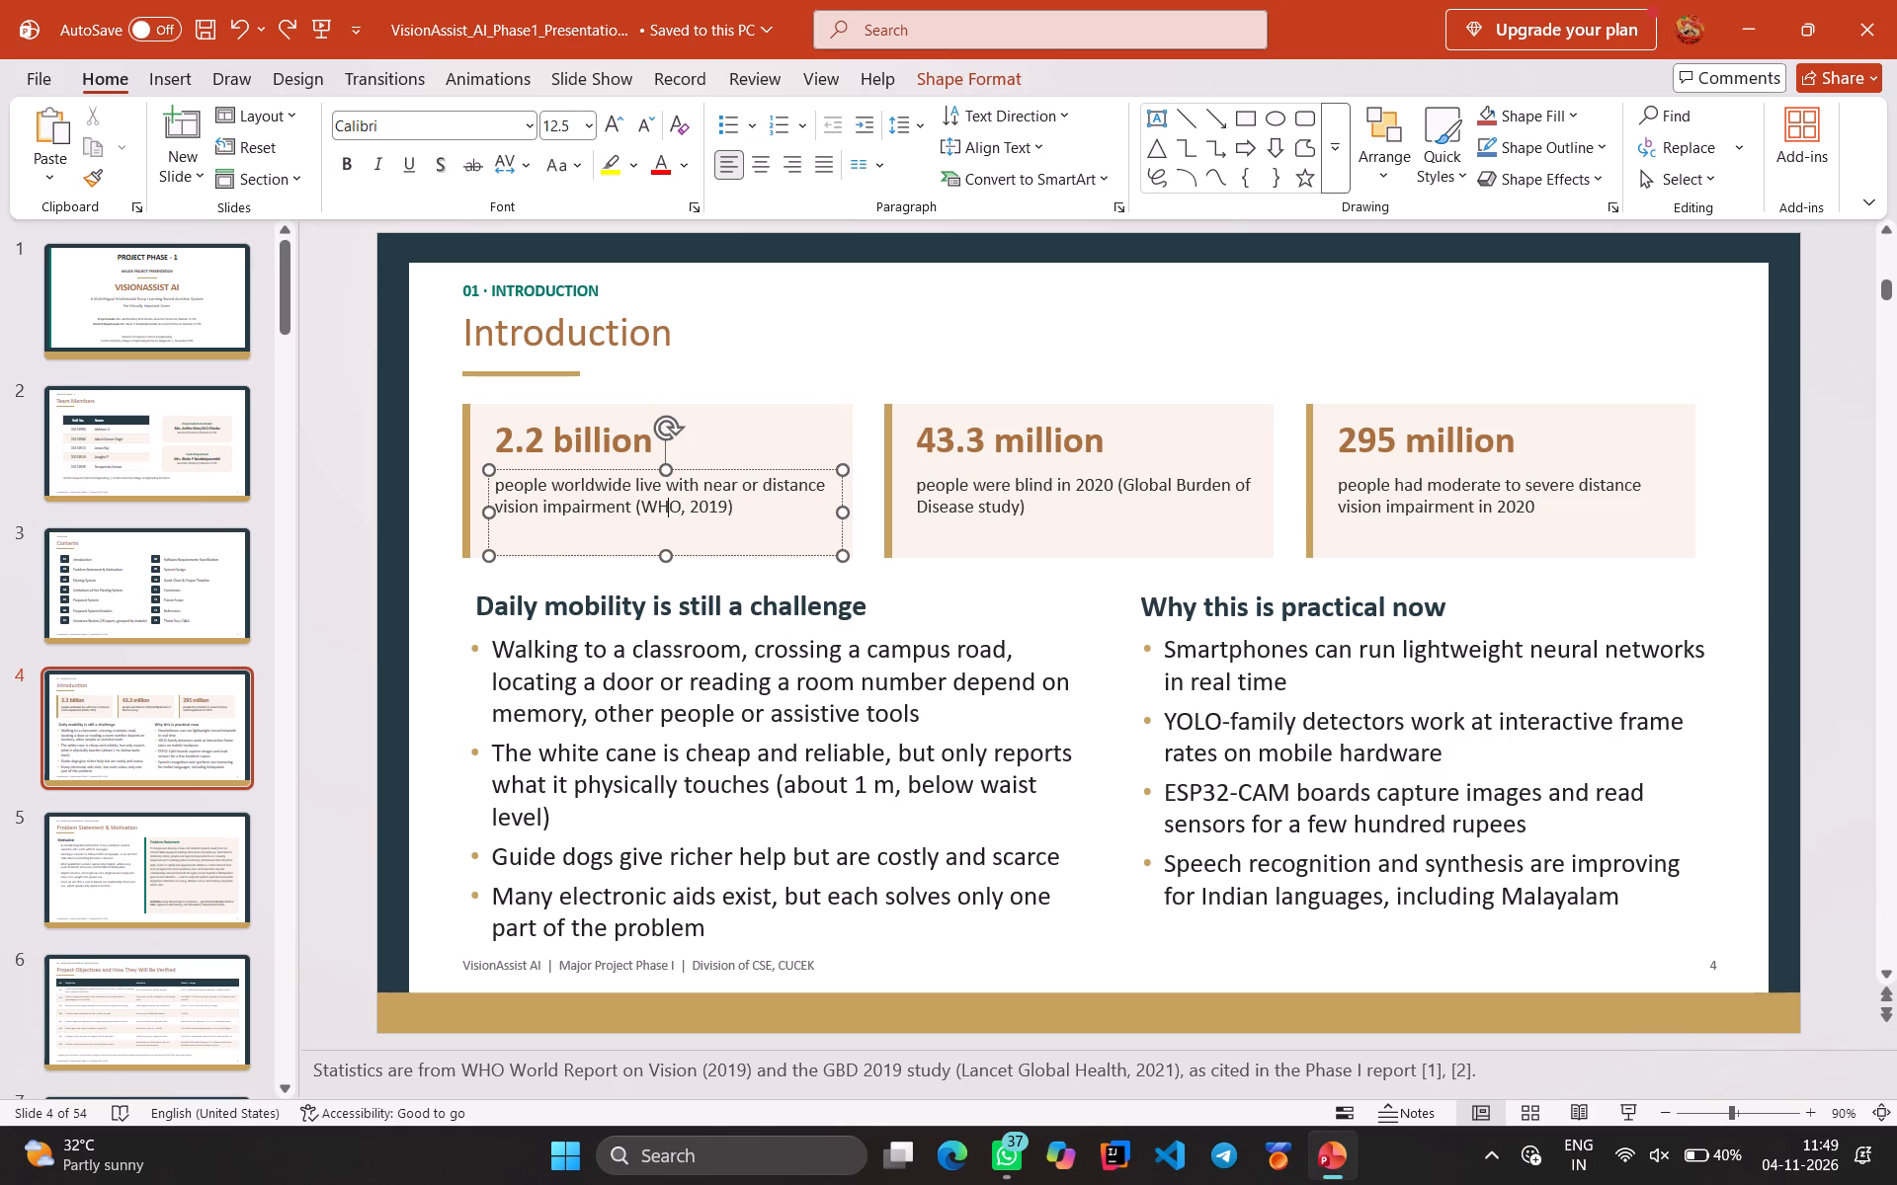
key(ctrl+a)
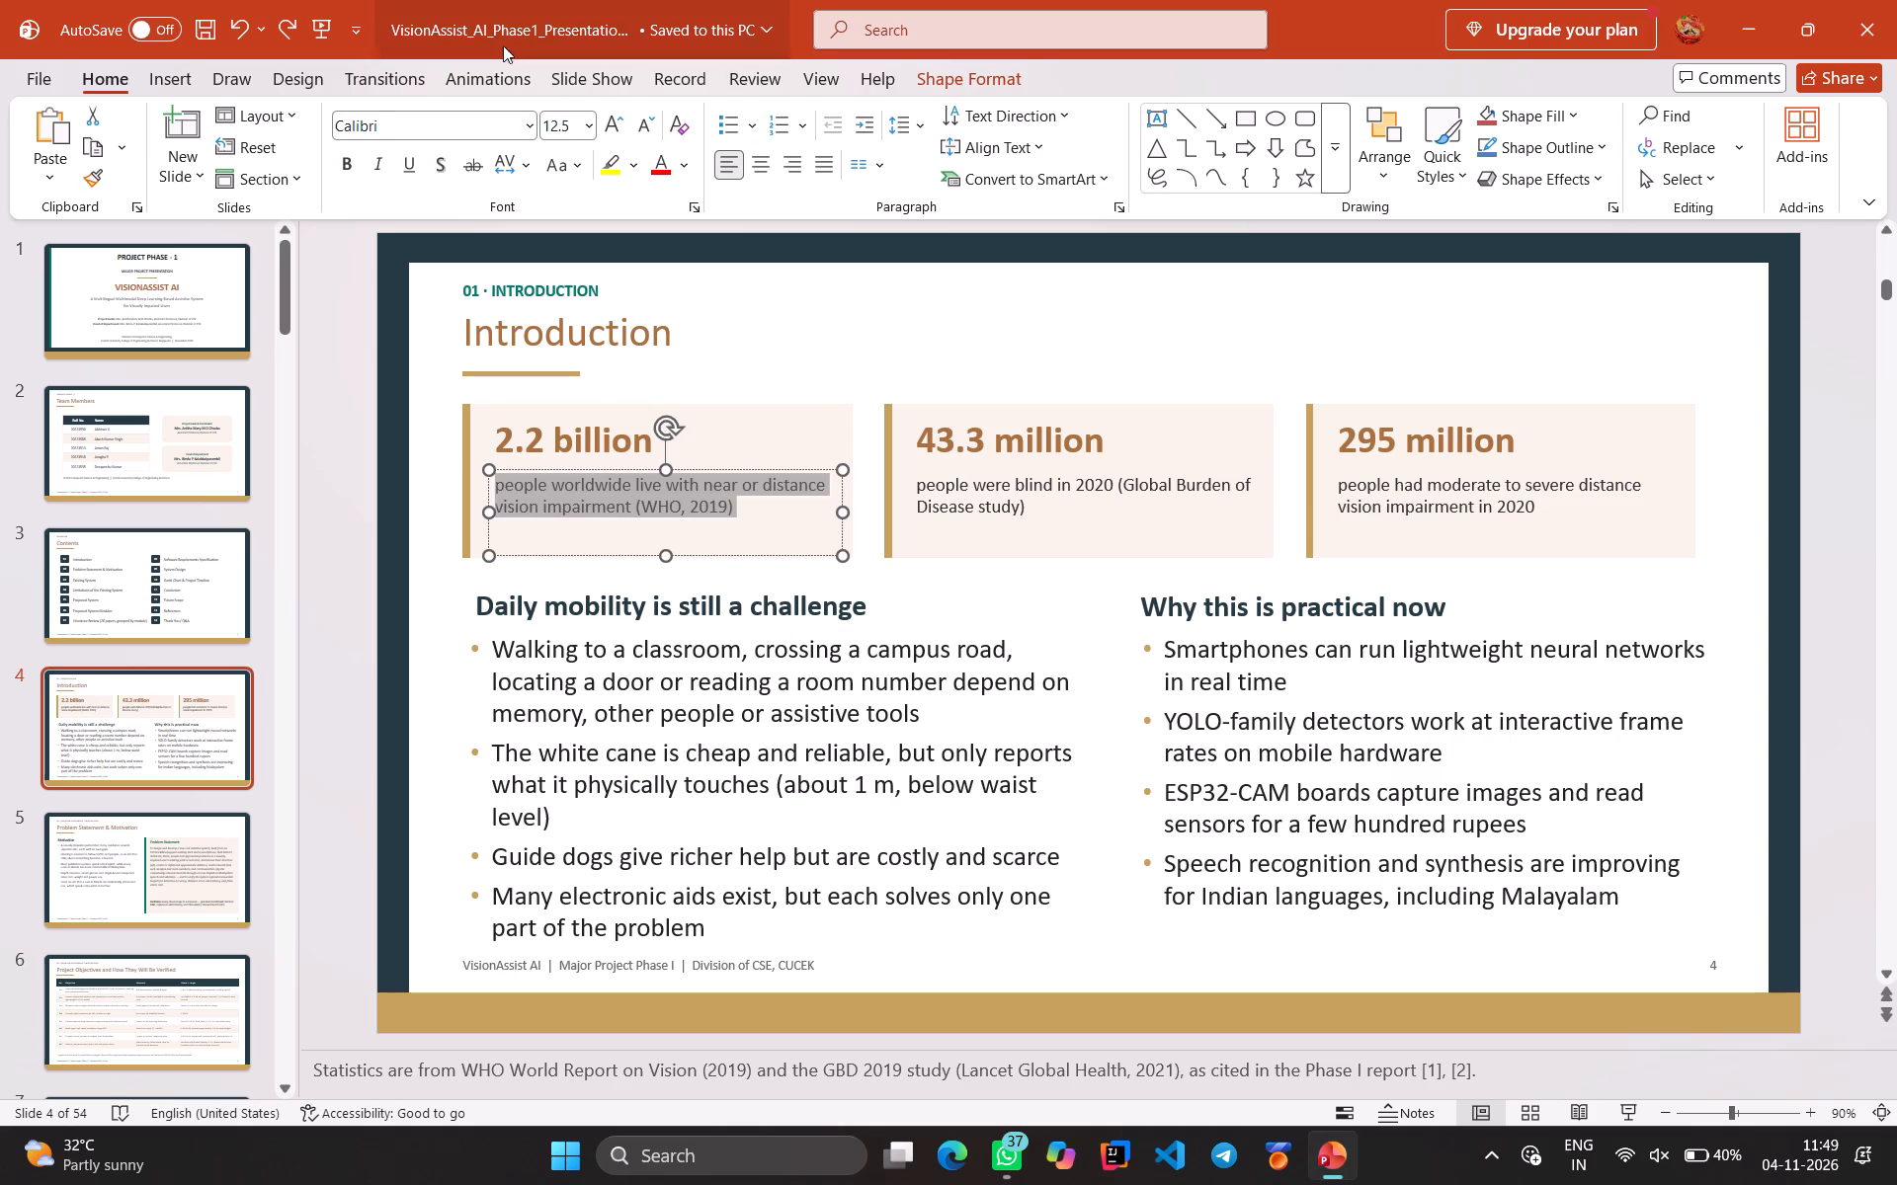
click(587, 121)
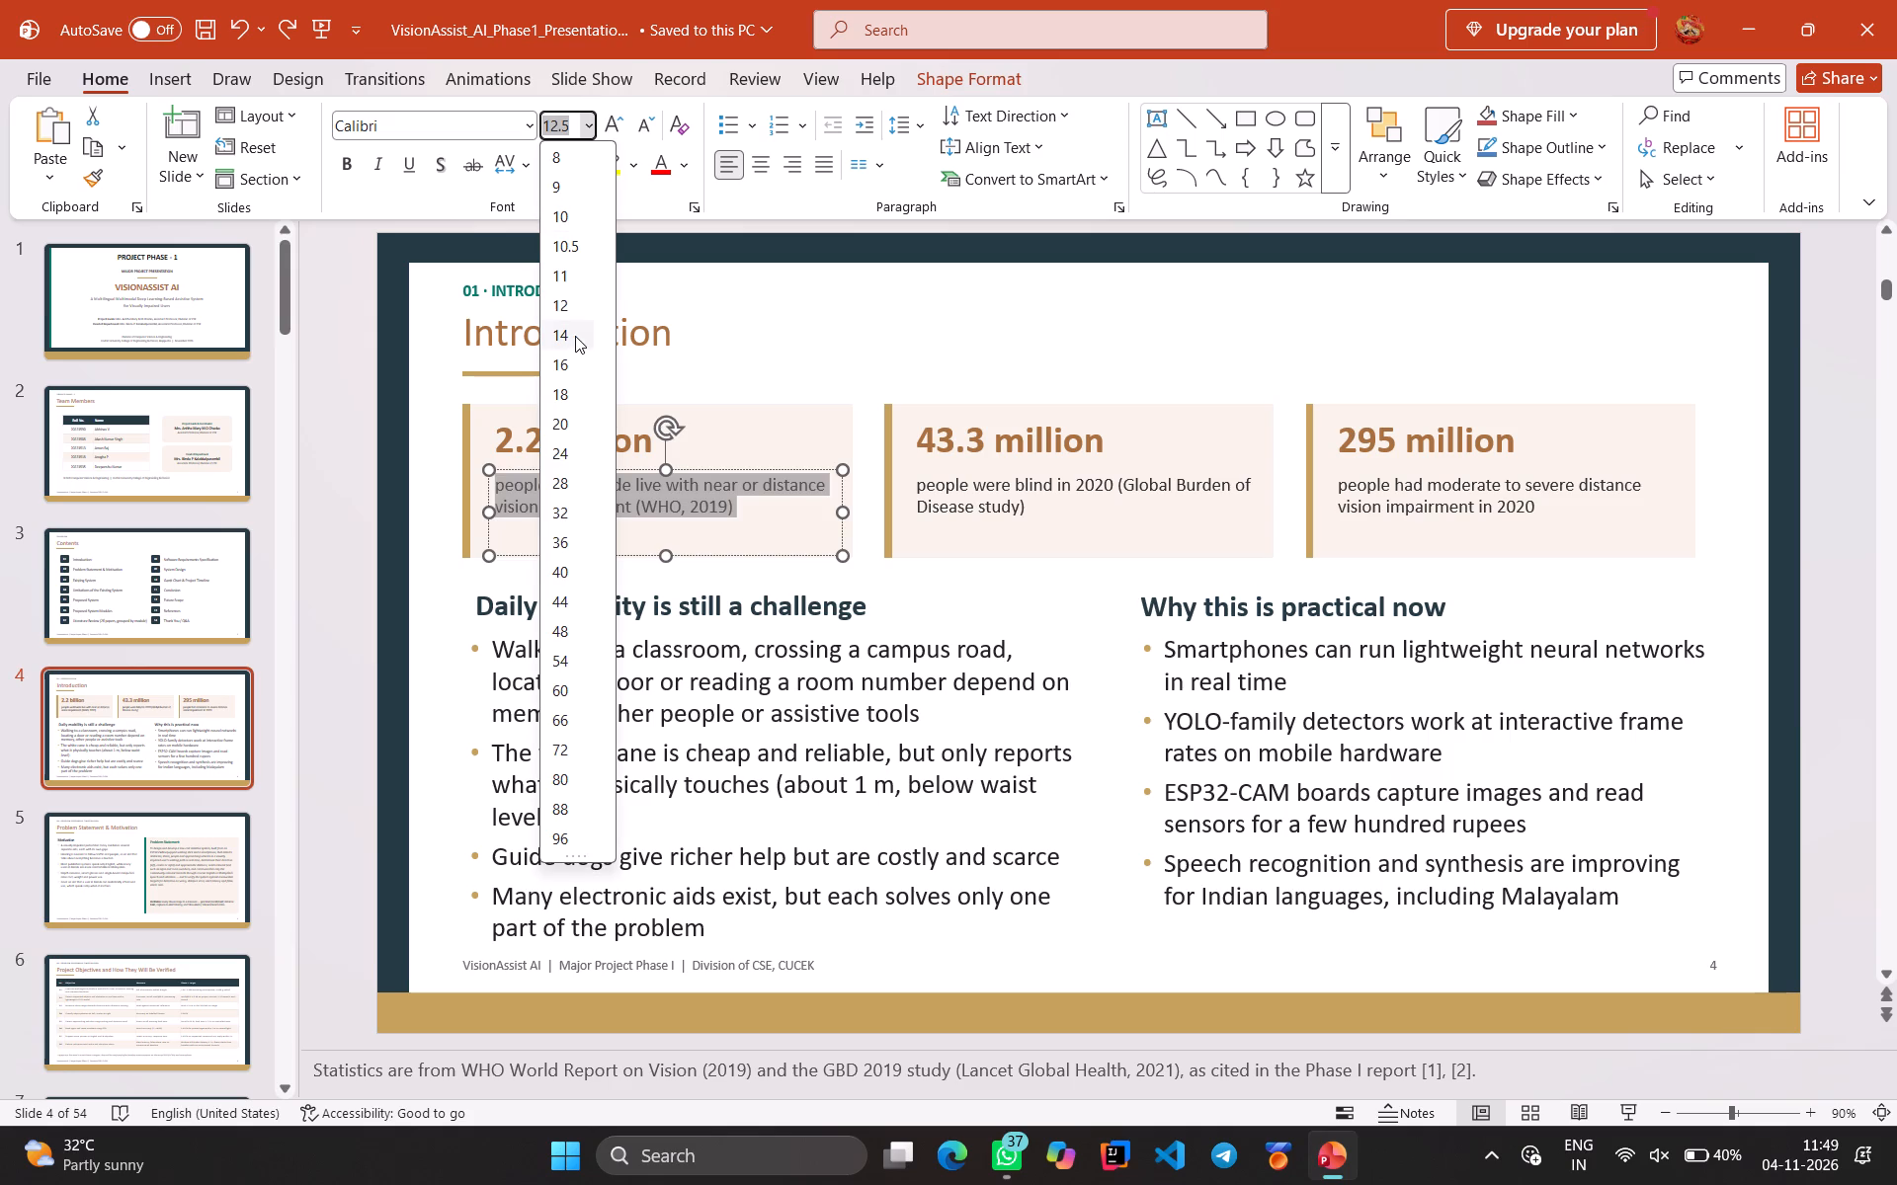
click(575, 336)
Set the description text under "43.3 million" on the Introduction slide to font size 14.
click(1031, 488)
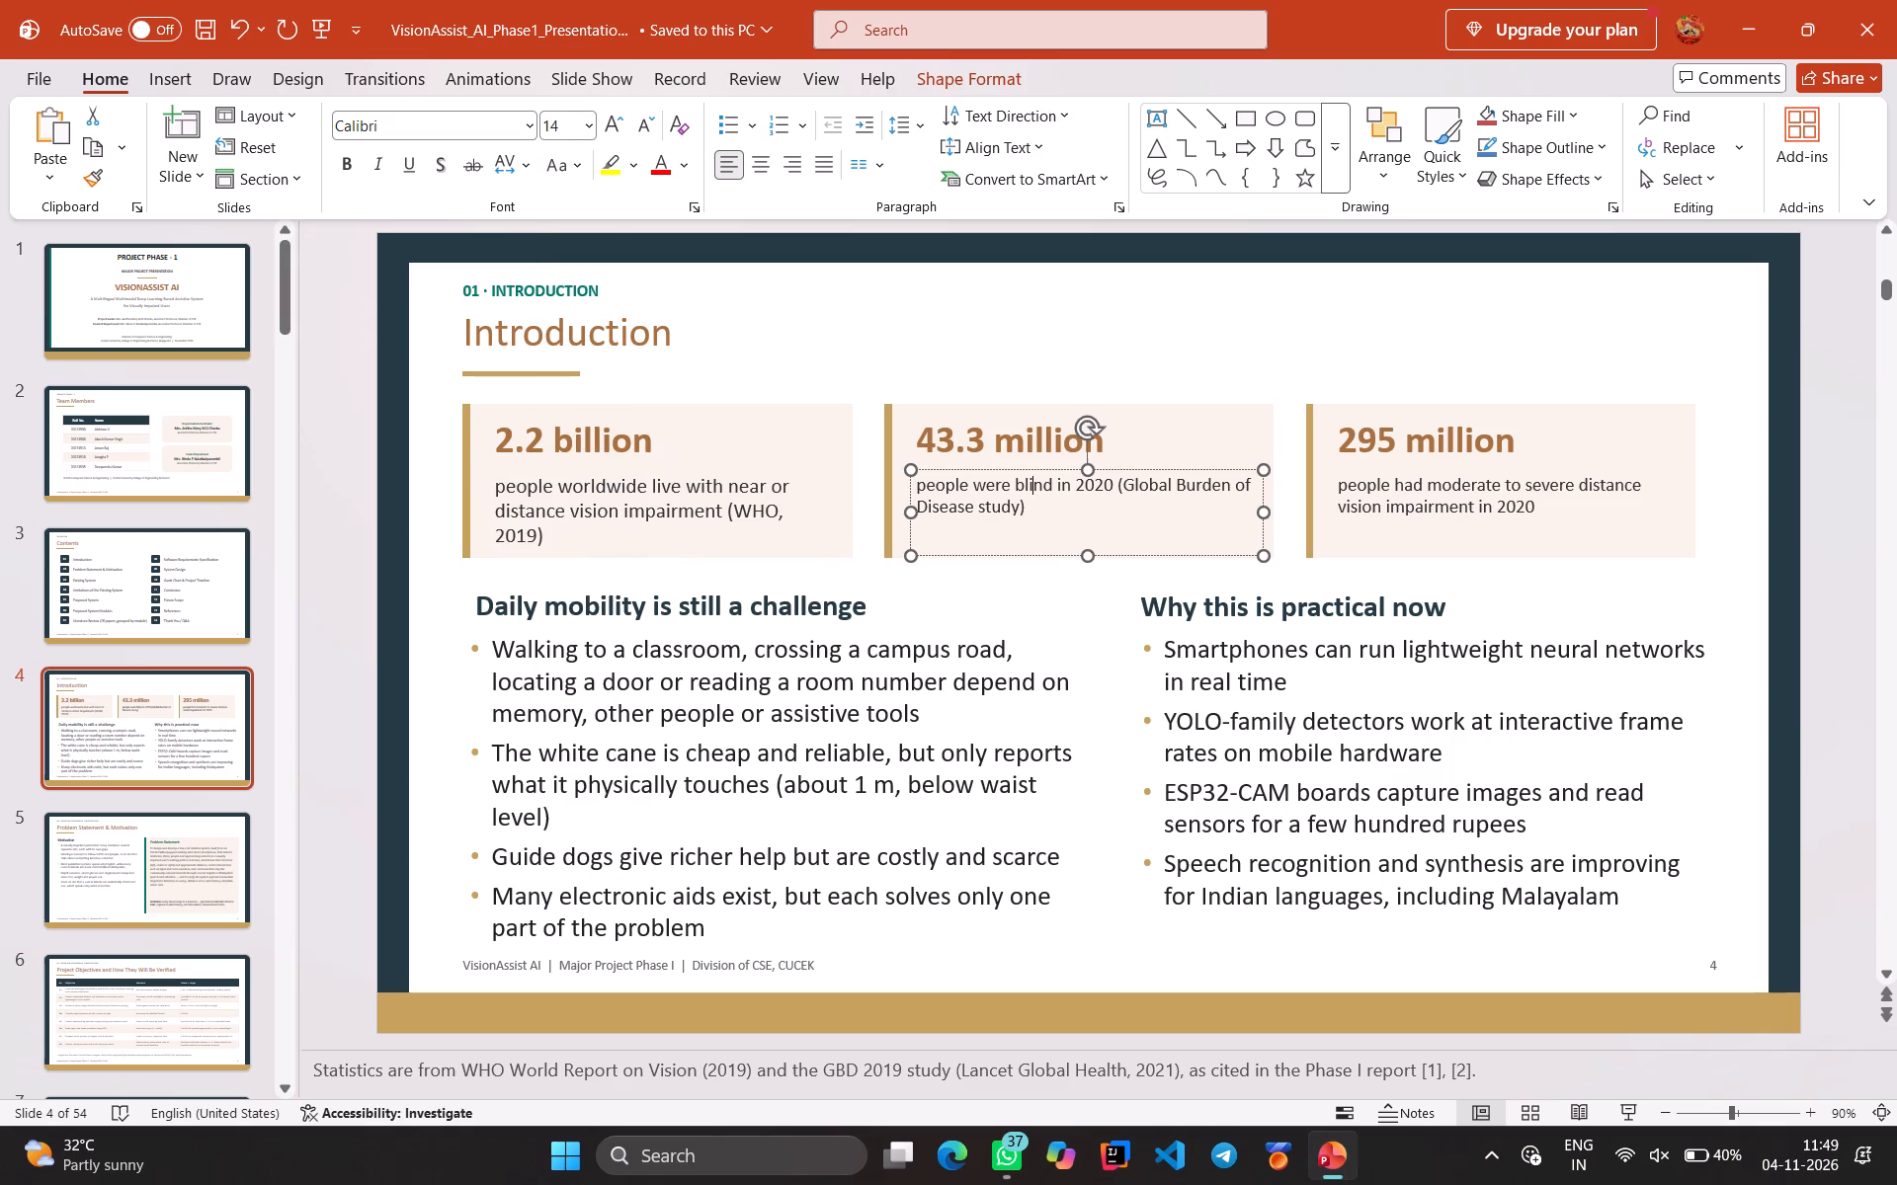
key(ctrl+a)
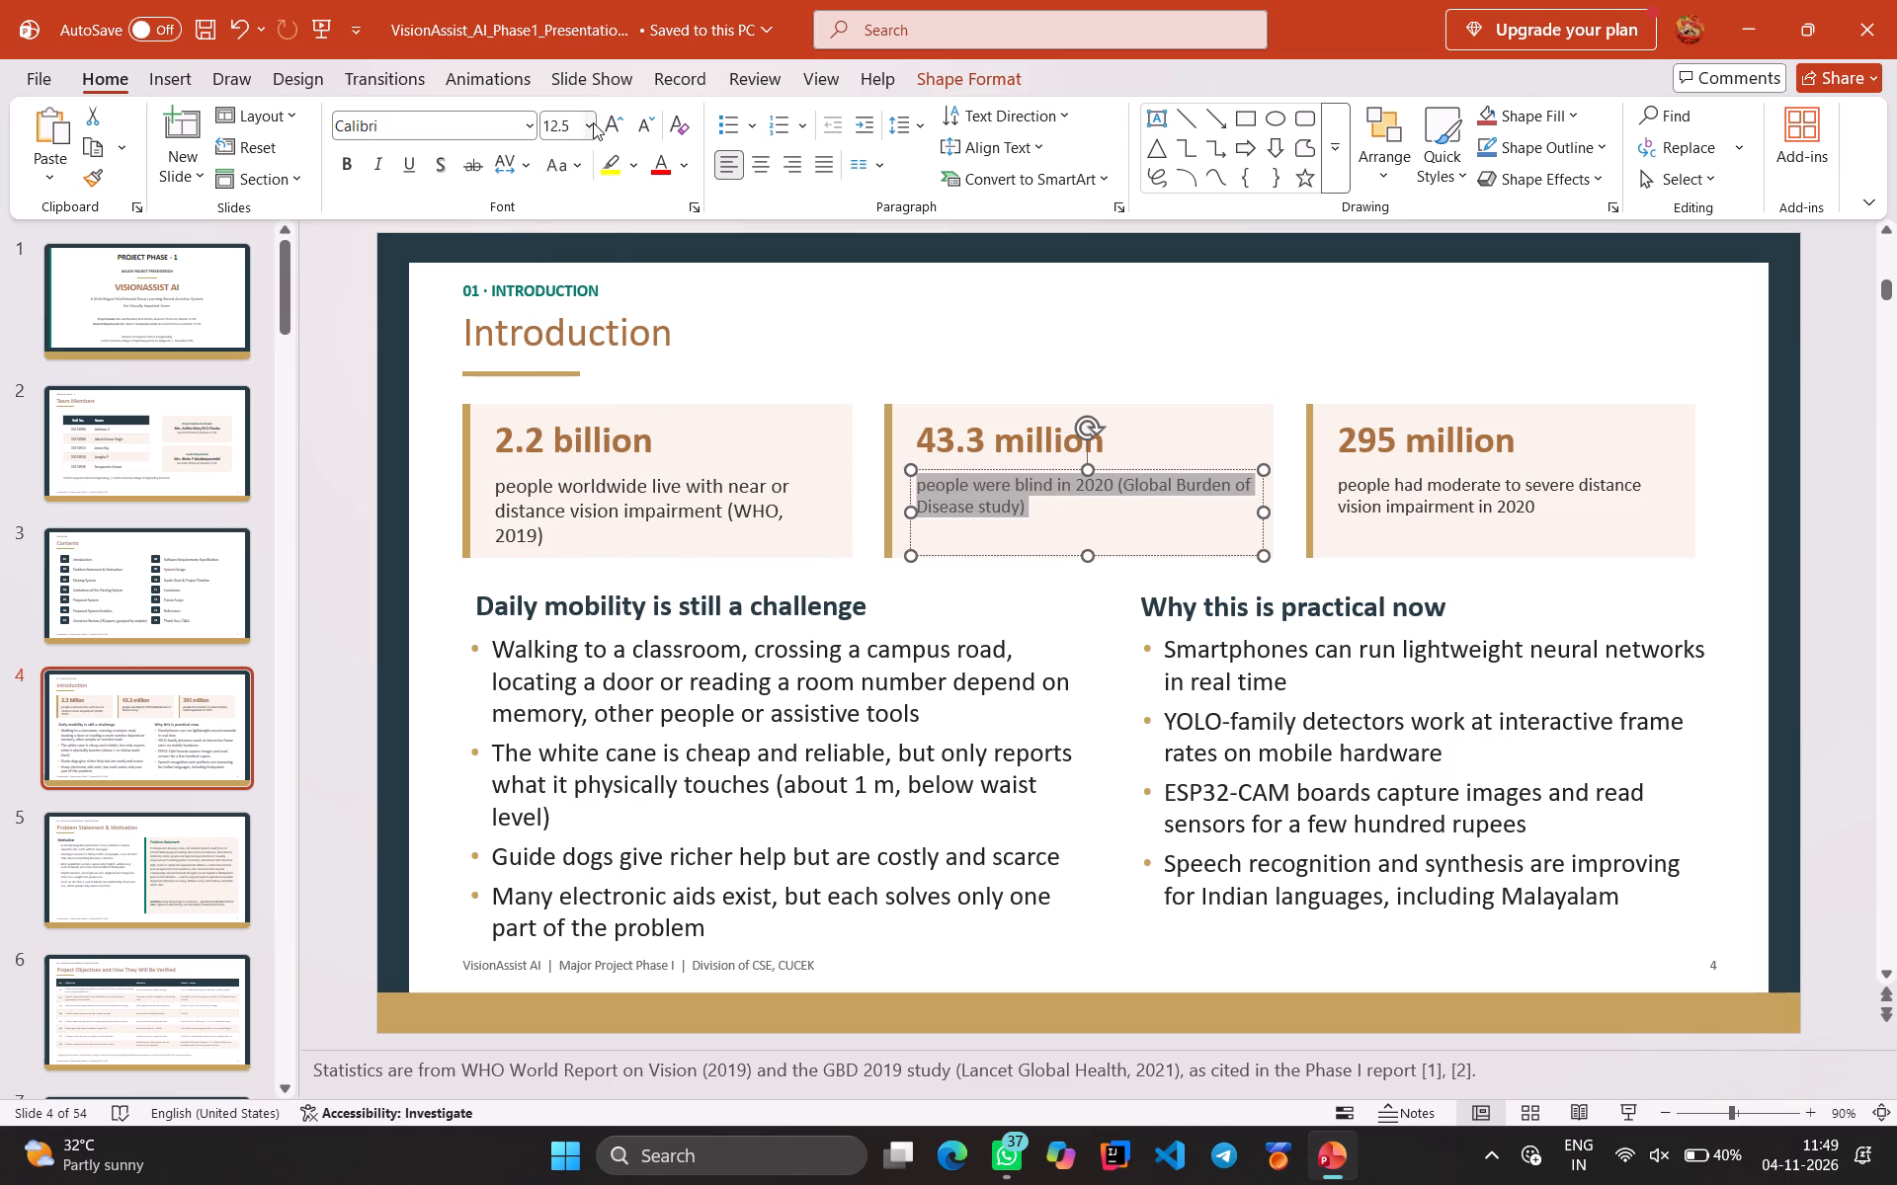
click(593, 122)
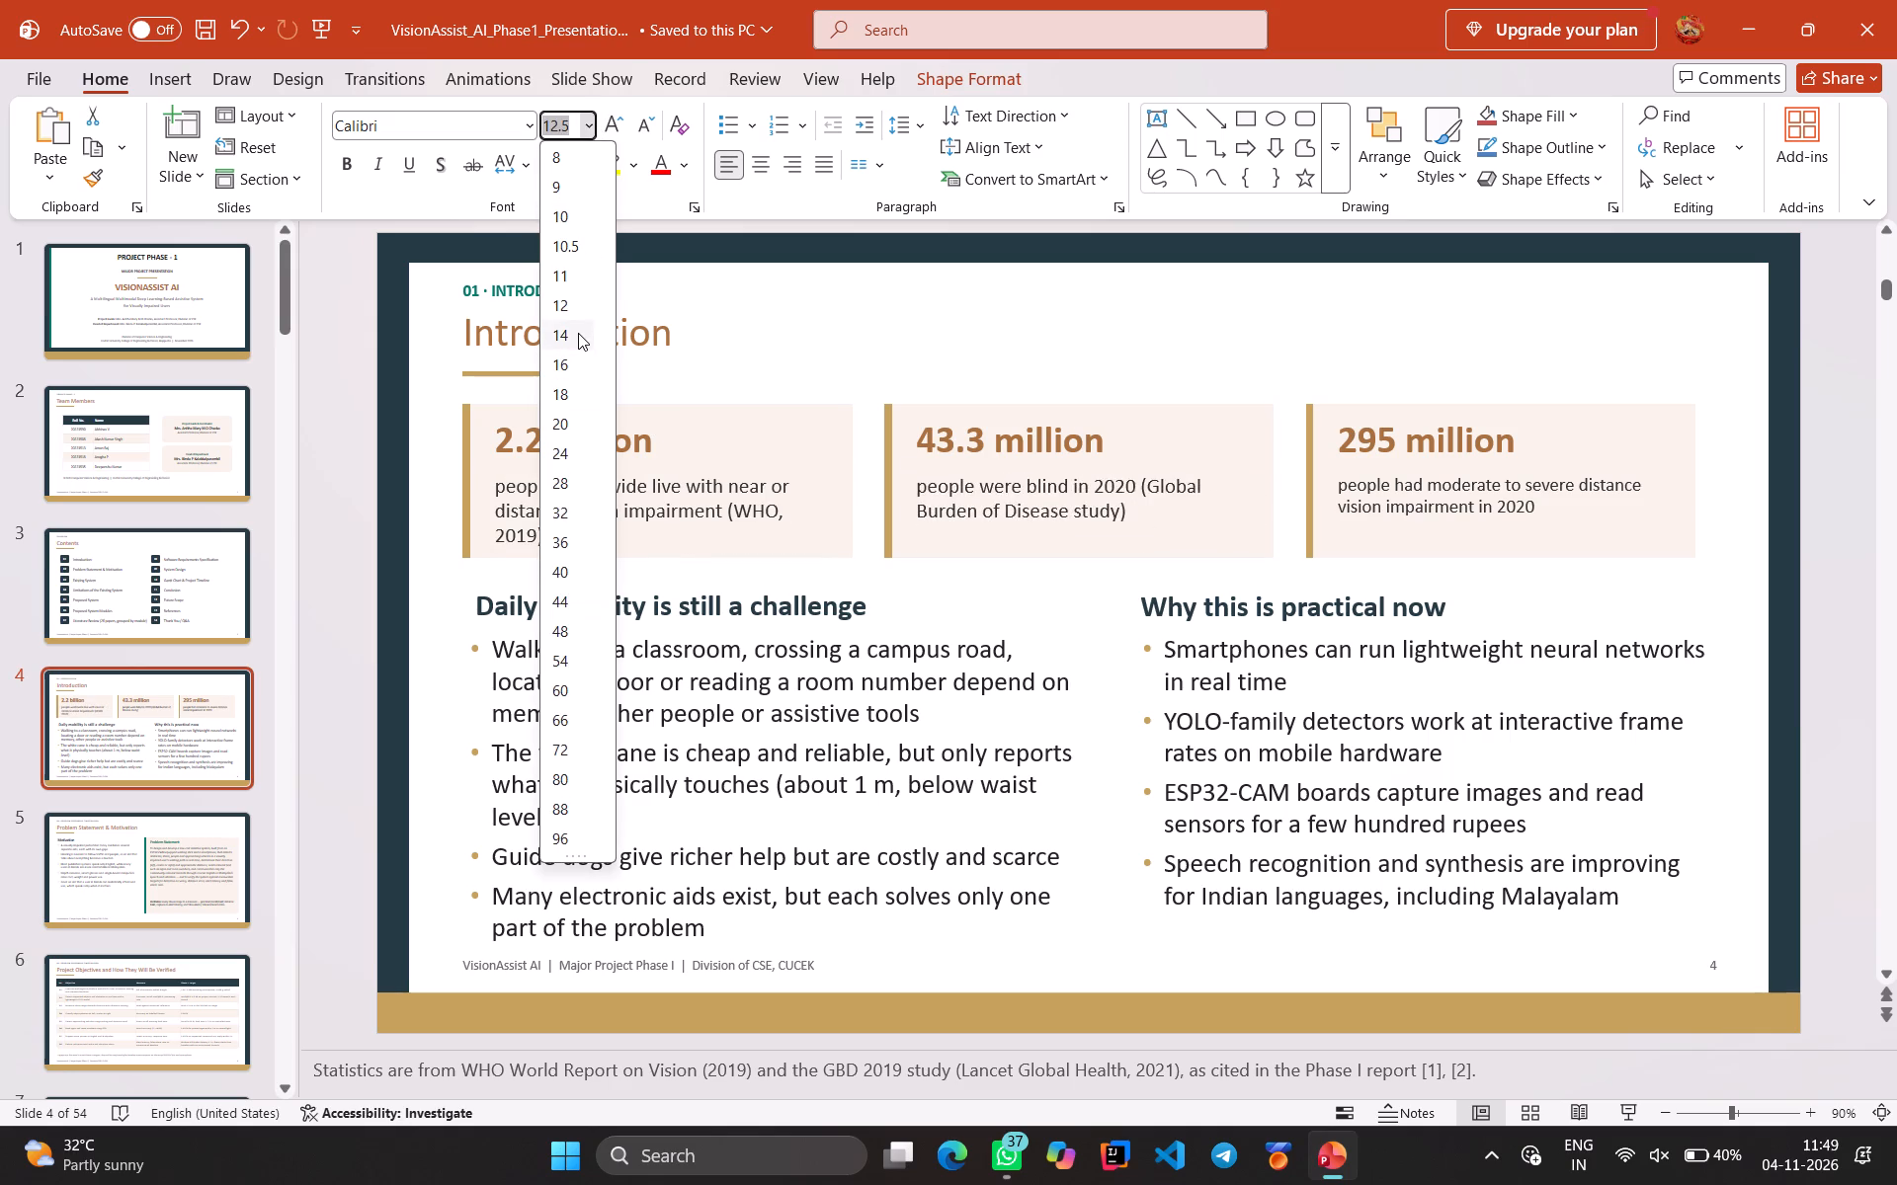
click(578, 333)
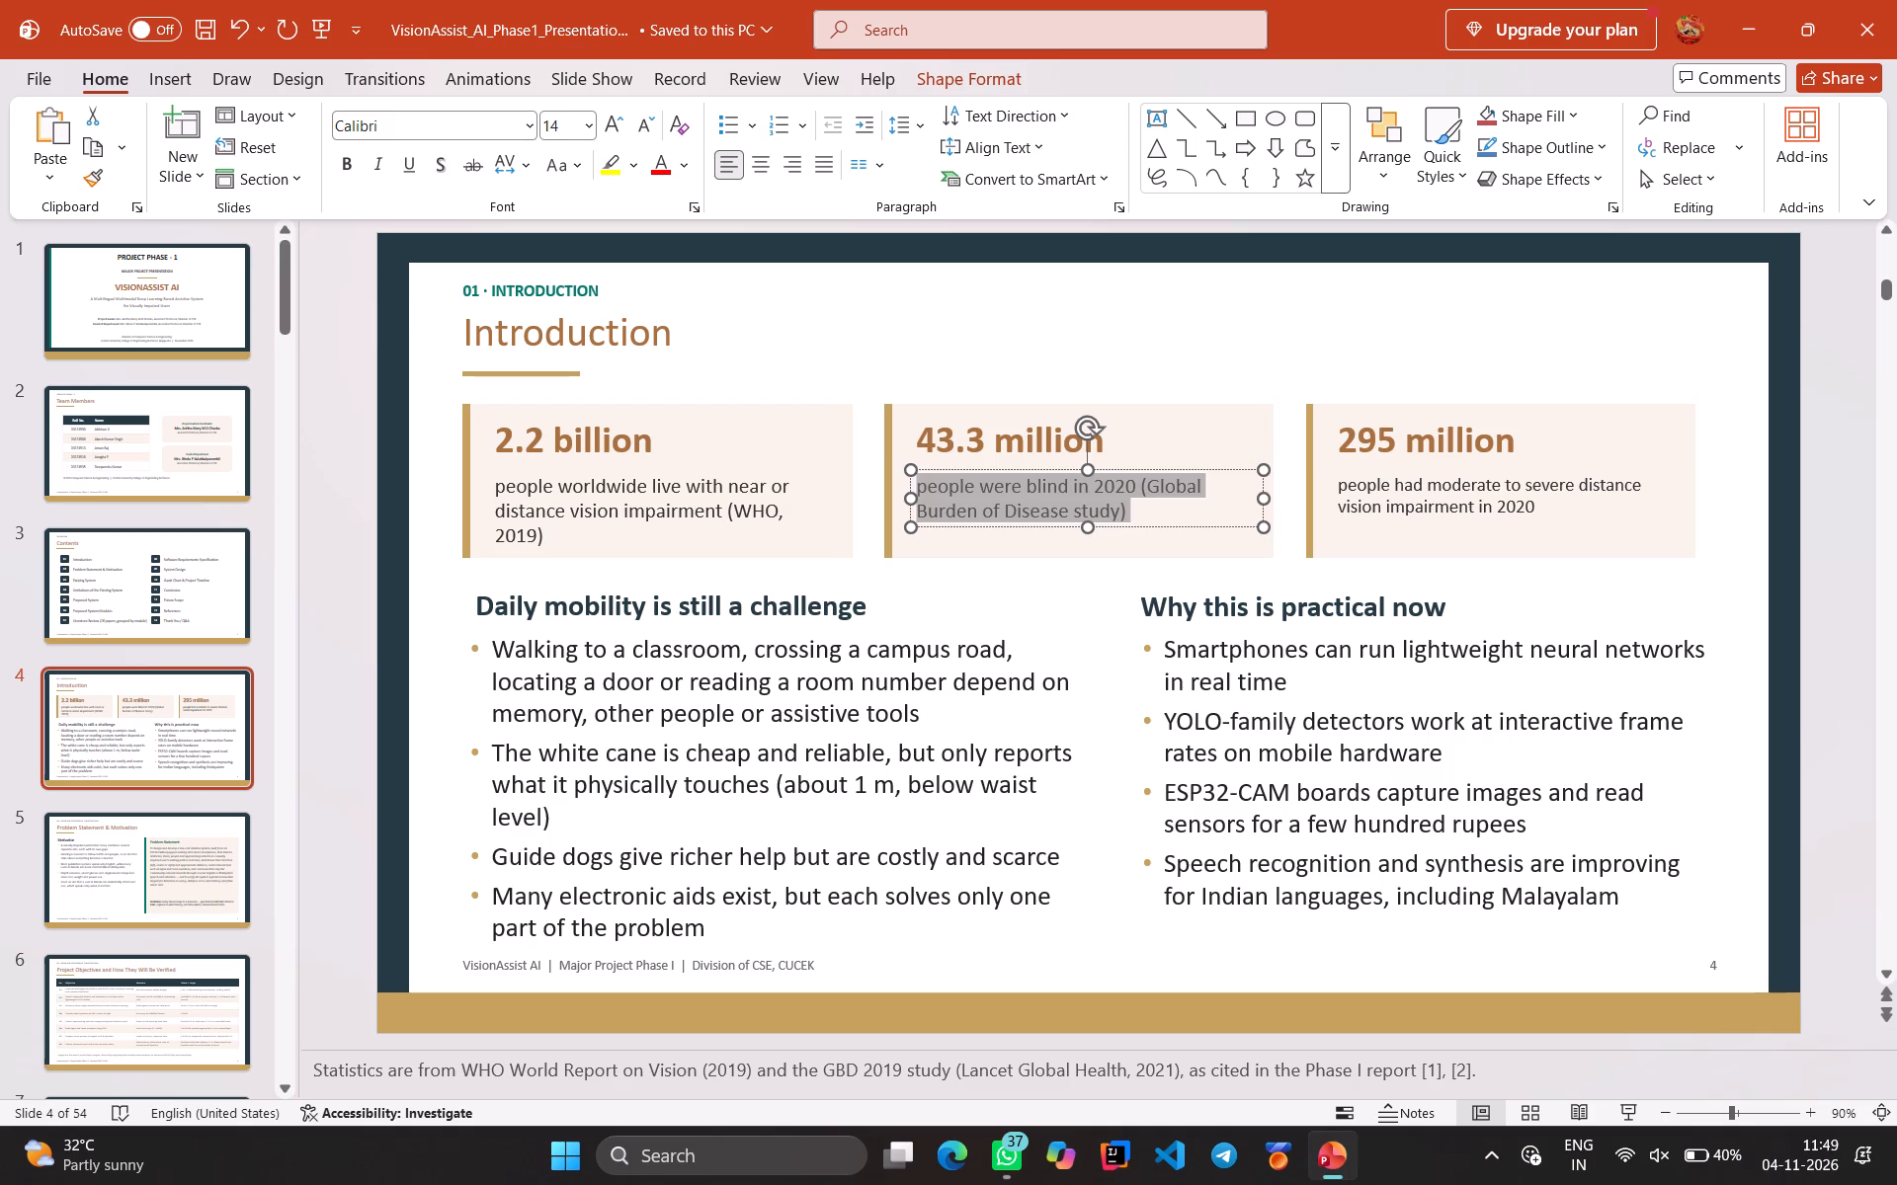
Set the description text under "295 million" on the Introduction slide to font size 14.
click(1527, 499)
key(ctrl+a)
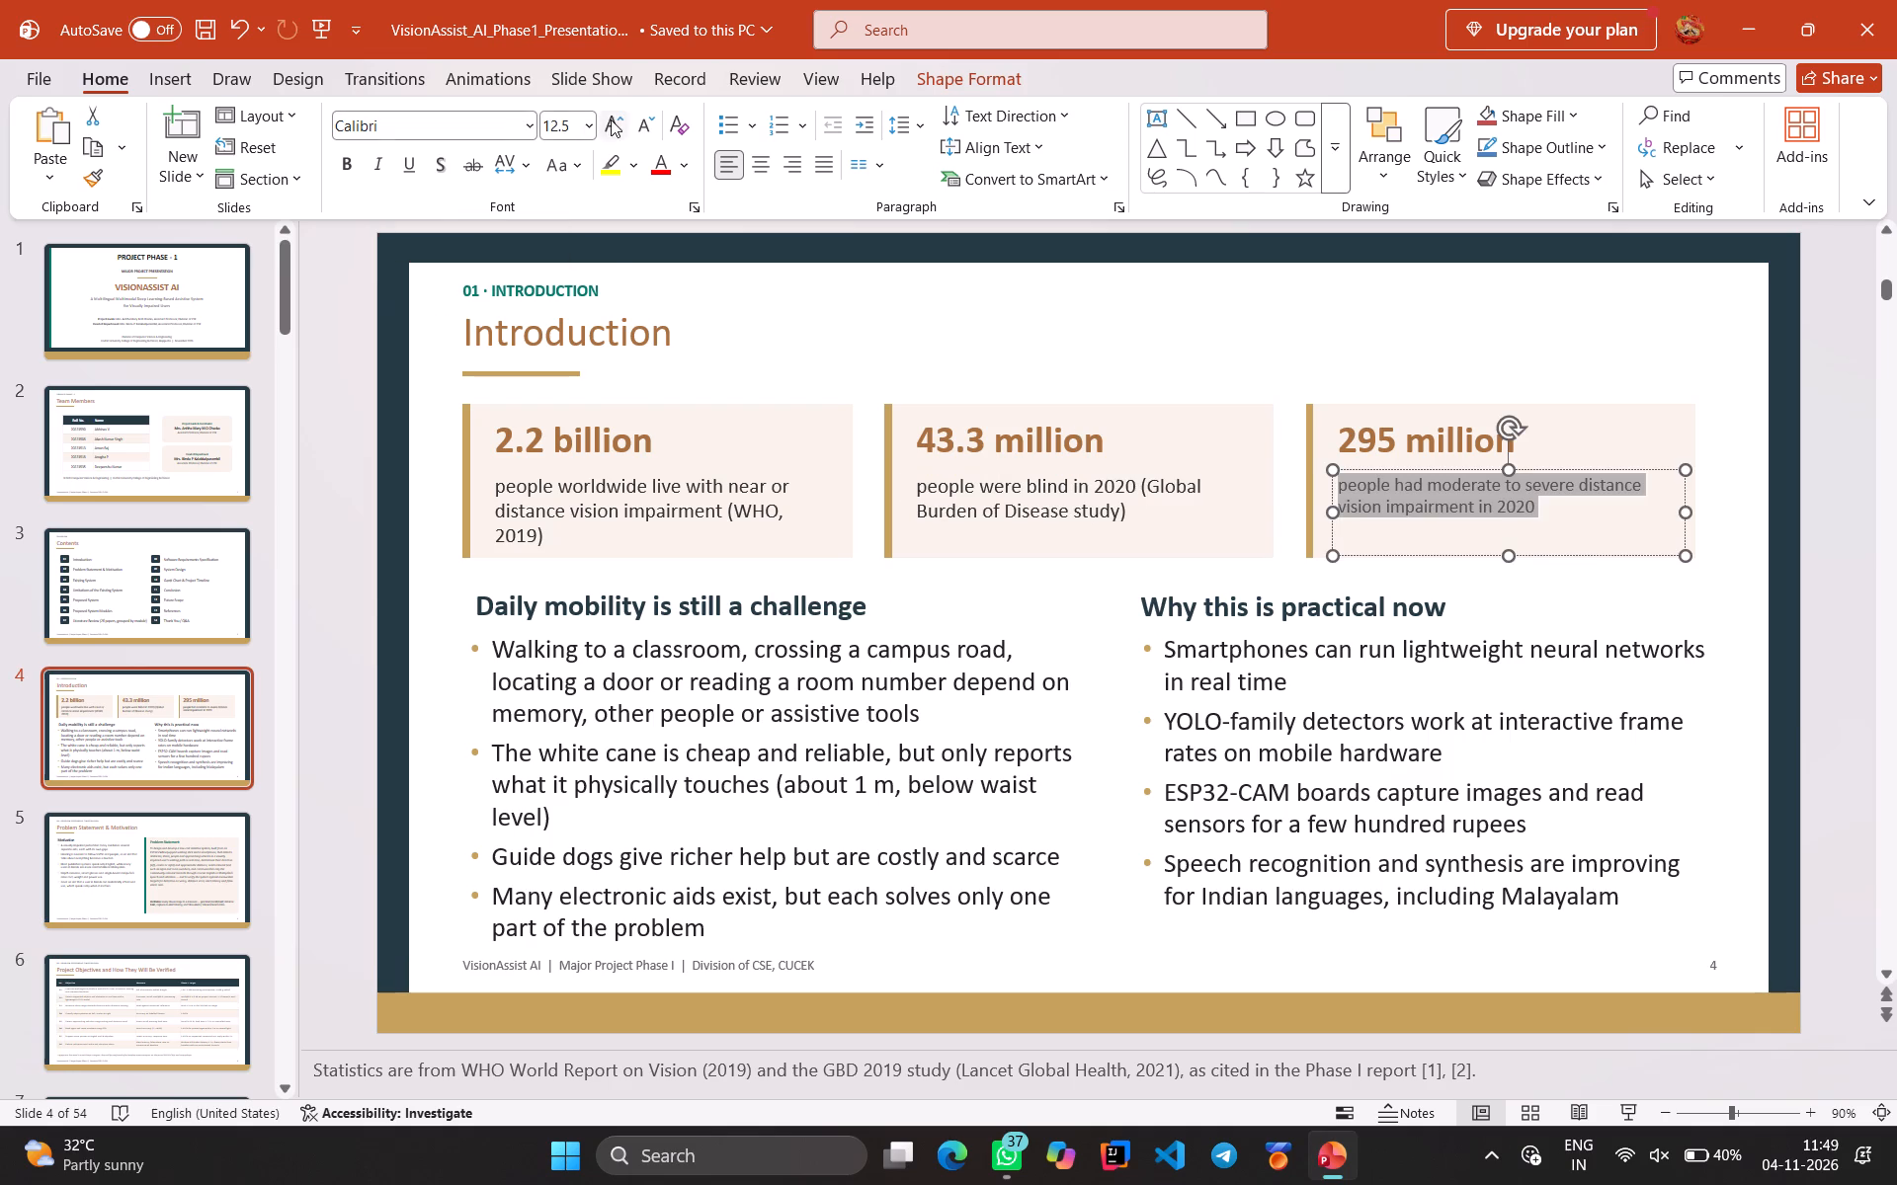
click(582, 122)
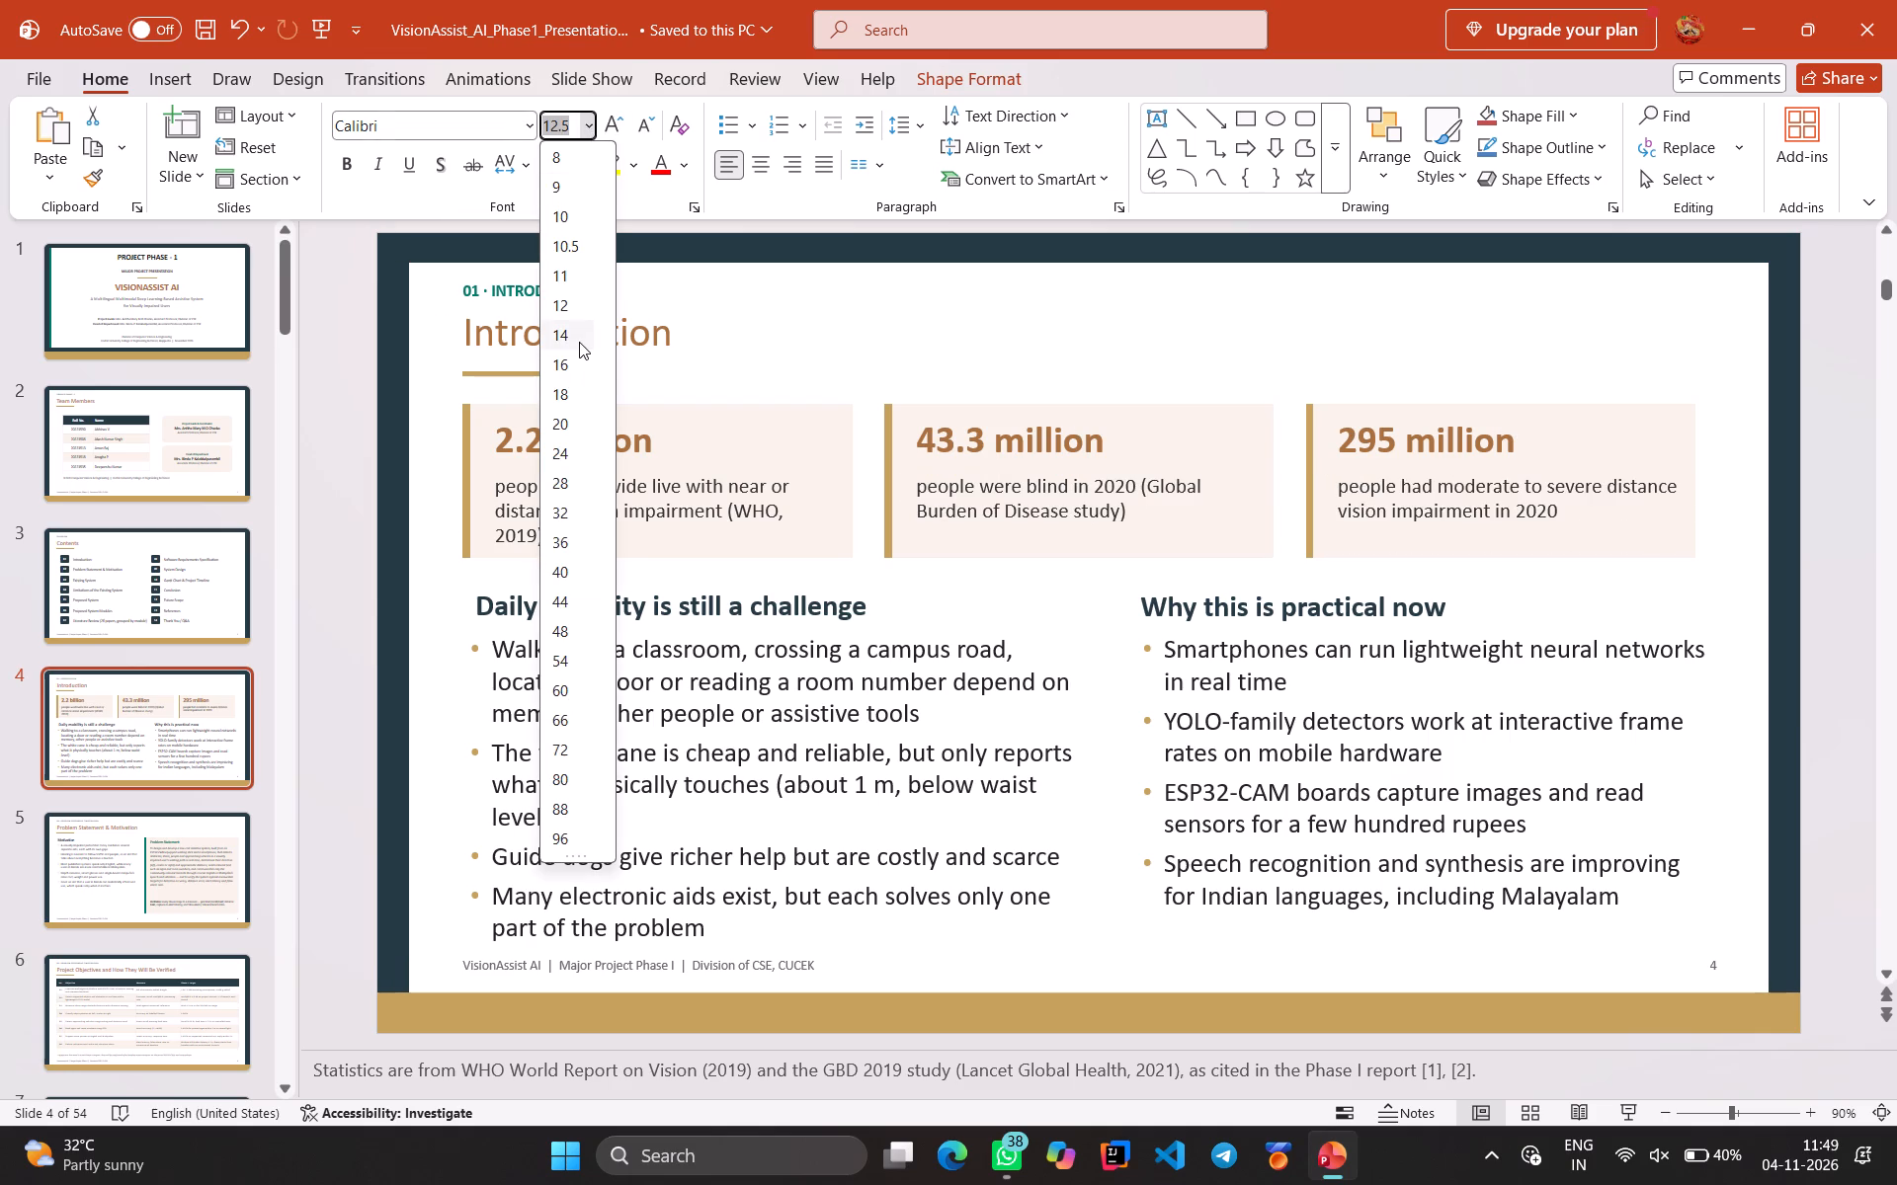
click(579, 342)
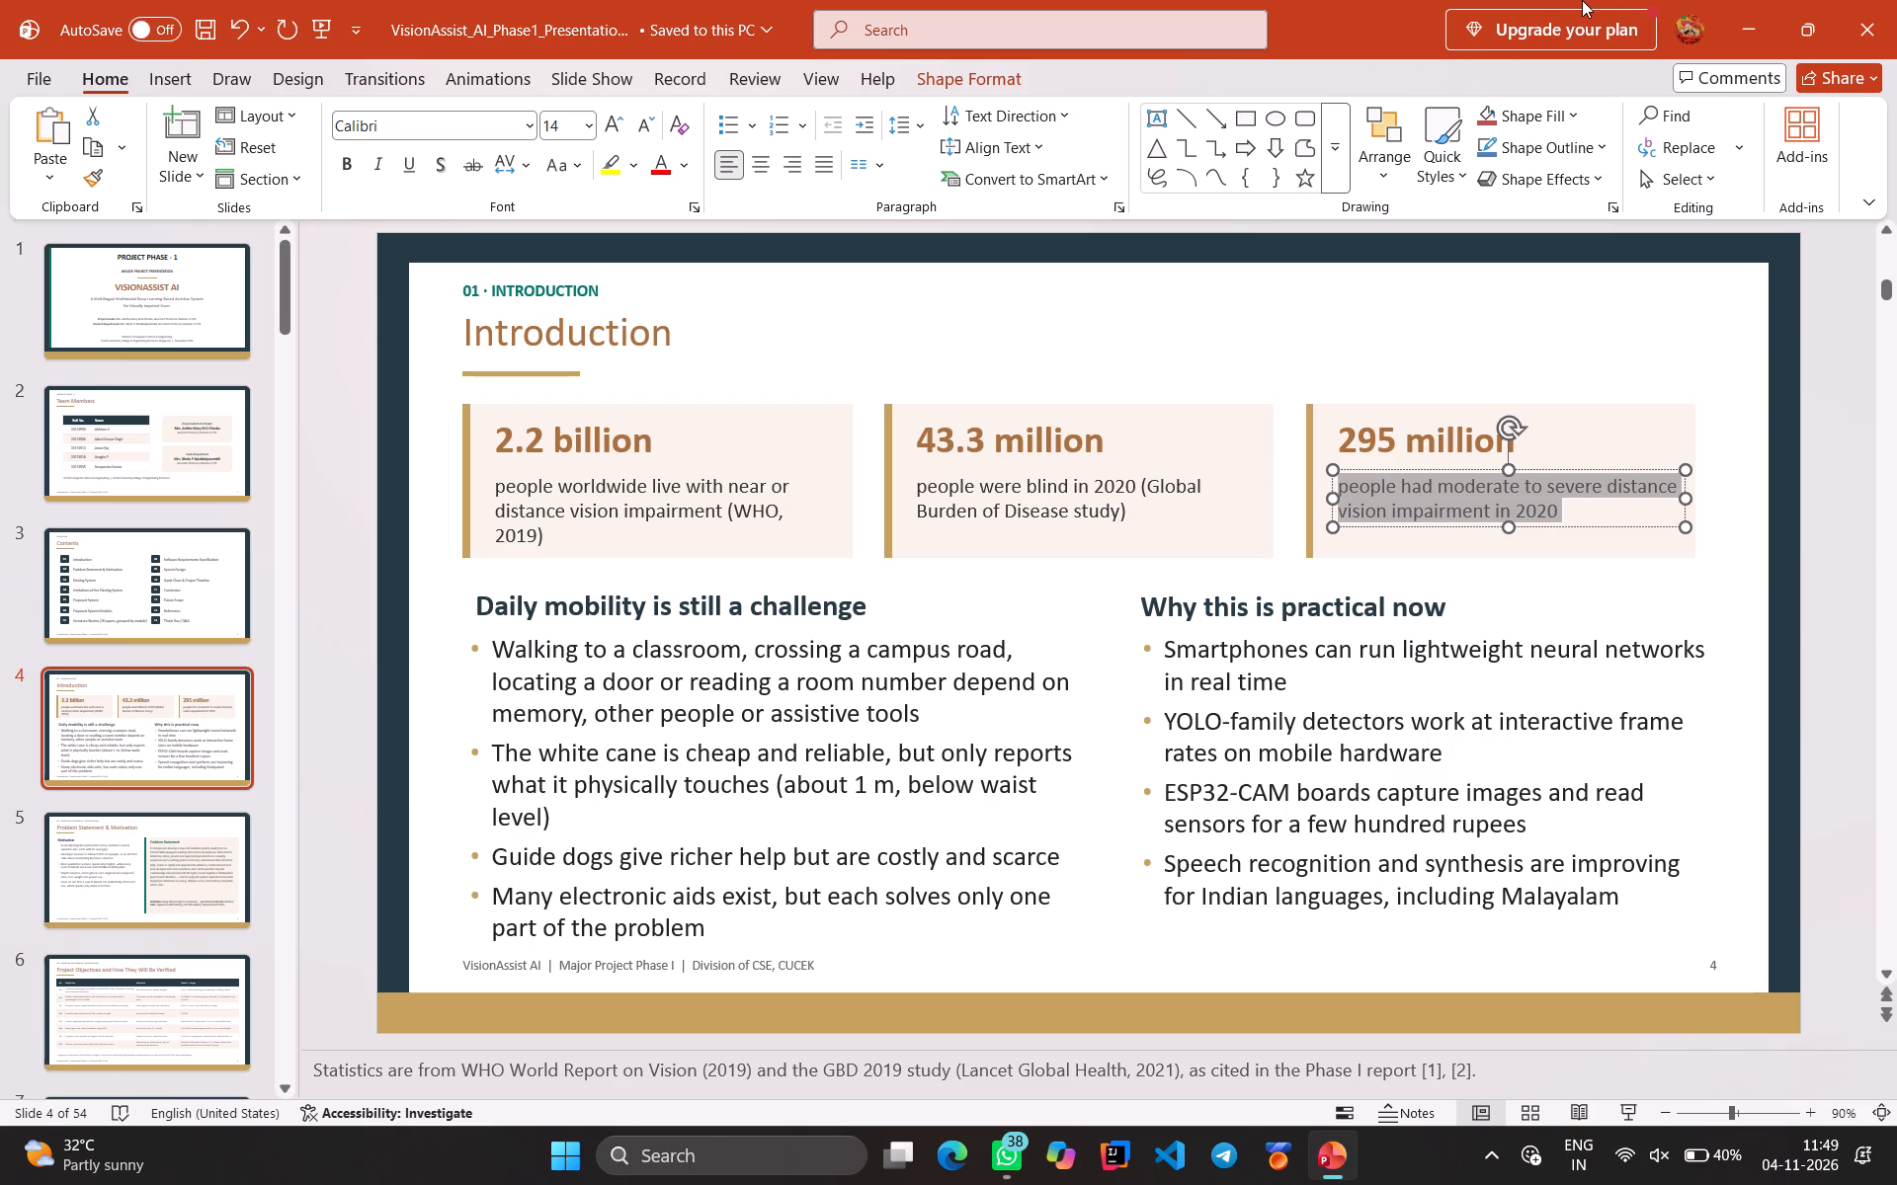
Set the "Introduction" title on slide 4 to font size 32.
click(1684, 336)
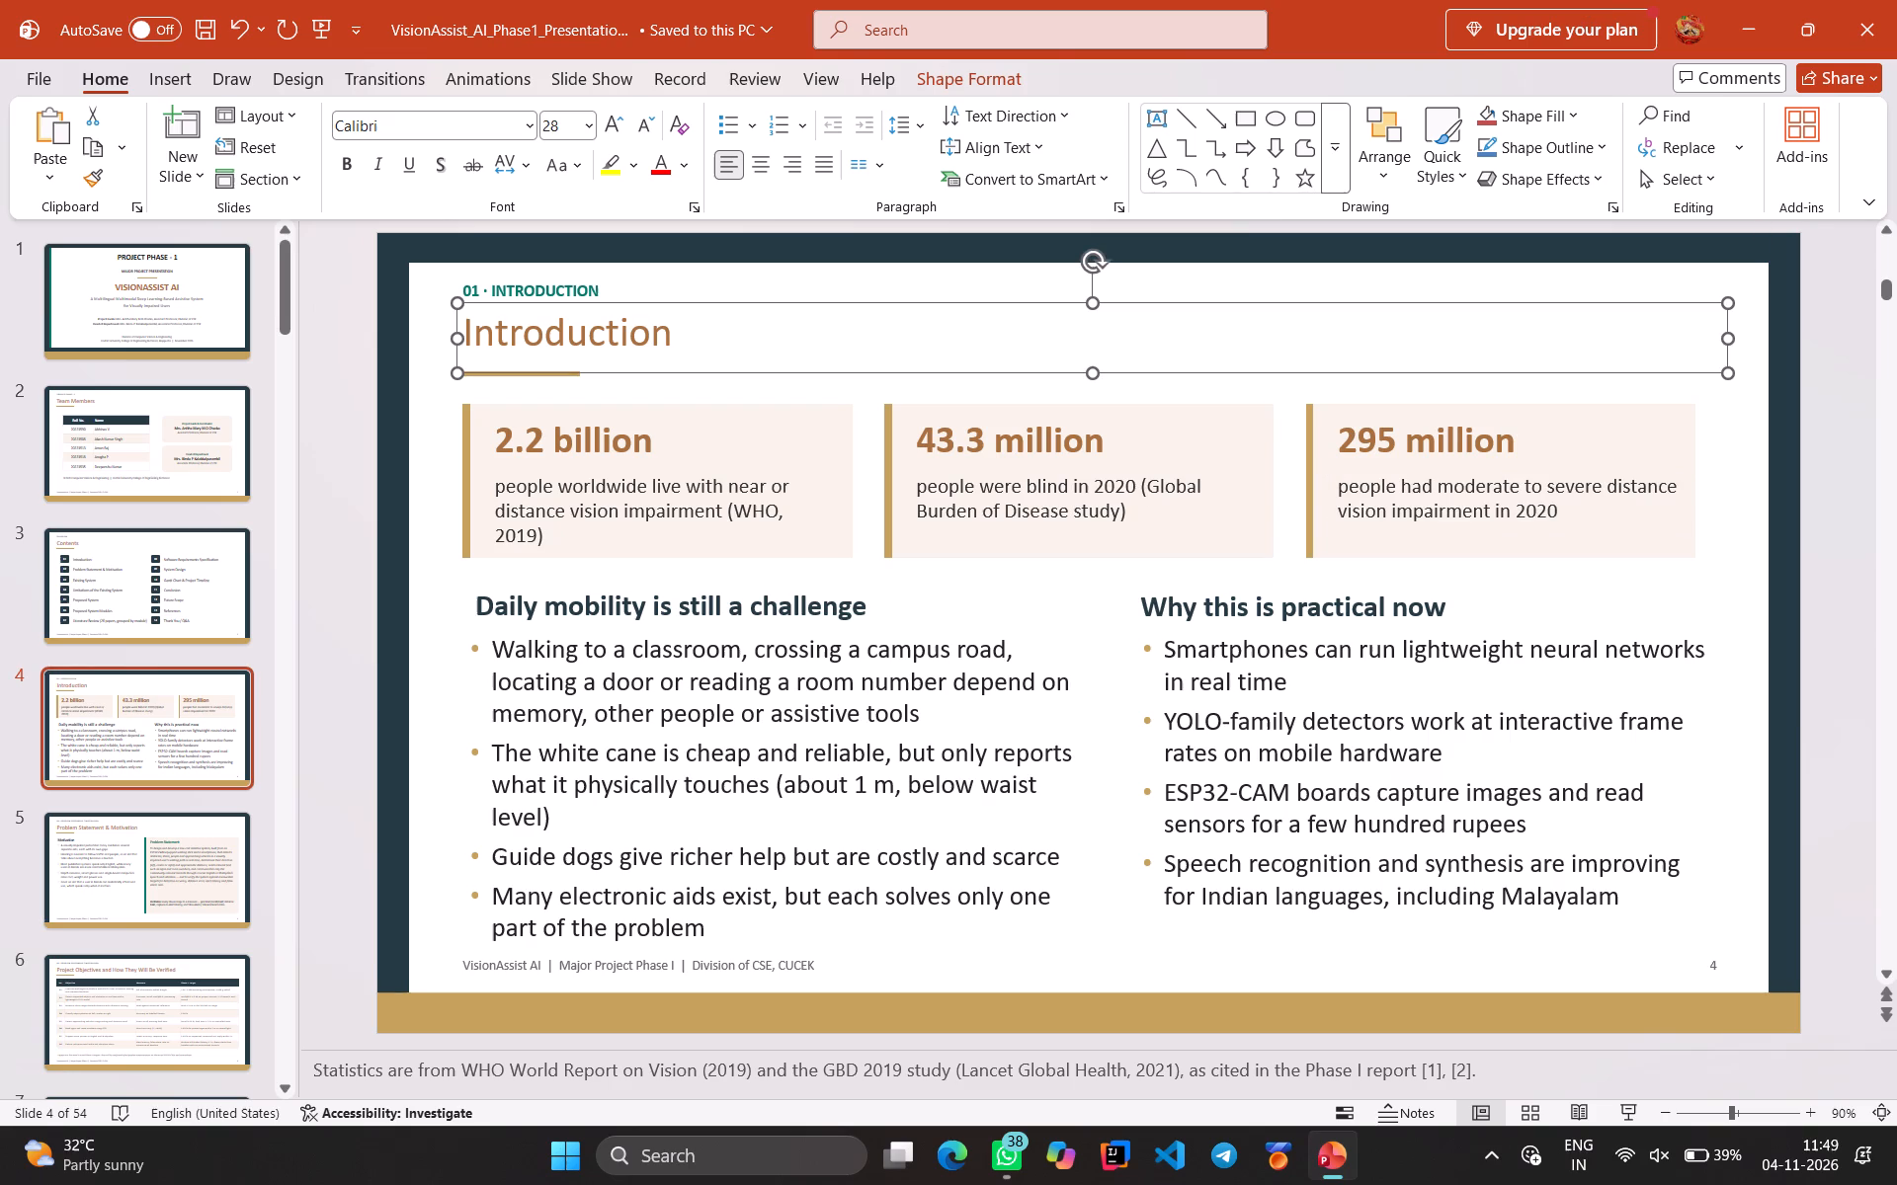
click(735, 345)
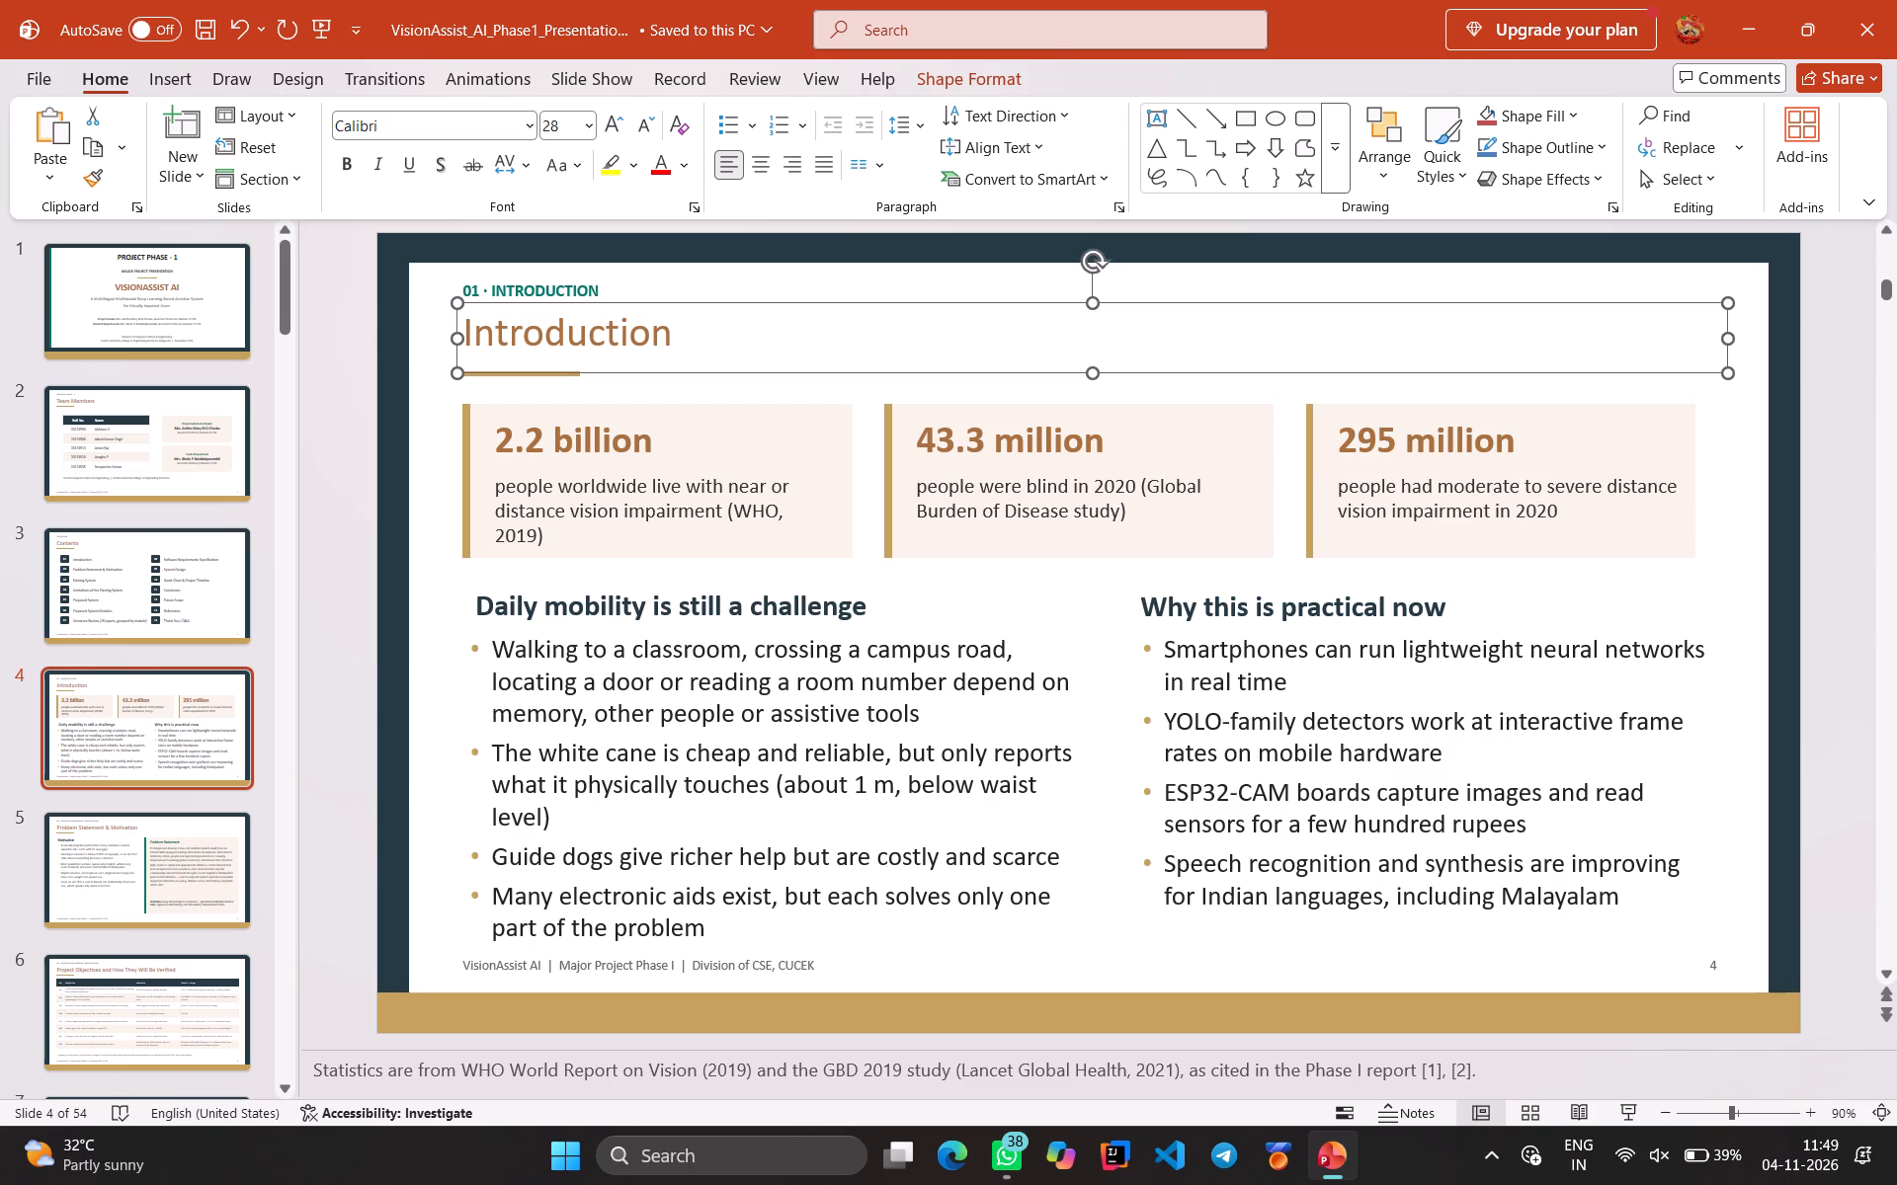
click(735, 345)
click(645, 344)
key(ctrl+a)
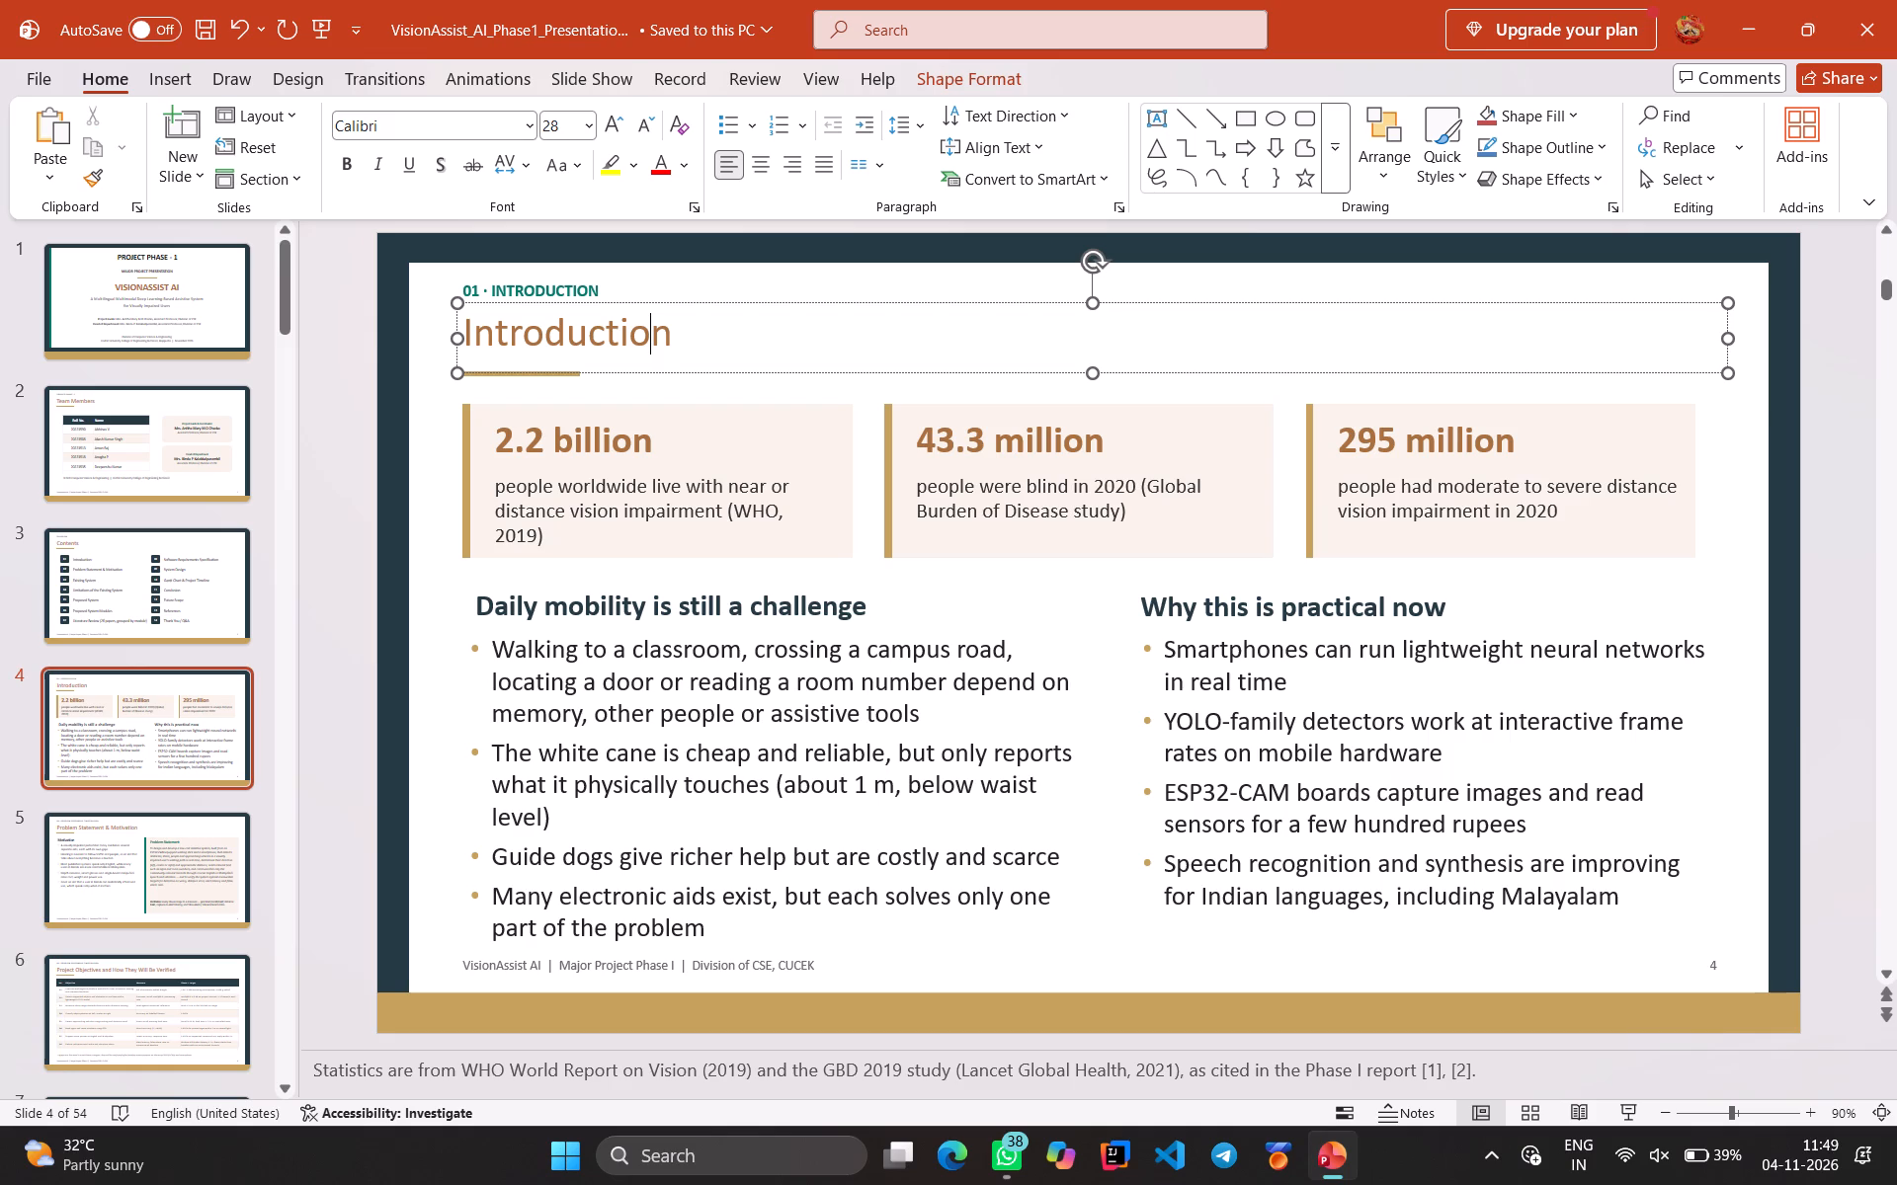
click(589, 125)
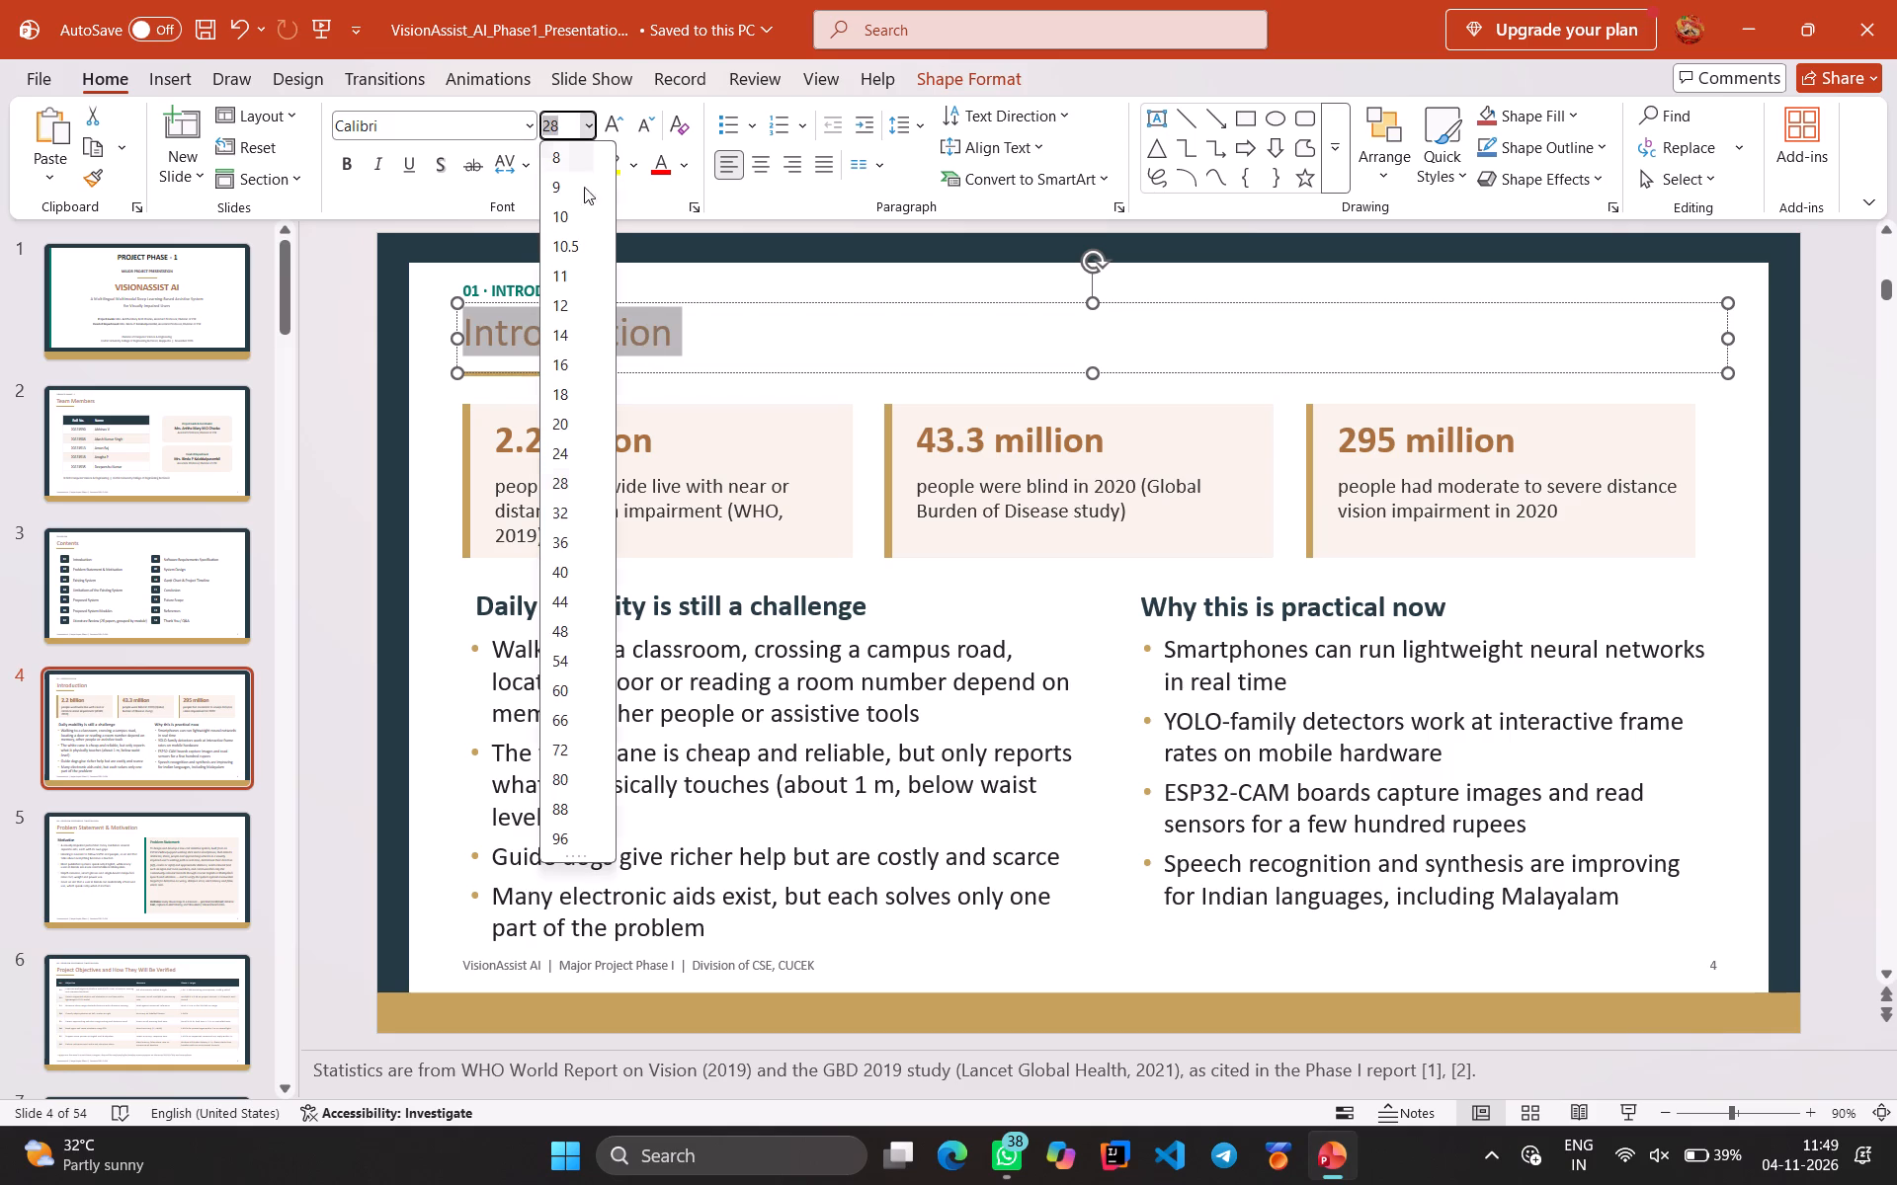
click(577, 514)
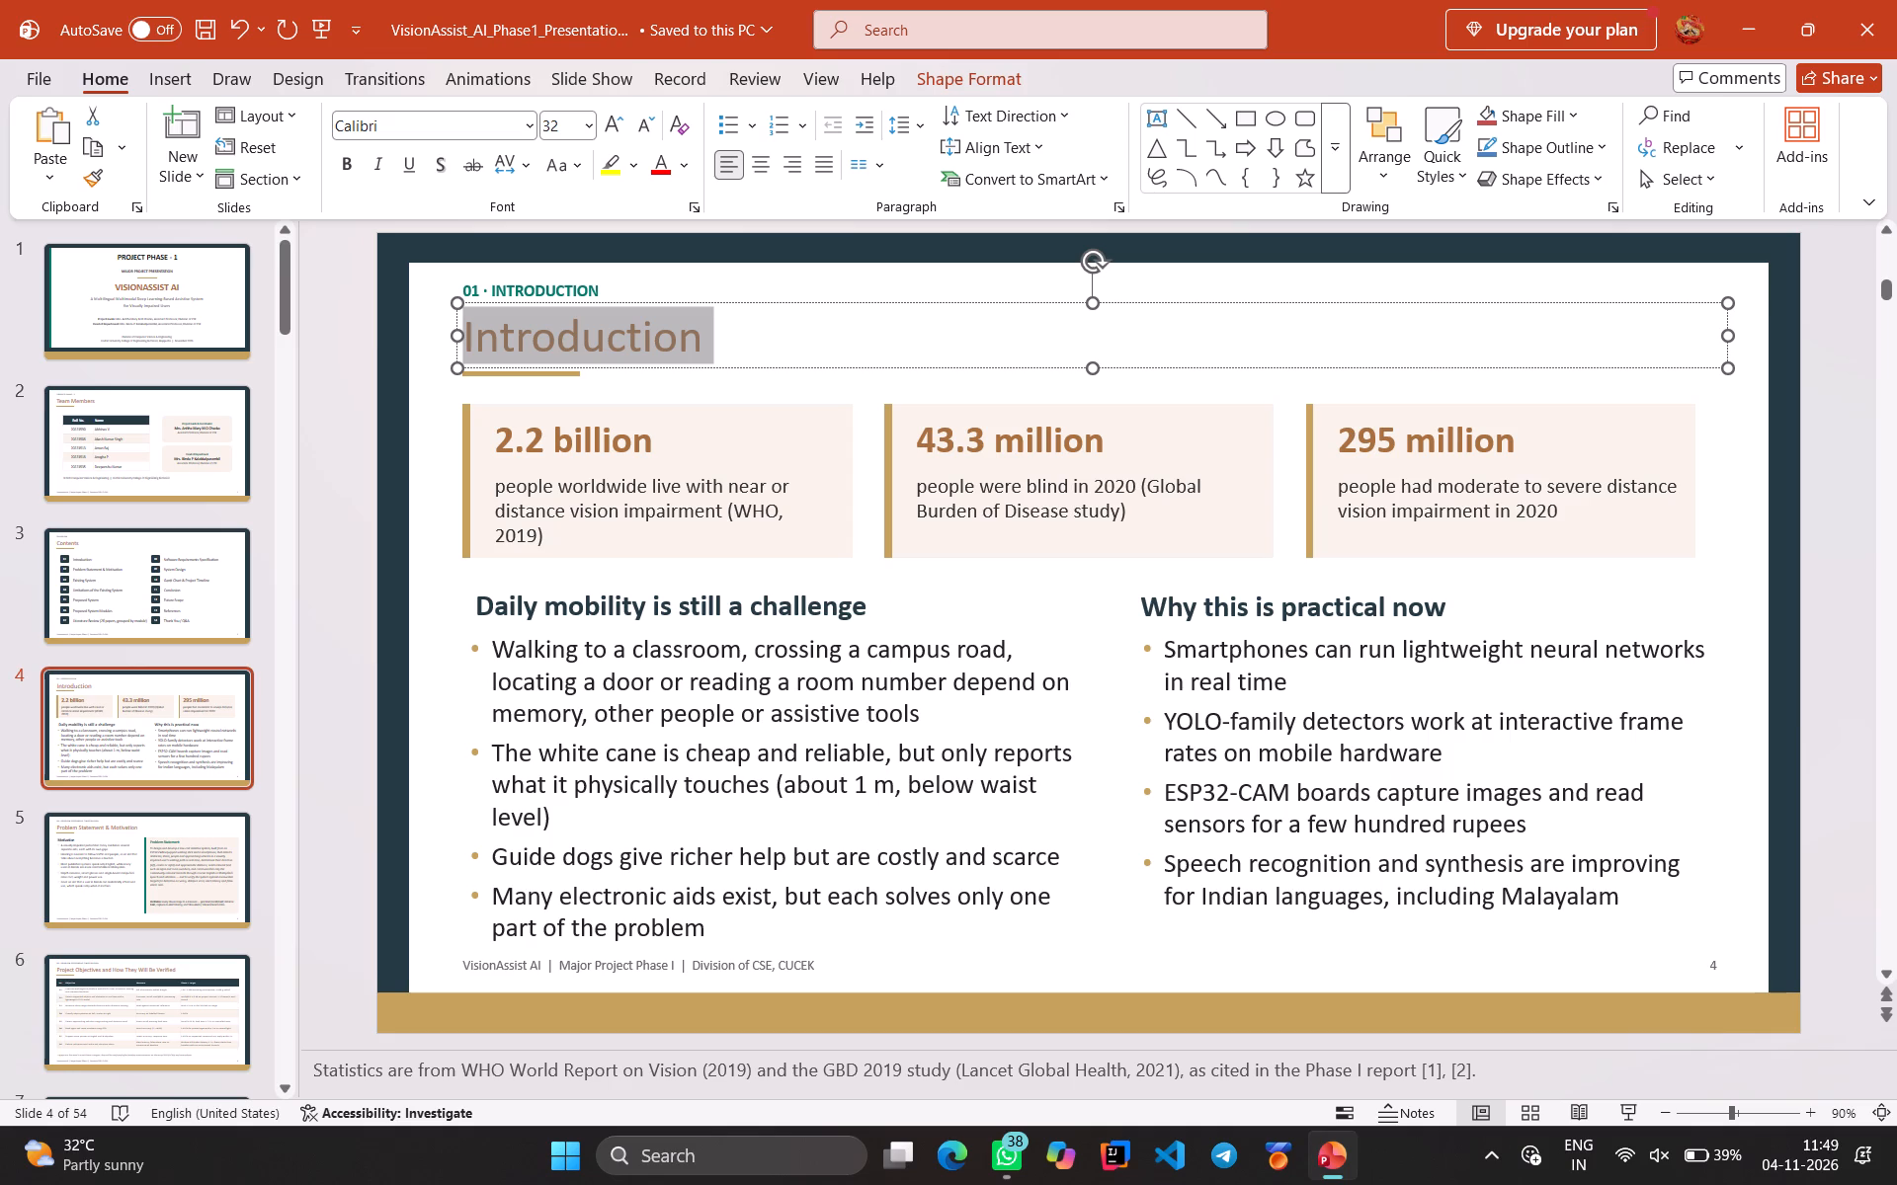
click(1108, 617)
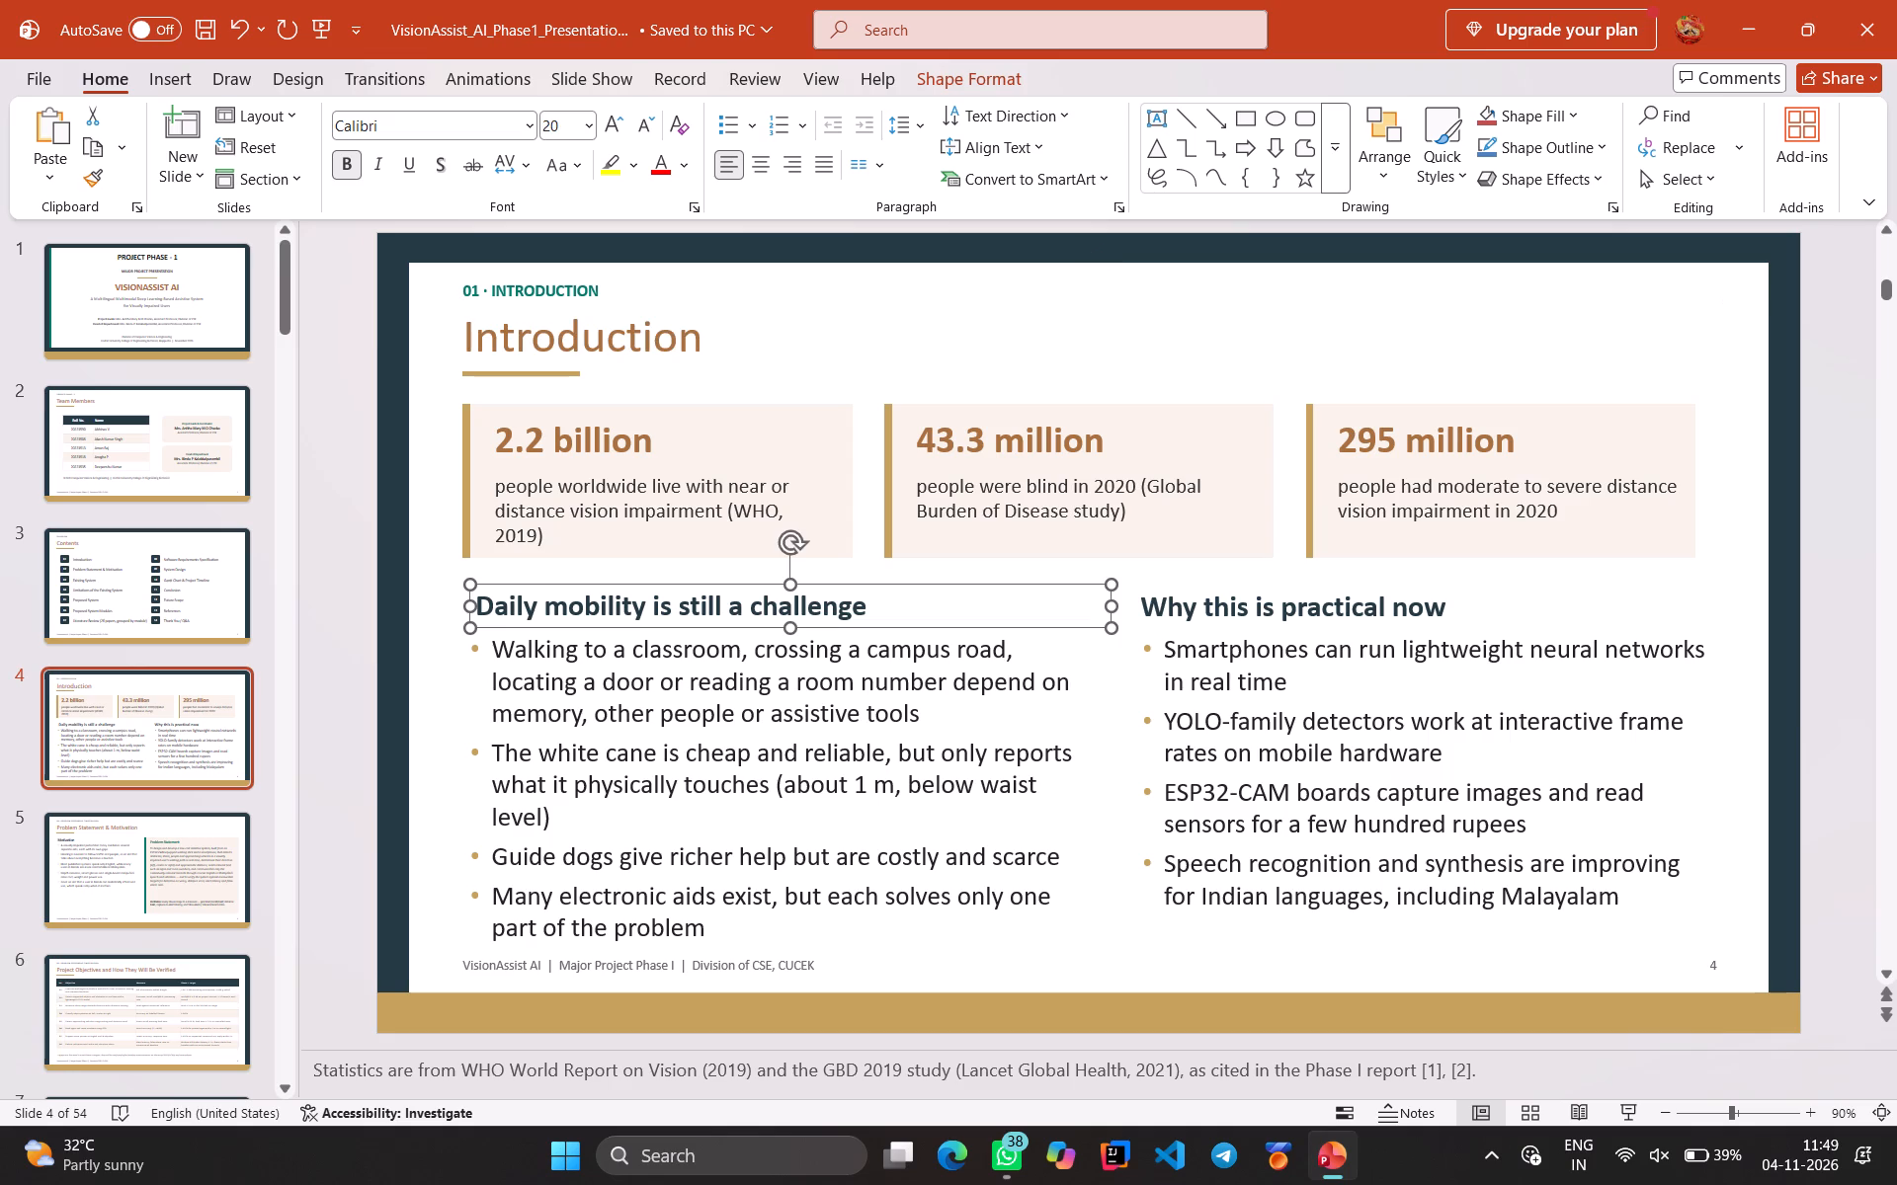
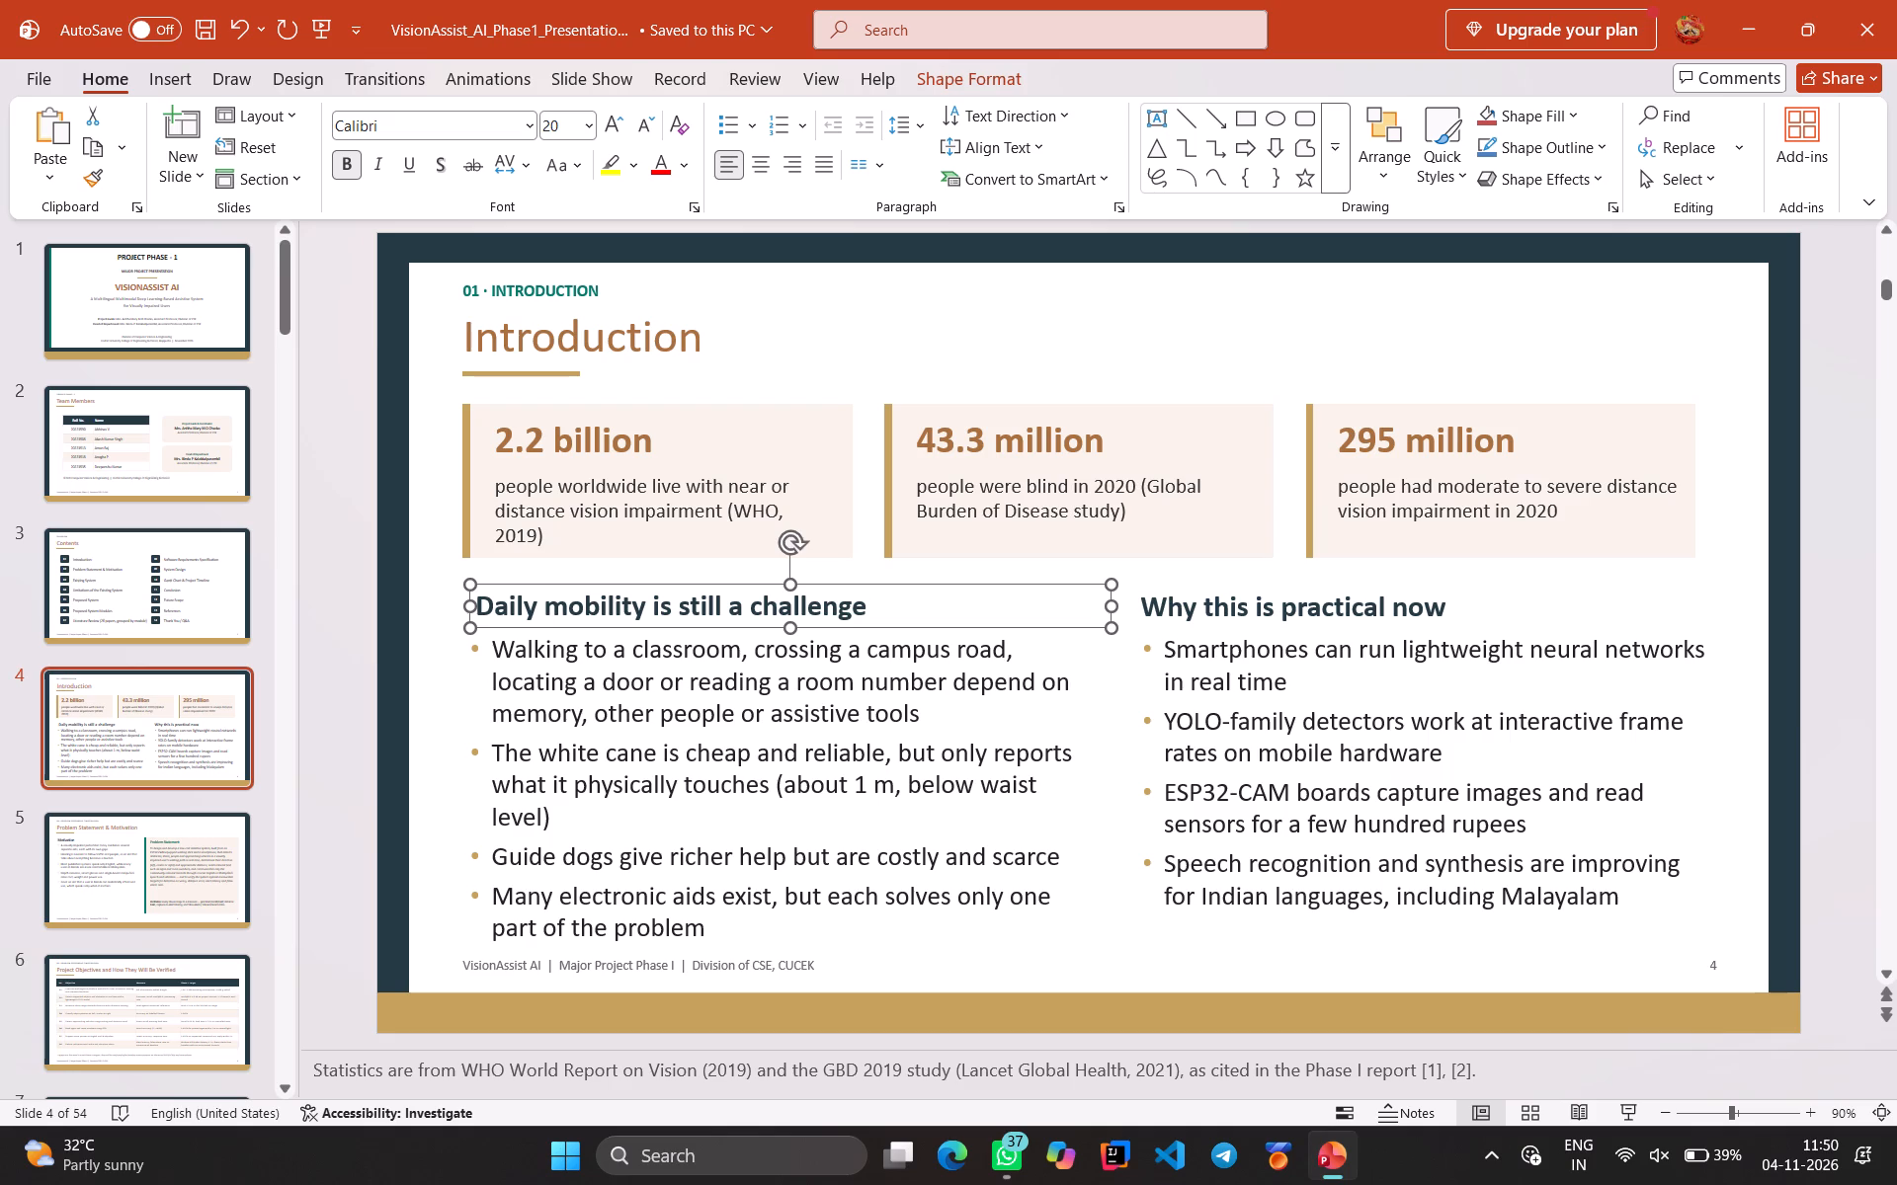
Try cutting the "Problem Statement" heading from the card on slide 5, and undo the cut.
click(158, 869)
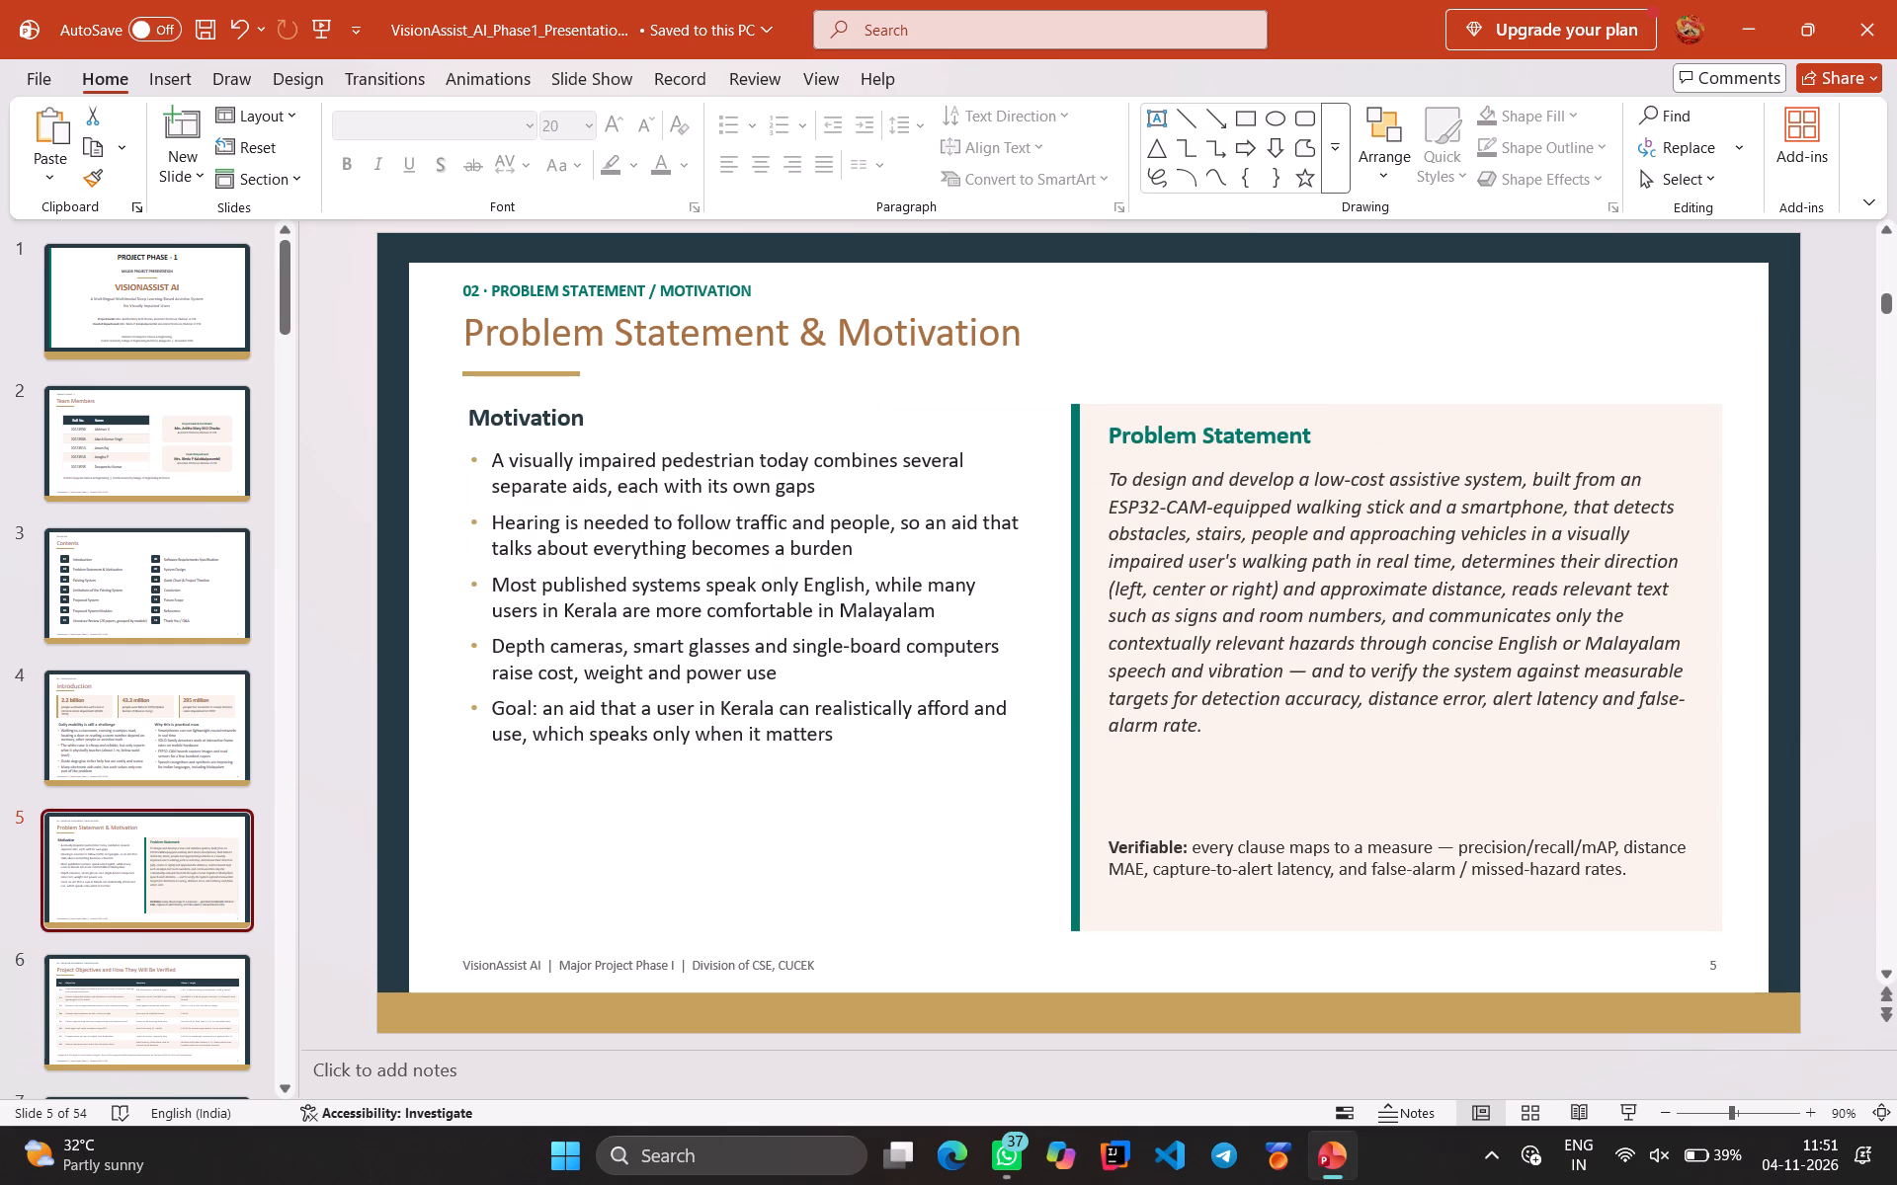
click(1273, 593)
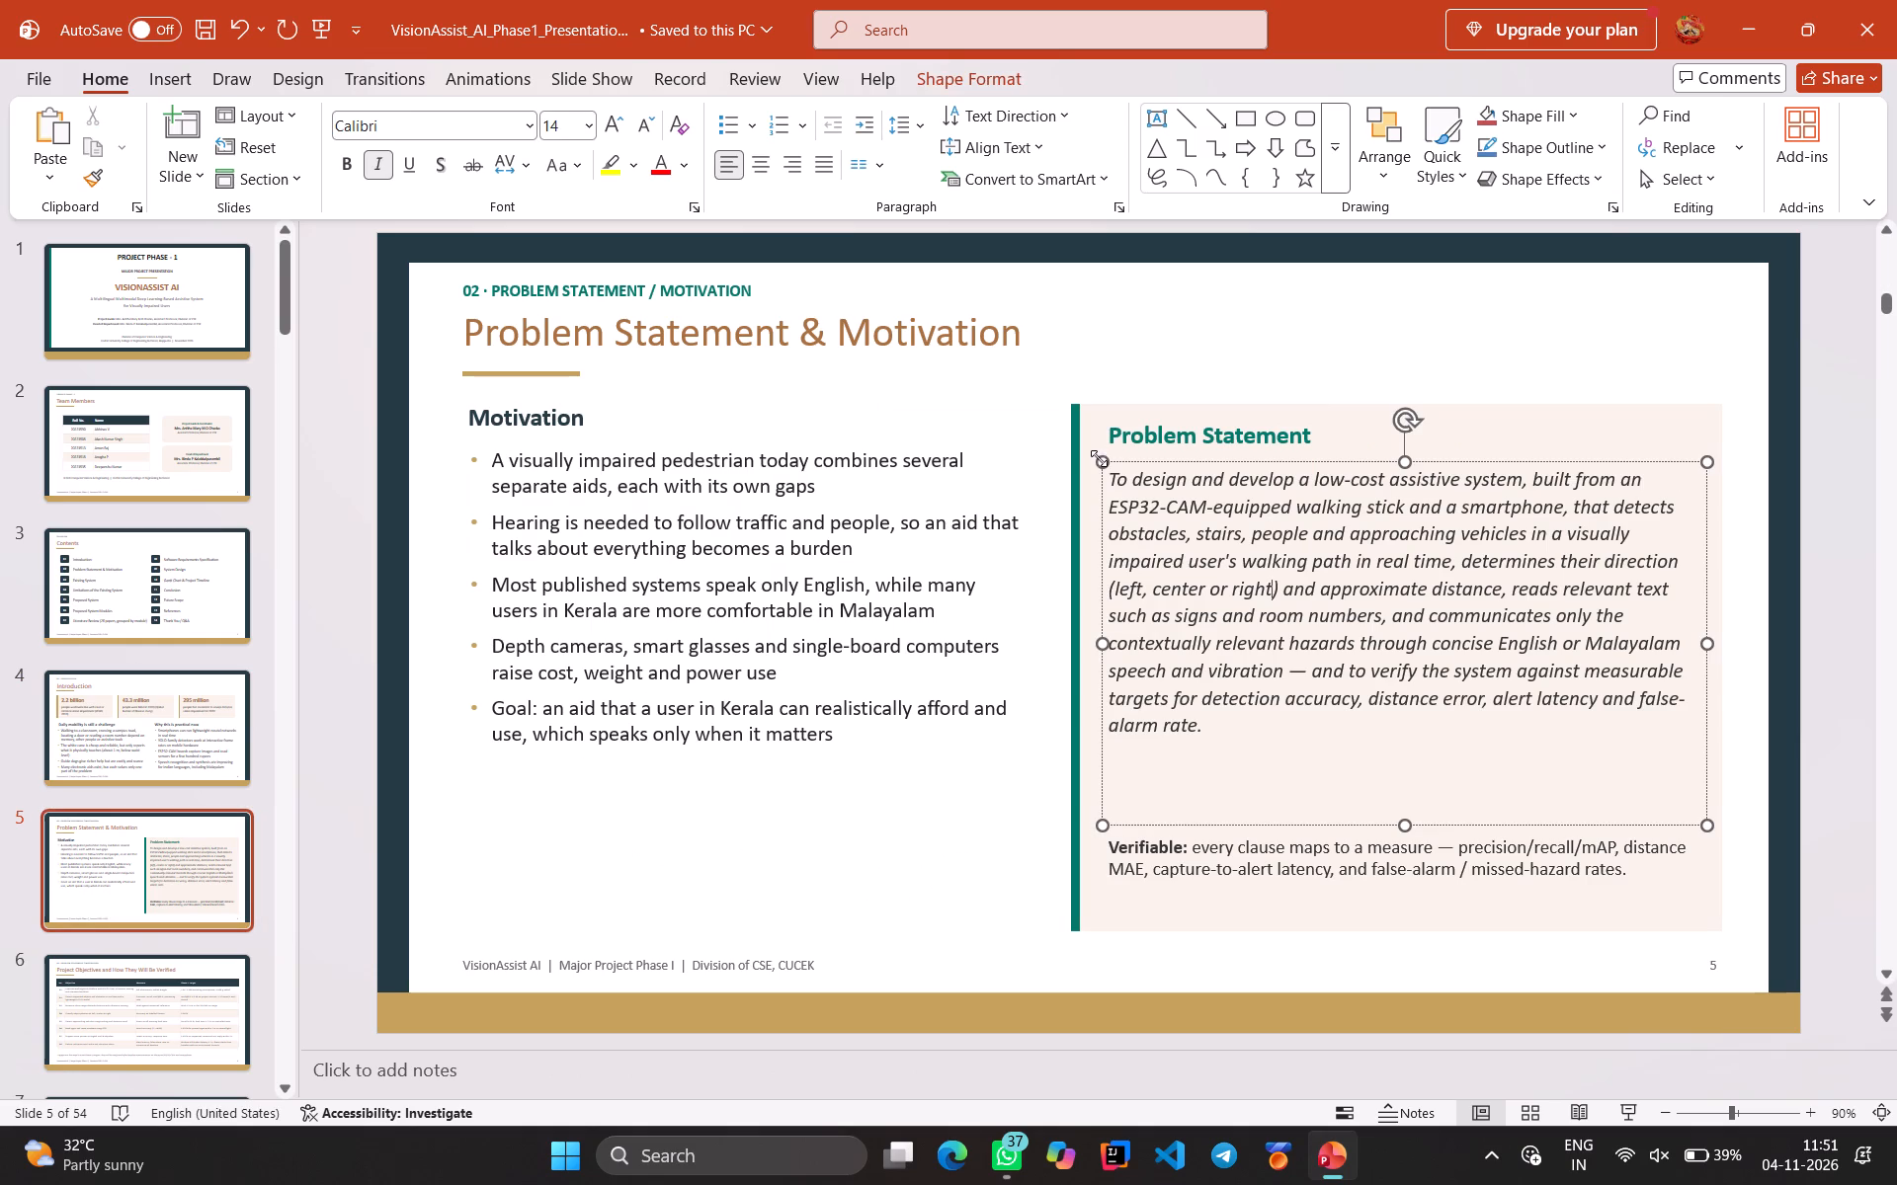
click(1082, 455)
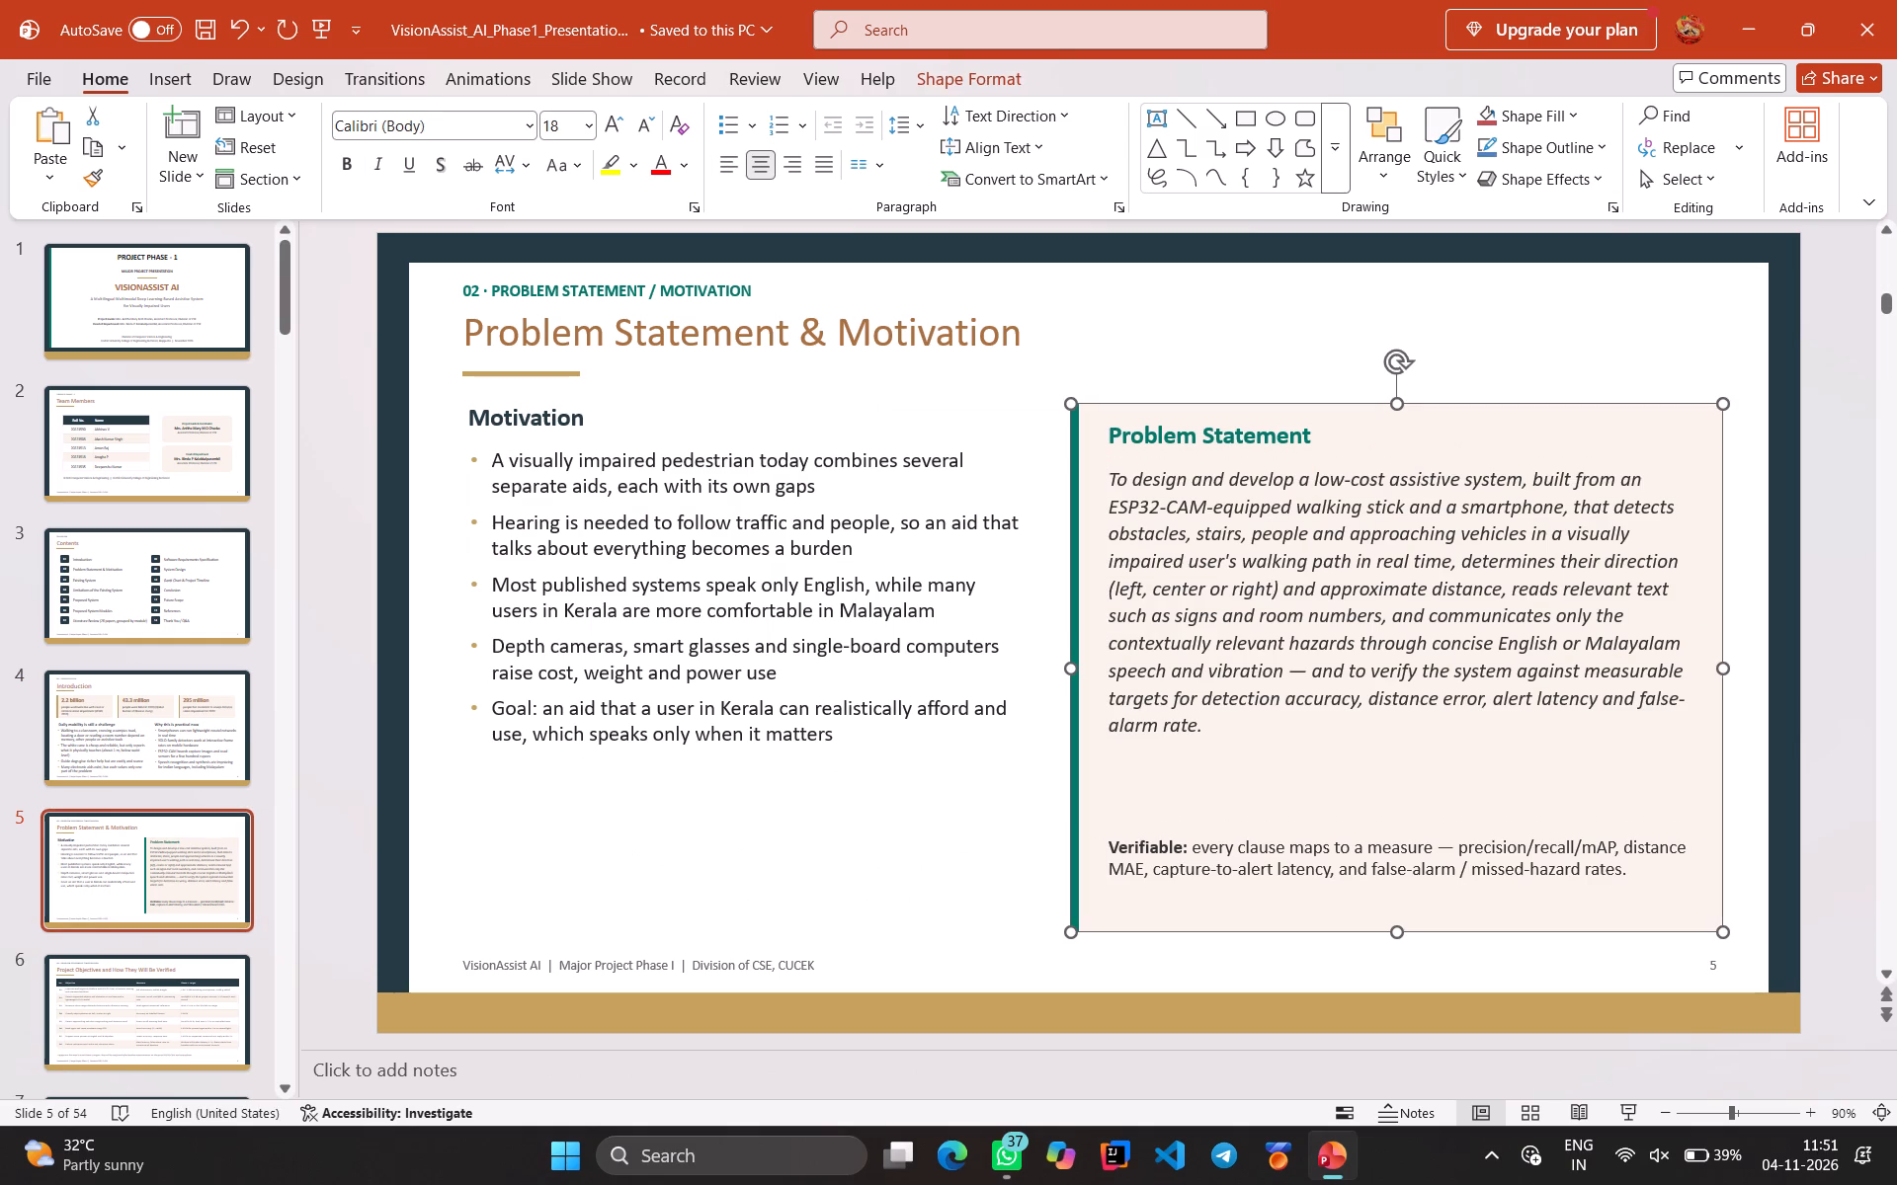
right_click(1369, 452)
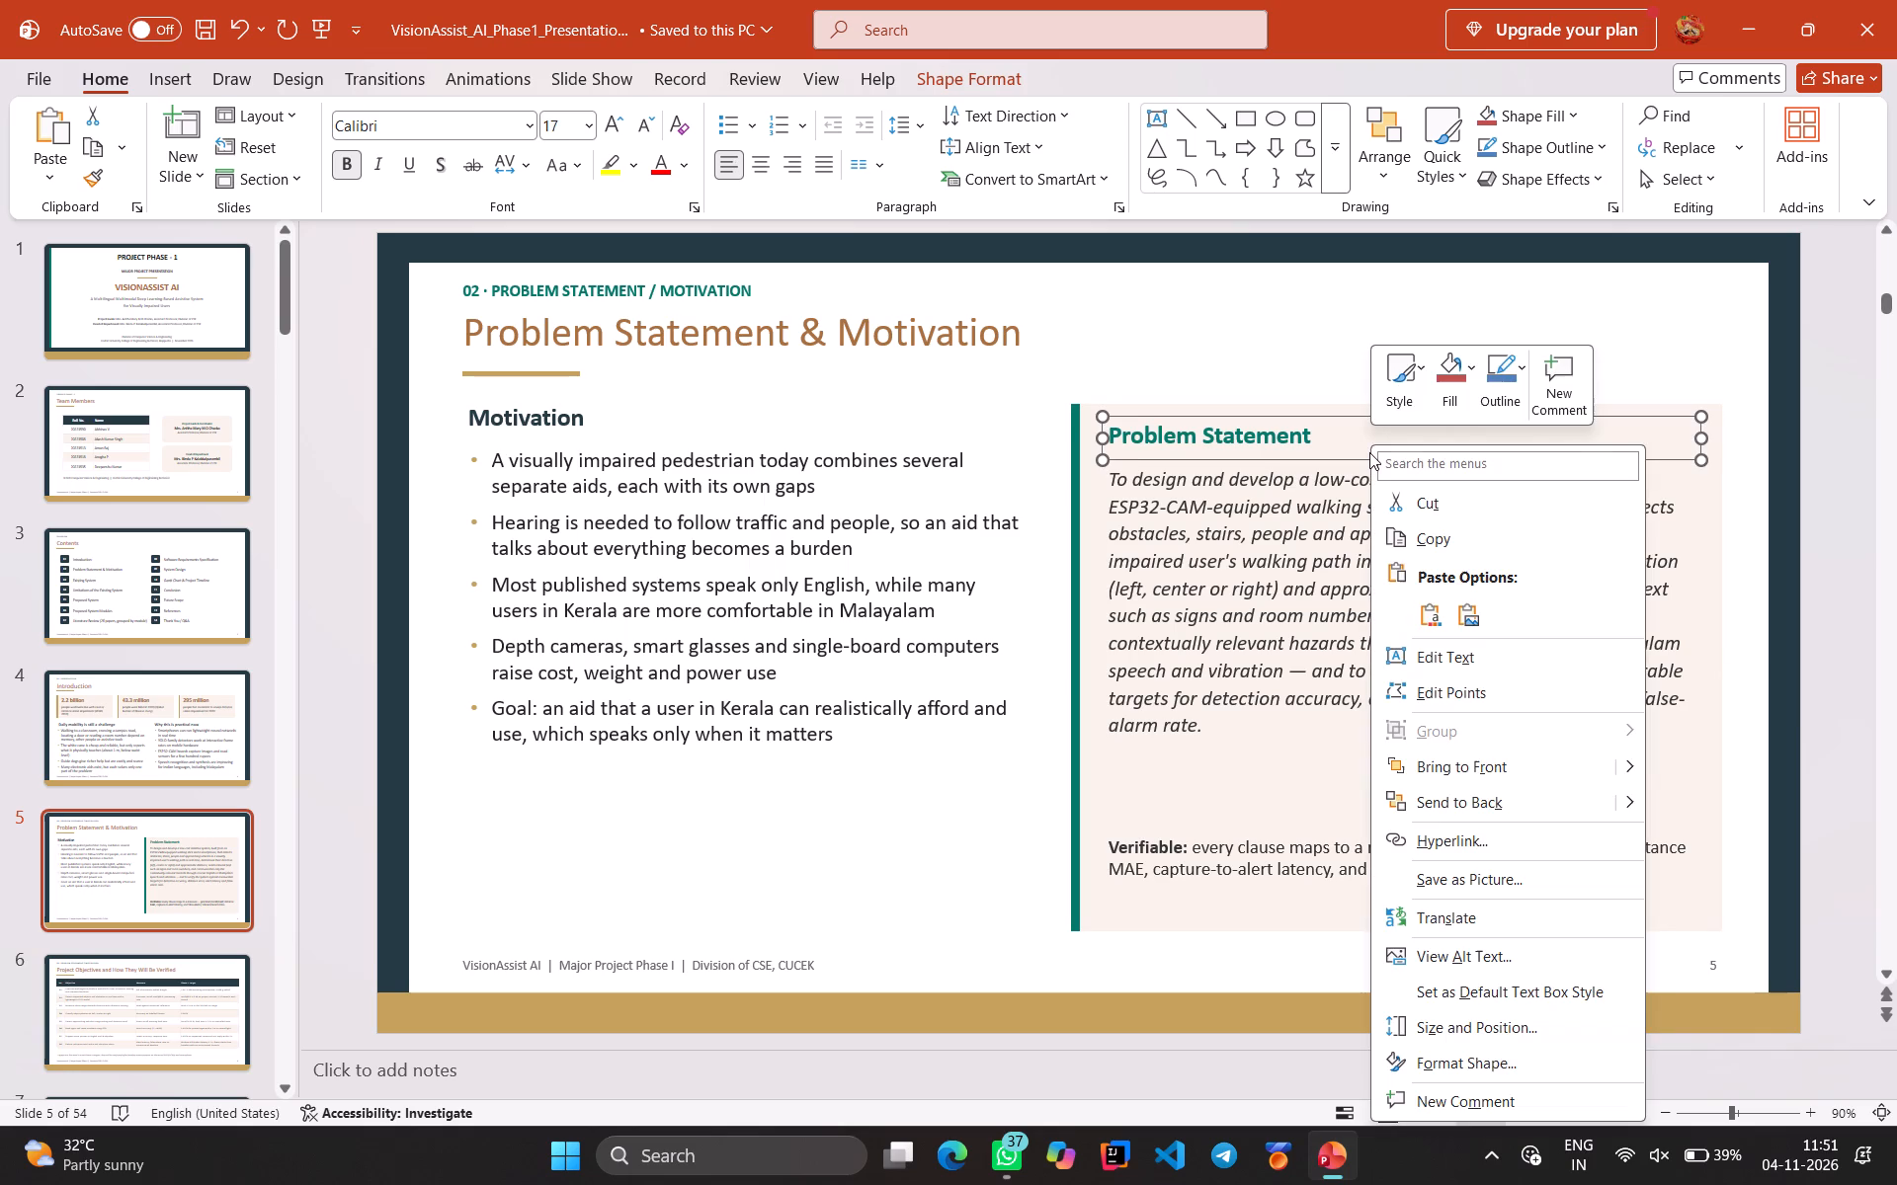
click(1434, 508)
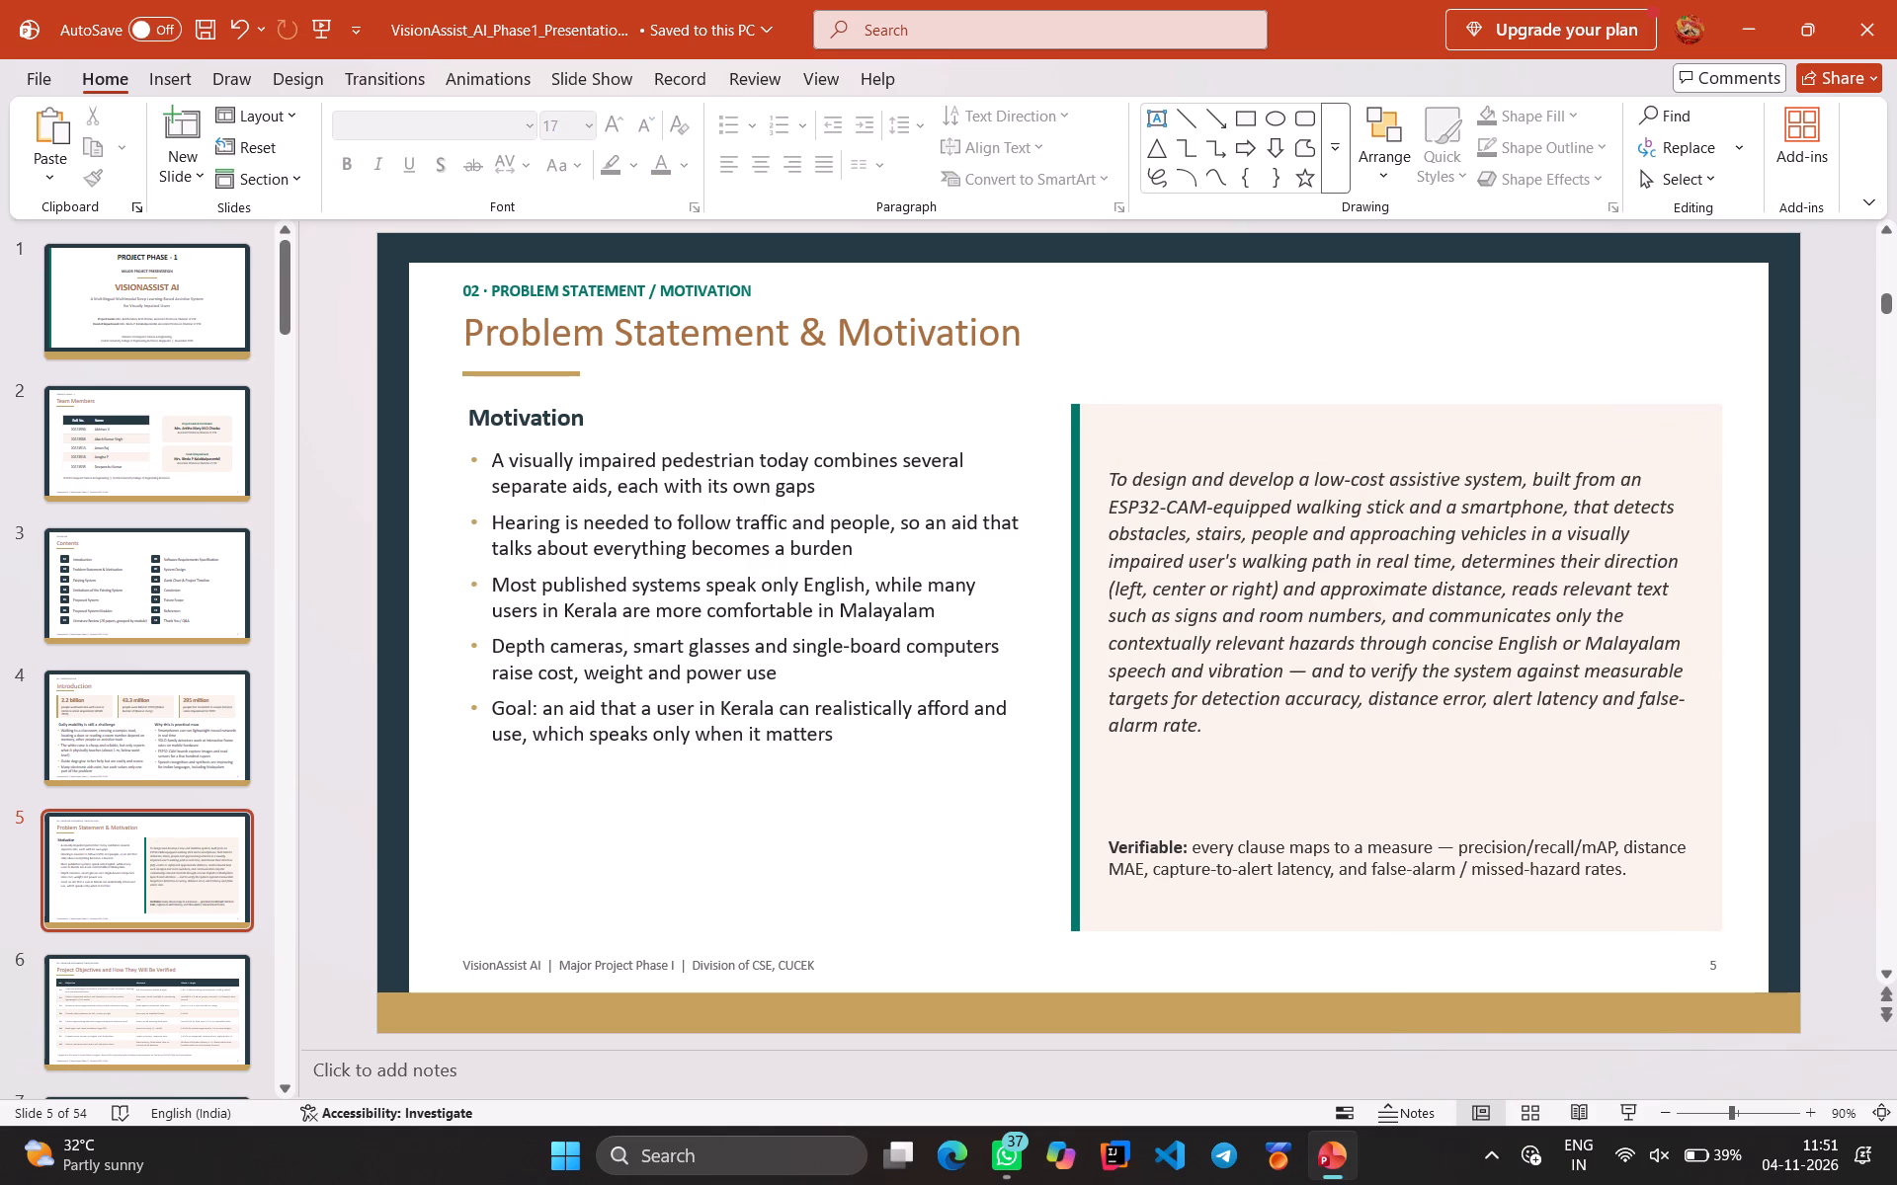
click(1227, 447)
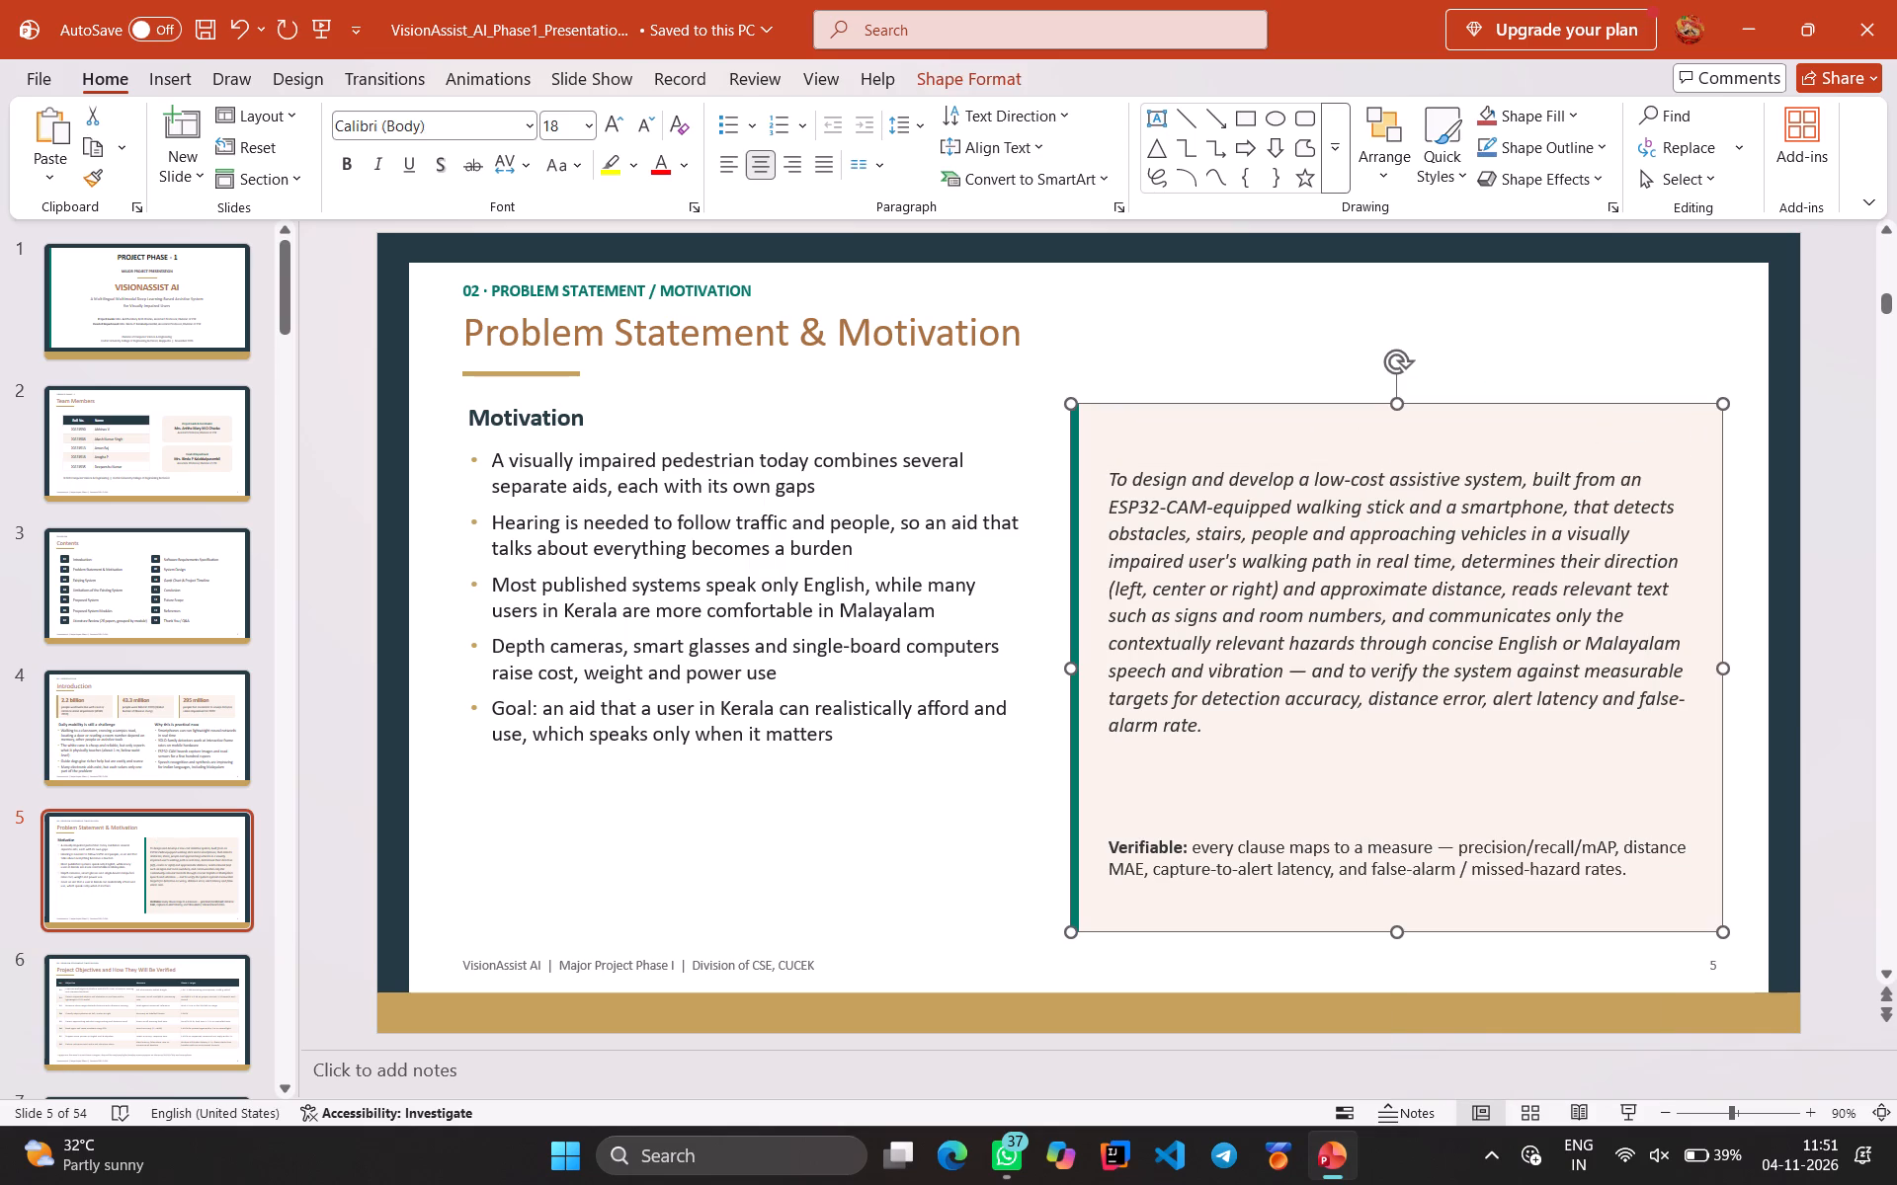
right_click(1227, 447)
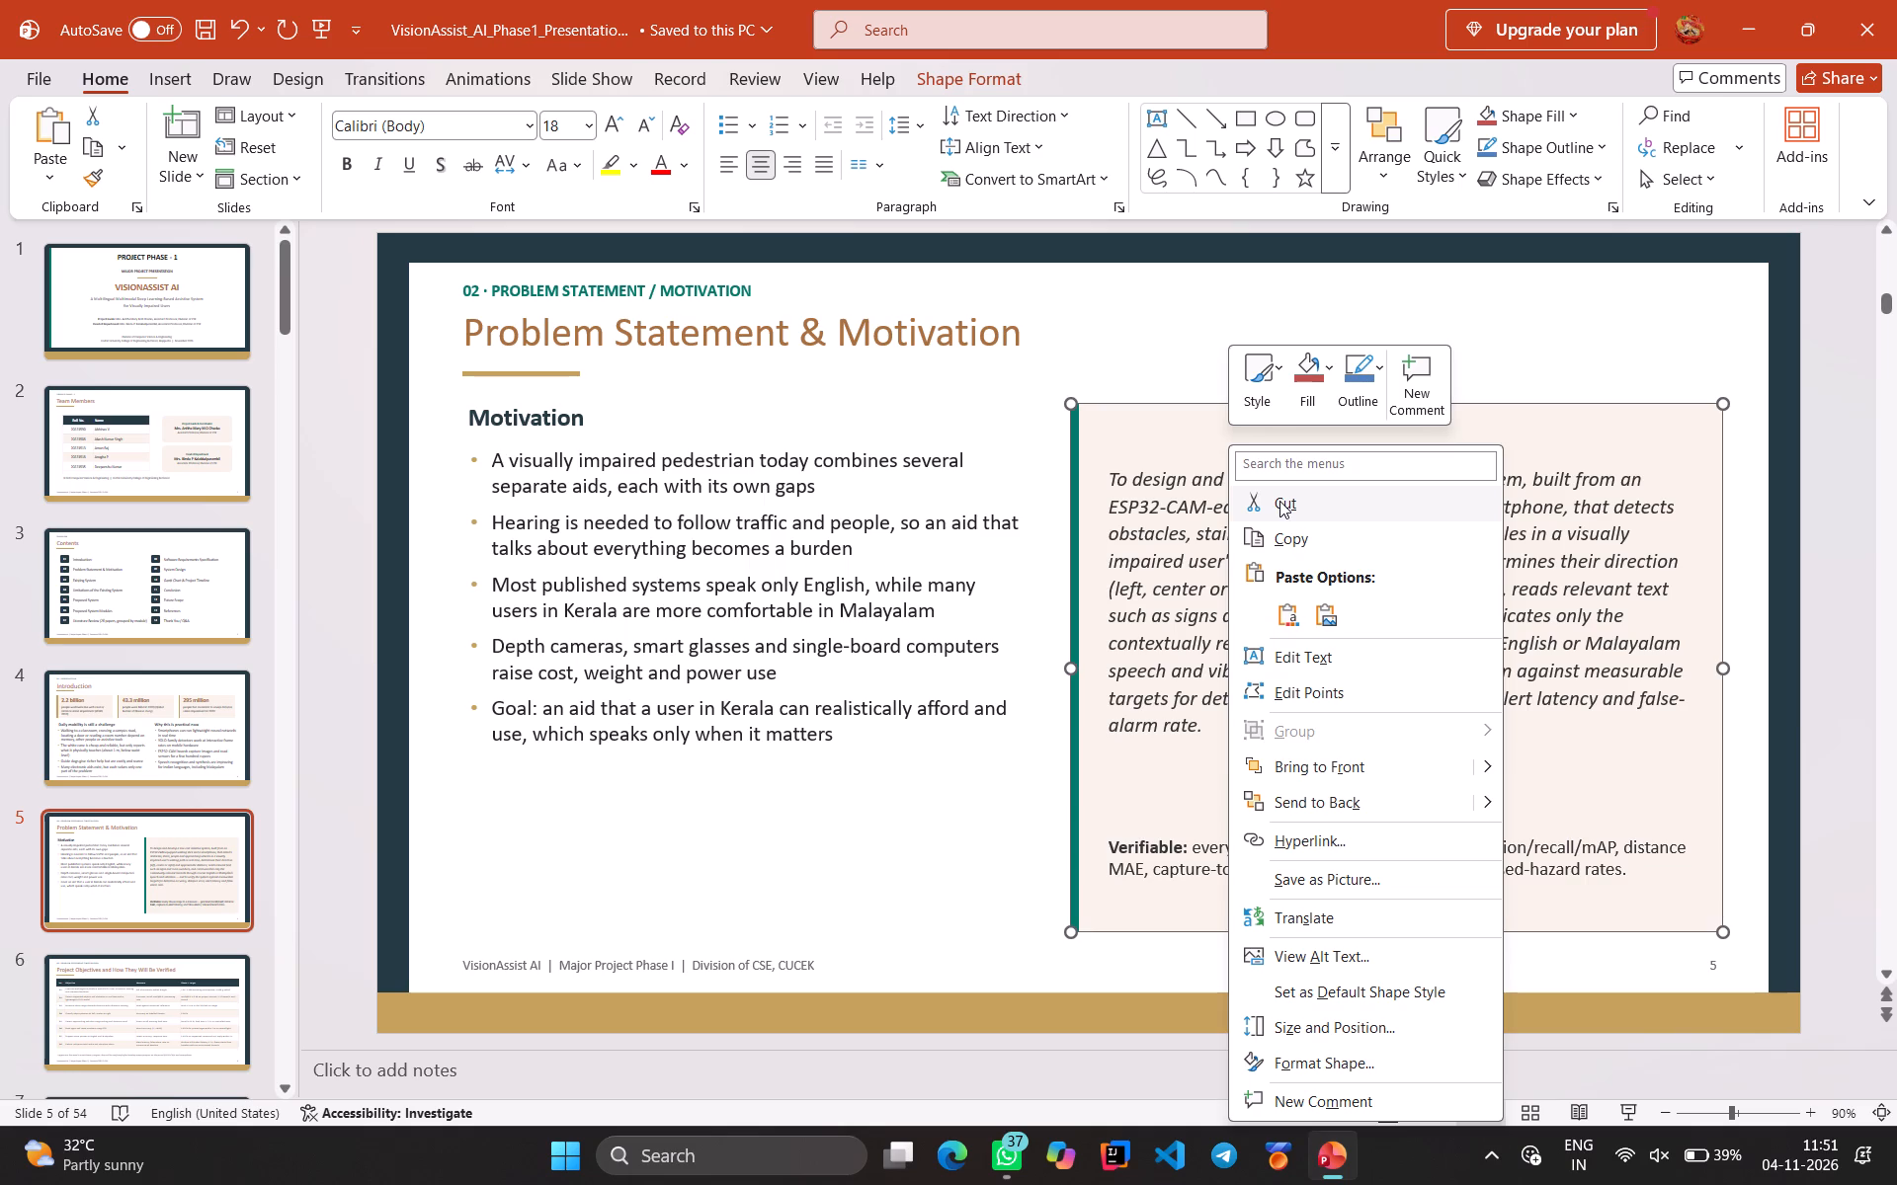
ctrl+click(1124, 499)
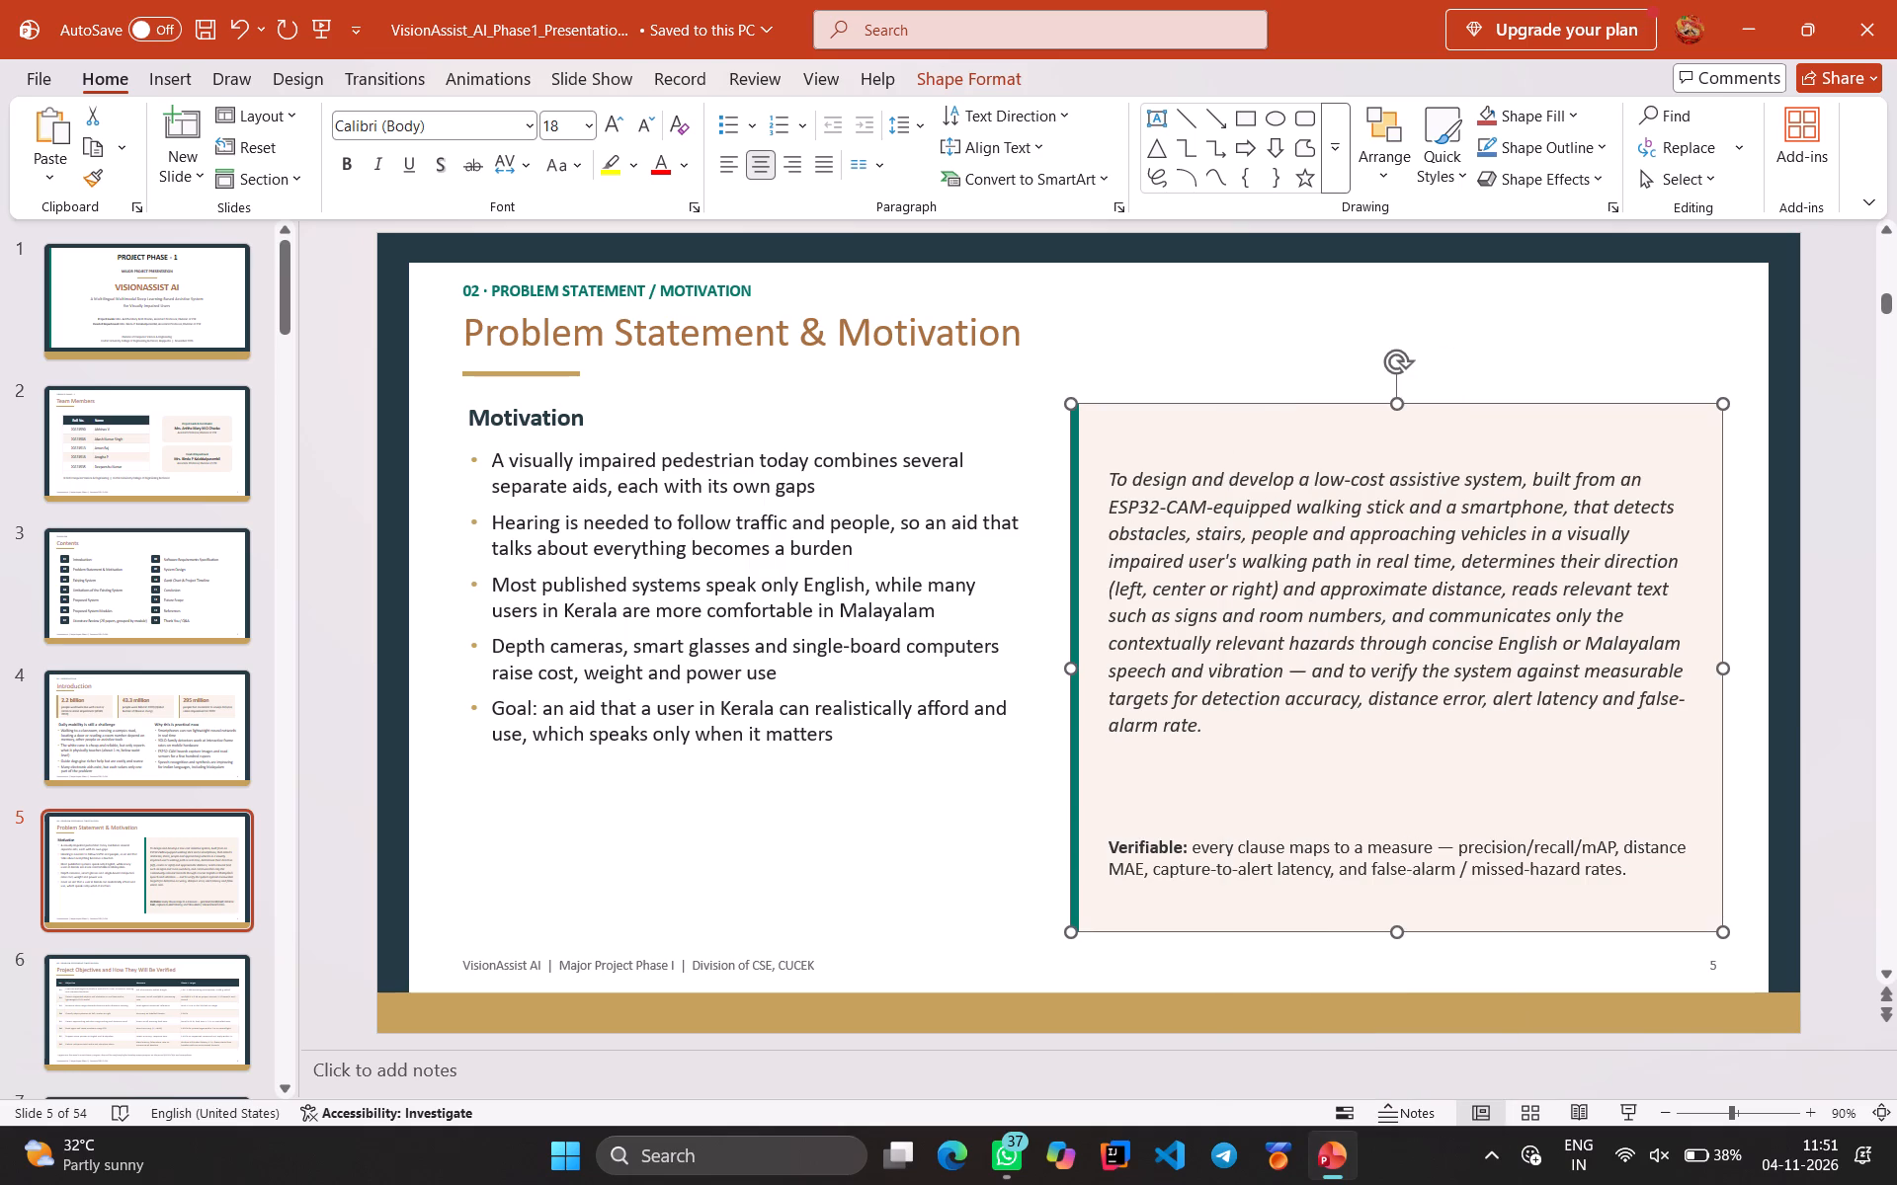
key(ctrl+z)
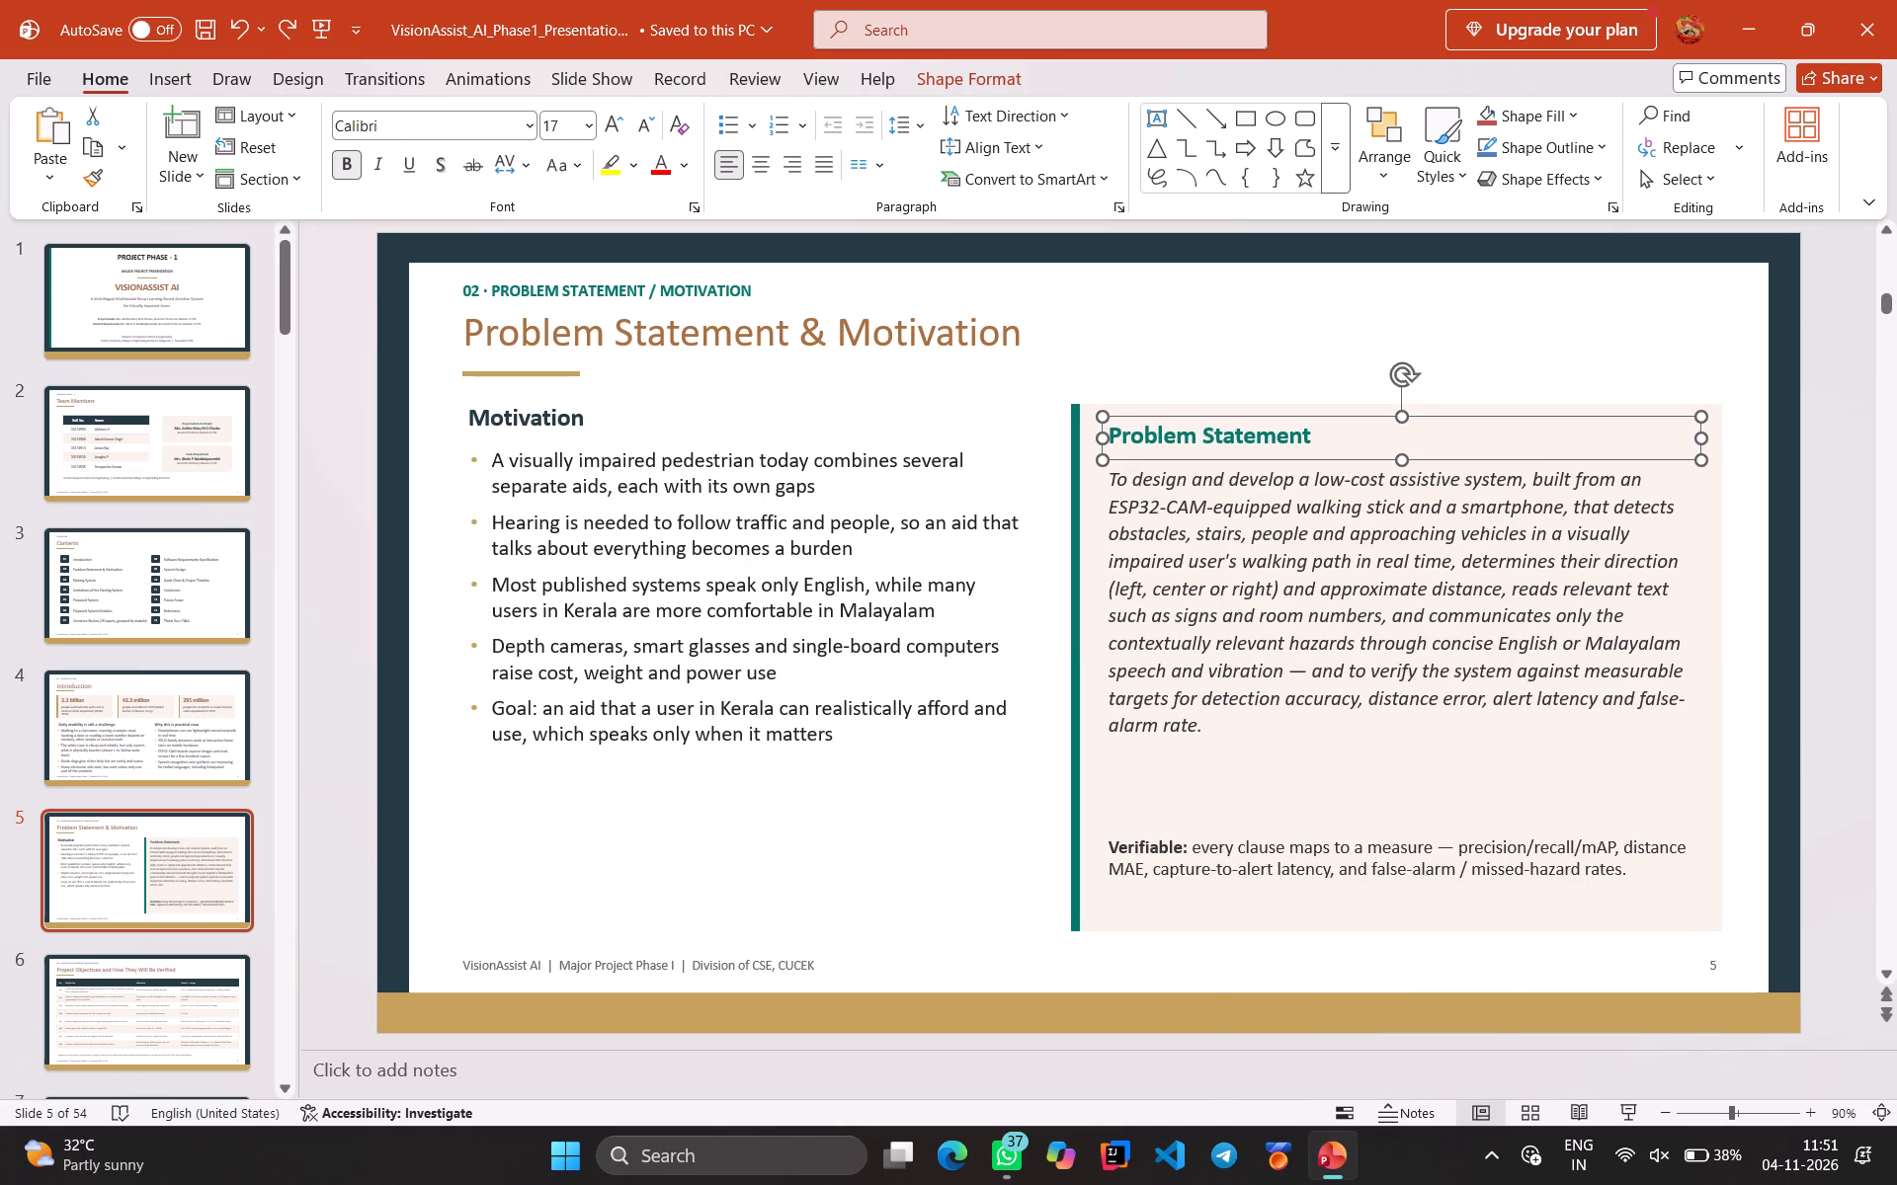
Cut the shaded background rectangle behind the Problem Statement text on slide 5.
click(1082, 589)
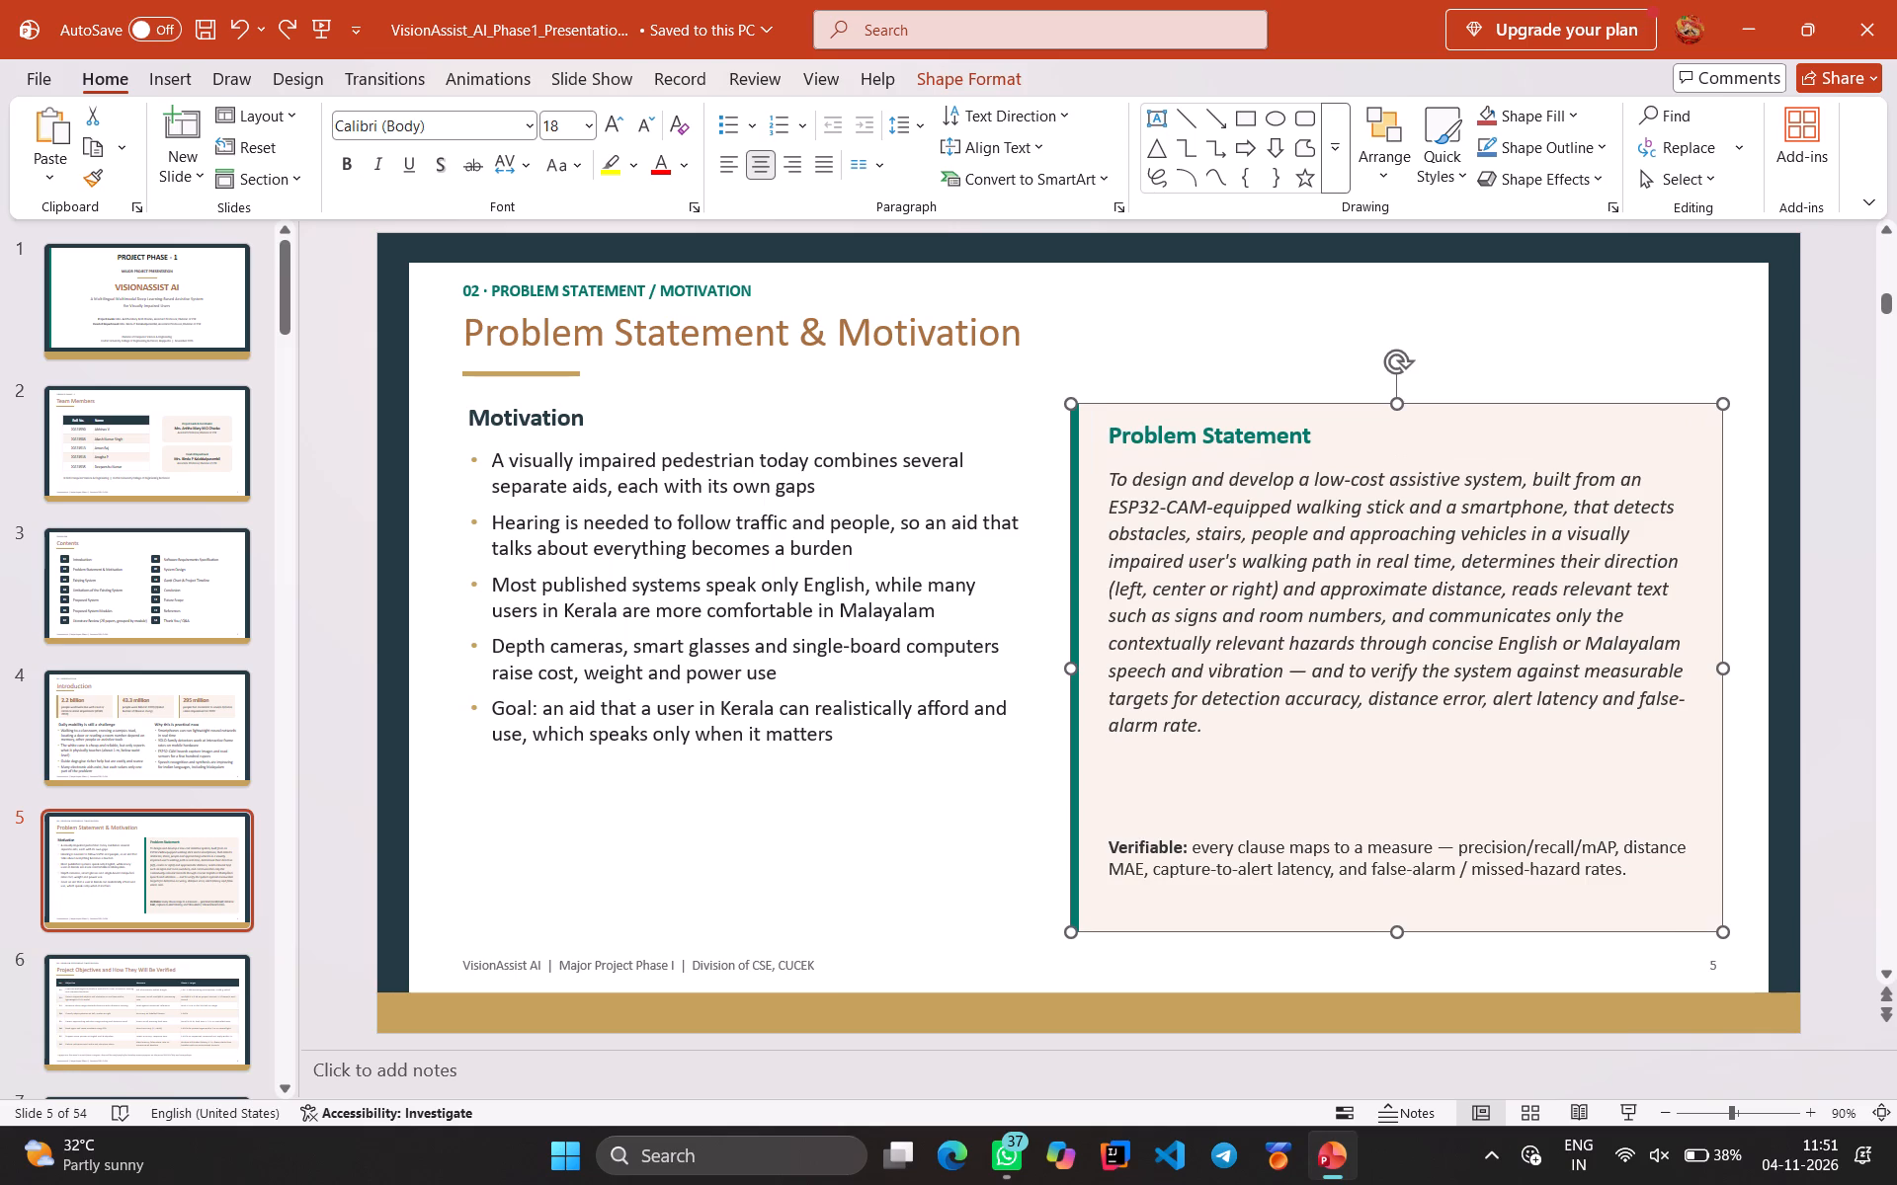
key(ctrl+a)
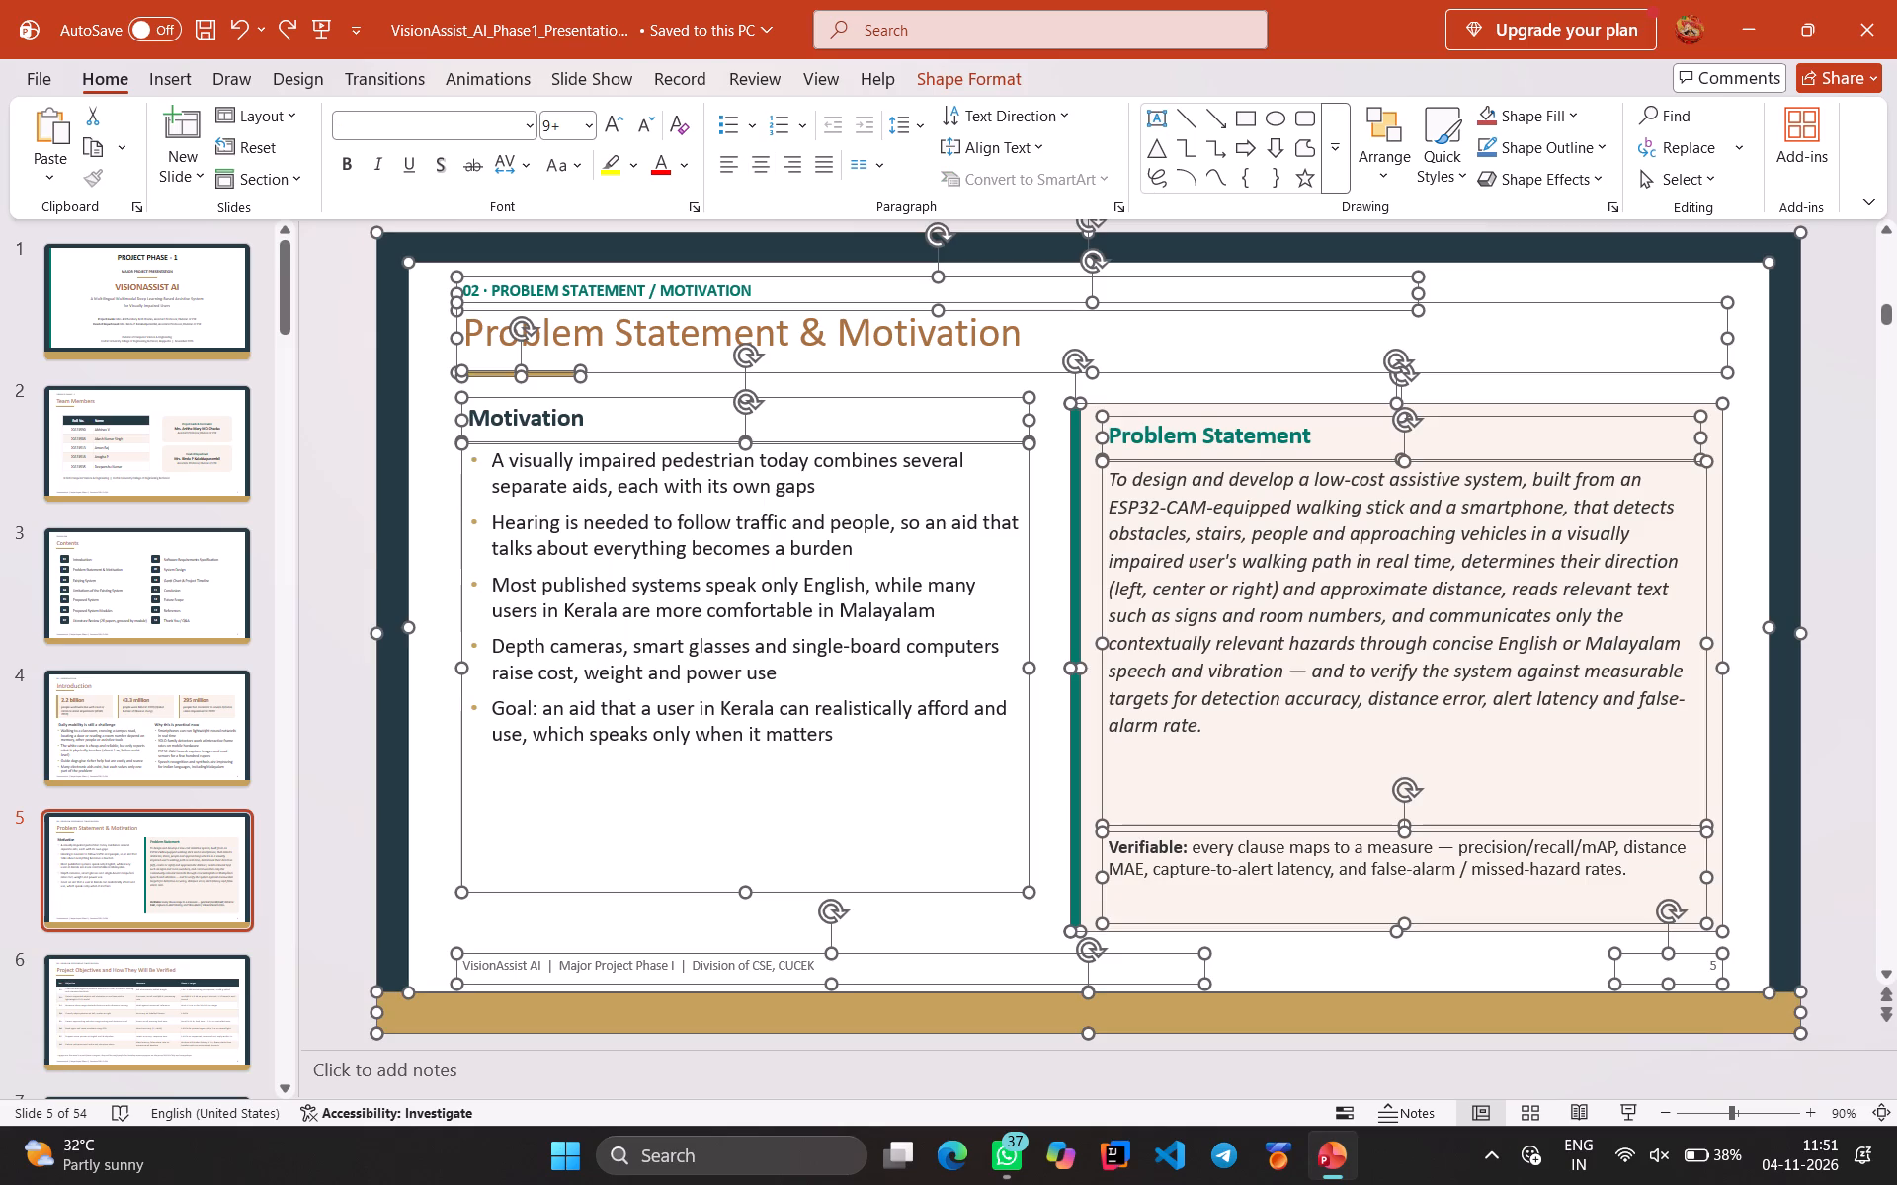
click(357, 529)
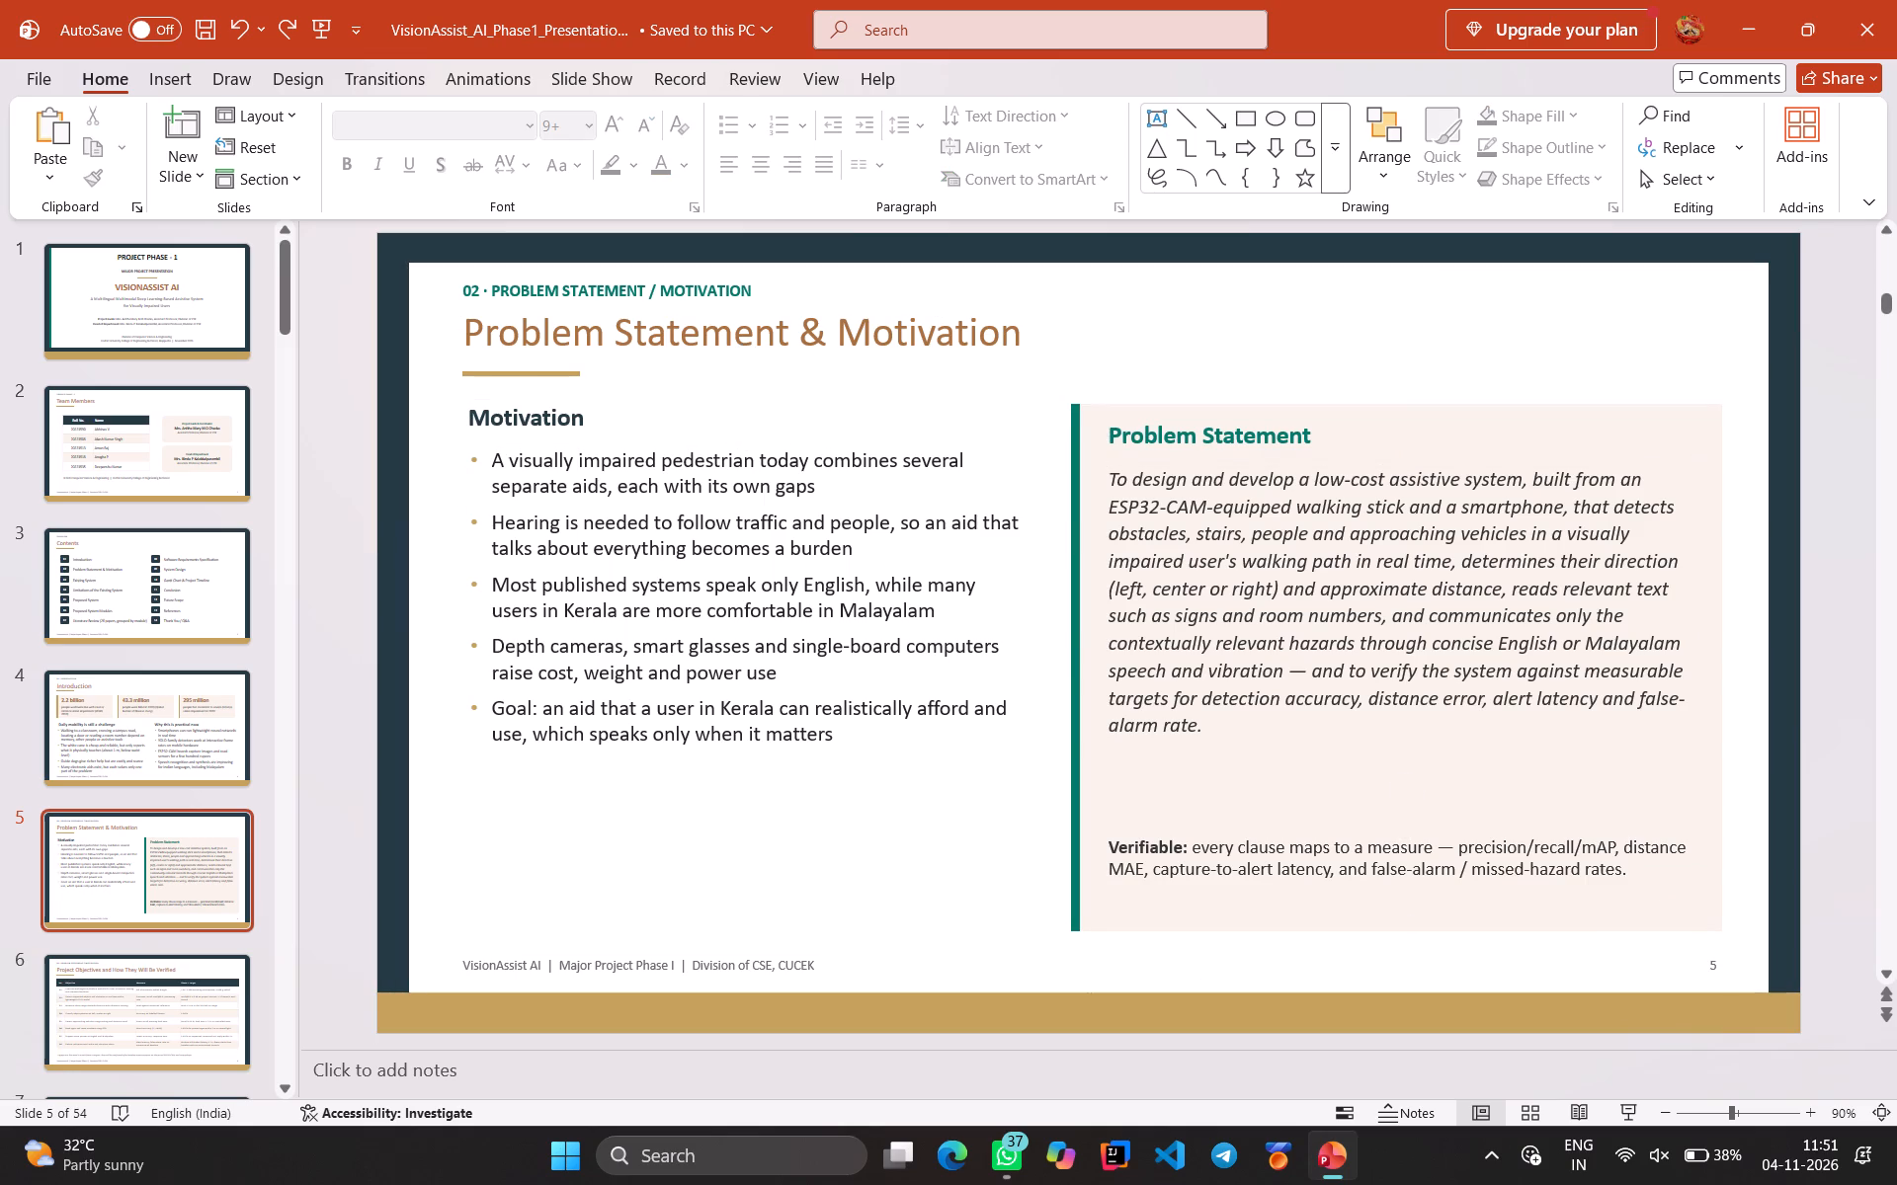
click(1085, 506)
right_click(1265, 501)
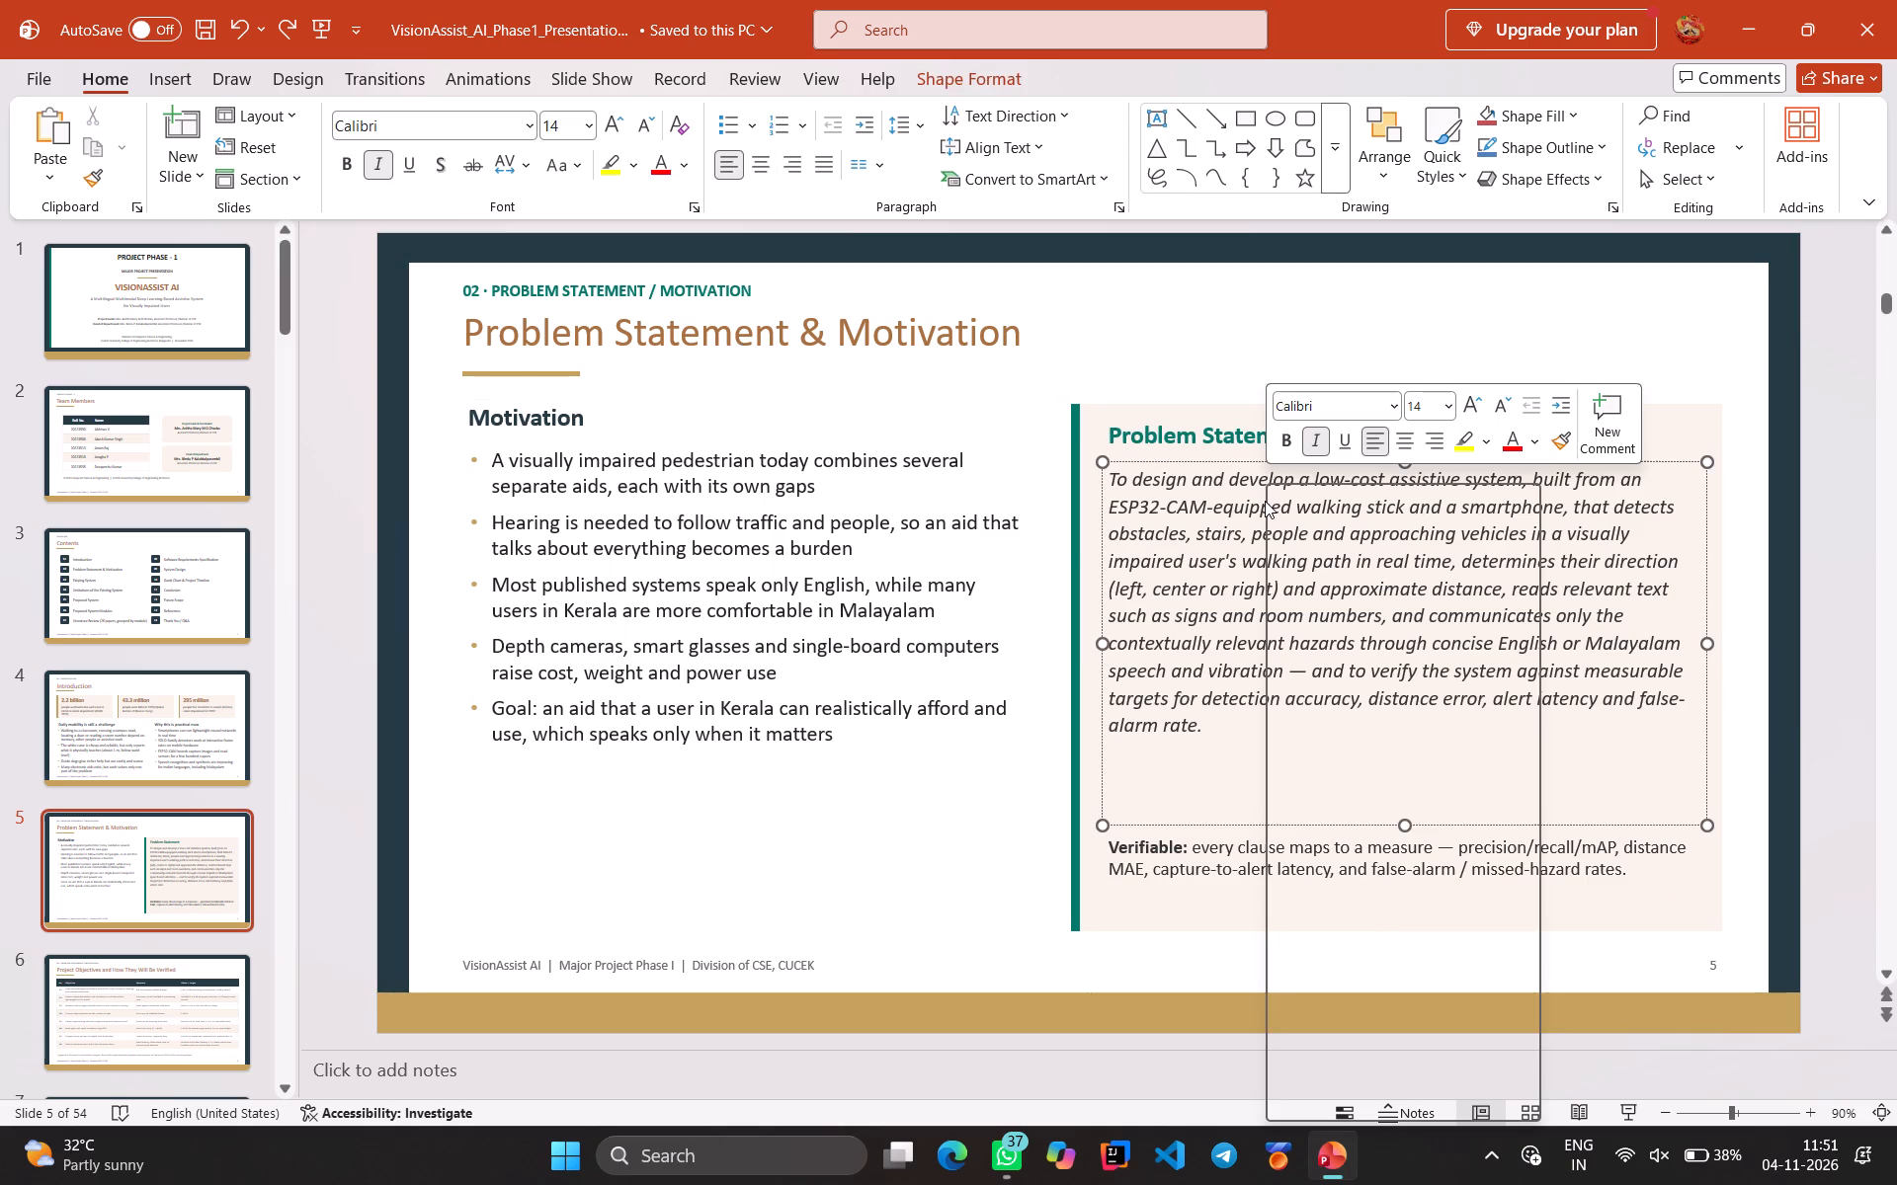
click(1073, 493)
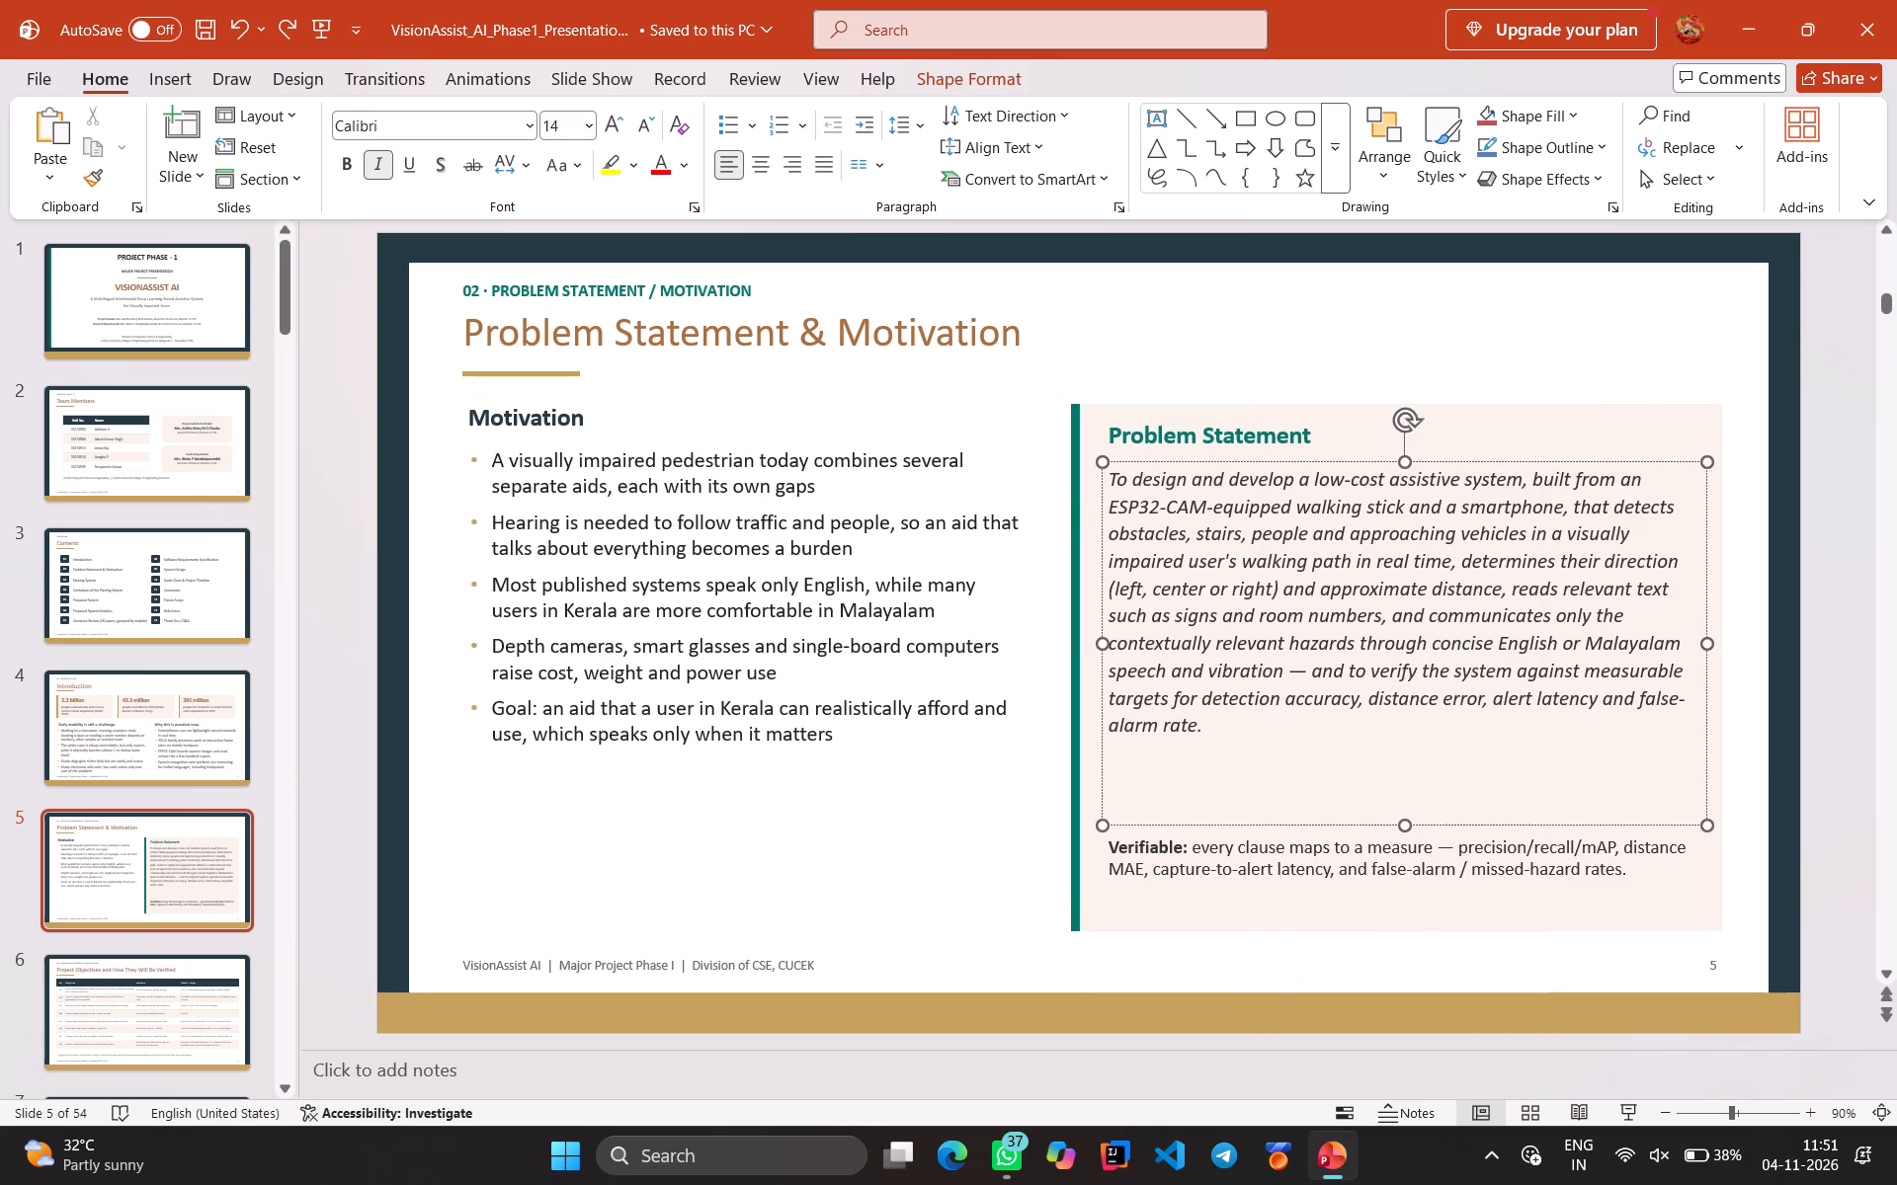
click(1081, 499)
right_click(1081, 499)
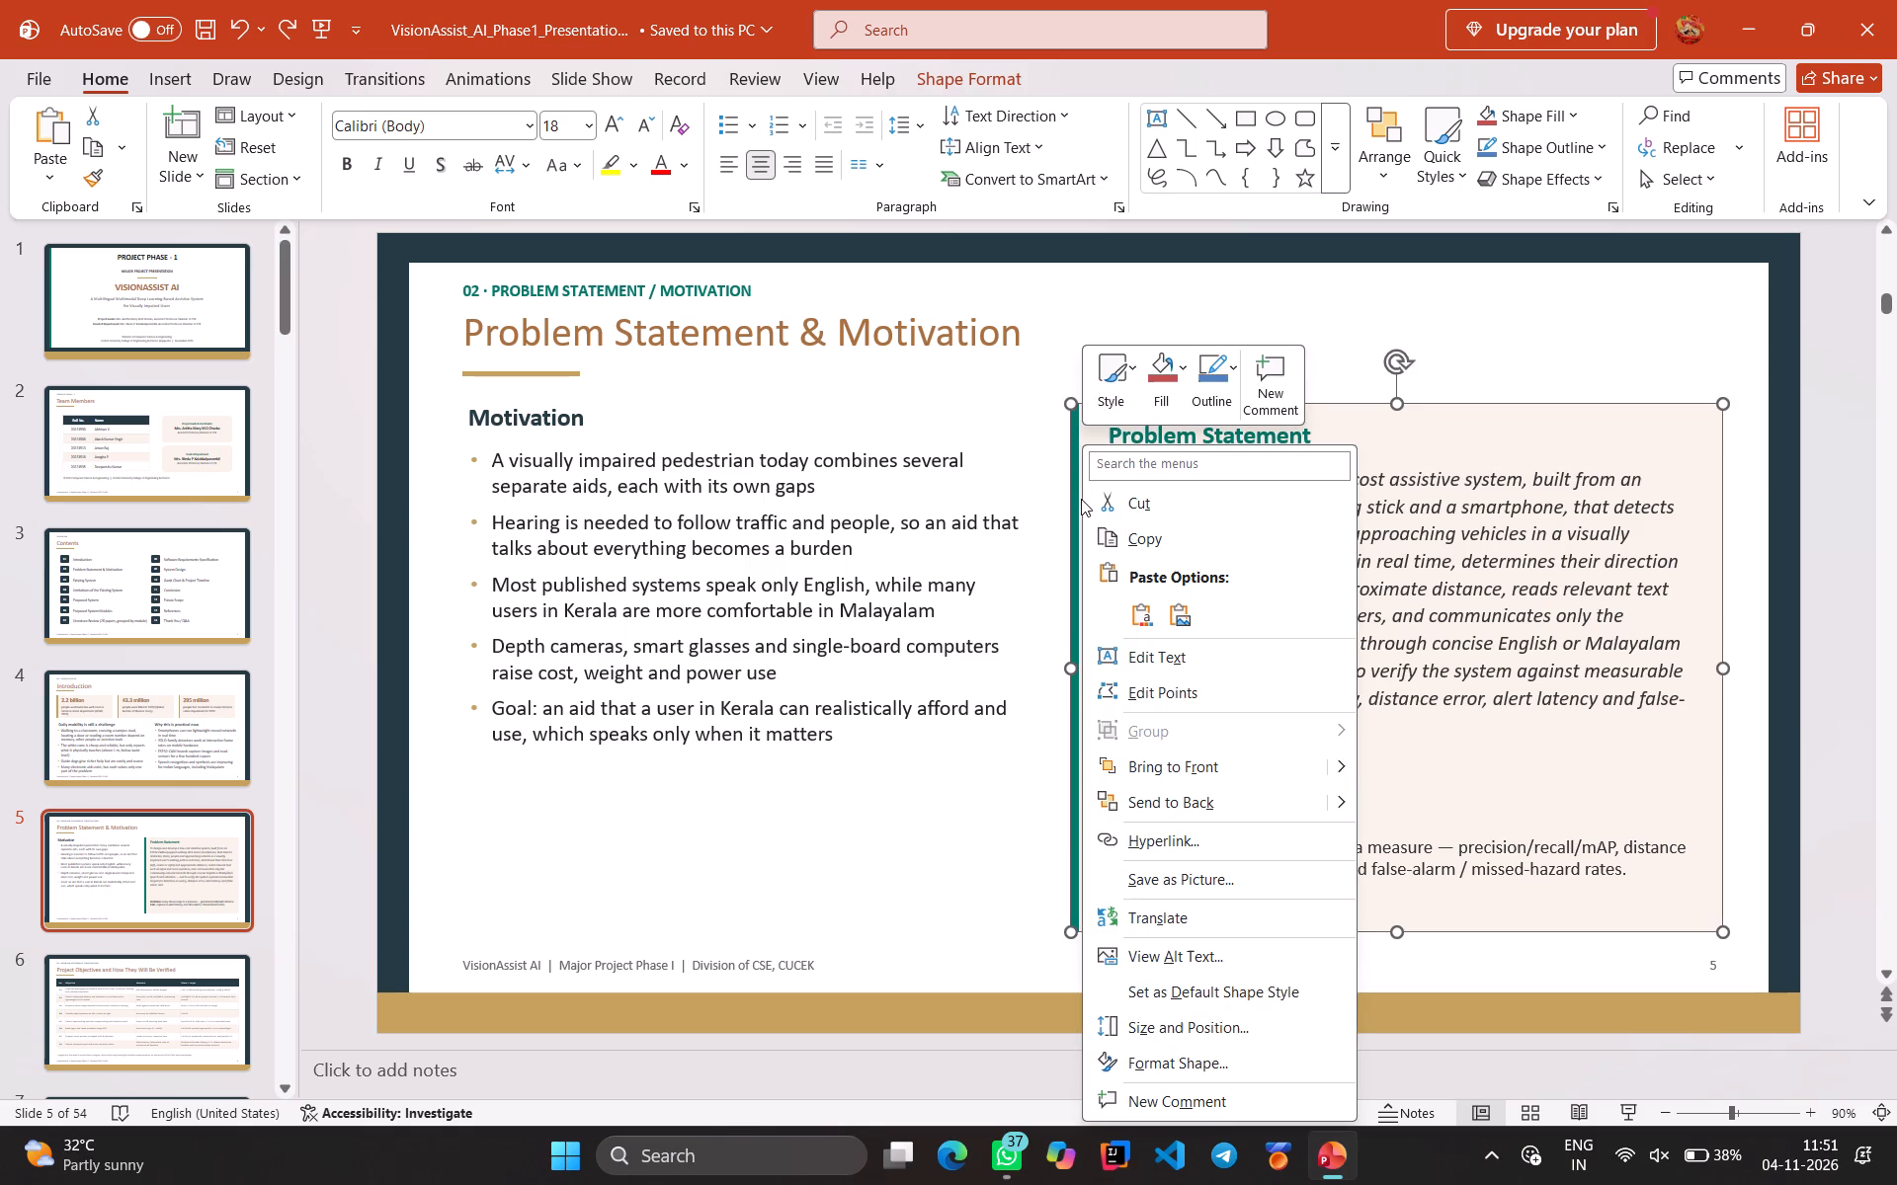
click(1148, 498)
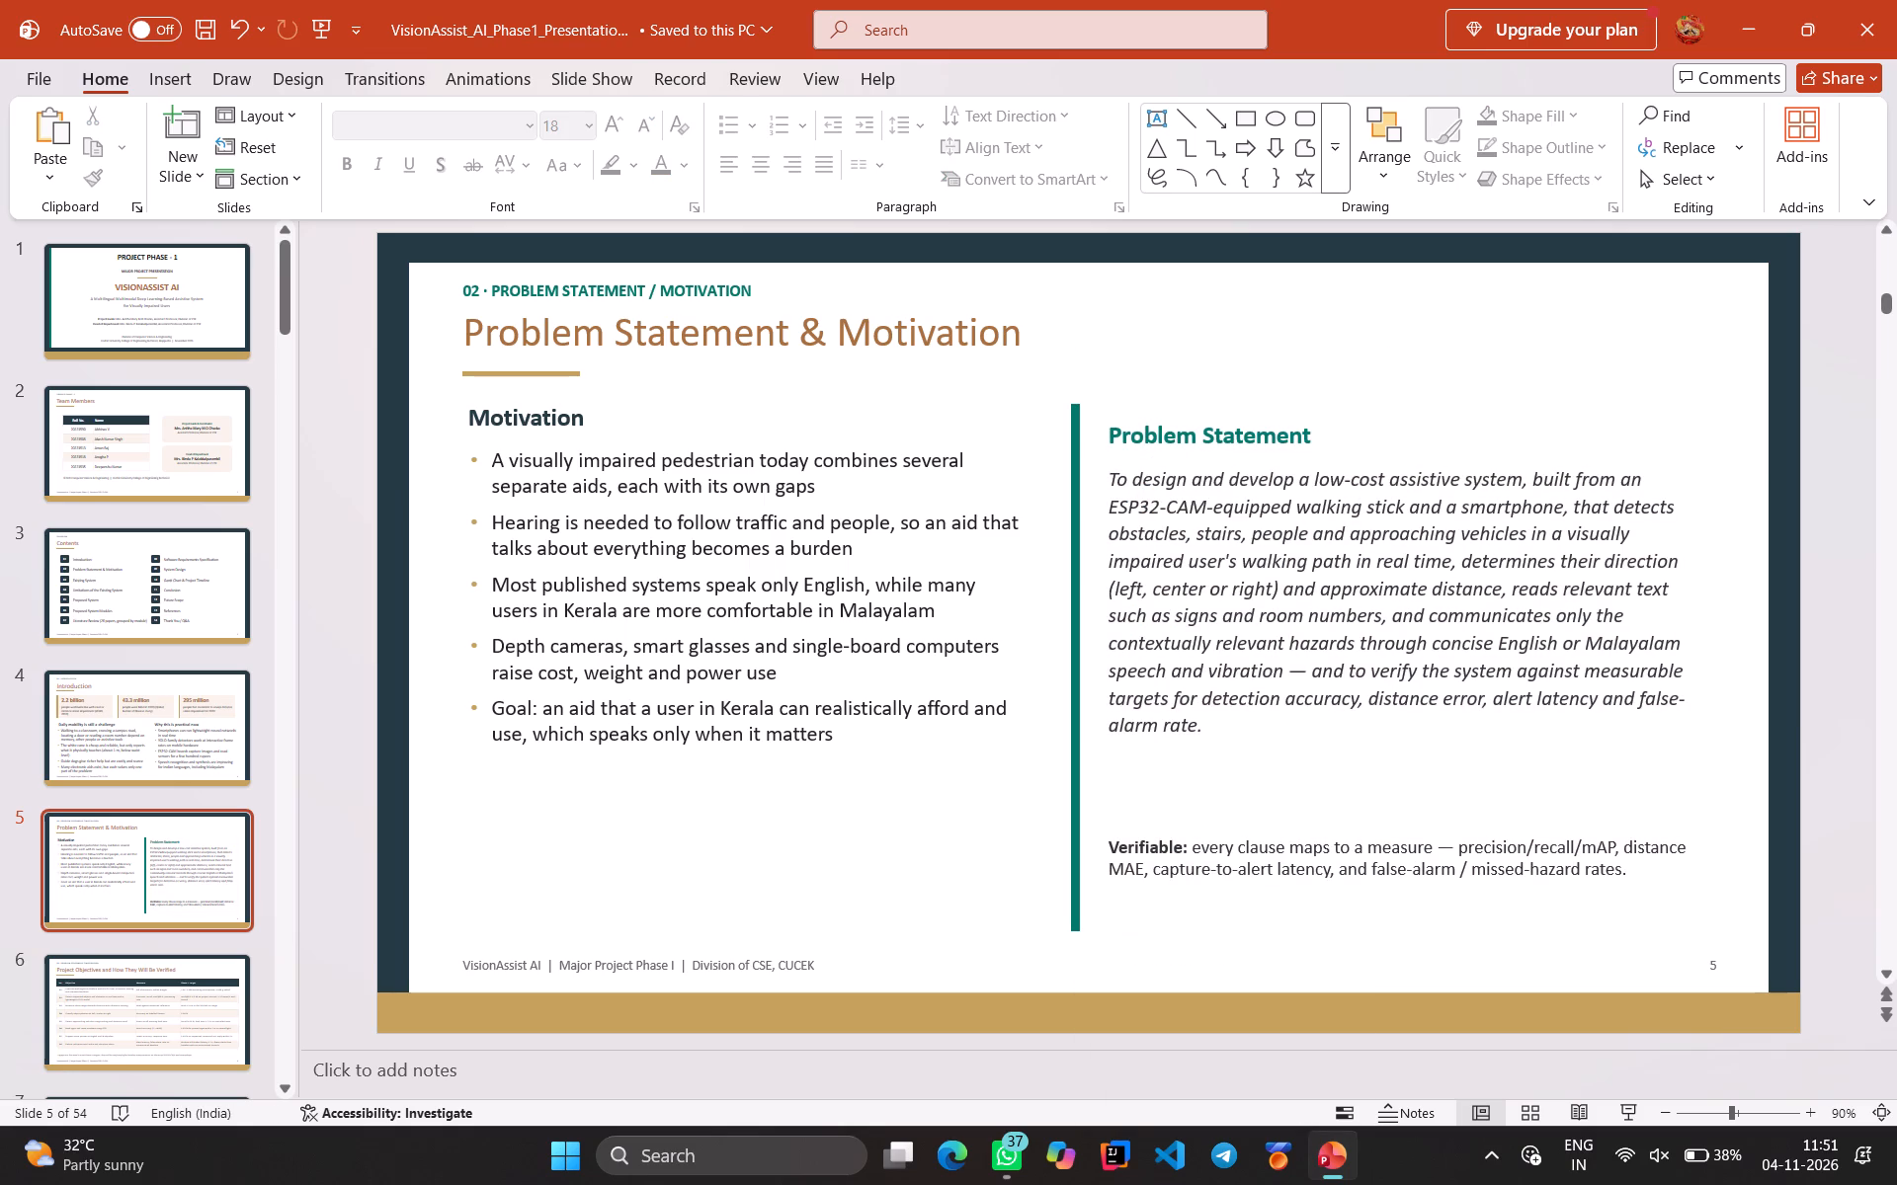
Cut the green vertical accent bar beside the Problem Statement text on slide 5.
click(1089, 475)
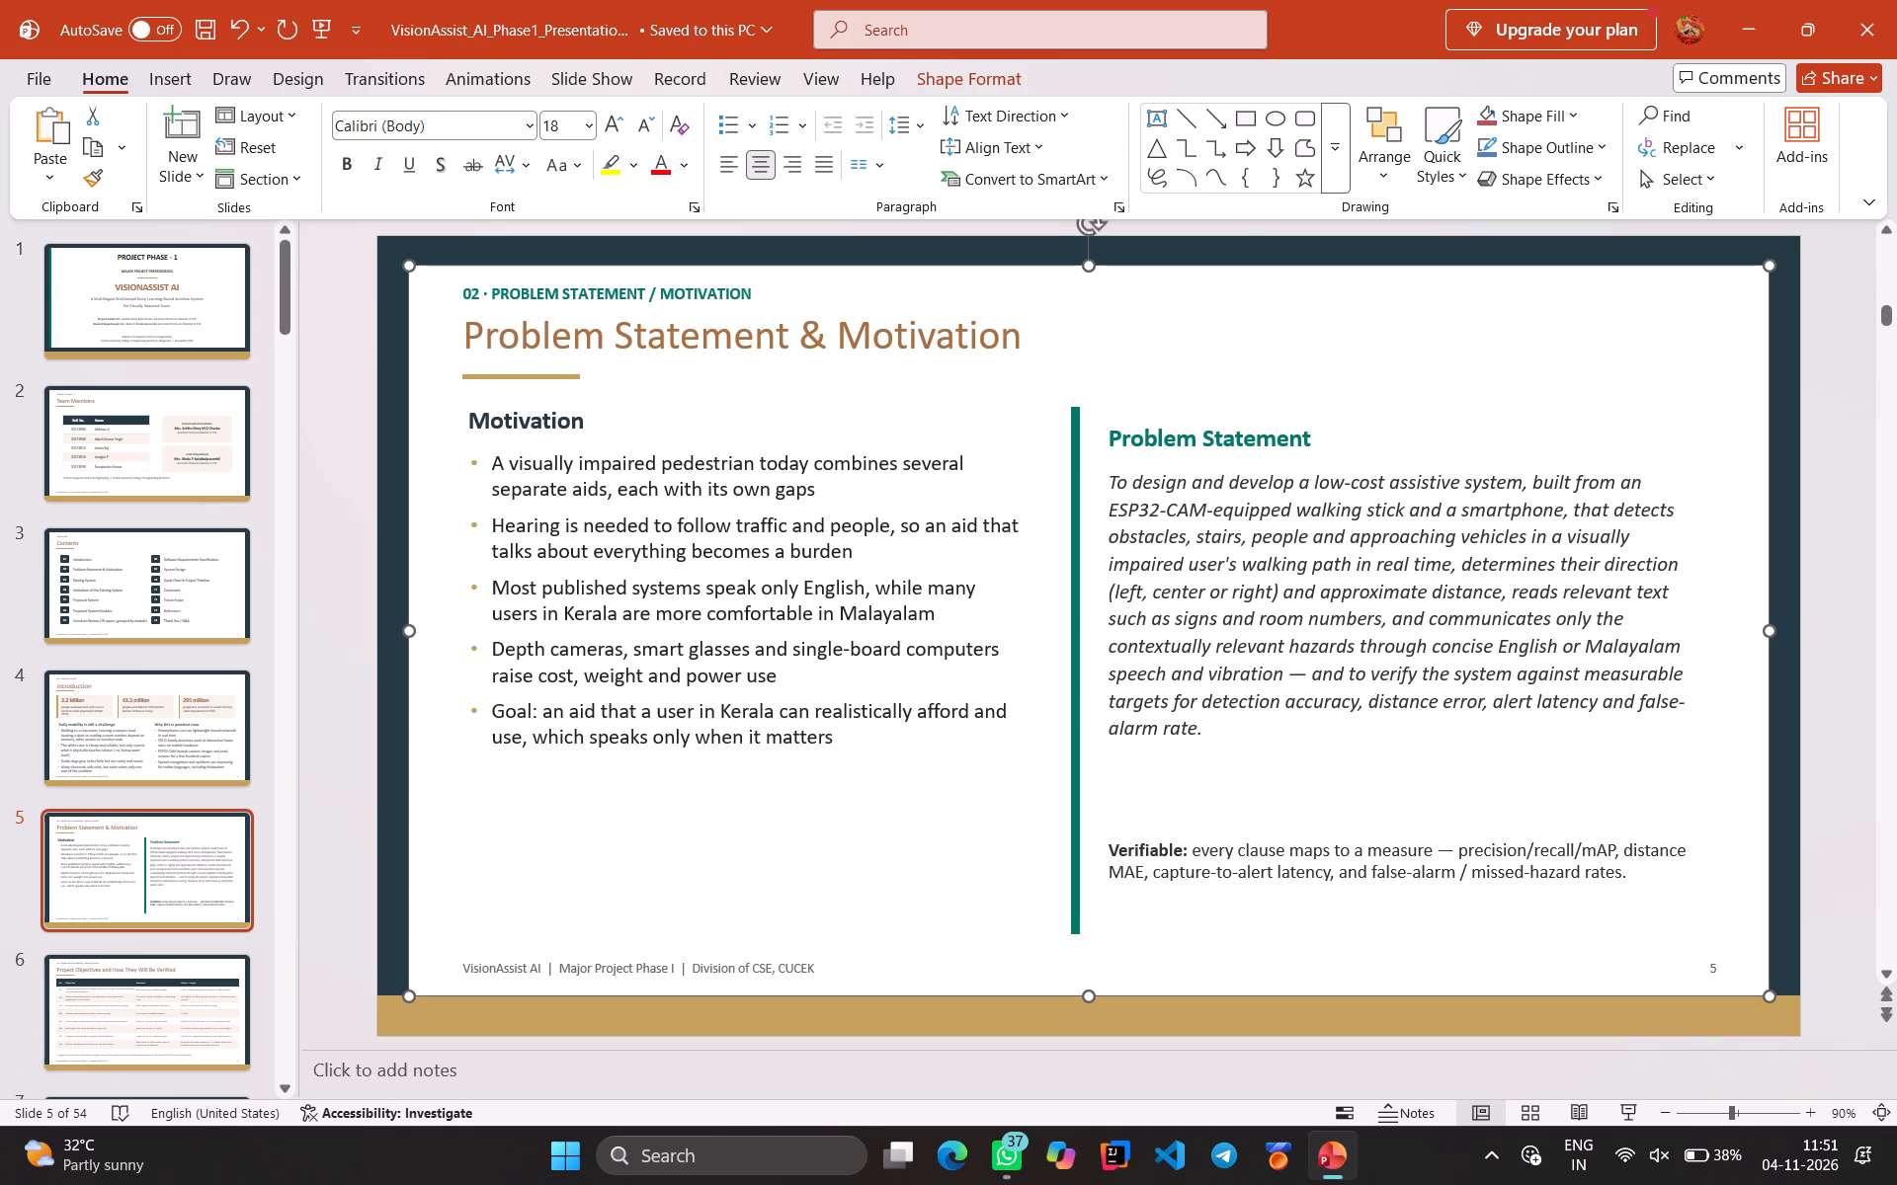
click(1073, 475)
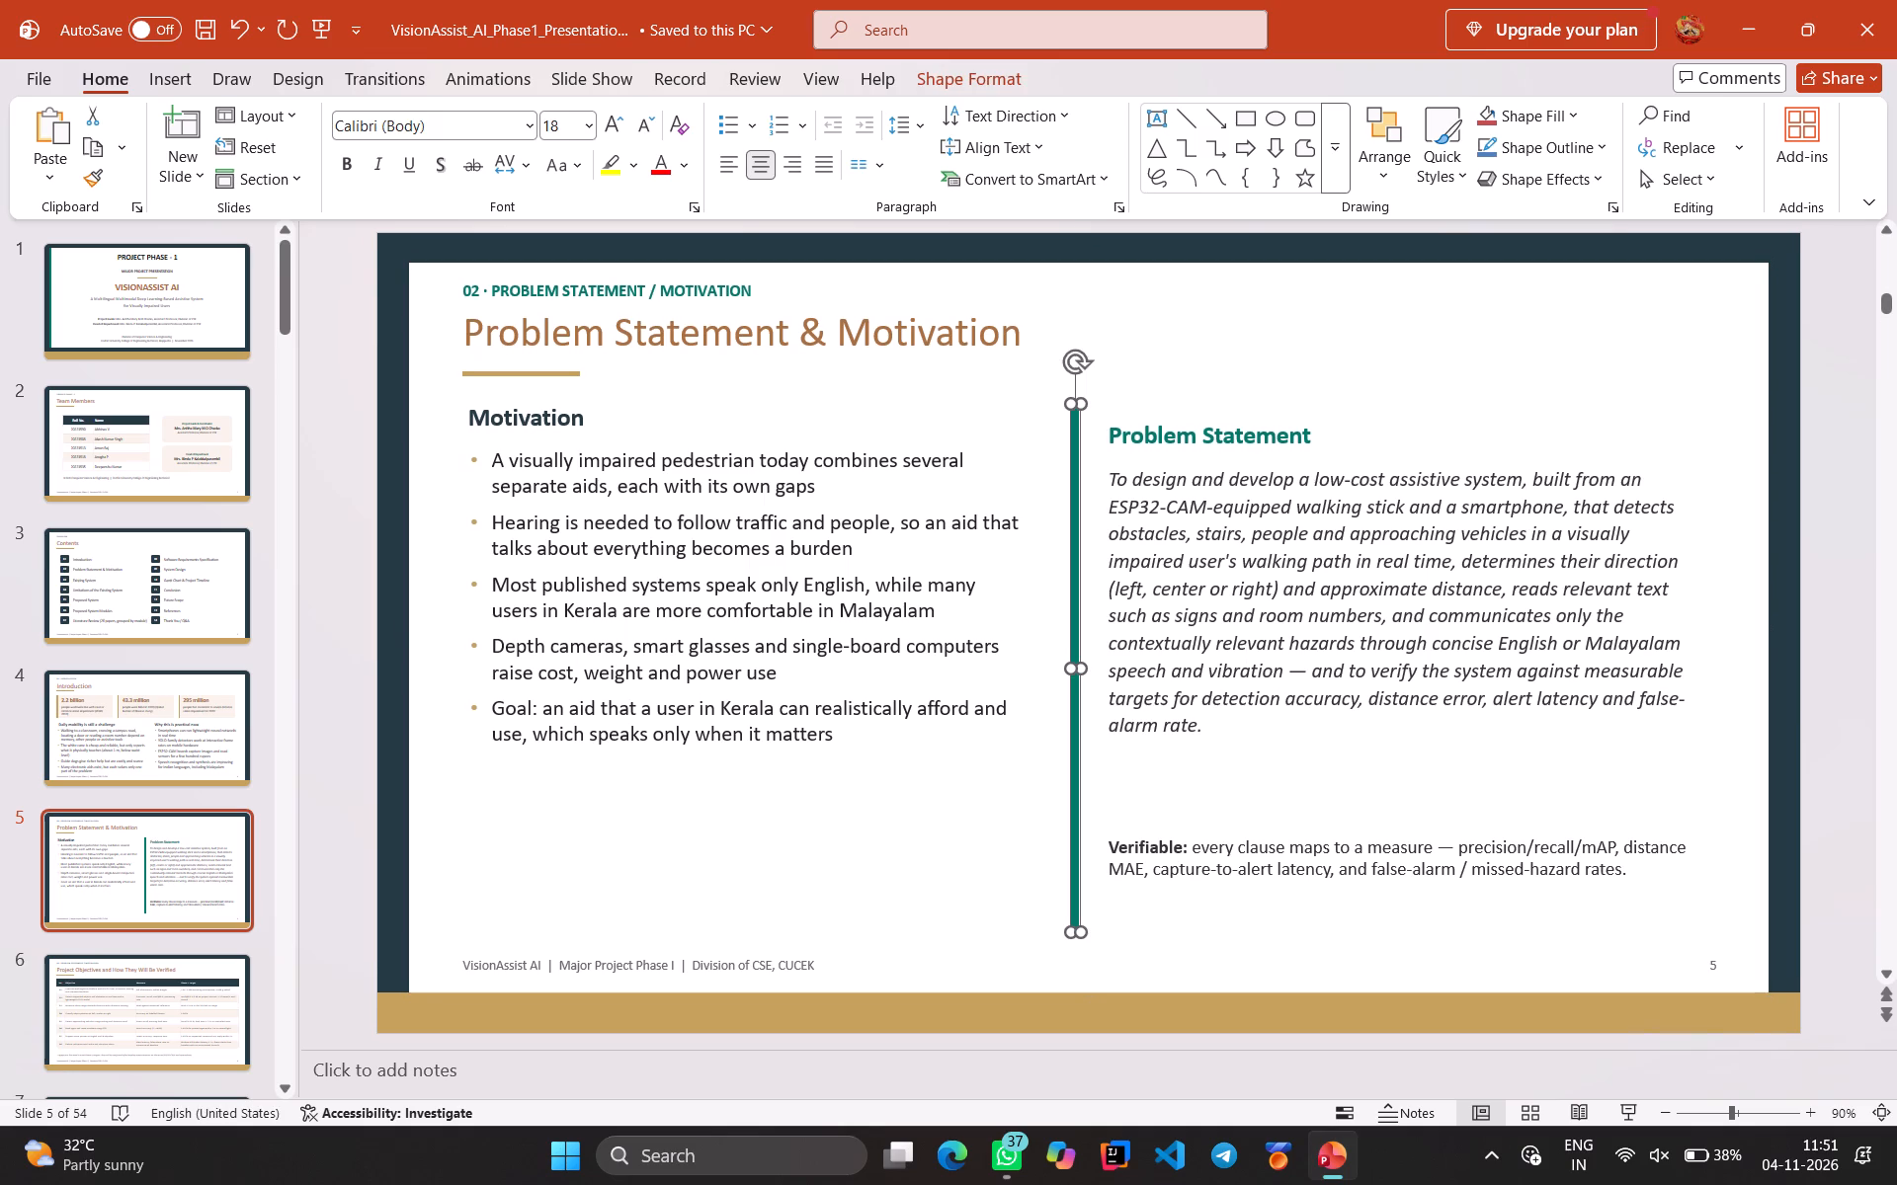
click(1086, 478)
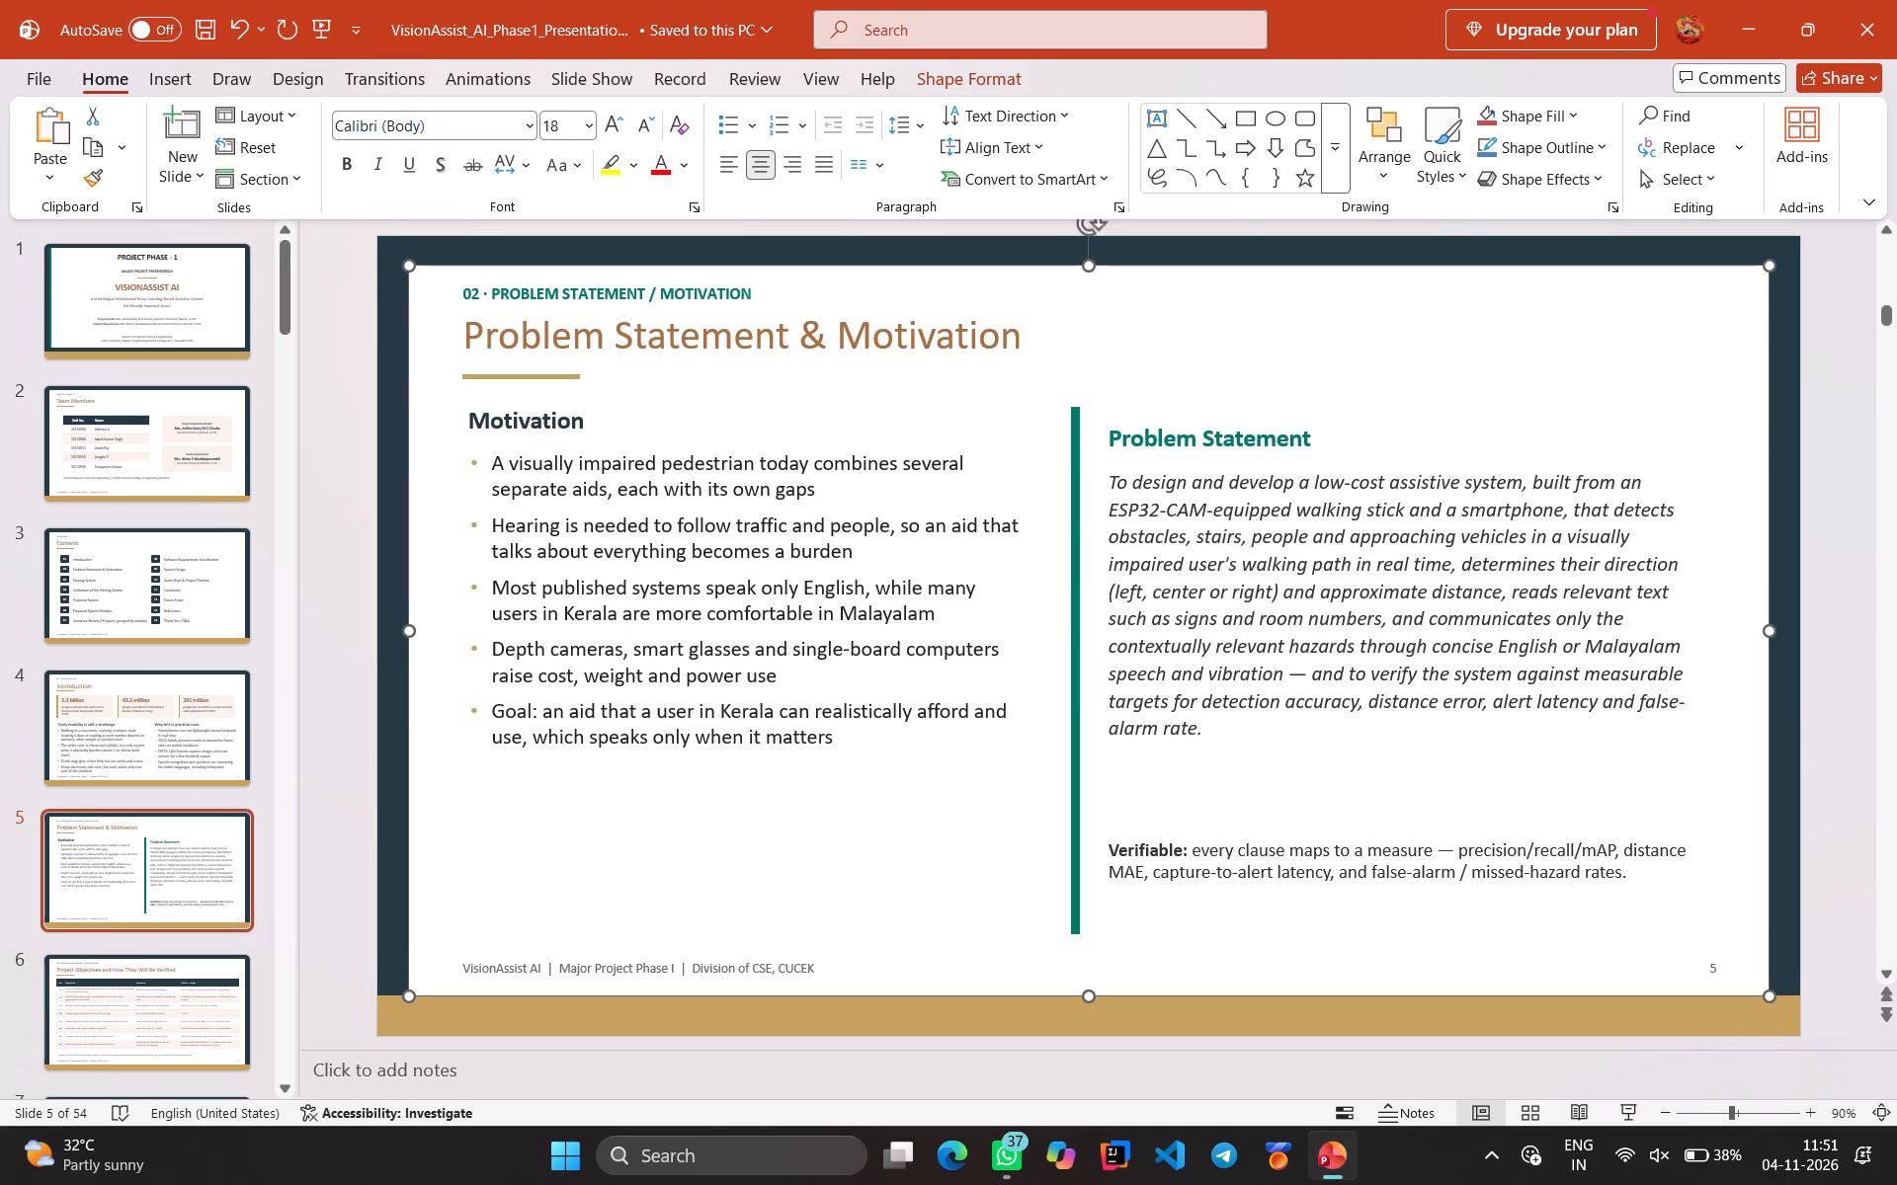
click(1074, 498)
right_click(1074, 498)
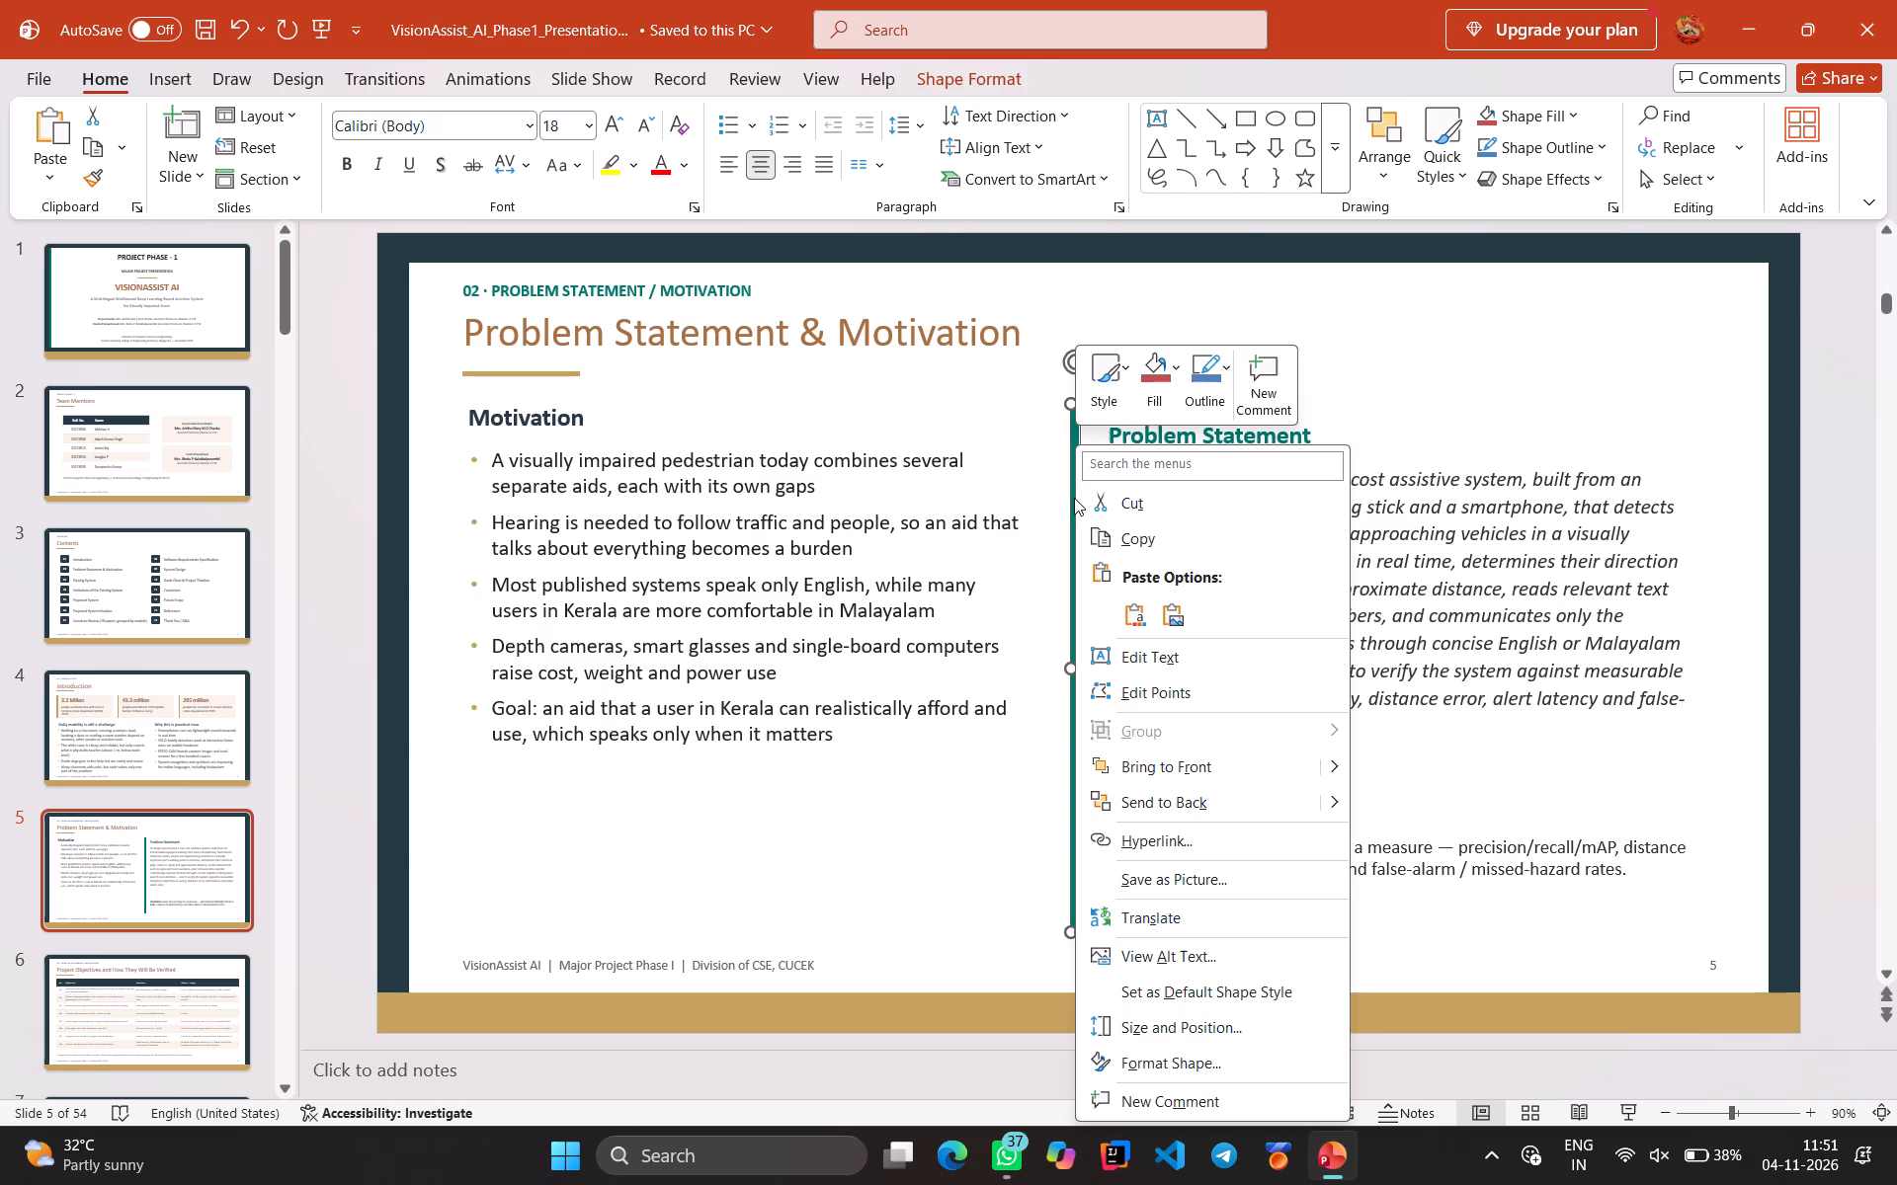
click(1122, 496)
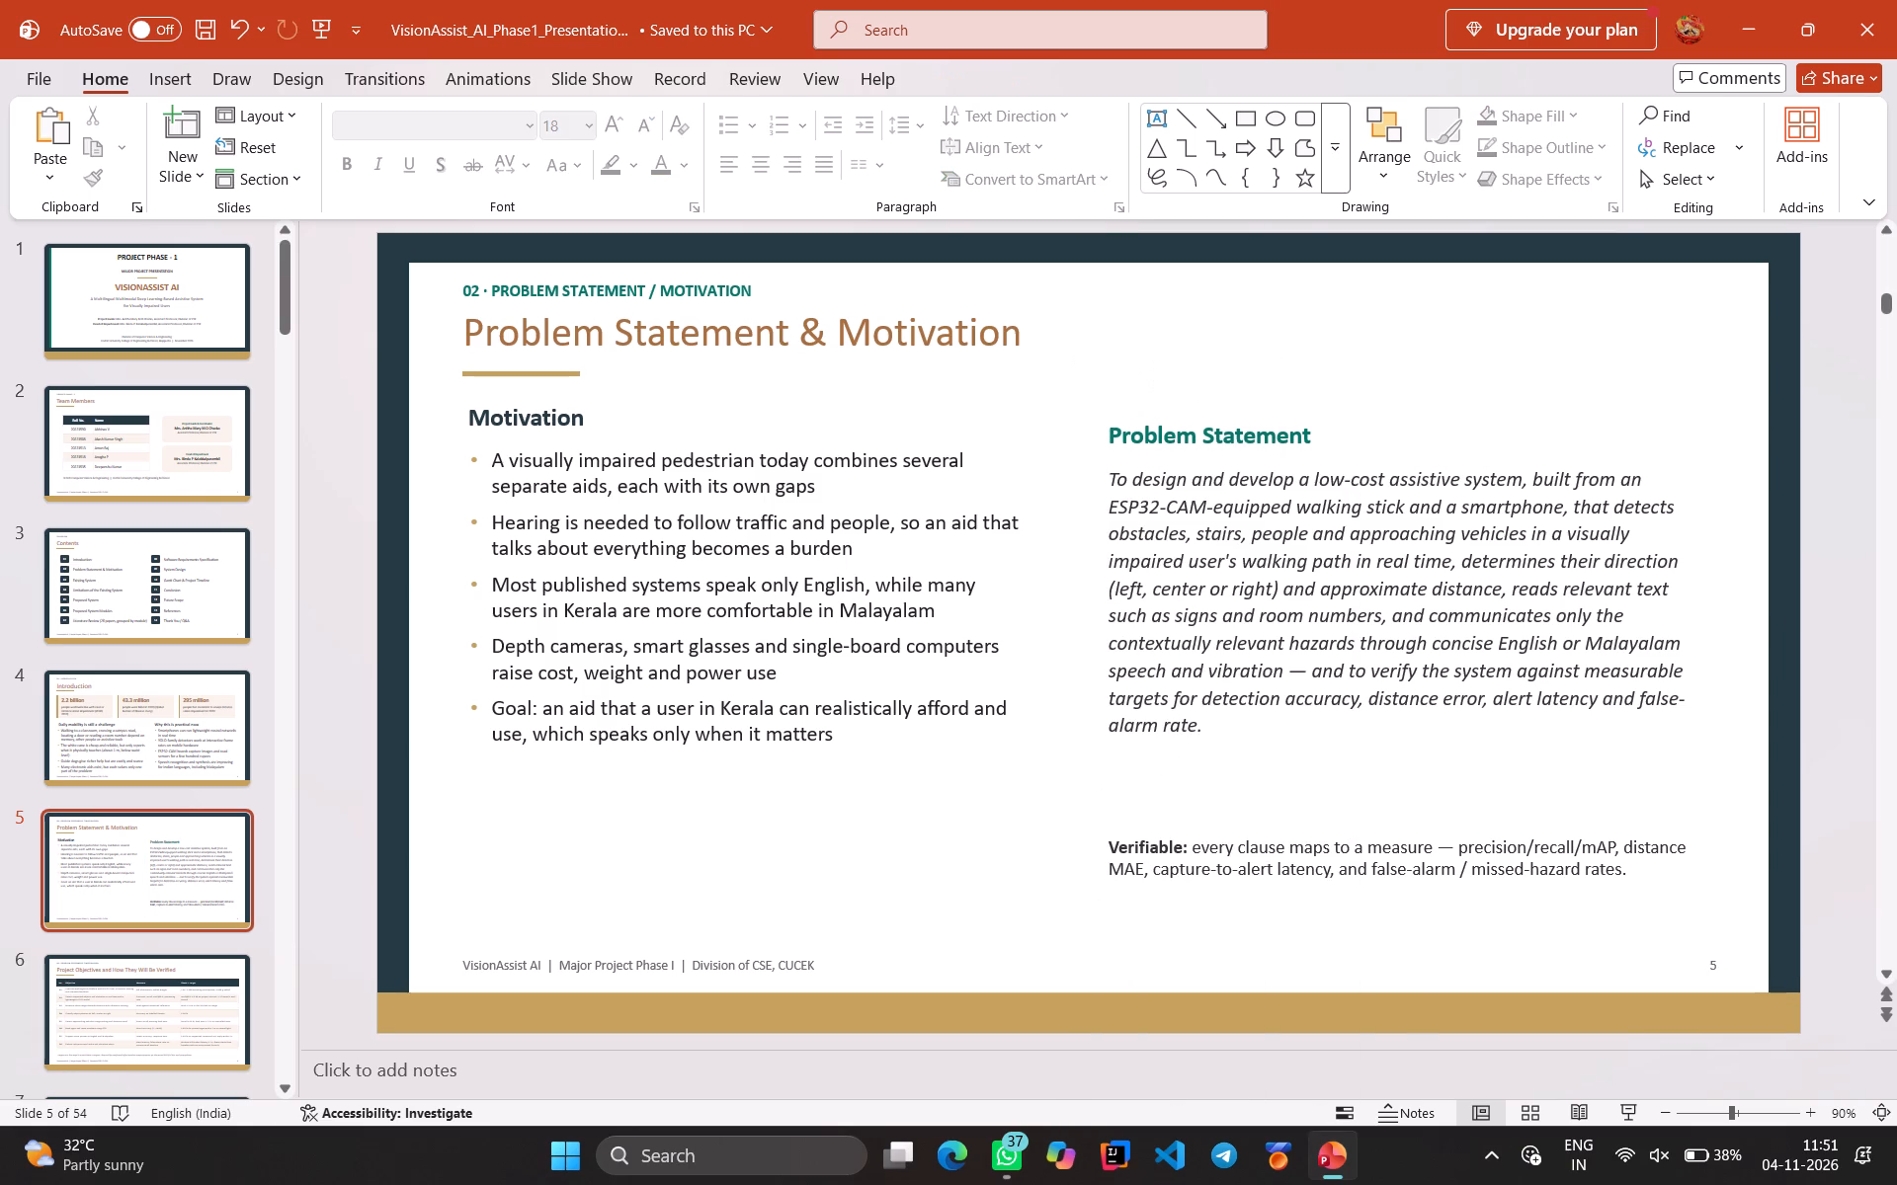
Cut the entire italic problem statement paragraph beginning "To design and develop" from slide 5.
right_click(1135, 498)
click(1125, 533)
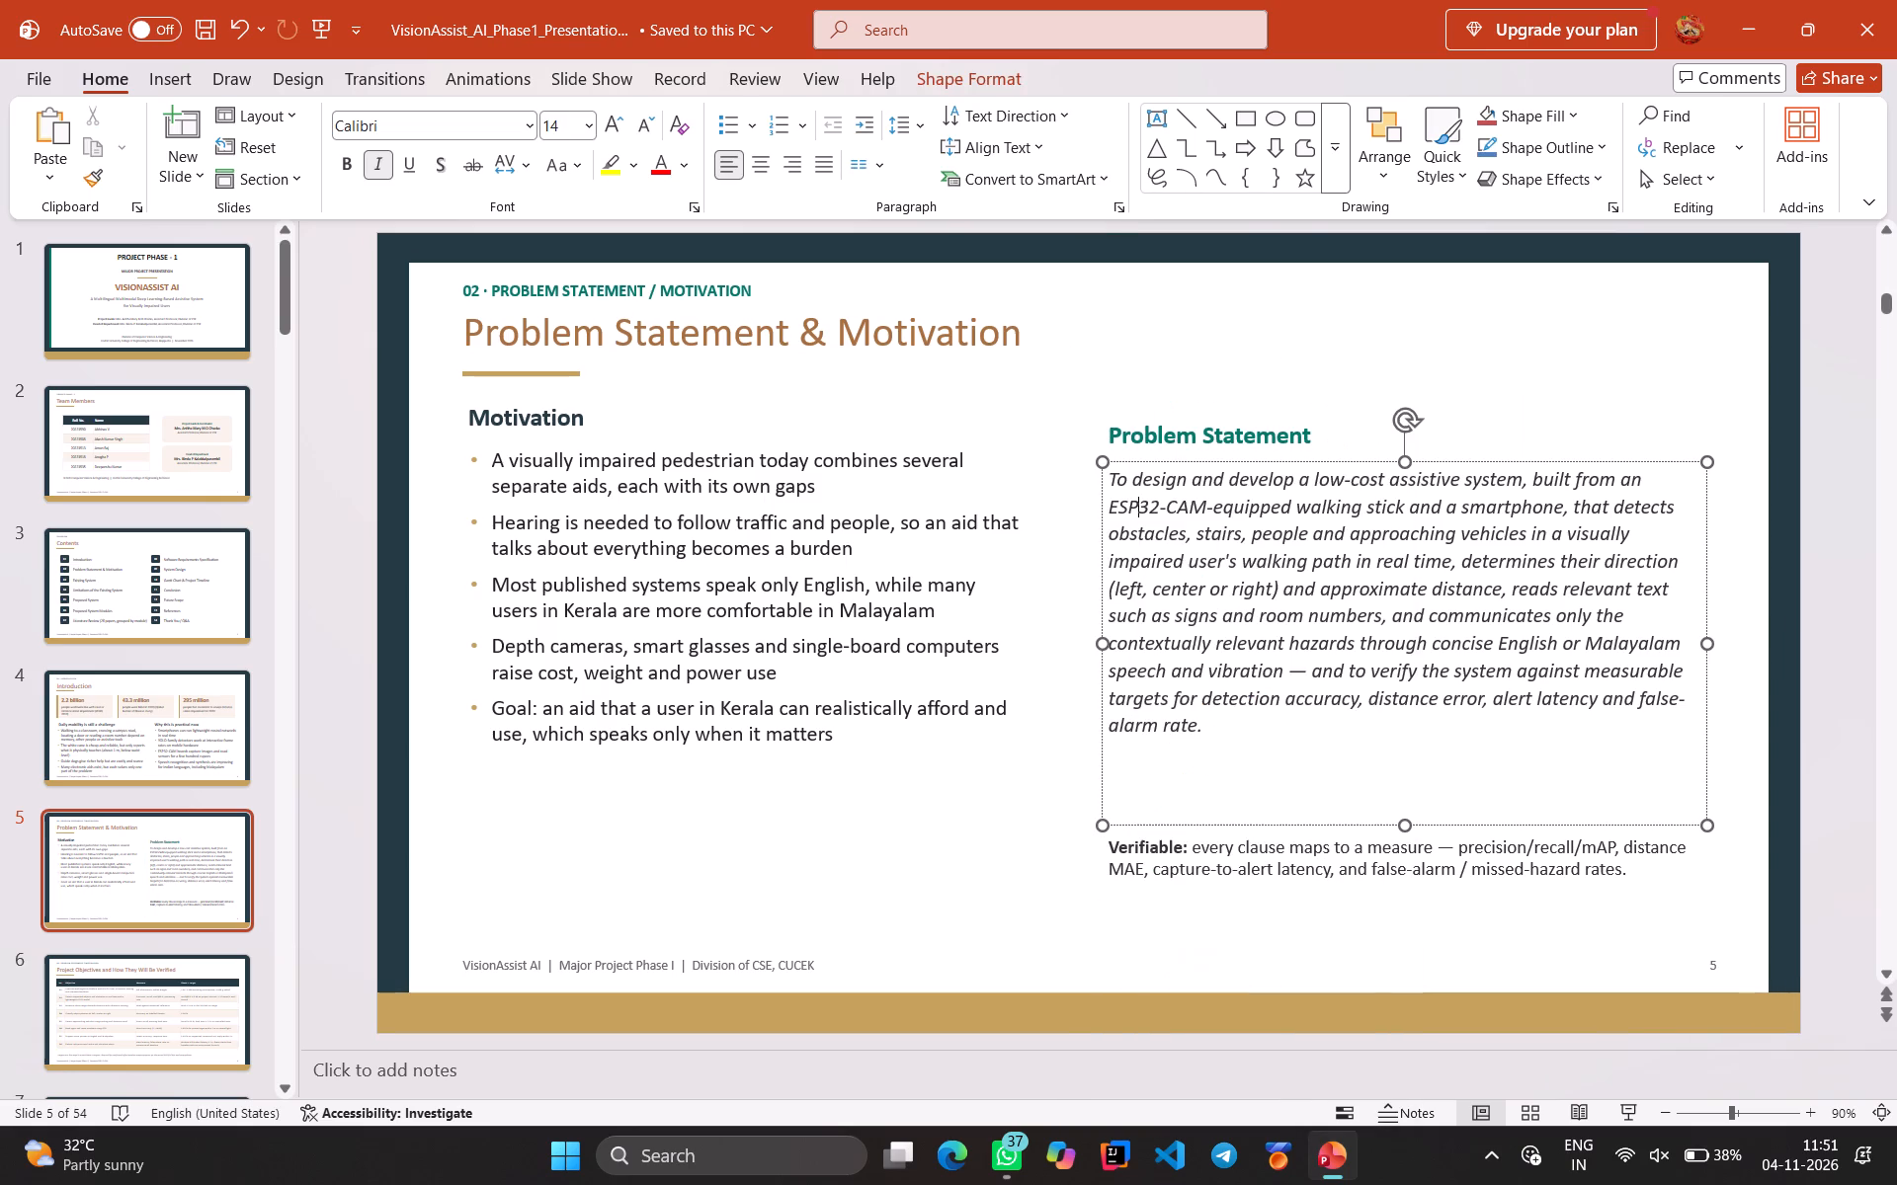
key(ctrl+a)
right_click(1125, 533)
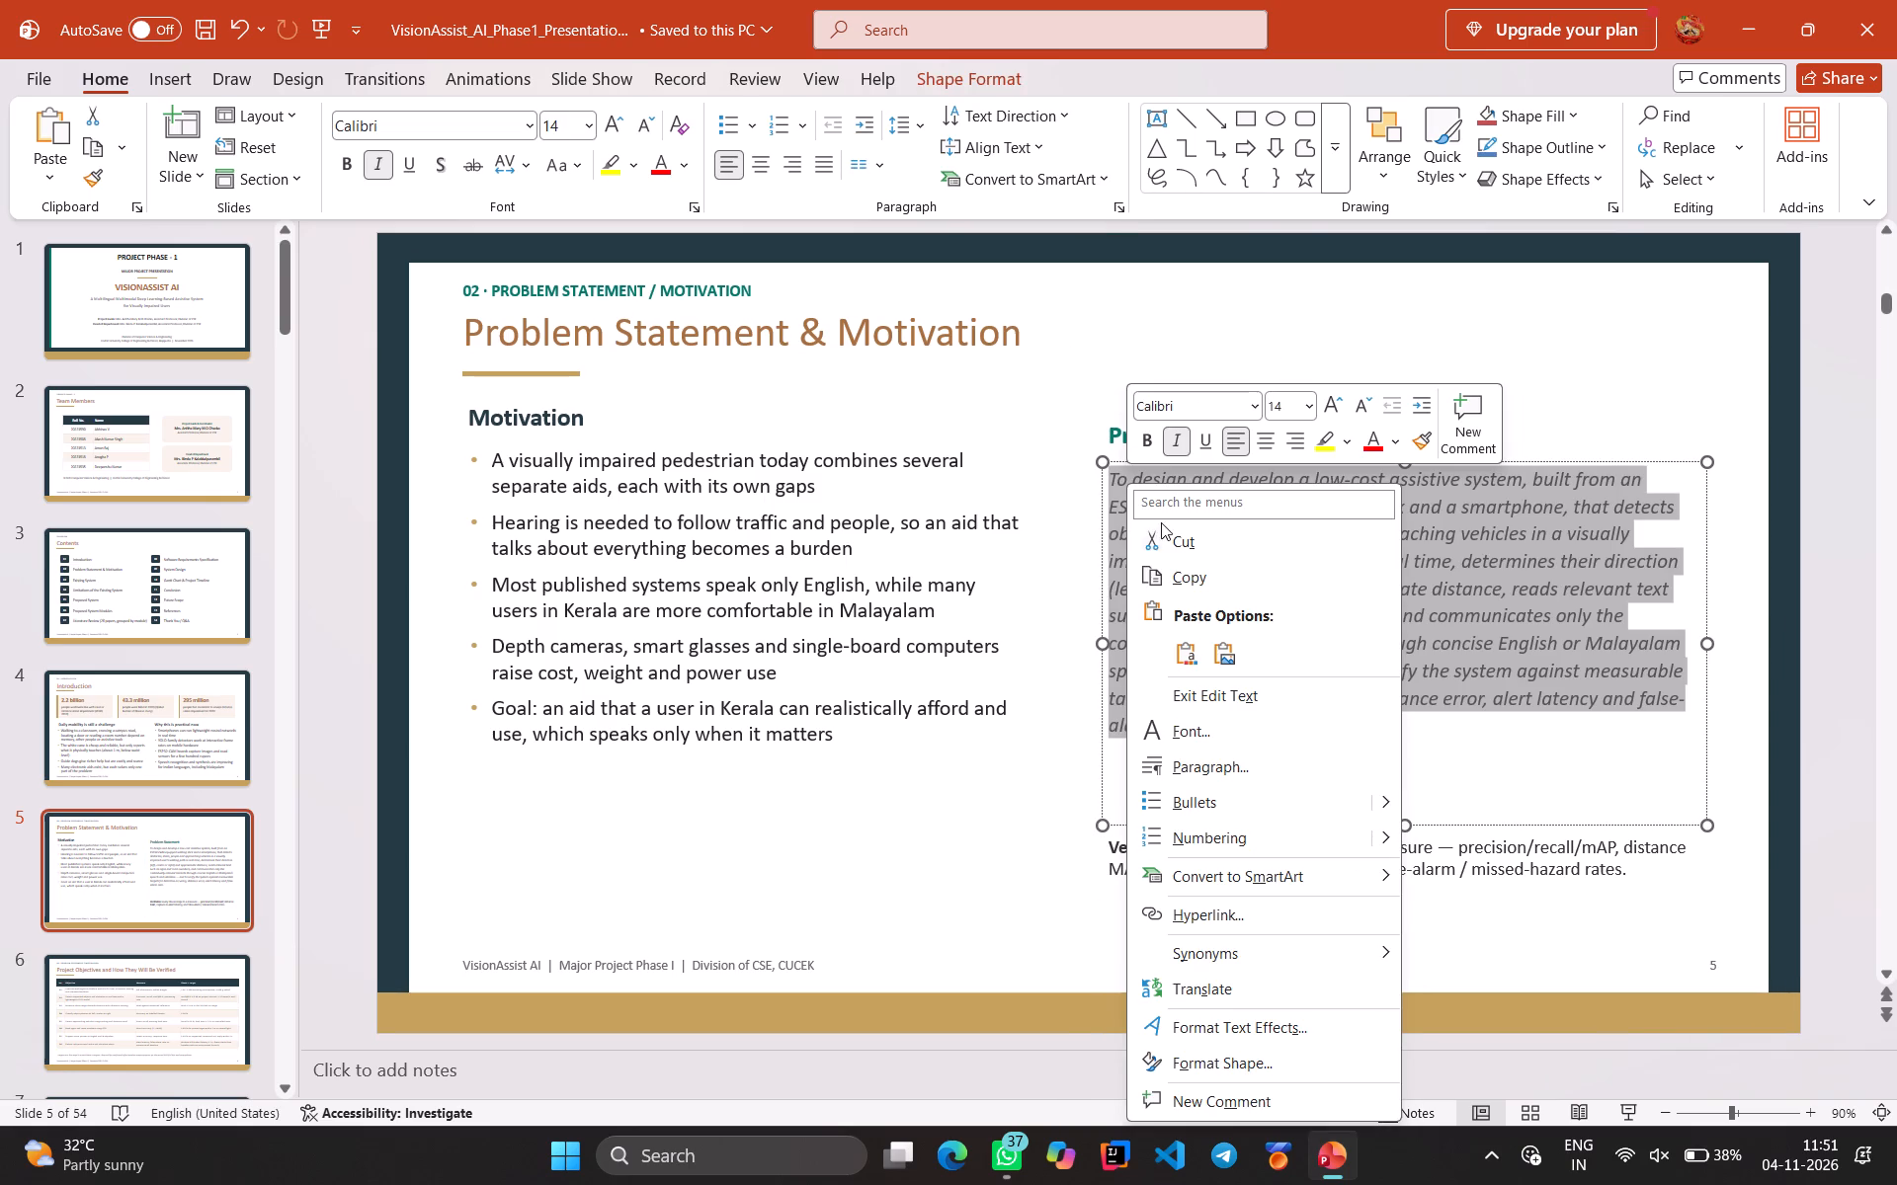
click(1161, 542)
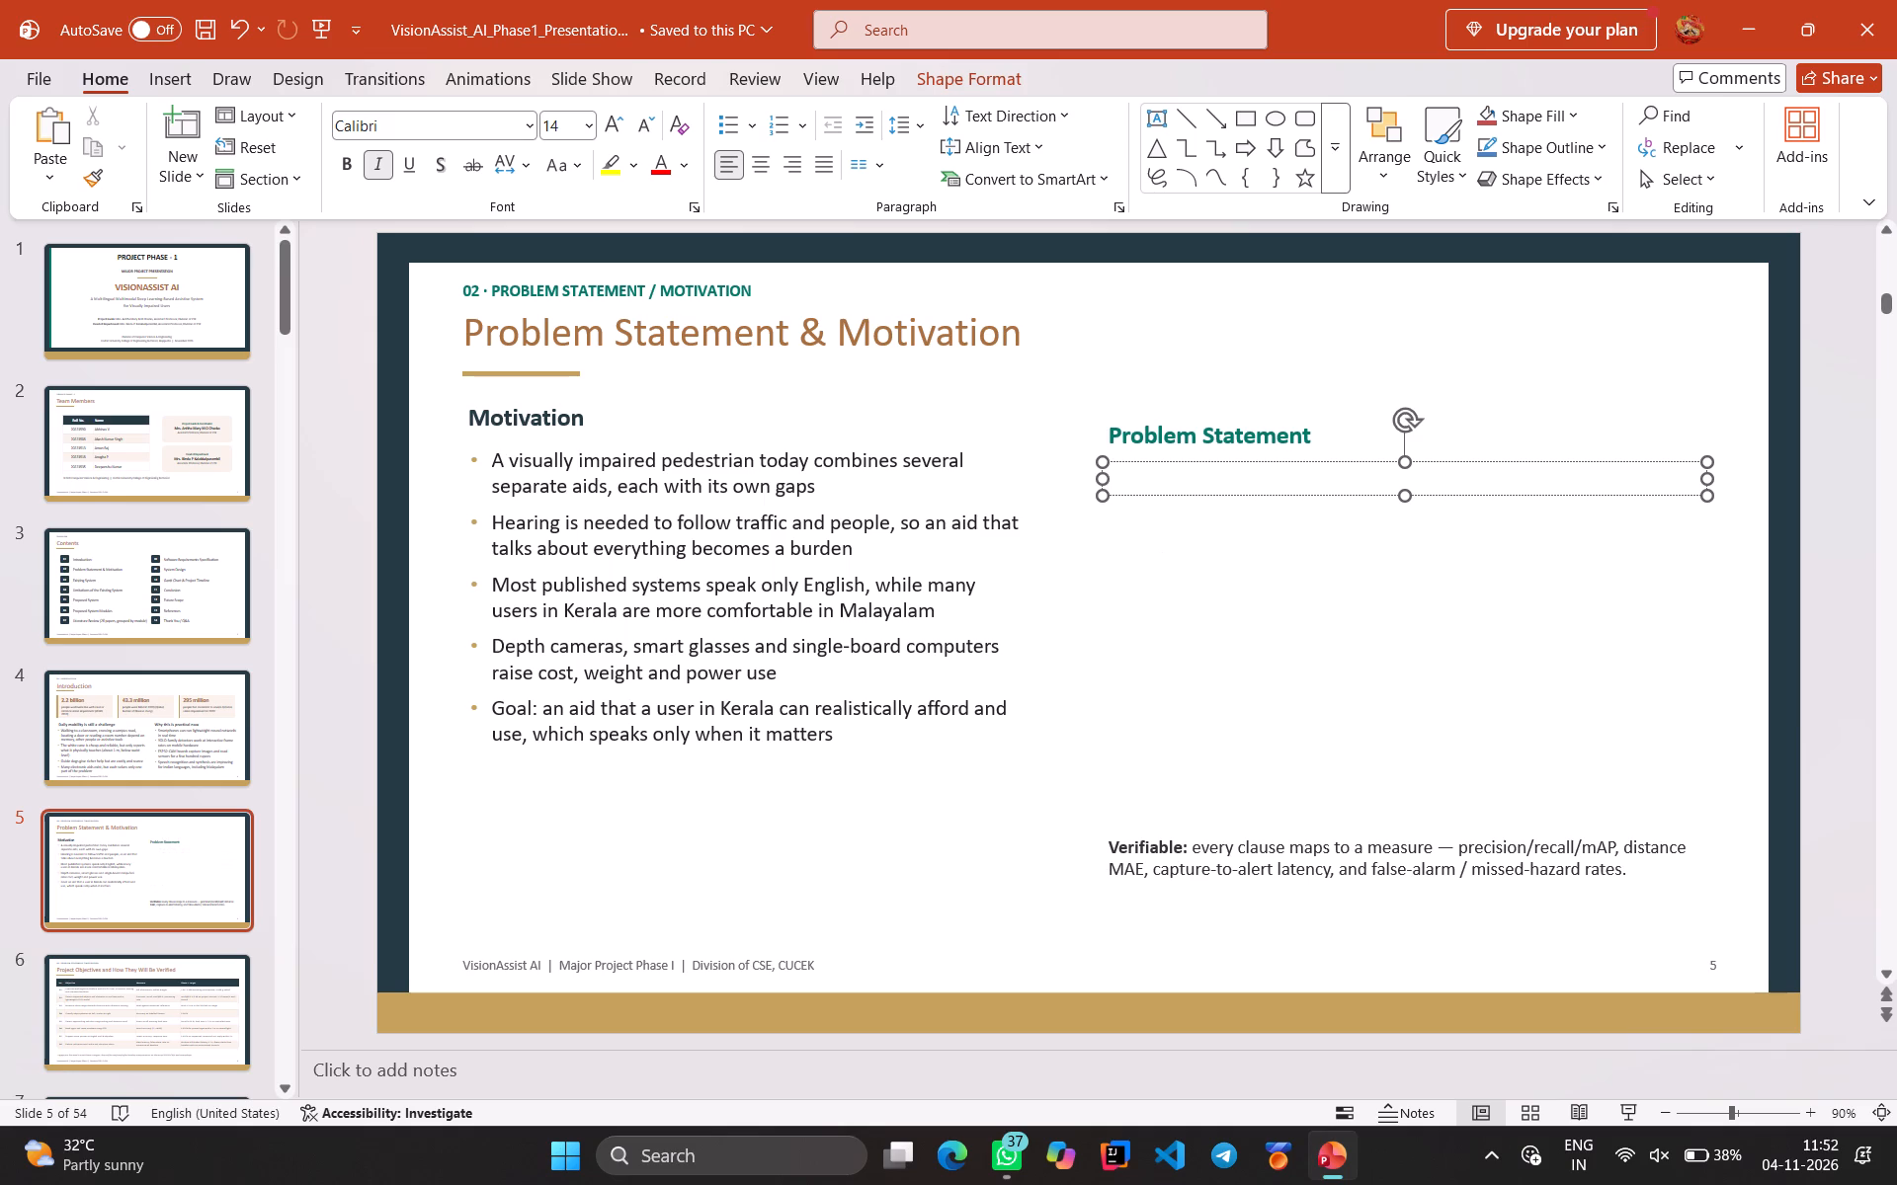
Delete all the text of the green "Problem Statement" heading on slide 5.
right_click(1173, 443)
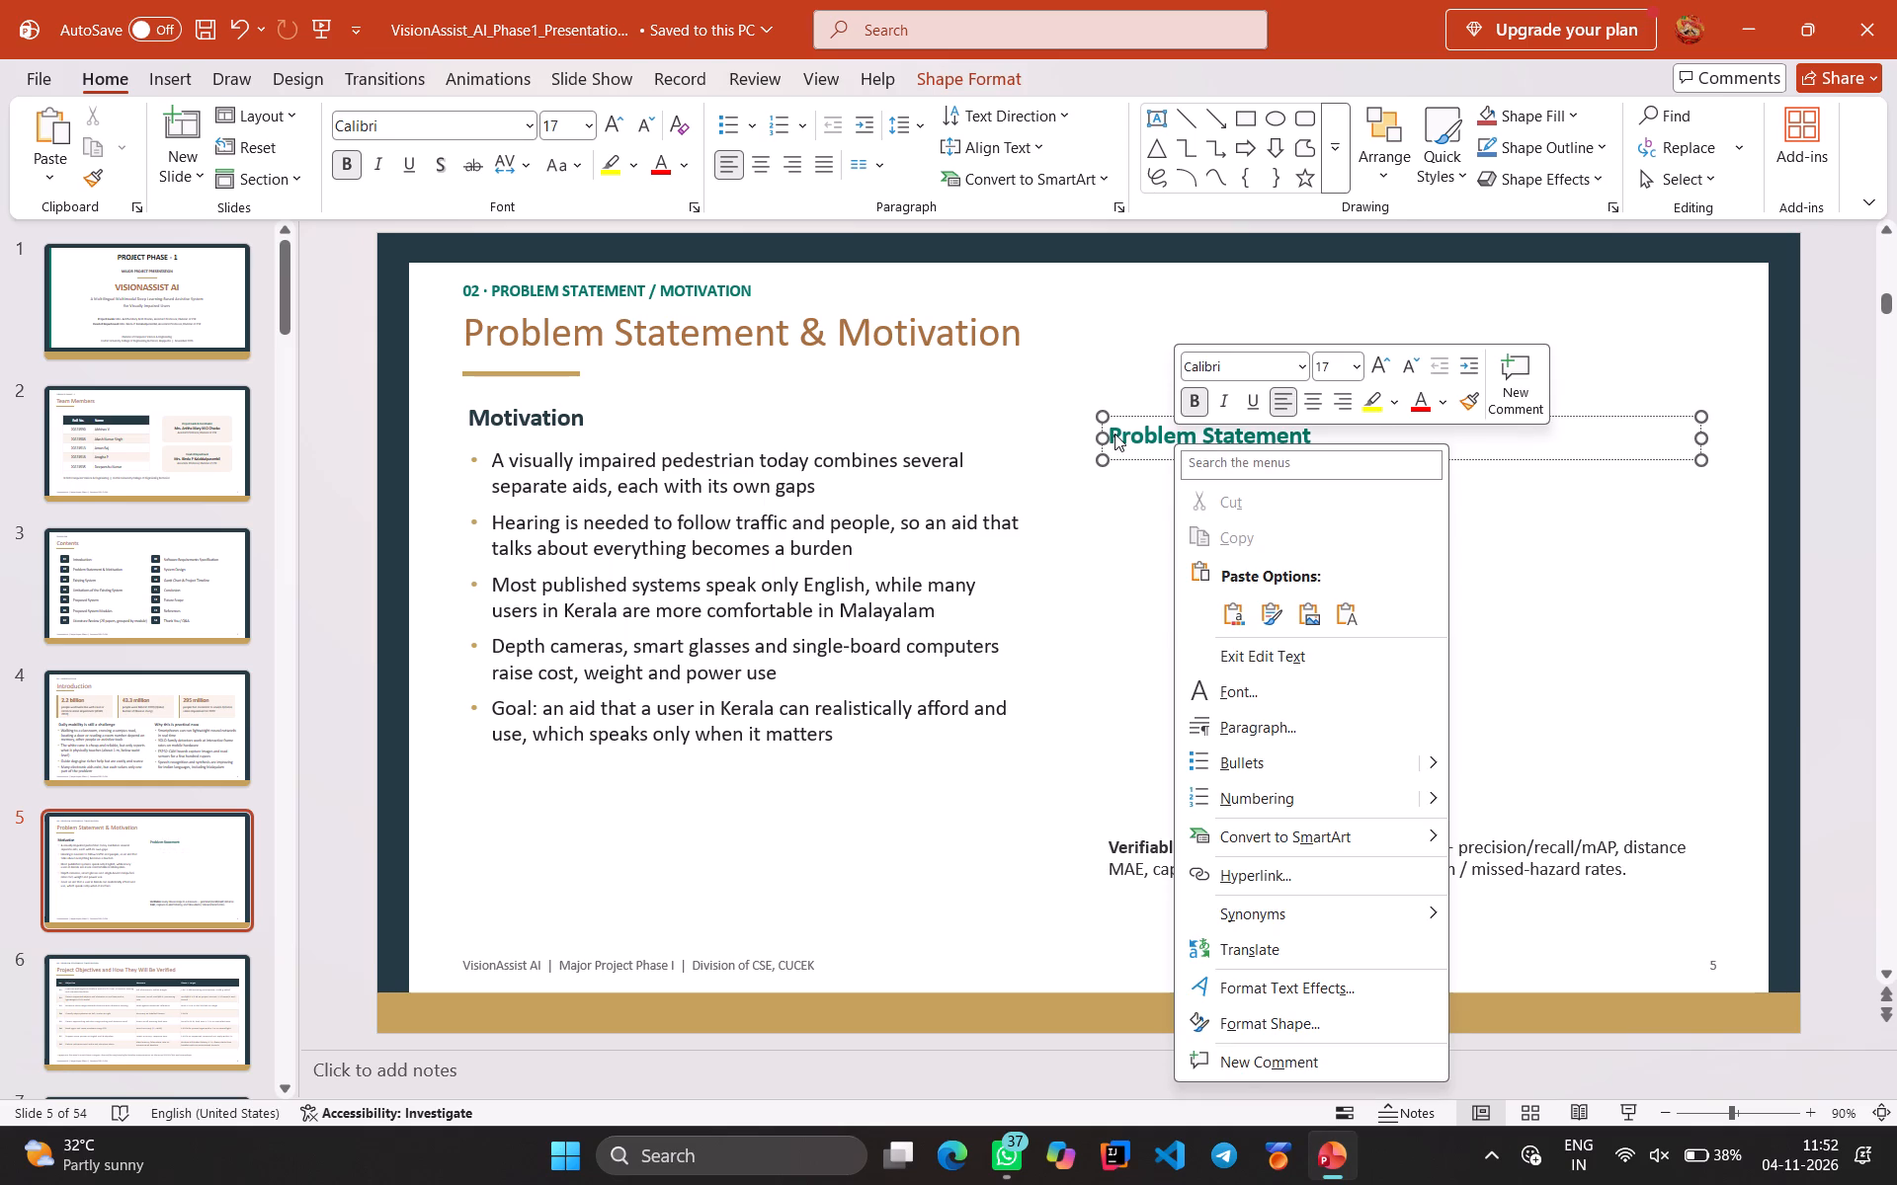
key(ctrl+a)
key(ctrl+a)
click(1114, 434)
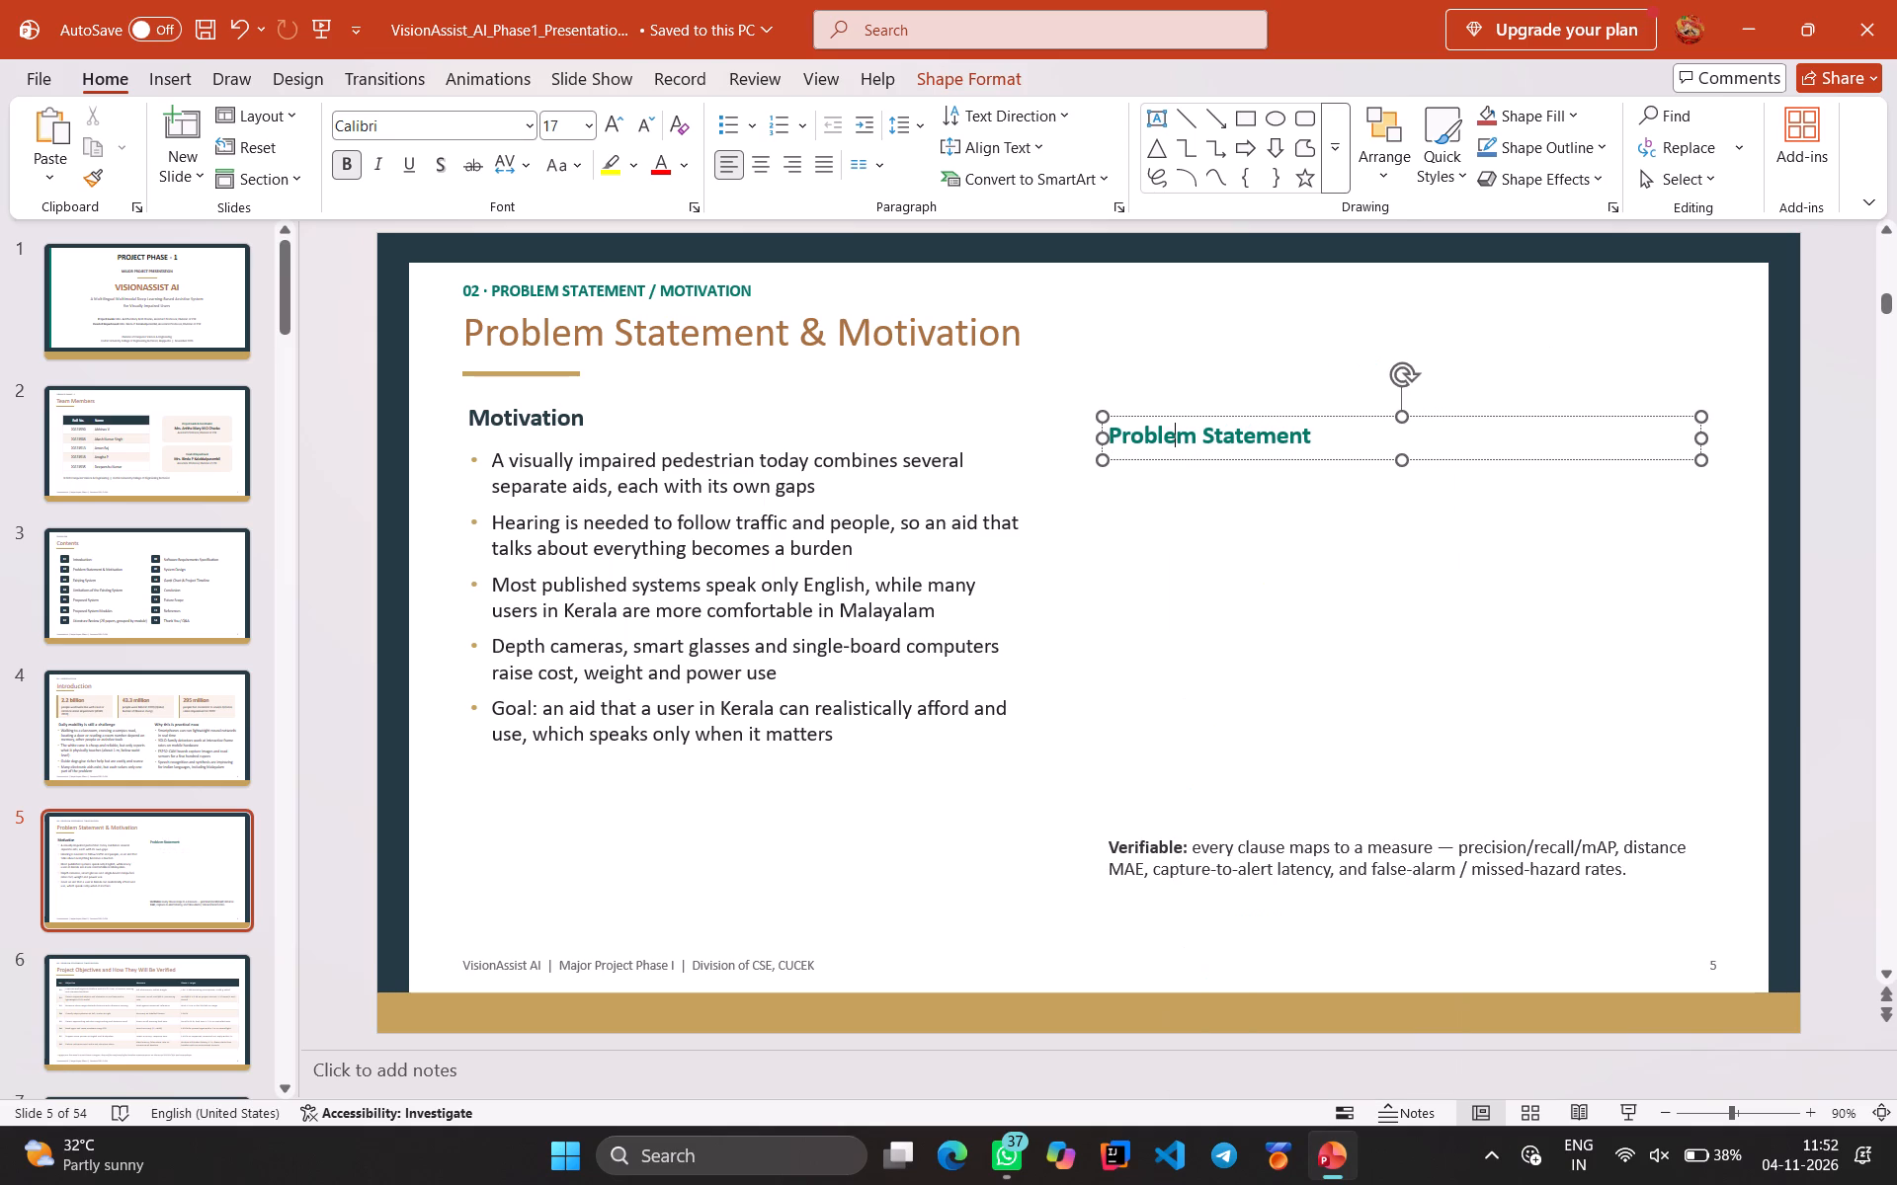
key(ctrl+a)
key(Delete)
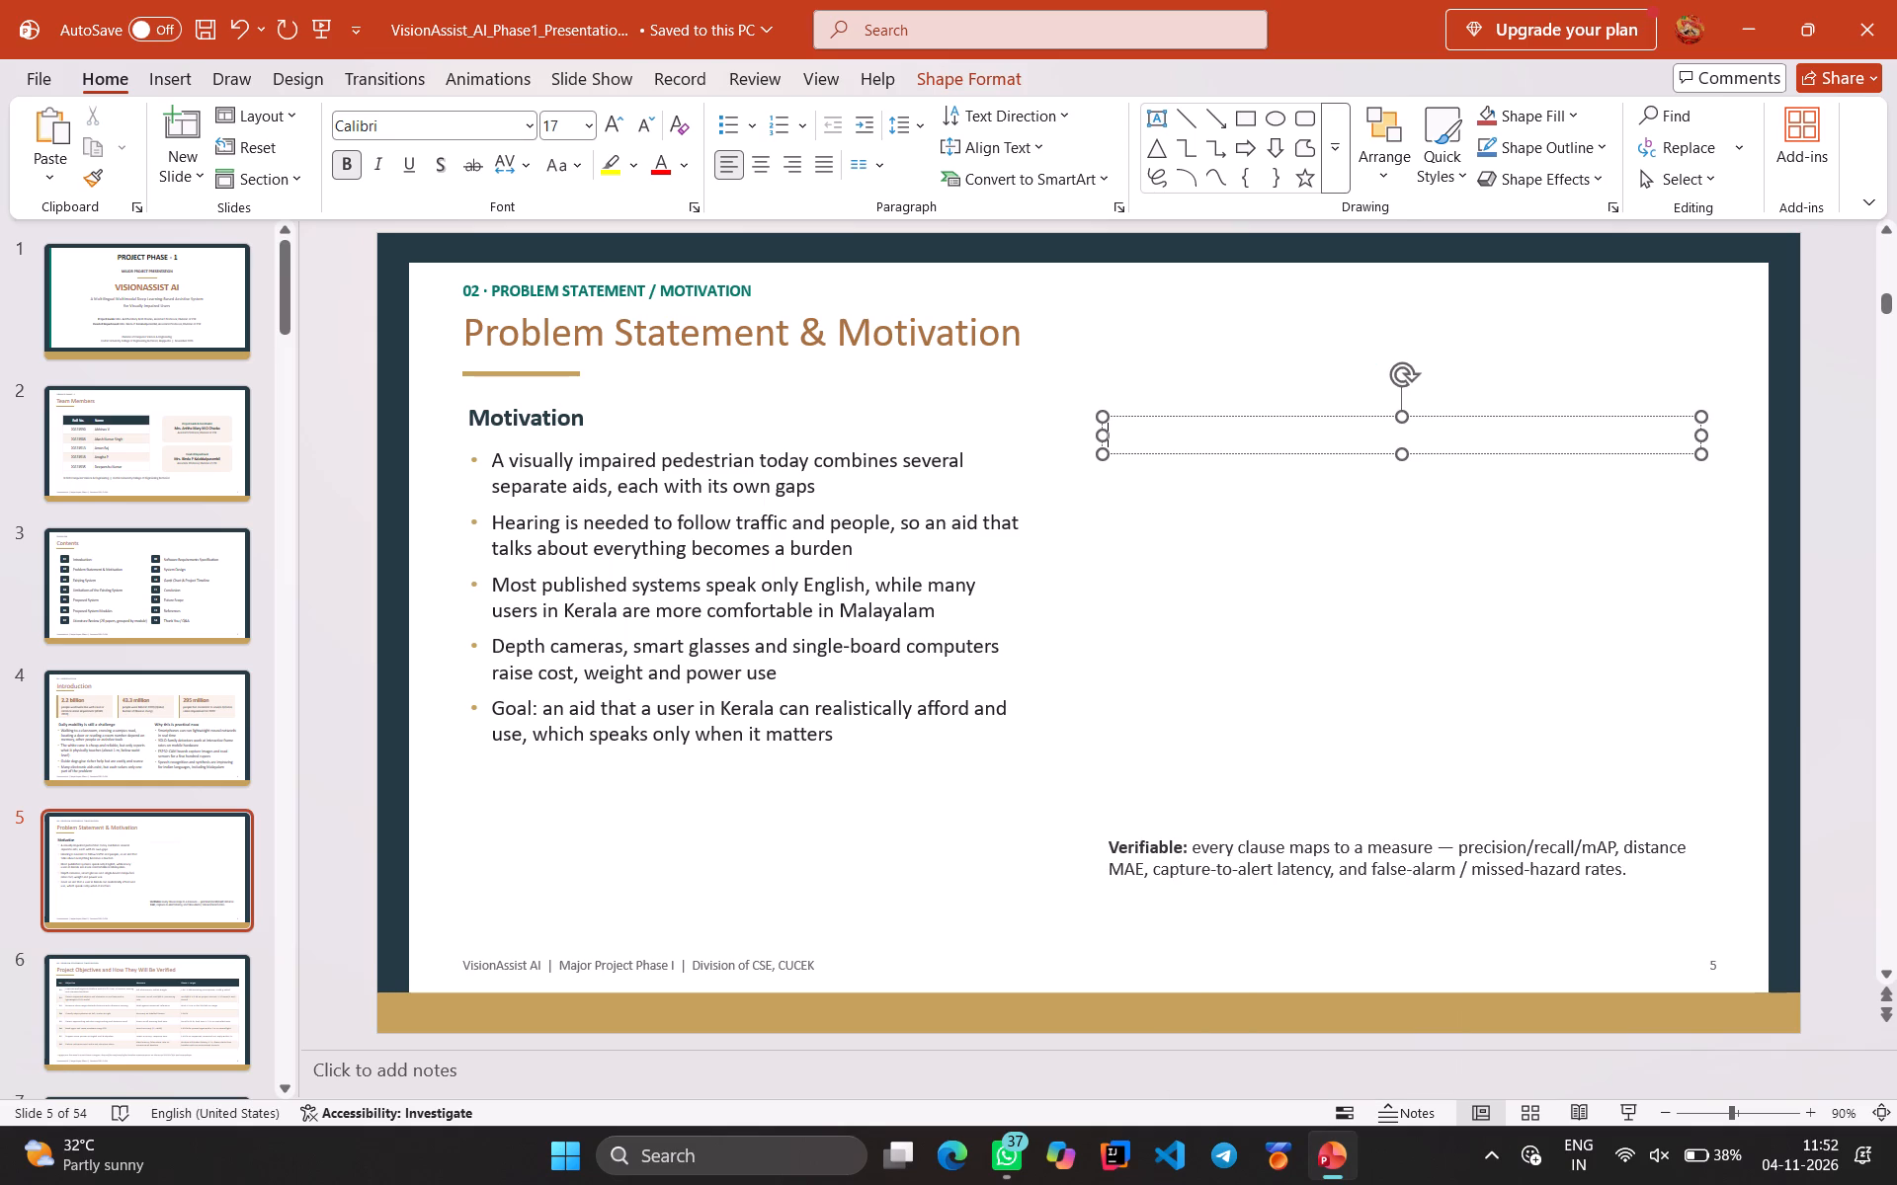
Remove the empty text box that held the problem statement paragraph on slide 5.
click(1176, 491)
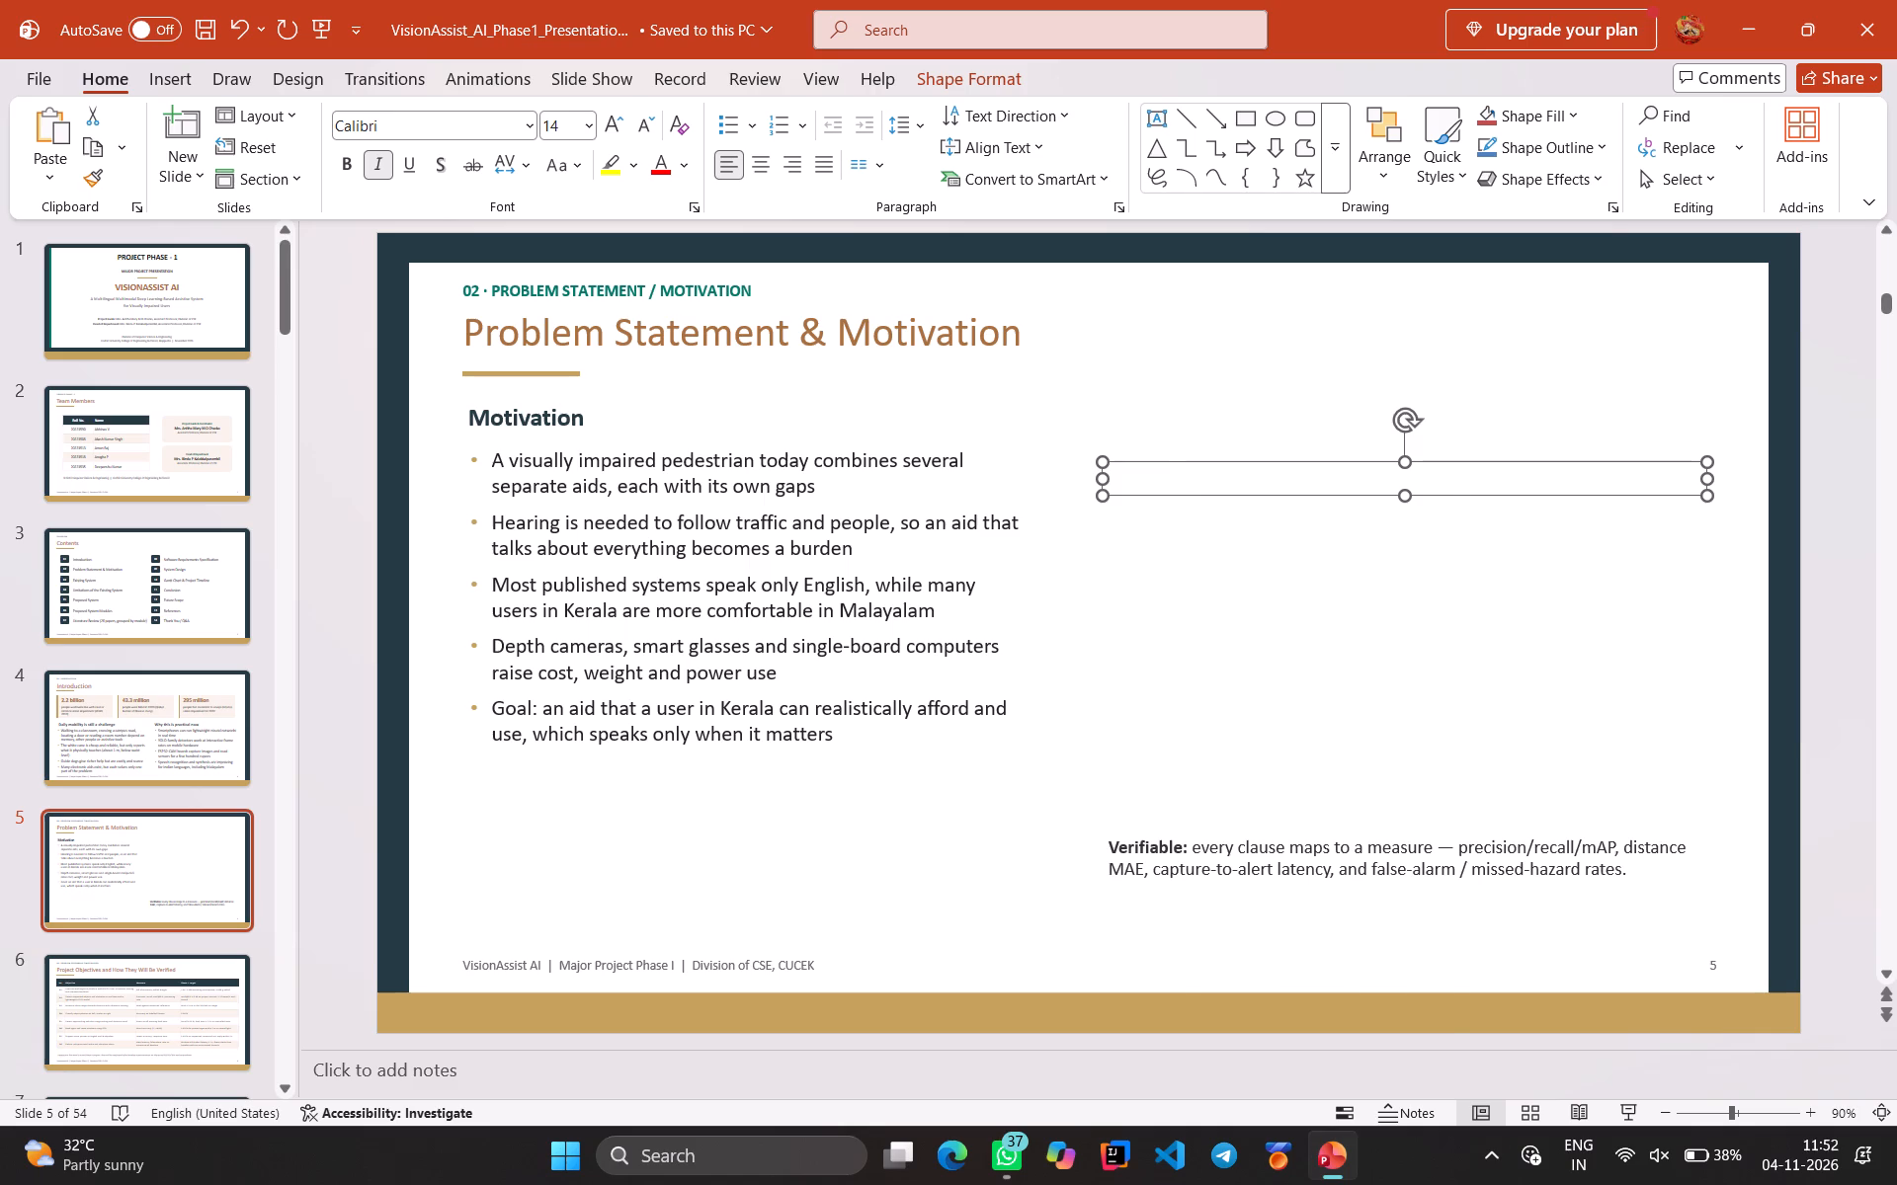
right_click(1176, 491)
click(1195, 504)
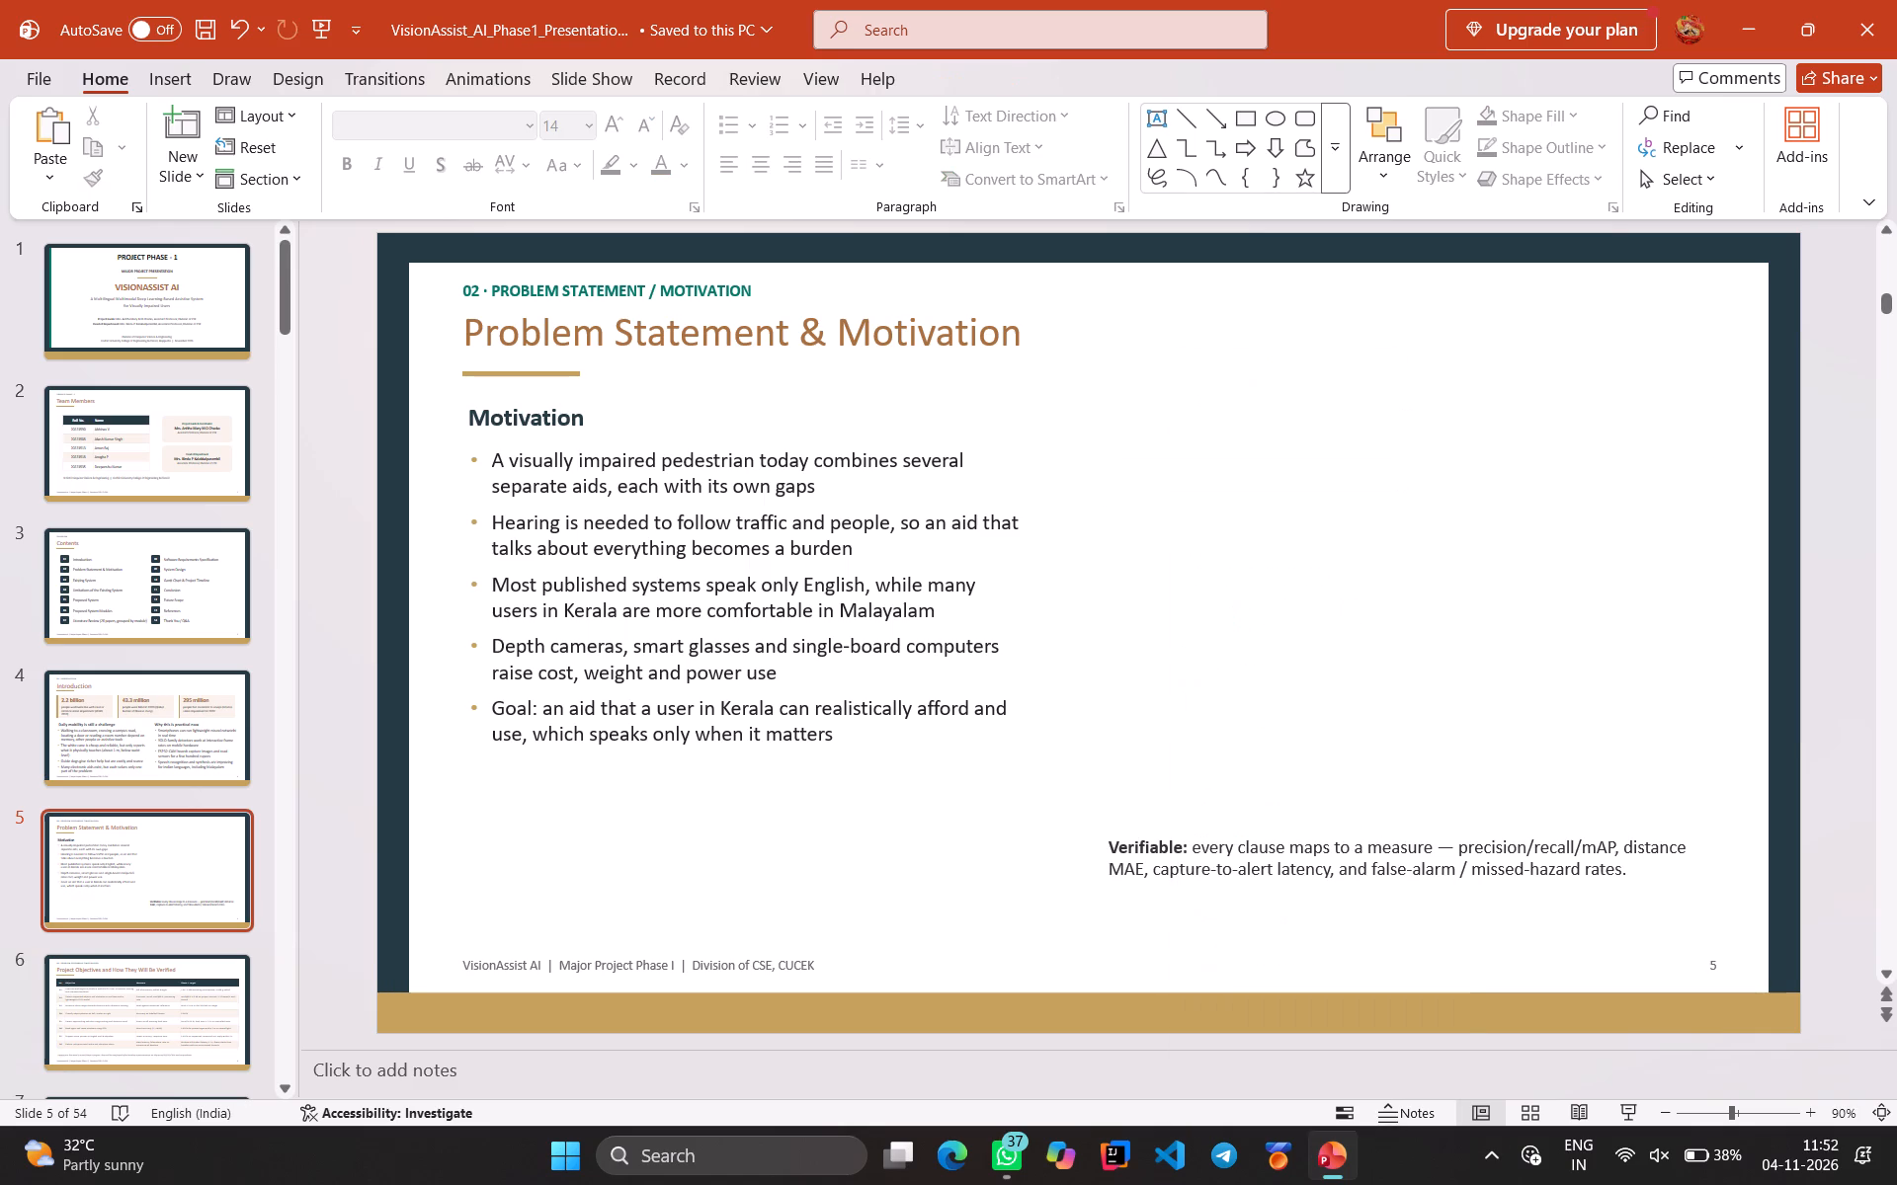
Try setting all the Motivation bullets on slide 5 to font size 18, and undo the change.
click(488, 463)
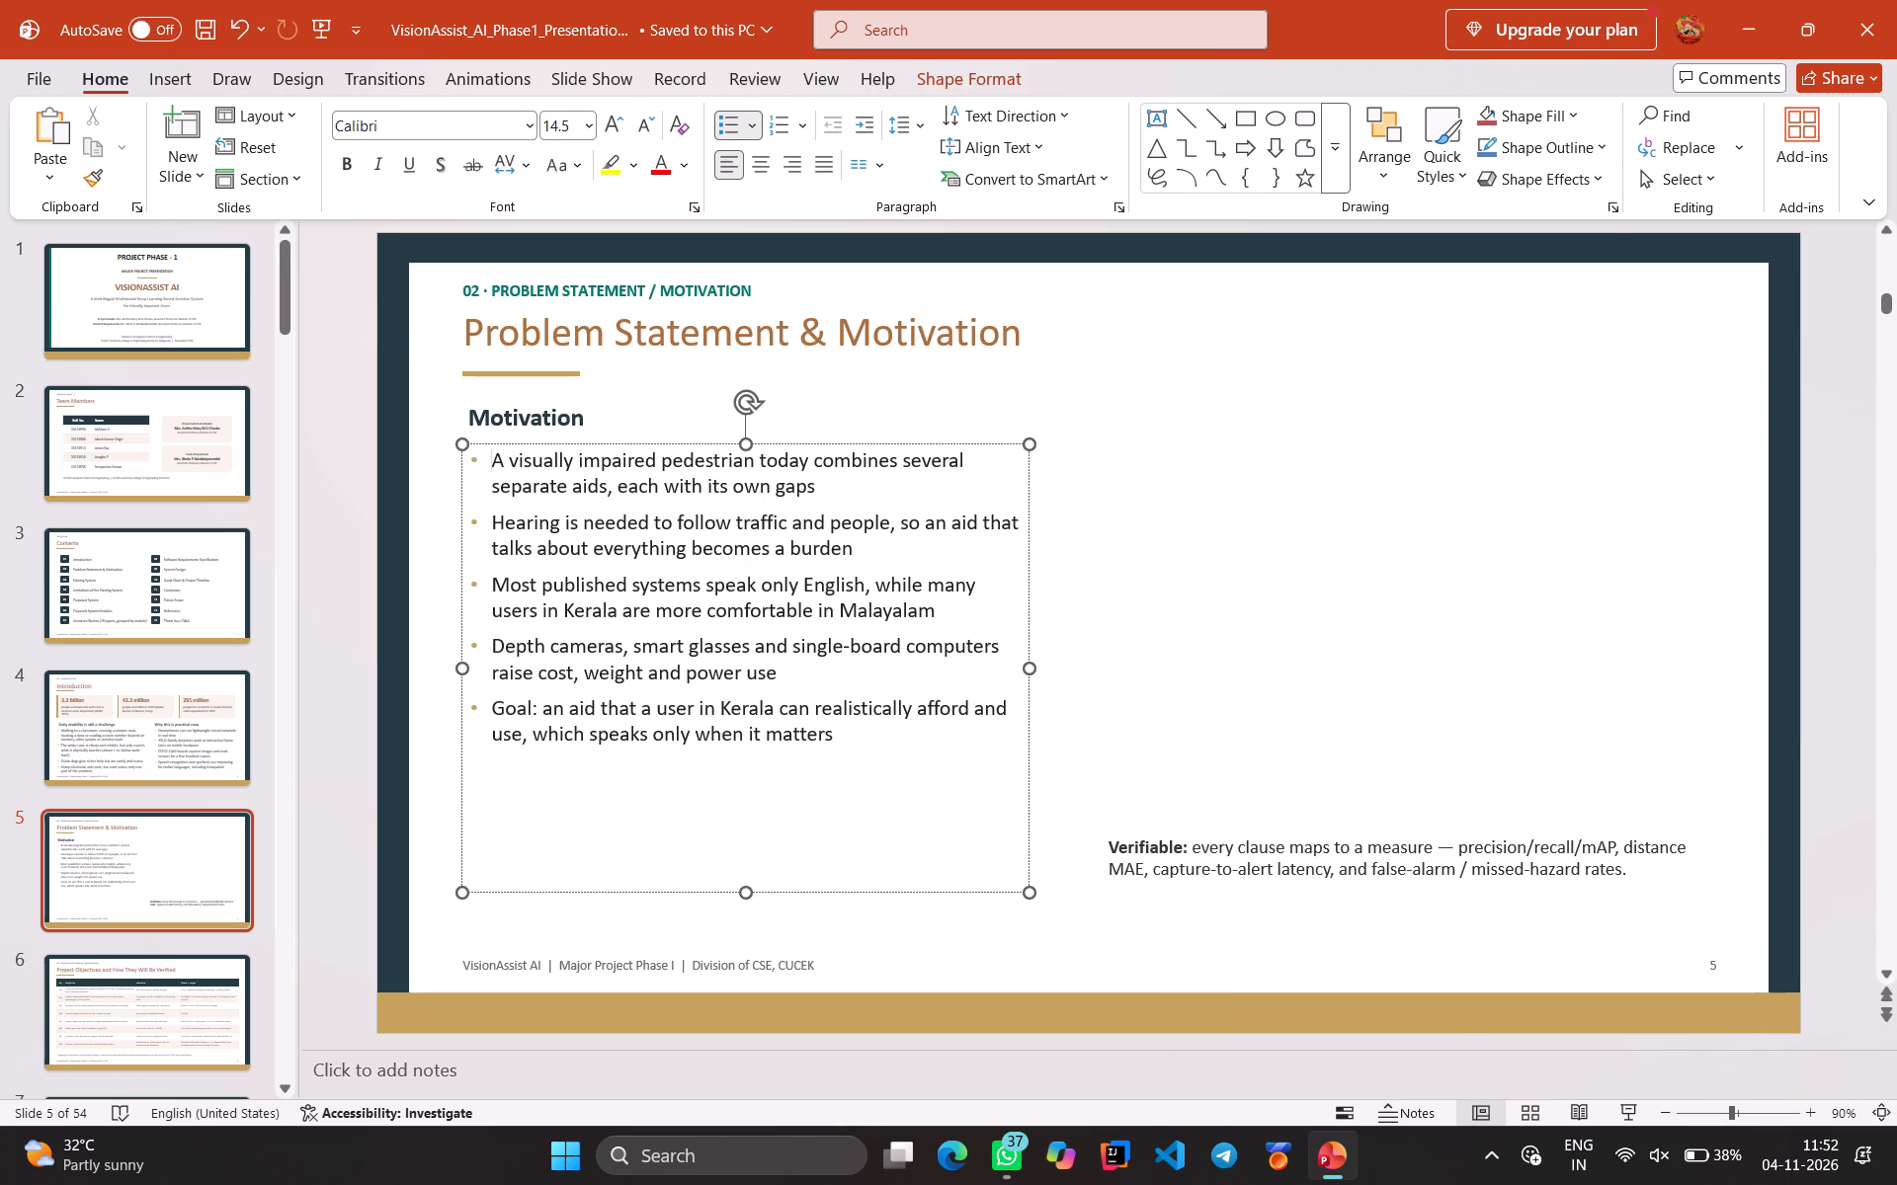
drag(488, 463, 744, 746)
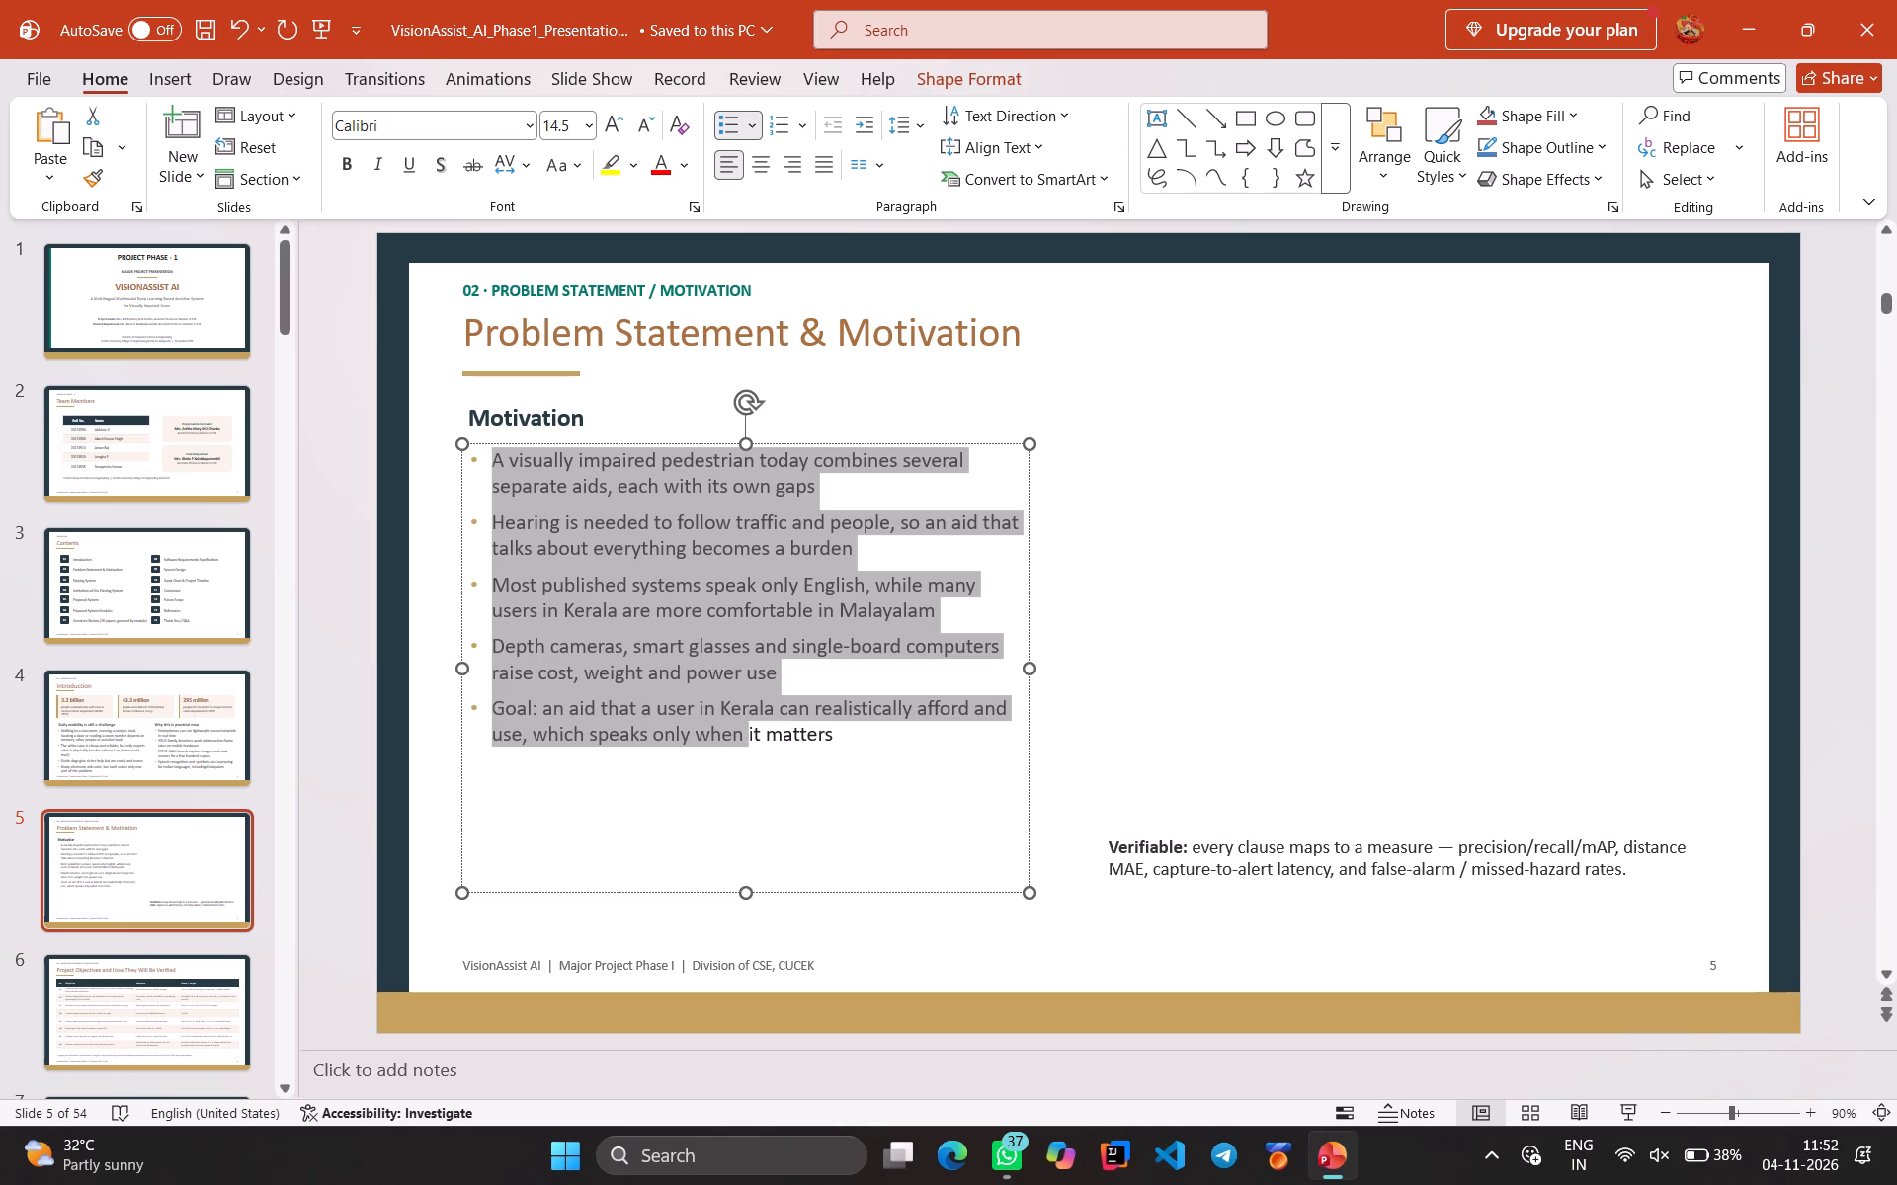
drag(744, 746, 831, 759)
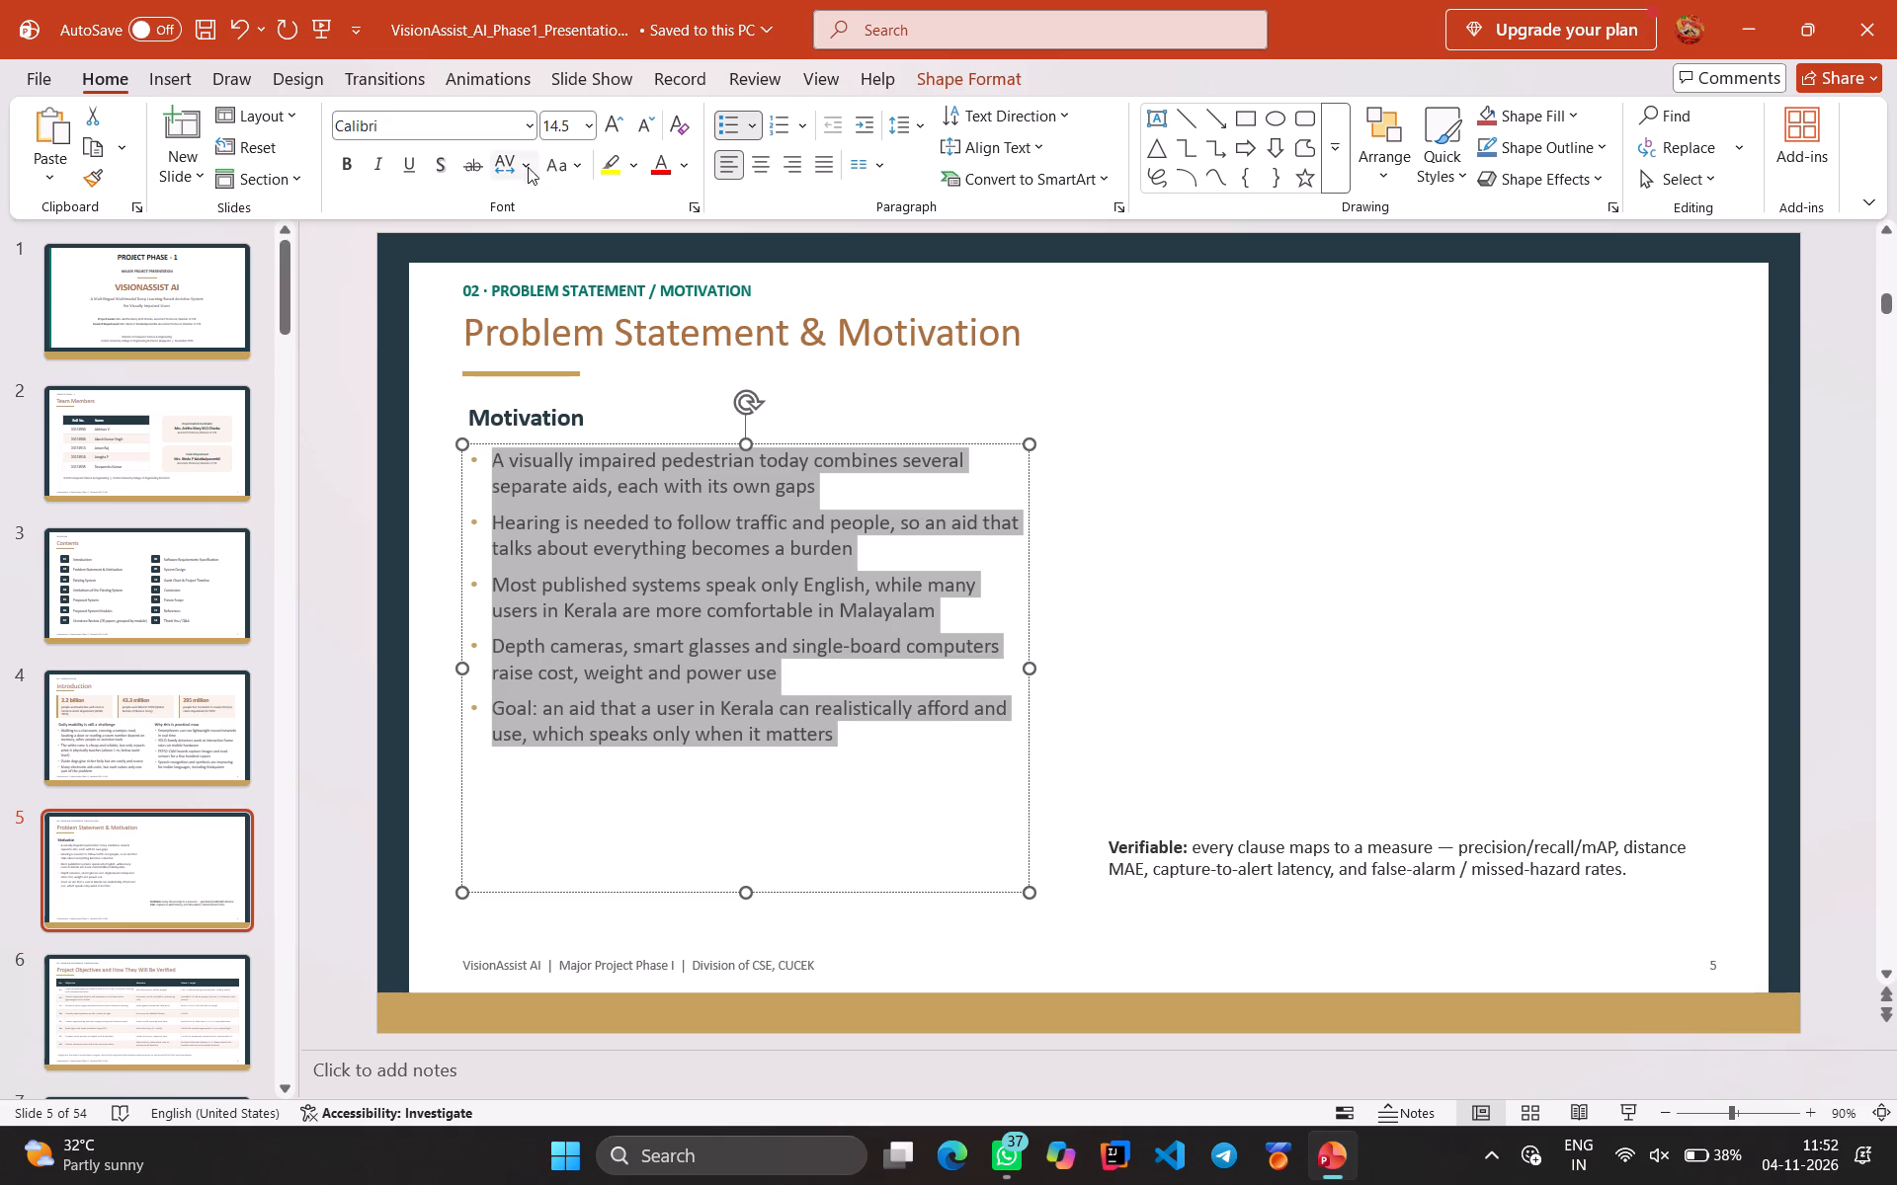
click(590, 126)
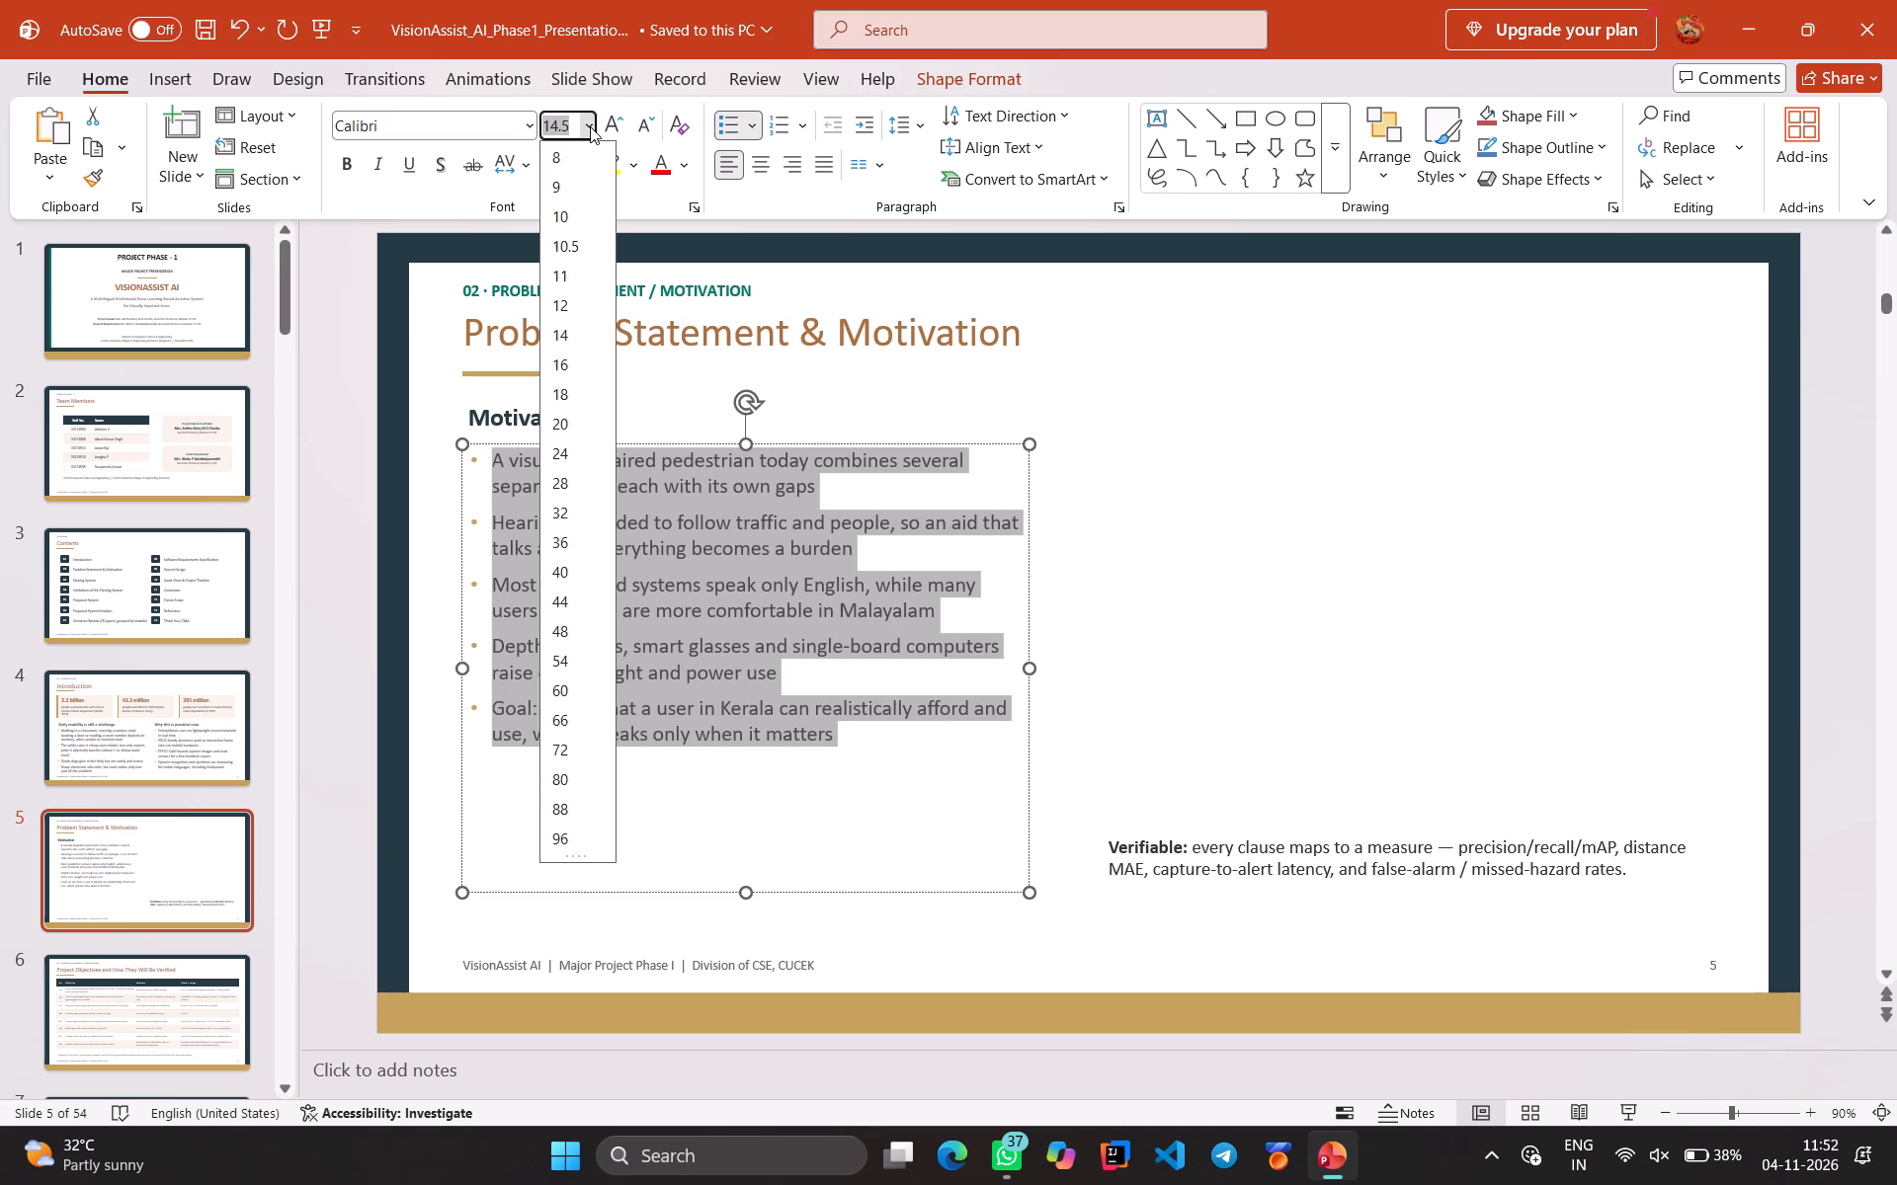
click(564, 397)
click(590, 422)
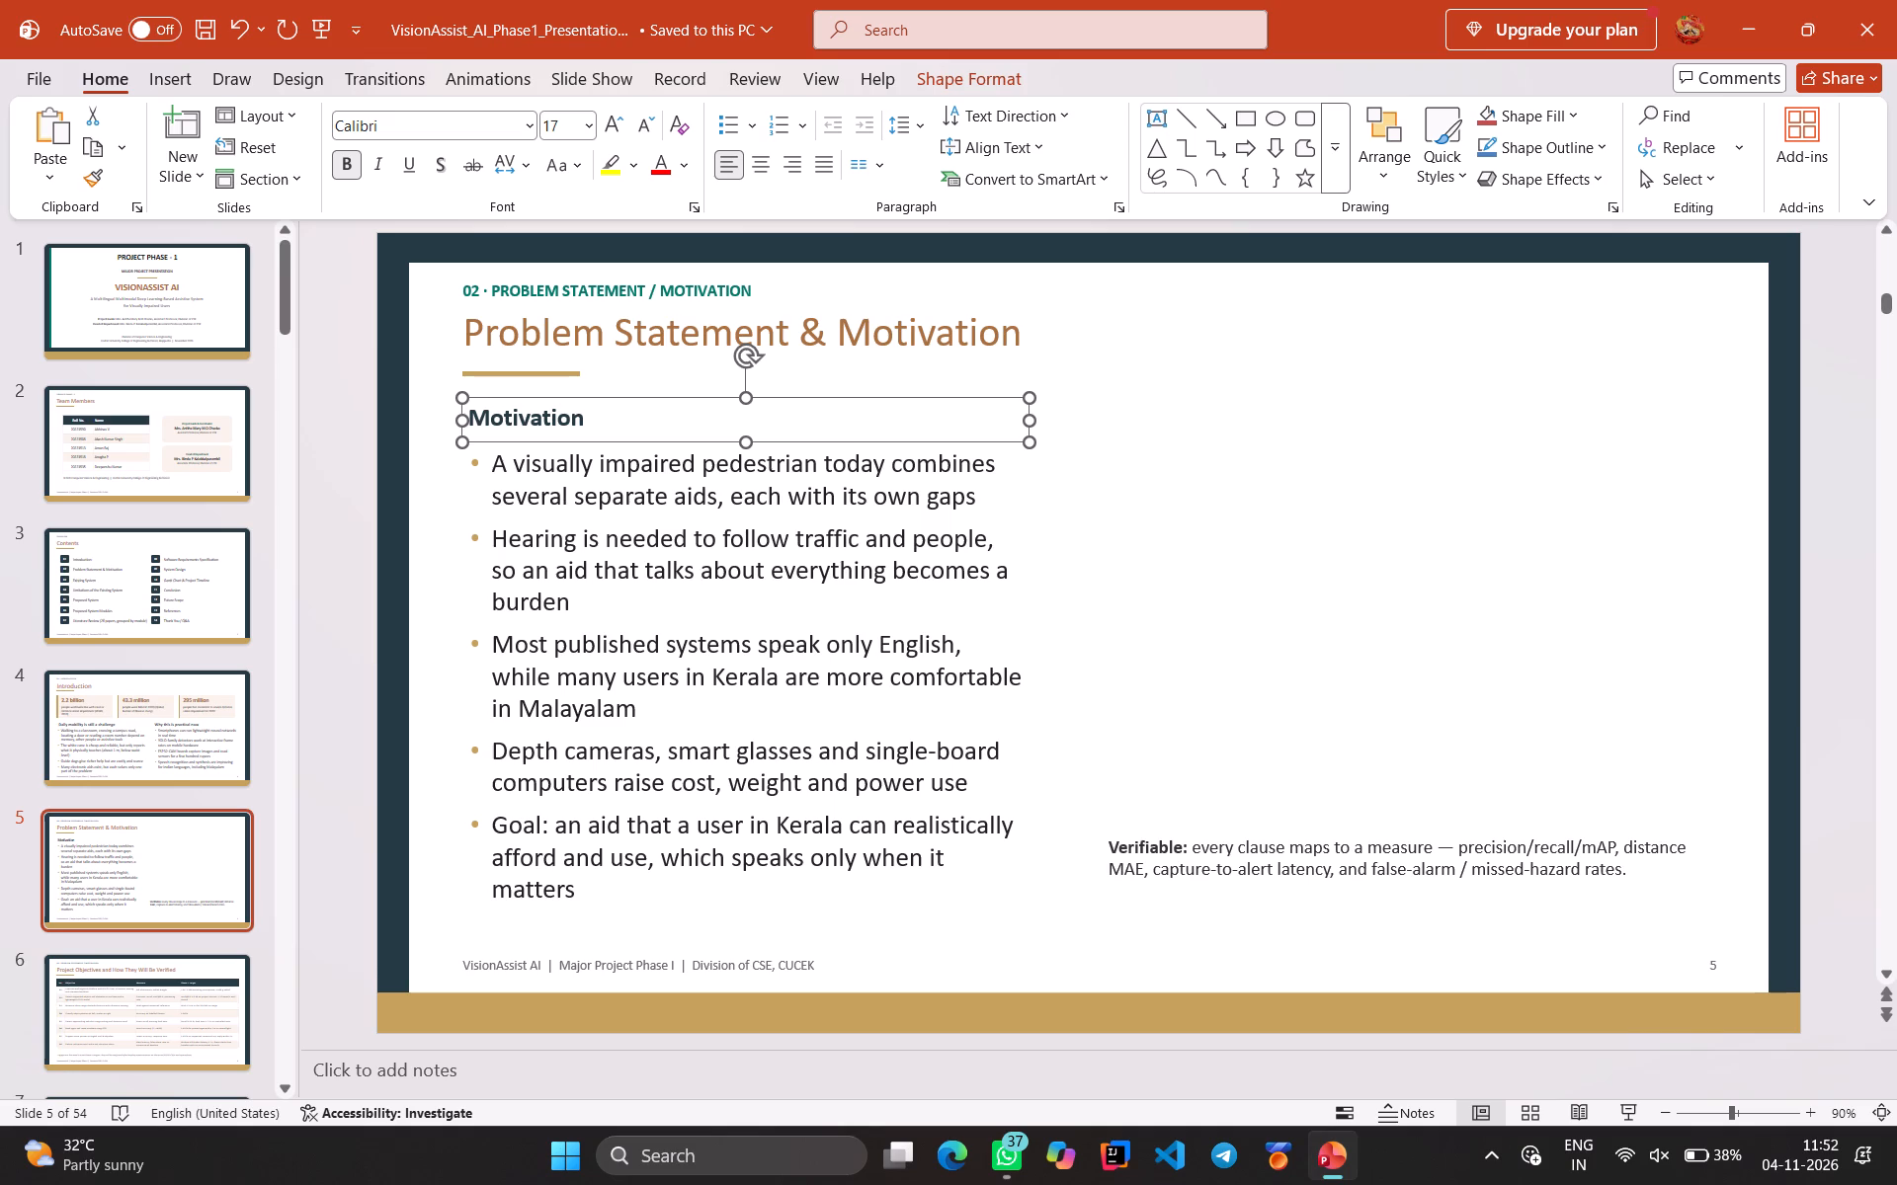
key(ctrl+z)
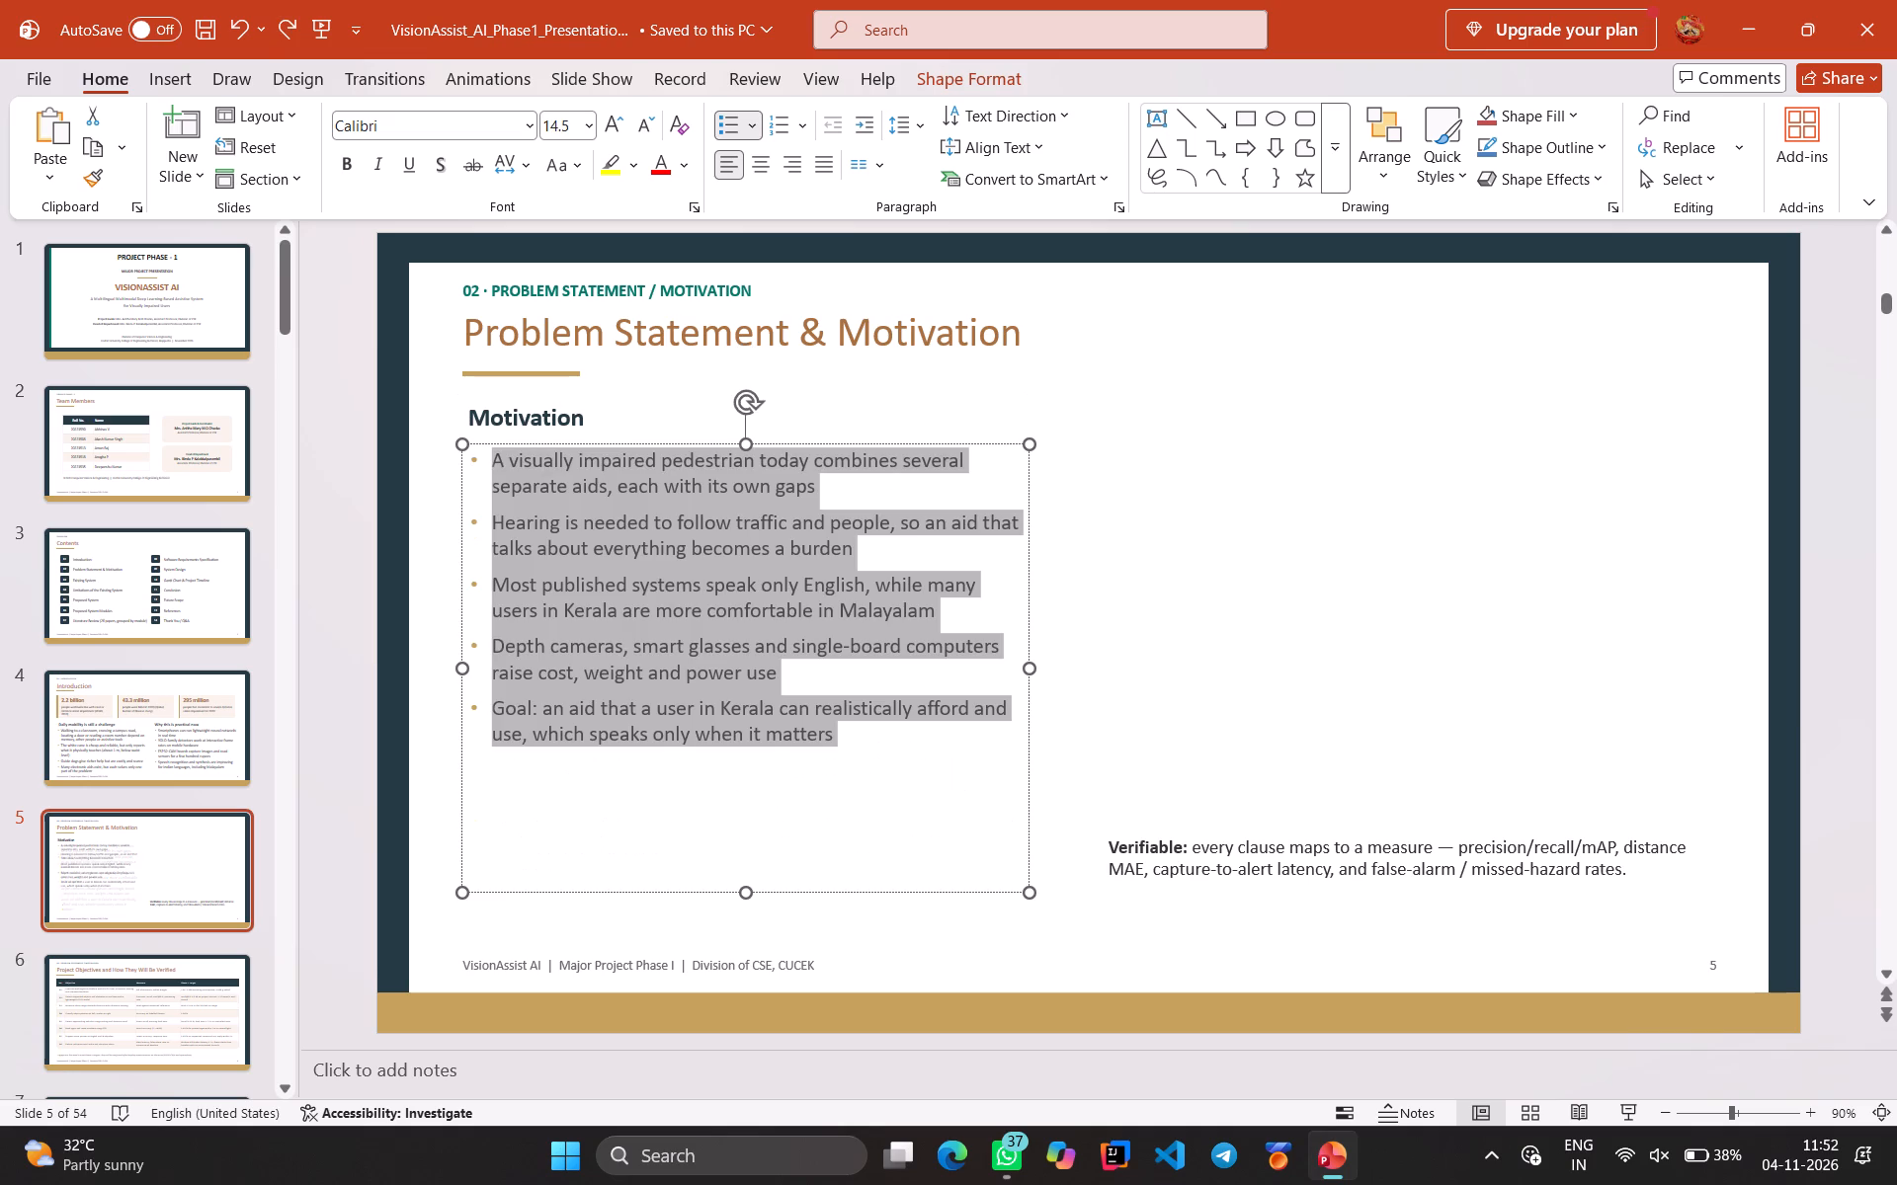
Undo the removals on slide 5 to bring back the "Problem Statement" heading and its italic paragraph.
key(ctrl+z)
key(ctrl+z)
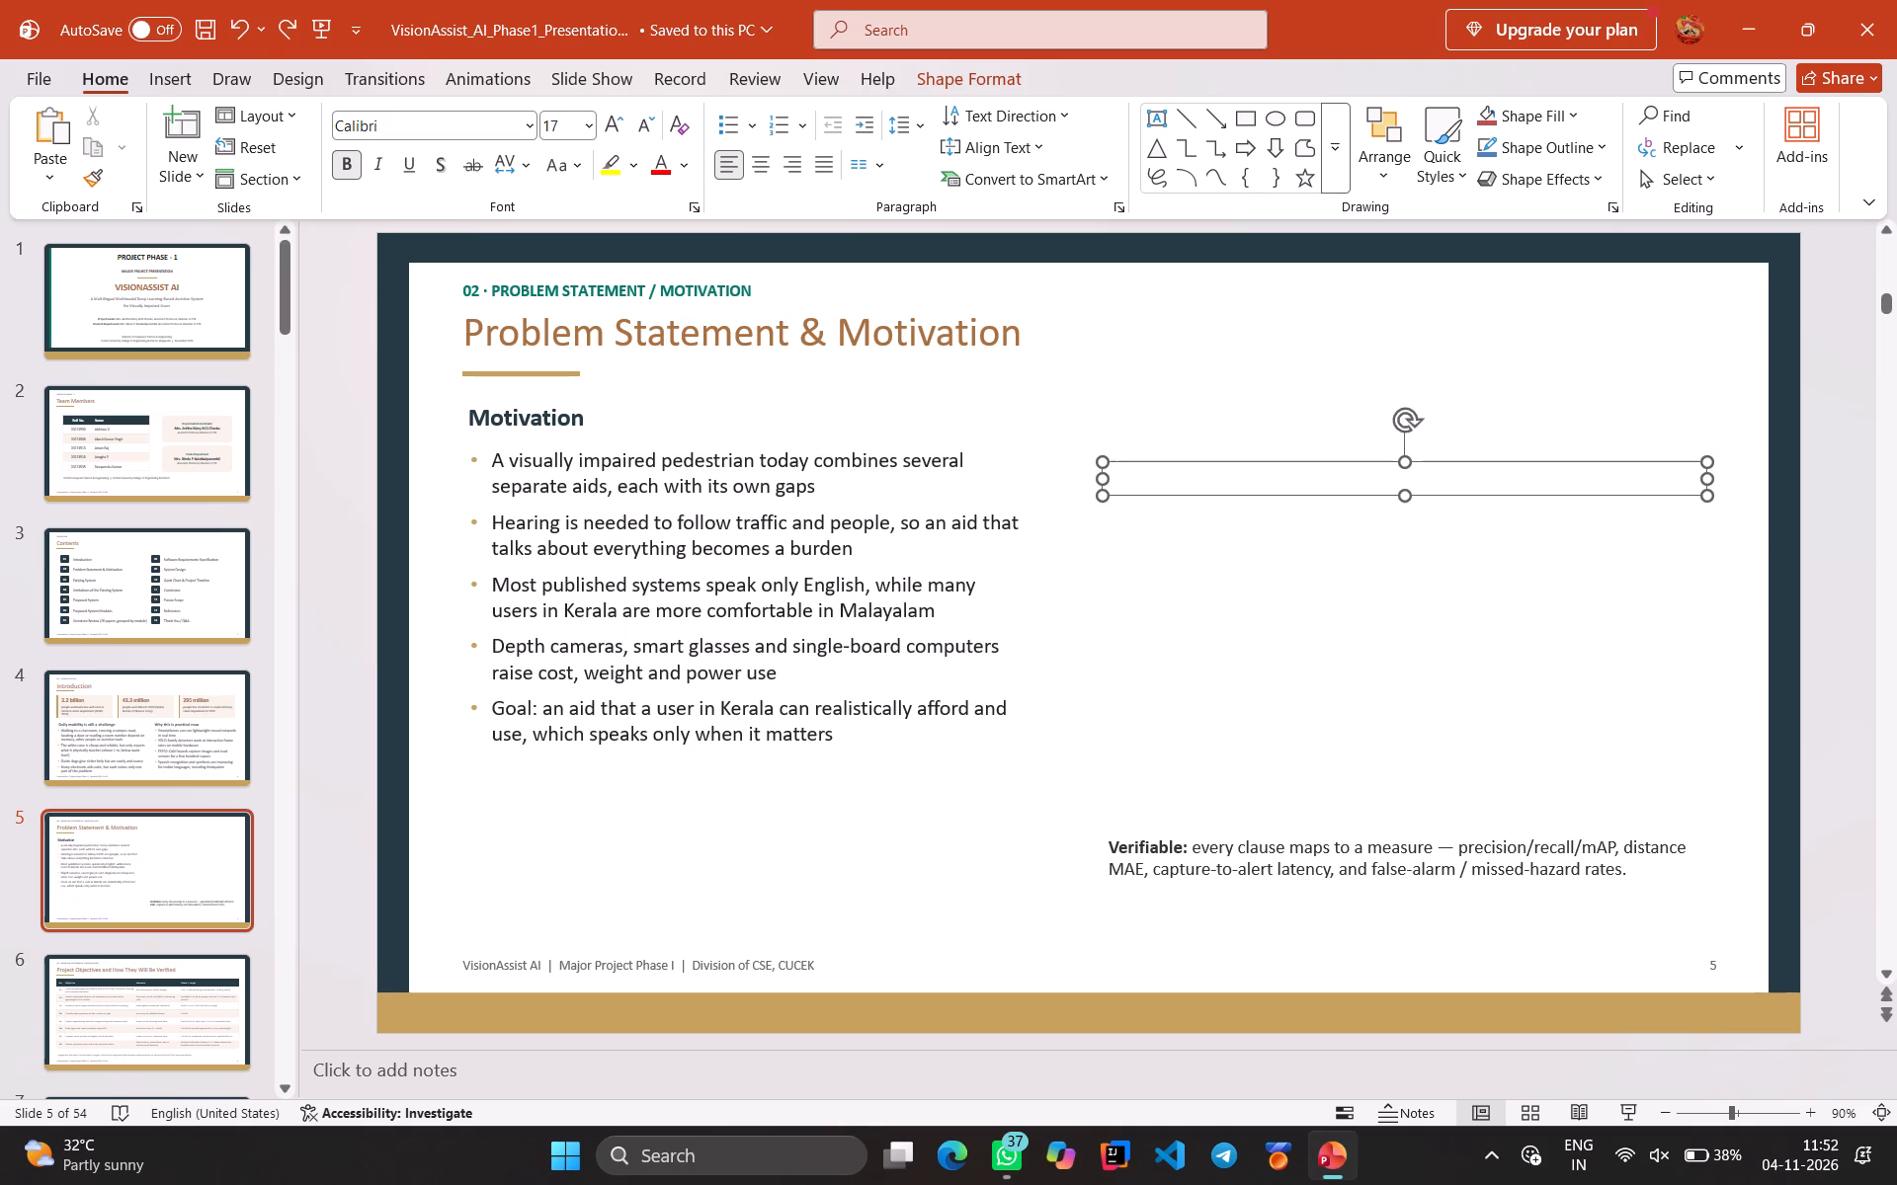
key(ctrl+z)
key(ctrl+z)
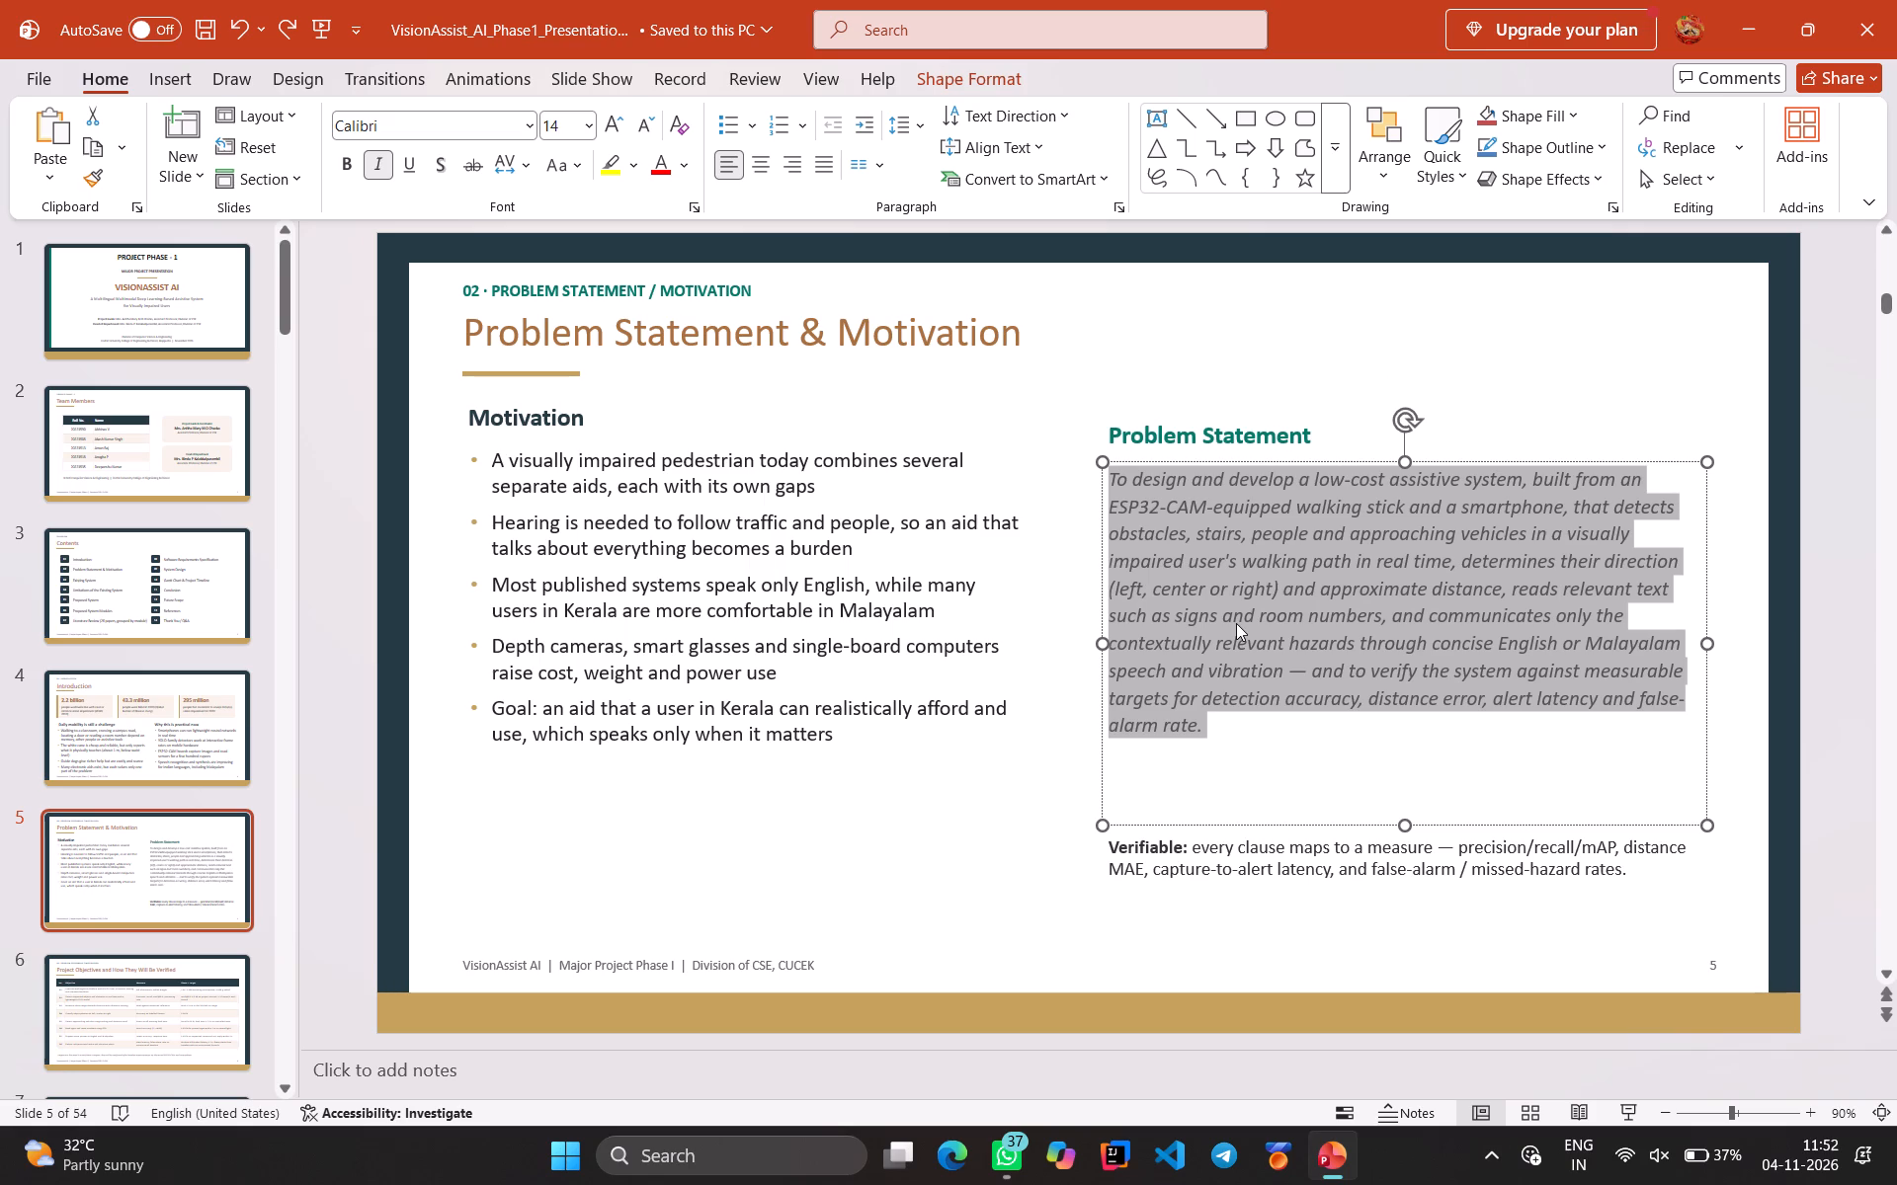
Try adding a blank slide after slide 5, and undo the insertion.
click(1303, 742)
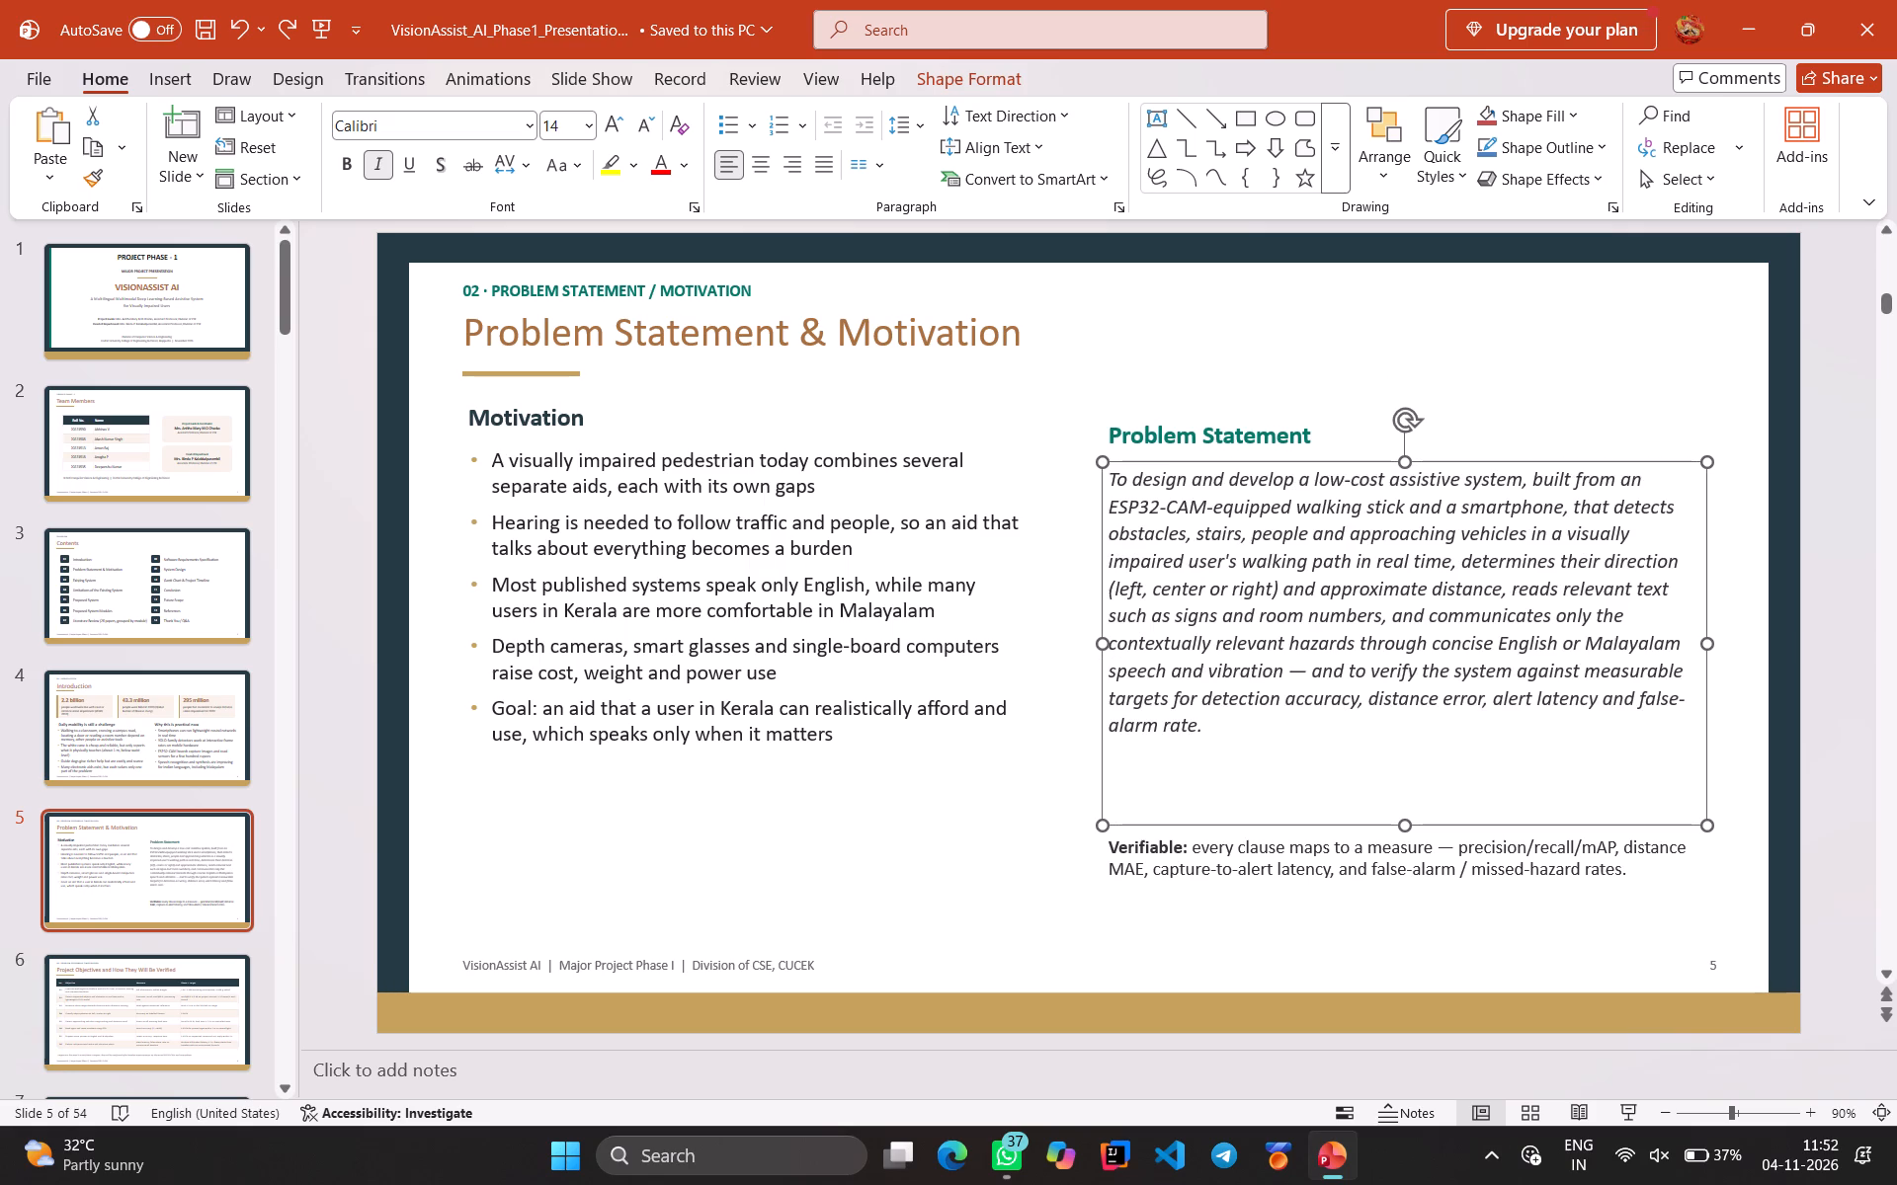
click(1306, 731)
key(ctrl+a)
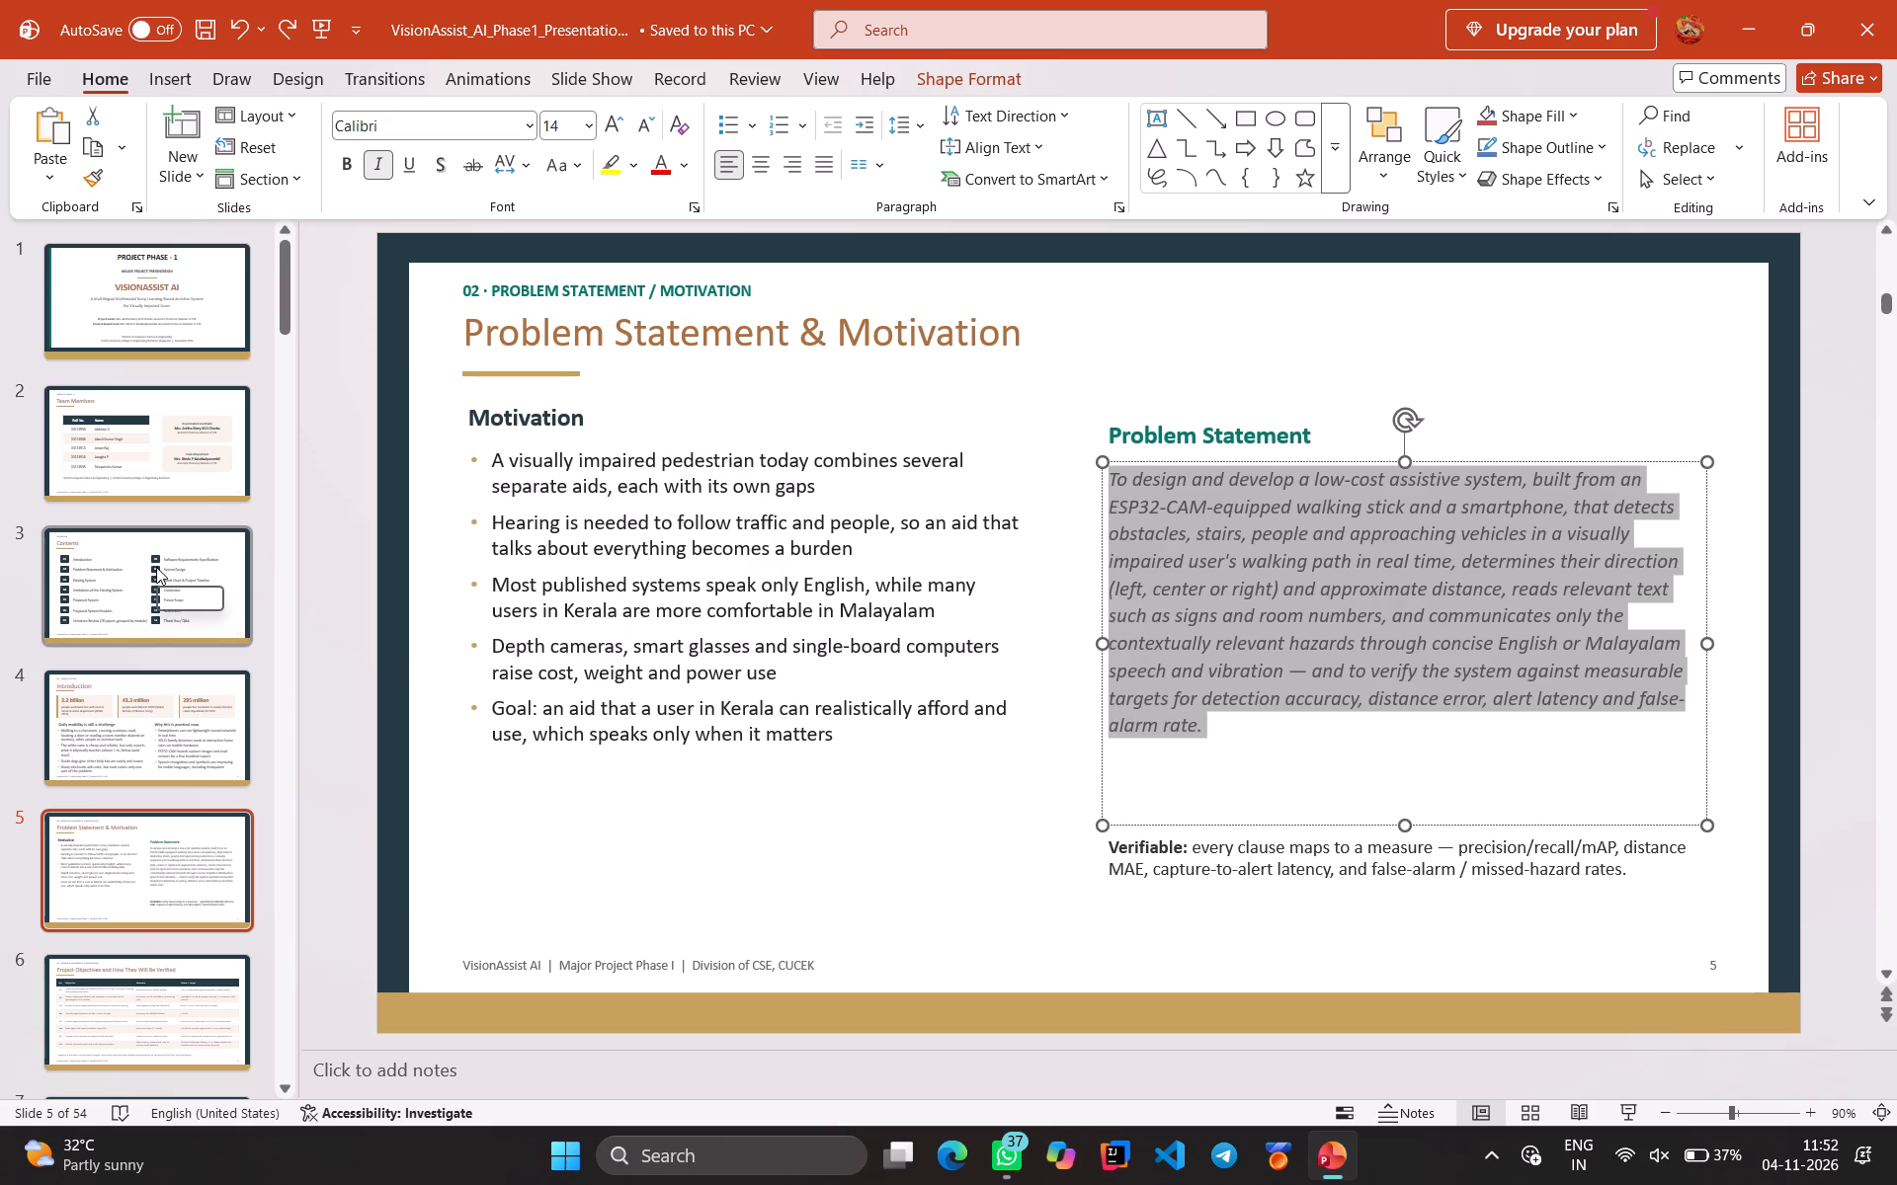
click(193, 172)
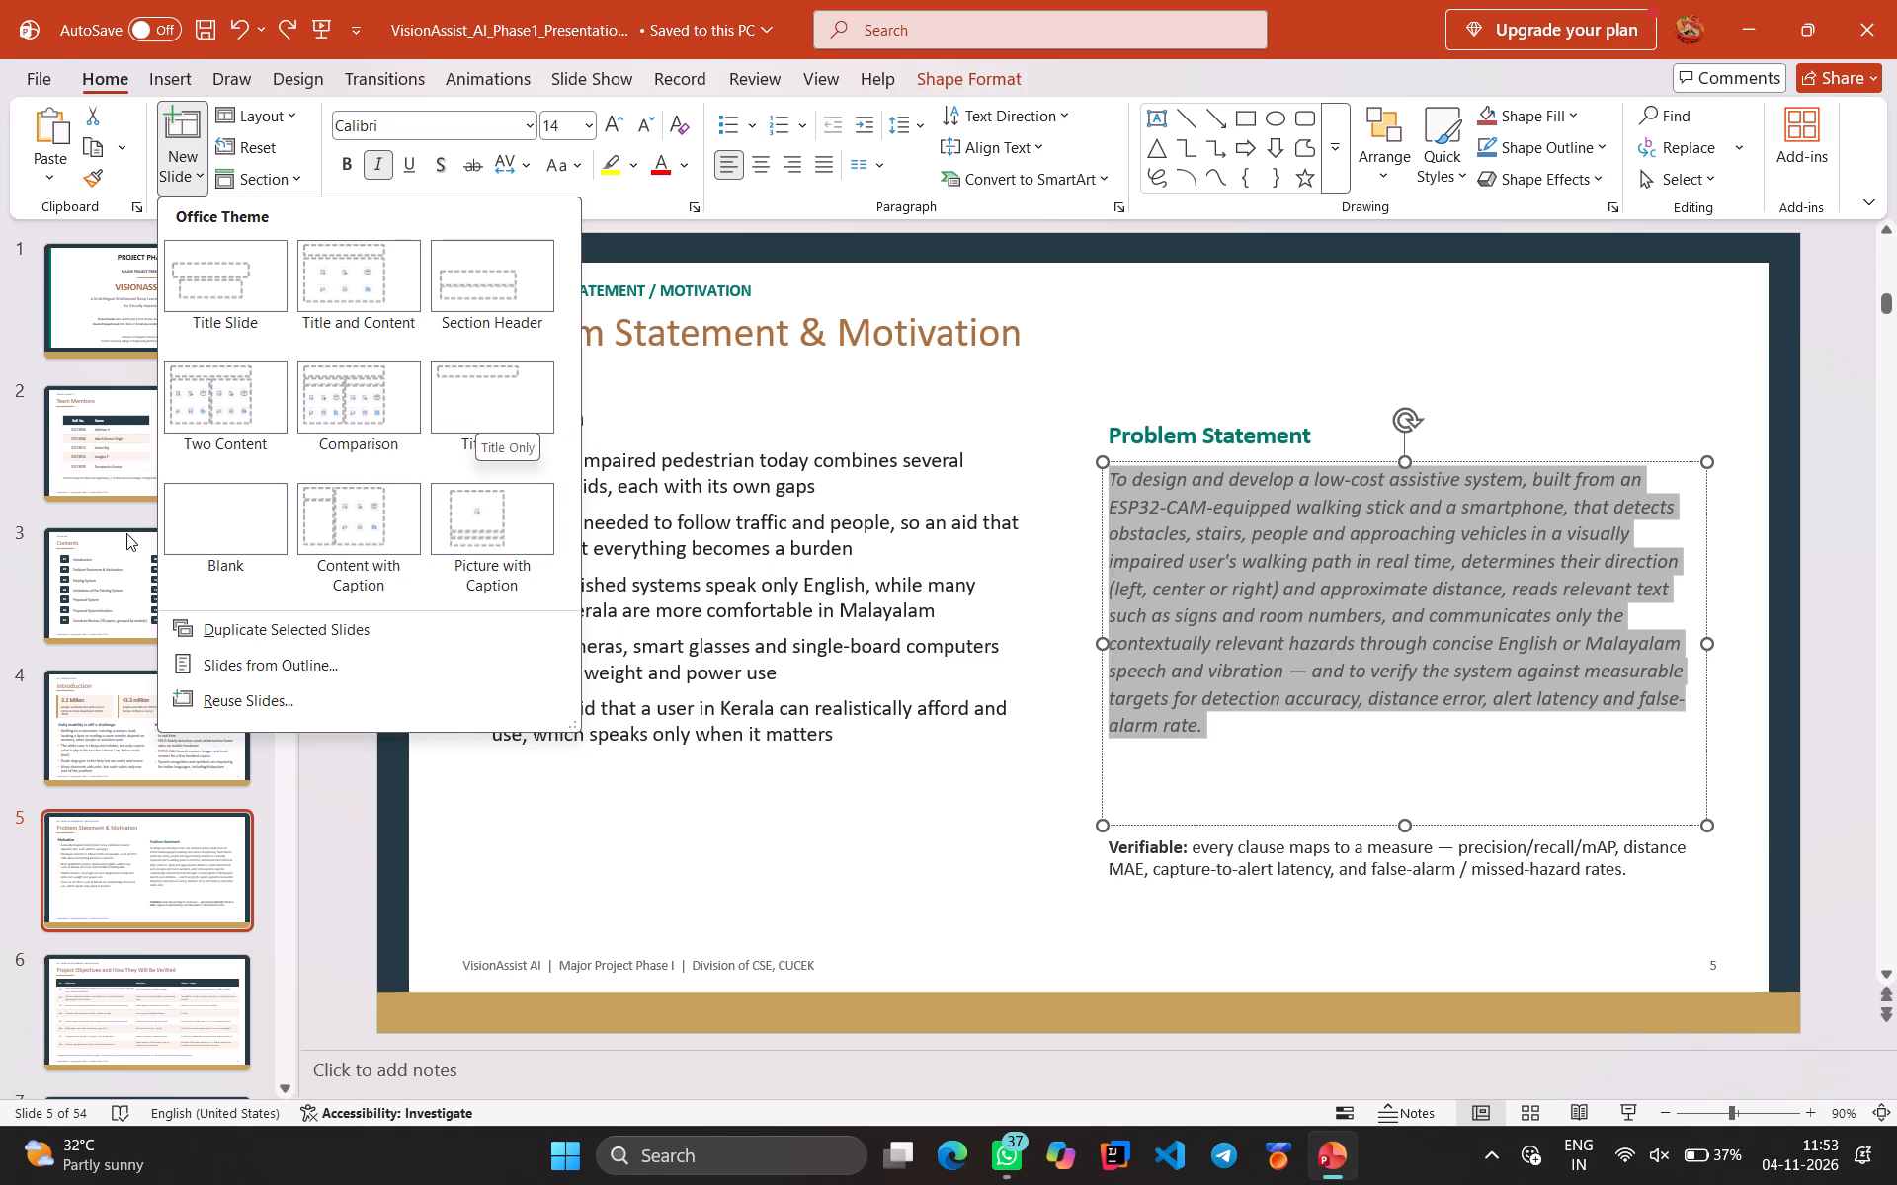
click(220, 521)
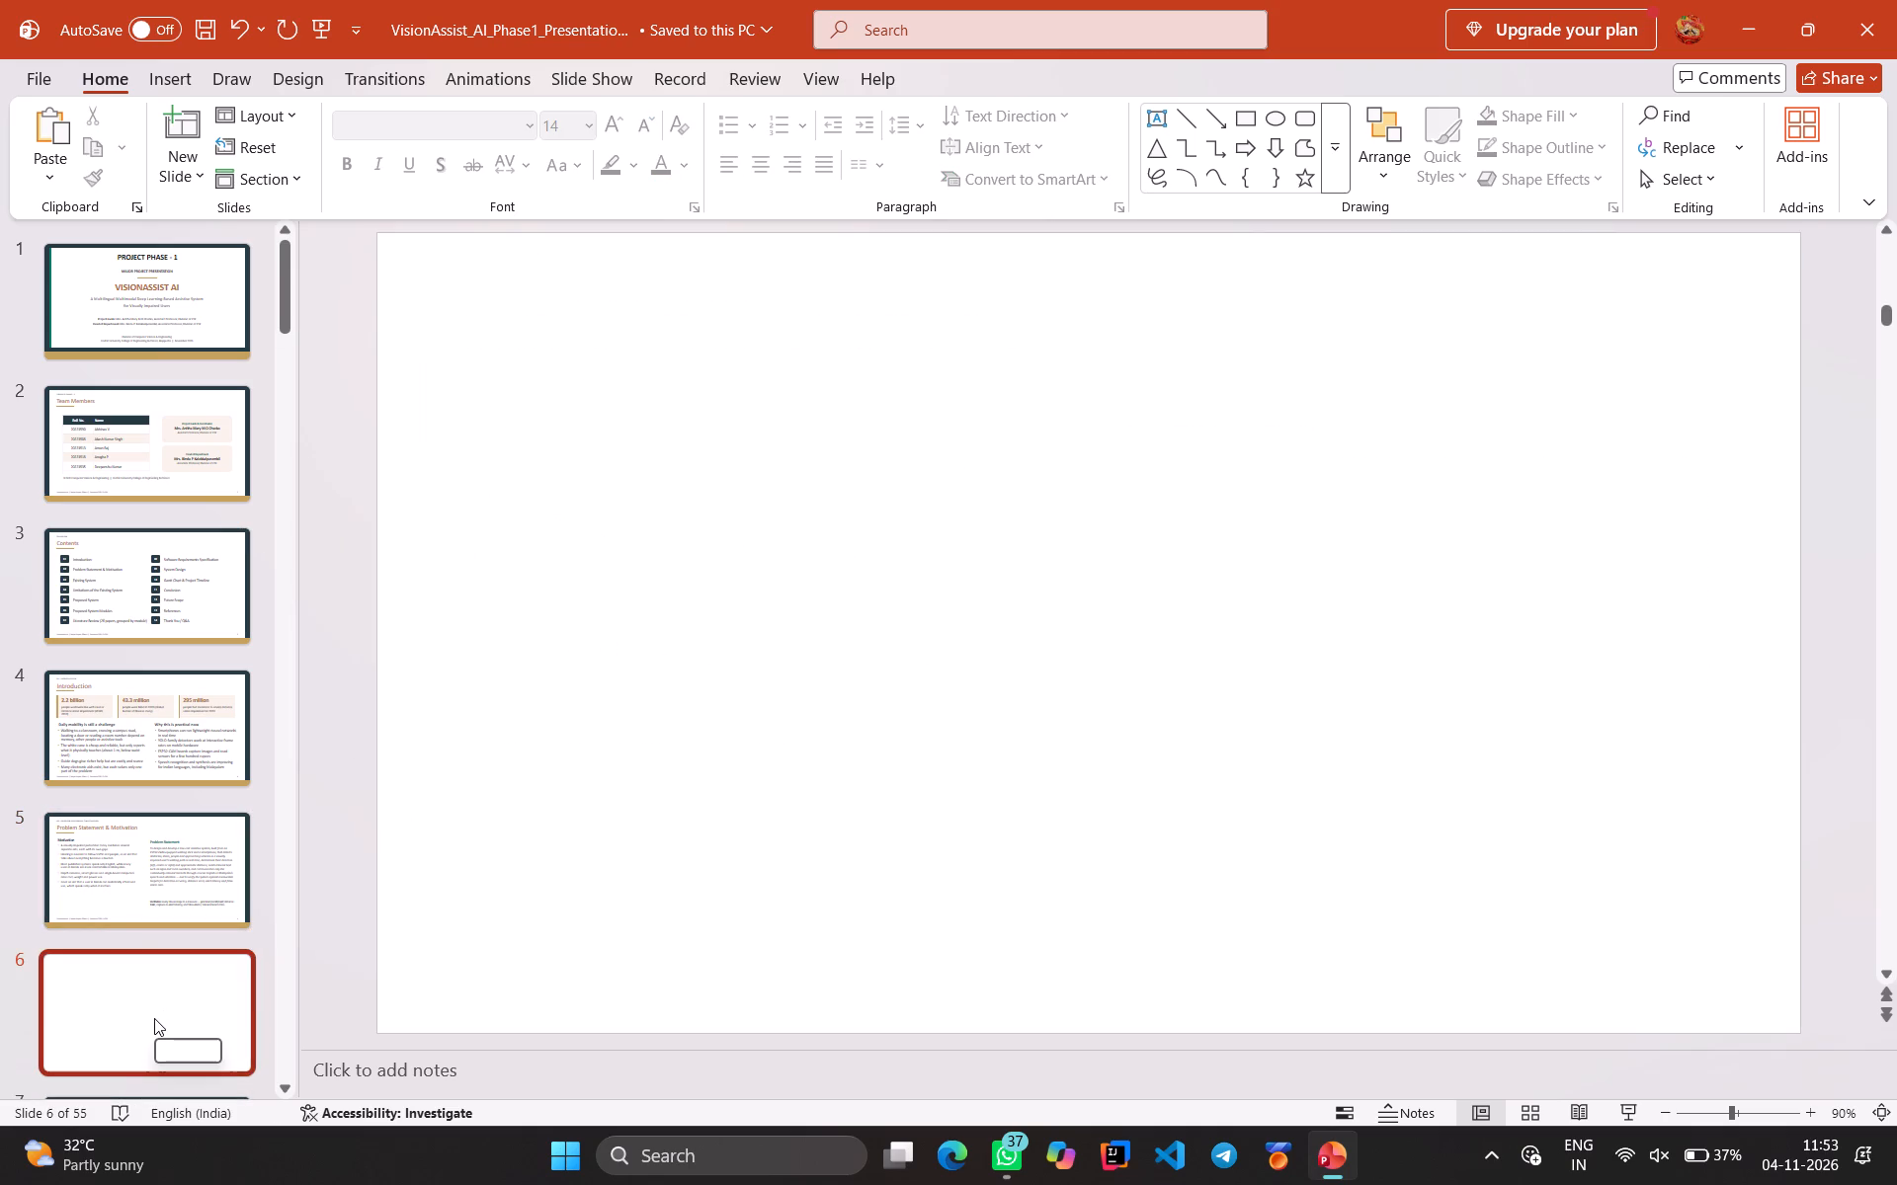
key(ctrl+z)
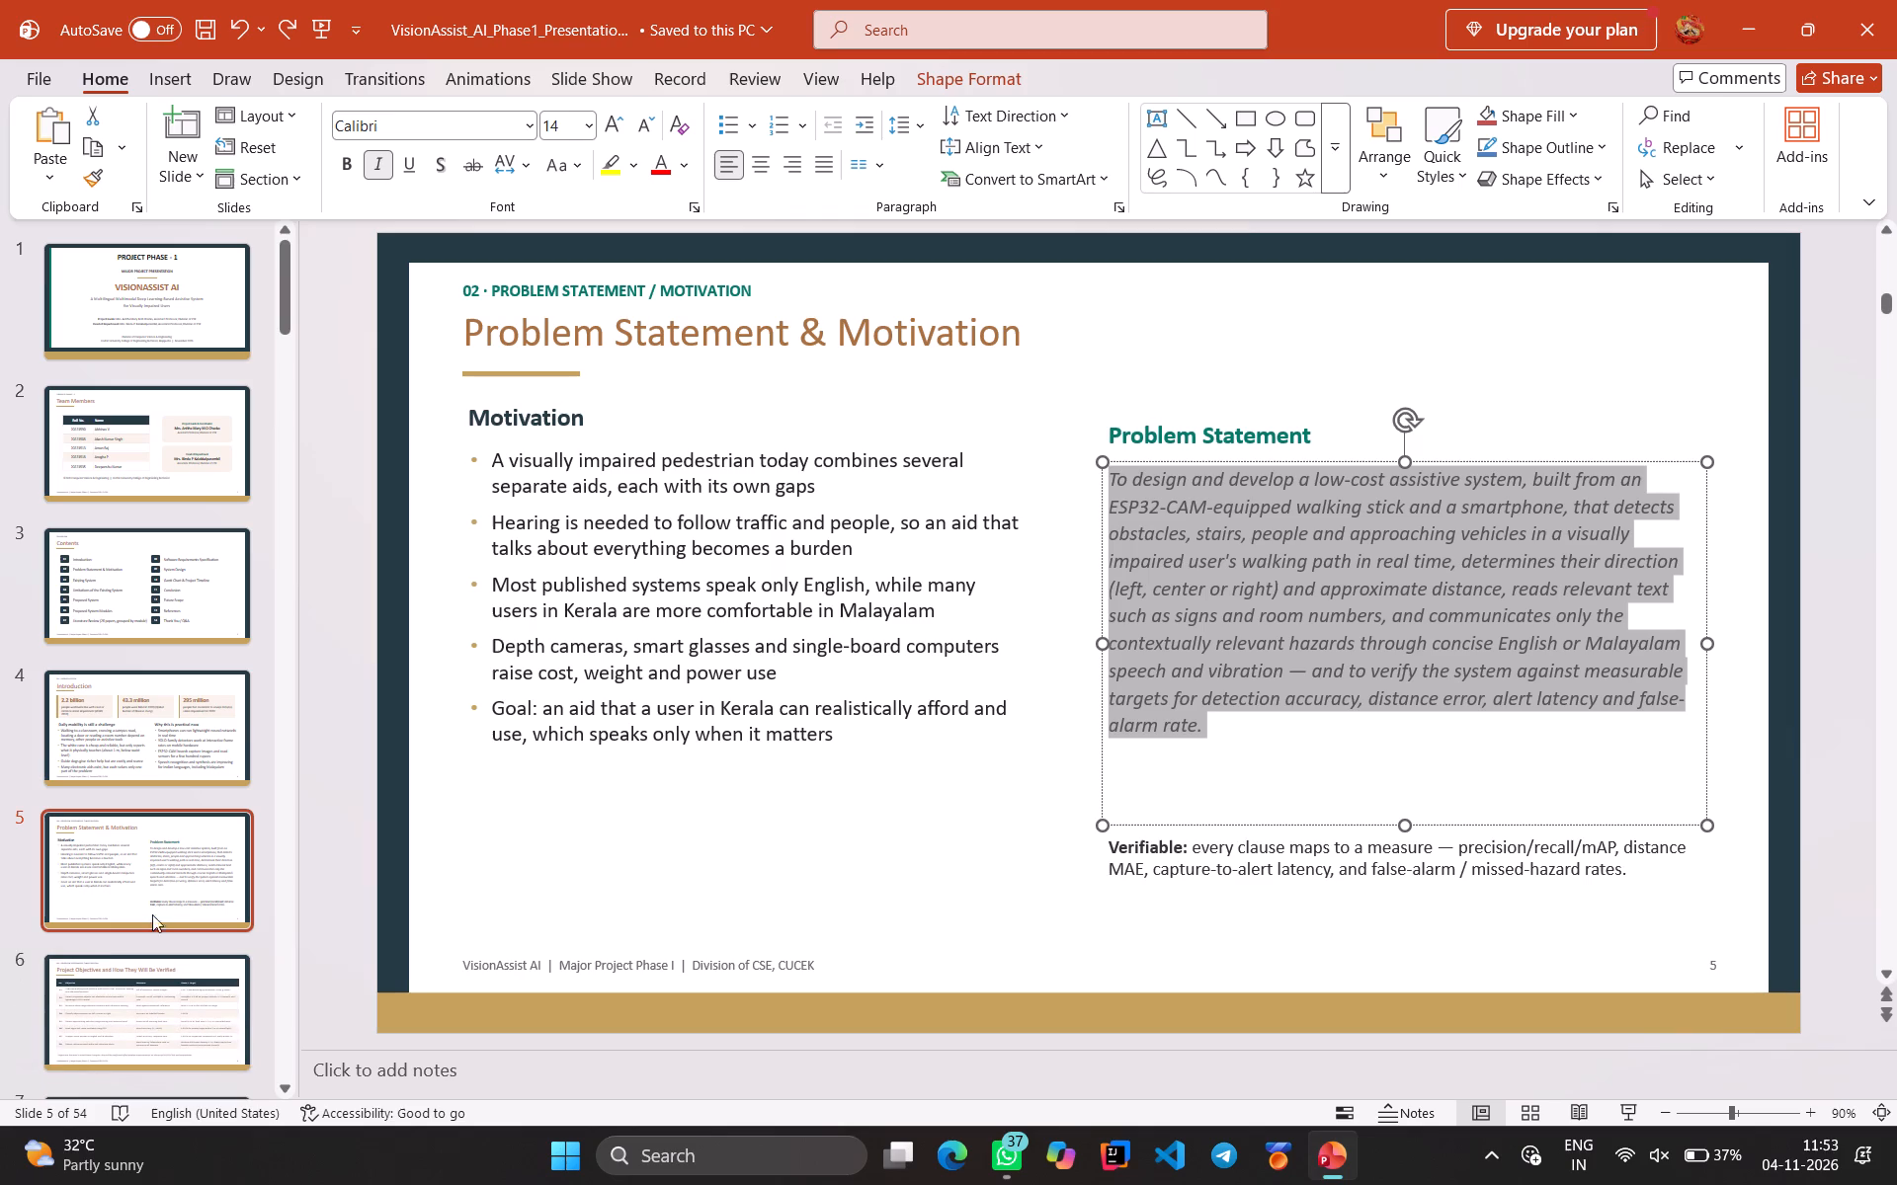
Duplicate slide 5, "Problem Statement & Motivation".
click(187, 160)
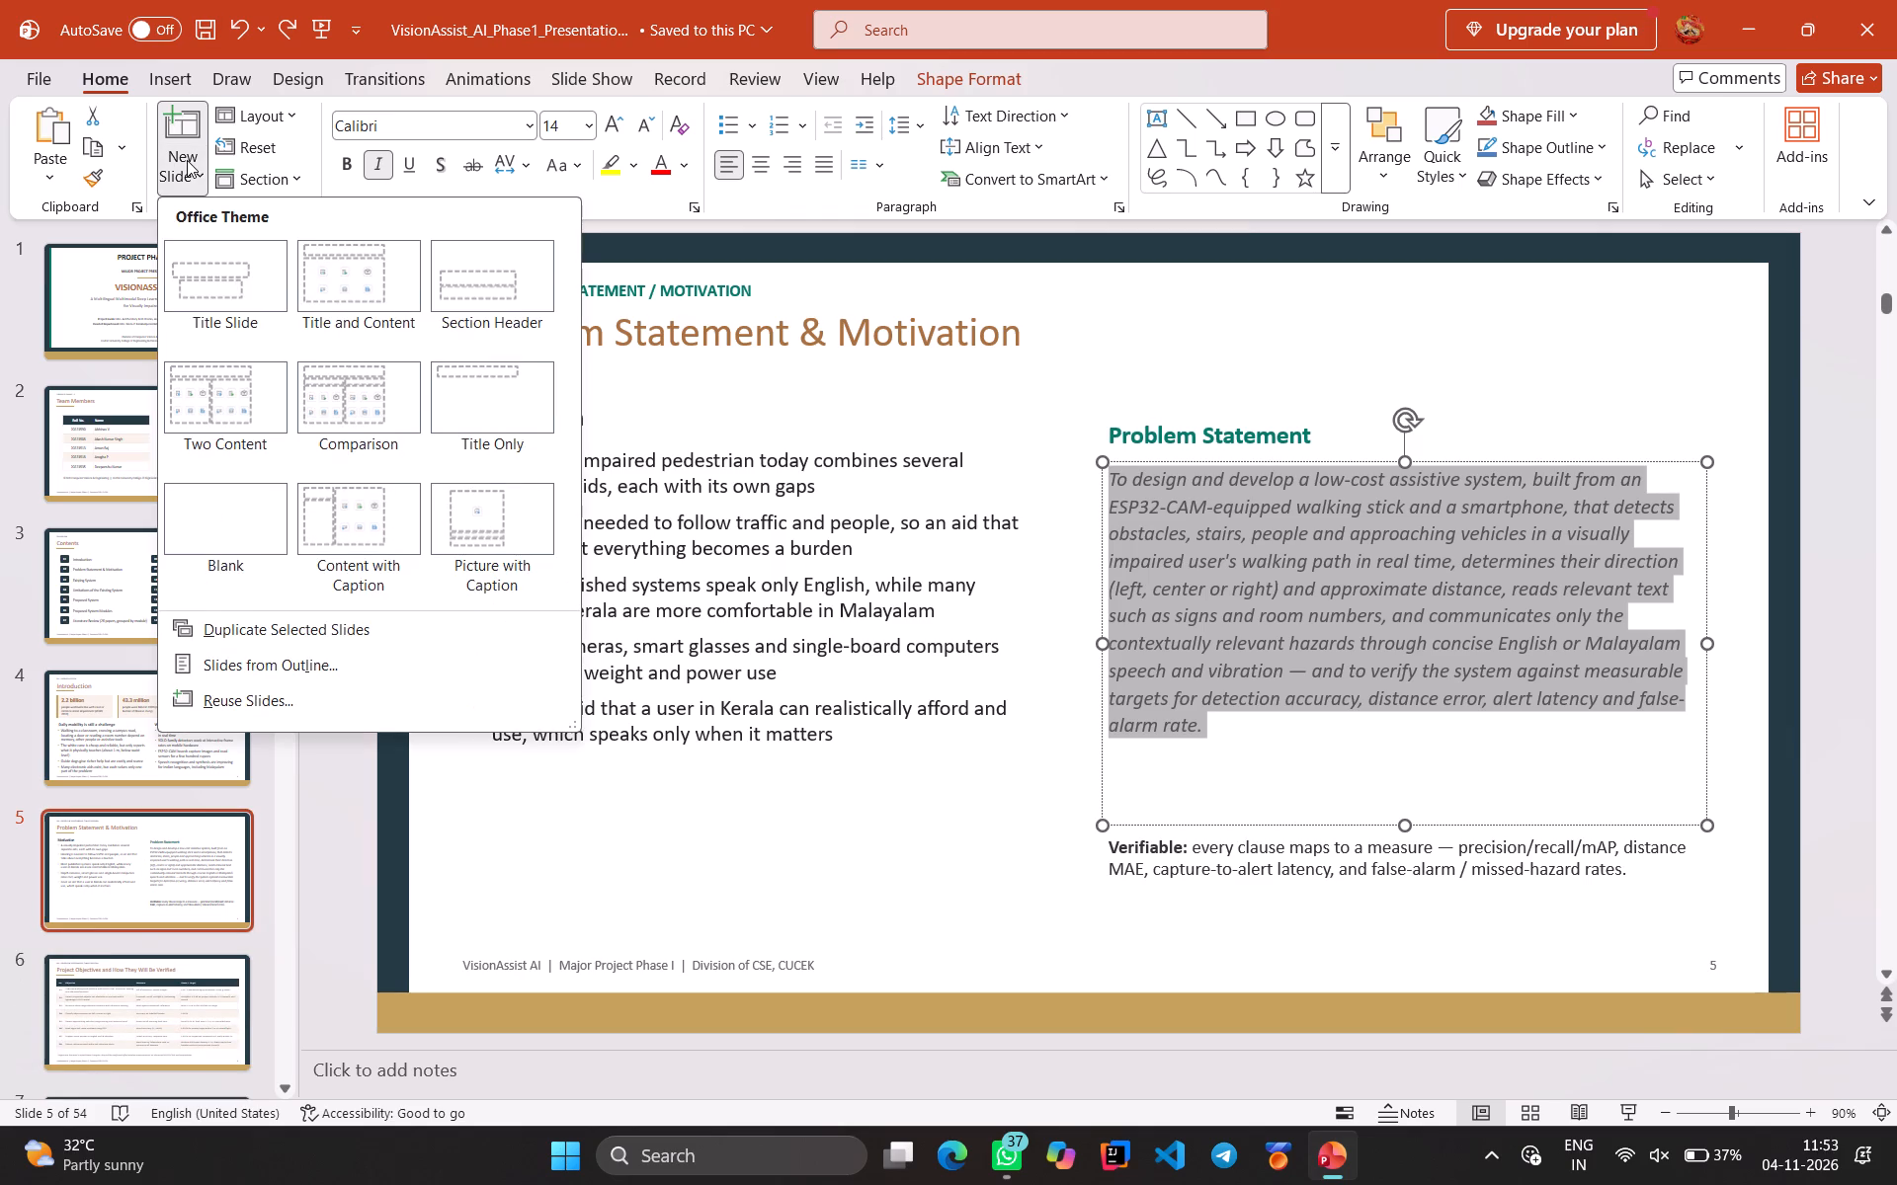
click(306, 632)
Delete all the Motivation bullet text from the duplicated slide 6.
click(138, 1006)
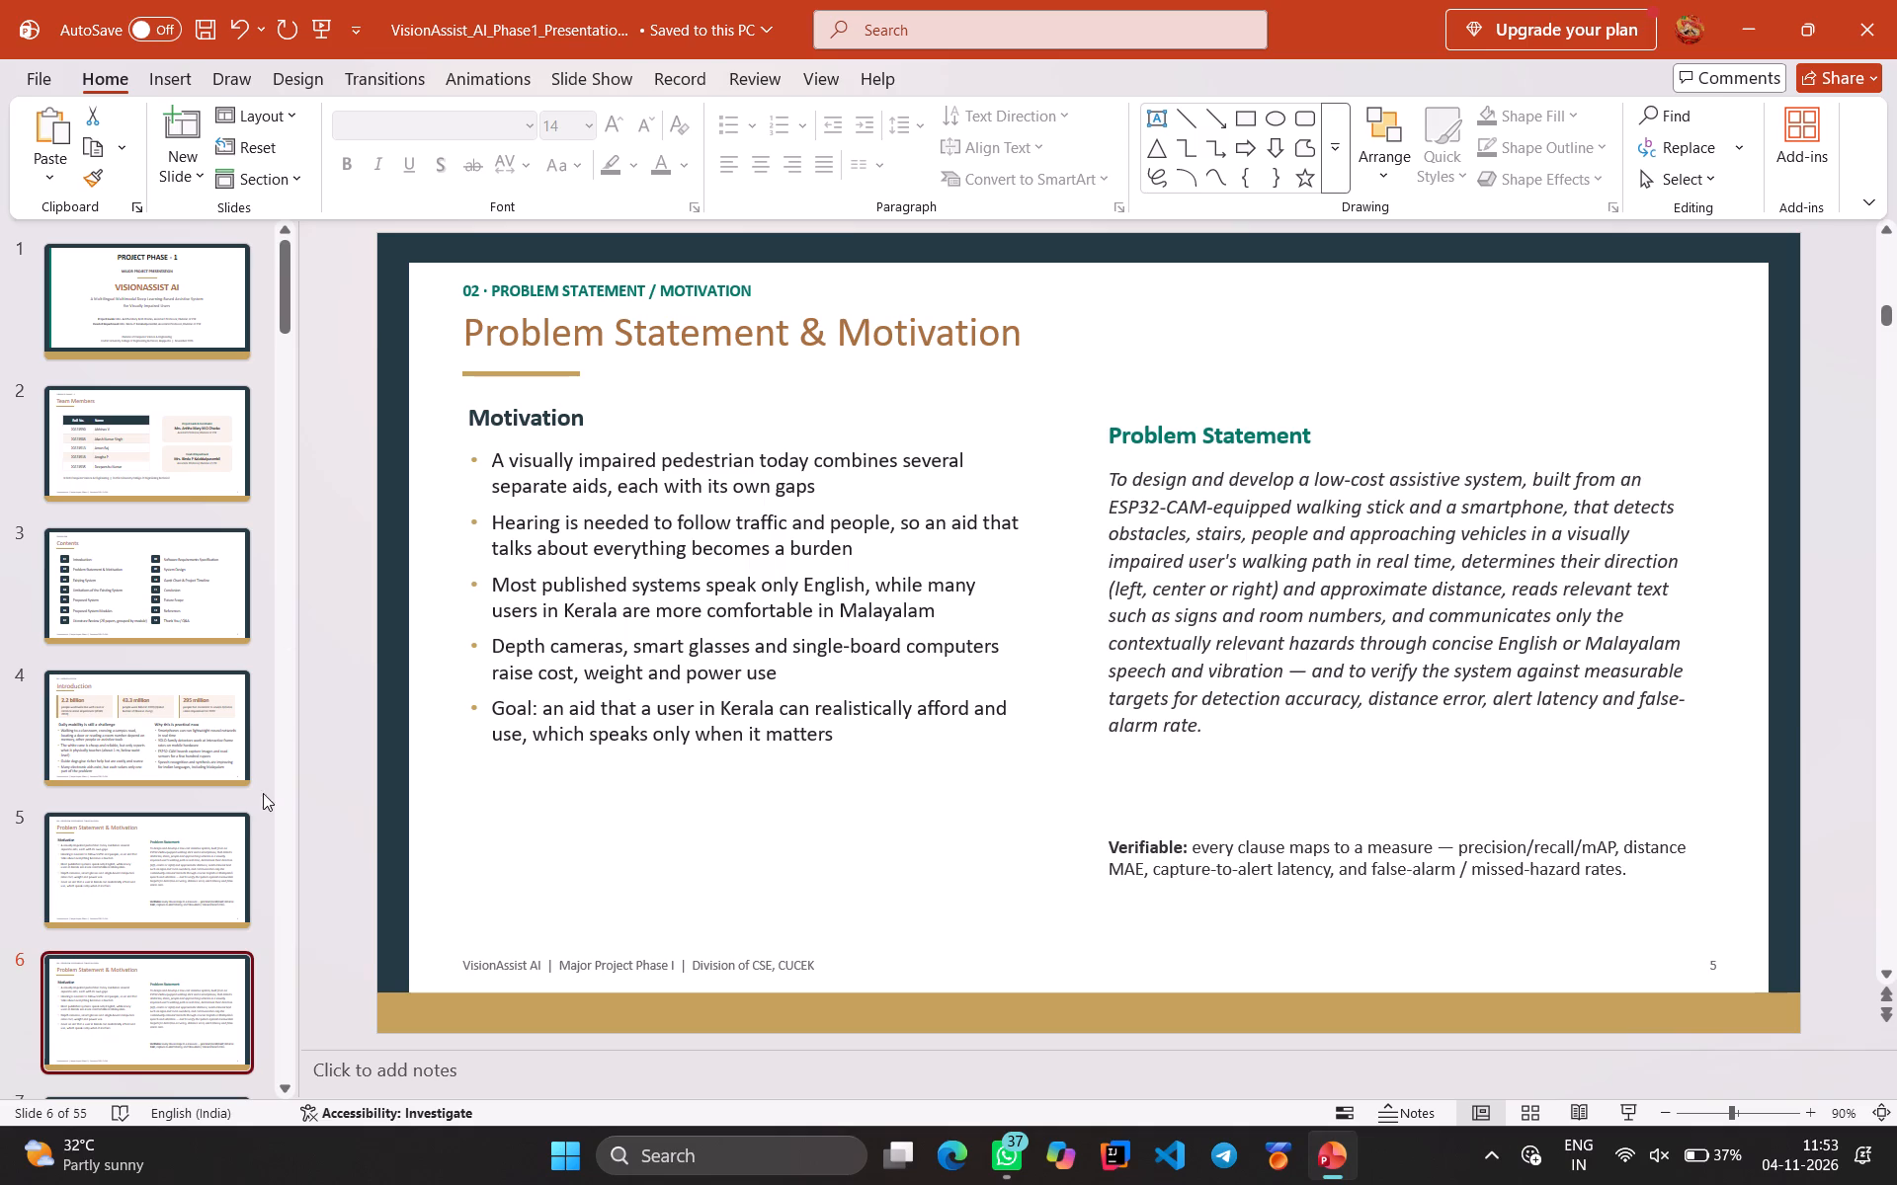
click(892, 697)
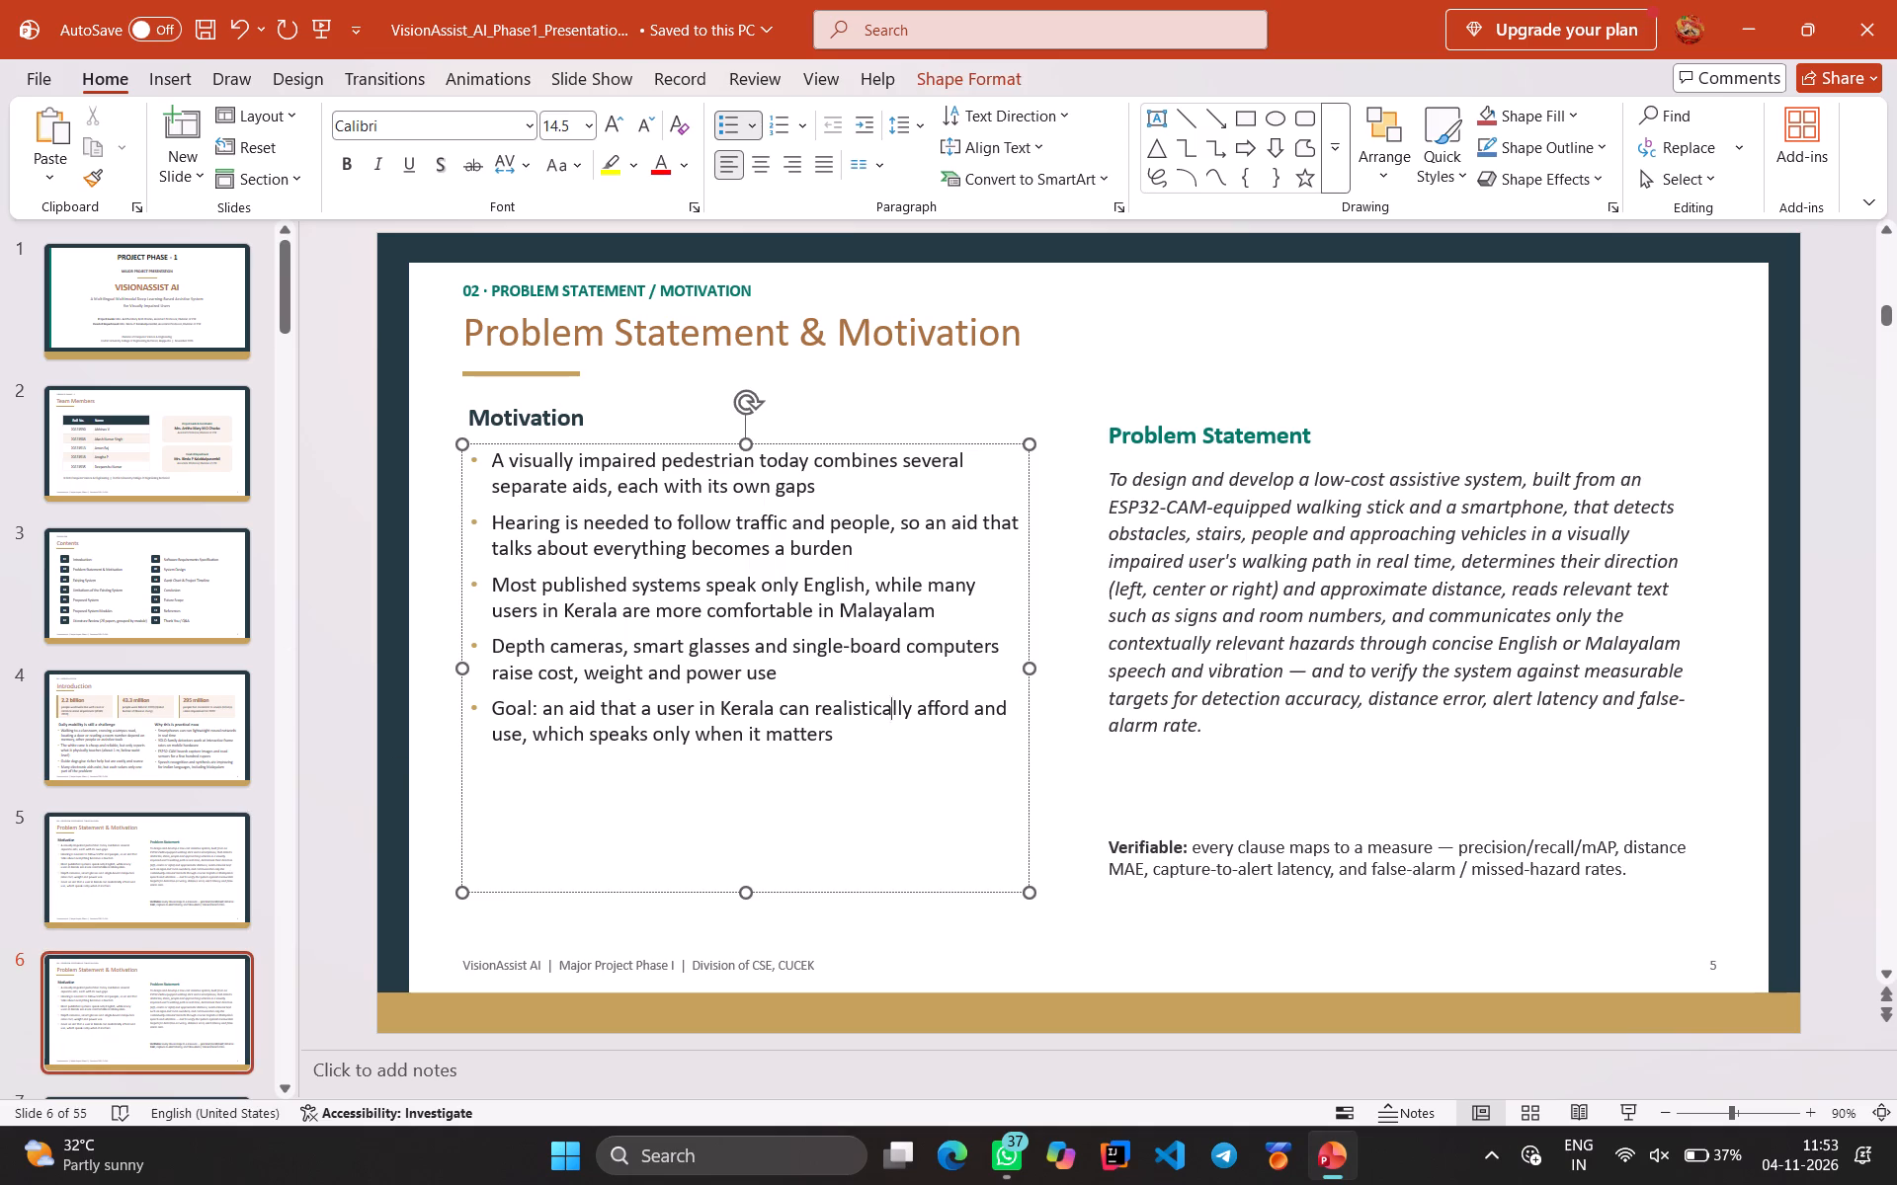
key(ctrl+a)
key(Delete)
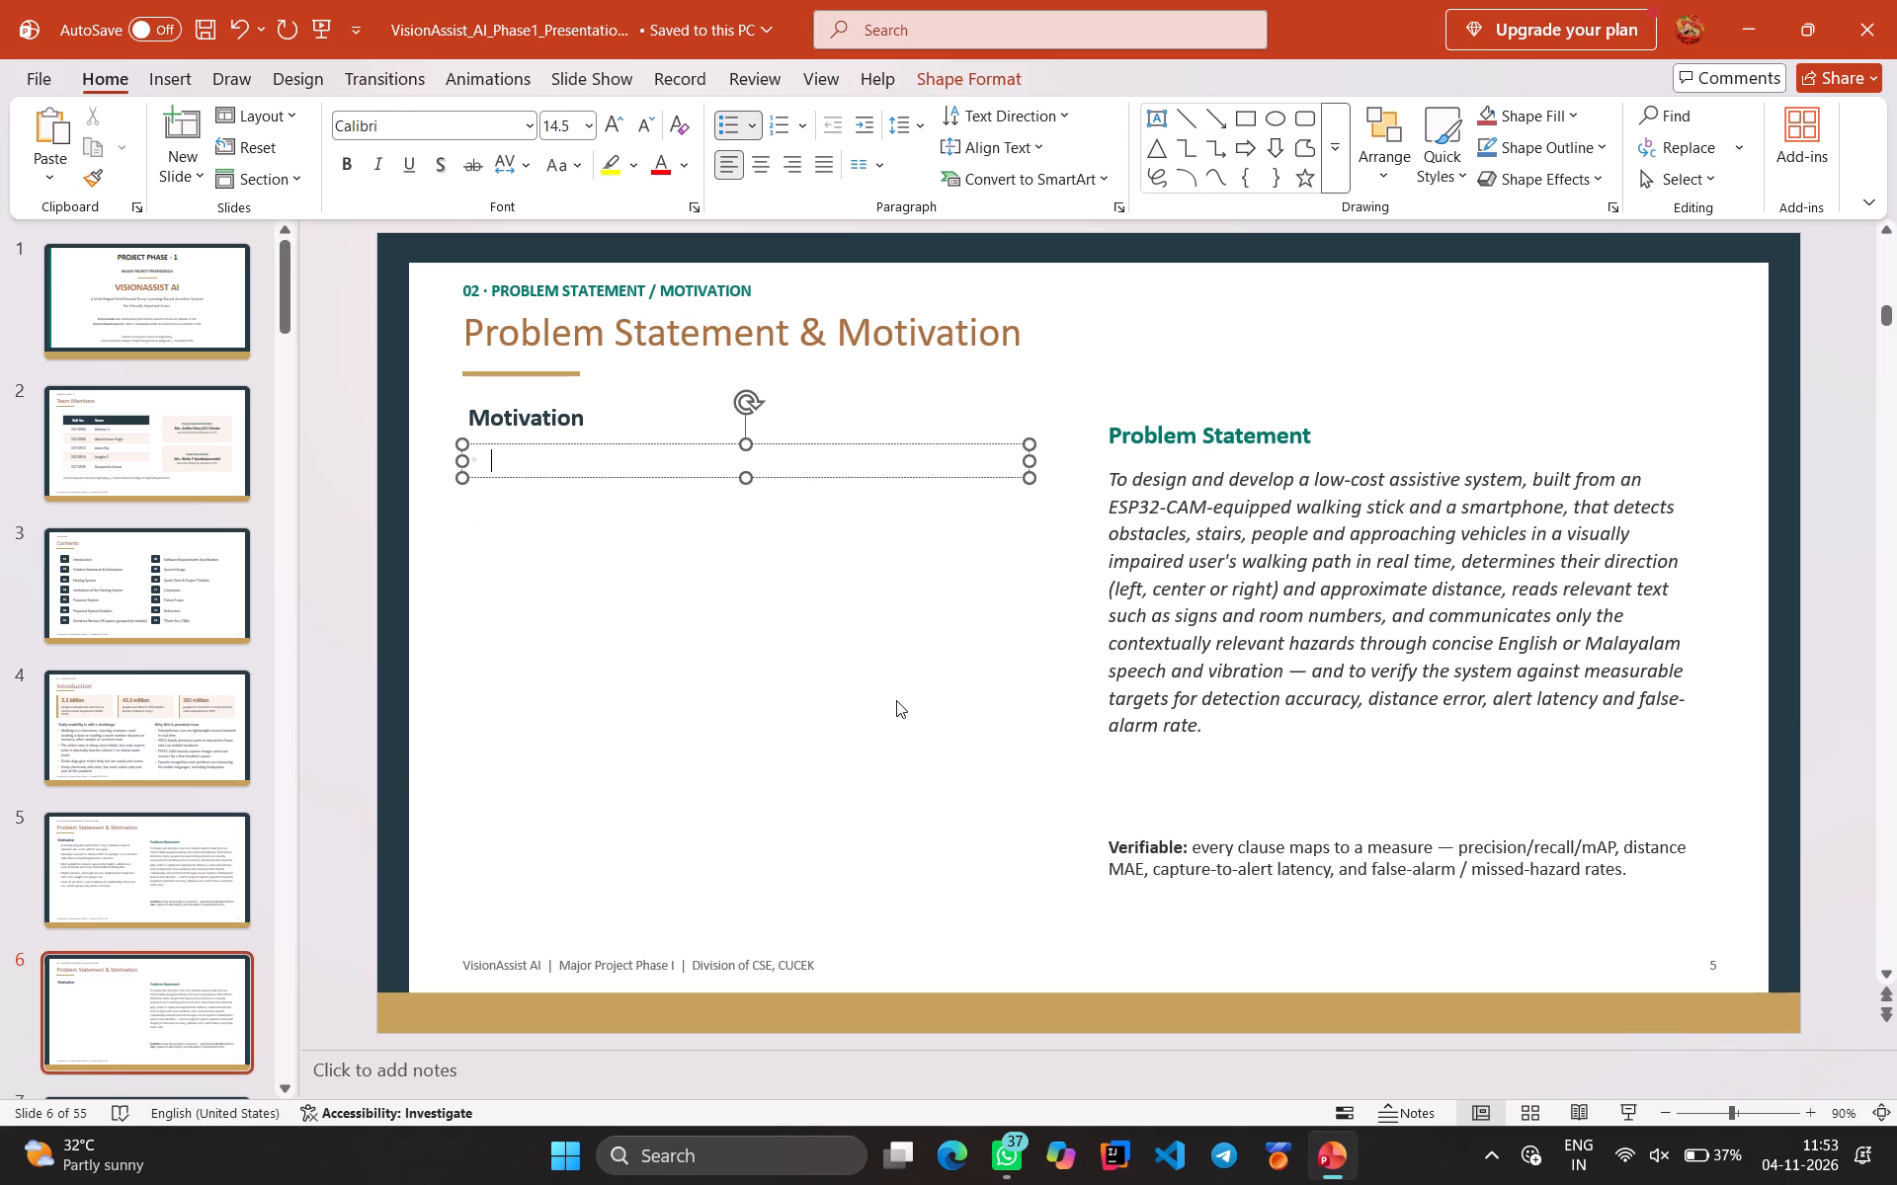
Delete the "Motivation" heading on slide 6 together with its text box.
click(598, 418)
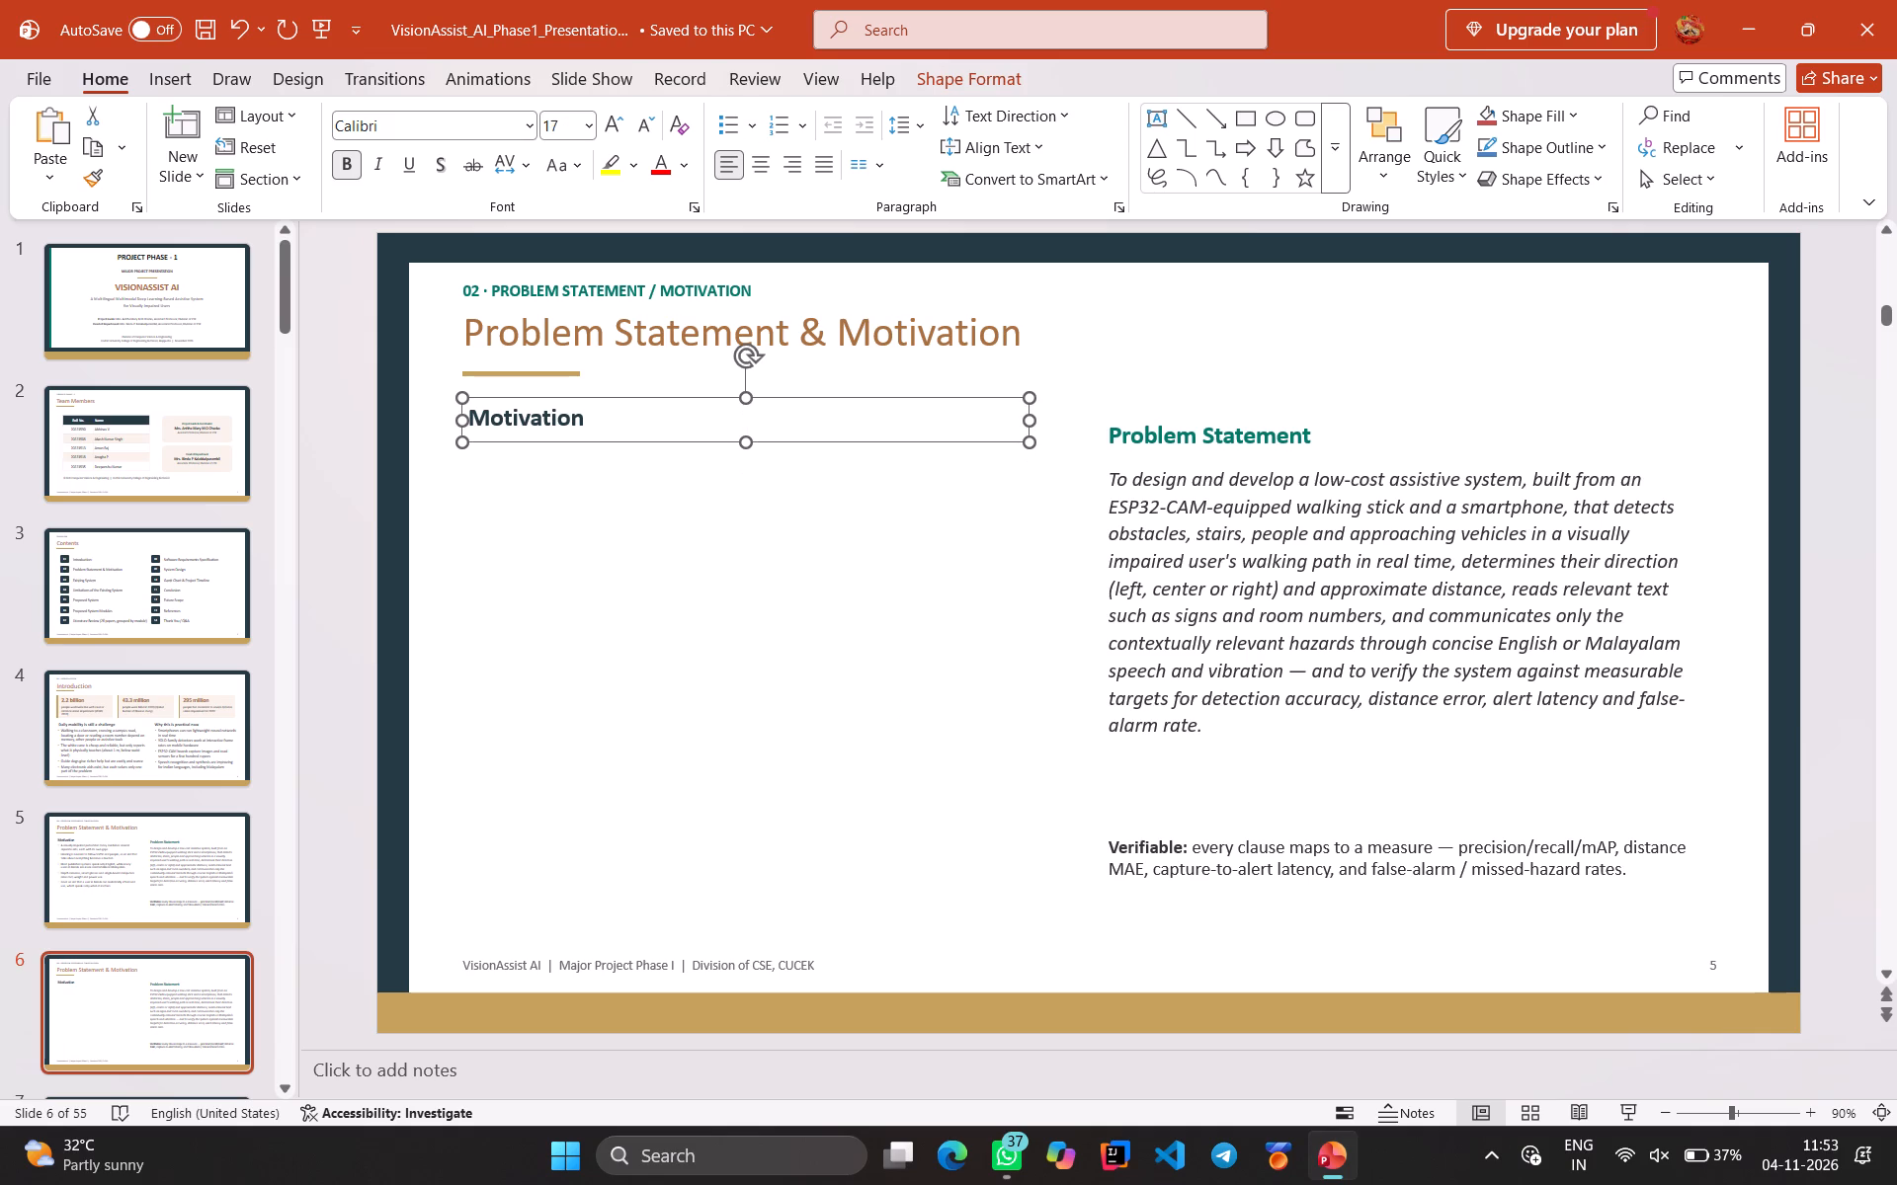
click(598, 418)
click(590, 418)
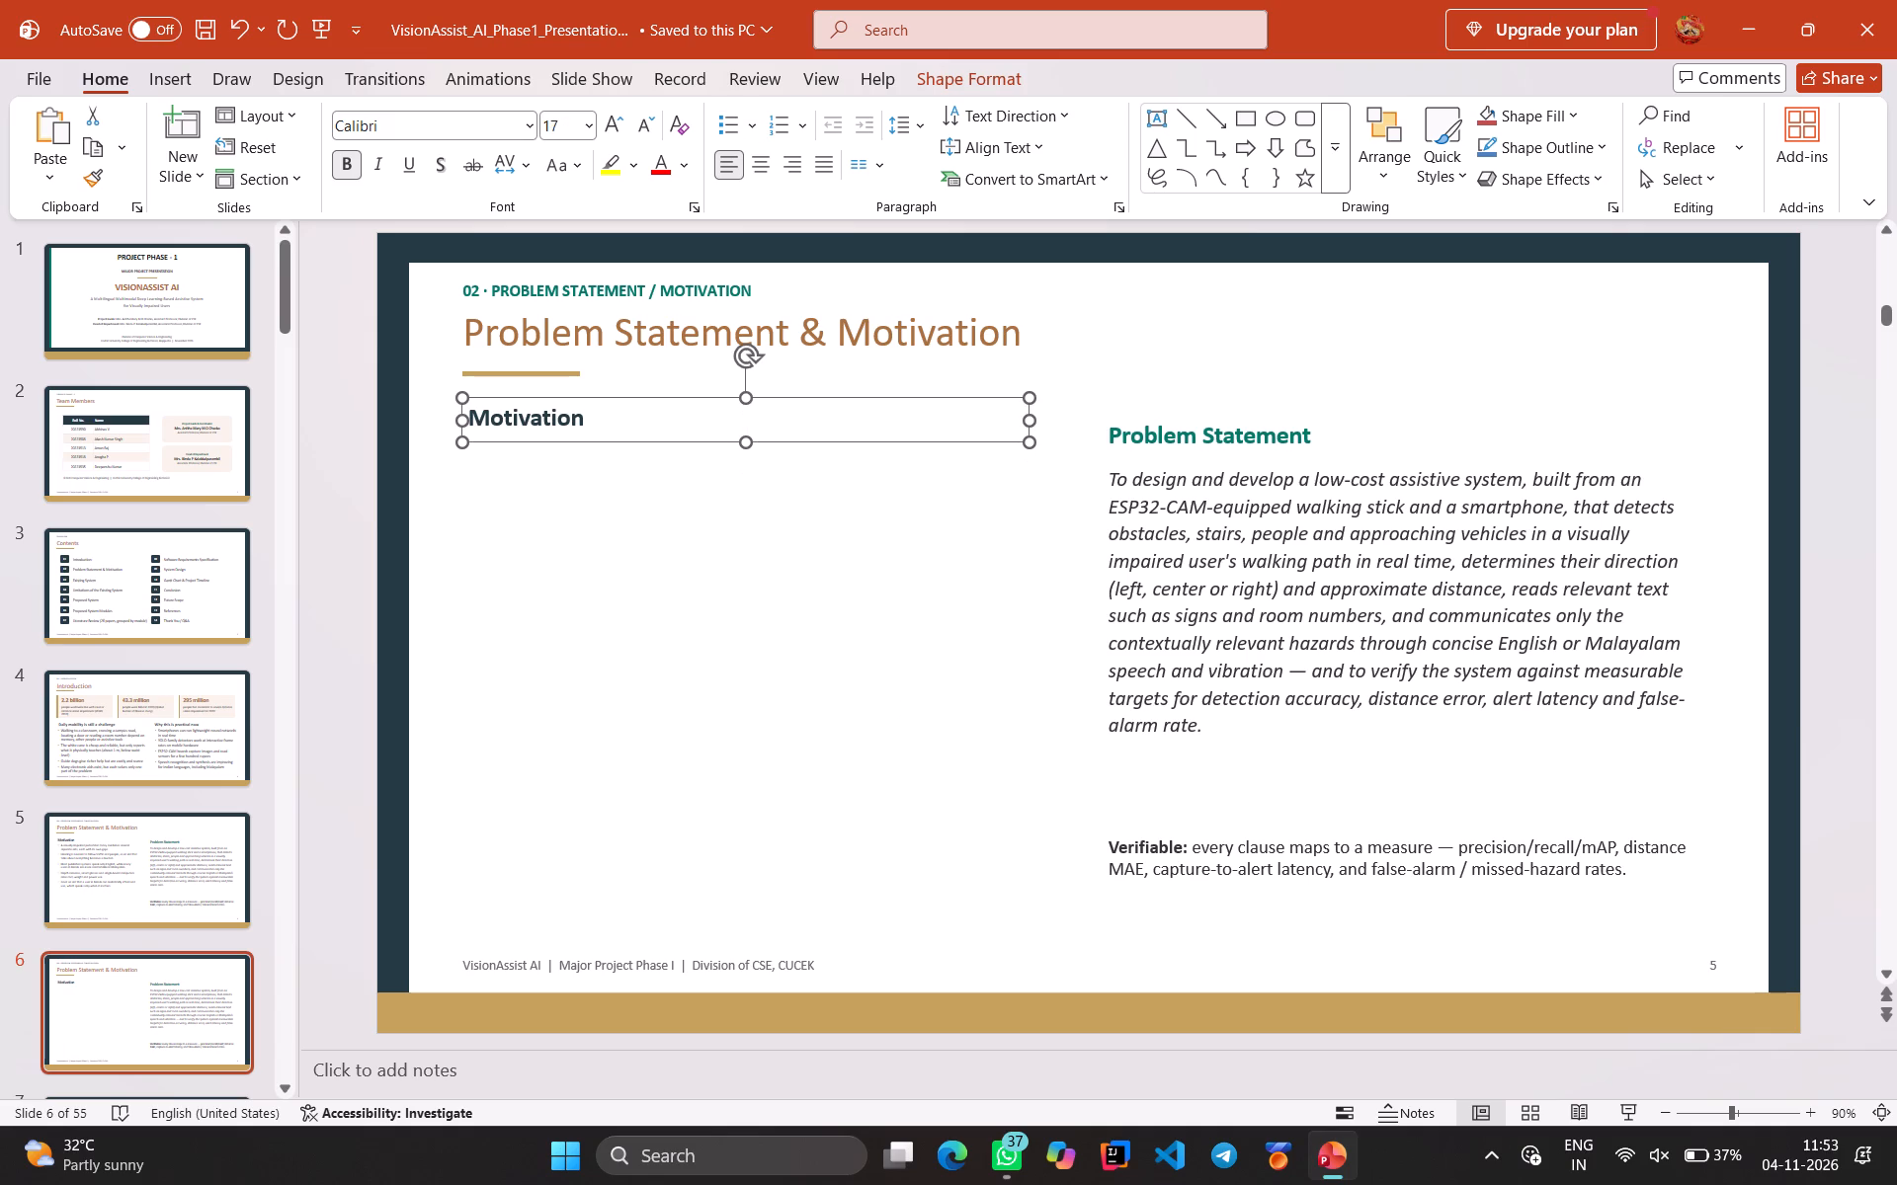
click(576, 415)
key(ctrl+a)
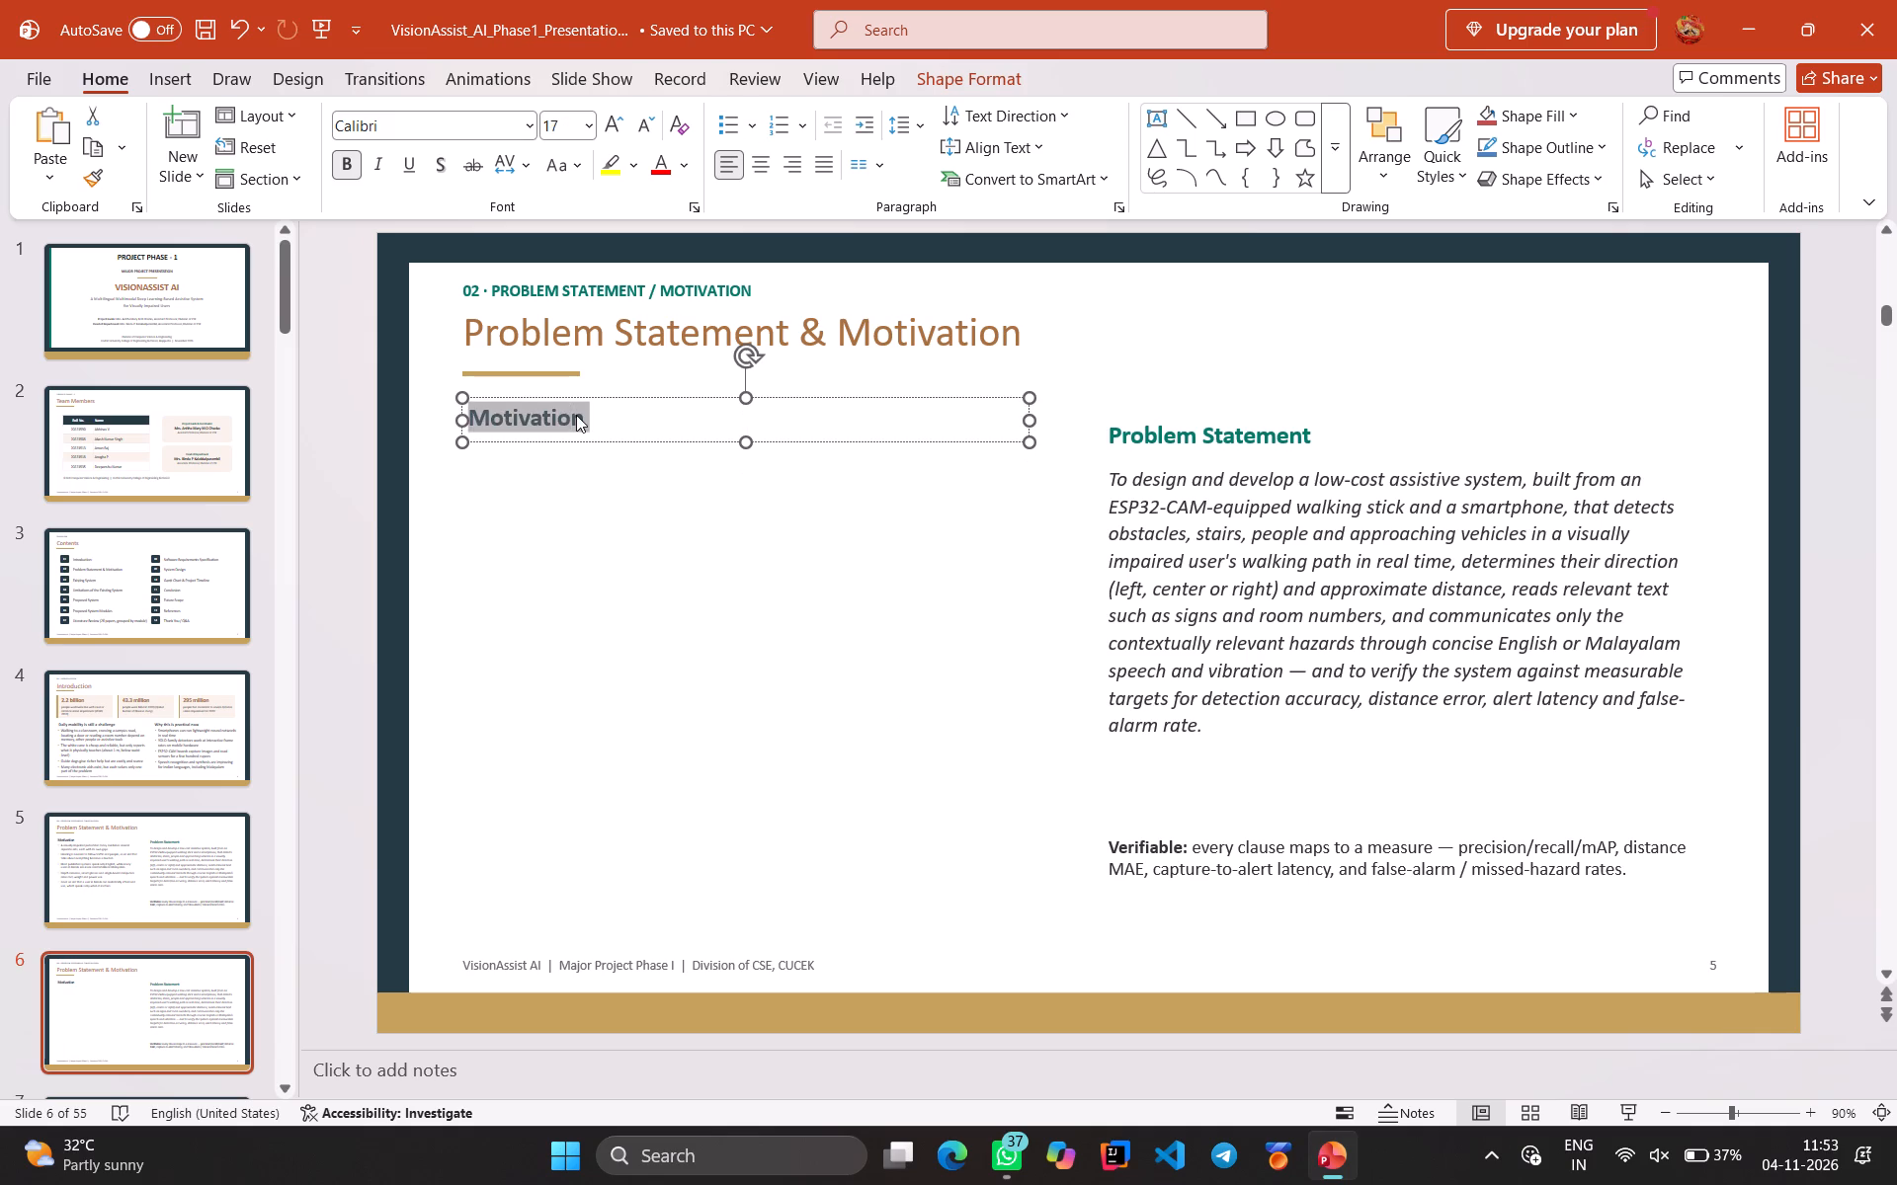
key(Delete)
right_click(643, 405)
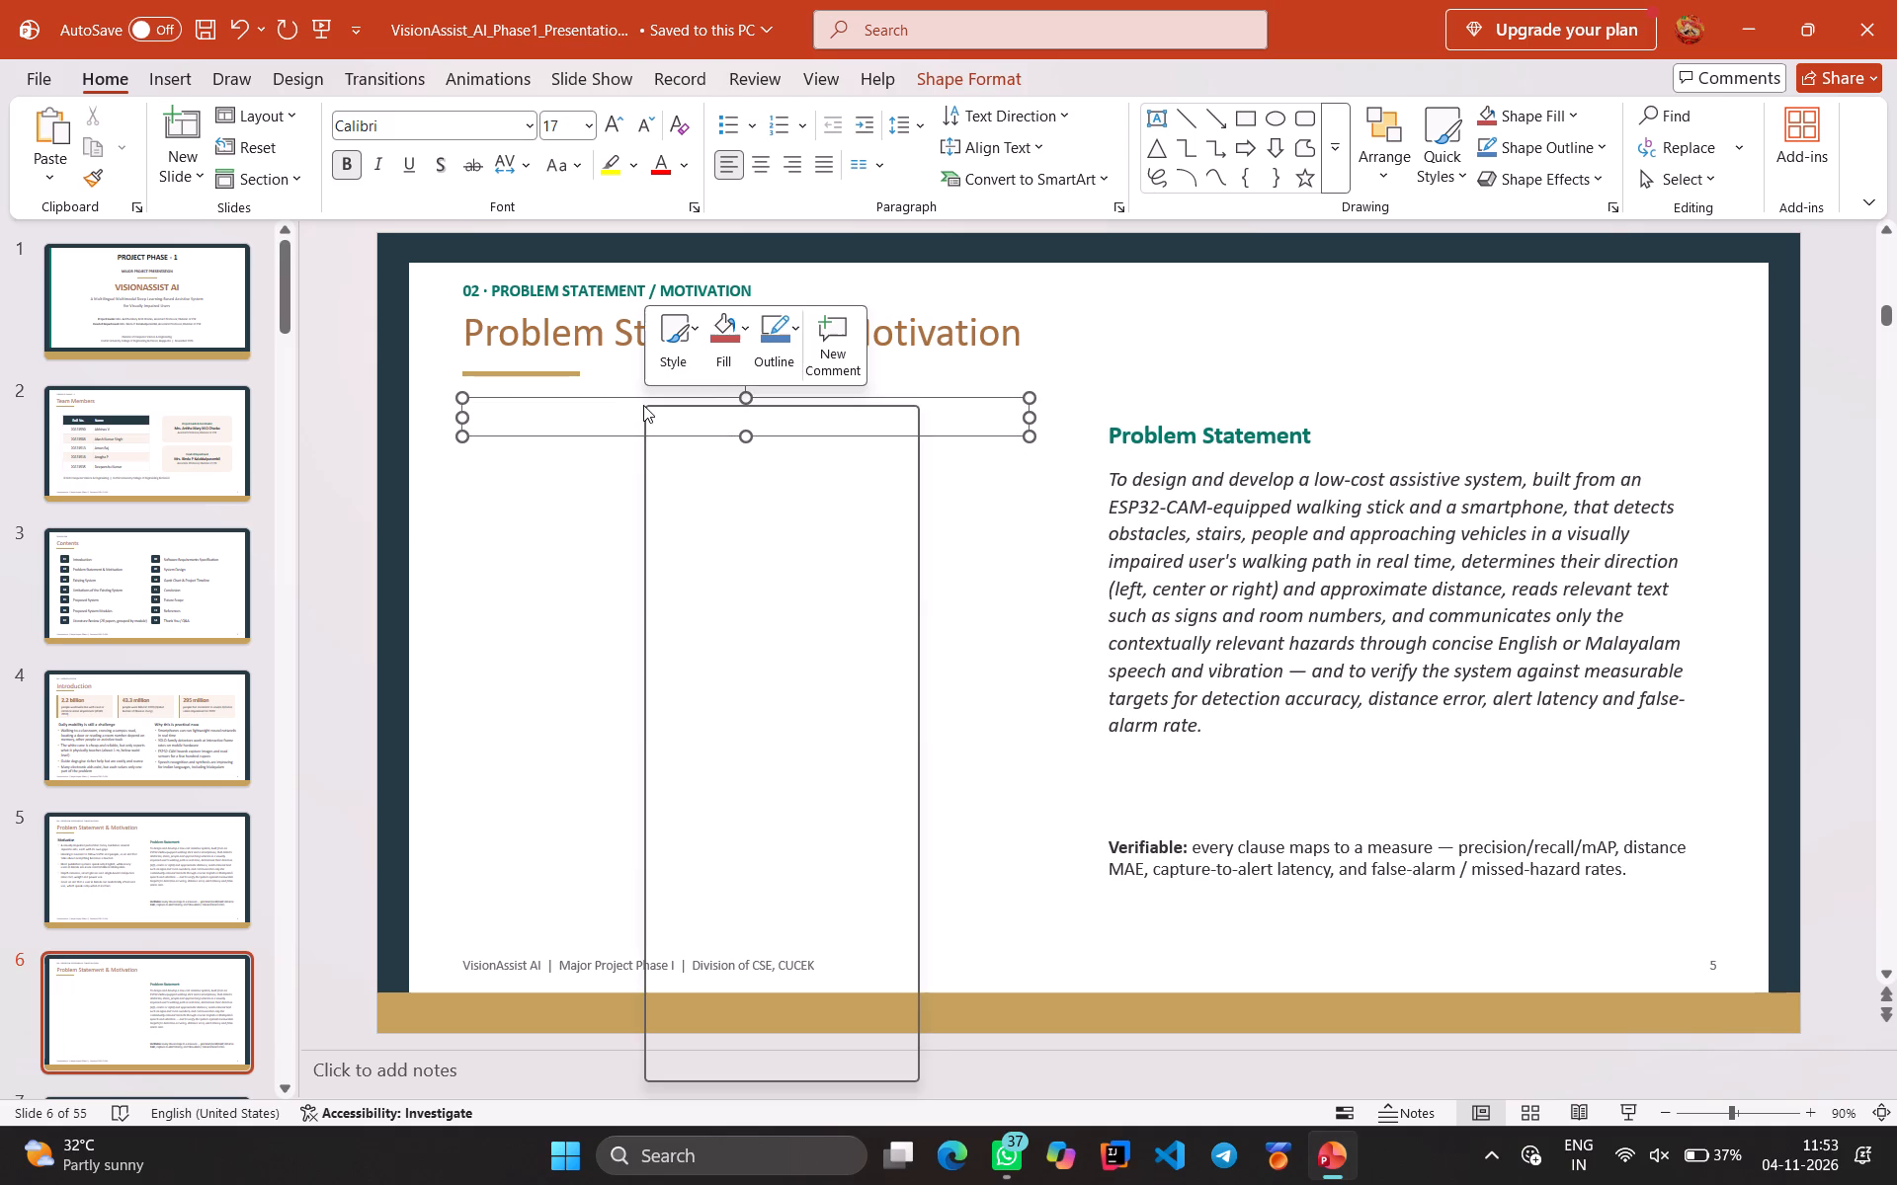
click(695, 472)
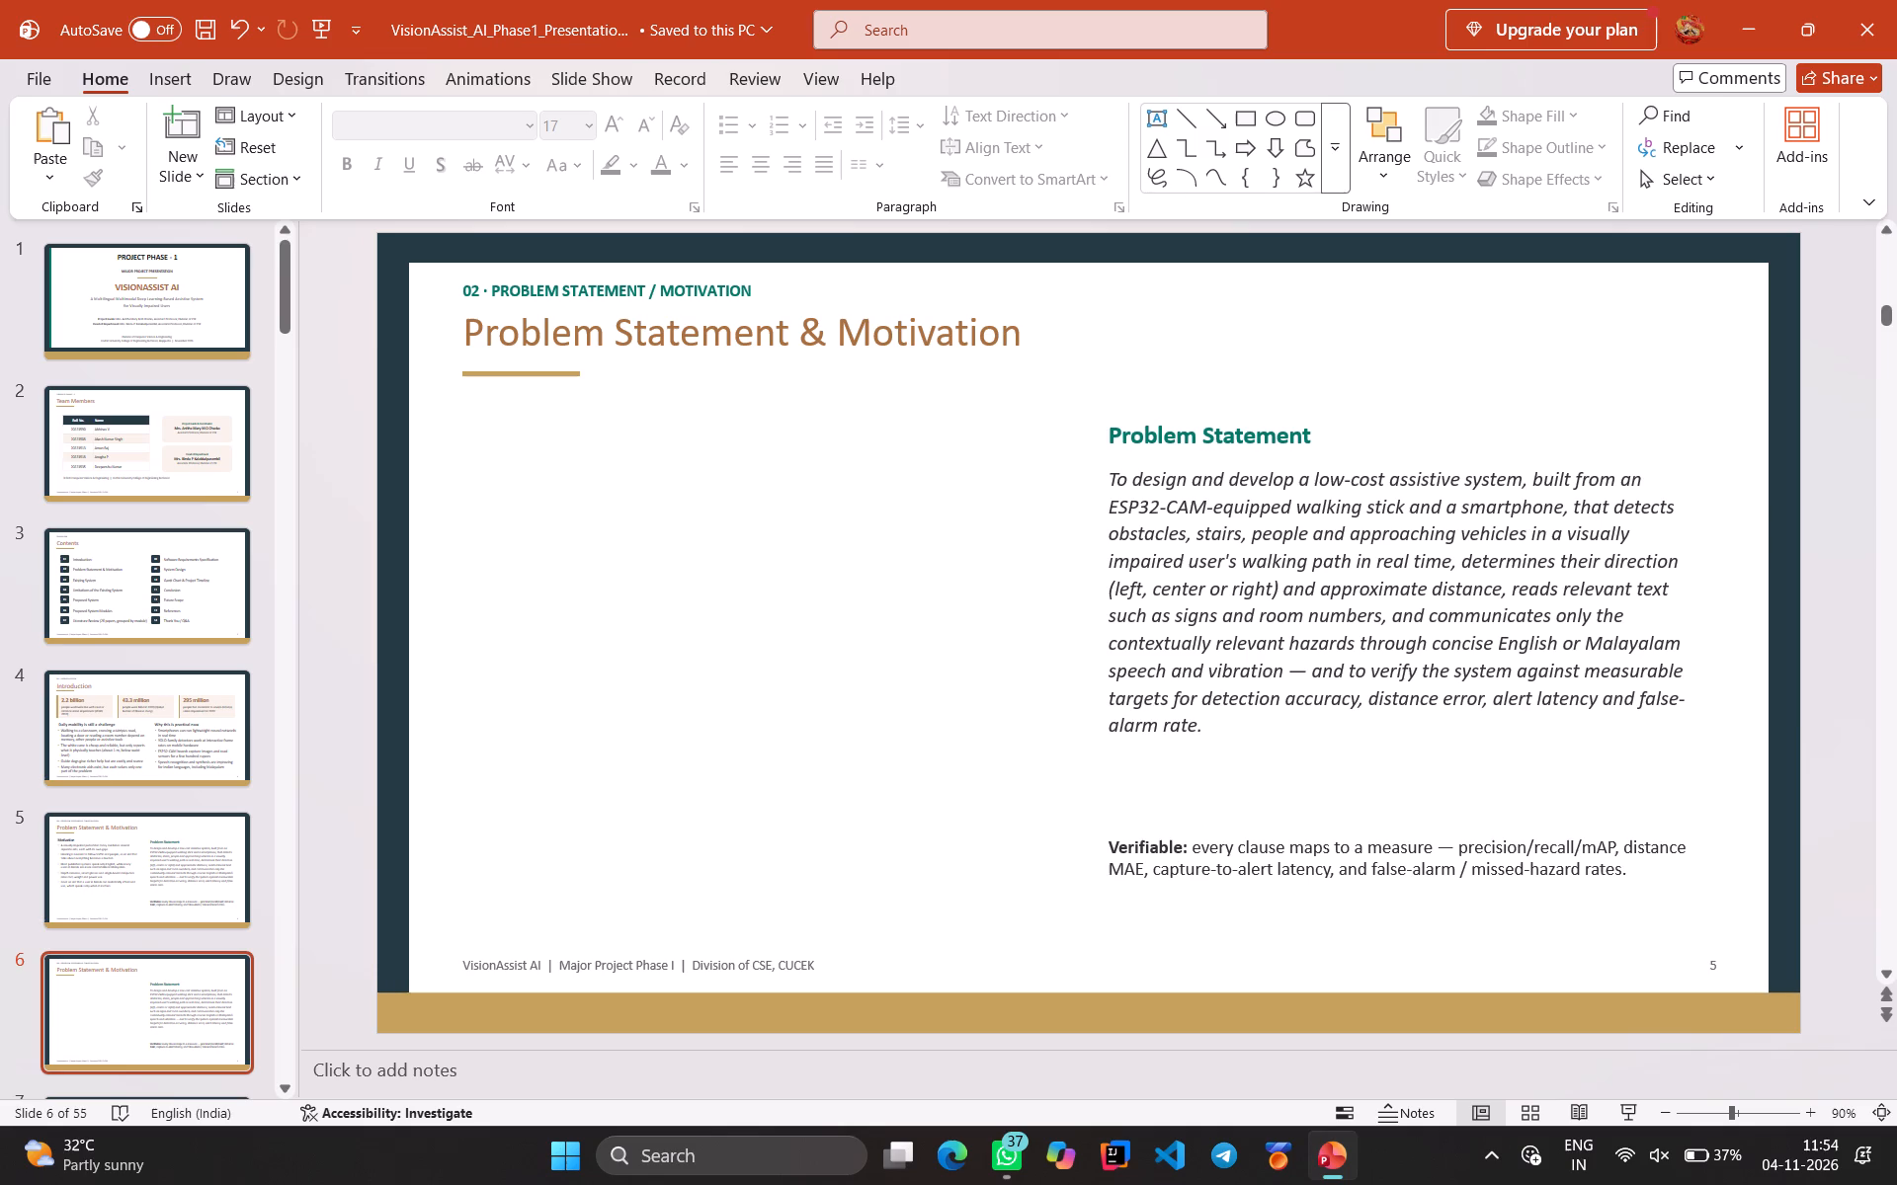
Delete the green "Problem Statement" heading on slide 5 together with its text box.
click(140, 871)
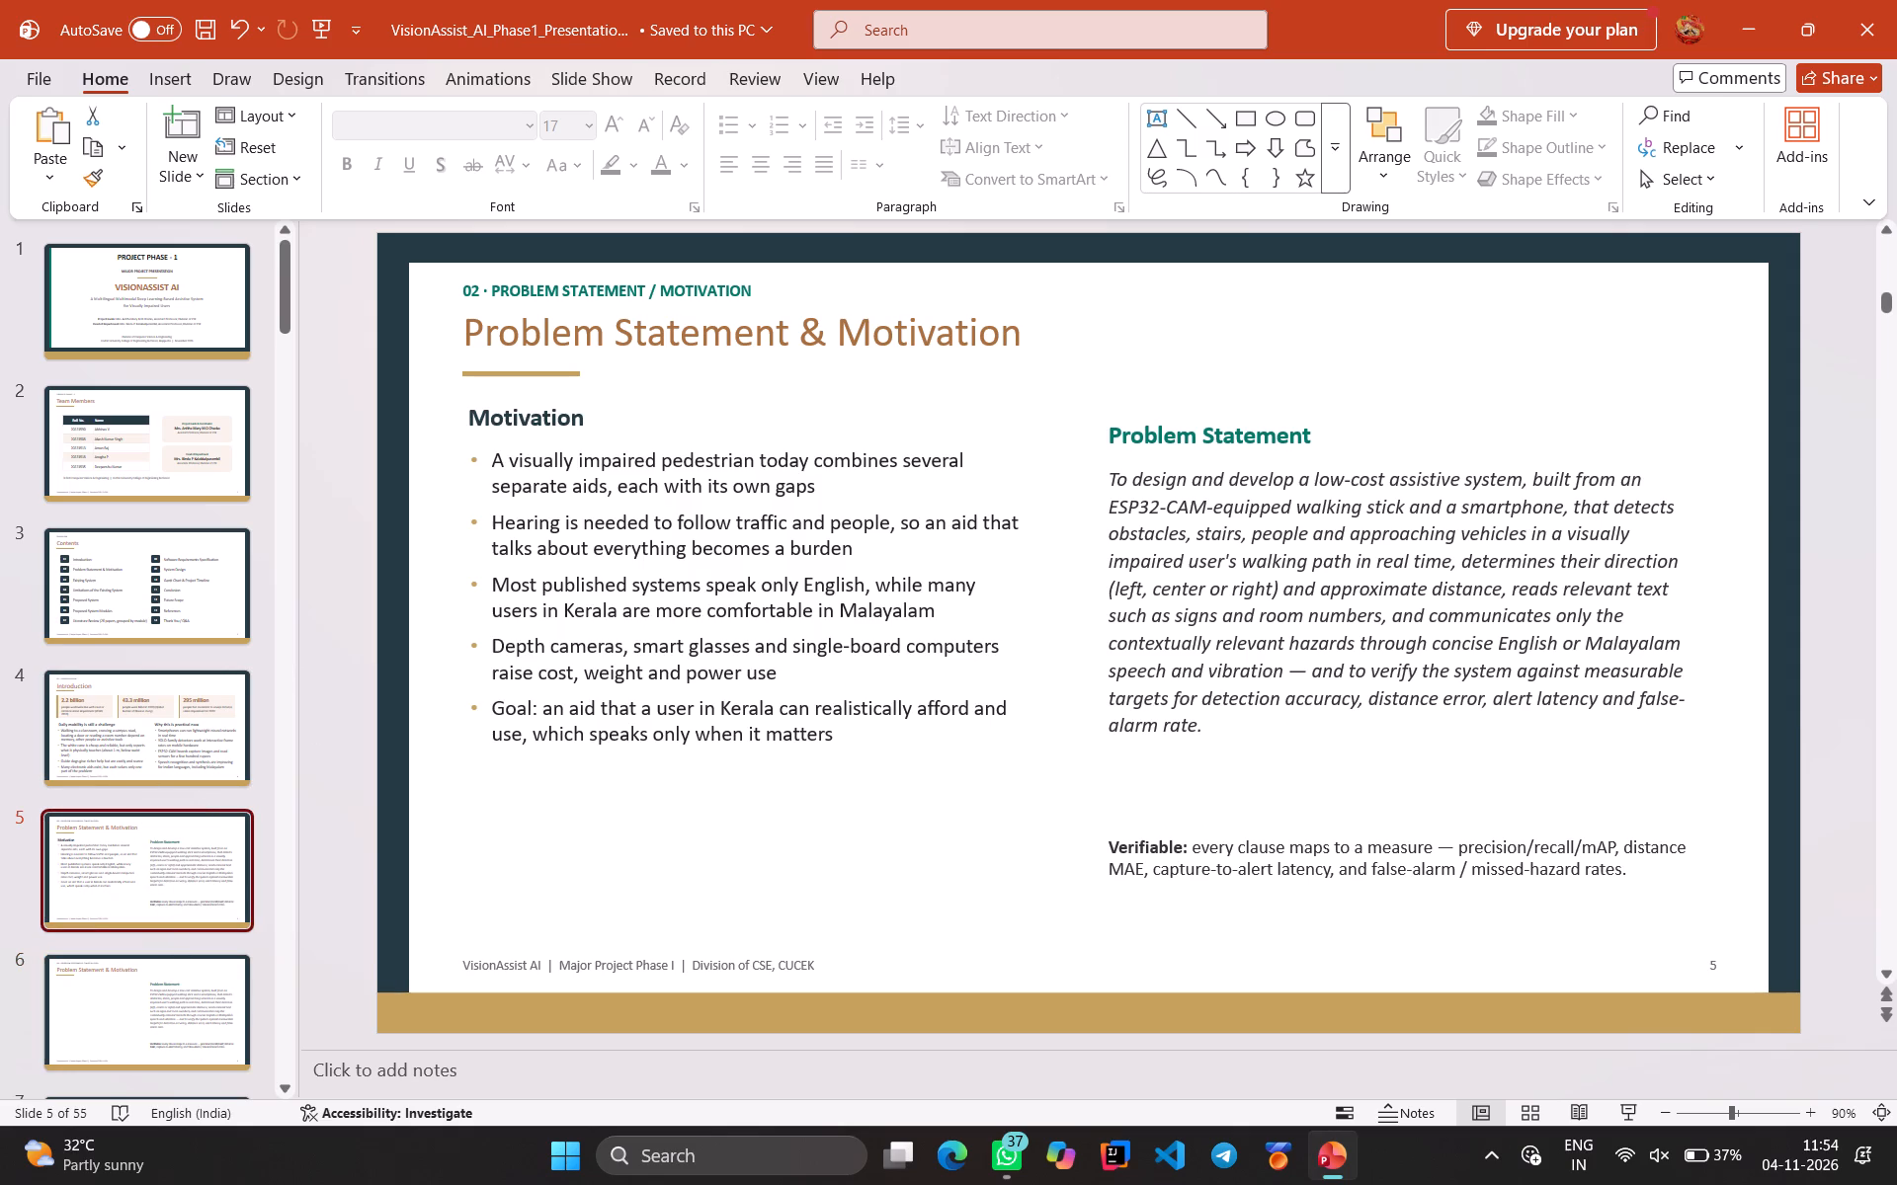
click(1292, 446)
right_click(1292, 446)
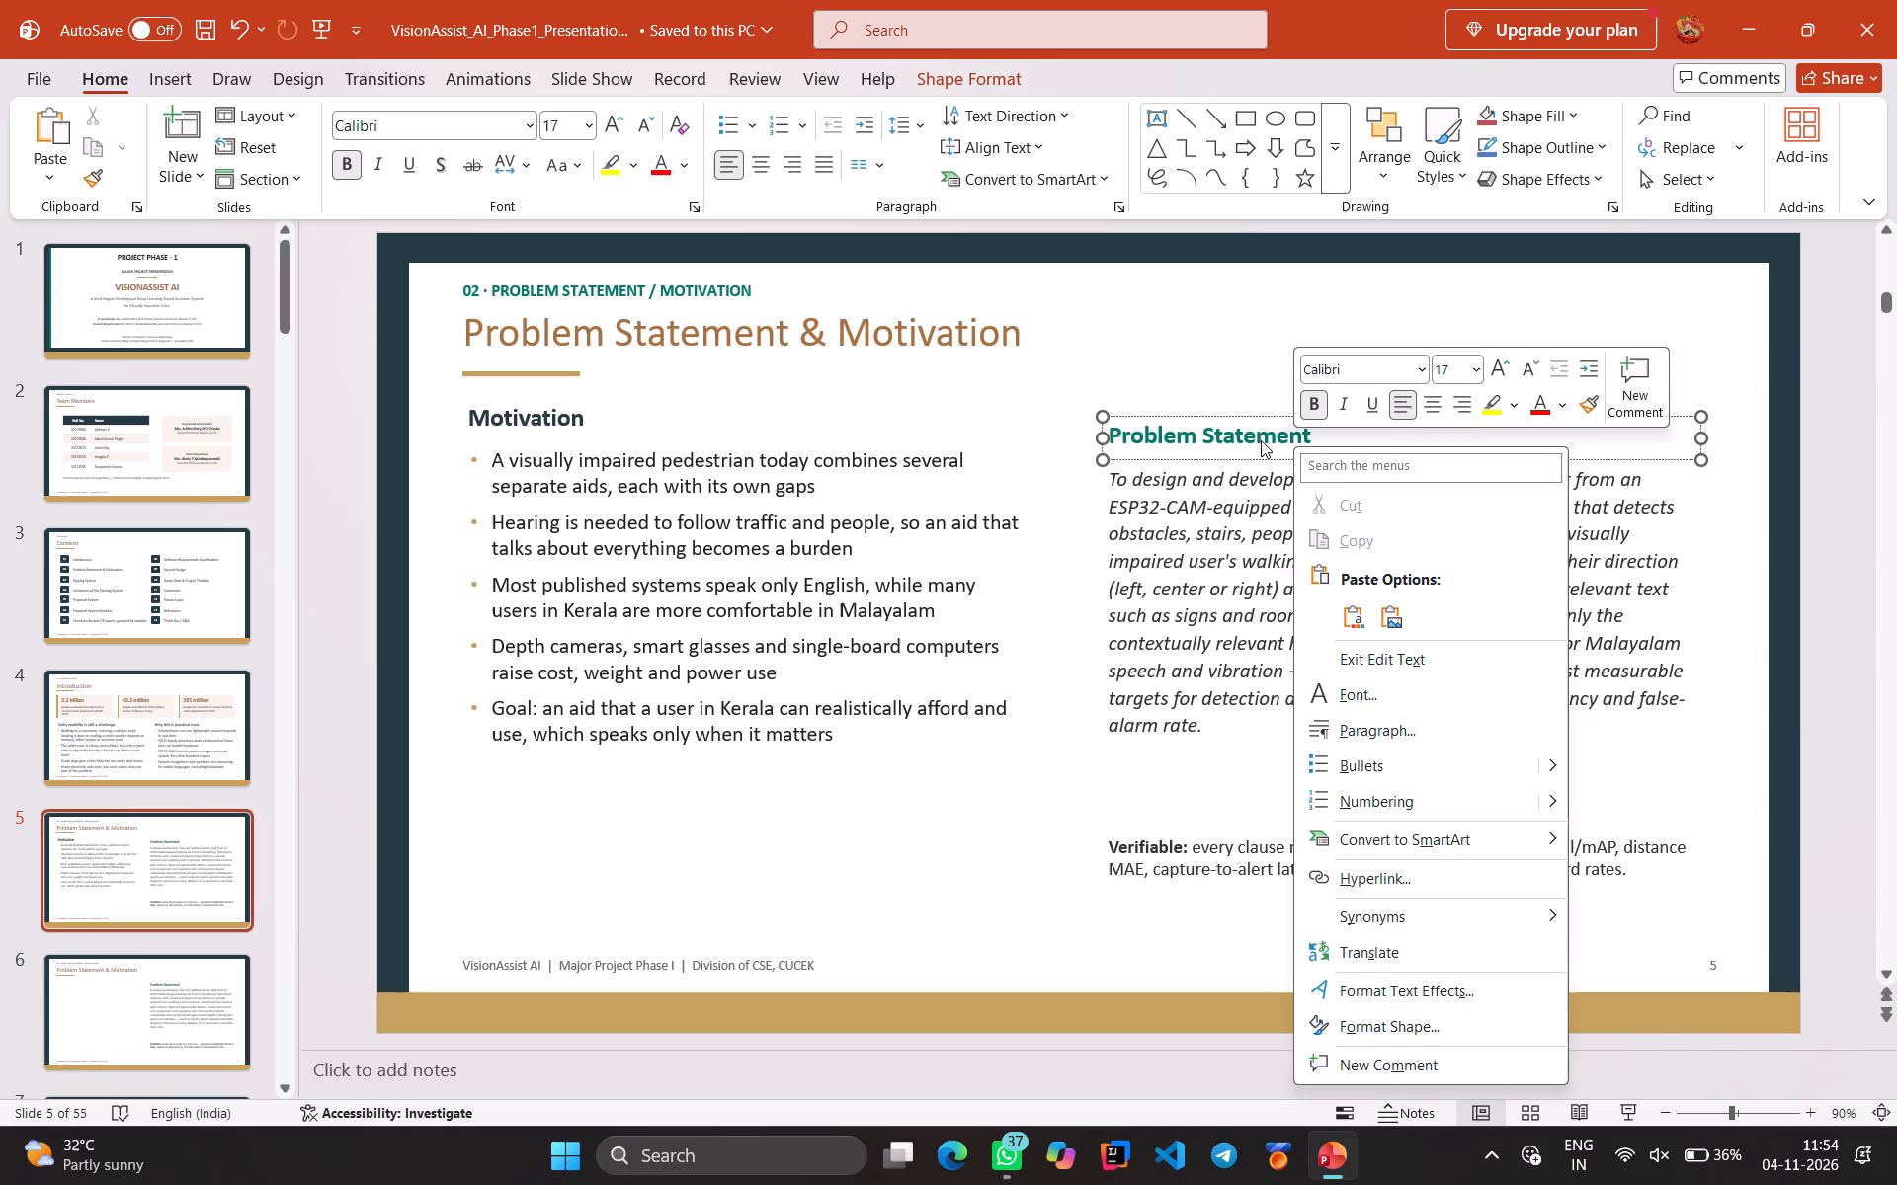
click(1261, 442)
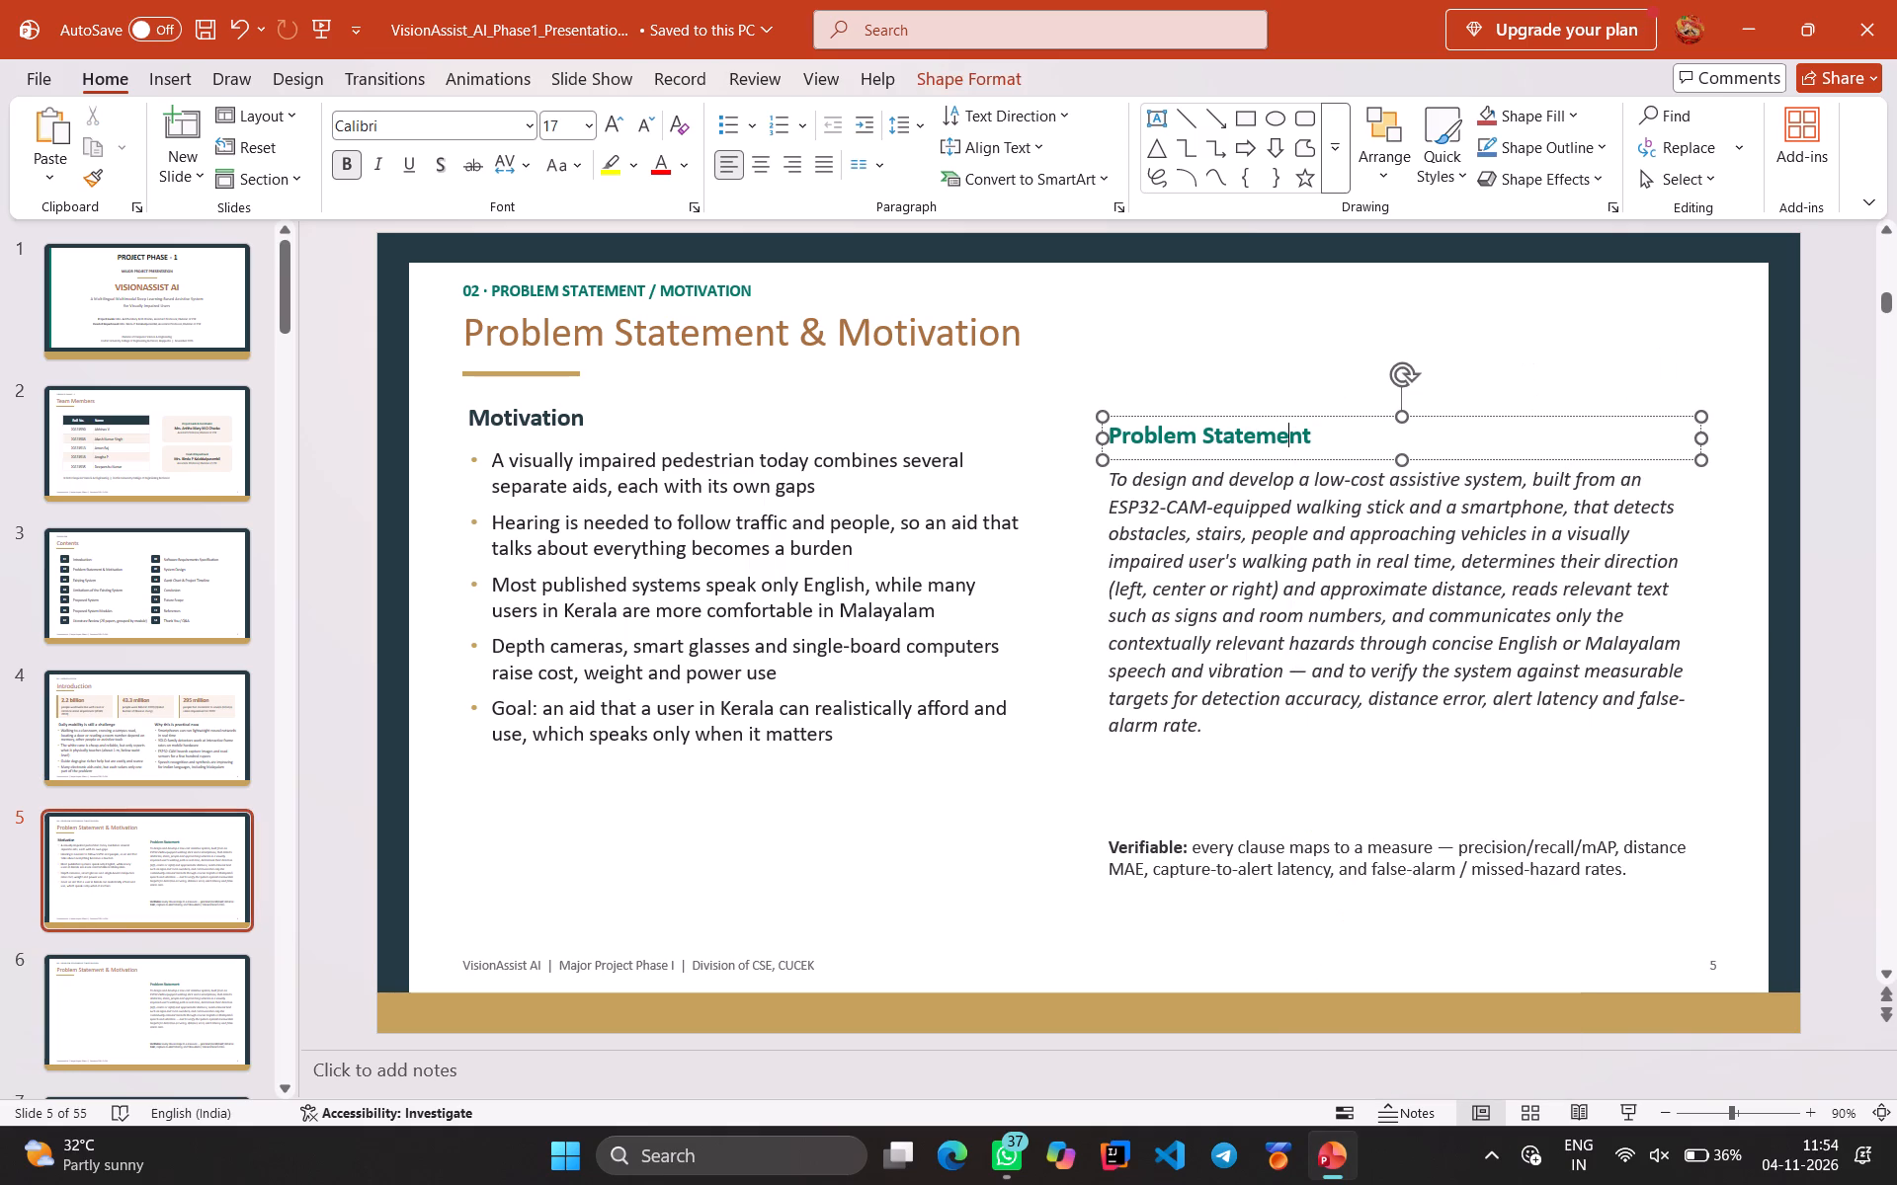
key(ctrl+a)
key(Delete)
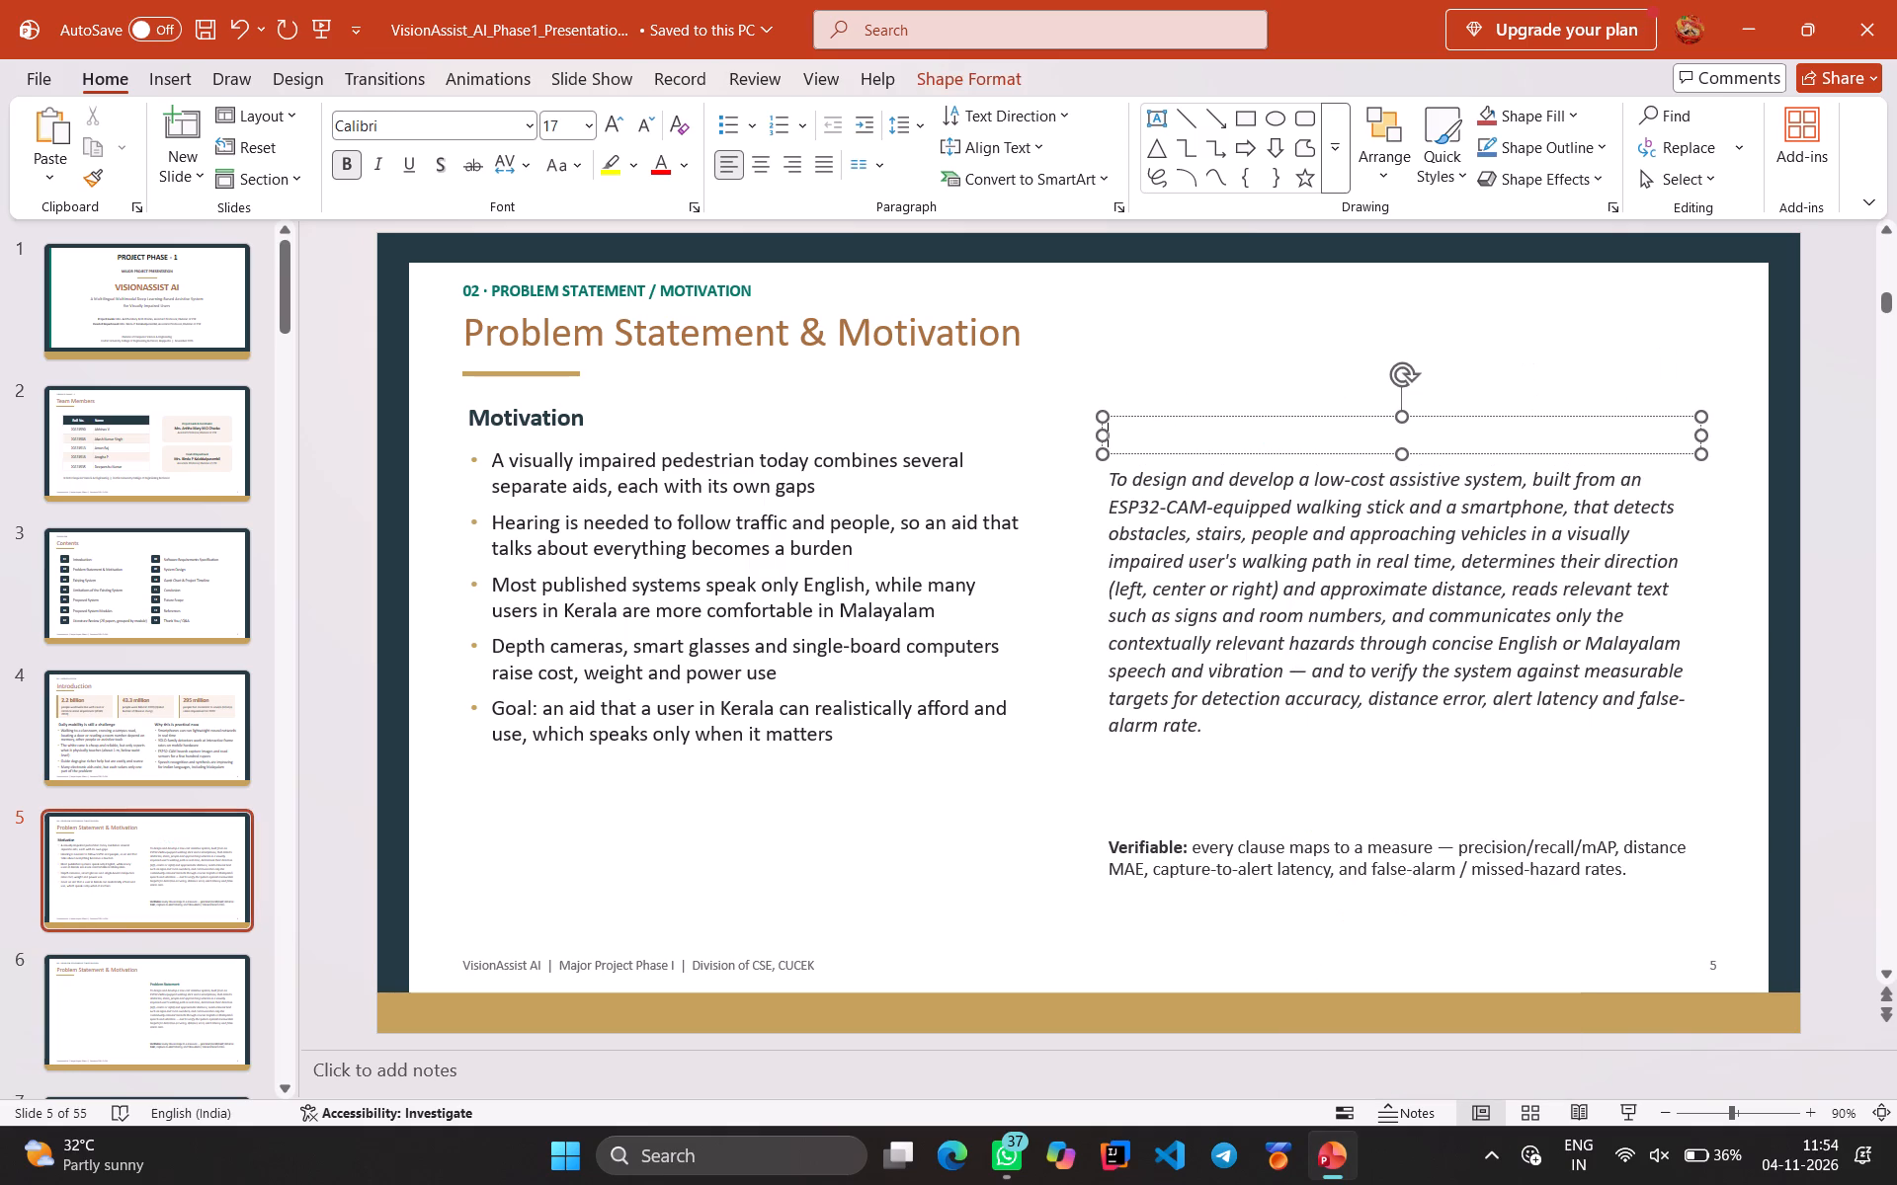
right_click(1286, 428)
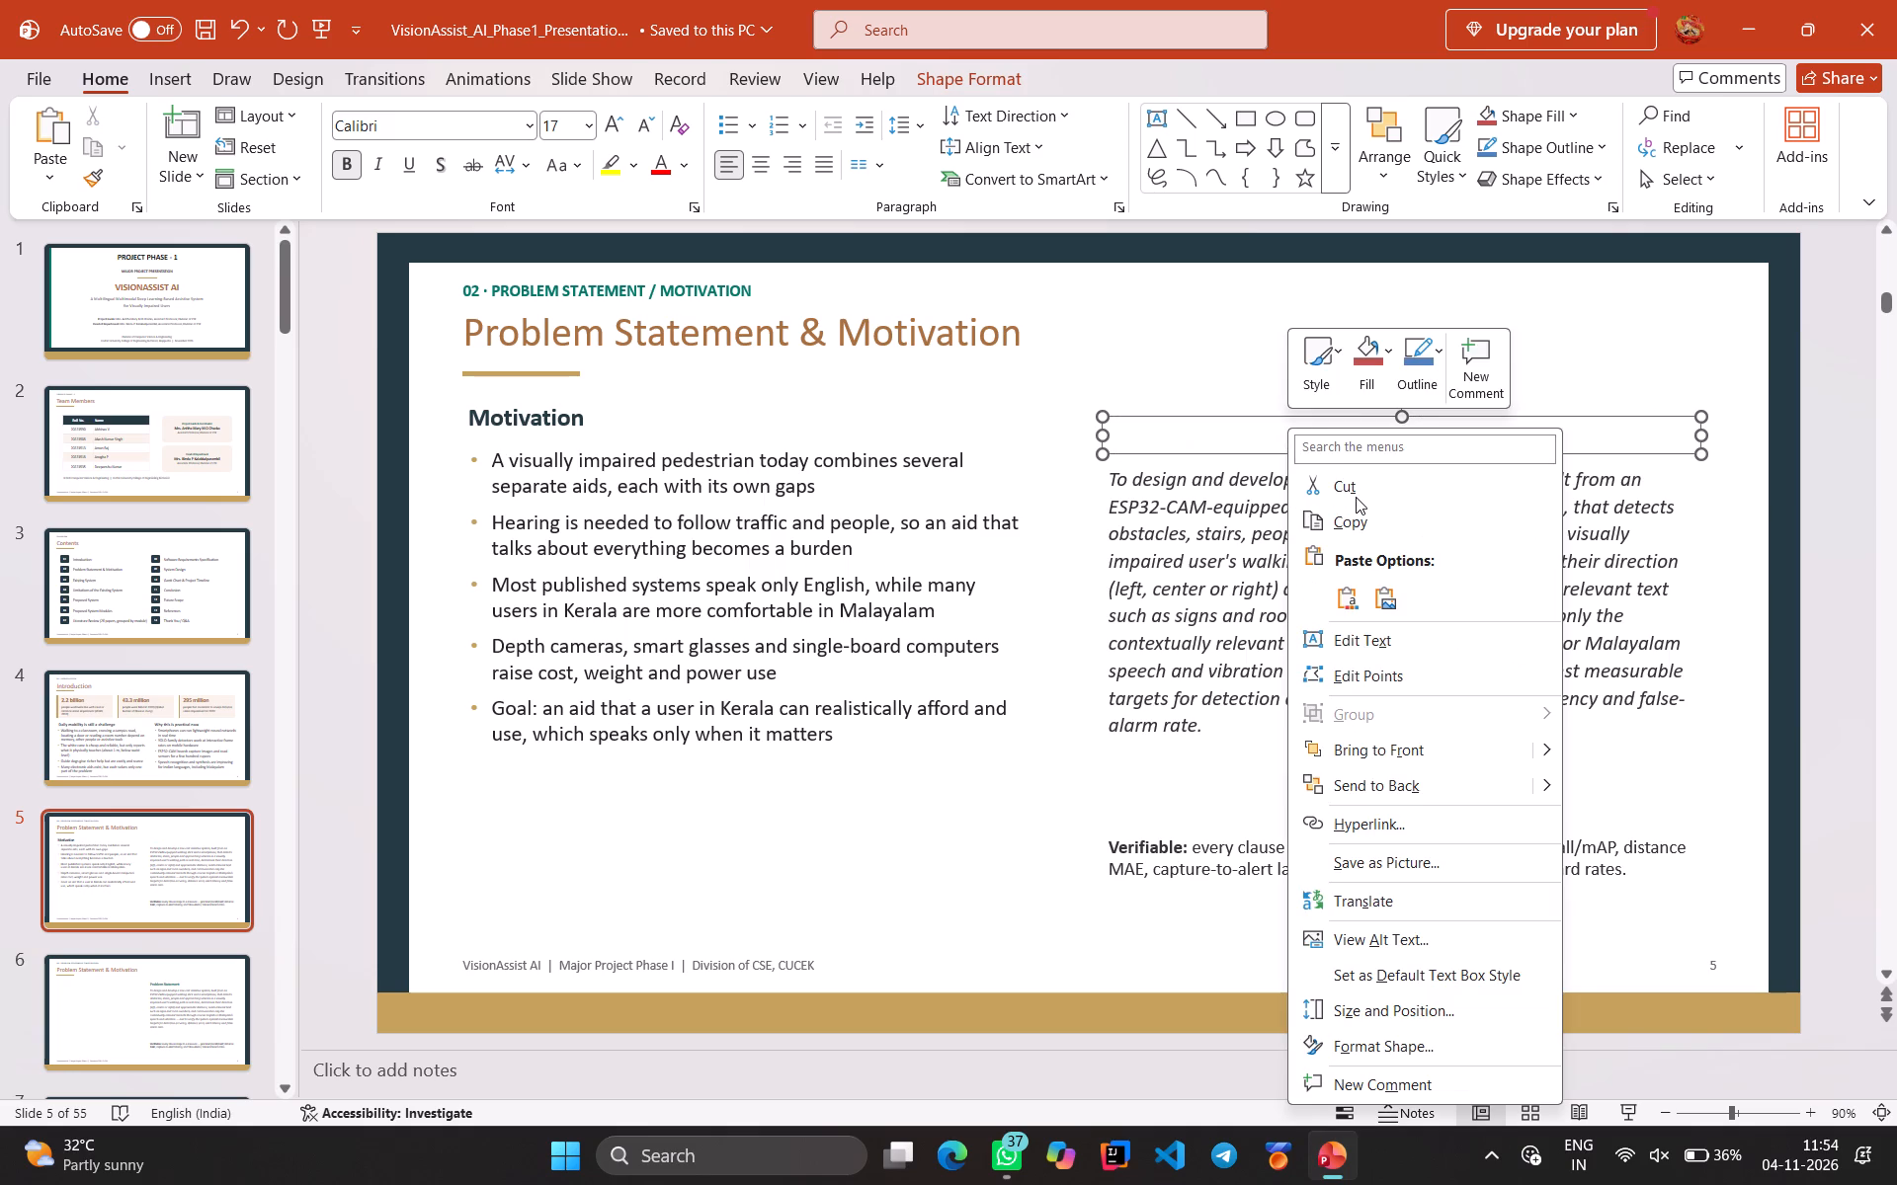
click(1356, 497)
Delete the italic paragraph beginning "To design and develop" on slide 5 together with its text box.
click(1279, 512)
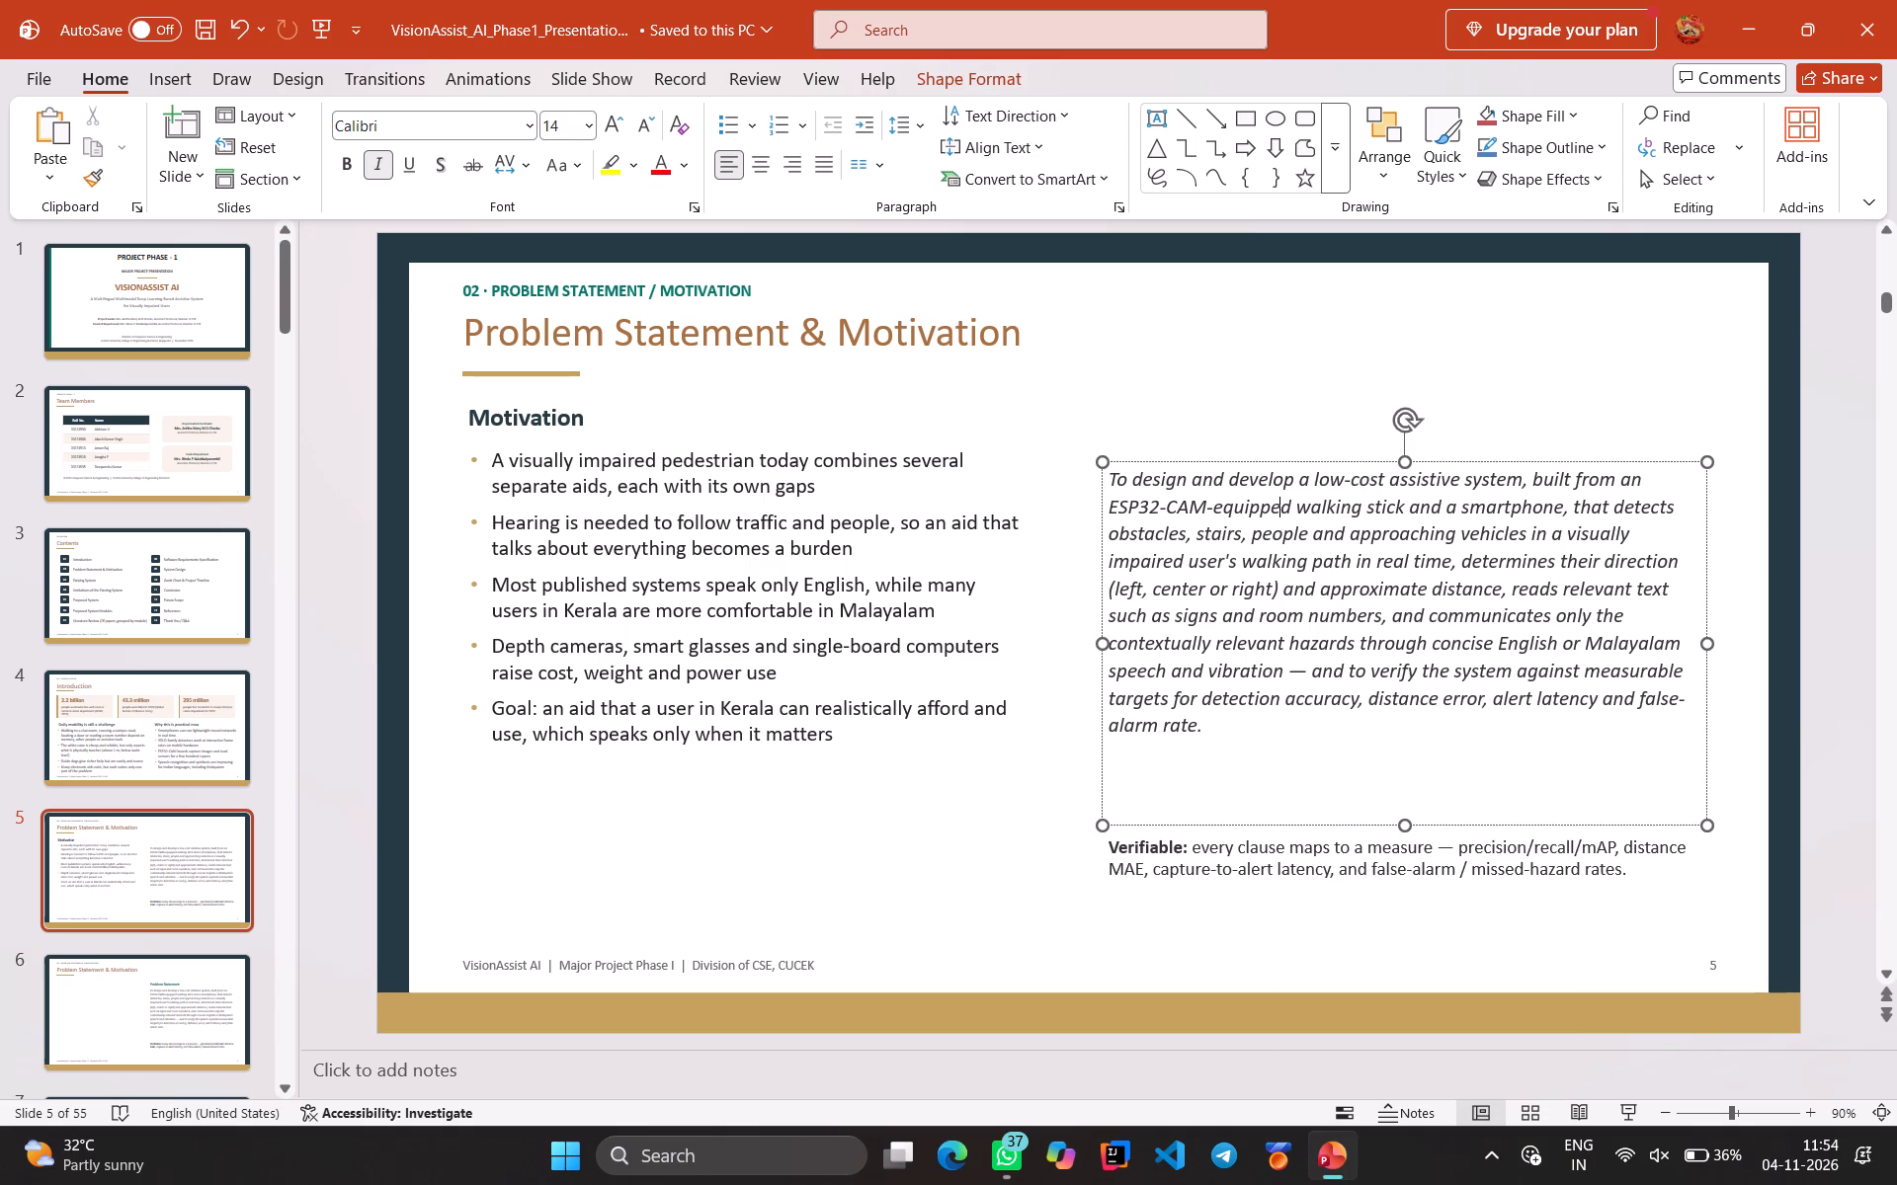
key(ctrl+a)
key(Delete)
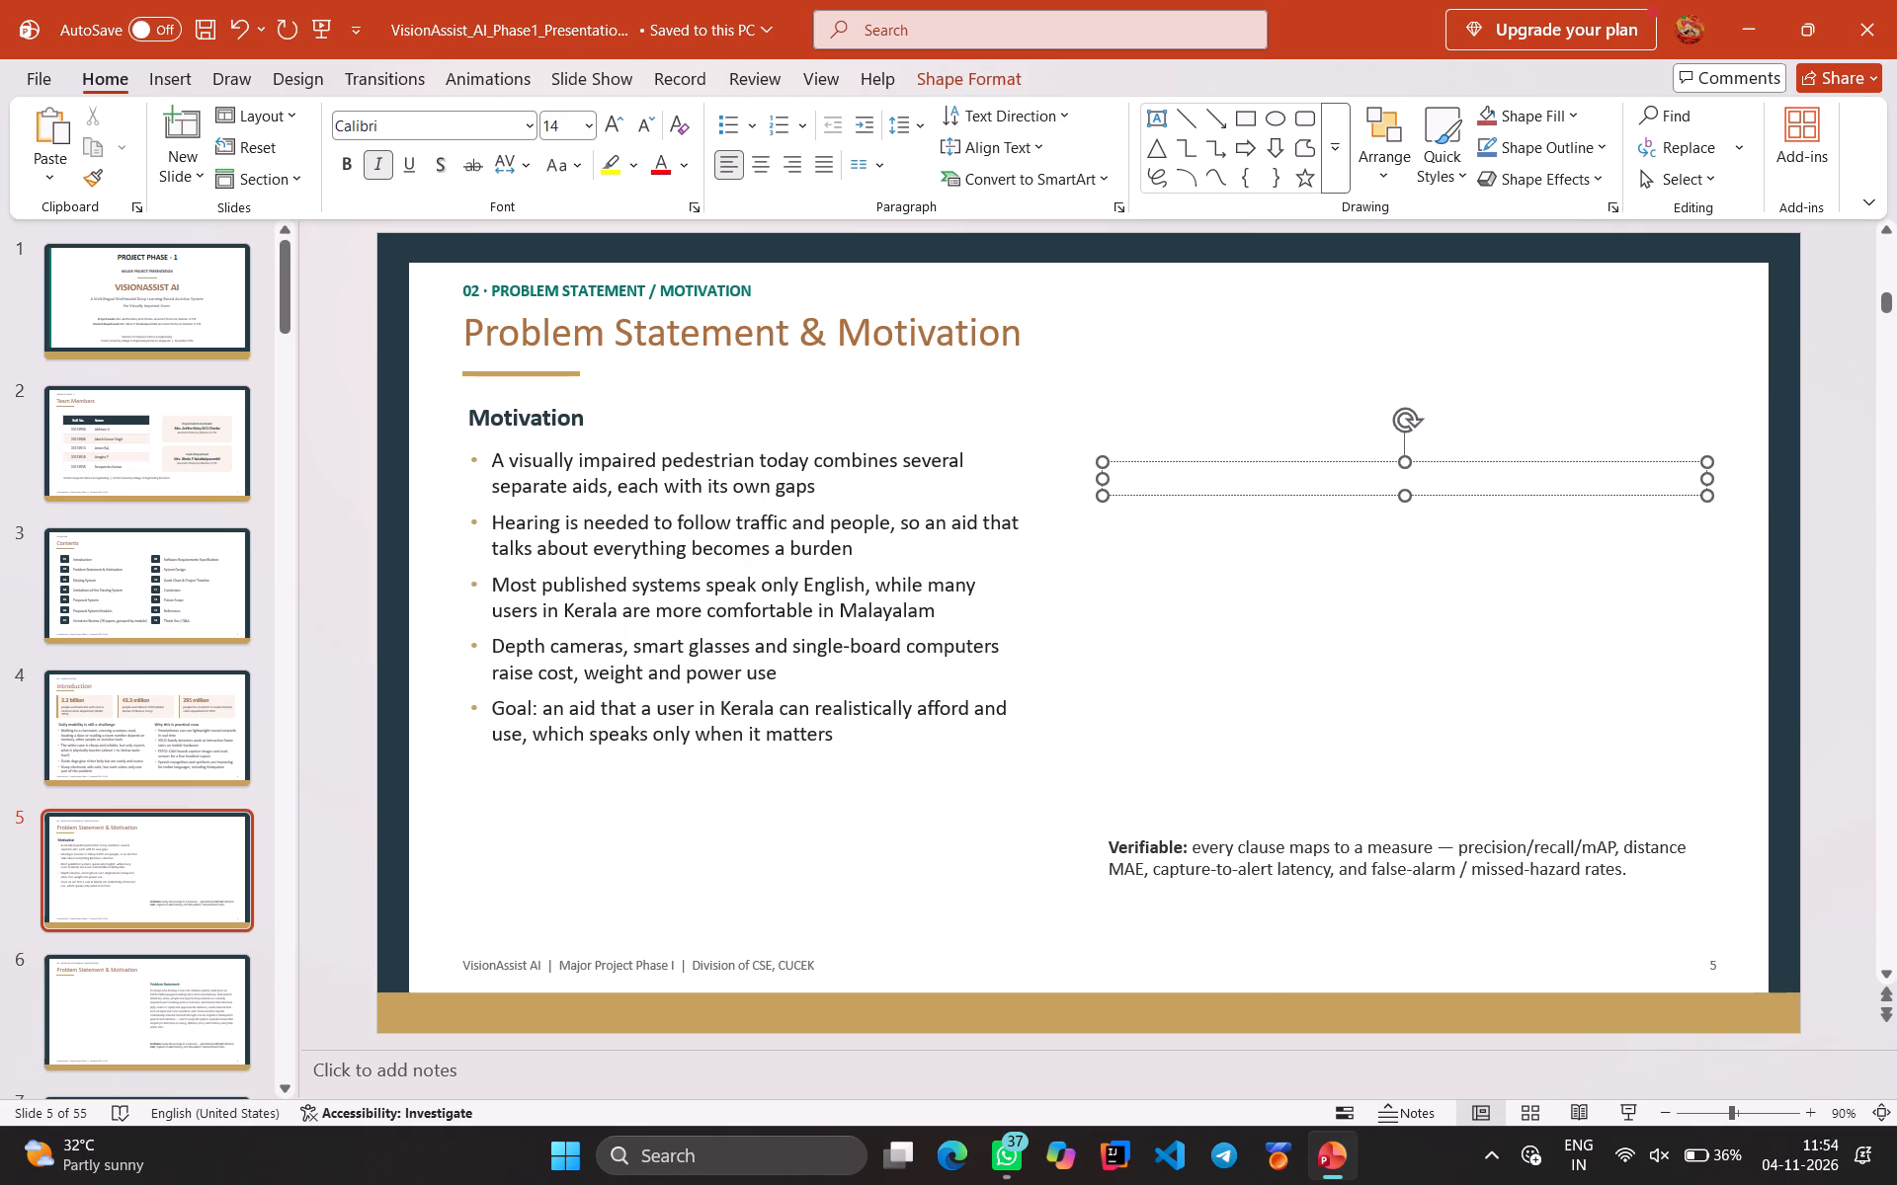
right_click(1271, 490)
click(1333, 507)
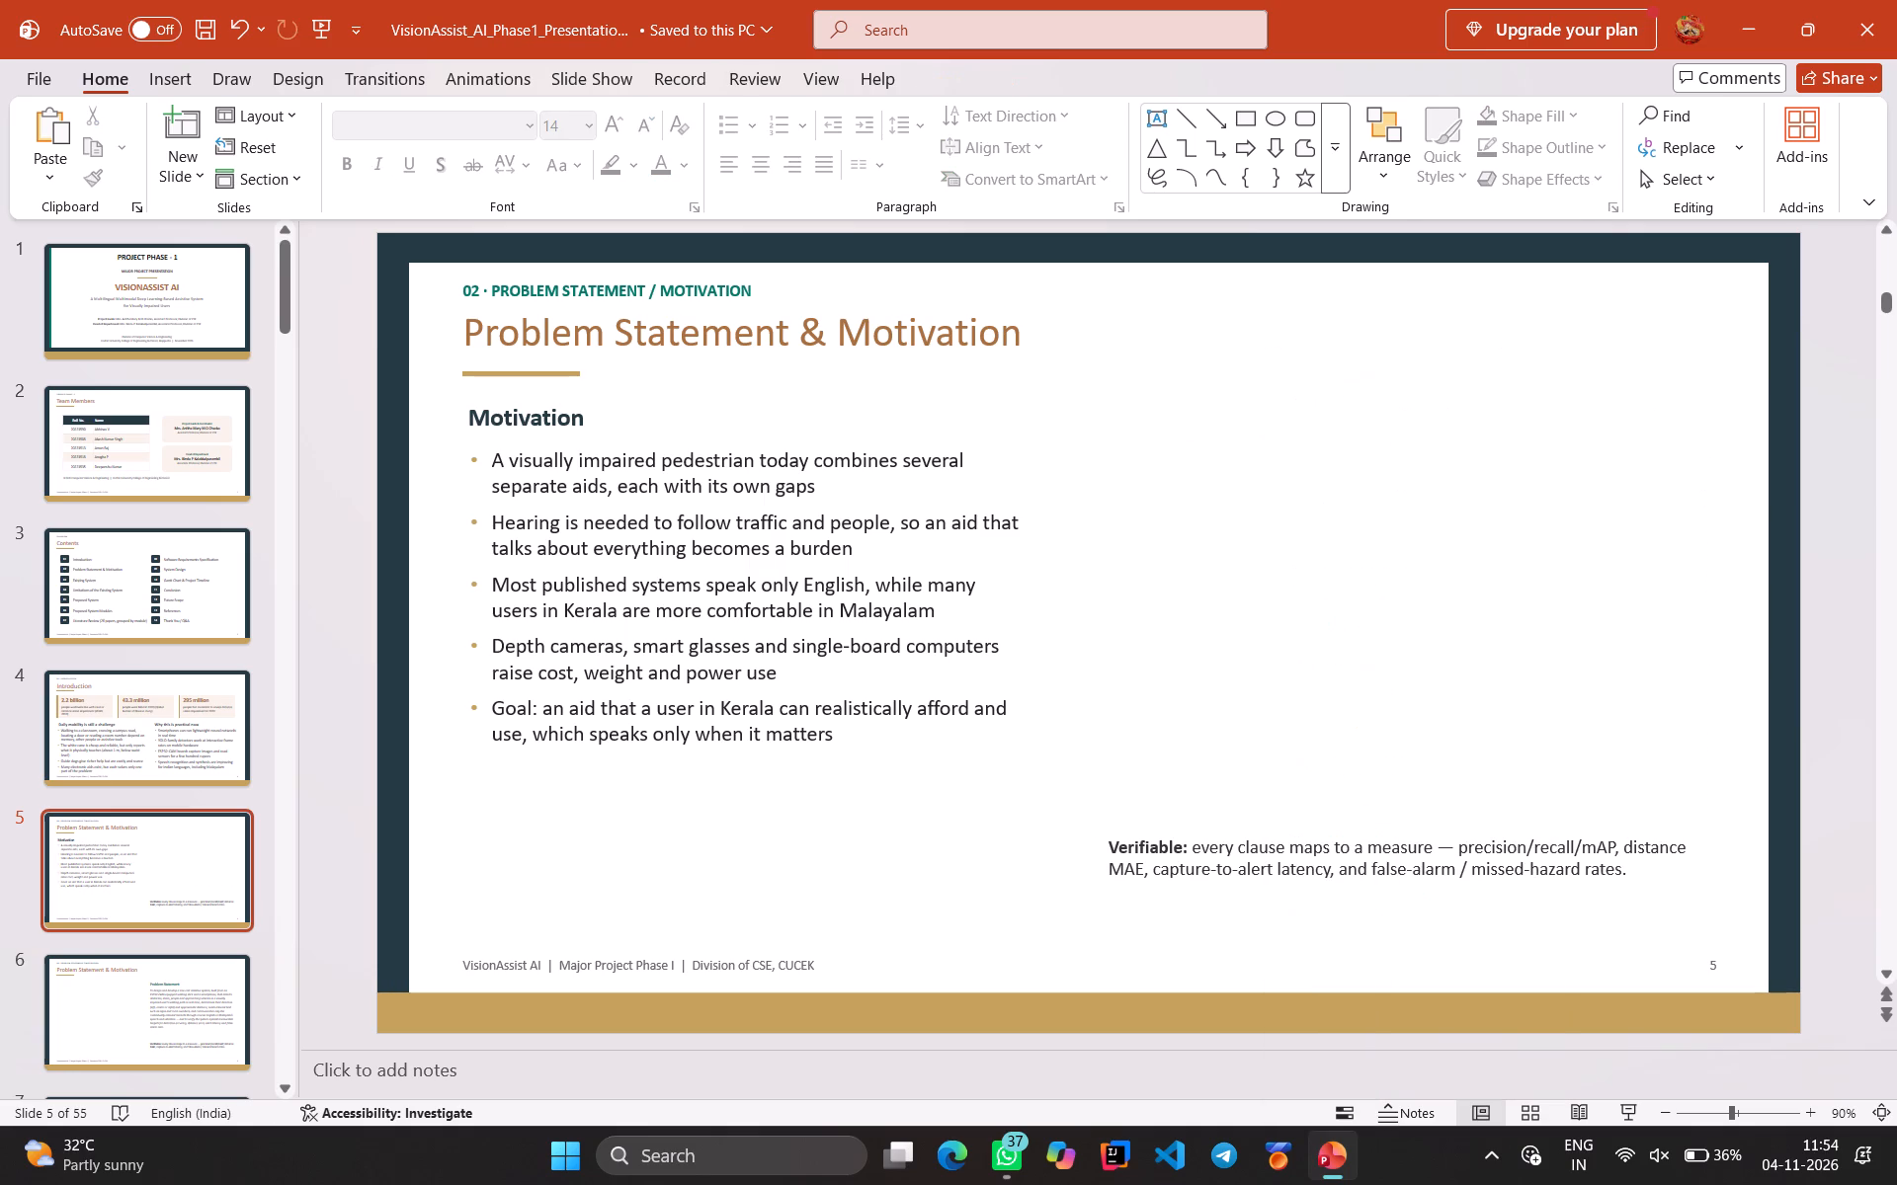
Widen the "Motivation" heading's text box on slide 5 to the right edge of the content area.
click(559, 416)
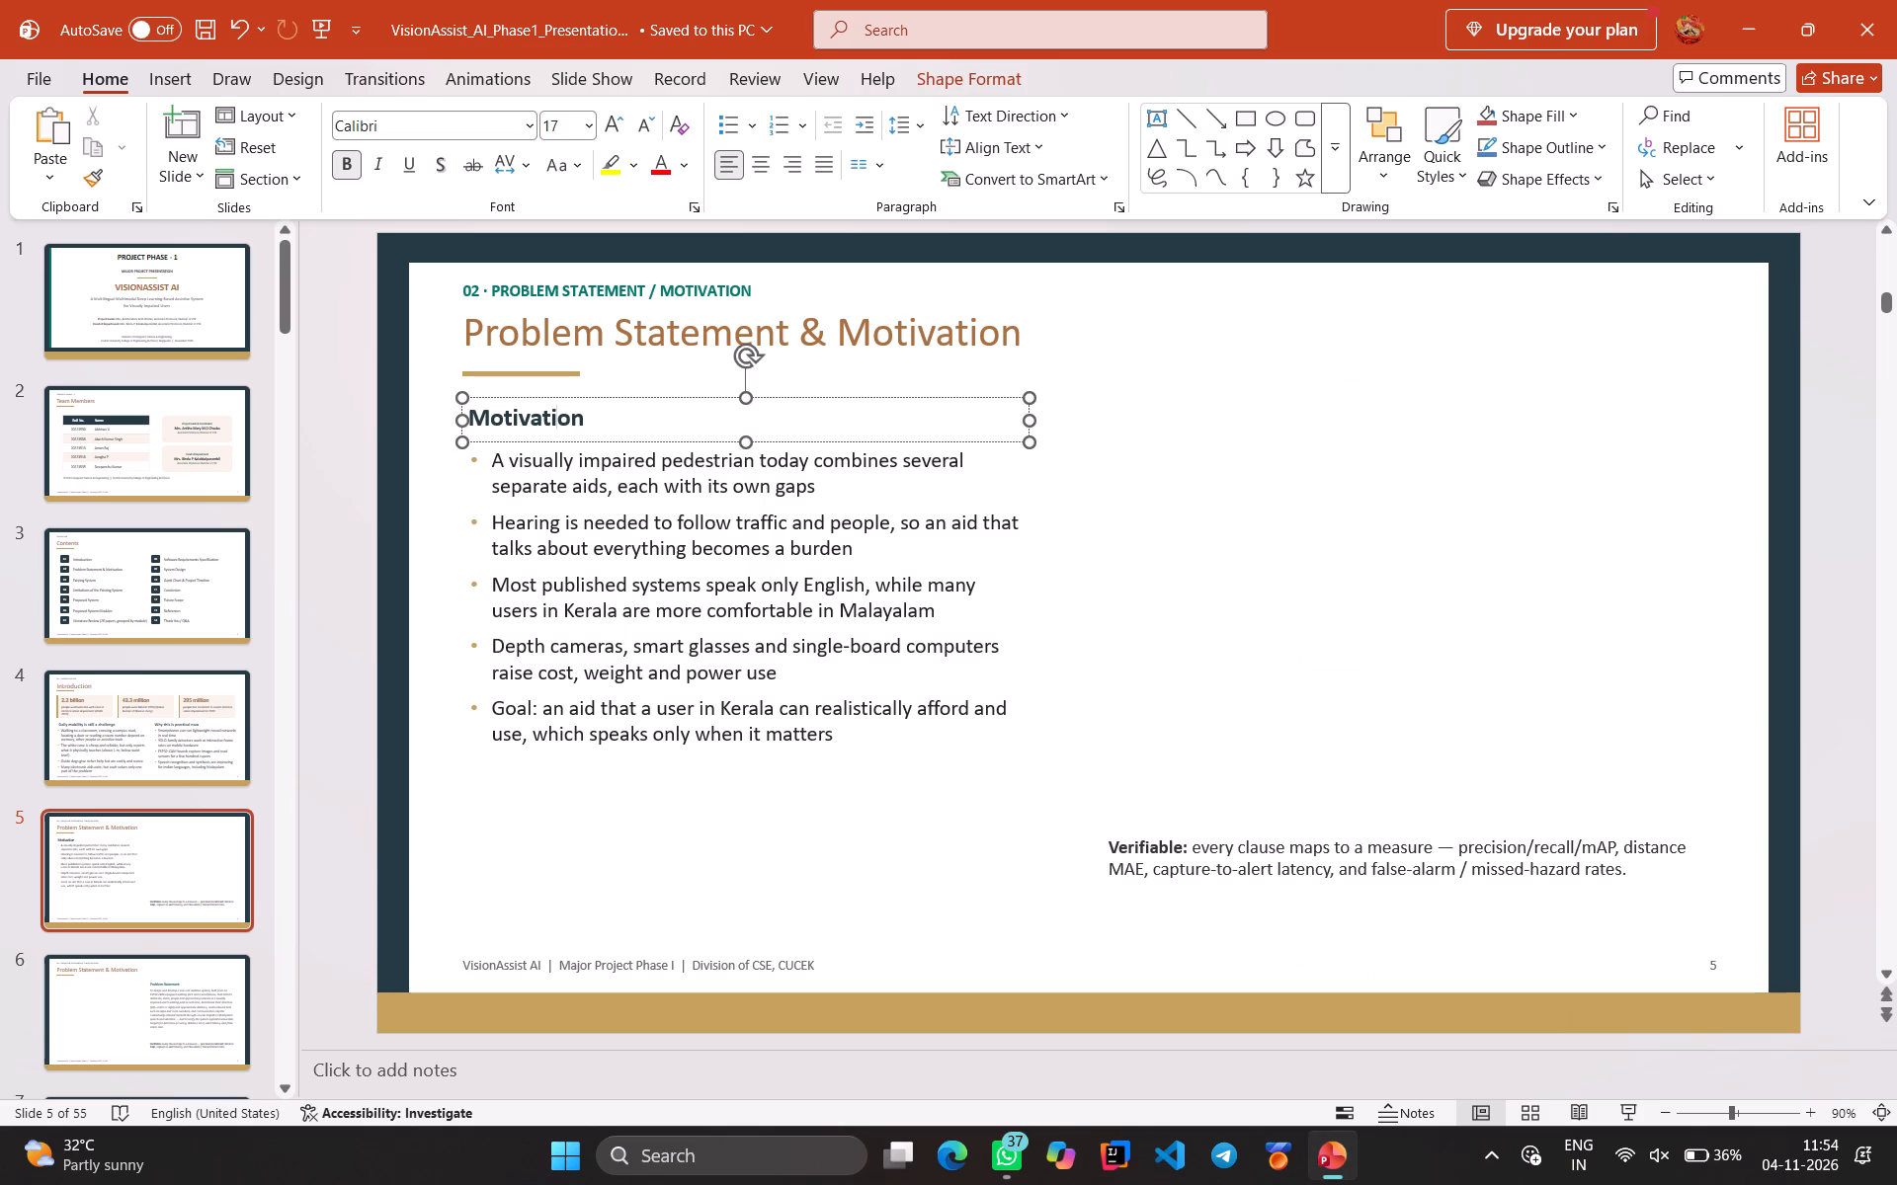
drag(1031, 421, 1545, 405)
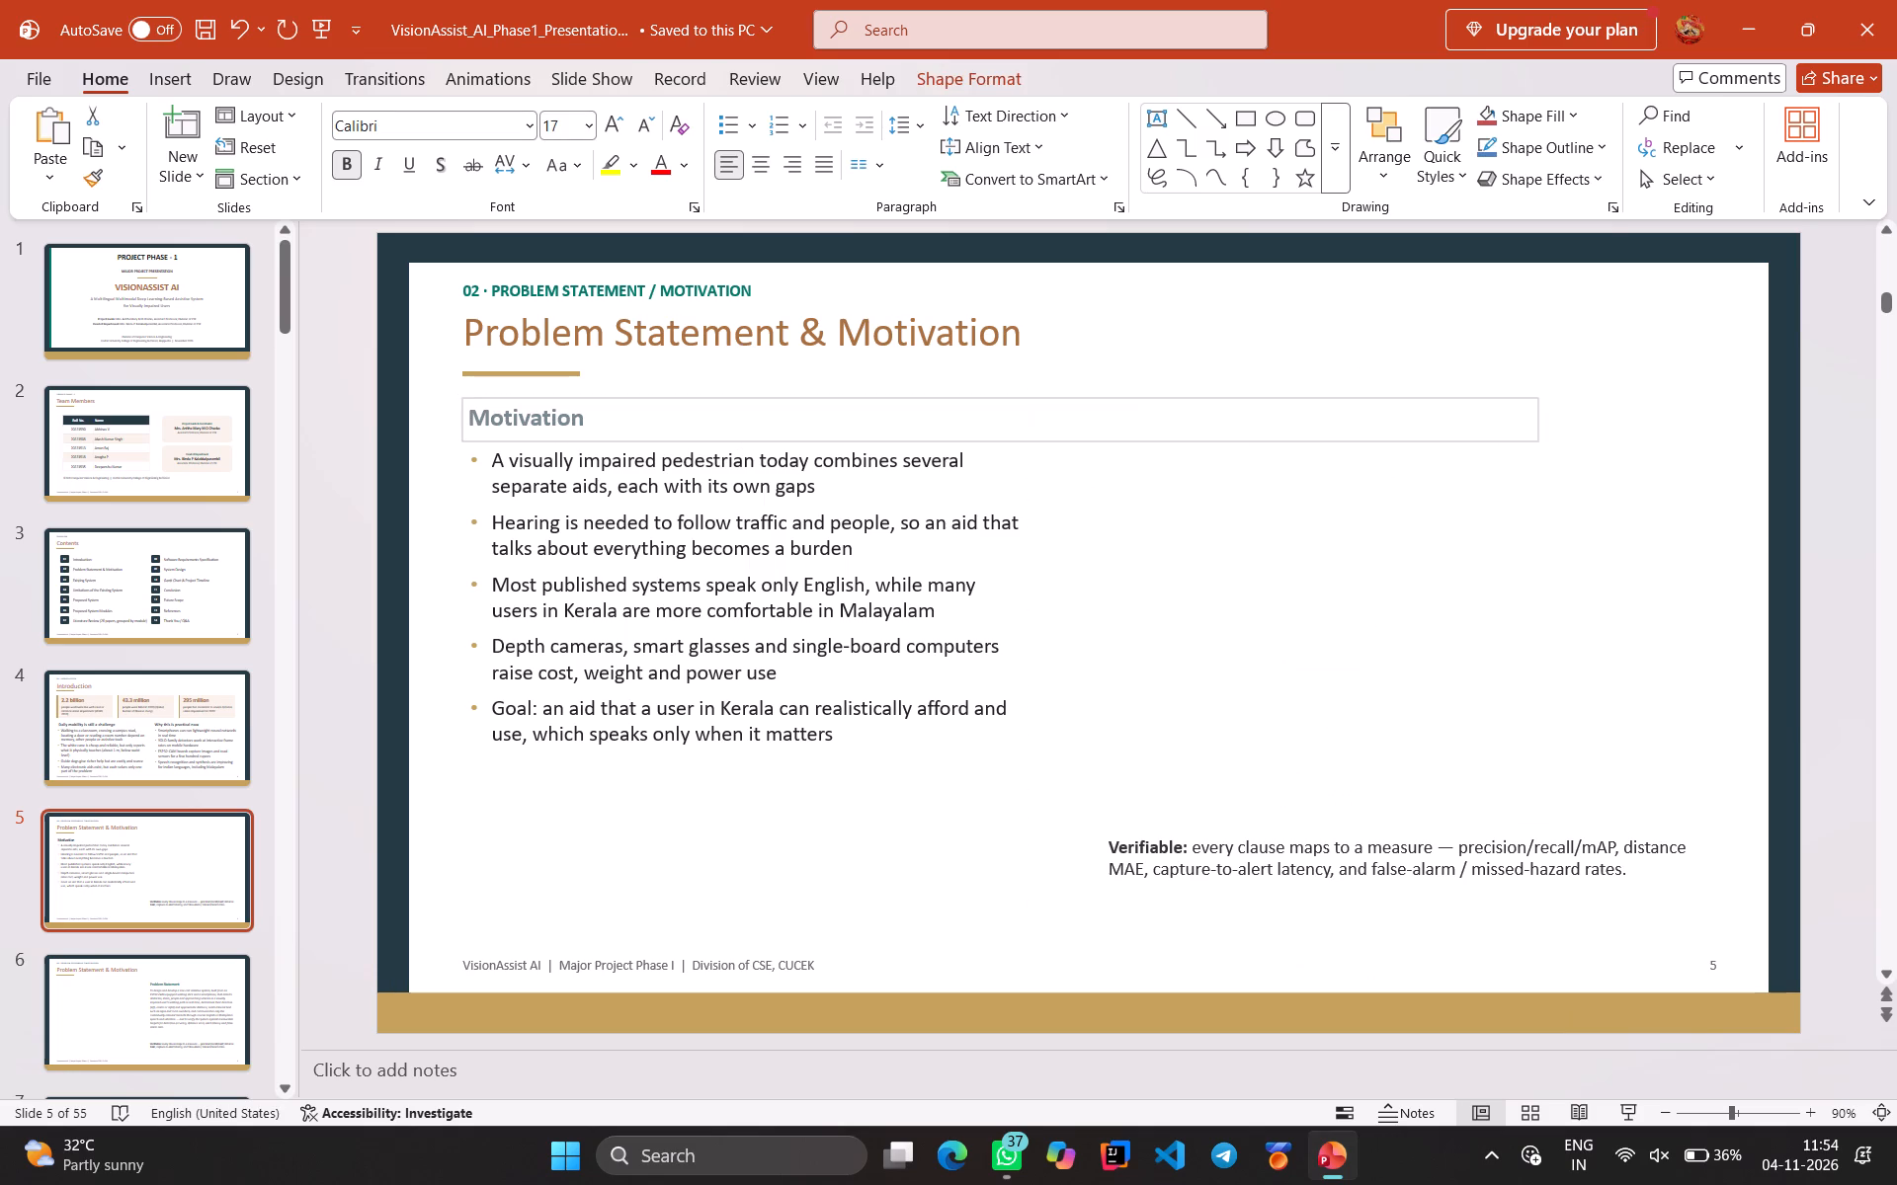
drag(1545, 405, 1704, 407)
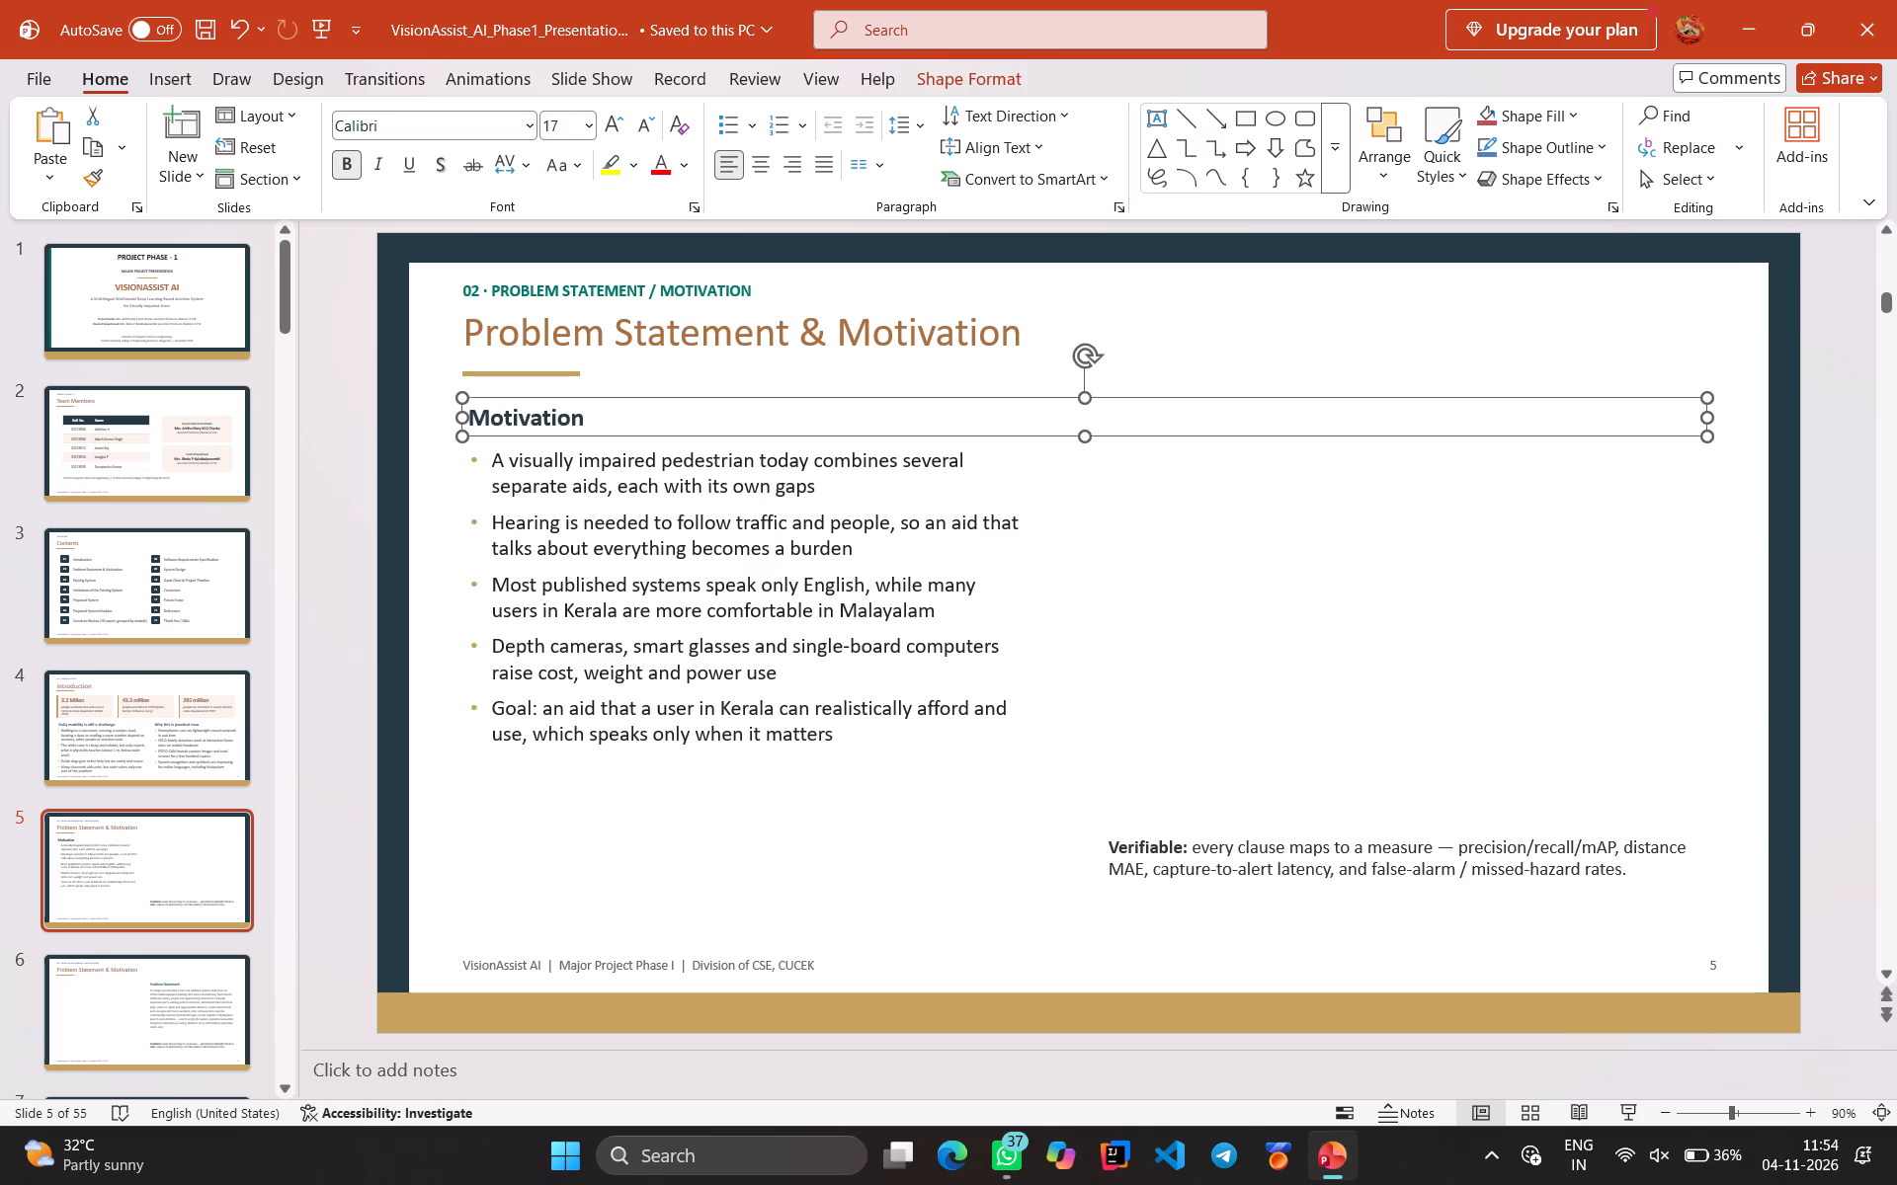
Set the "Motivation" heading on slide 5 to font size 24.
click(744, 418)
click(546, 413)
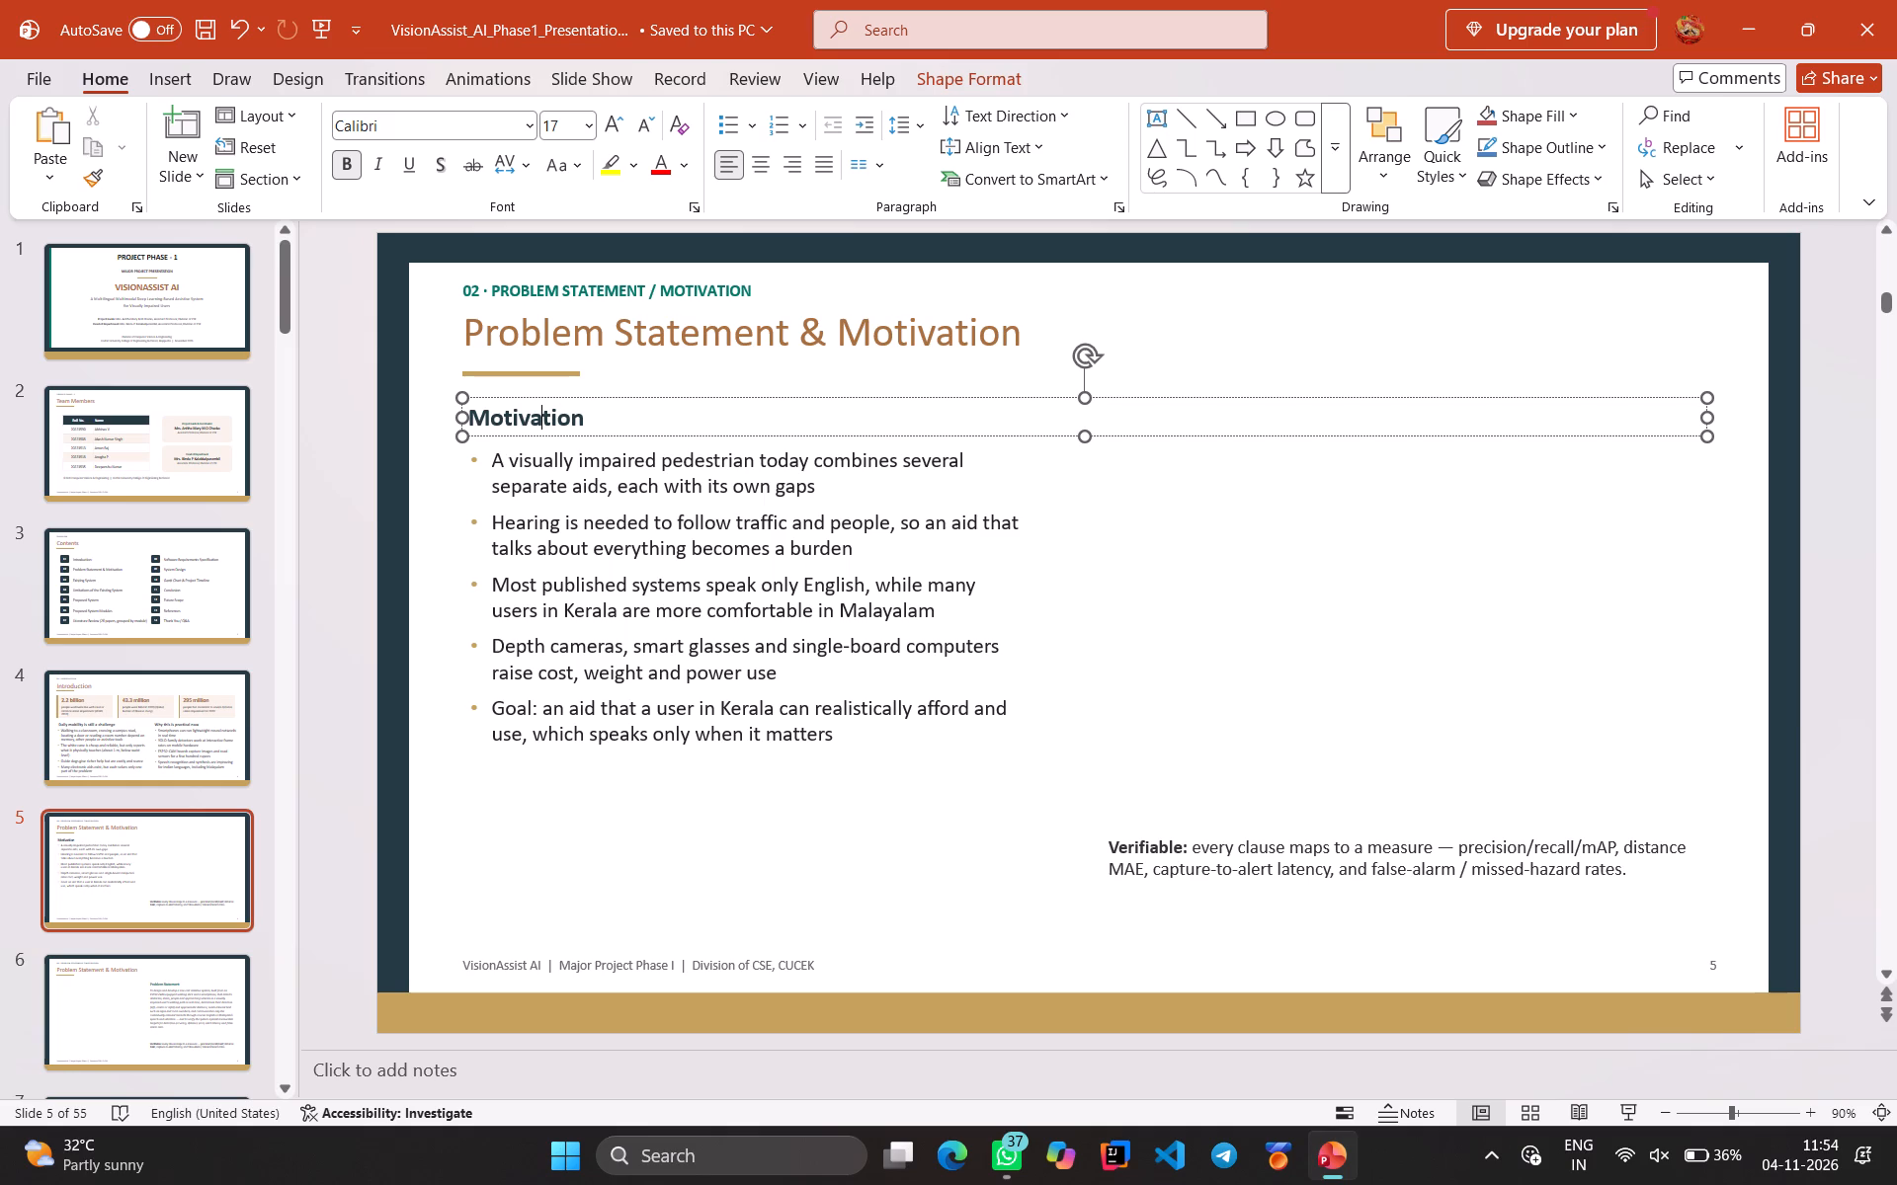
key(ctrl+a)
click(586, 129)
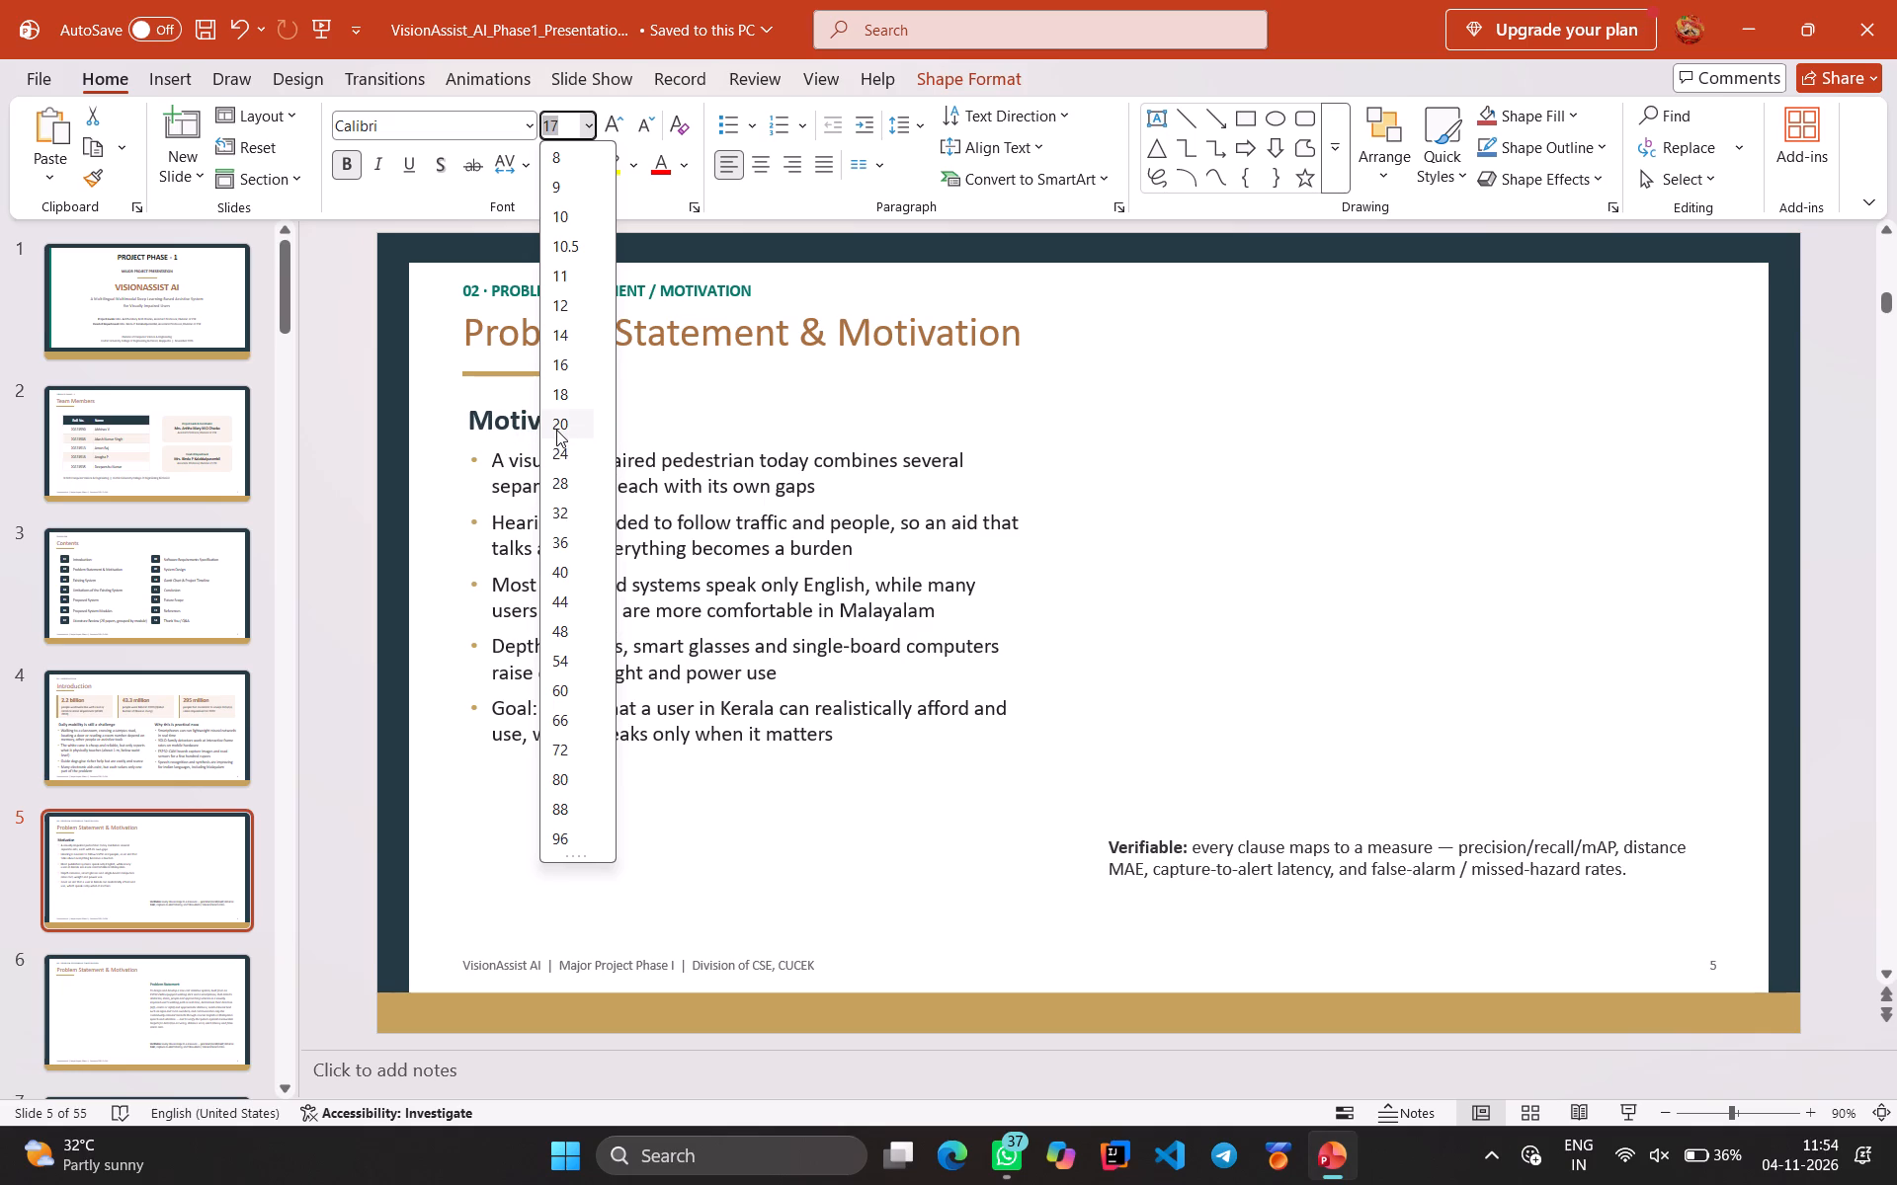
click(558, 442)
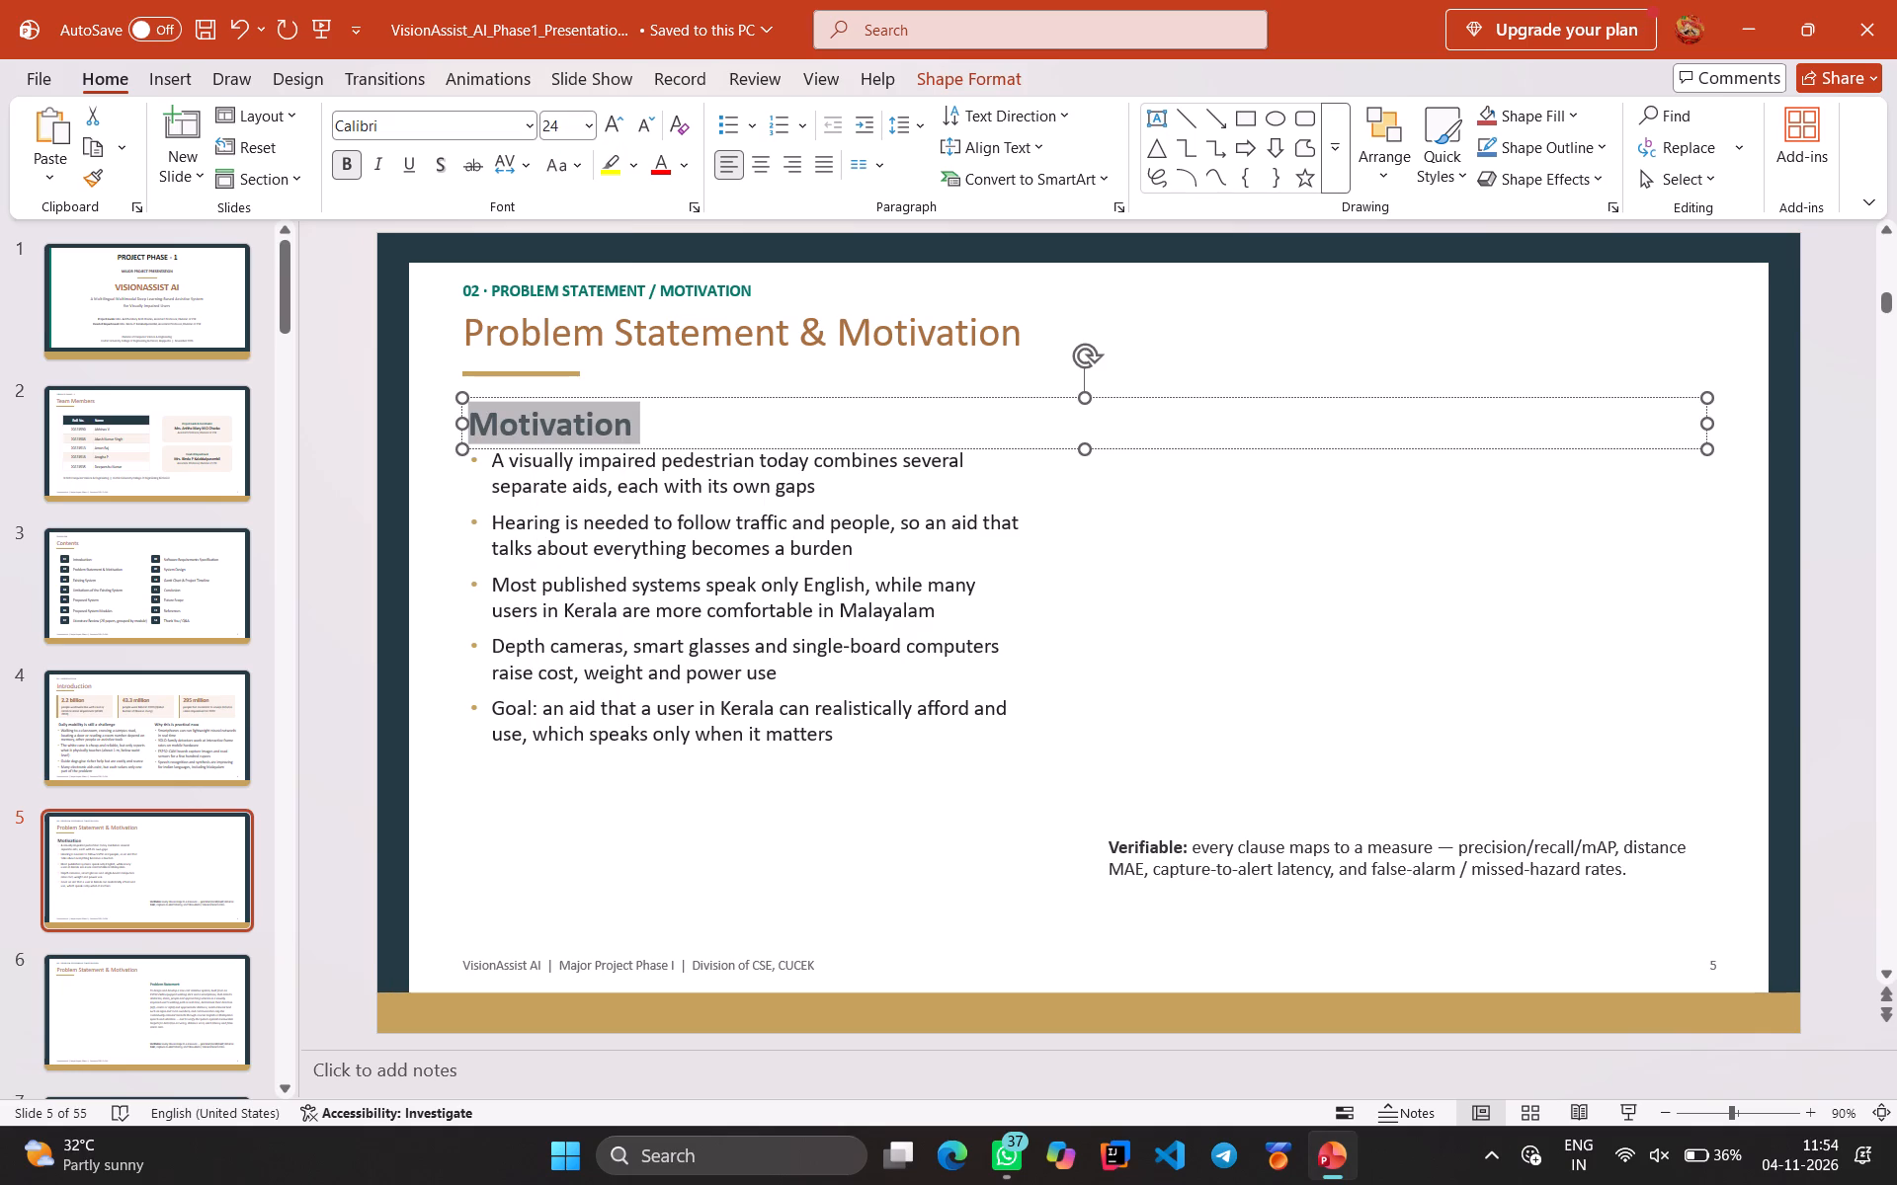
Move the "Motivation" heading on slide 5 slightly up, to just below the title's accent line.
drag(921, 424, 921, 409)
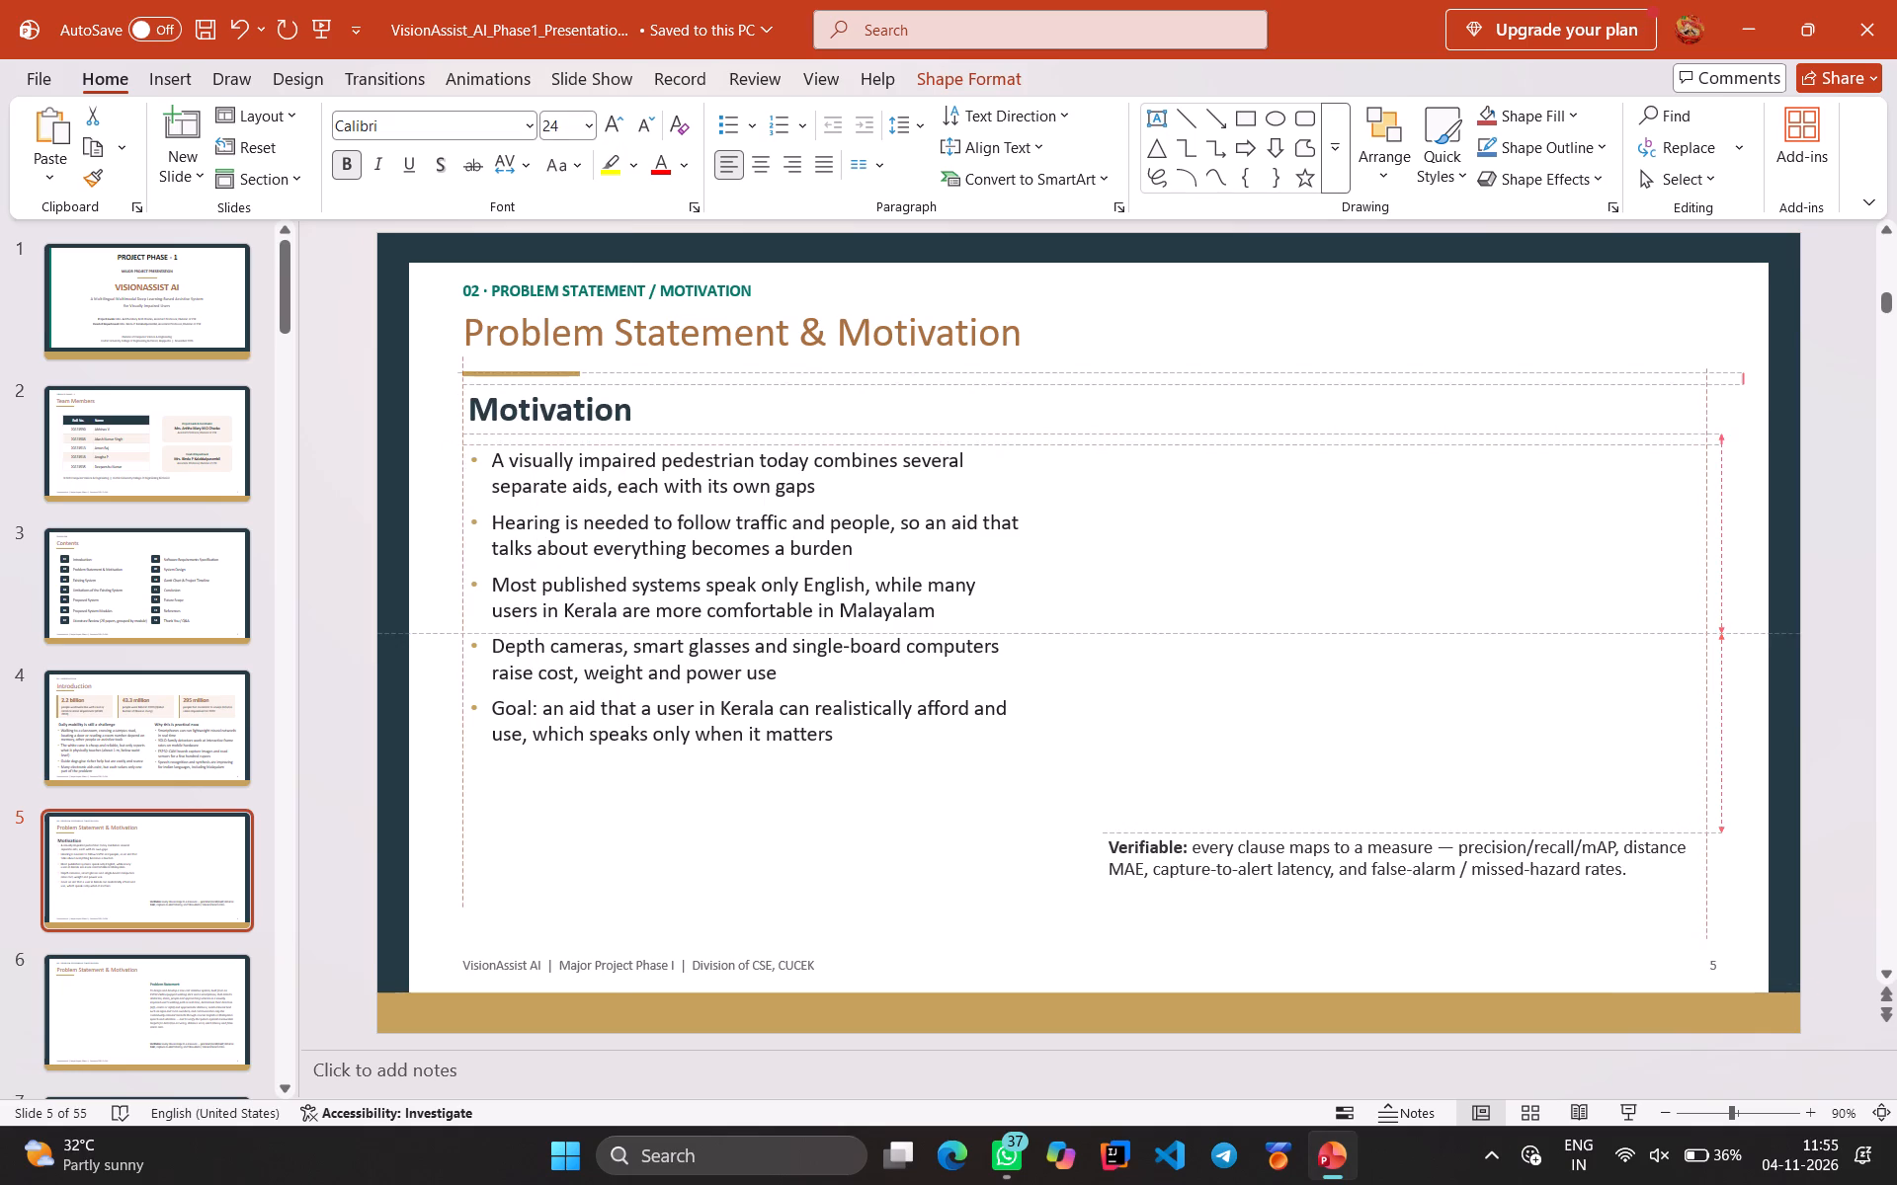
drag(921, 409, 920, 409)
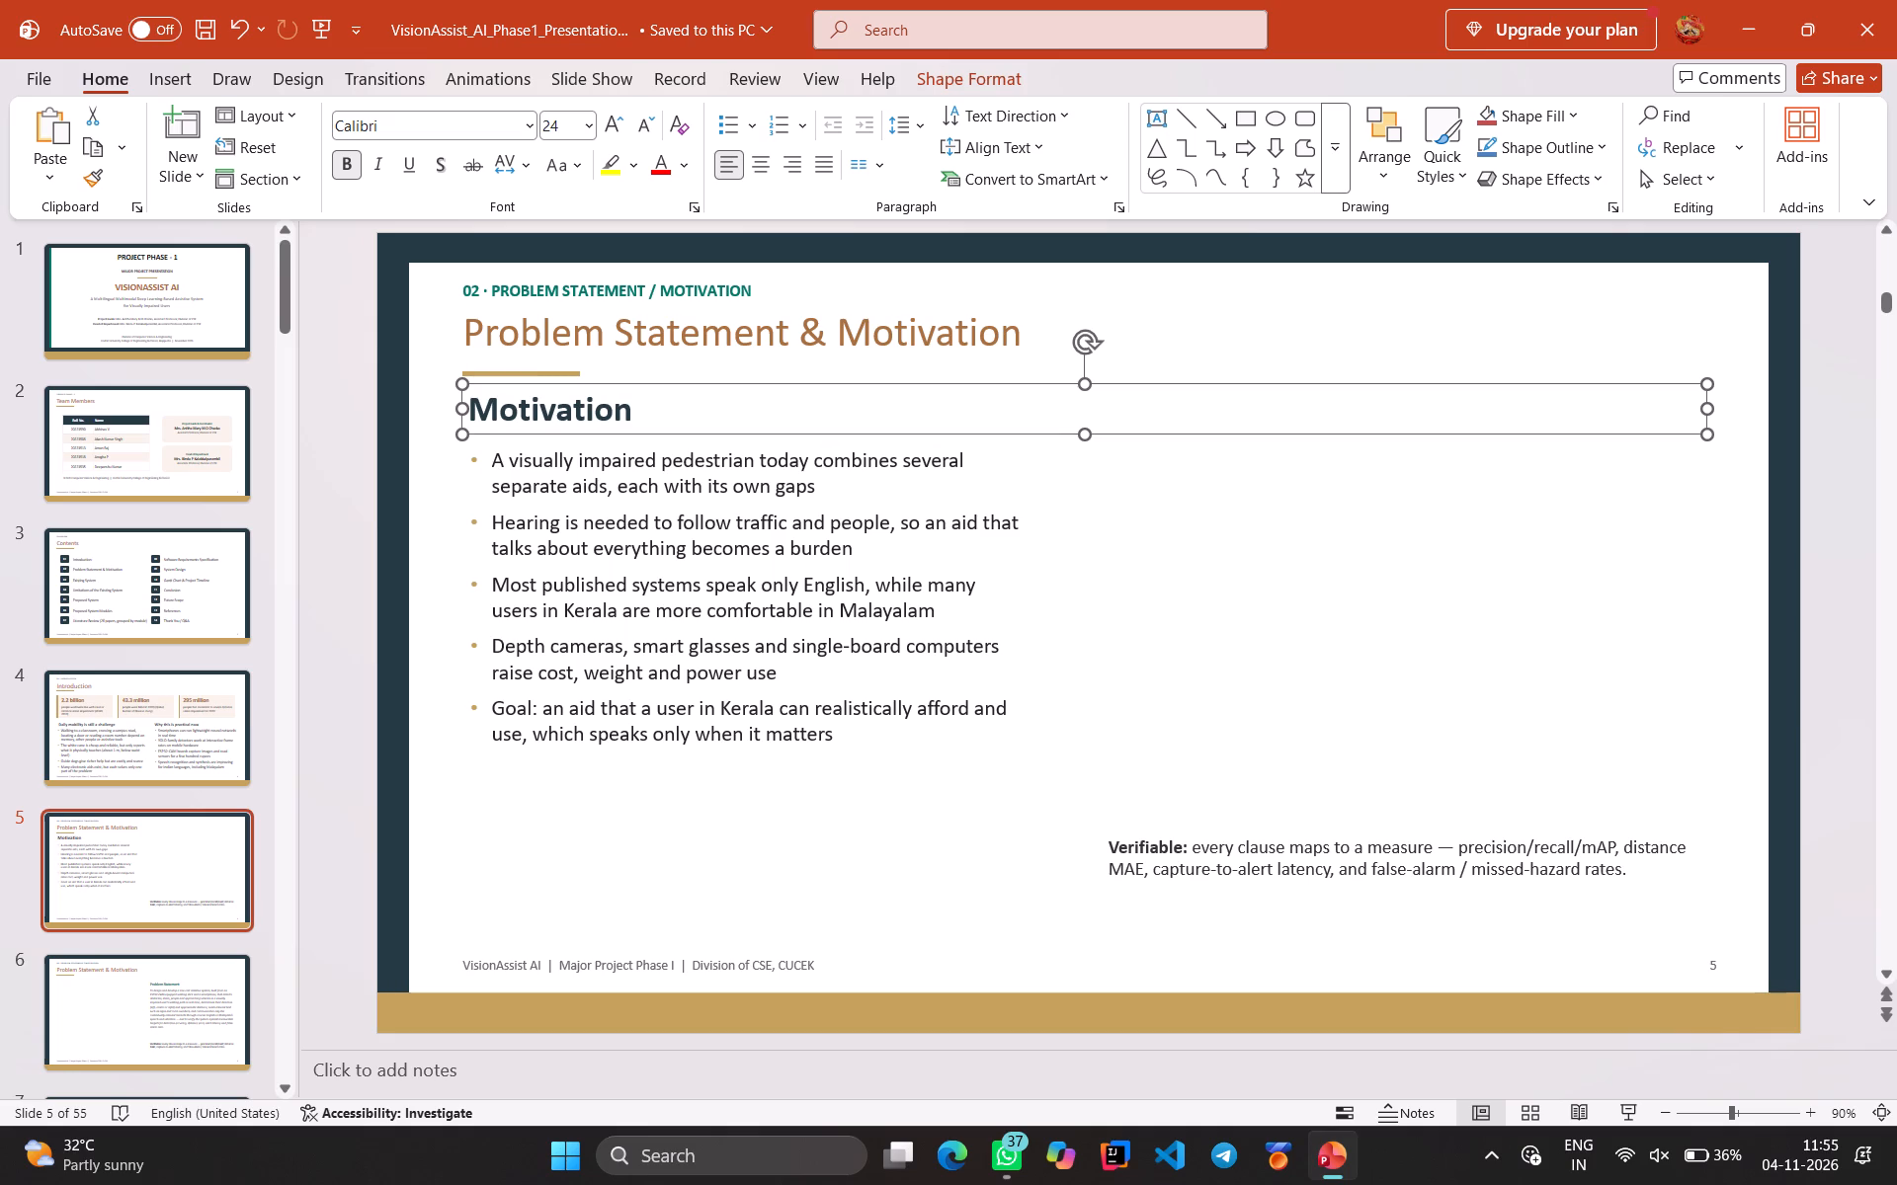
Delete the "Verifiable:" paragraph on slide 5 together with its text box.
click(700, 481)
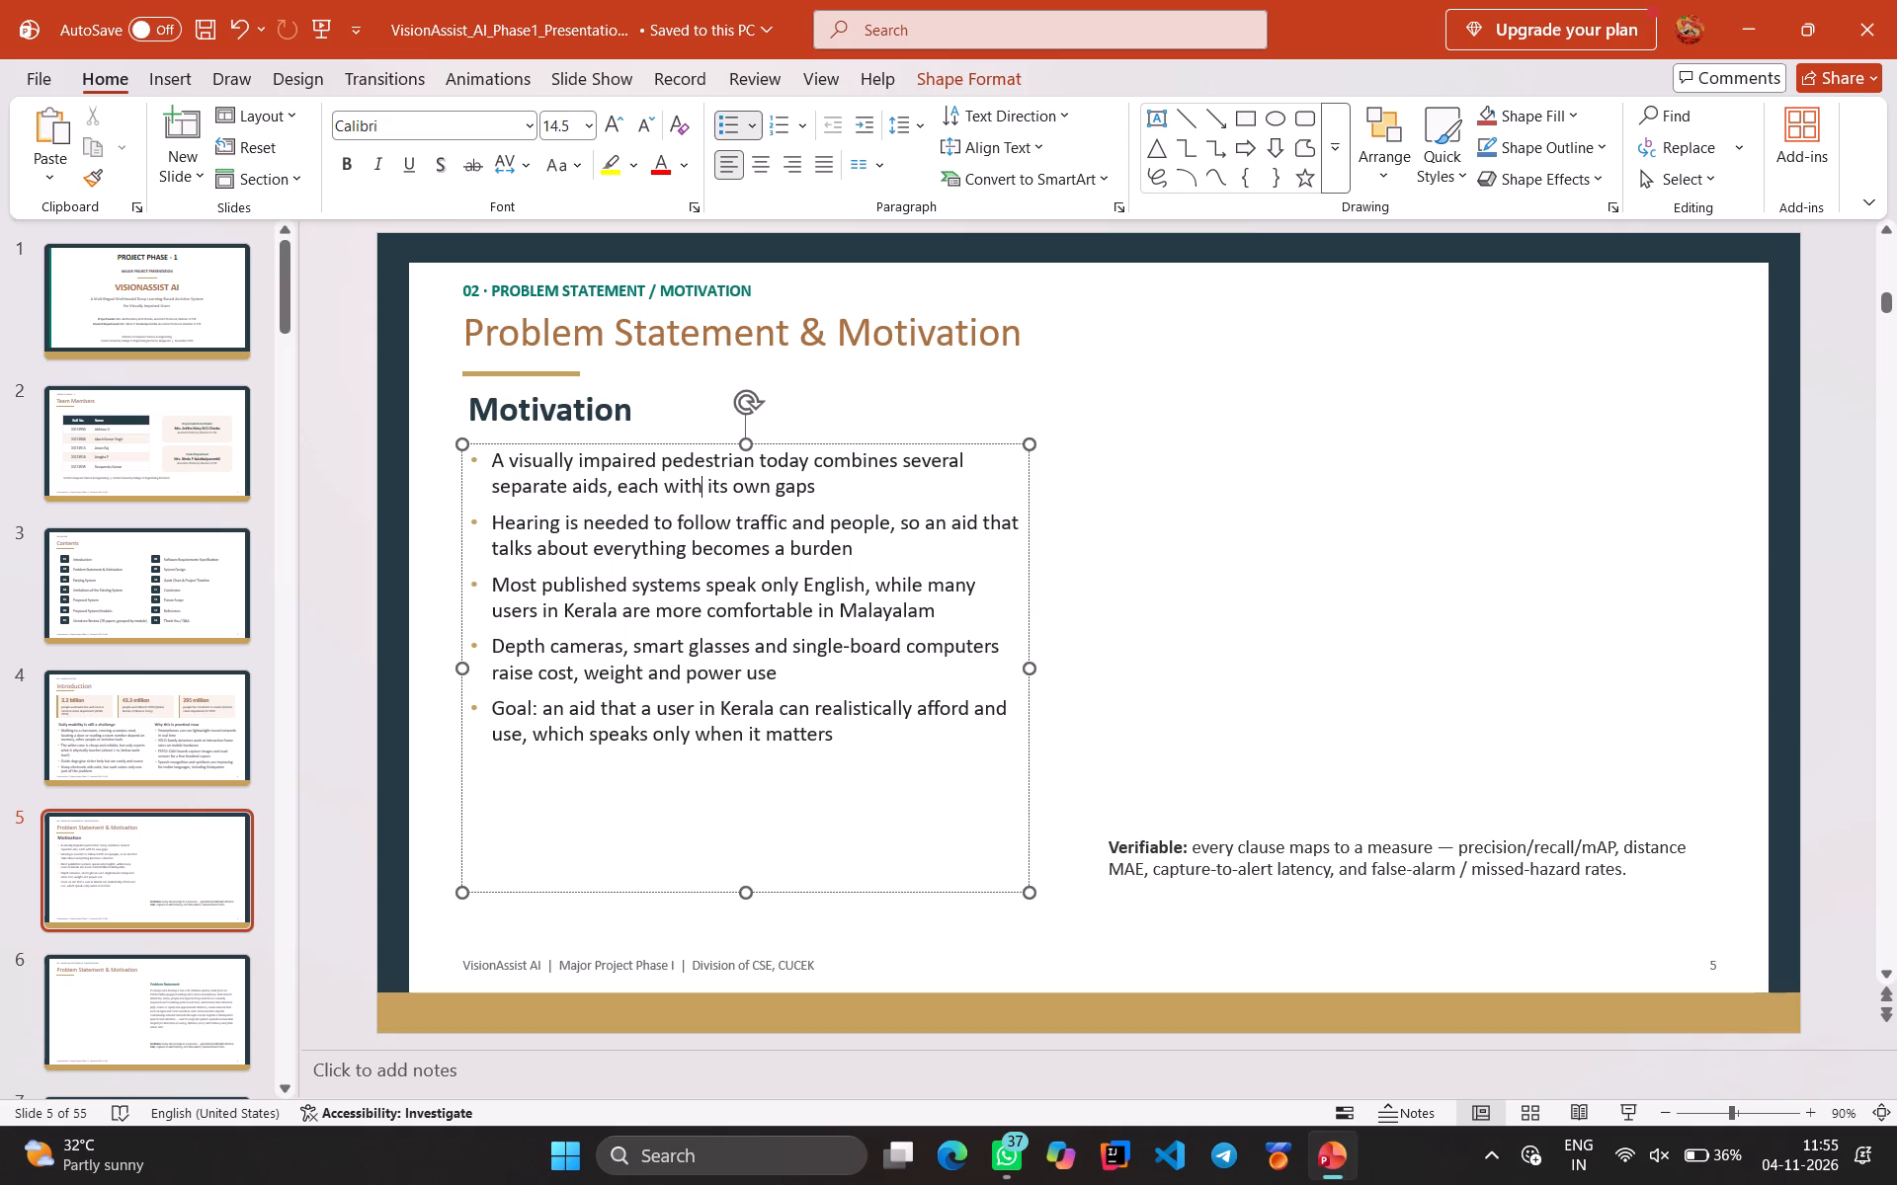
click(1353, 845)
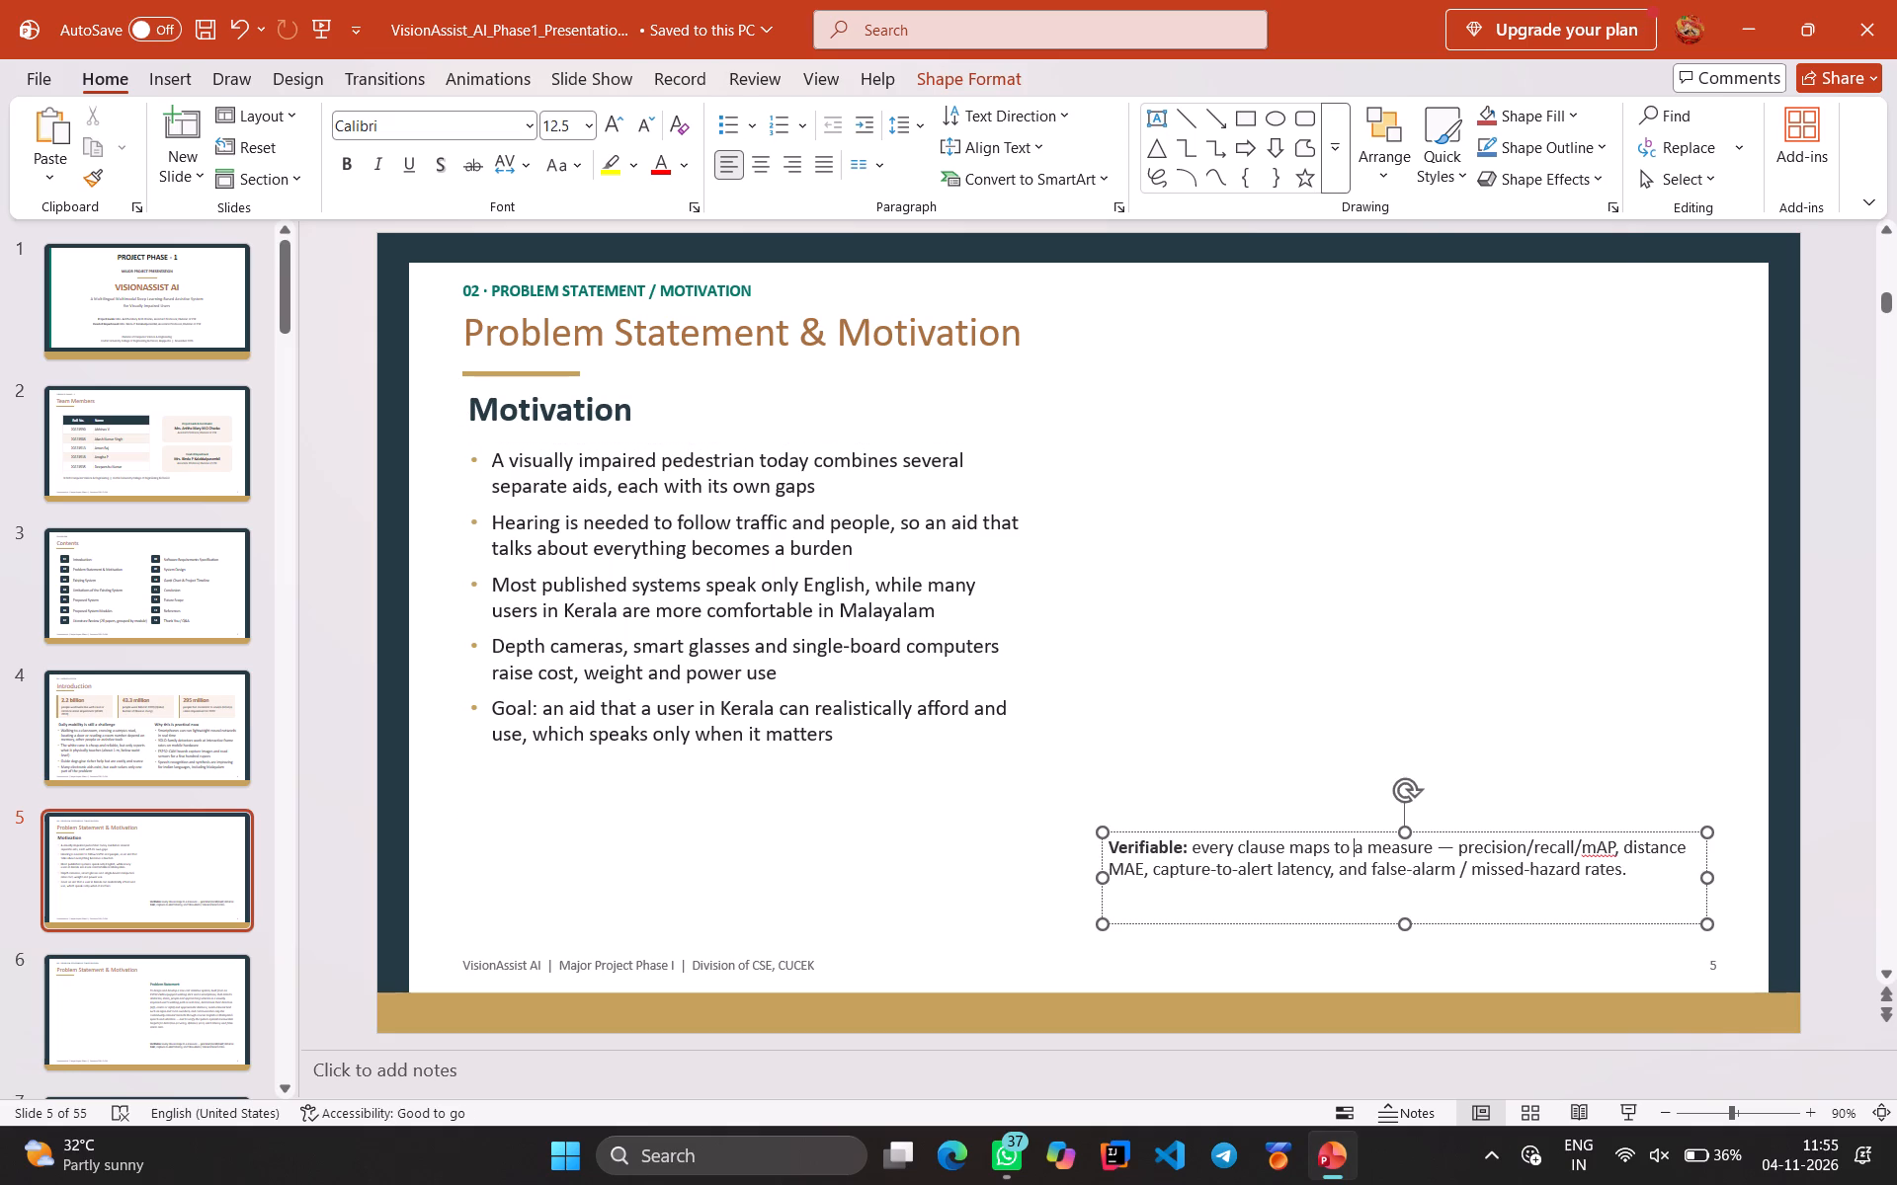
right_click(1353, 845)
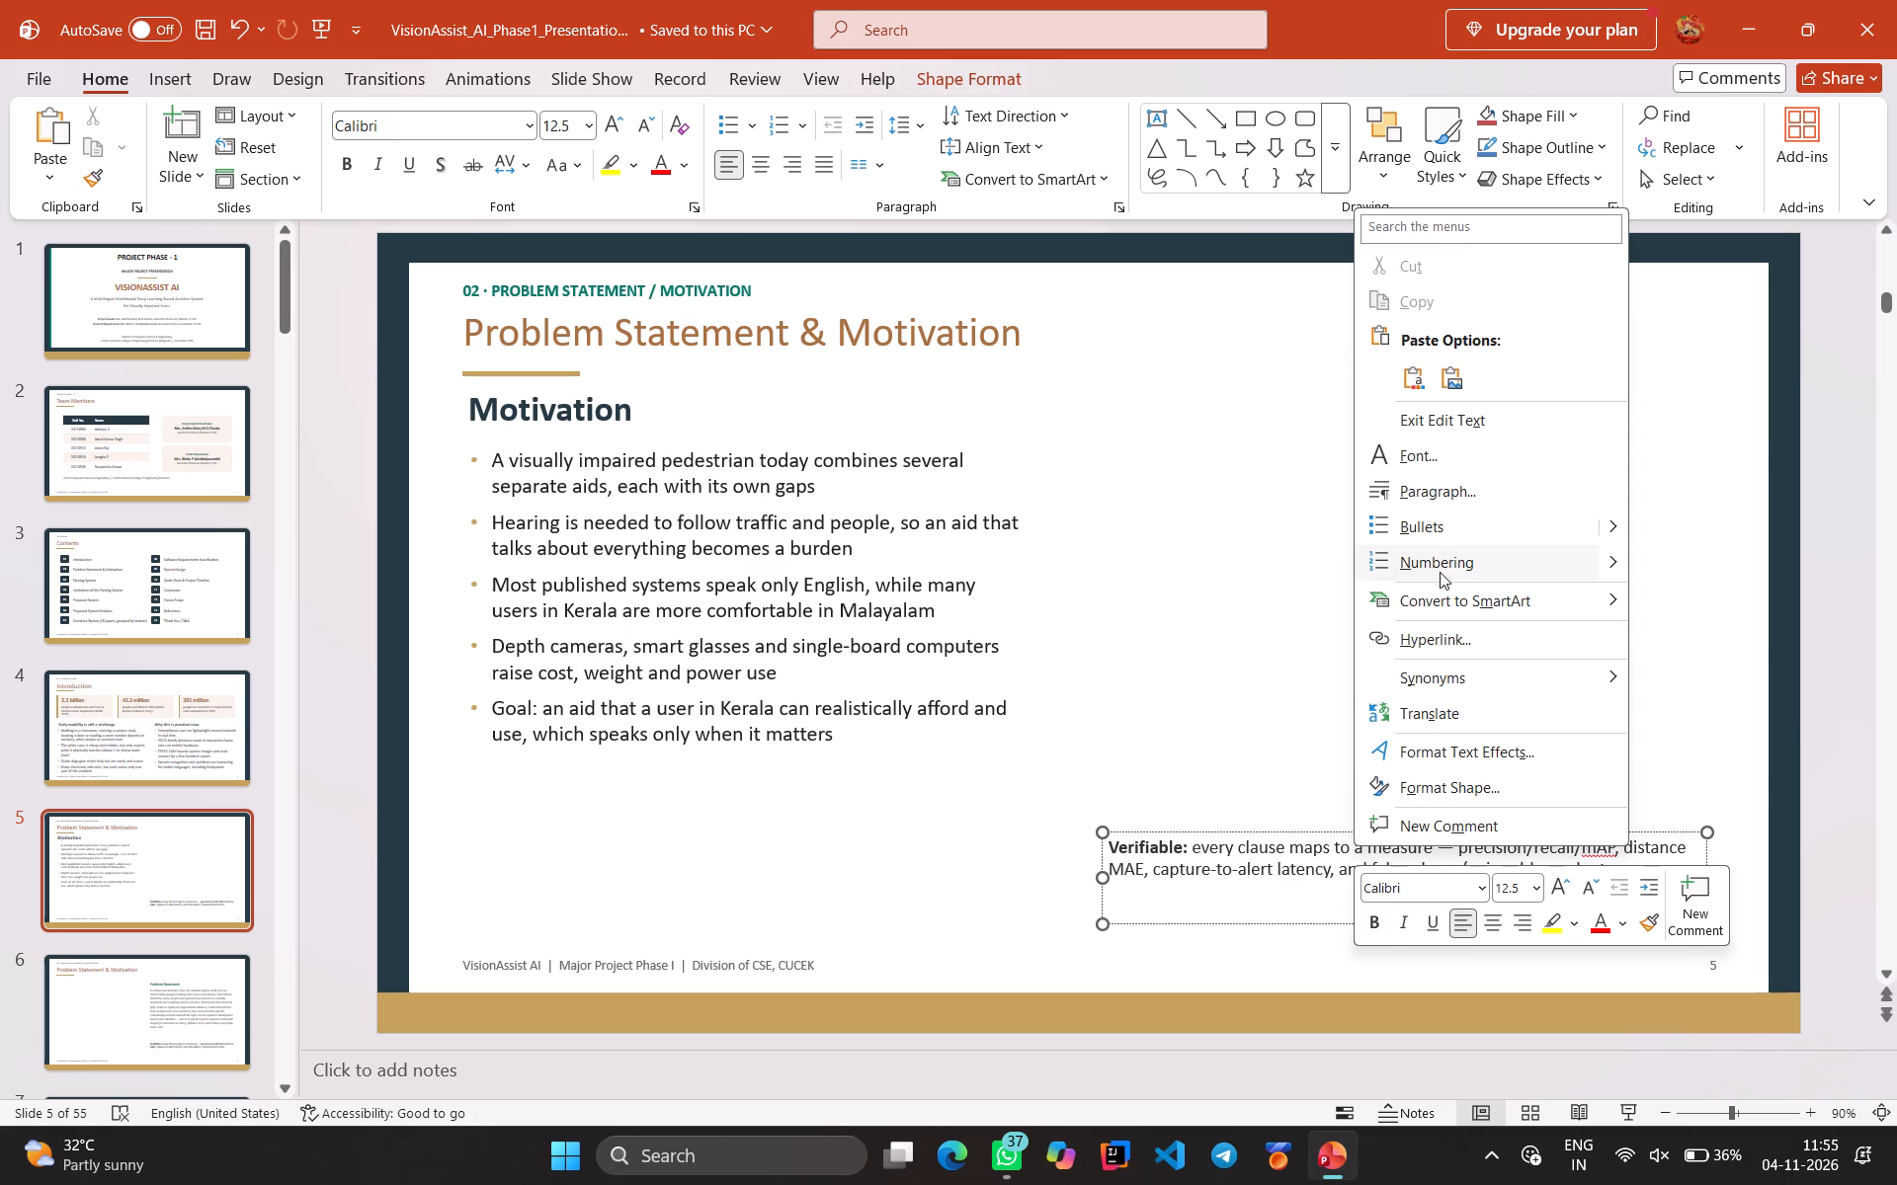
click(1238, 853)
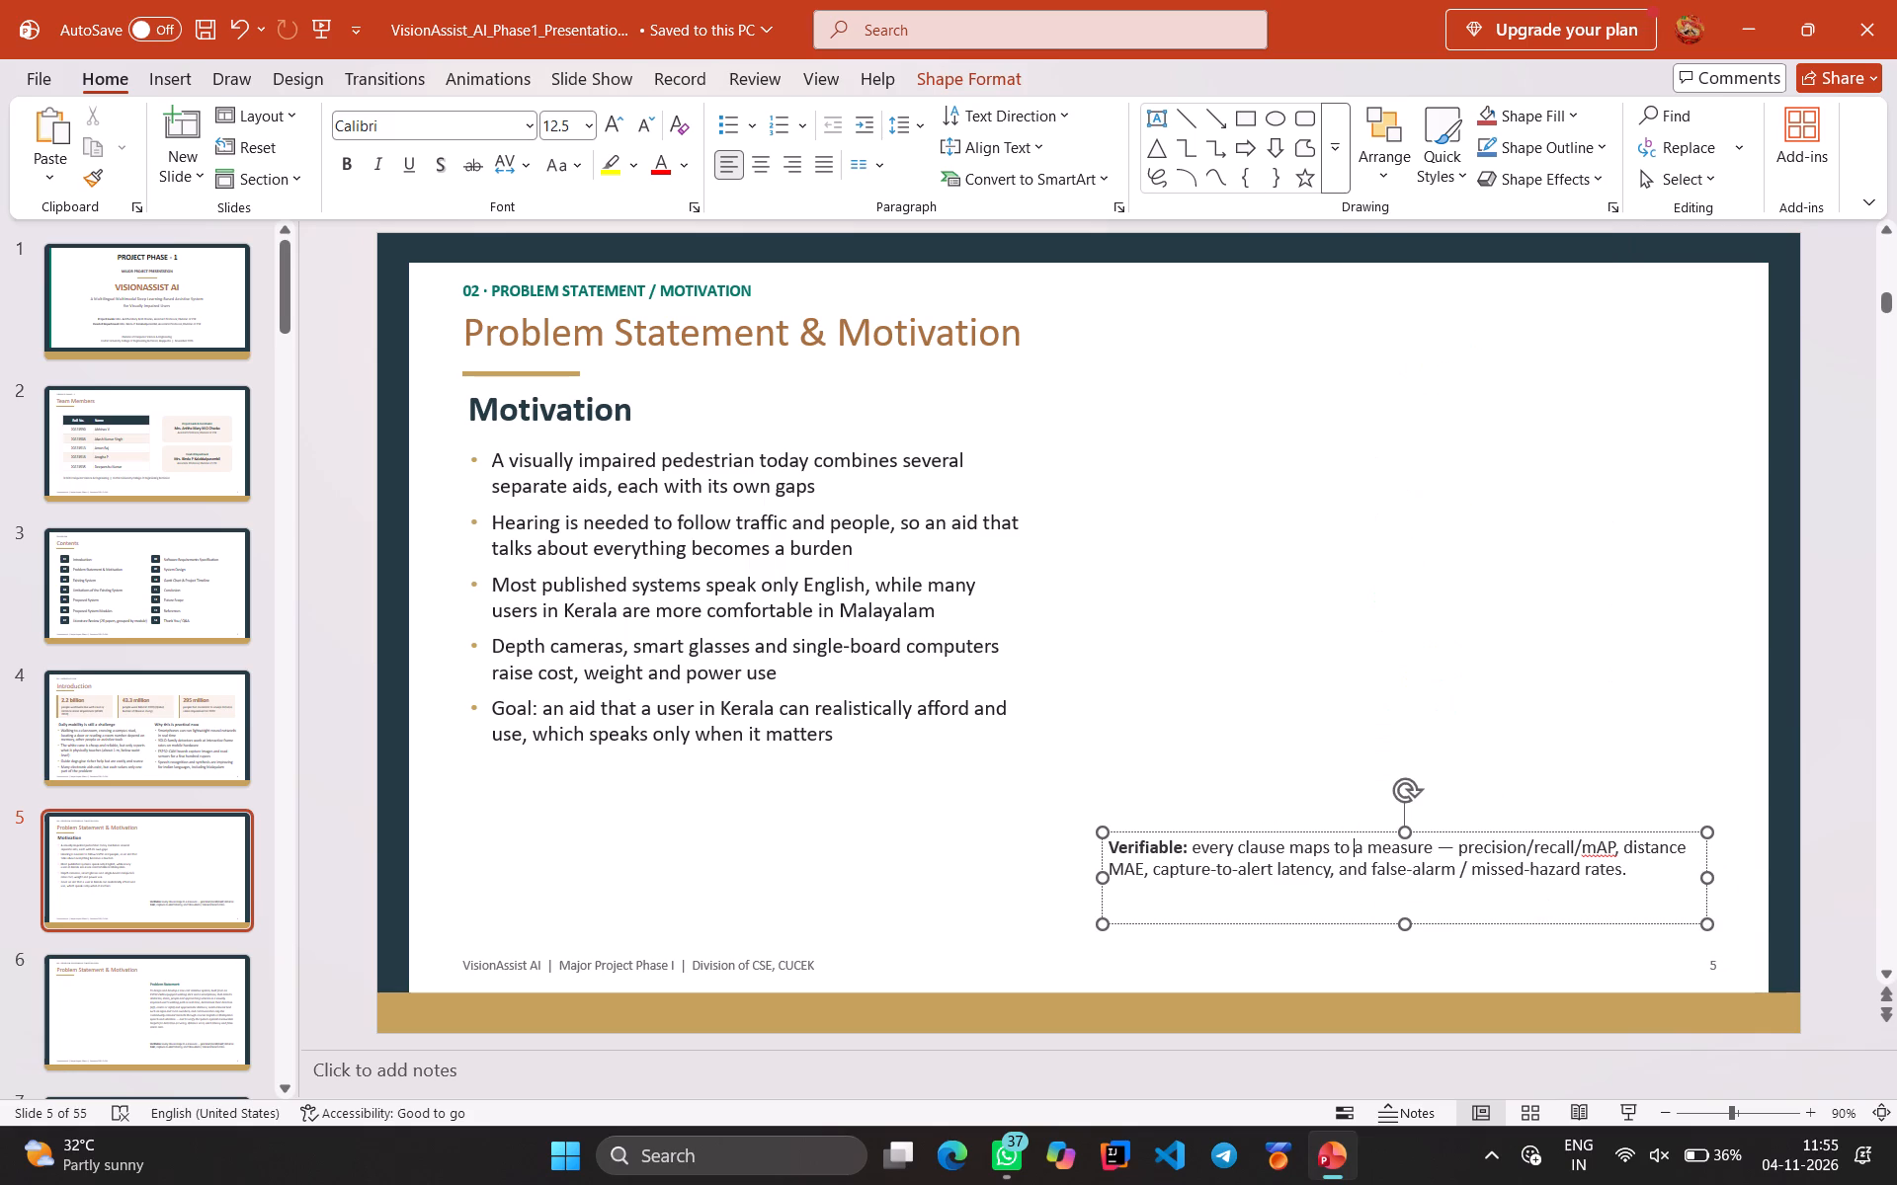
key(ctrl+a)
key(Delete)
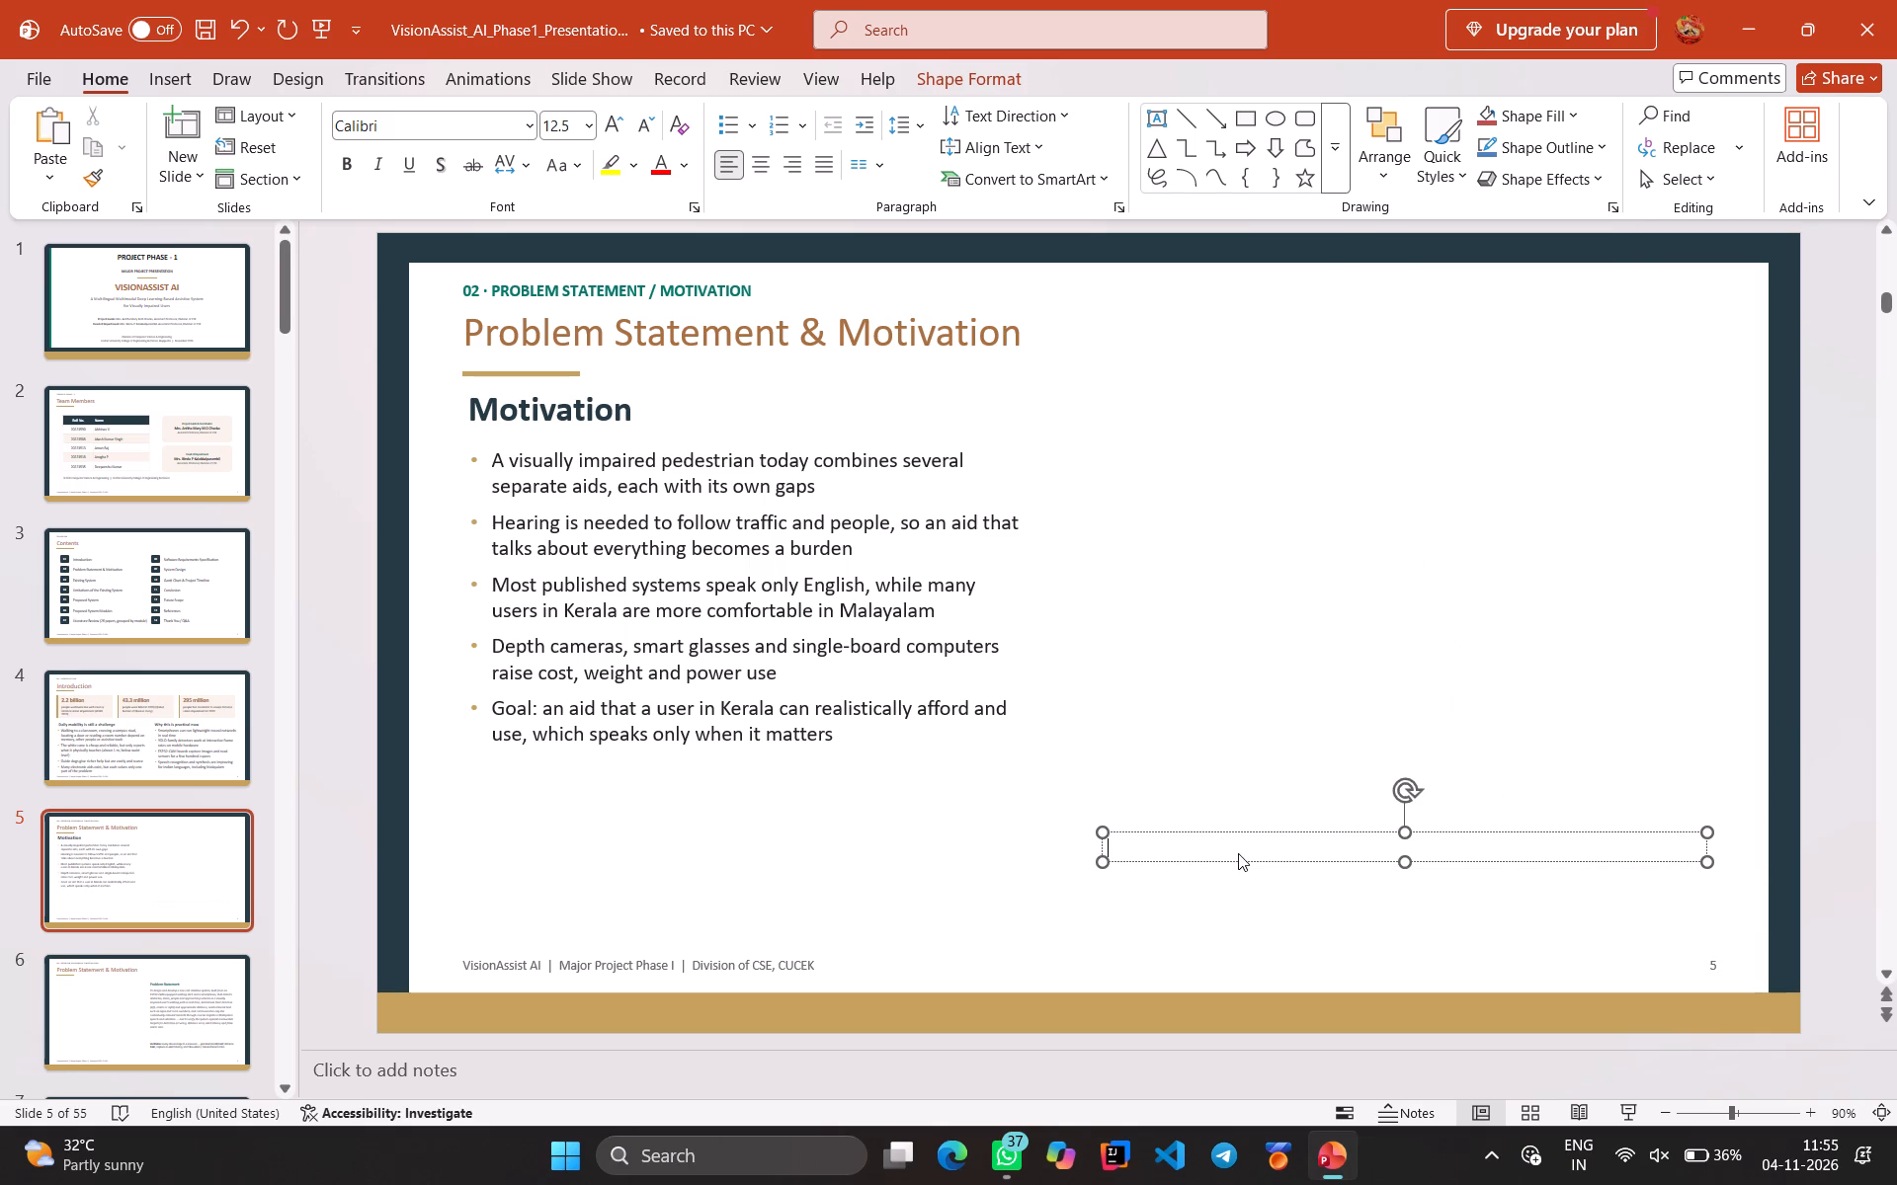
right_click(1243, 849)
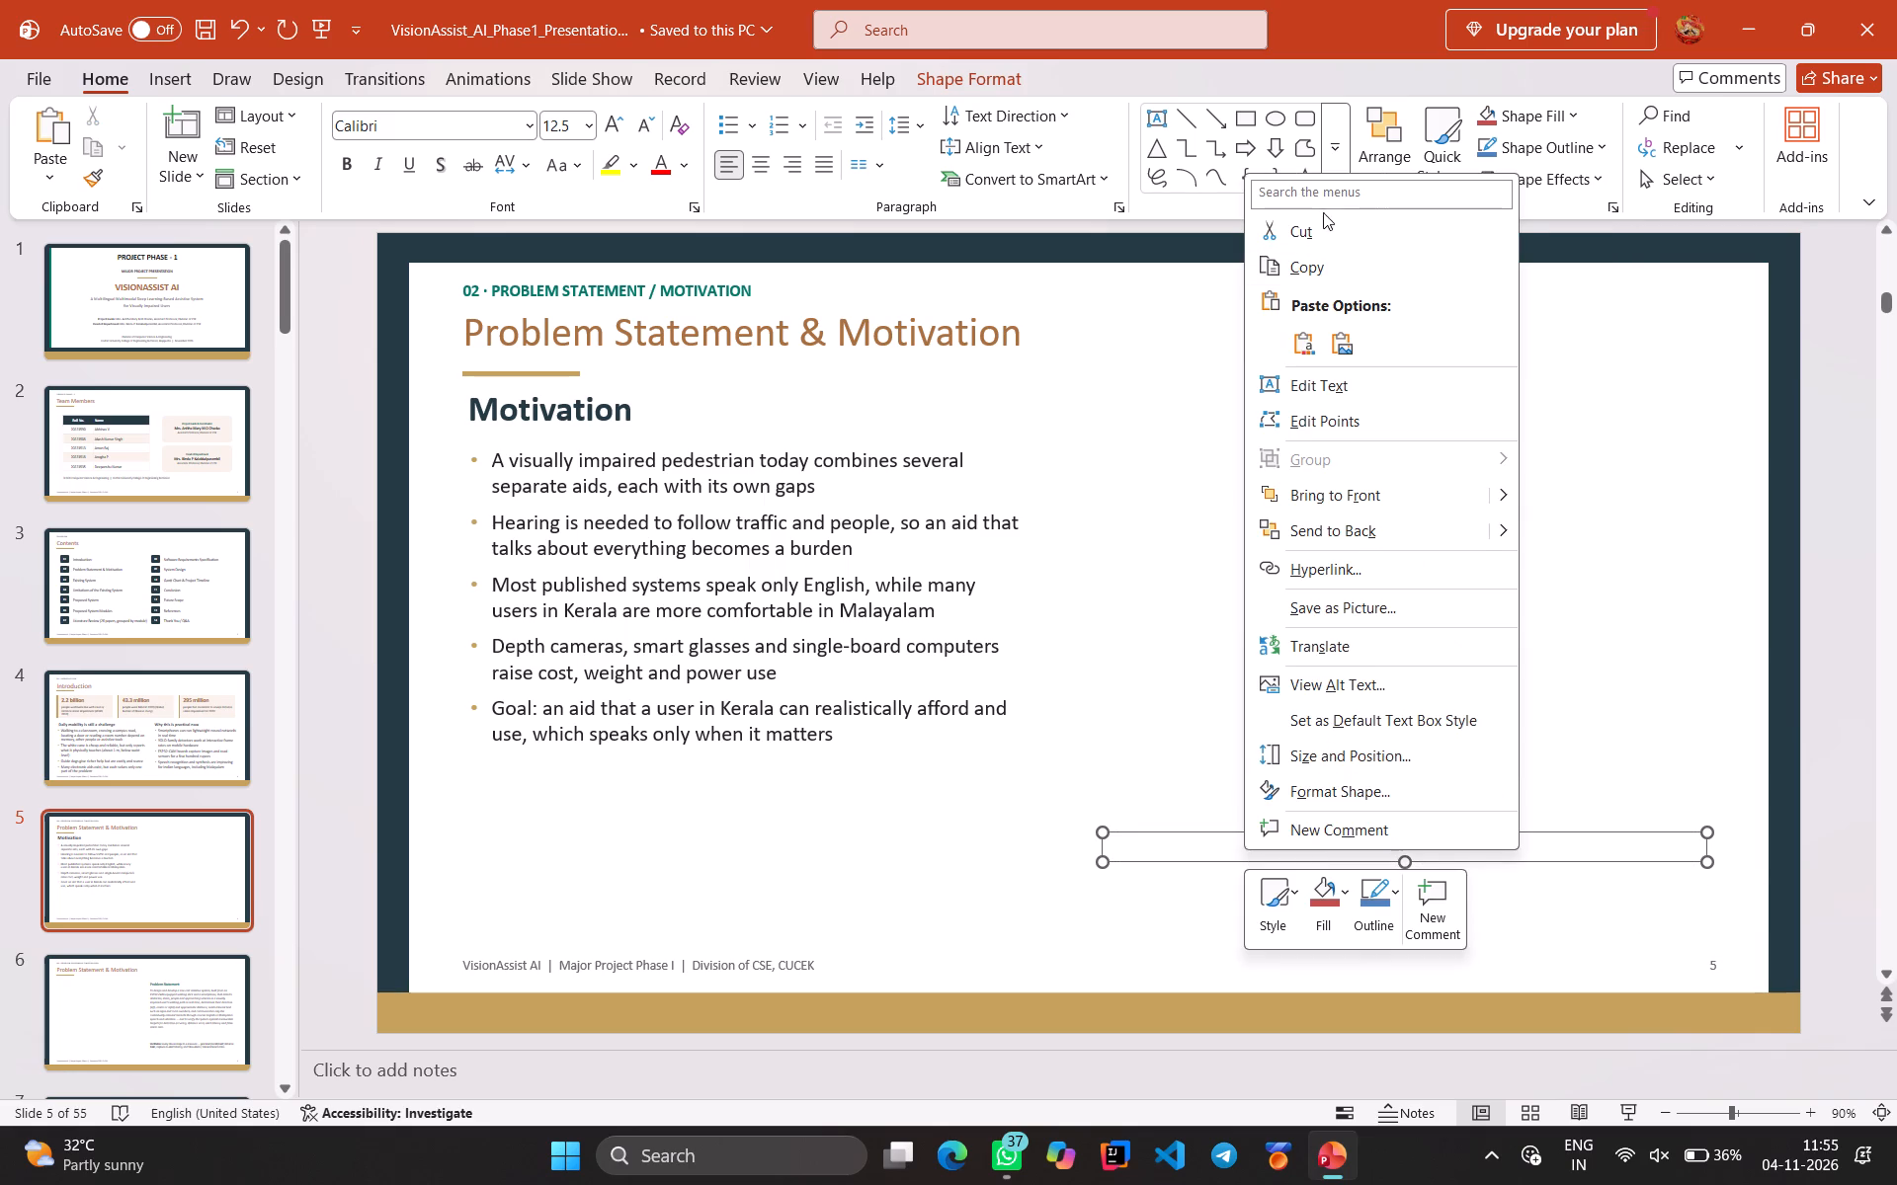
click(1321, 225)
Widen the Motivation bullet list's text box on slide 5 to nearly the right edge of the content area.
click(750, 556)
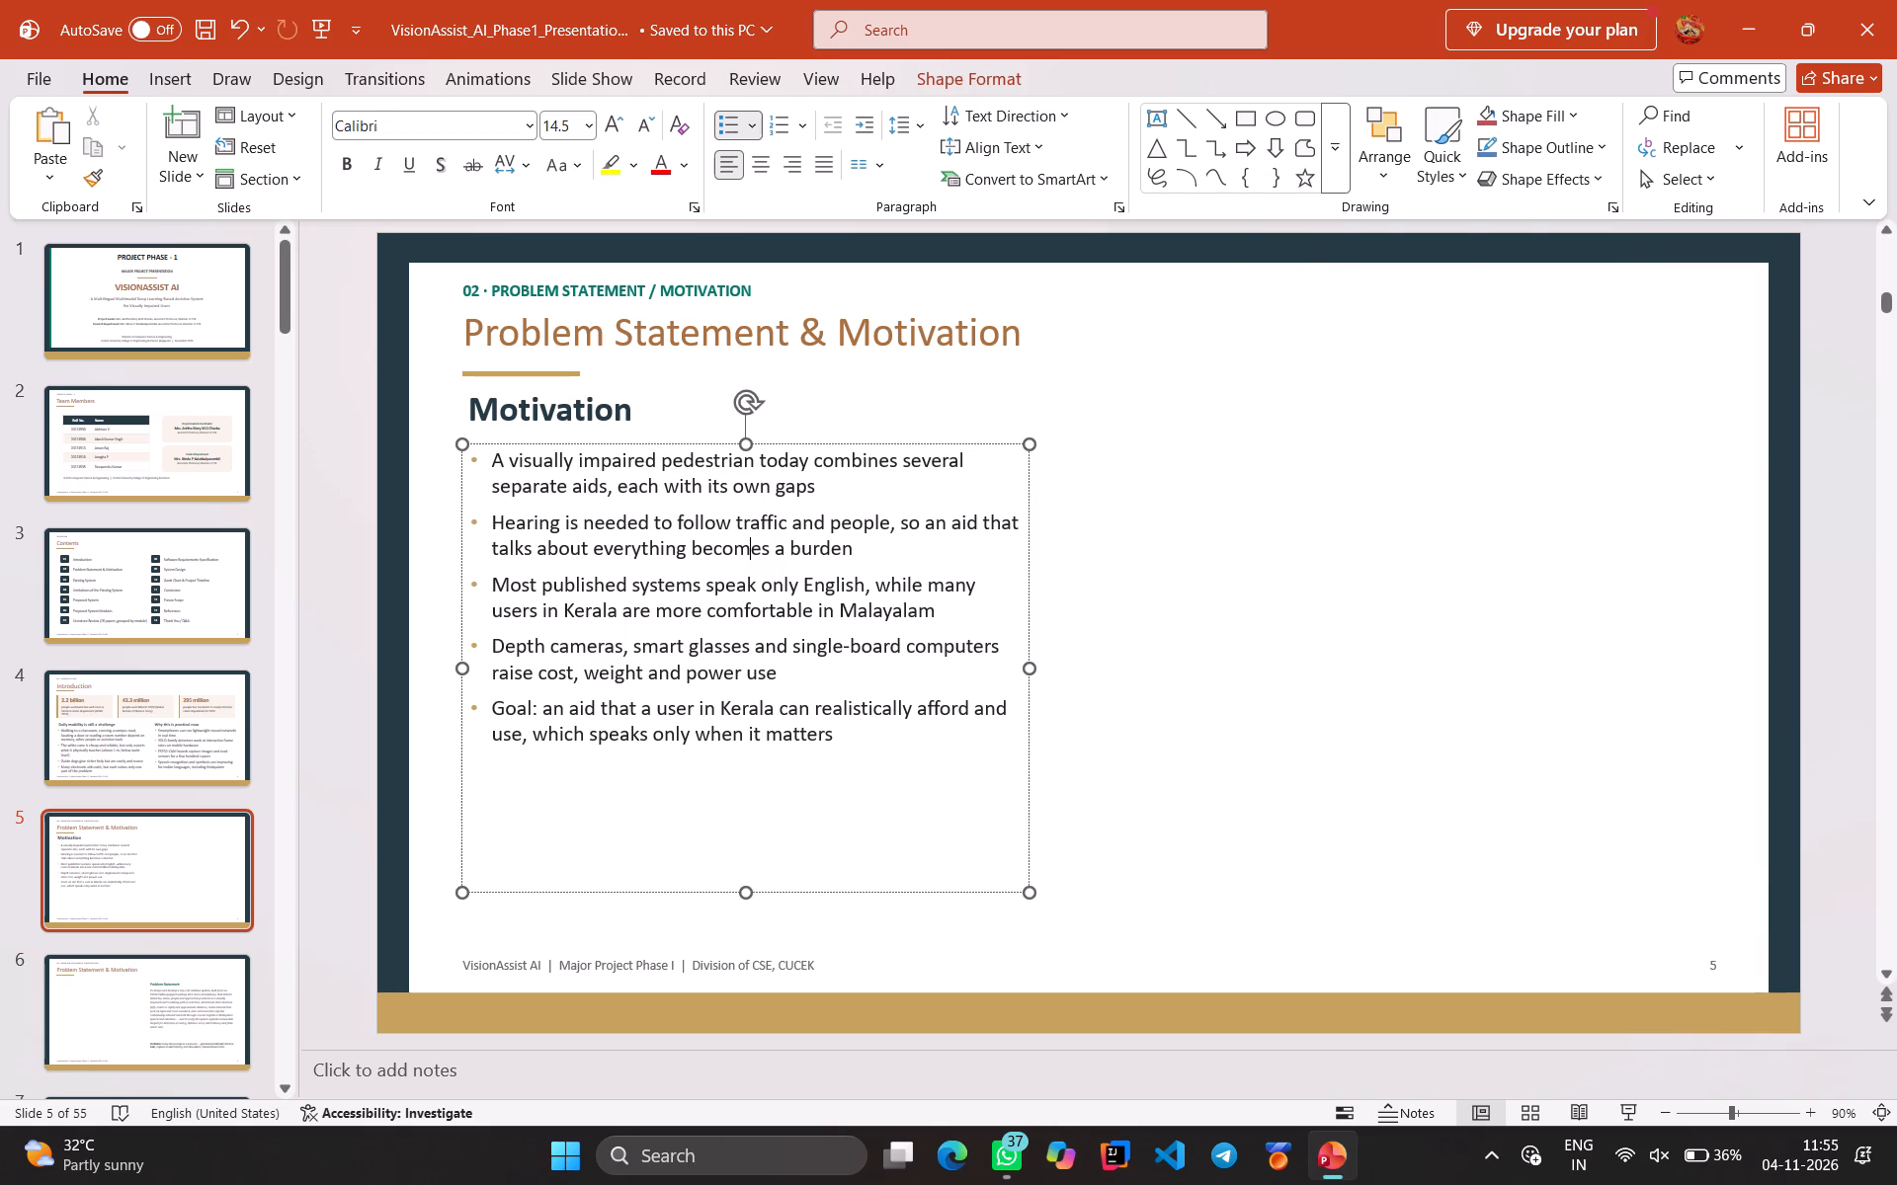
drag(1031, 668, 1334, 658)
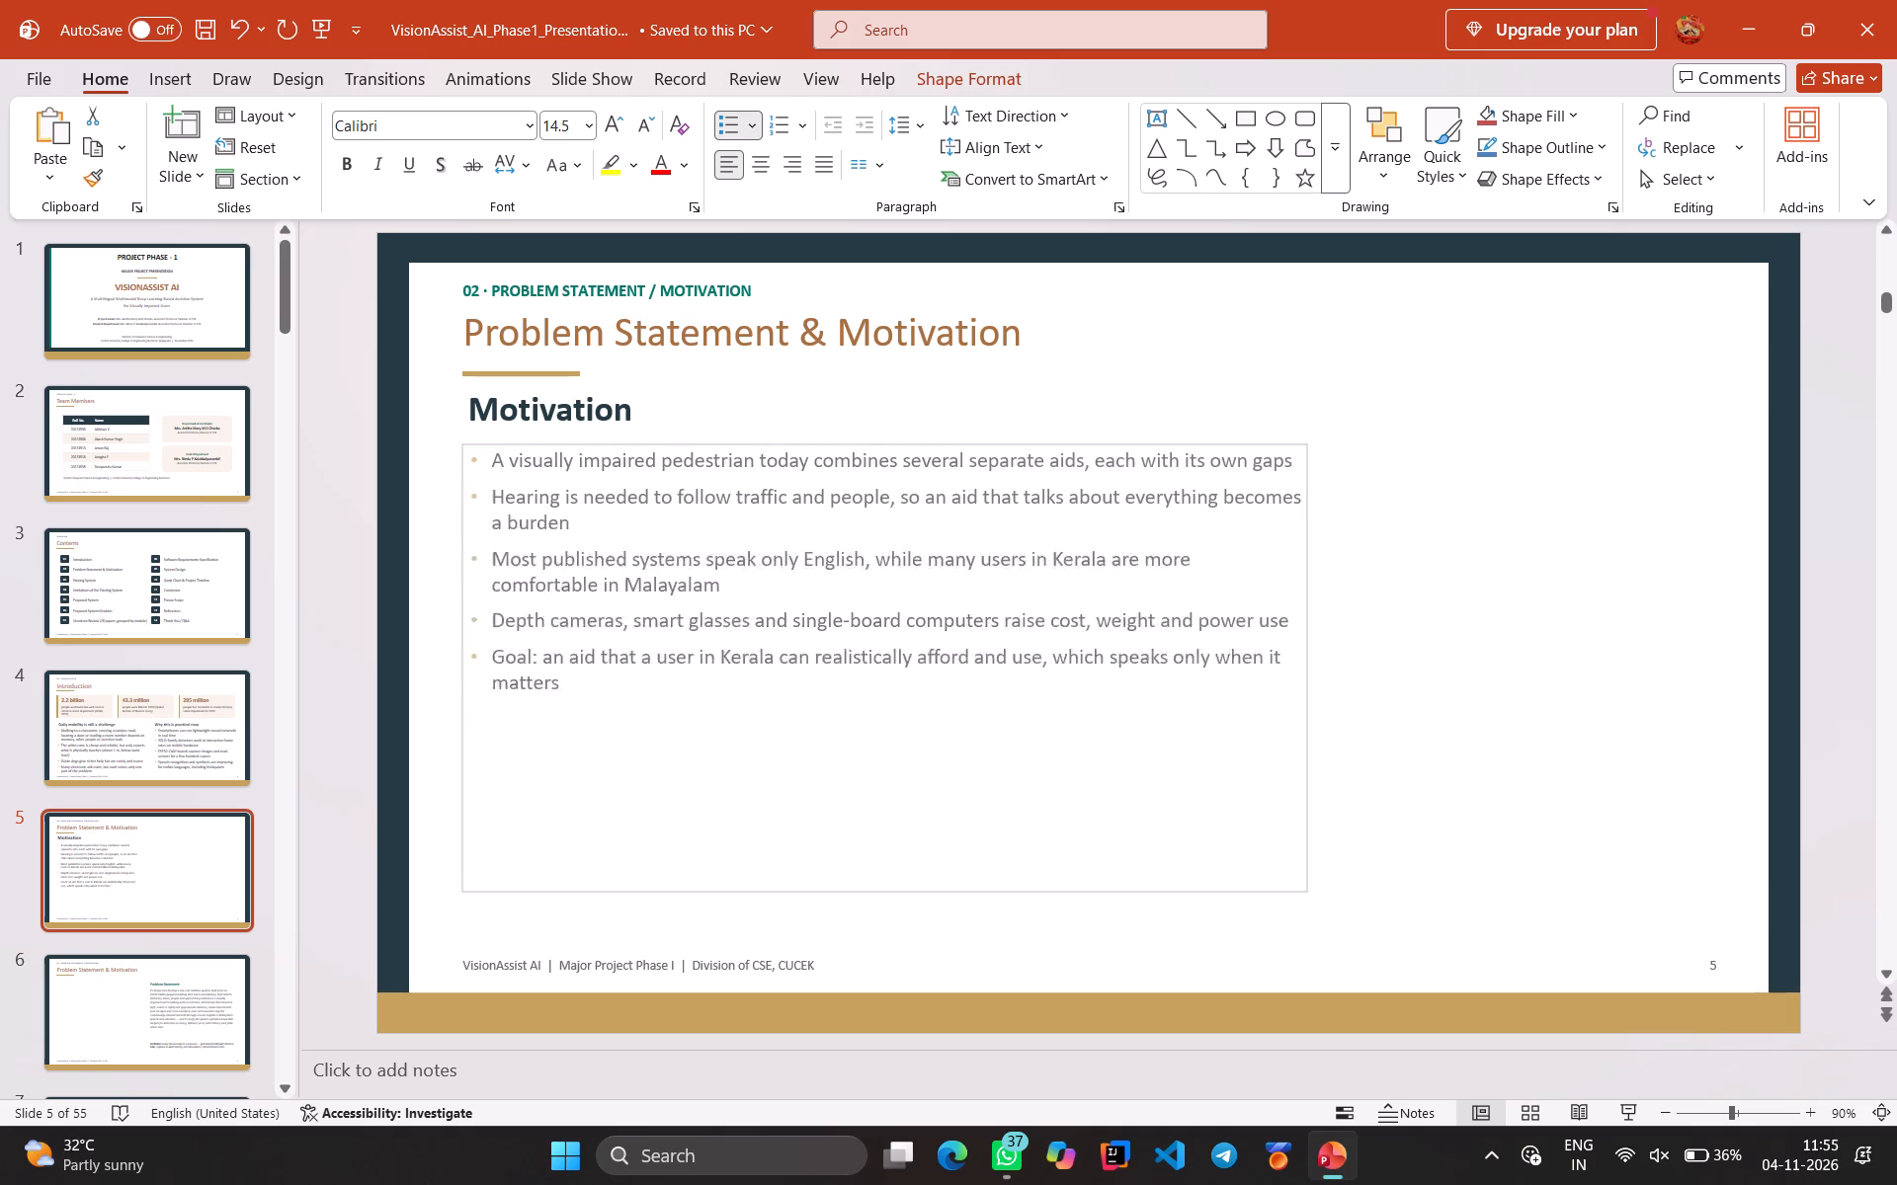
drag(1334, 658, 1693, 678)
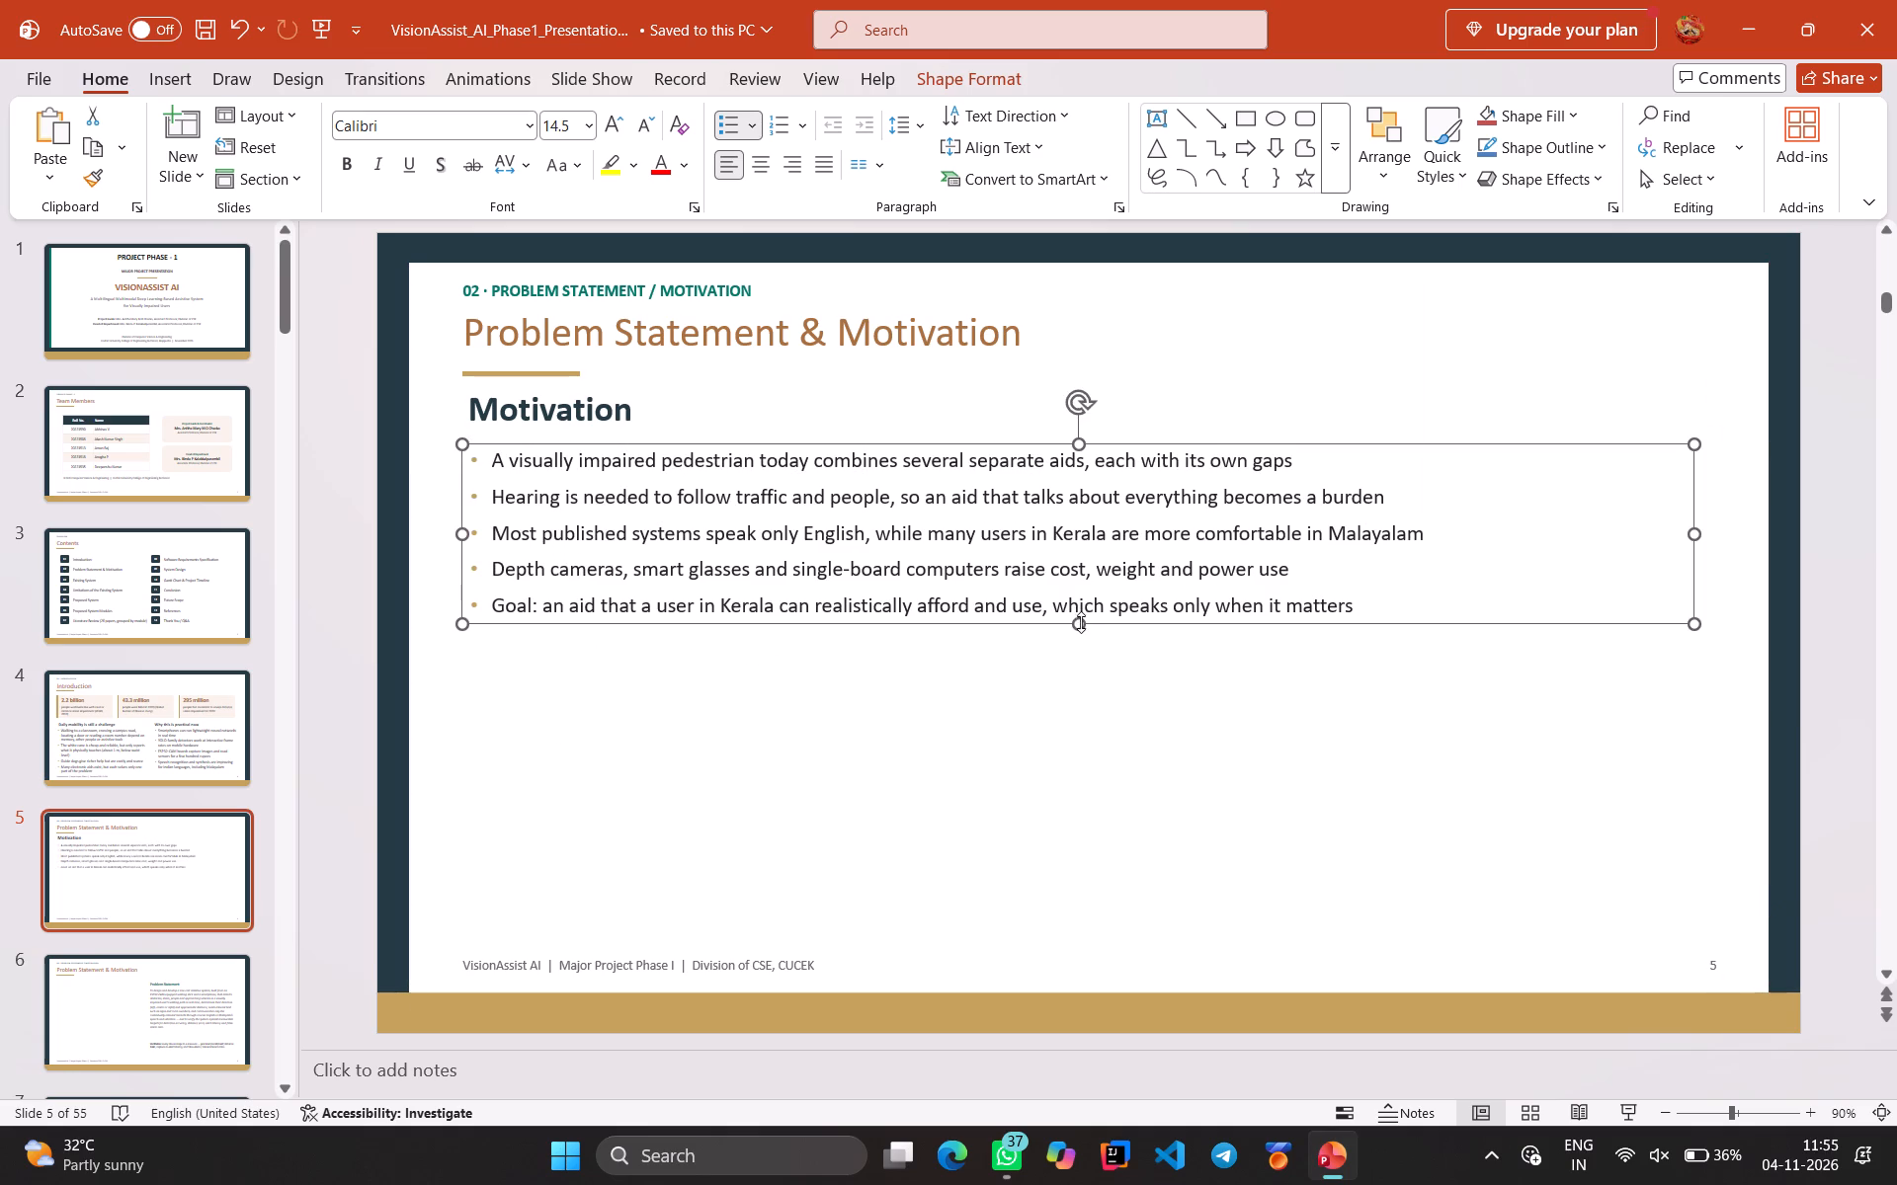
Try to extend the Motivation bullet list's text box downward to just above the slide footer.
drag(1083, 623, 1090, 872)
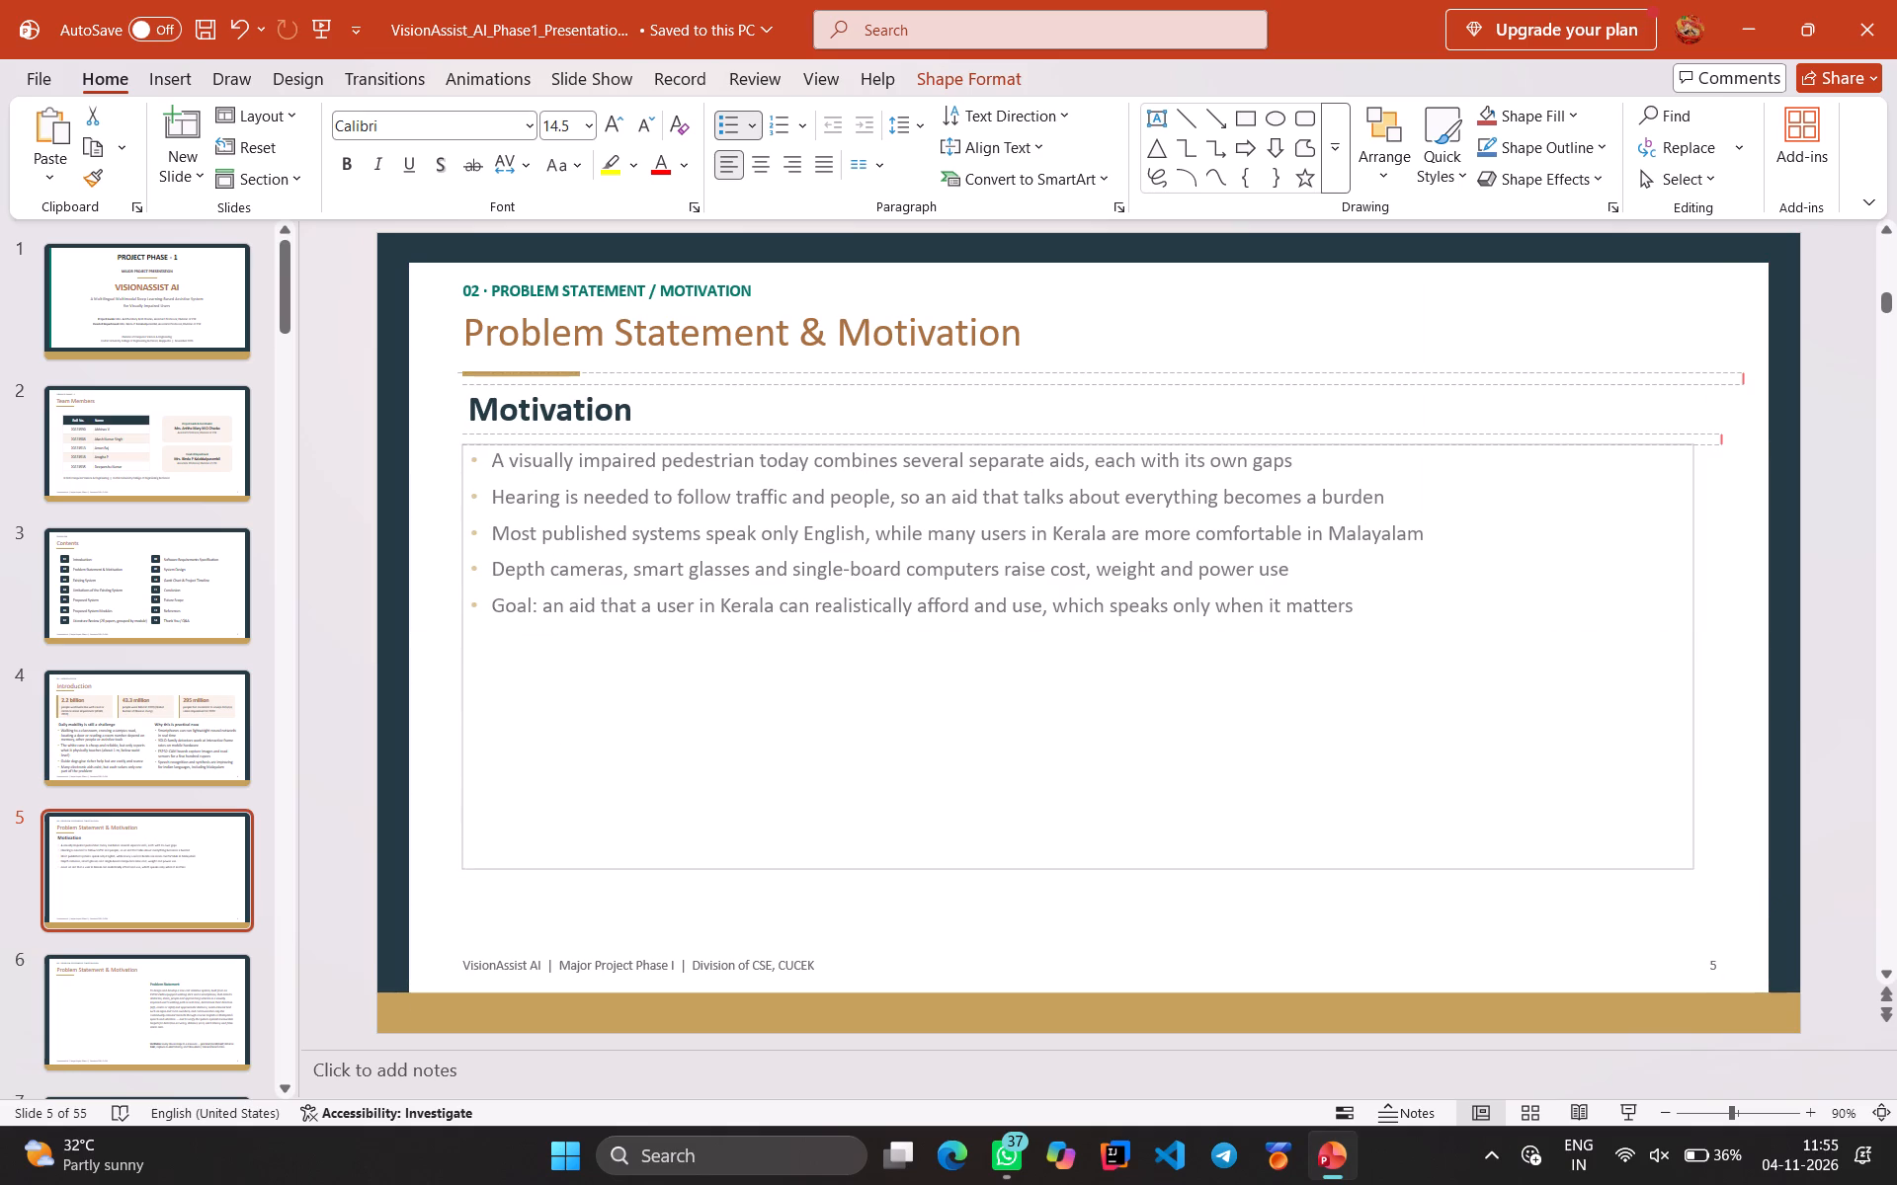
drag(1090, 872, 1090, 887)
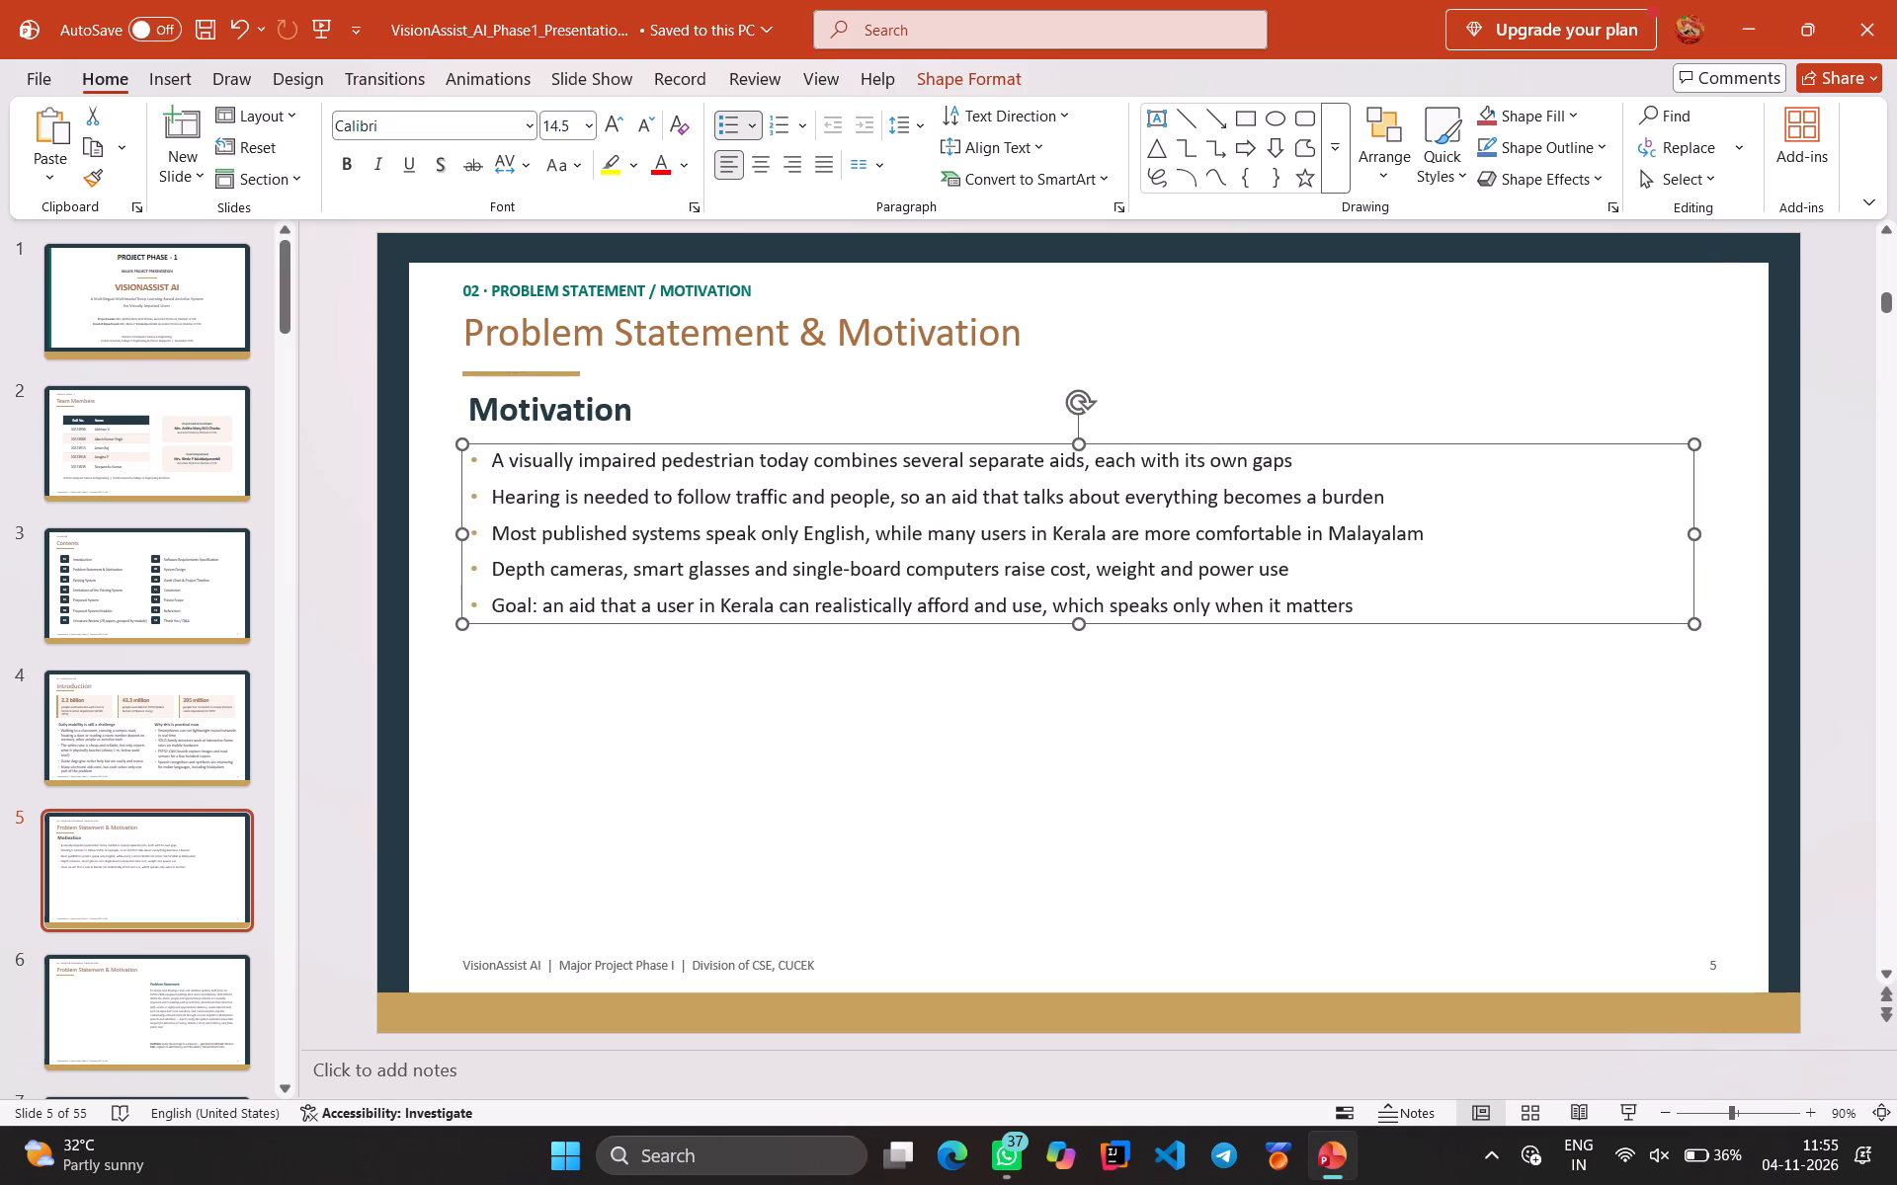
Set all the Motivation bullet text on slide 5 to font size 20.
click(1390, 569)
key(ctrl+a)
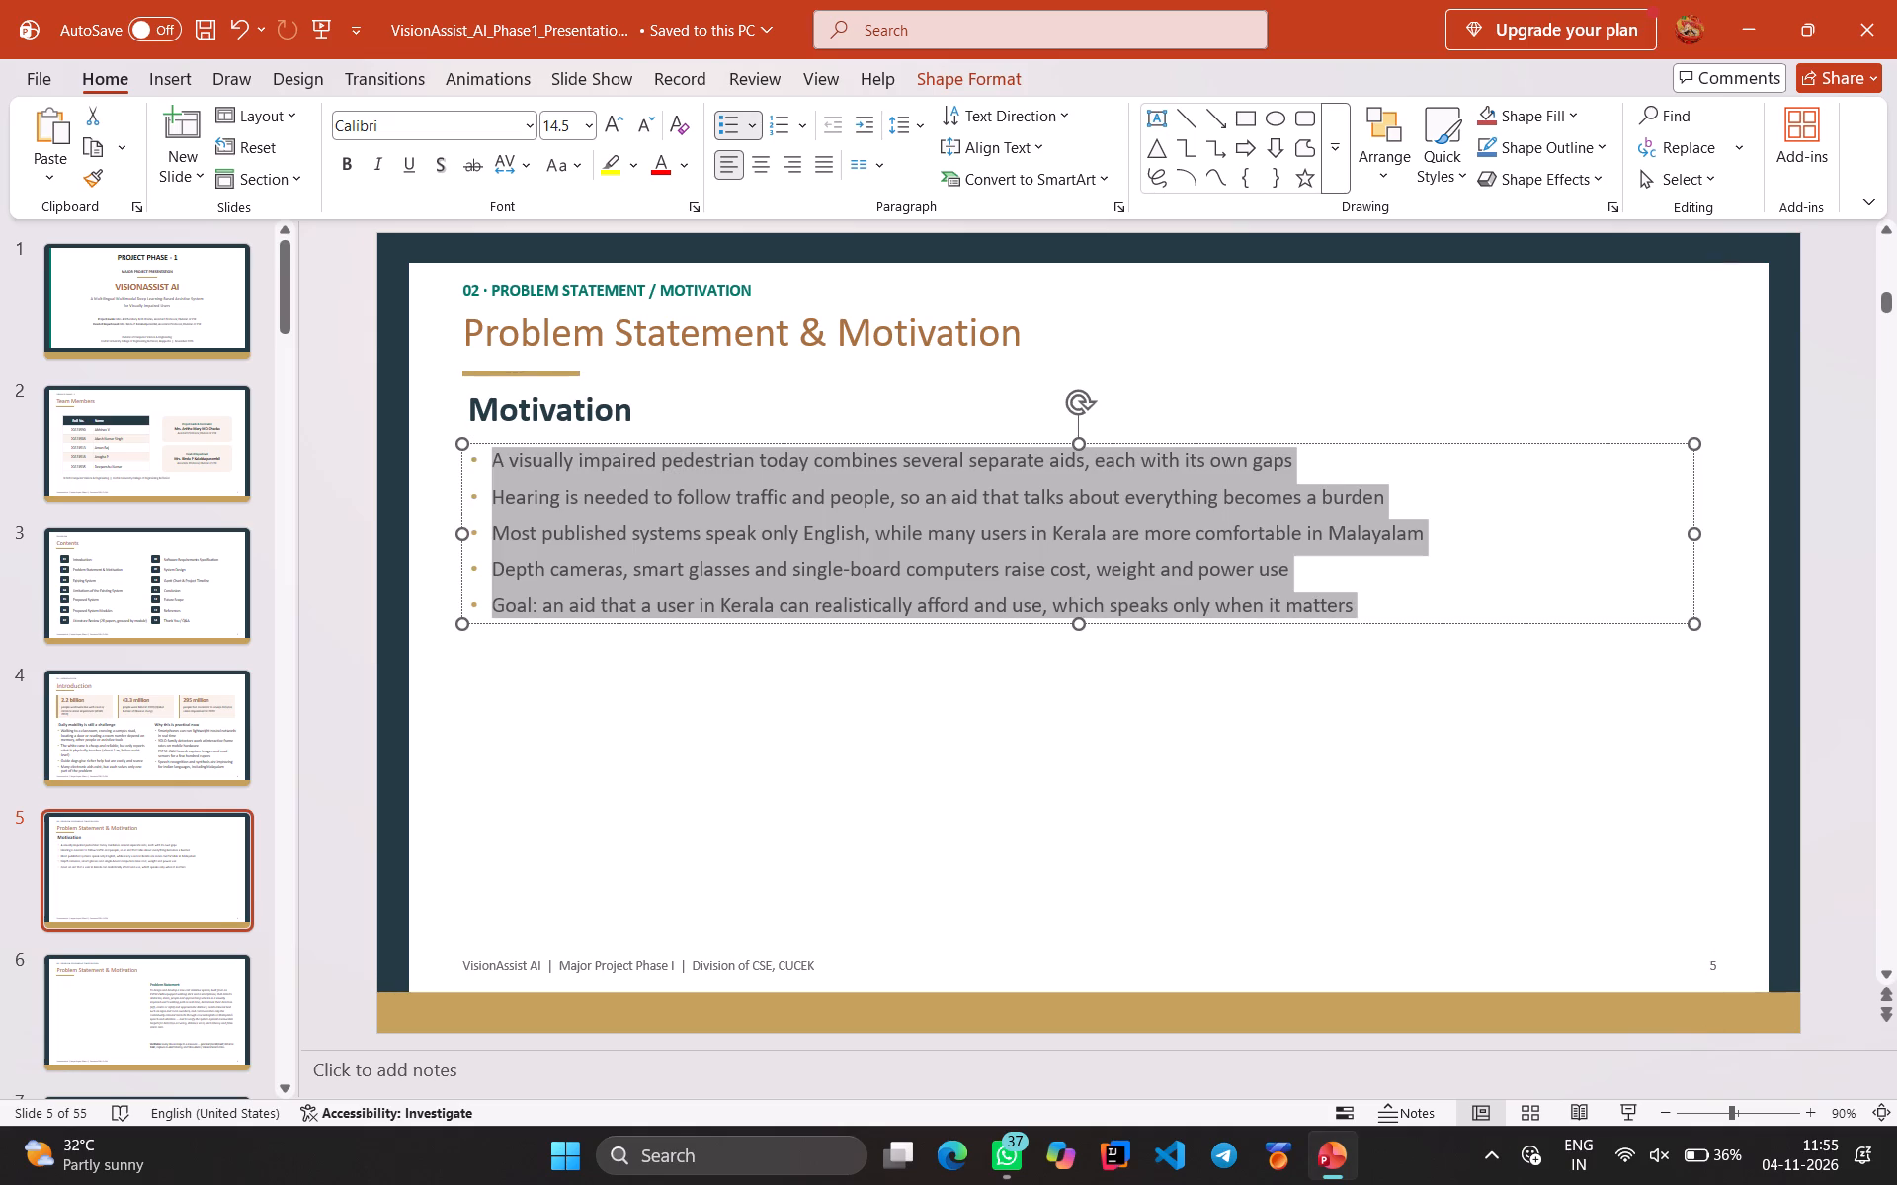
click(591, 124)
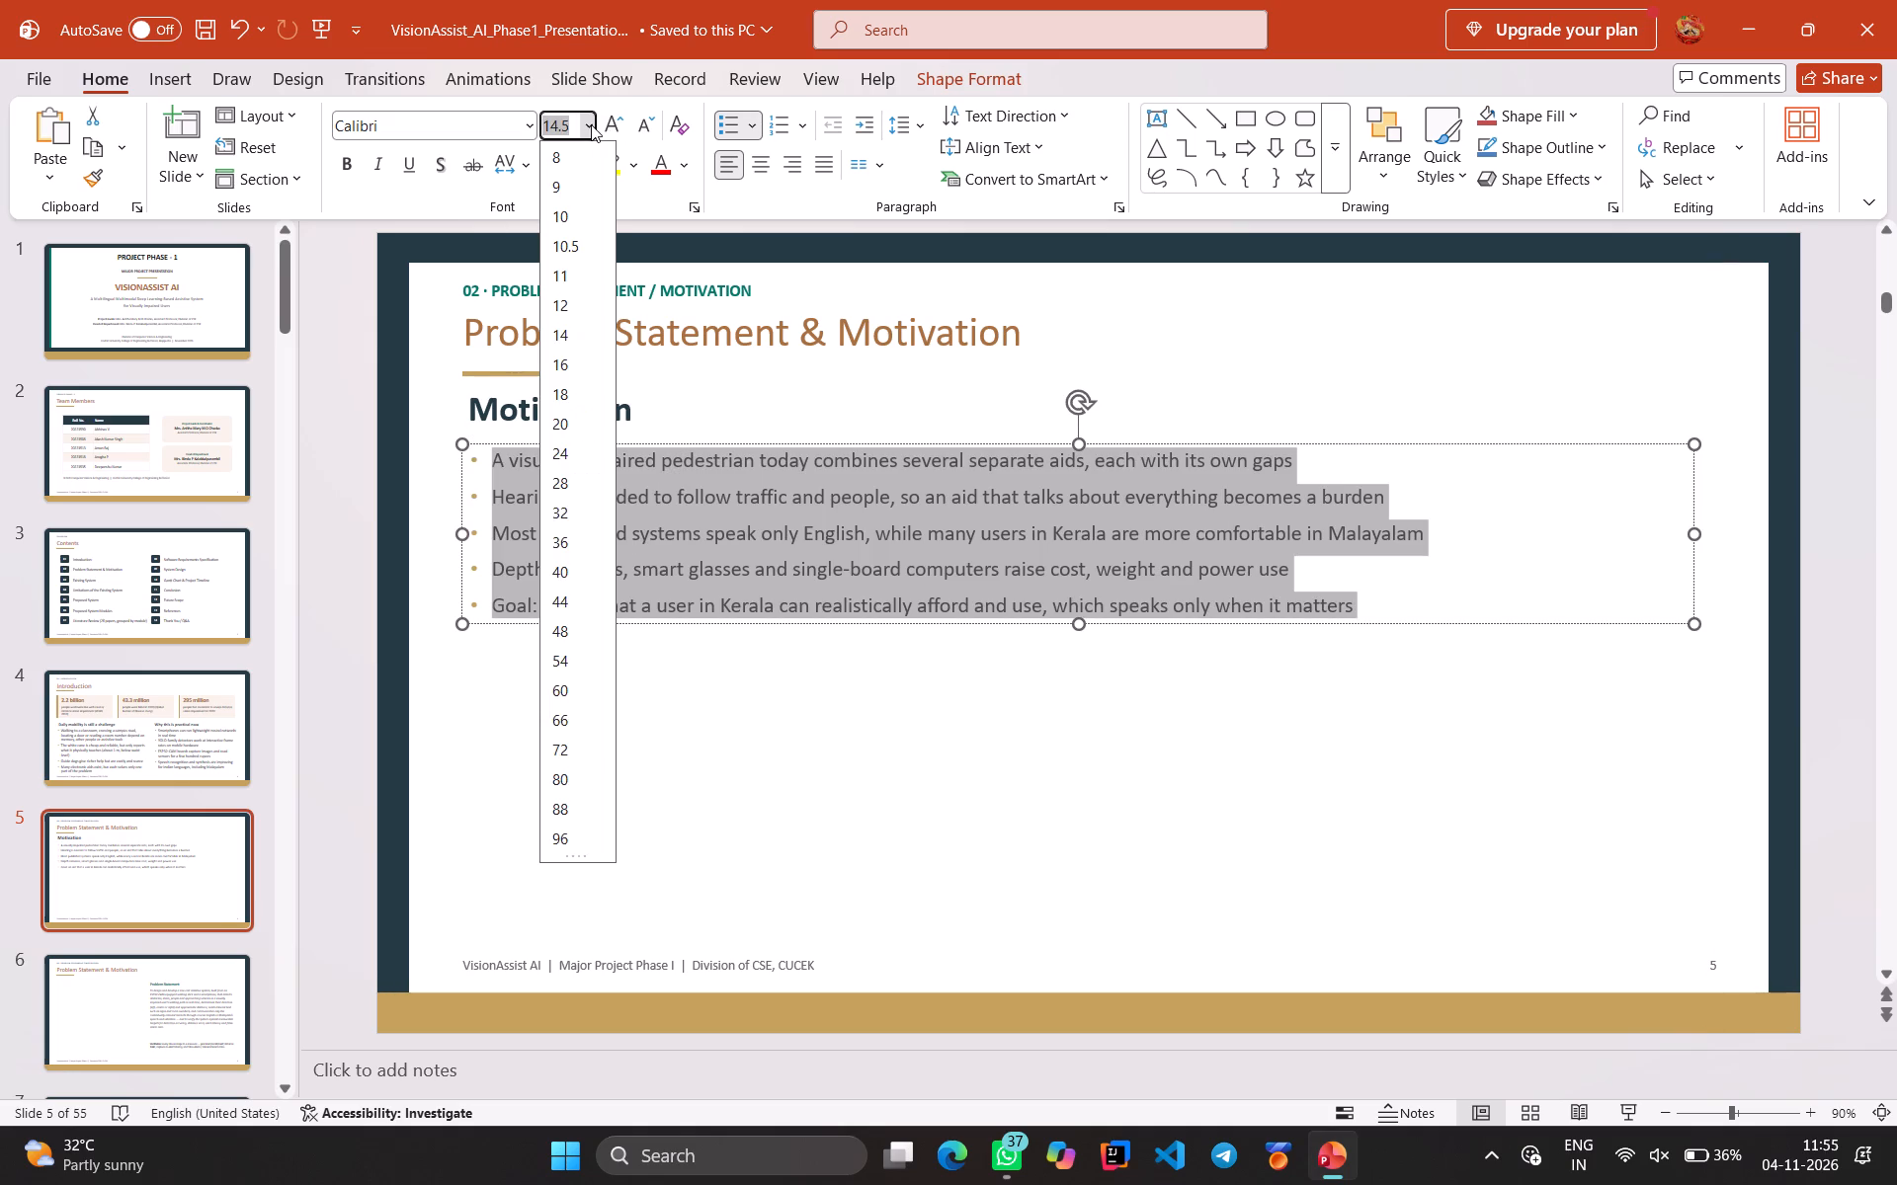
click(565, 436)
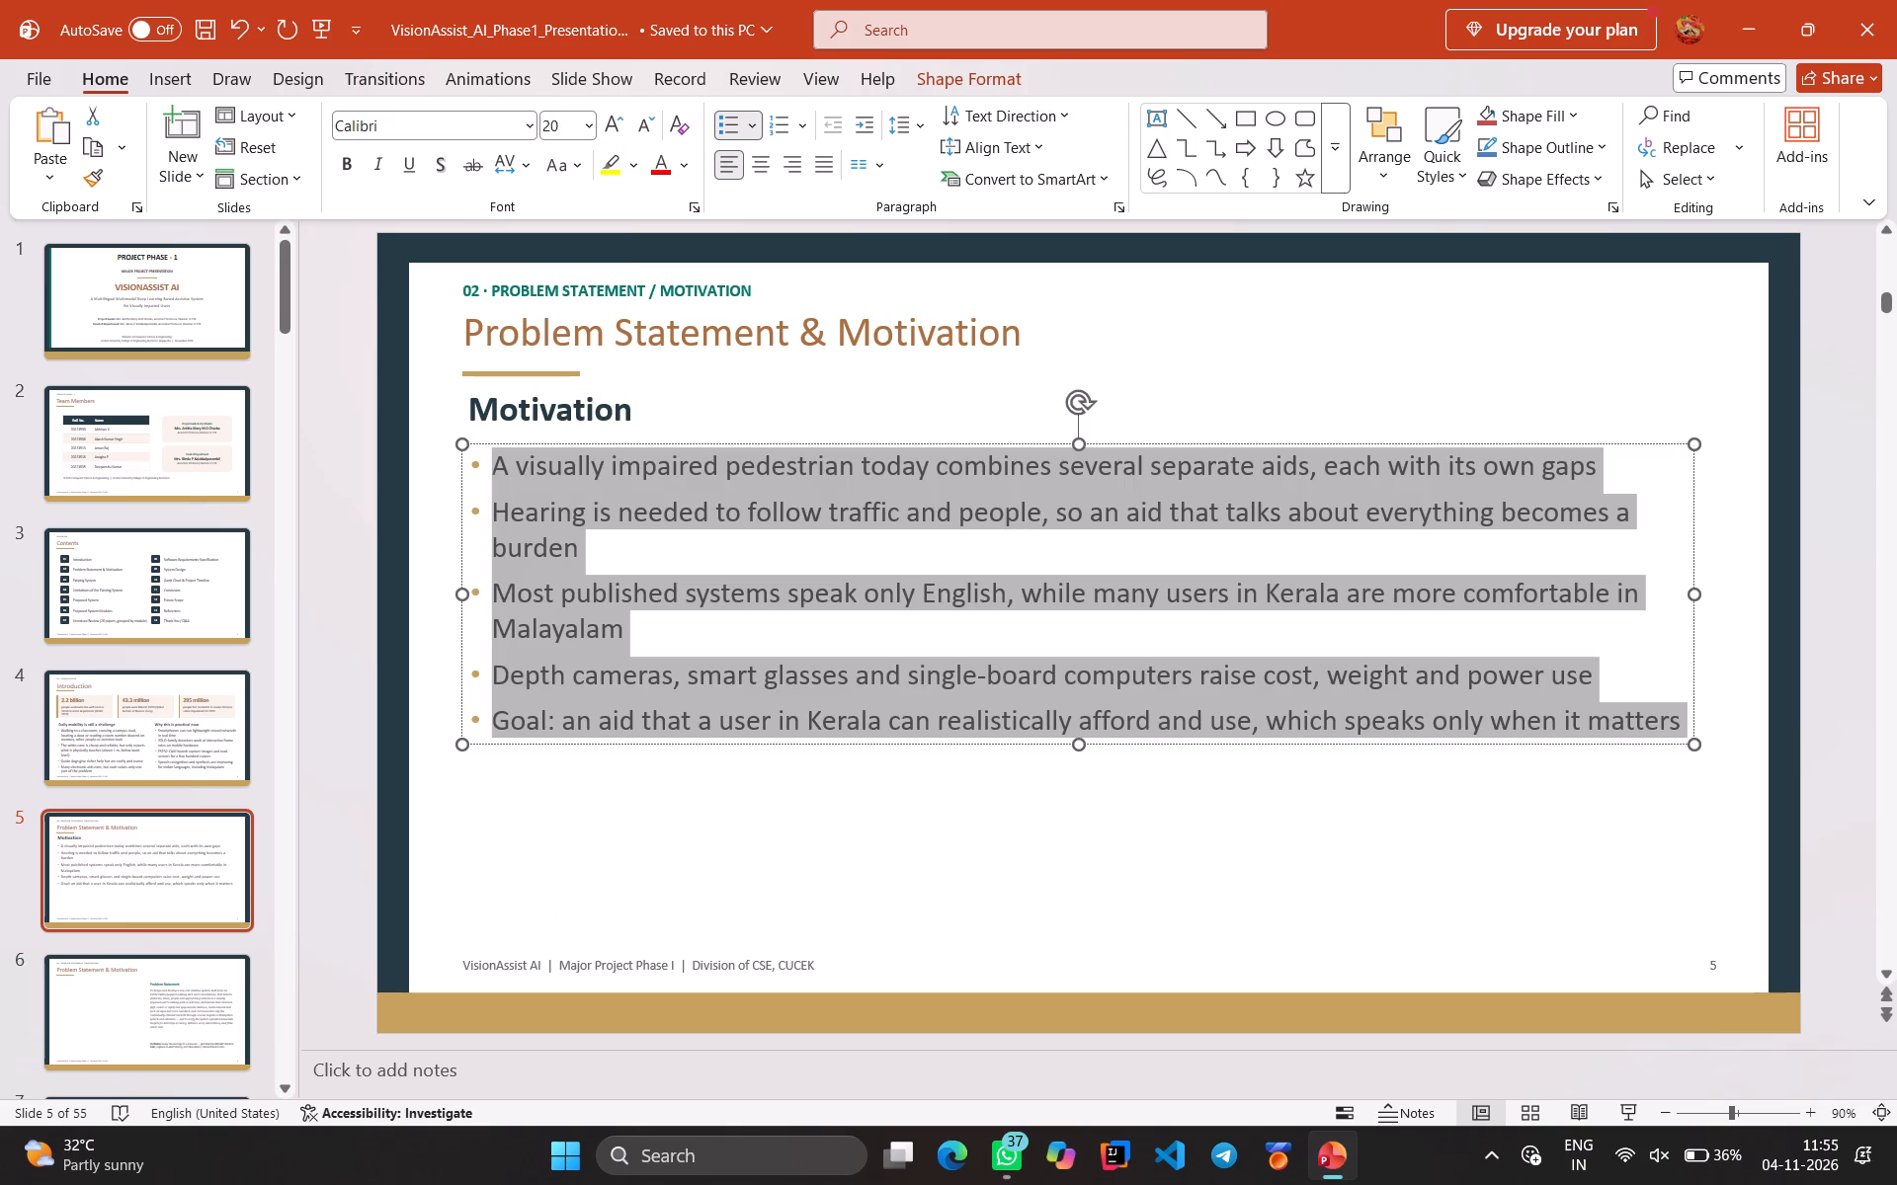
click(1263, 842)
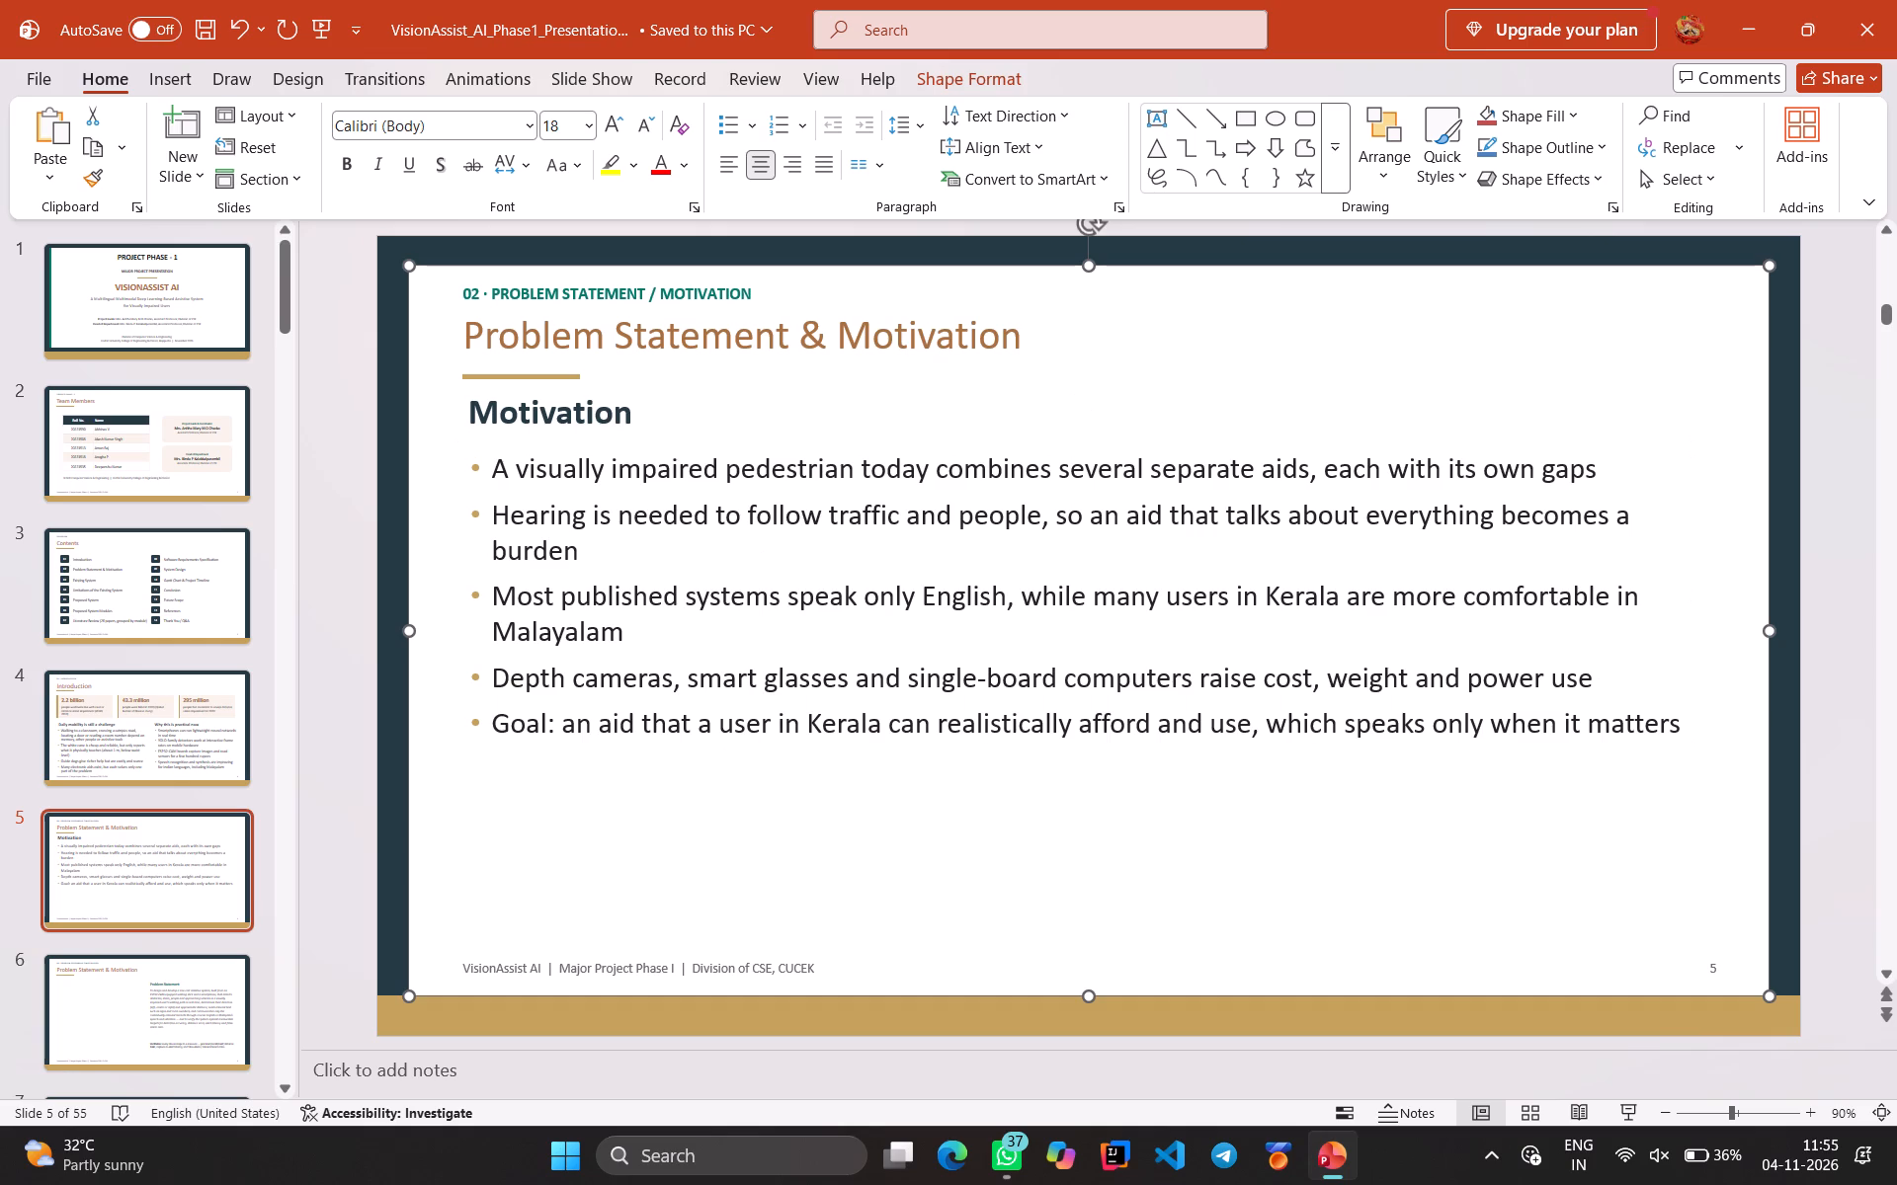
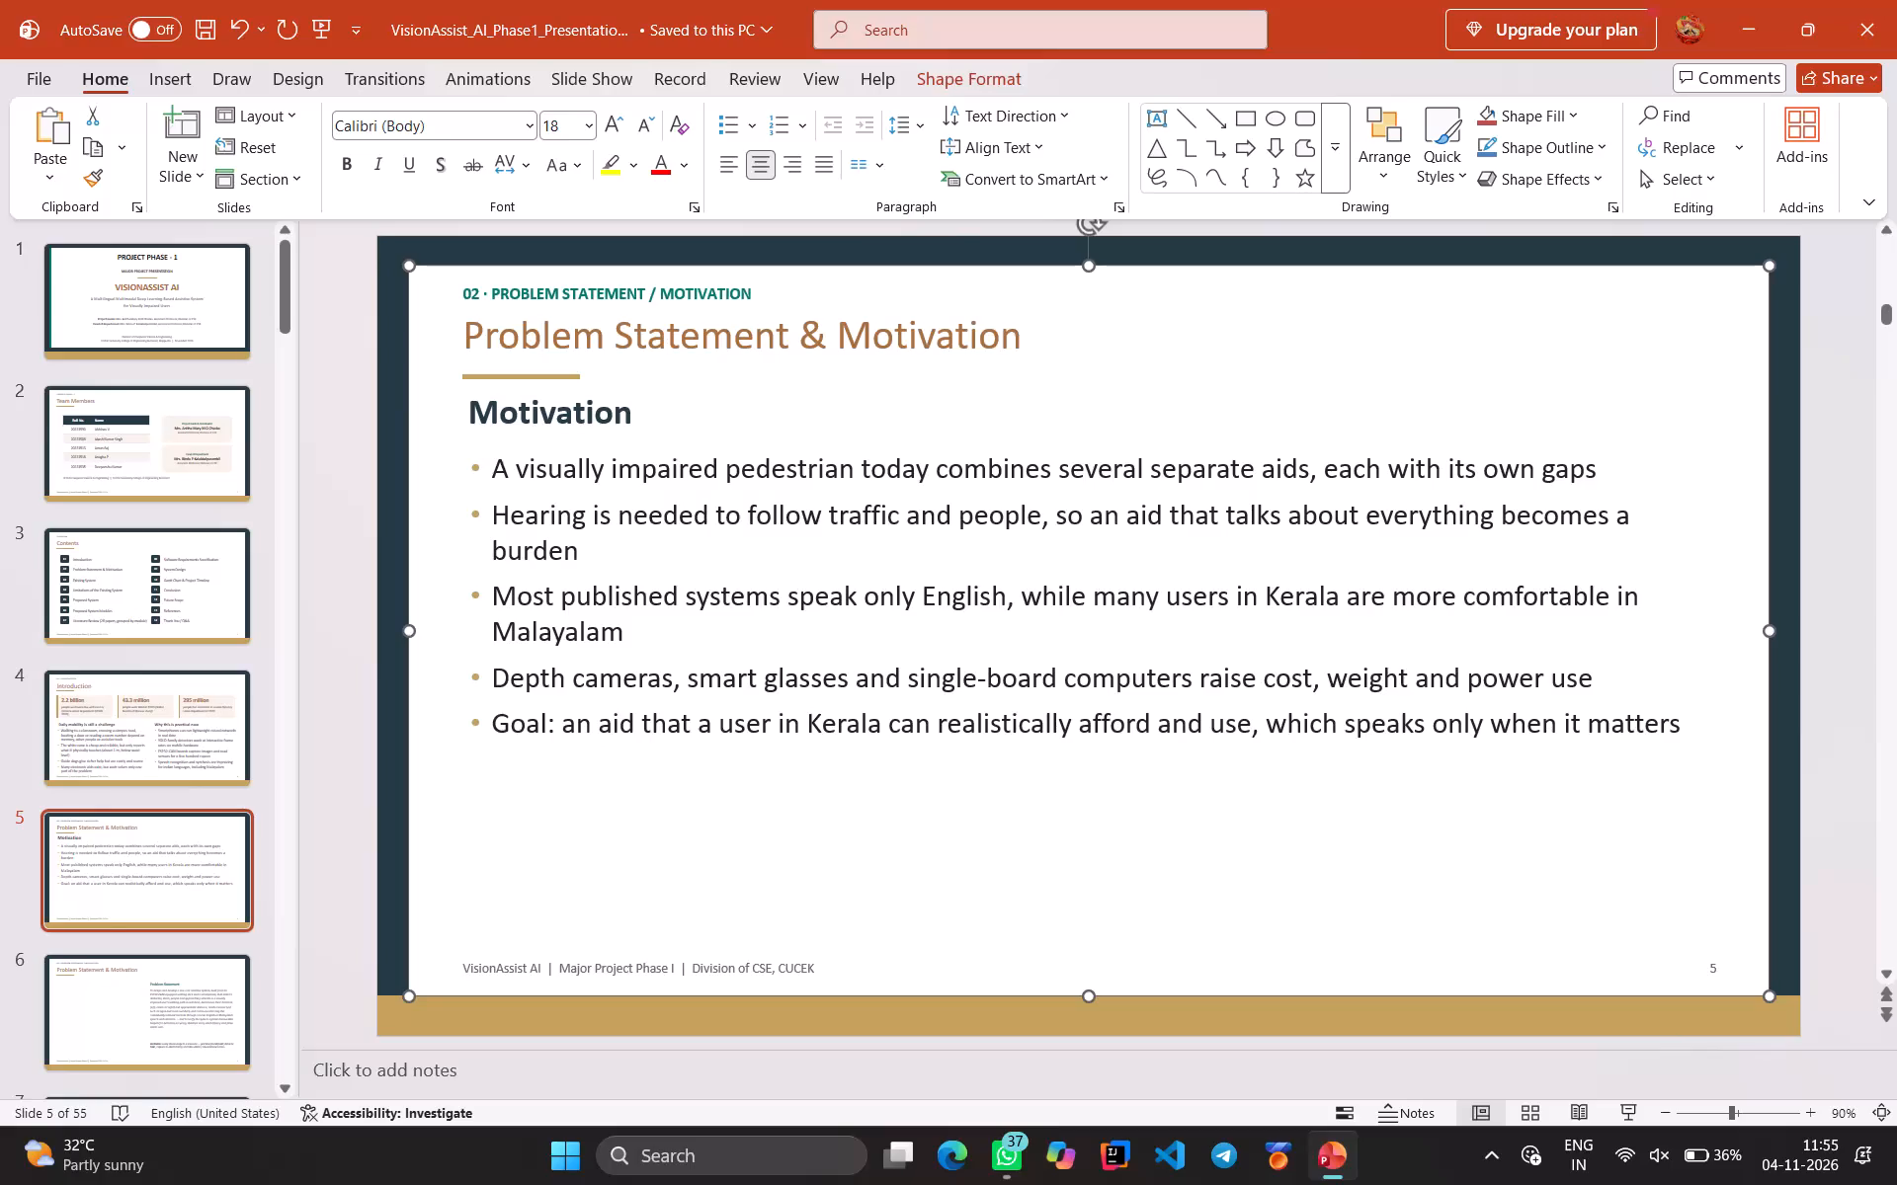
On slide 6, widen the Problem Statement paragraph's text box leftward to the title's left margin.
click(153, 970)
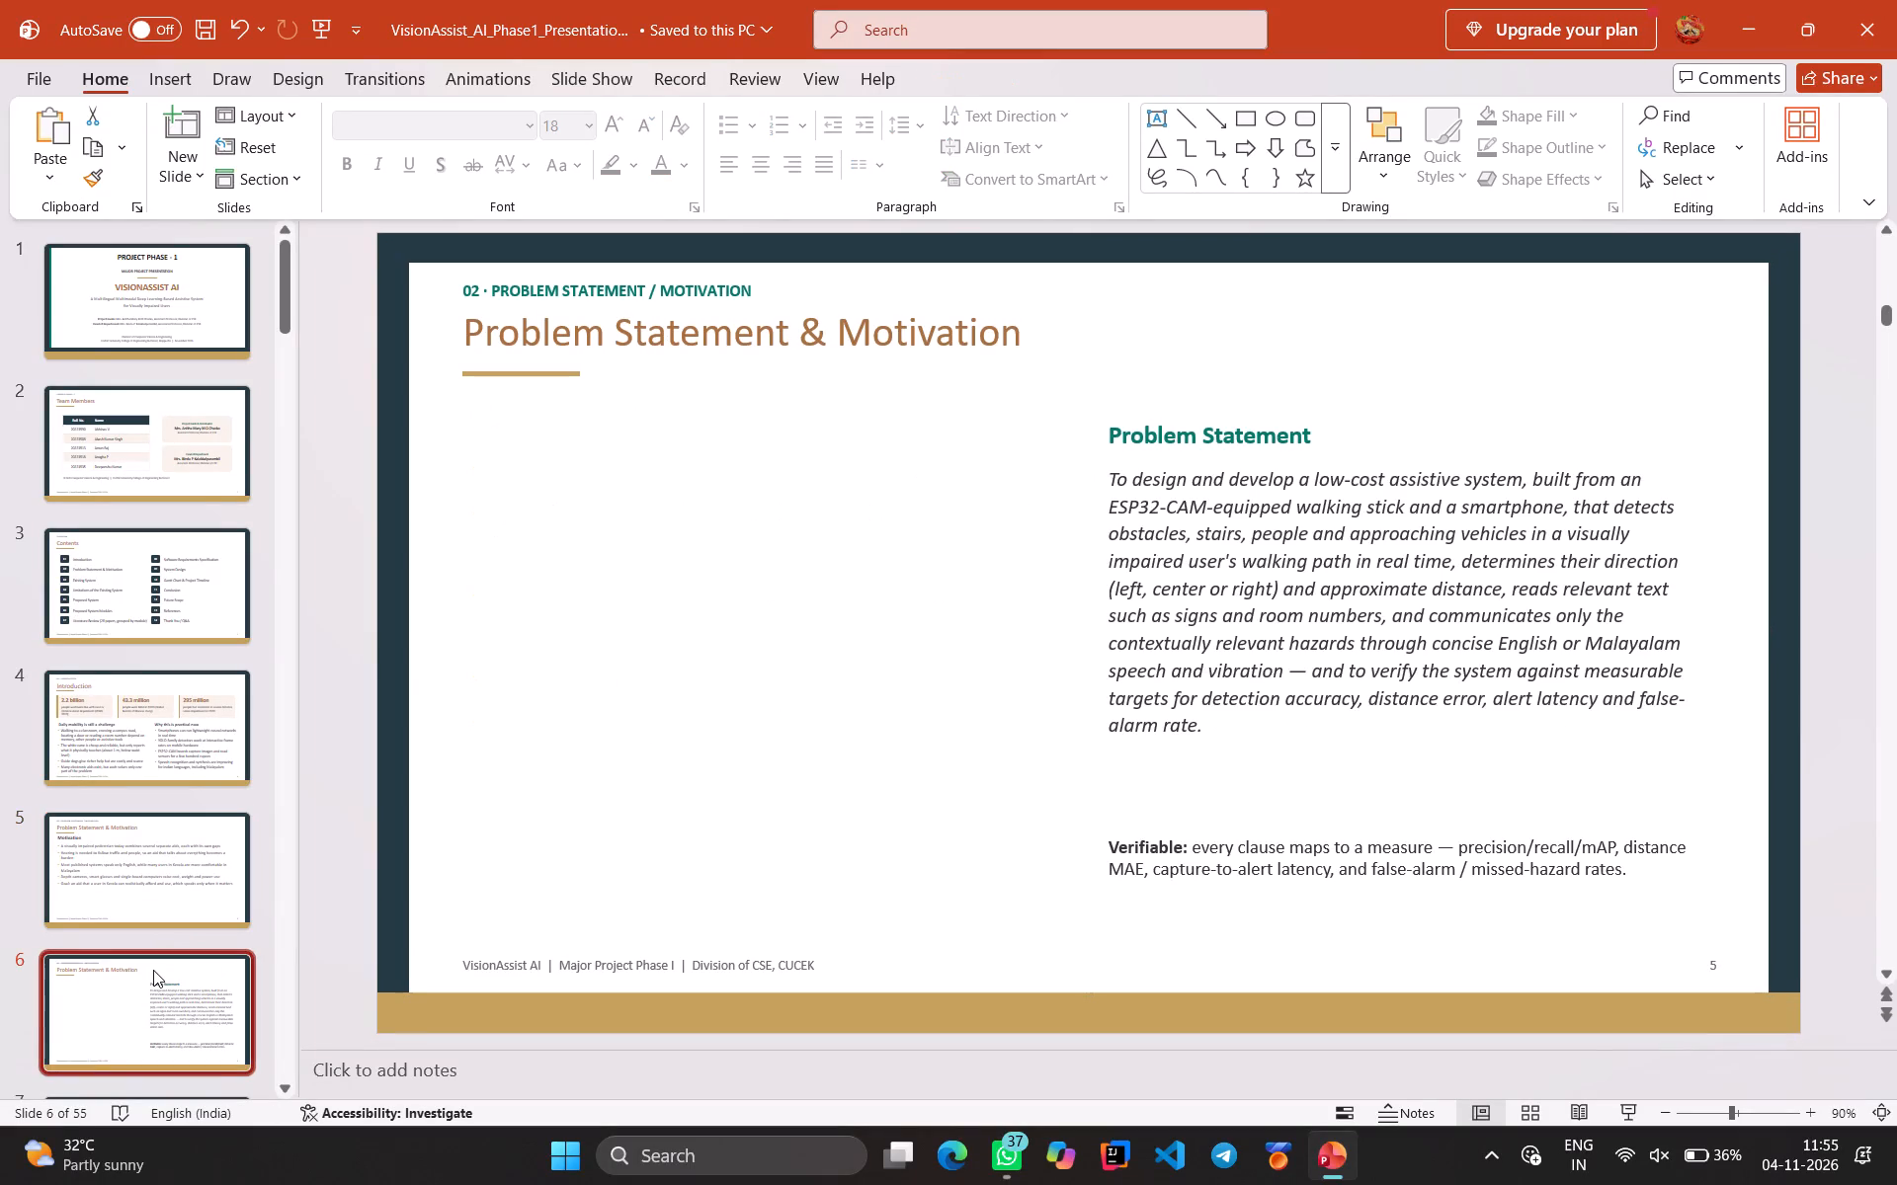
click(1304, 554)
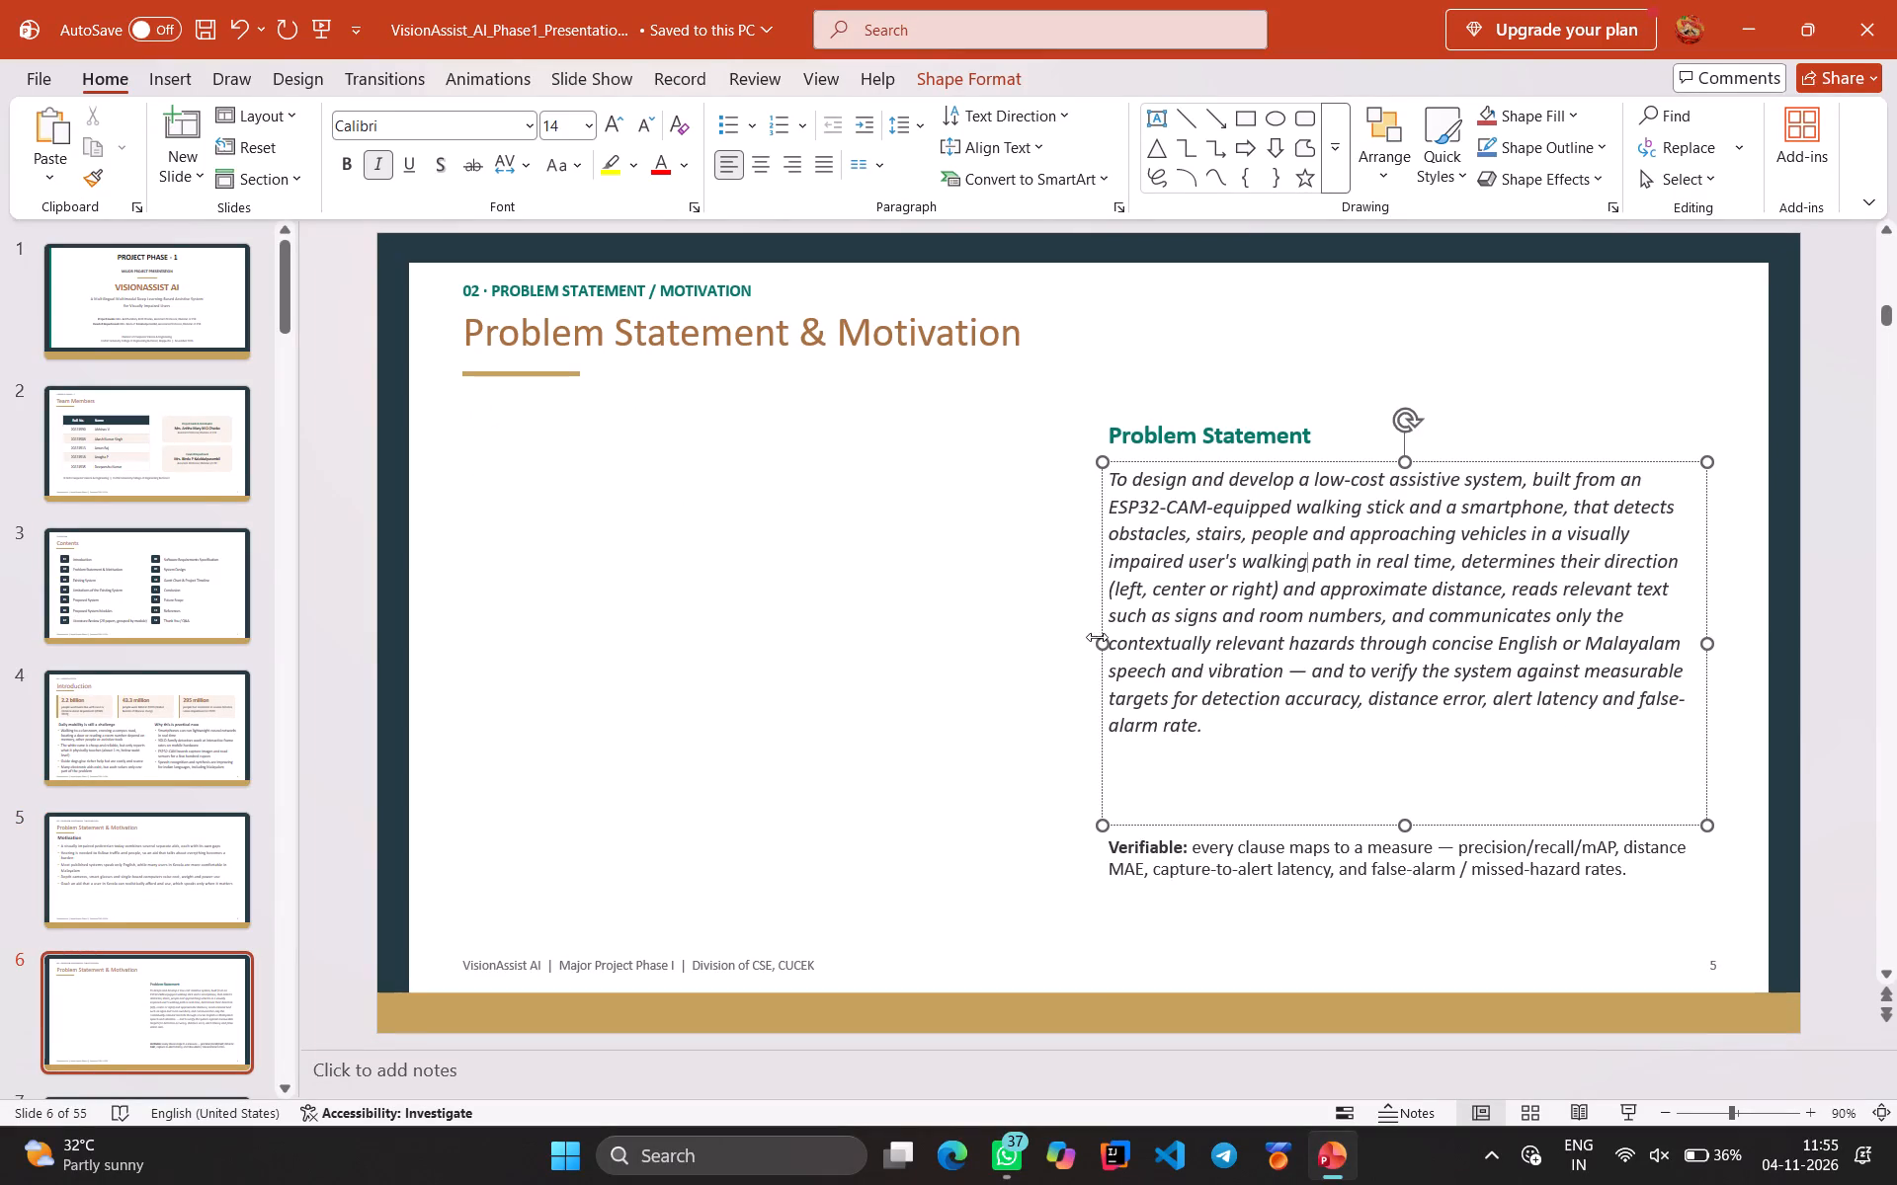
drag(1103, 639, 820, 651)
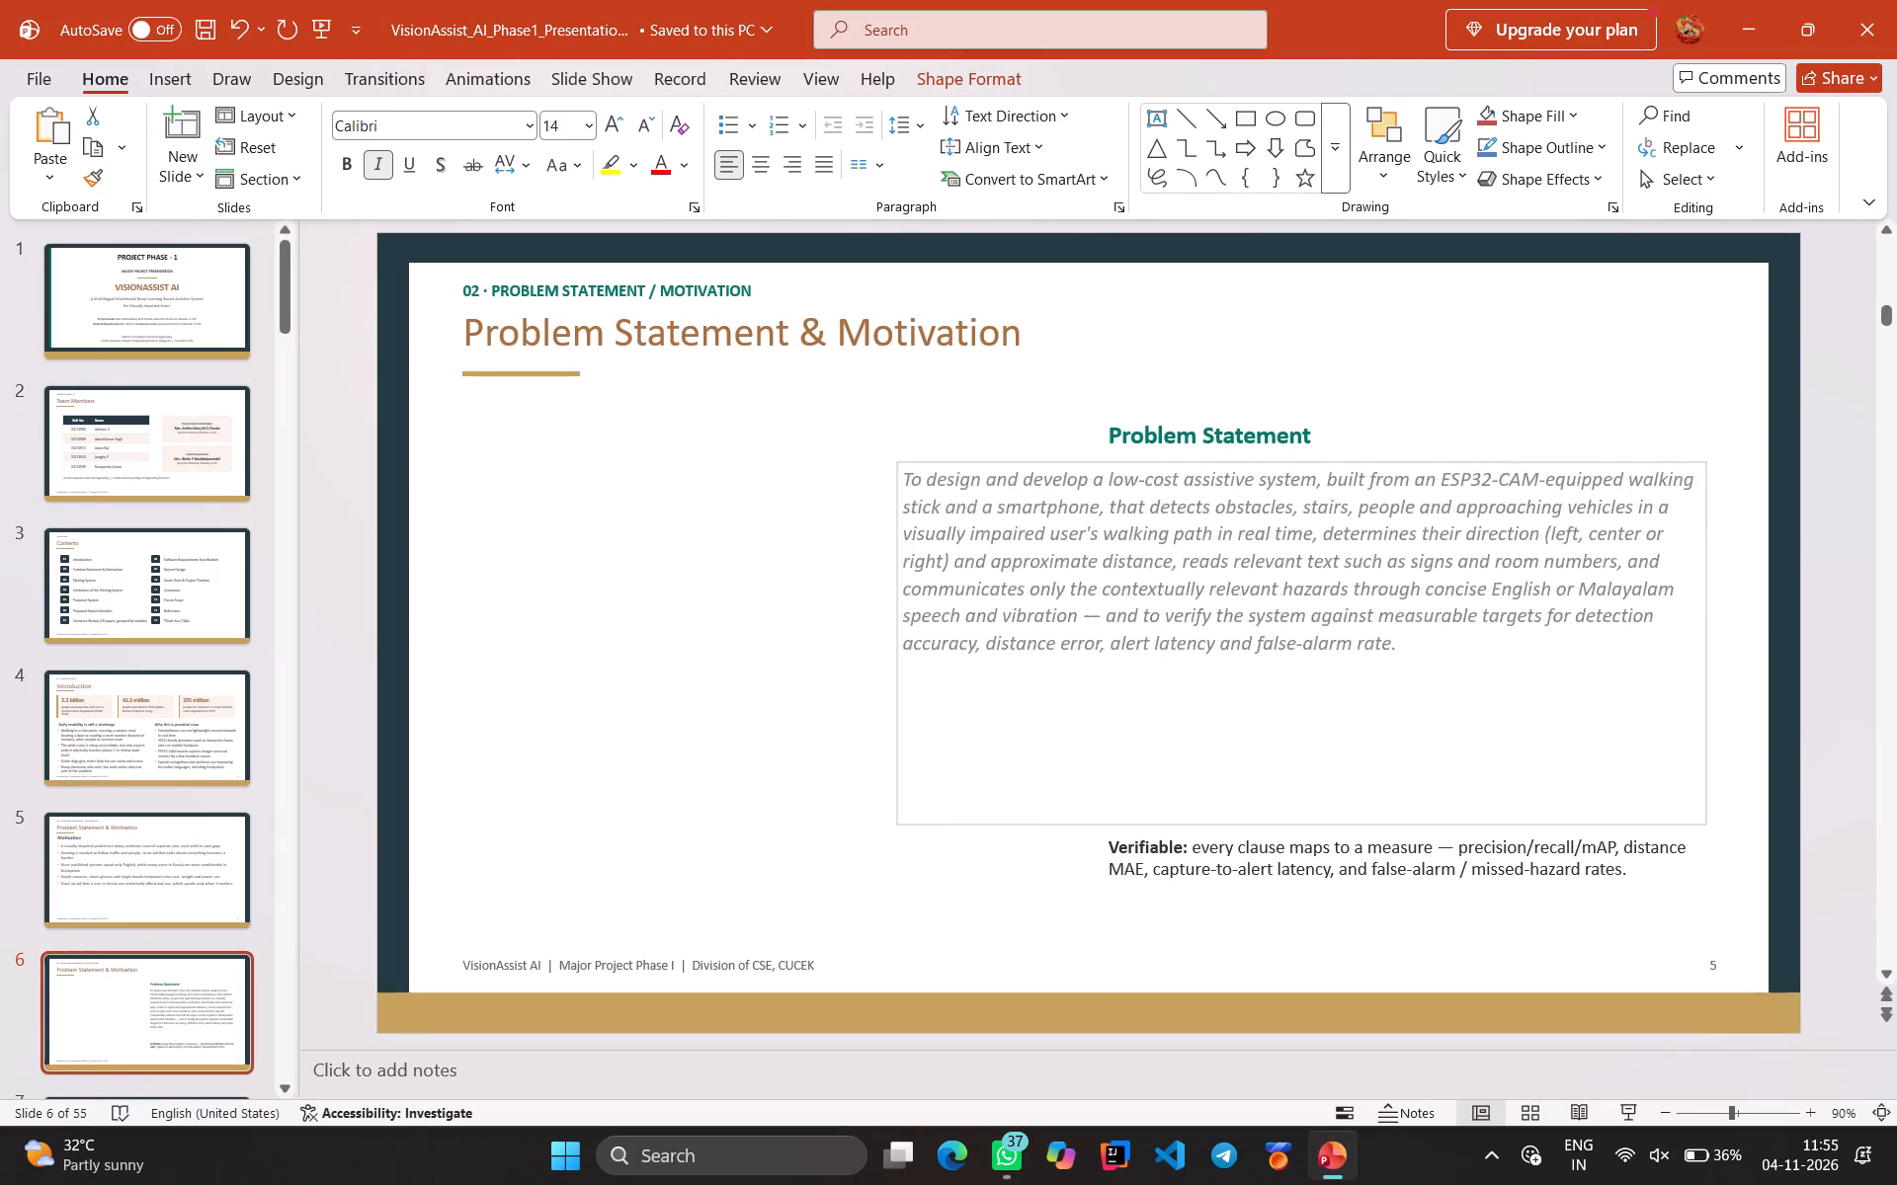
drag(820, 651, 472, 625)
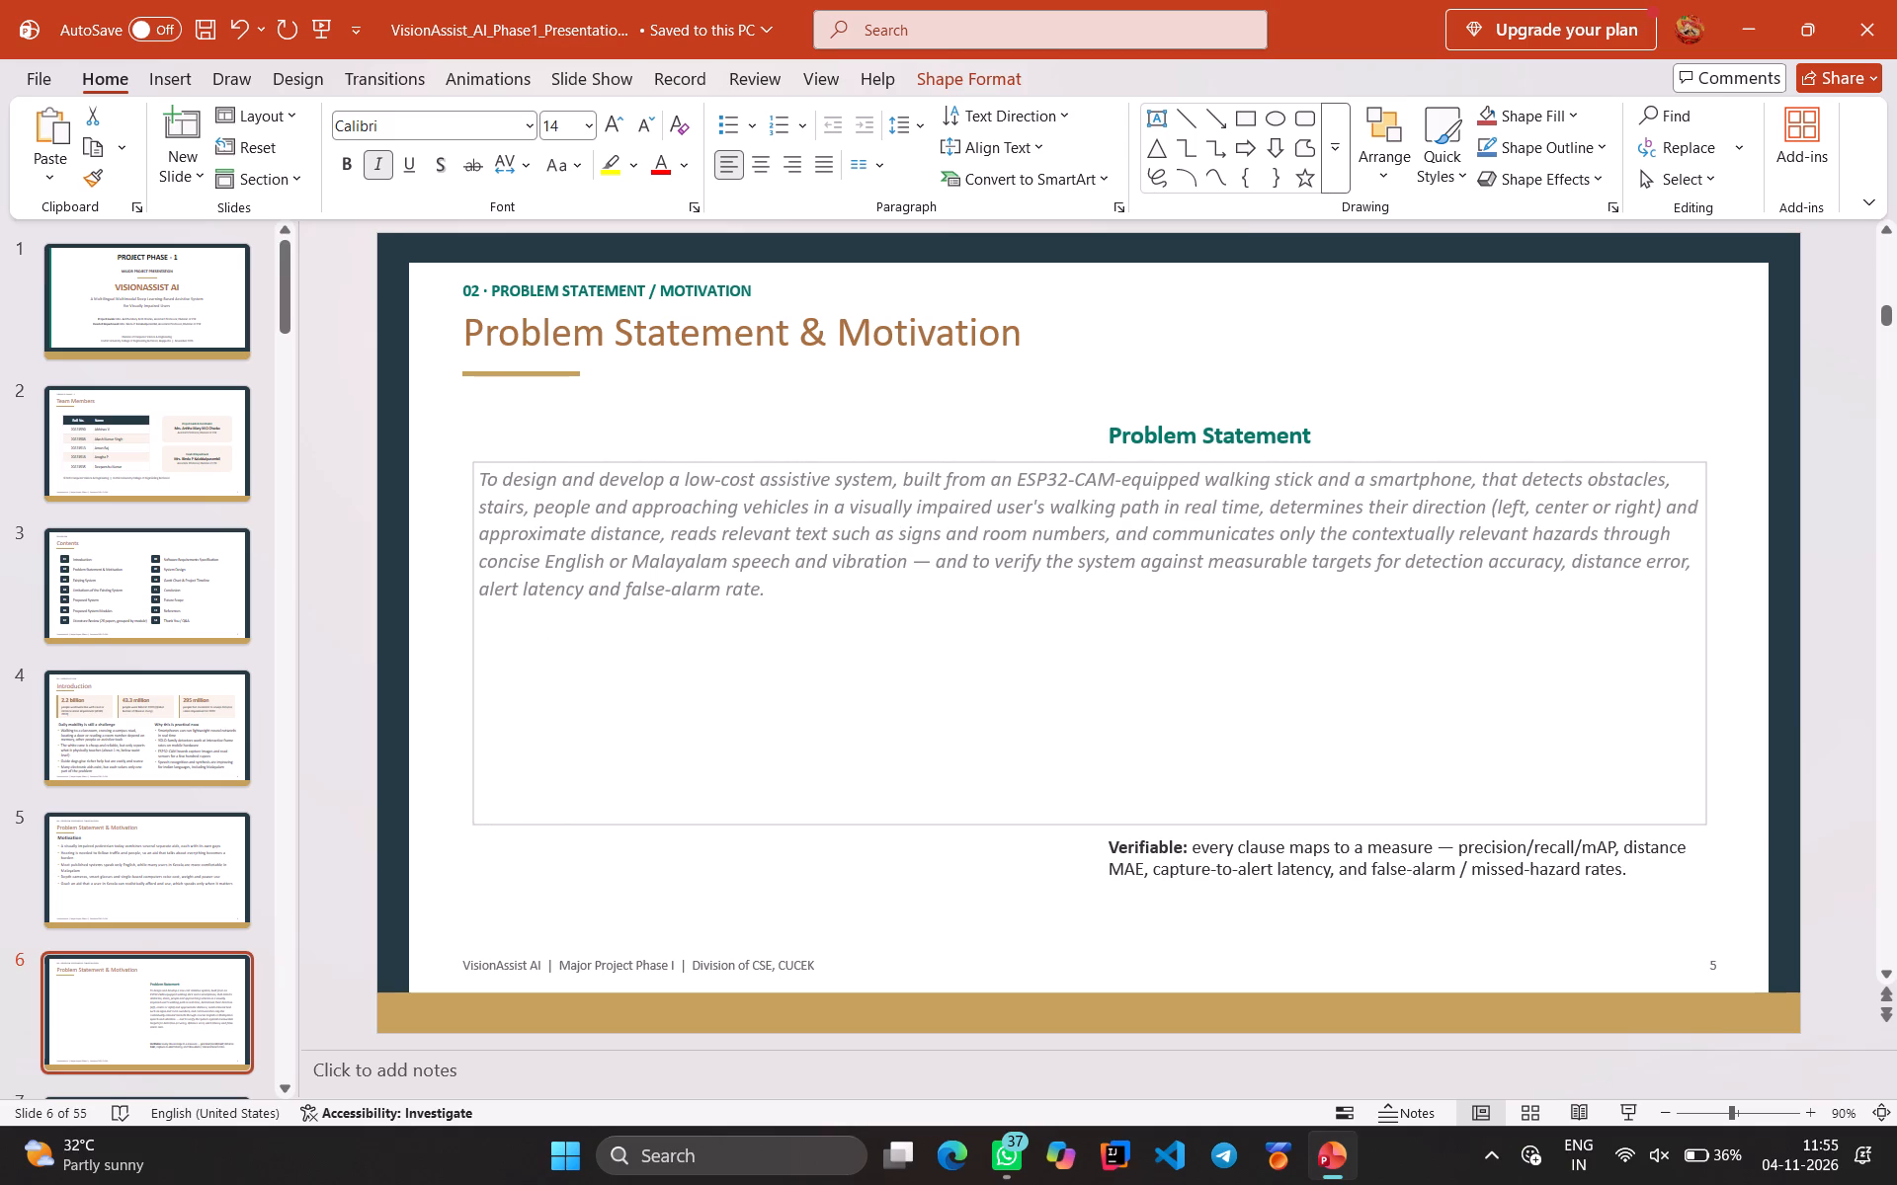
drag(472, 625, 470, 623)
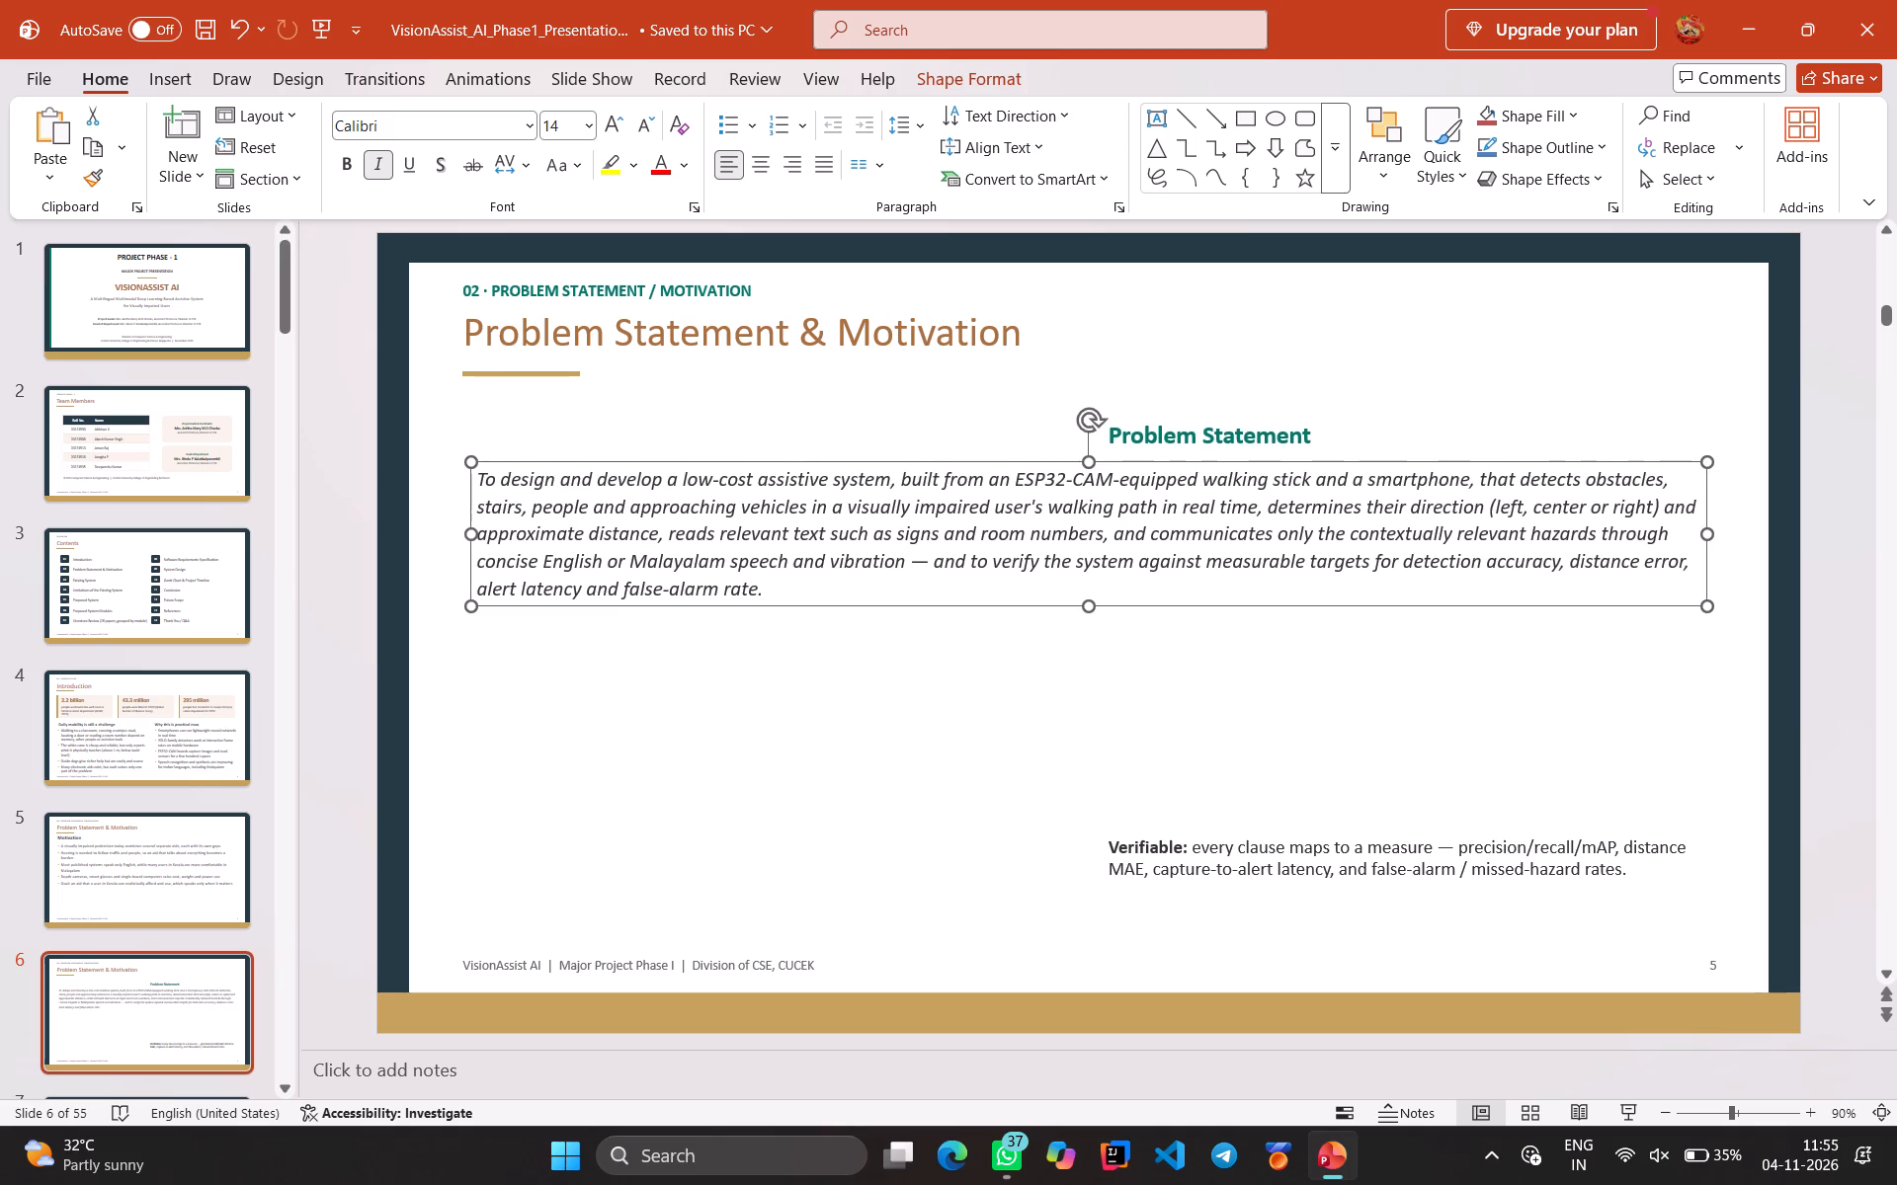
Widen the "Problem Statement" heading's text box on slide 6 leftward so the heading sits above the start of its paragraph.
click(1186, 438)
drag(1100, 438, 479, 453)
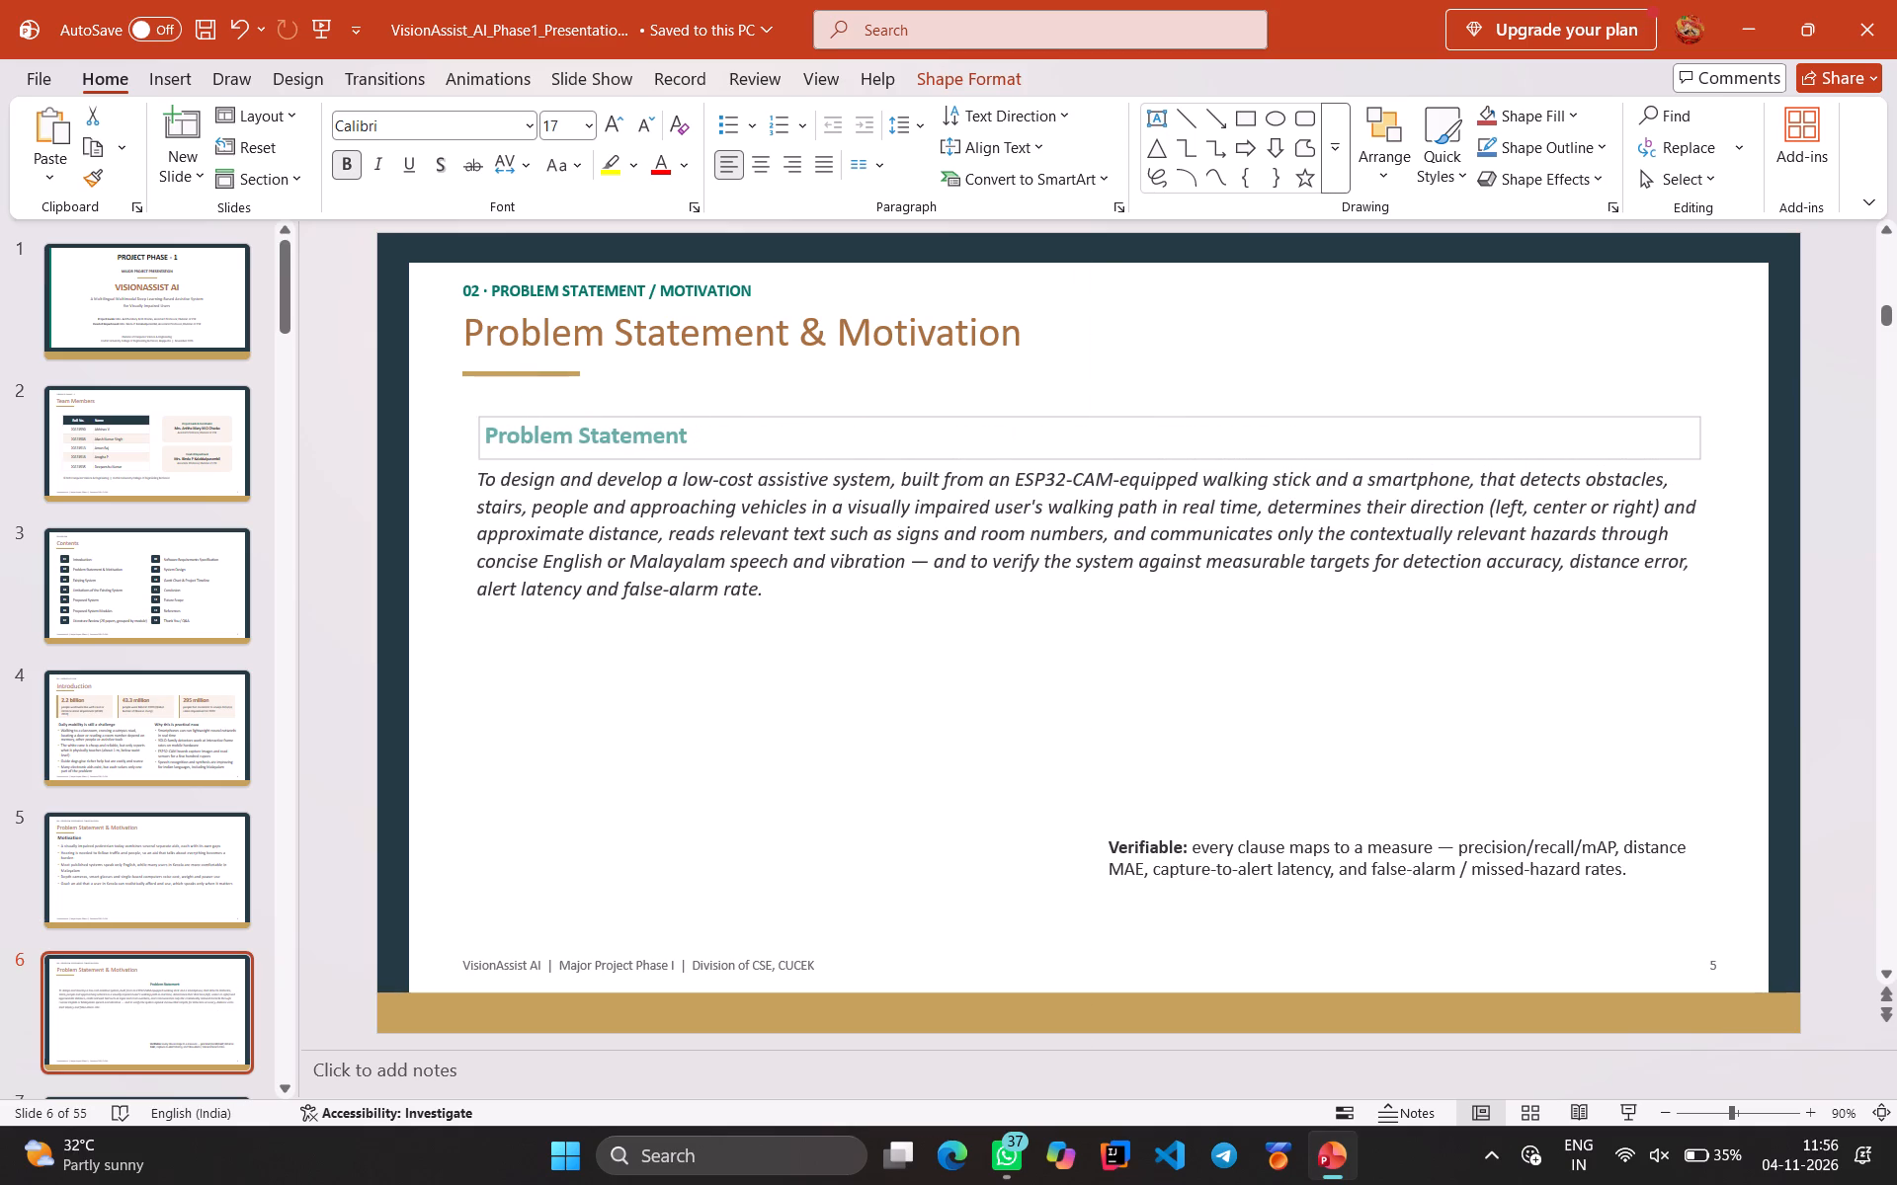
drag(479, 453, 478, 453)
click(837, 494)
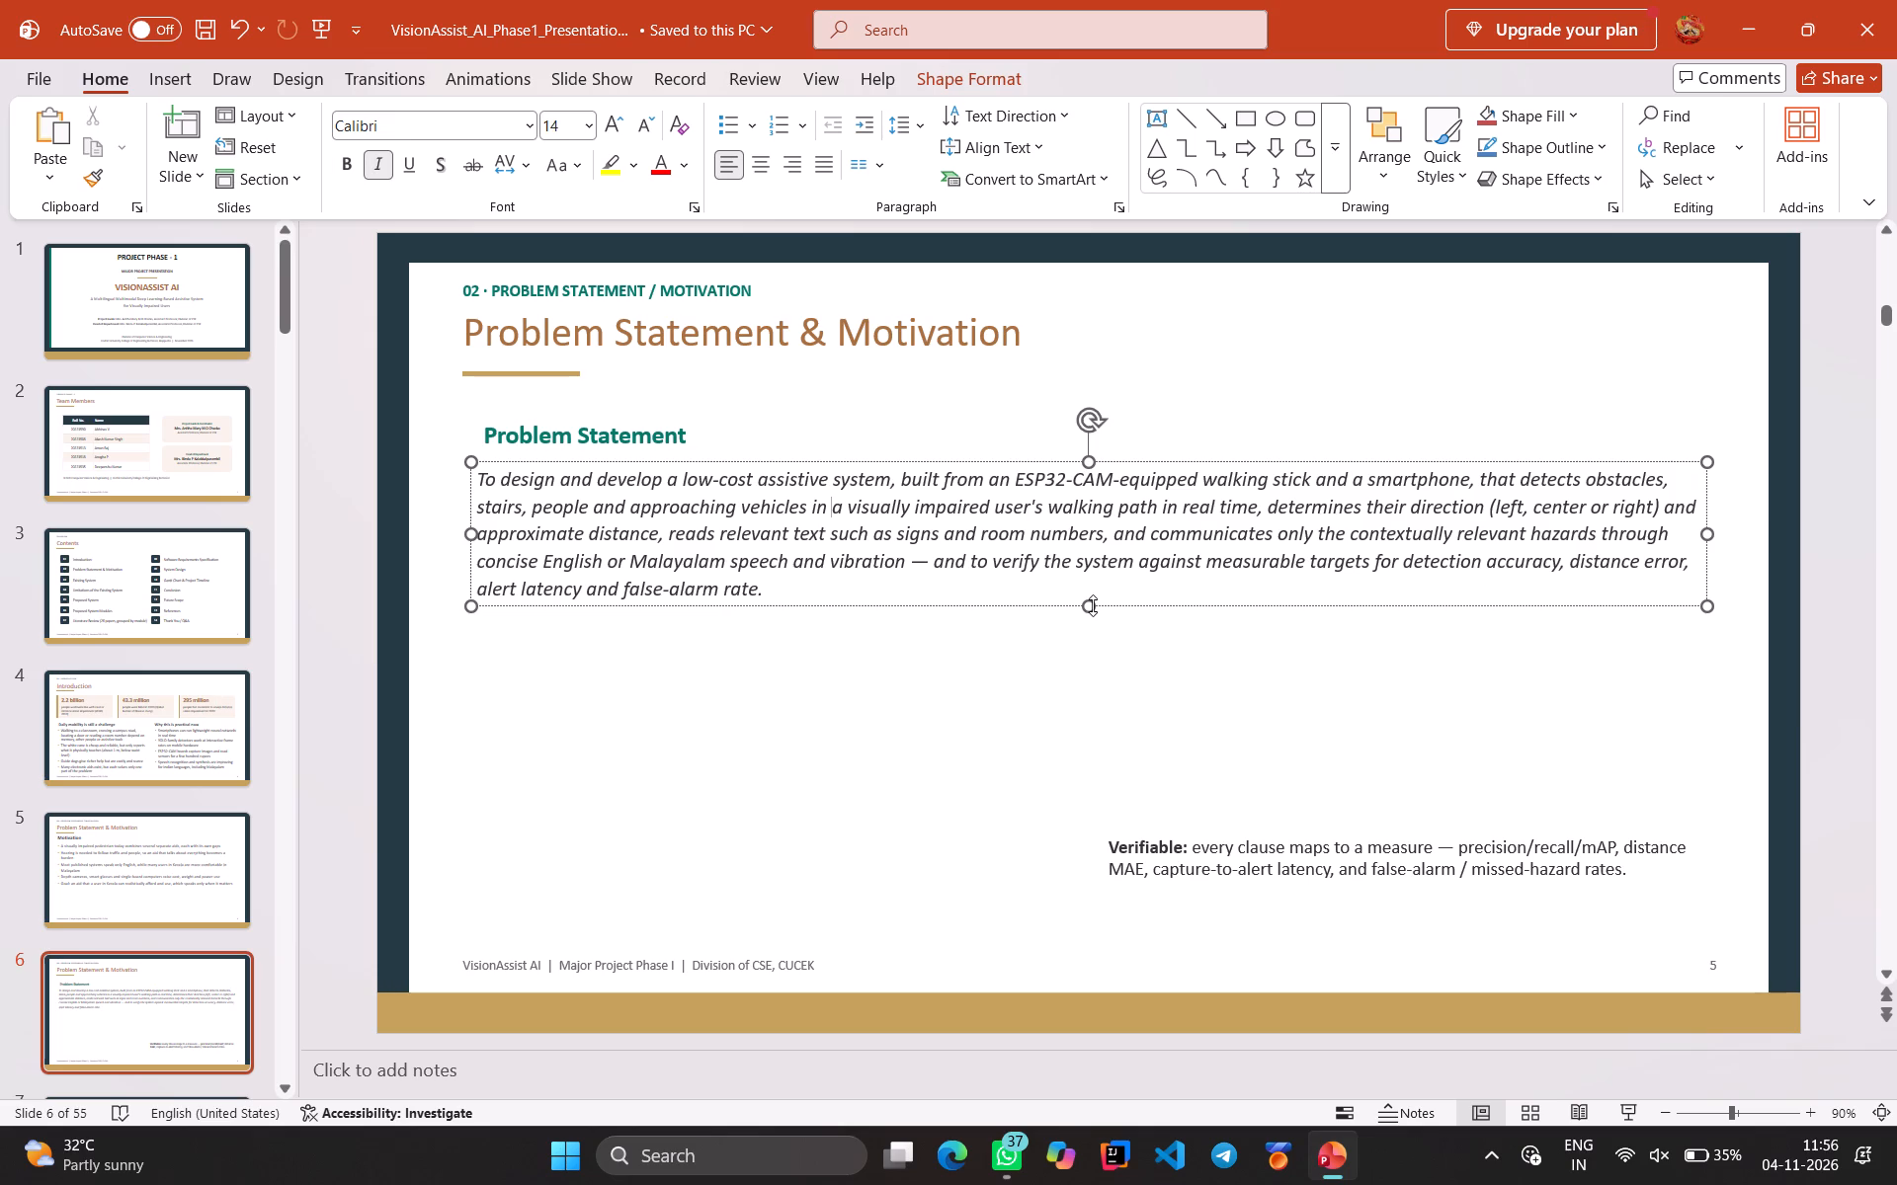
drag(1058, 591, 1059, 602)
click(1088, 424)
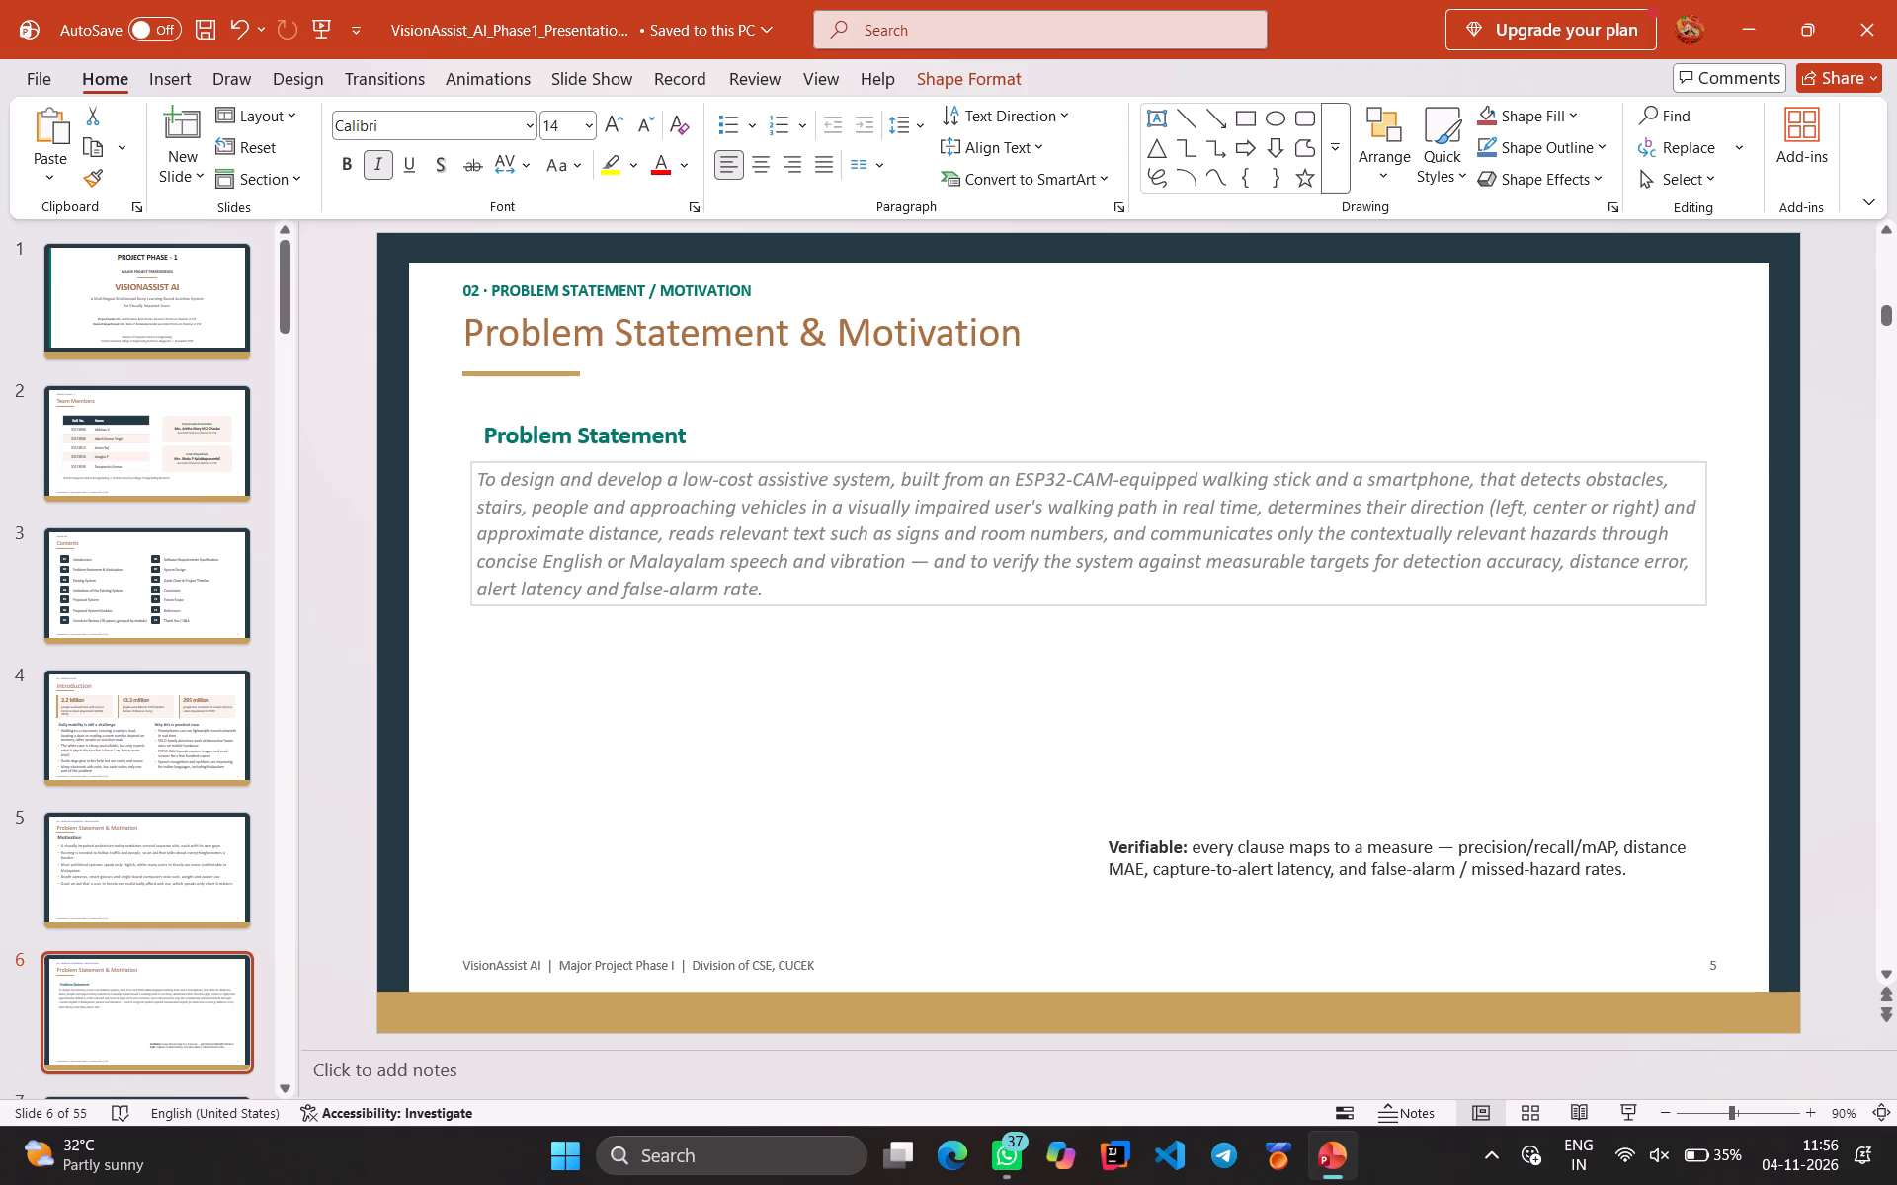
Move the "Problem Statement" heading on slide 6 slightly upward, leaving a small gap above the paragraph.
click(716, 426)
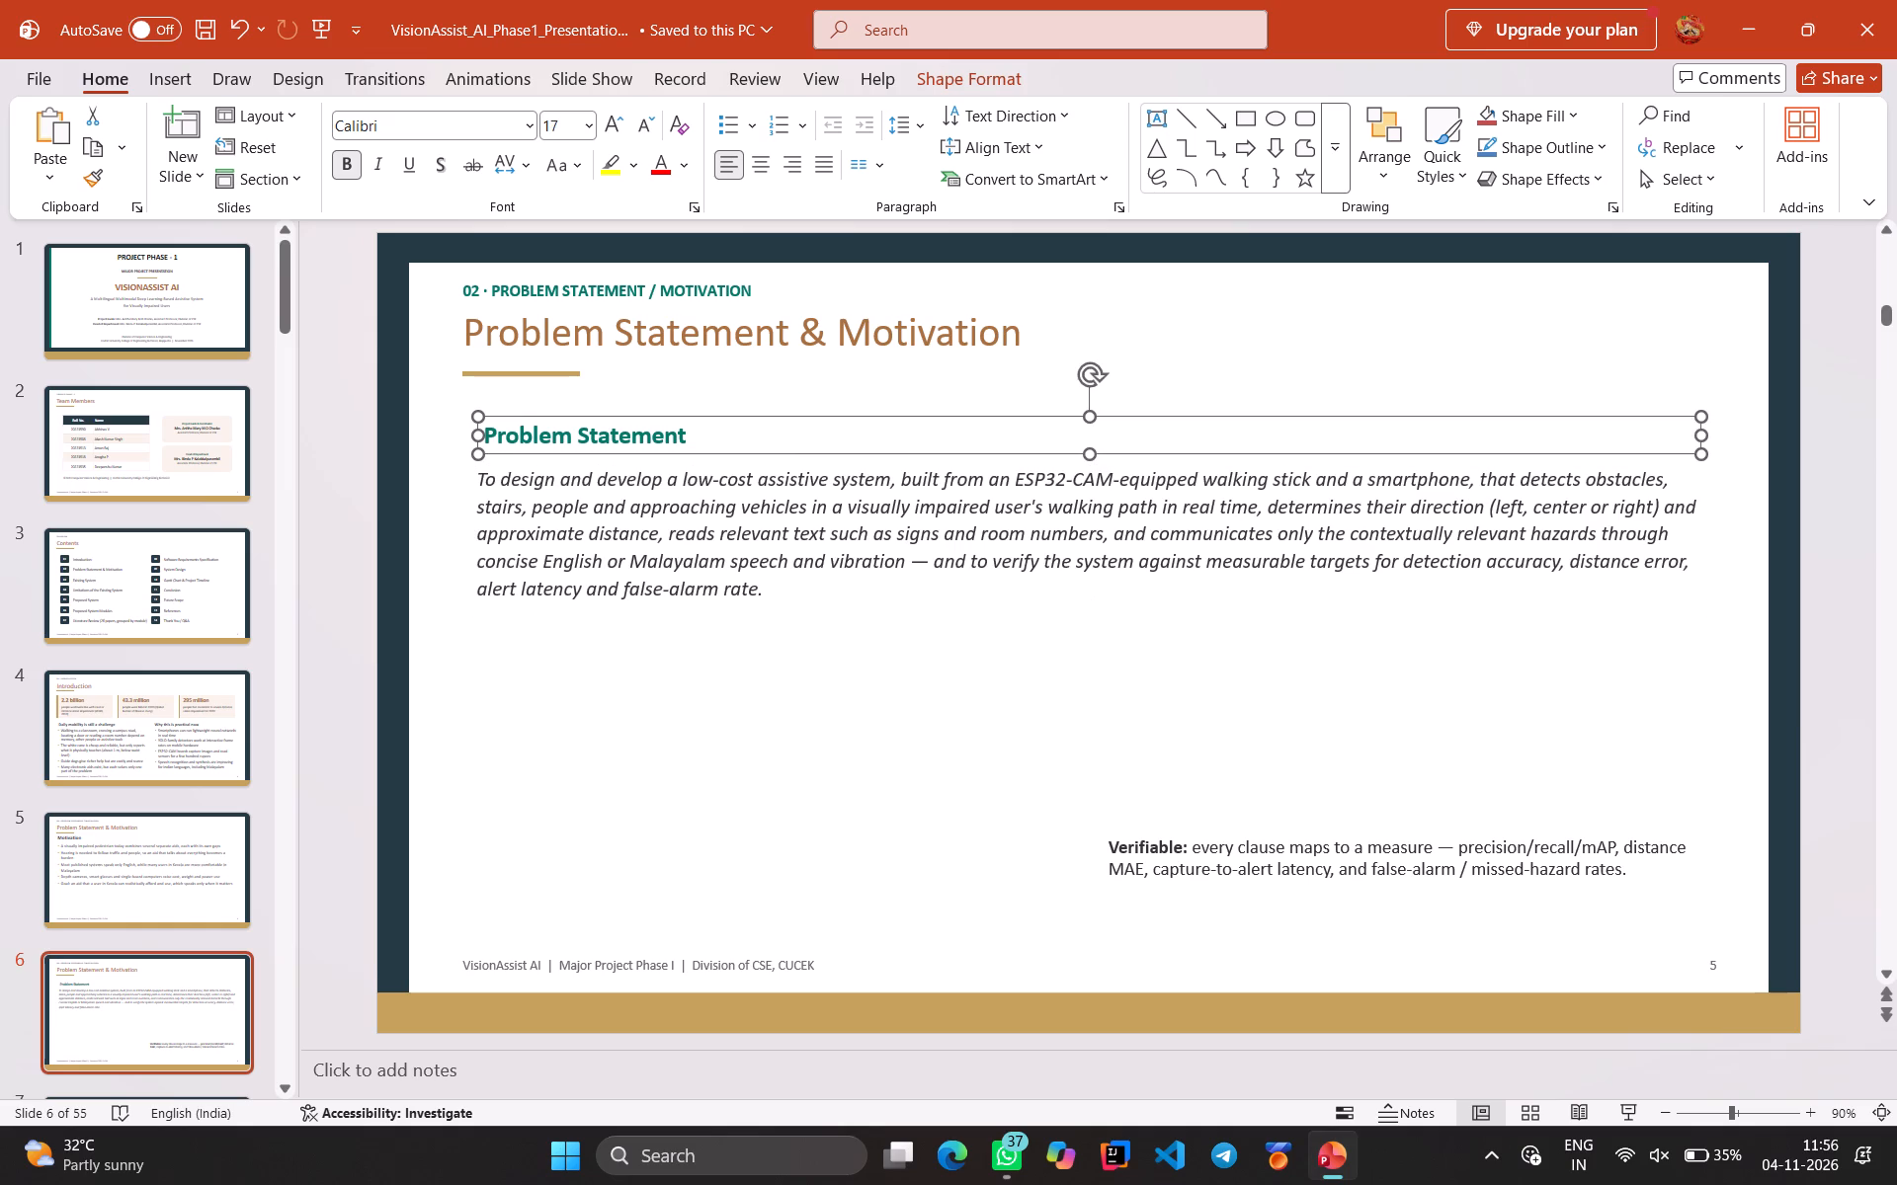
drag(825, 438, 826, 427)
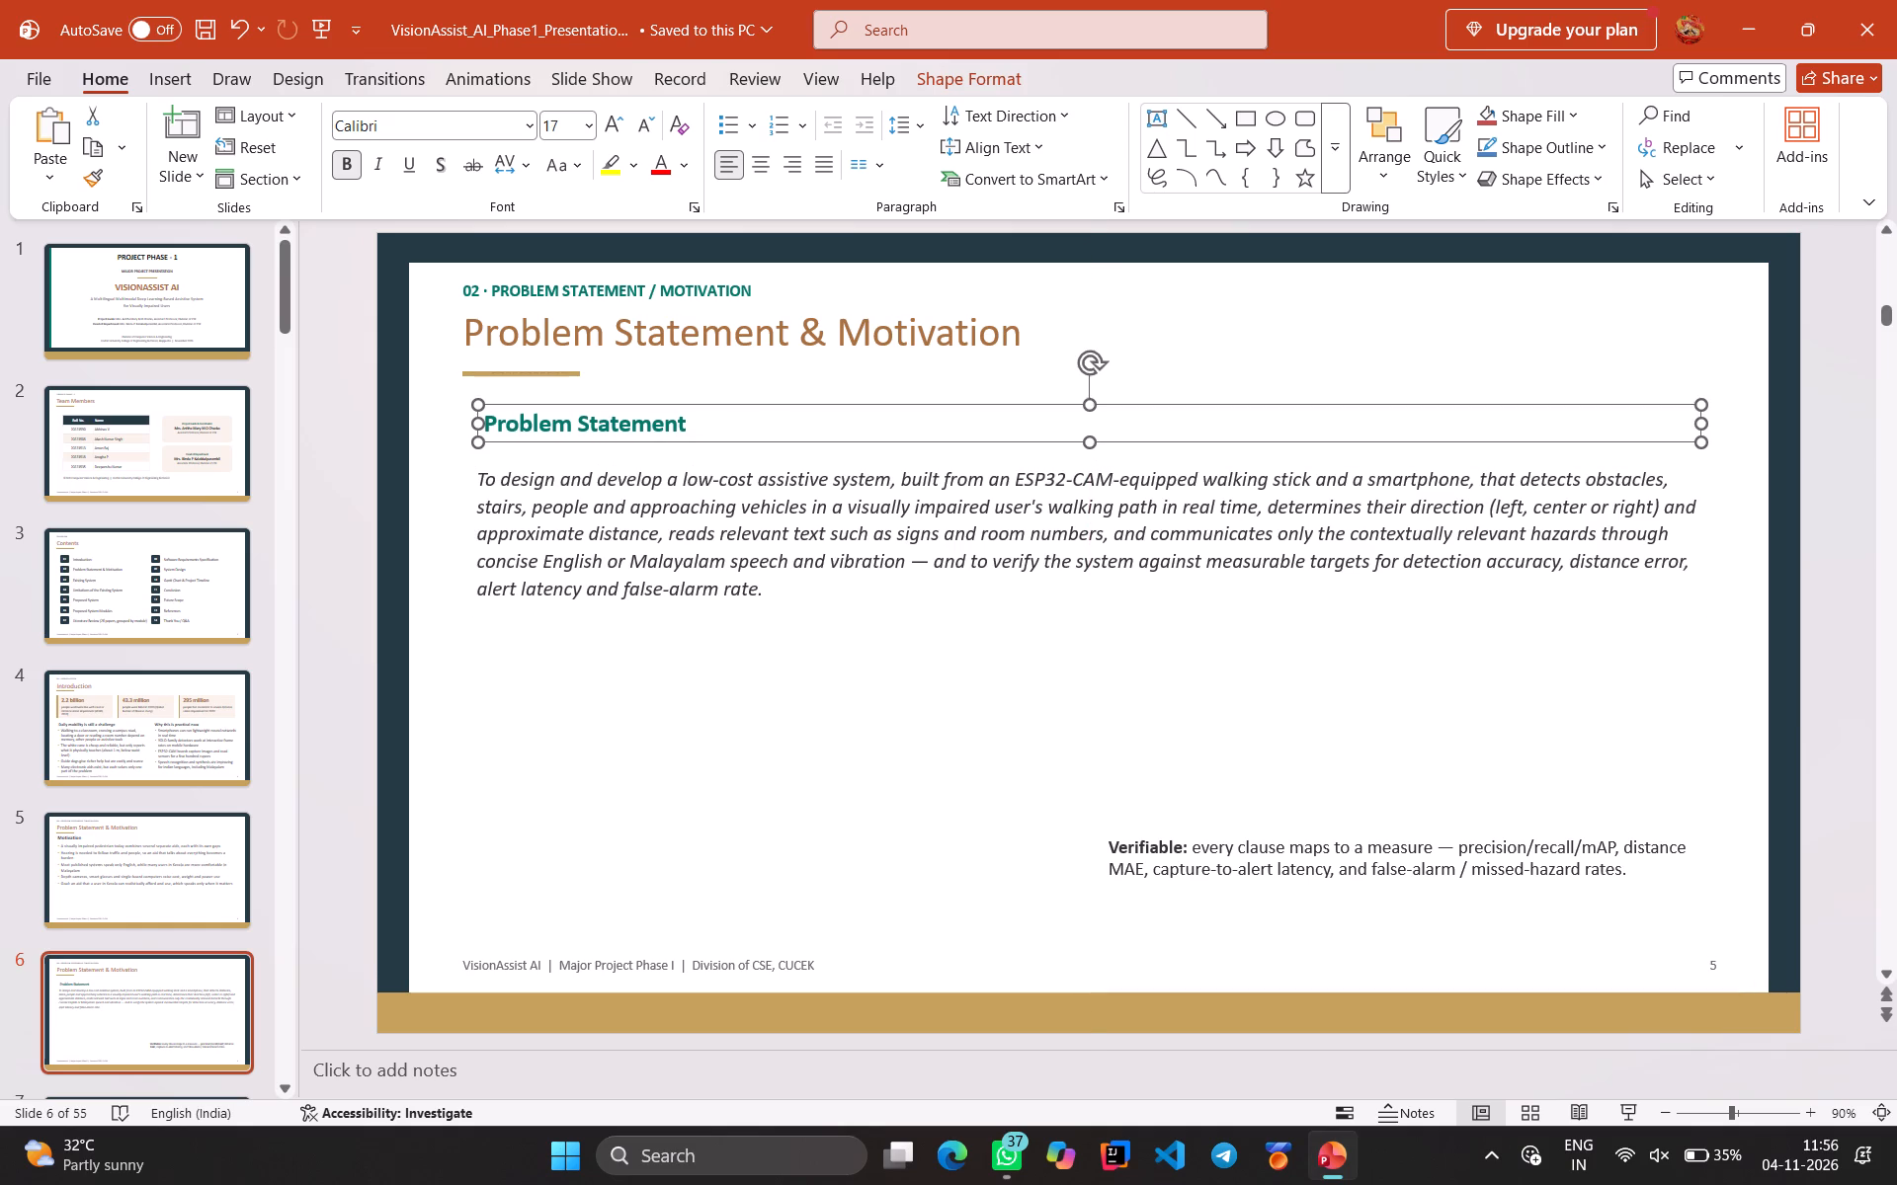
Set the "Problem Statement" heading on slide 6 to font size 24.
click(698, 436)
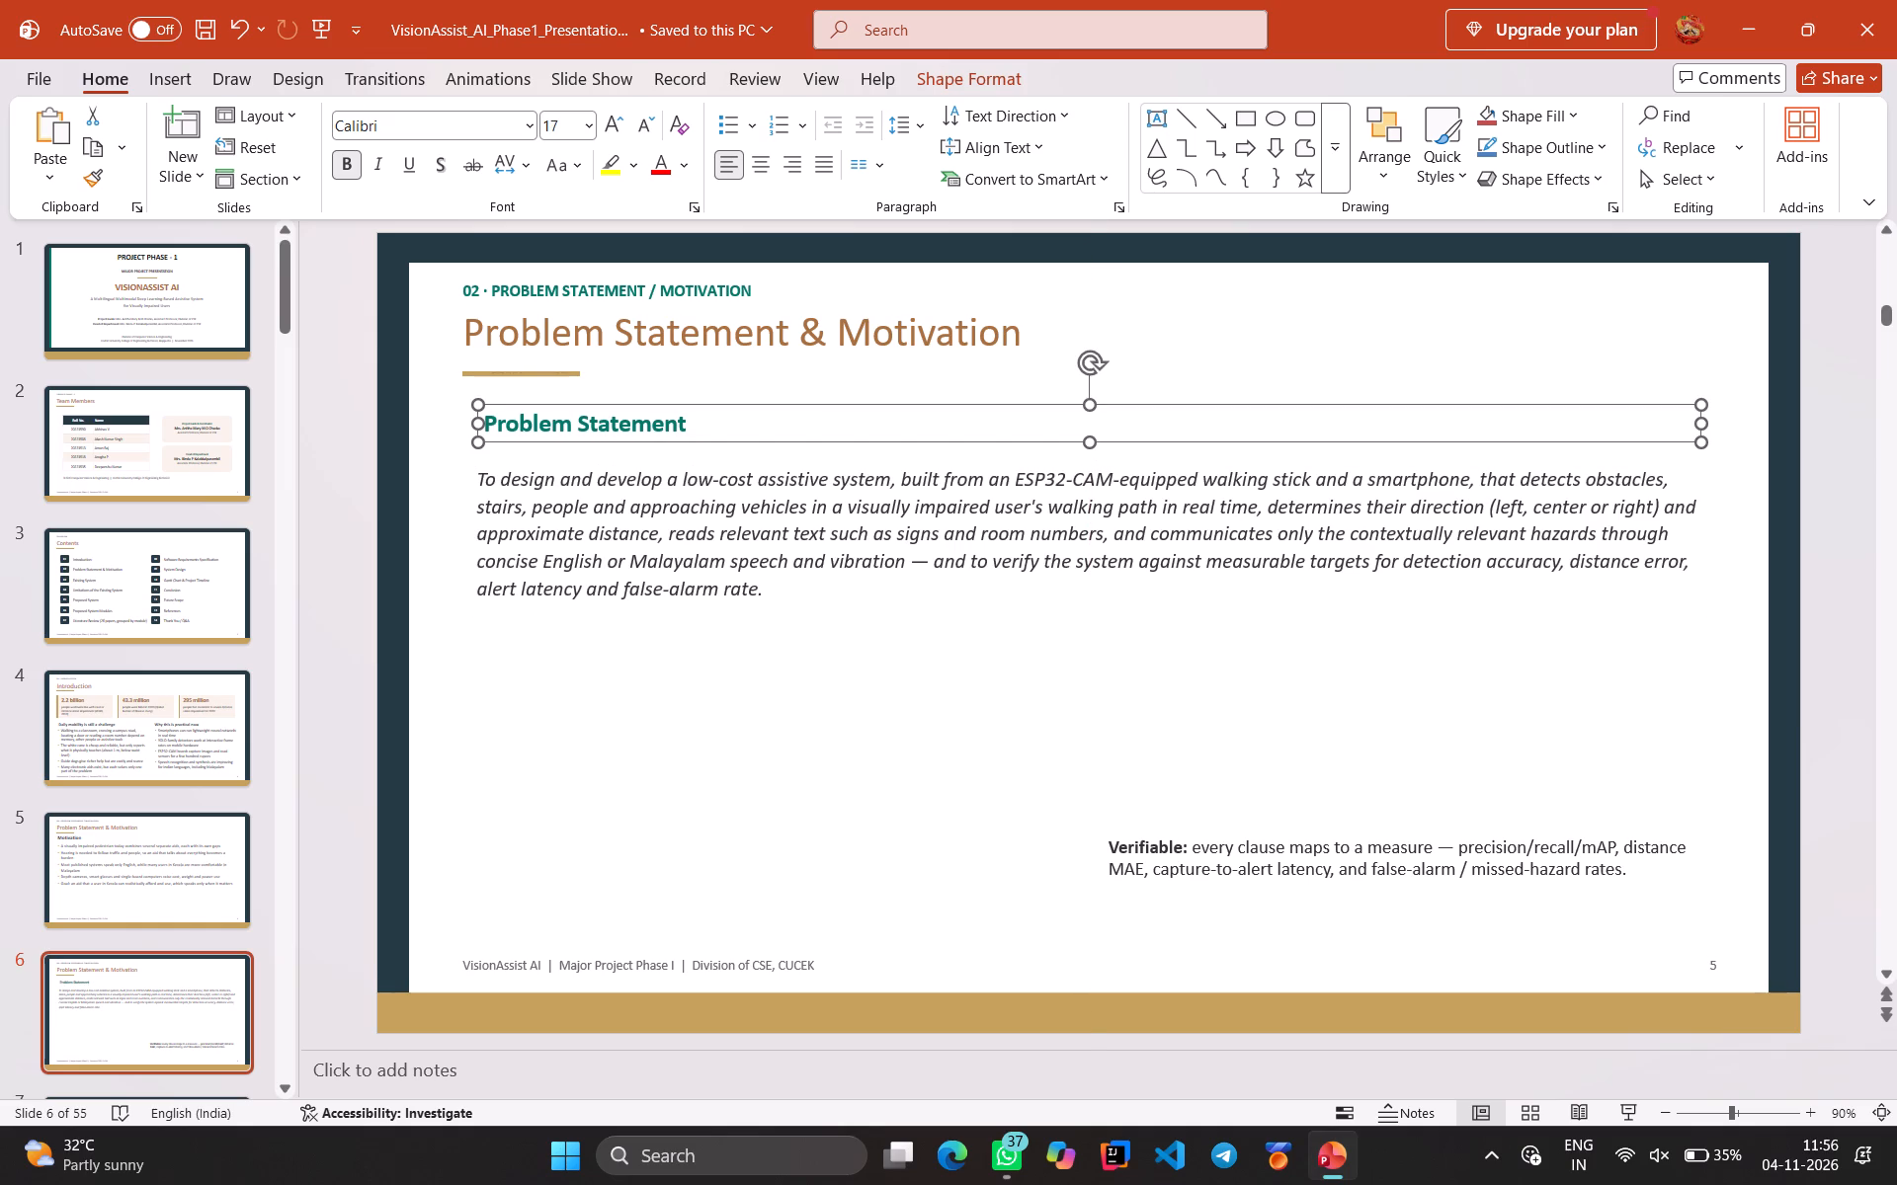
click(668, 423)
key(ctrl+a)
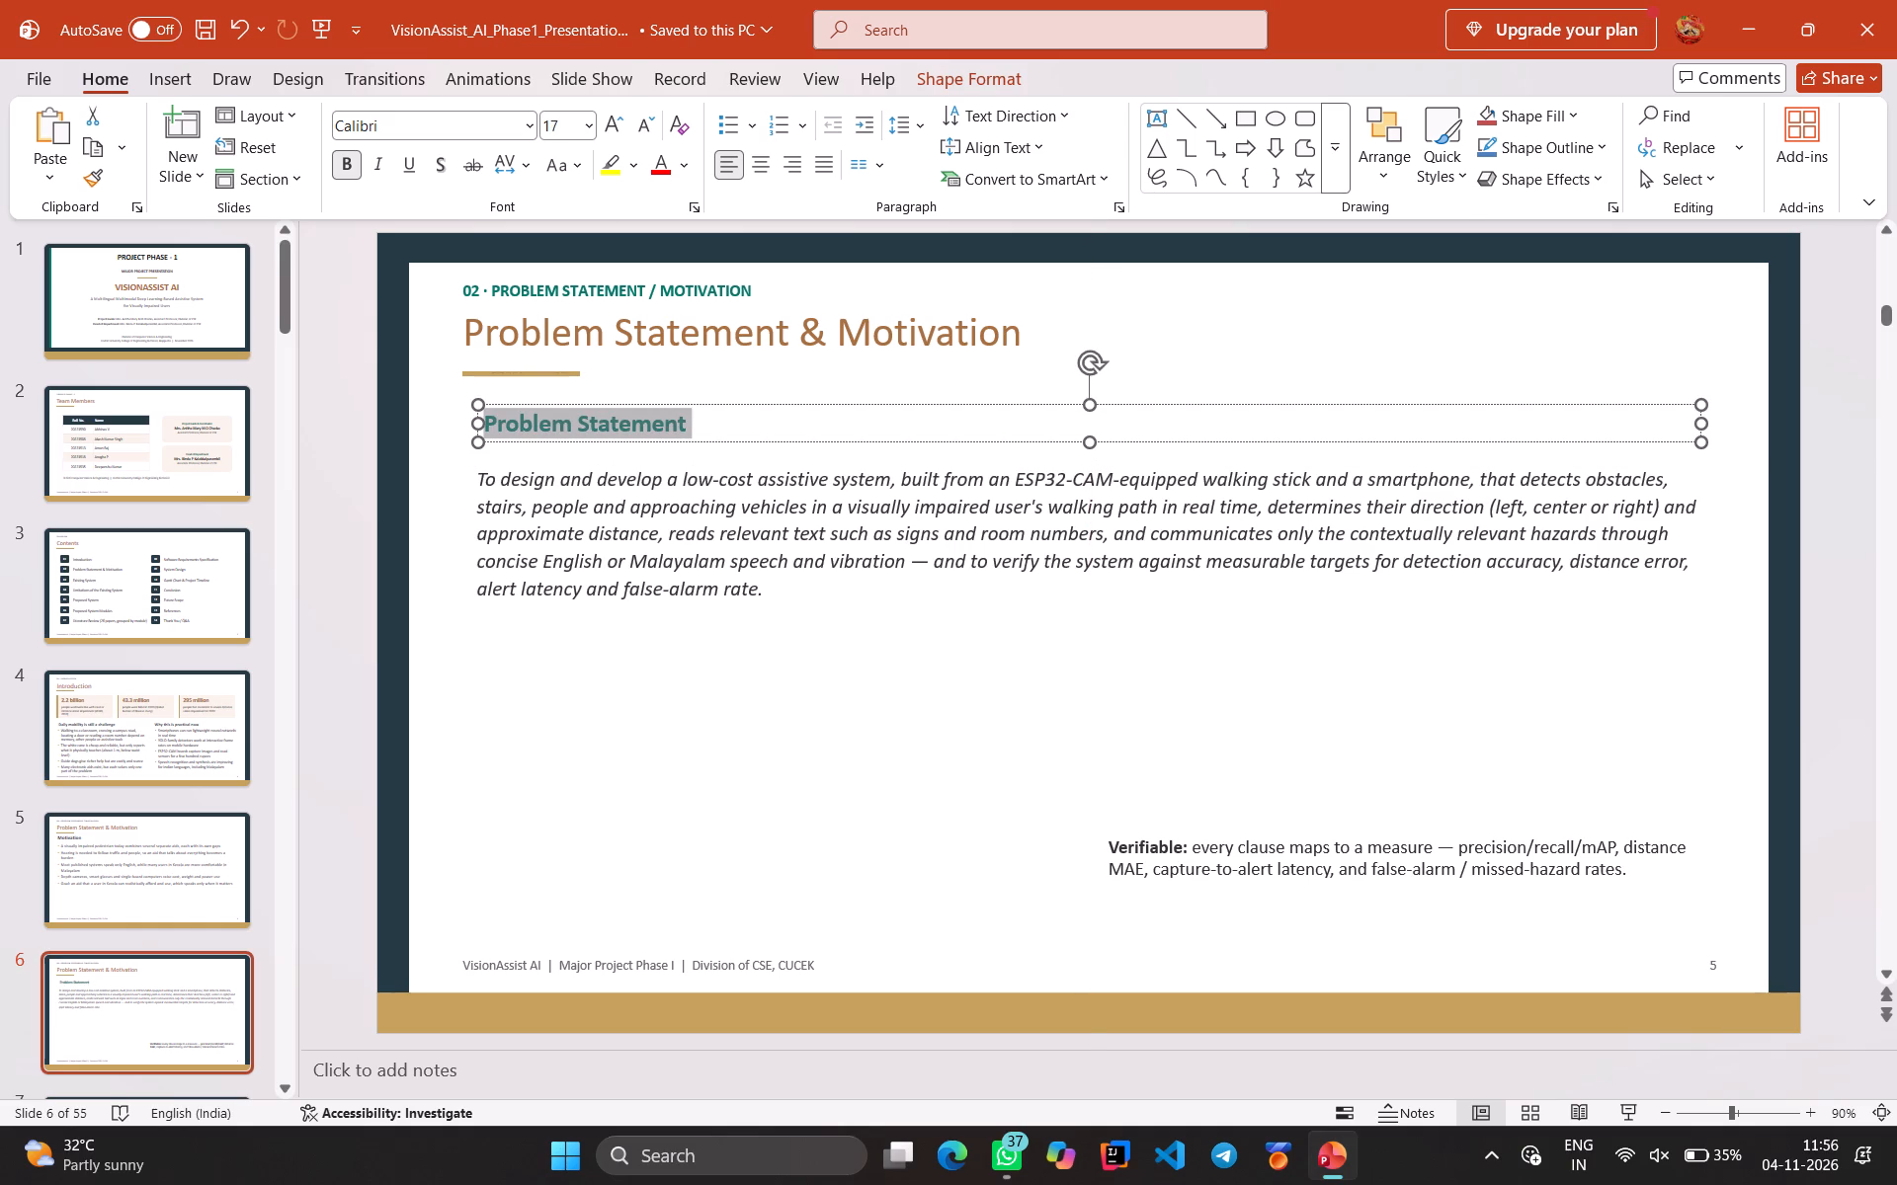
click(586, 133)
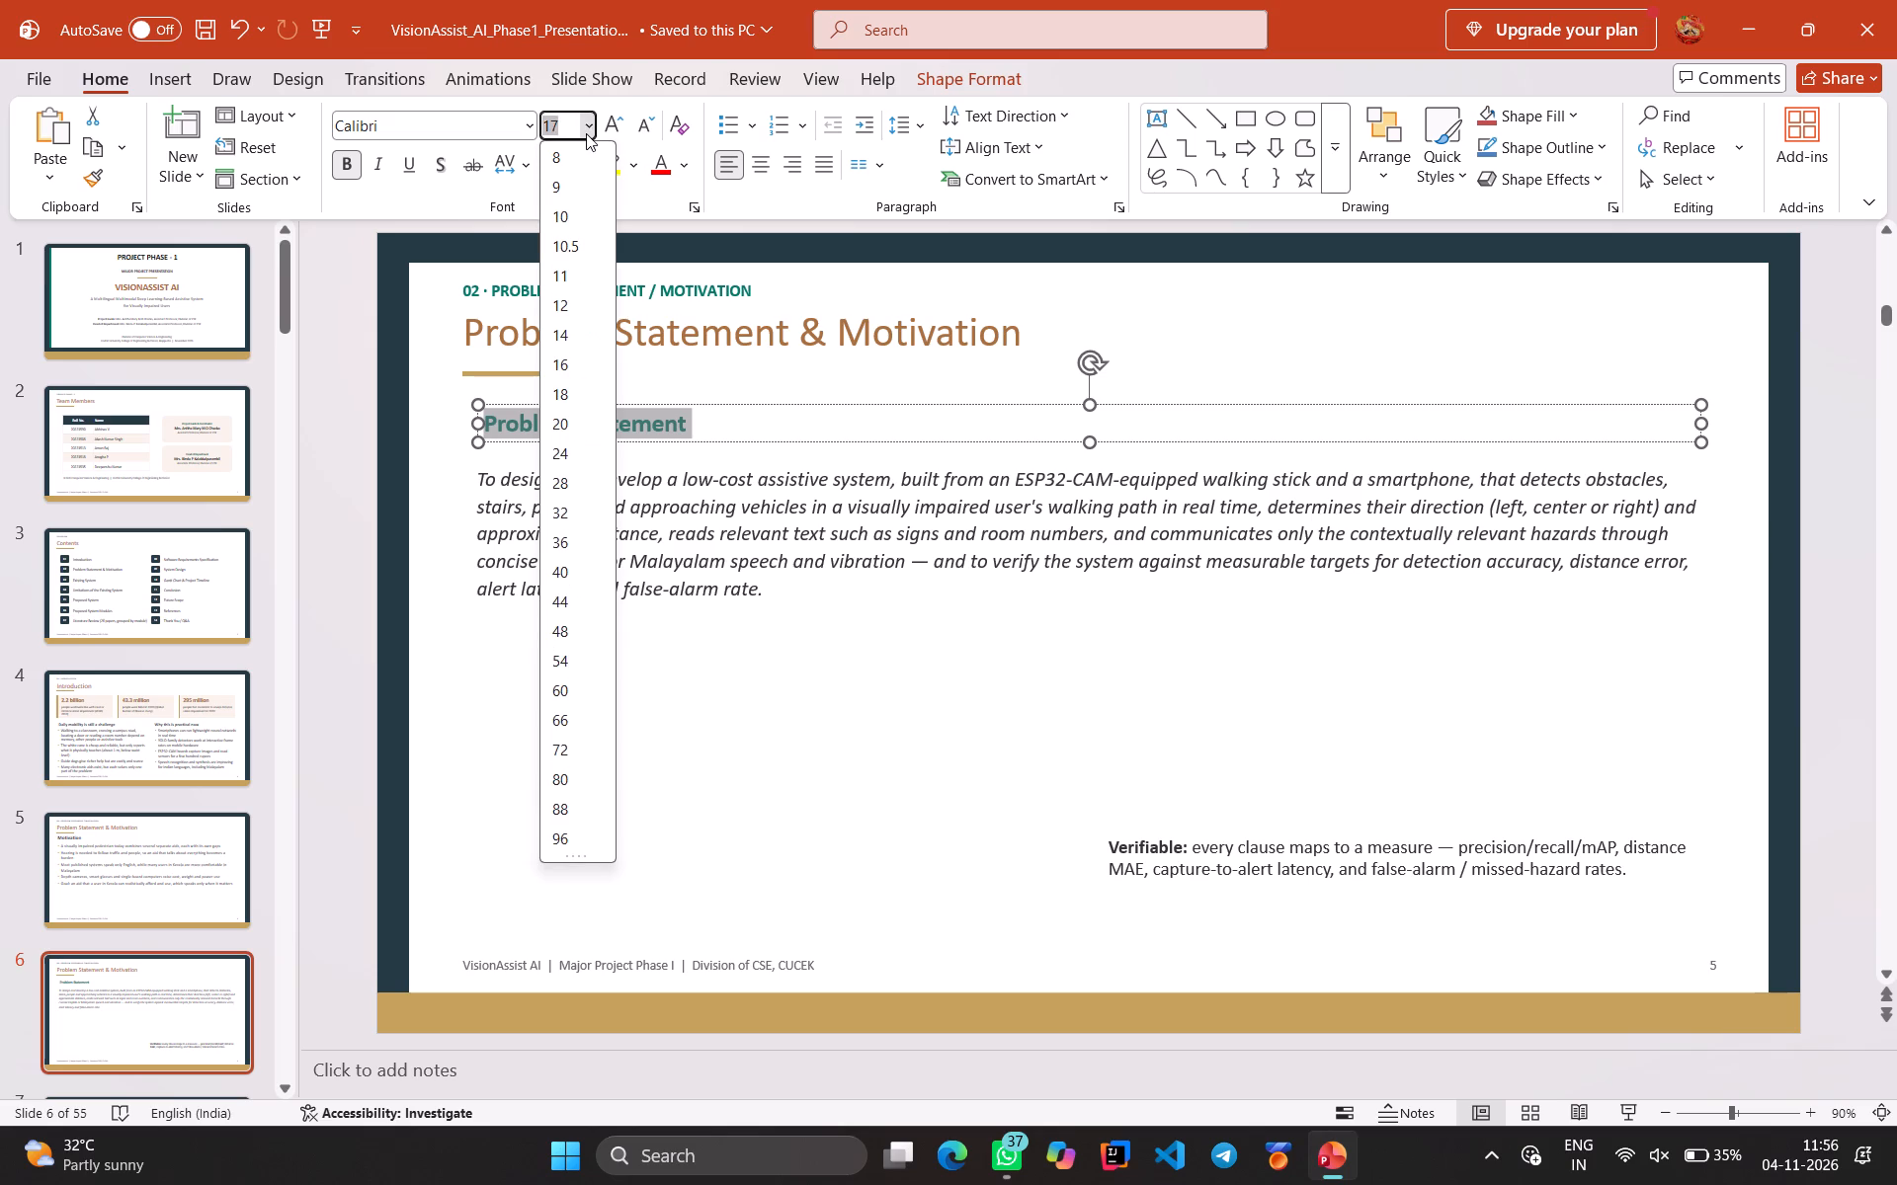
click(585, 462)
Set the "Problem Statement & Motivation" title on slide 6 to font size 32.
click(734, 341)
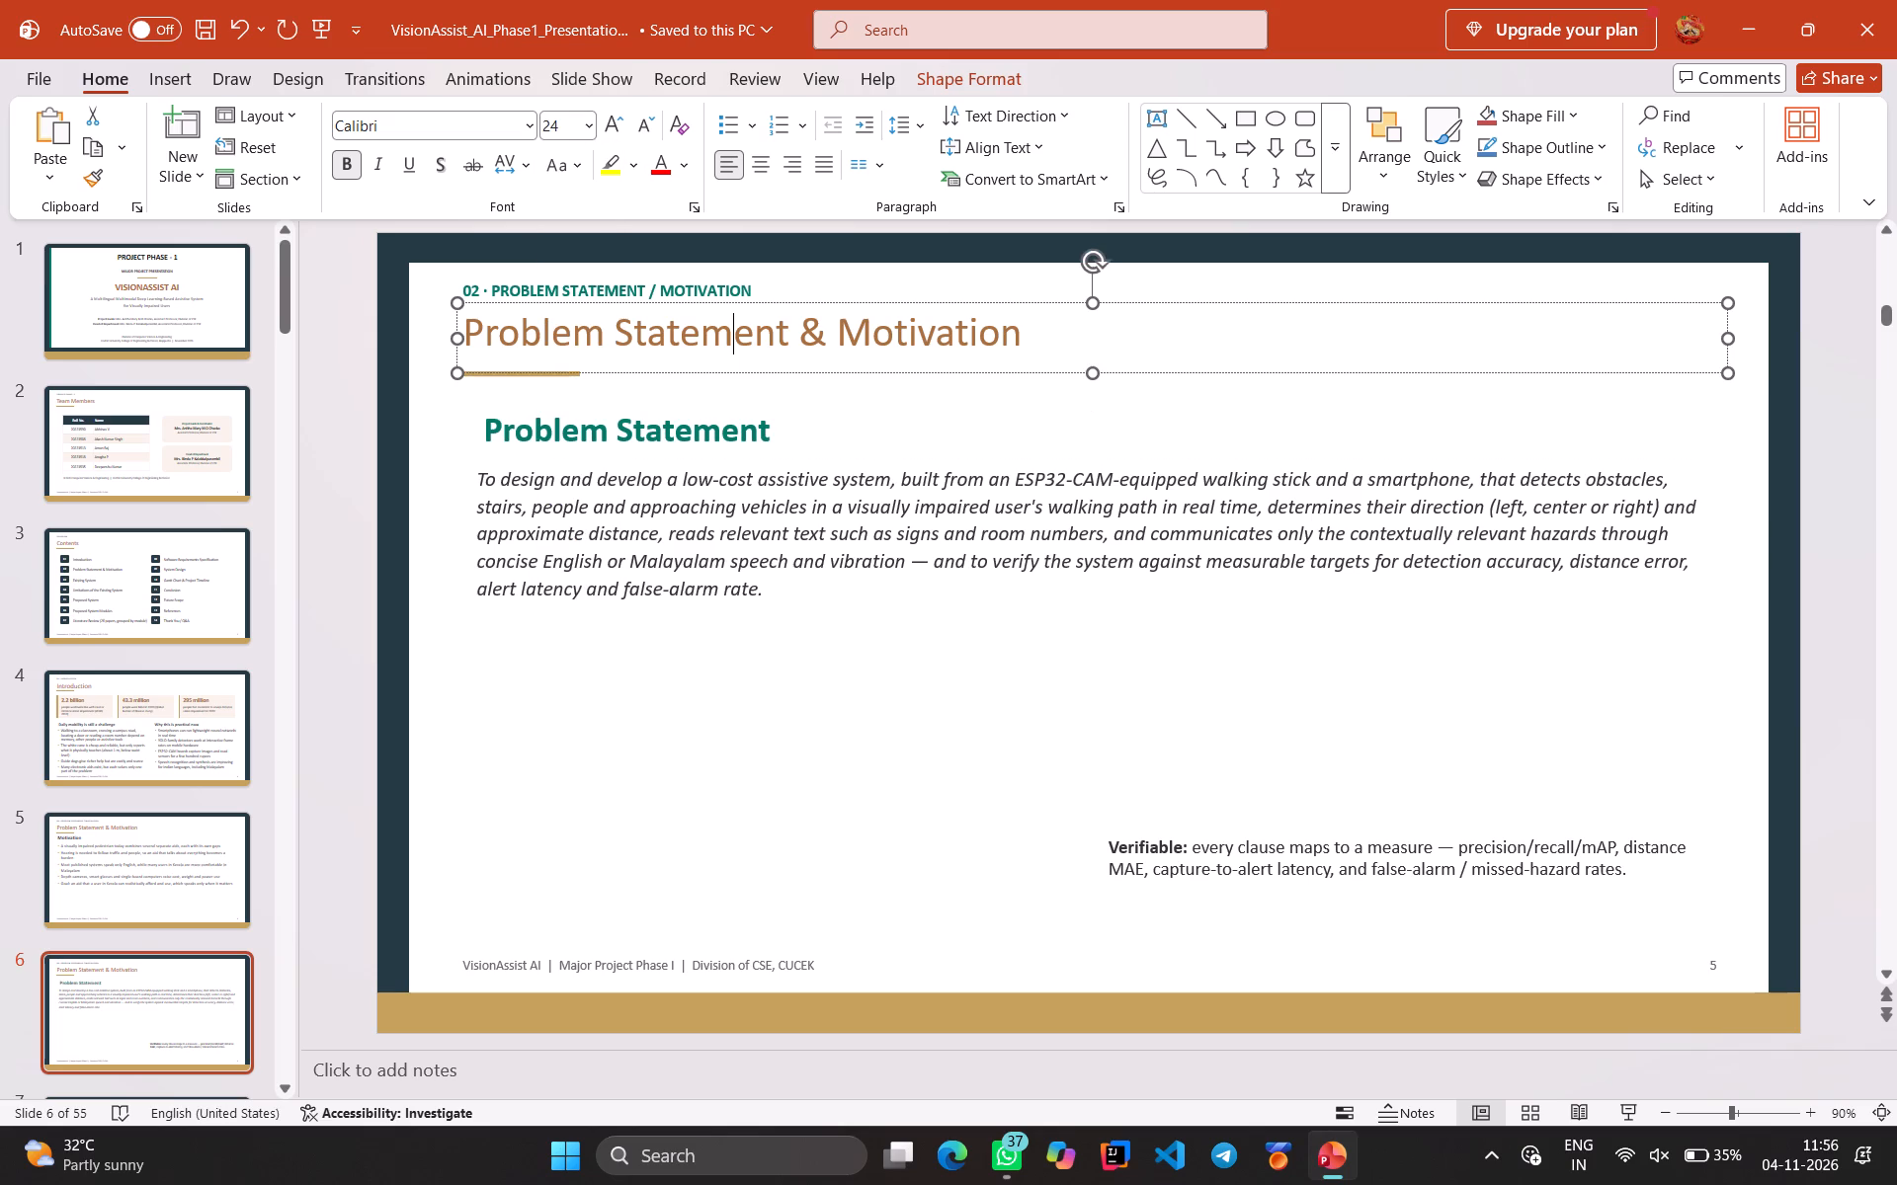
key(ctrl+a)
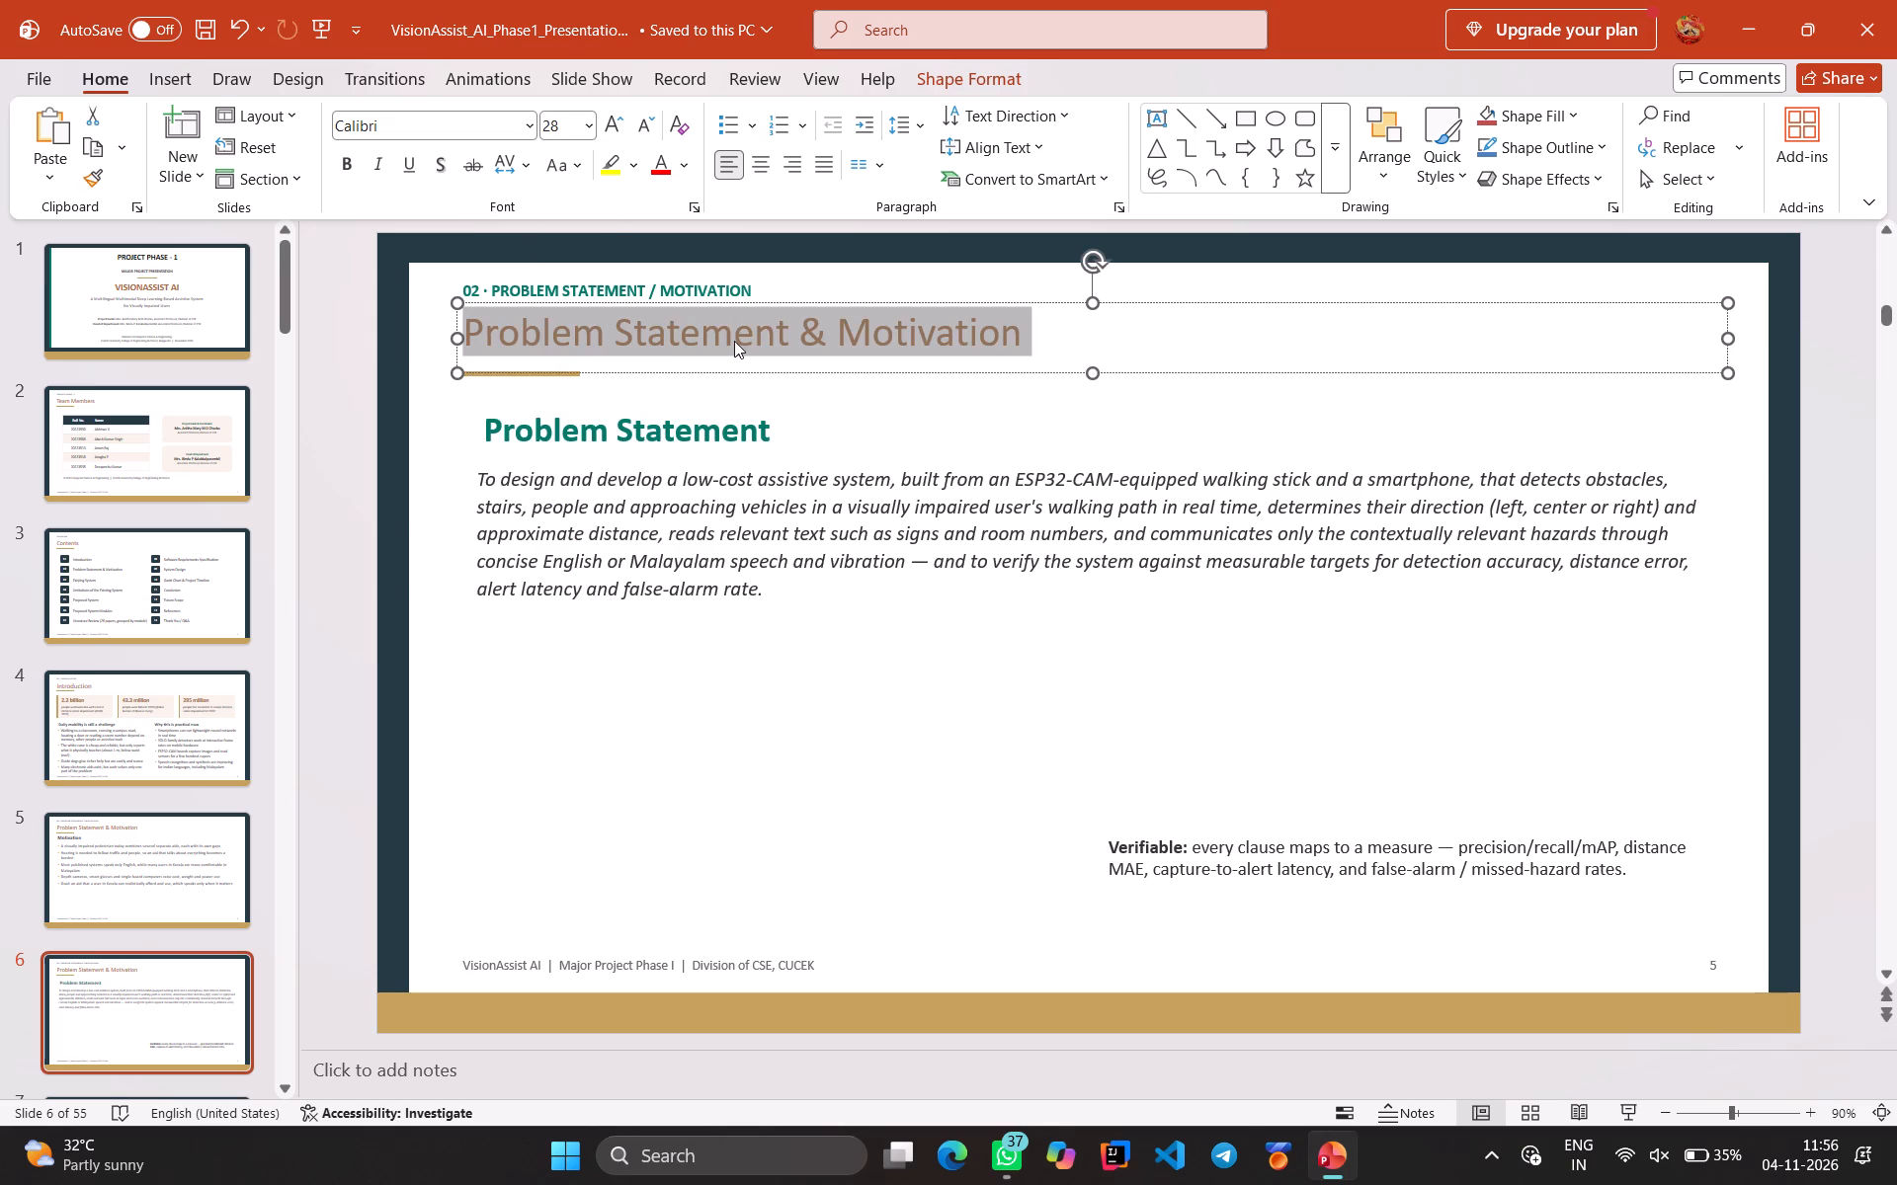
click(591, 127)
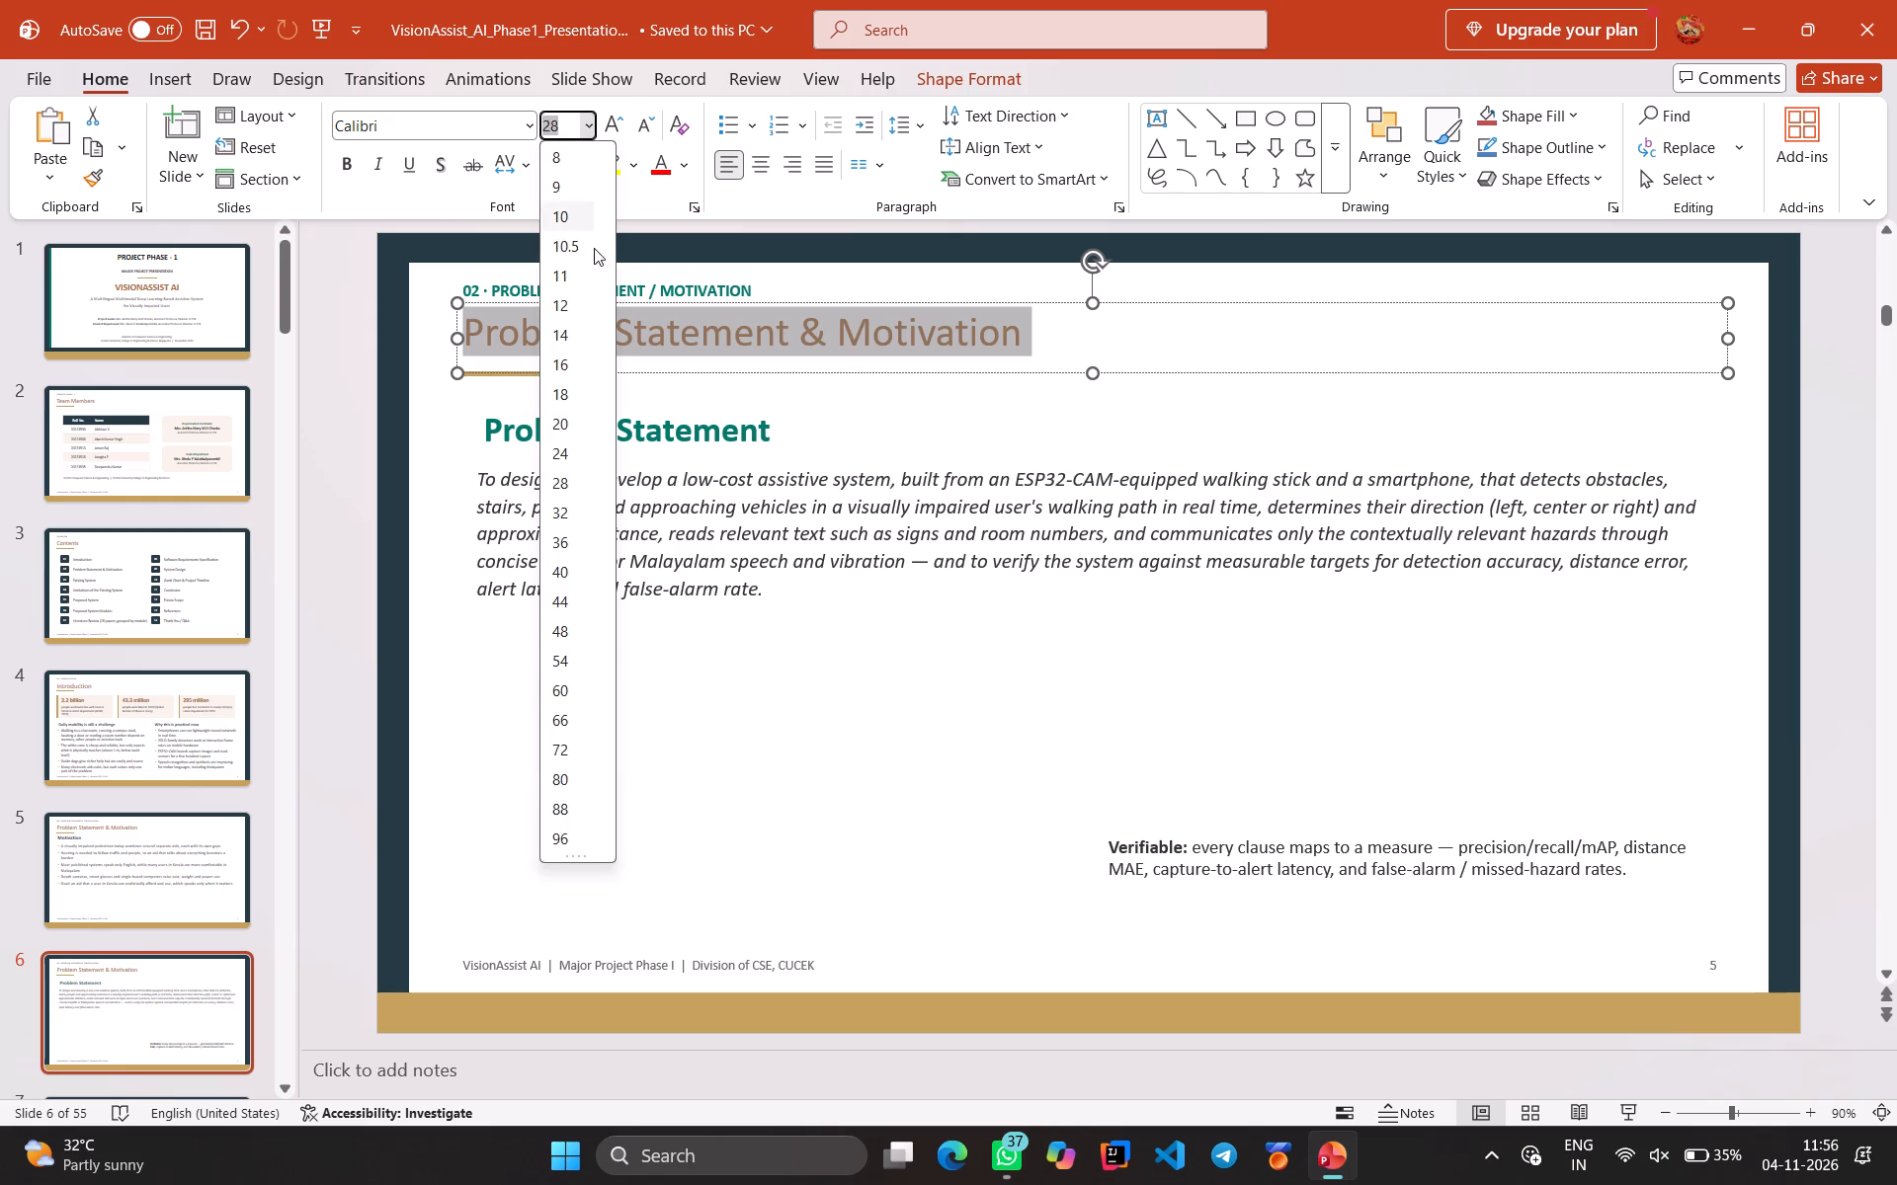
click(583, 499)
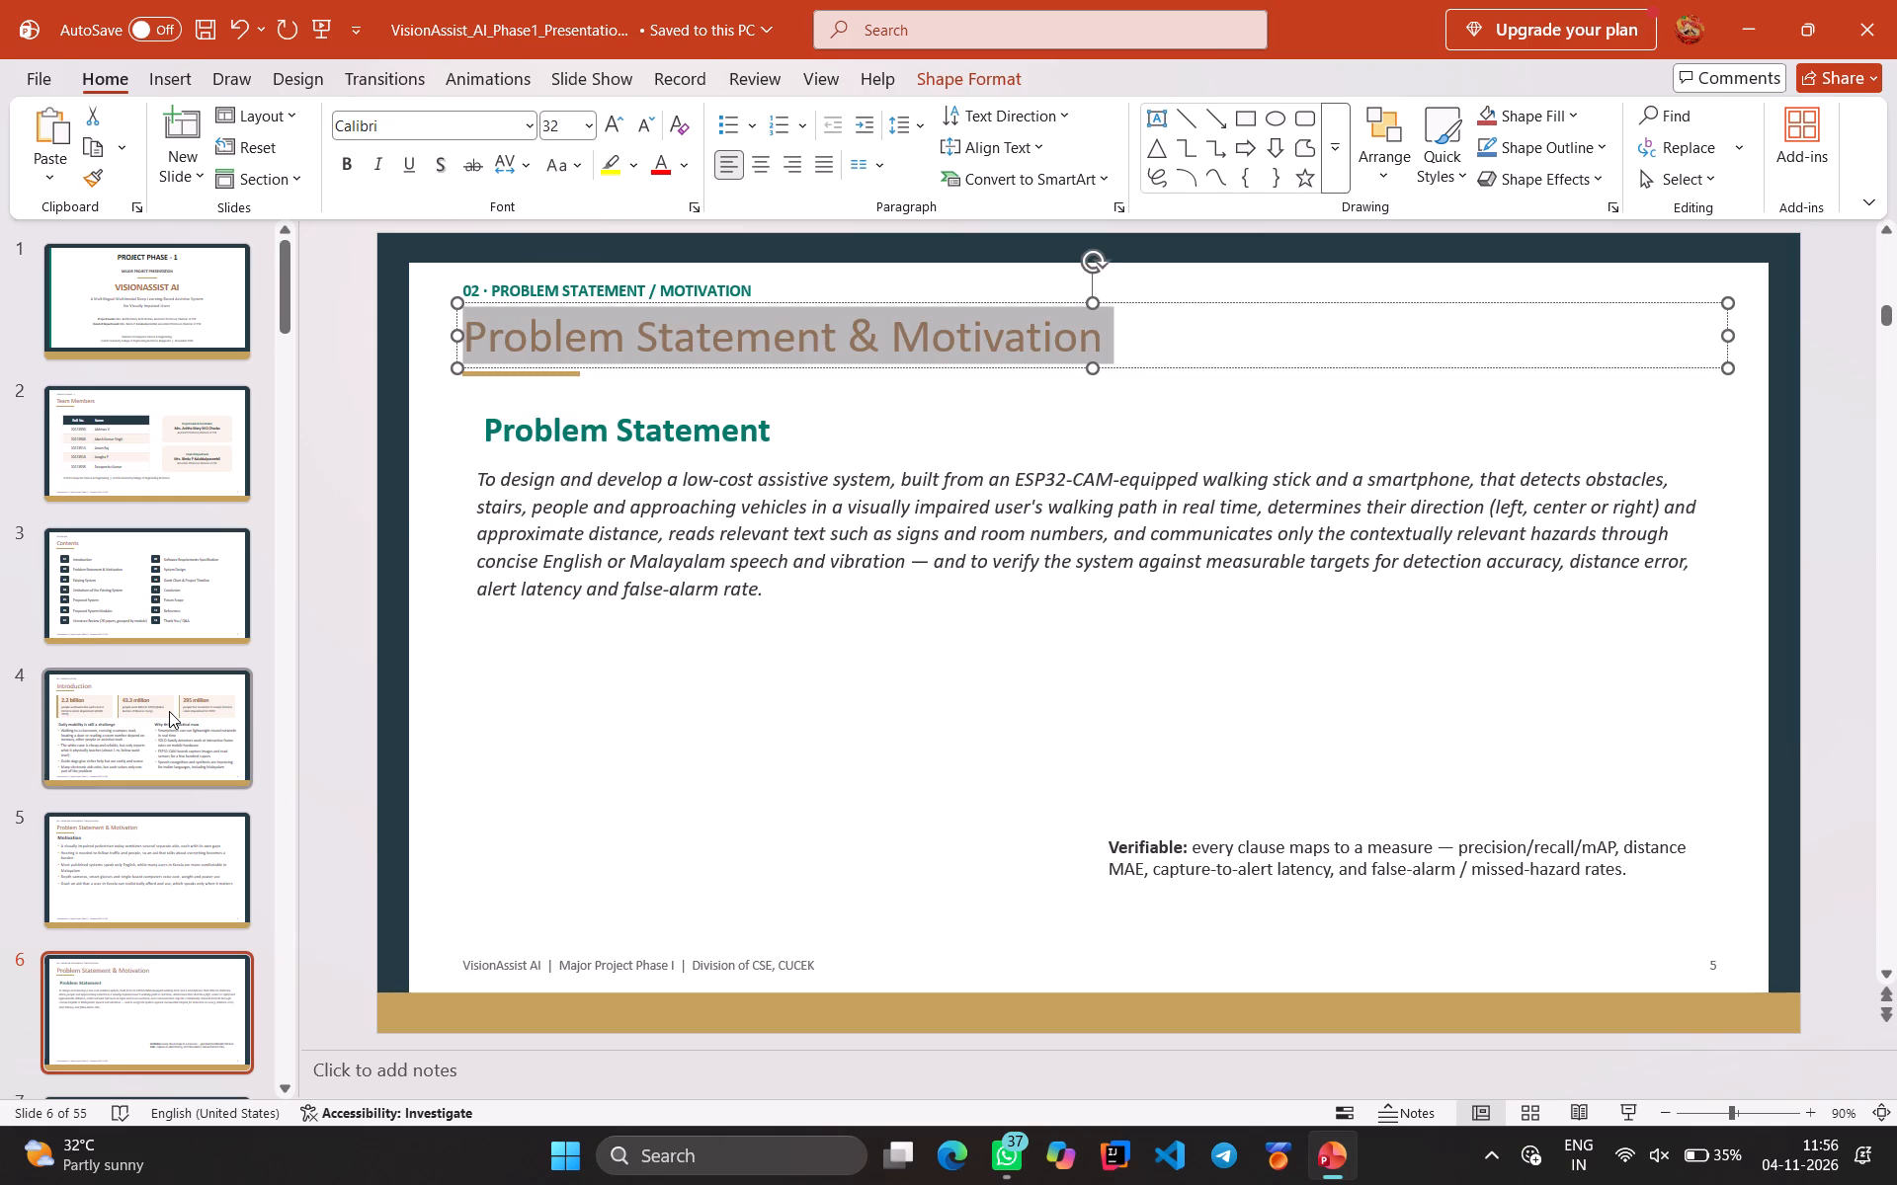
Set the "Problem Statement & Motivation" title on slide 5 to font size 32.
click(147, 856)
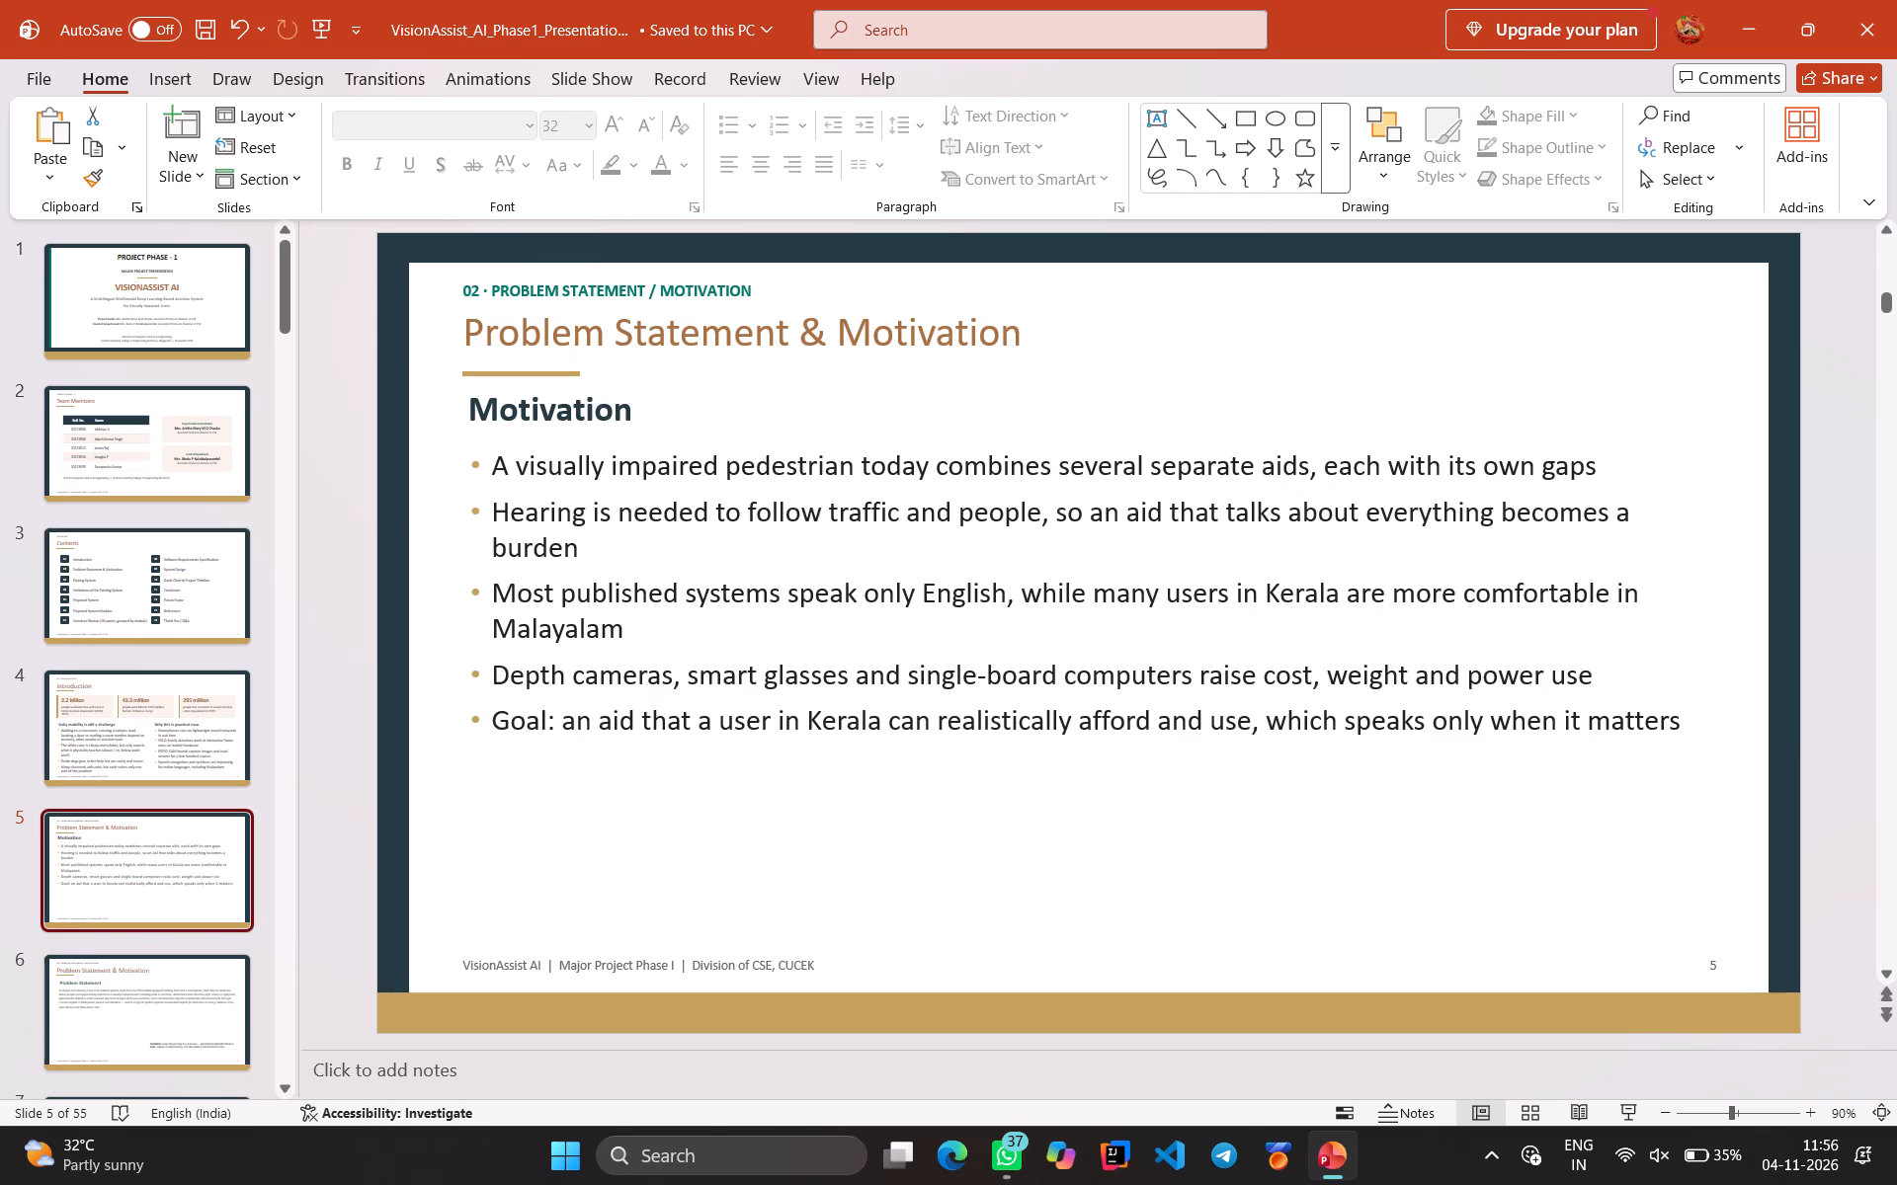
click(885, 336)
key(ctrl+a)
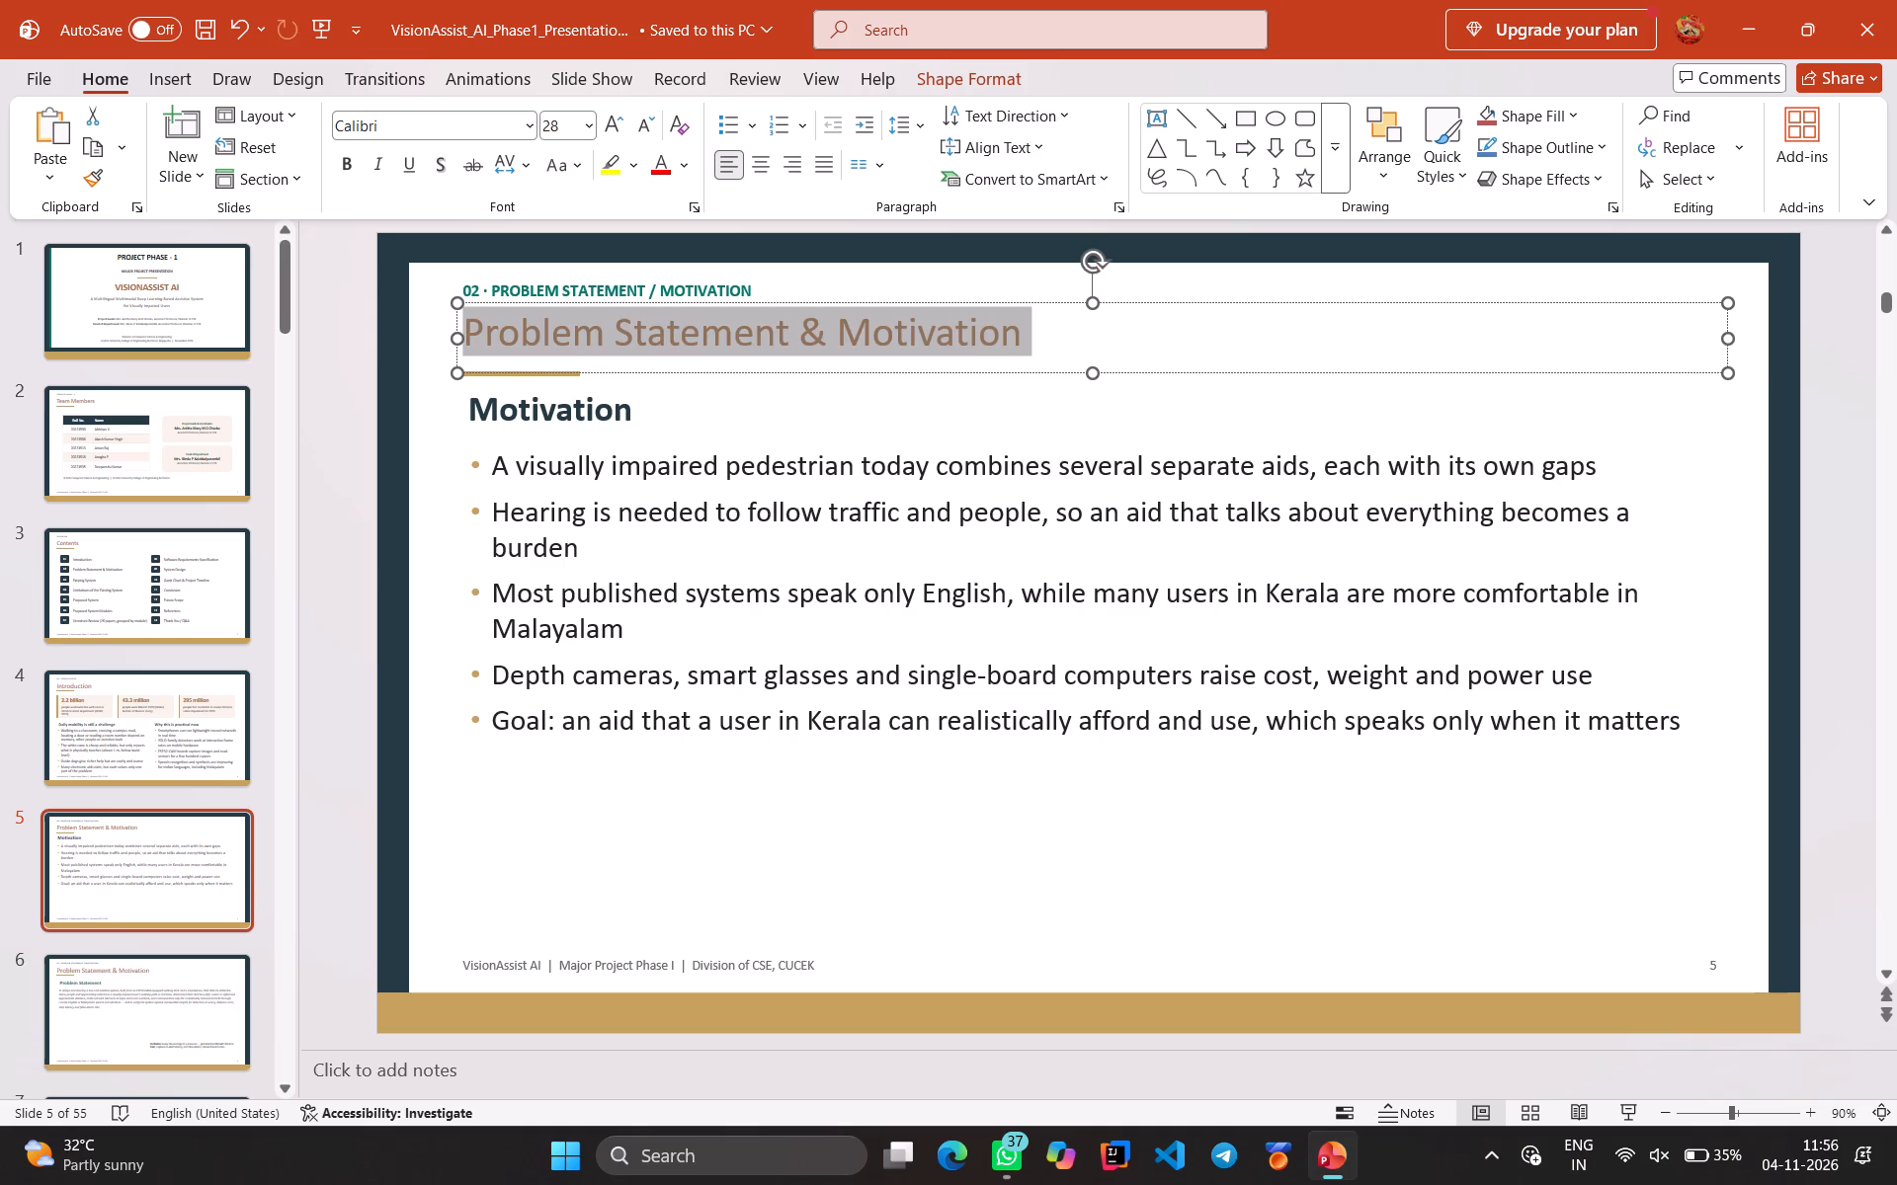
click(584, 122)
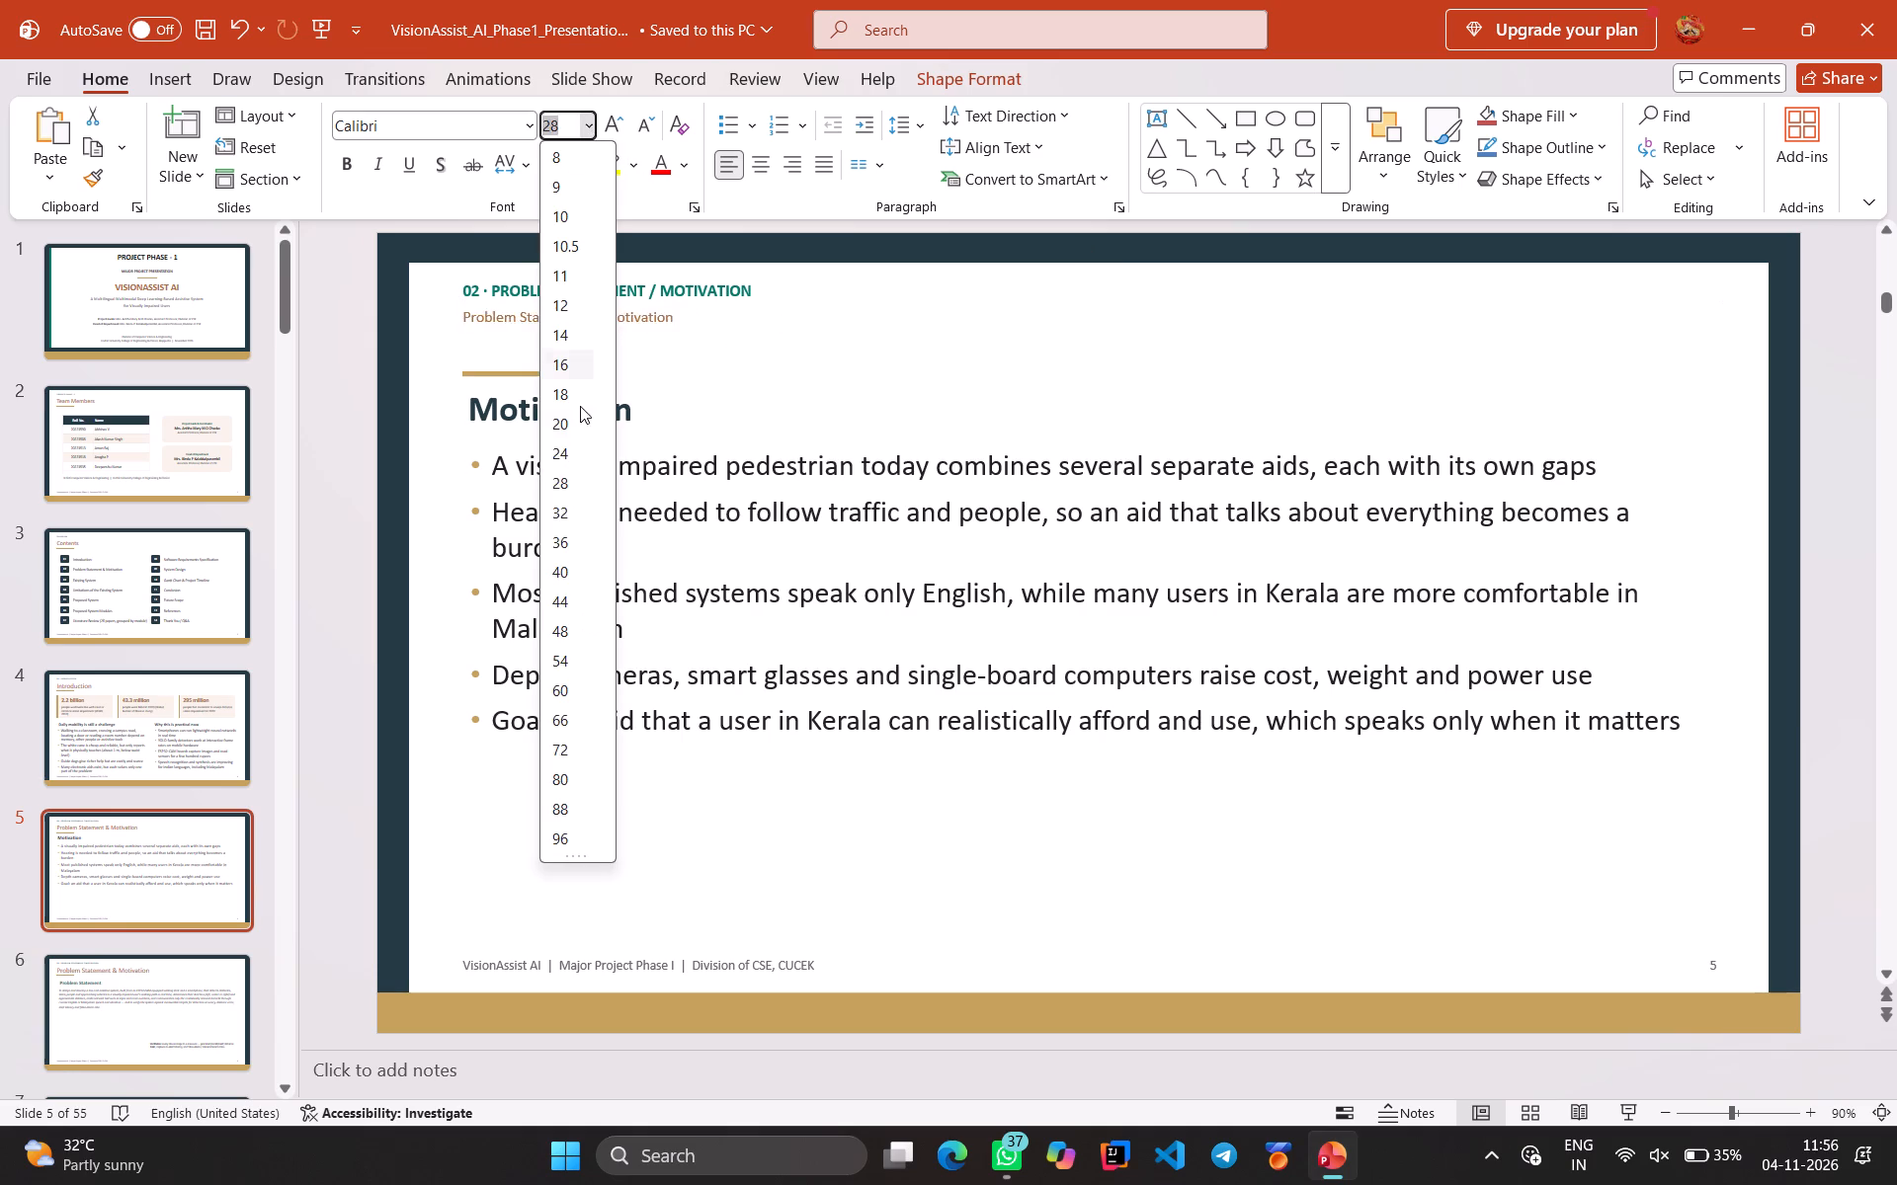
click(578, 507)
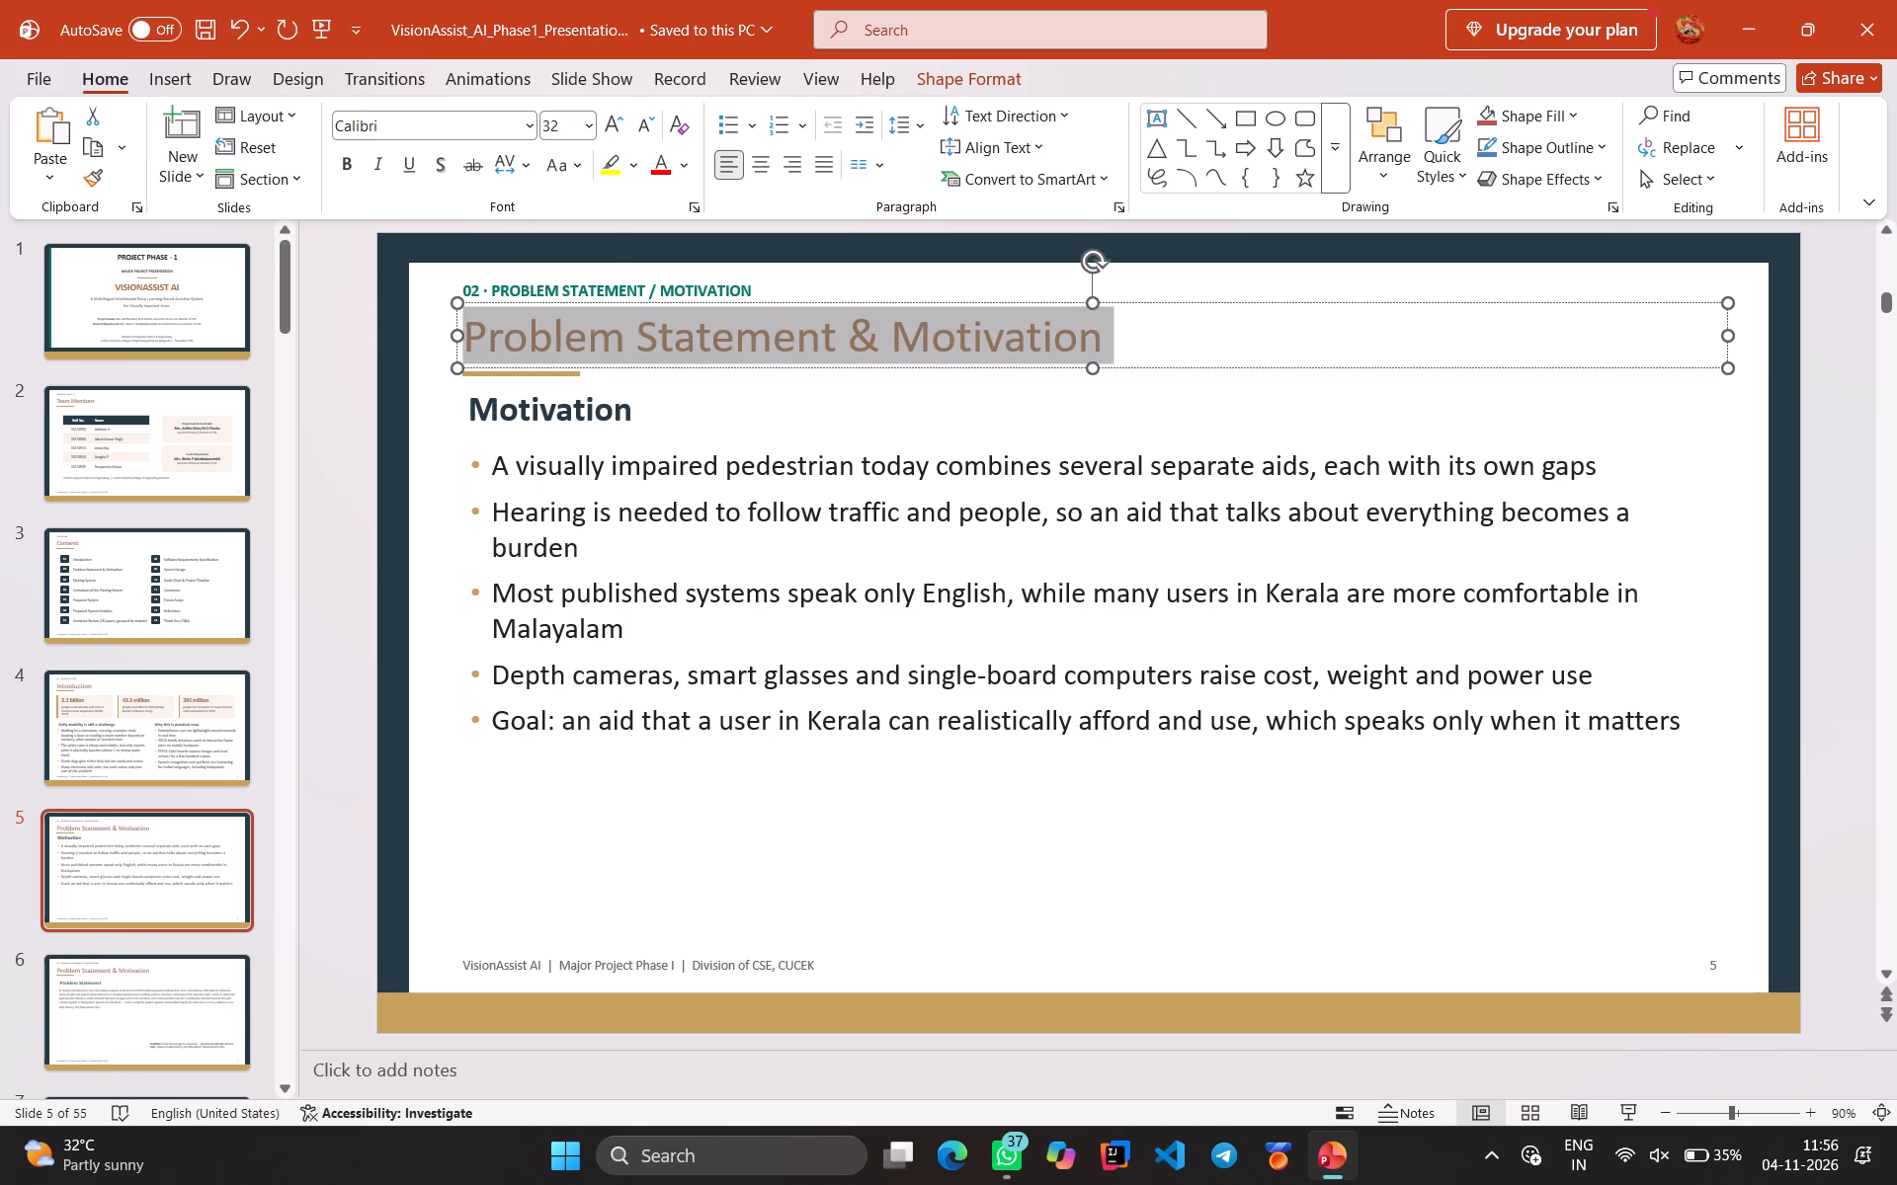
click(895, 892)
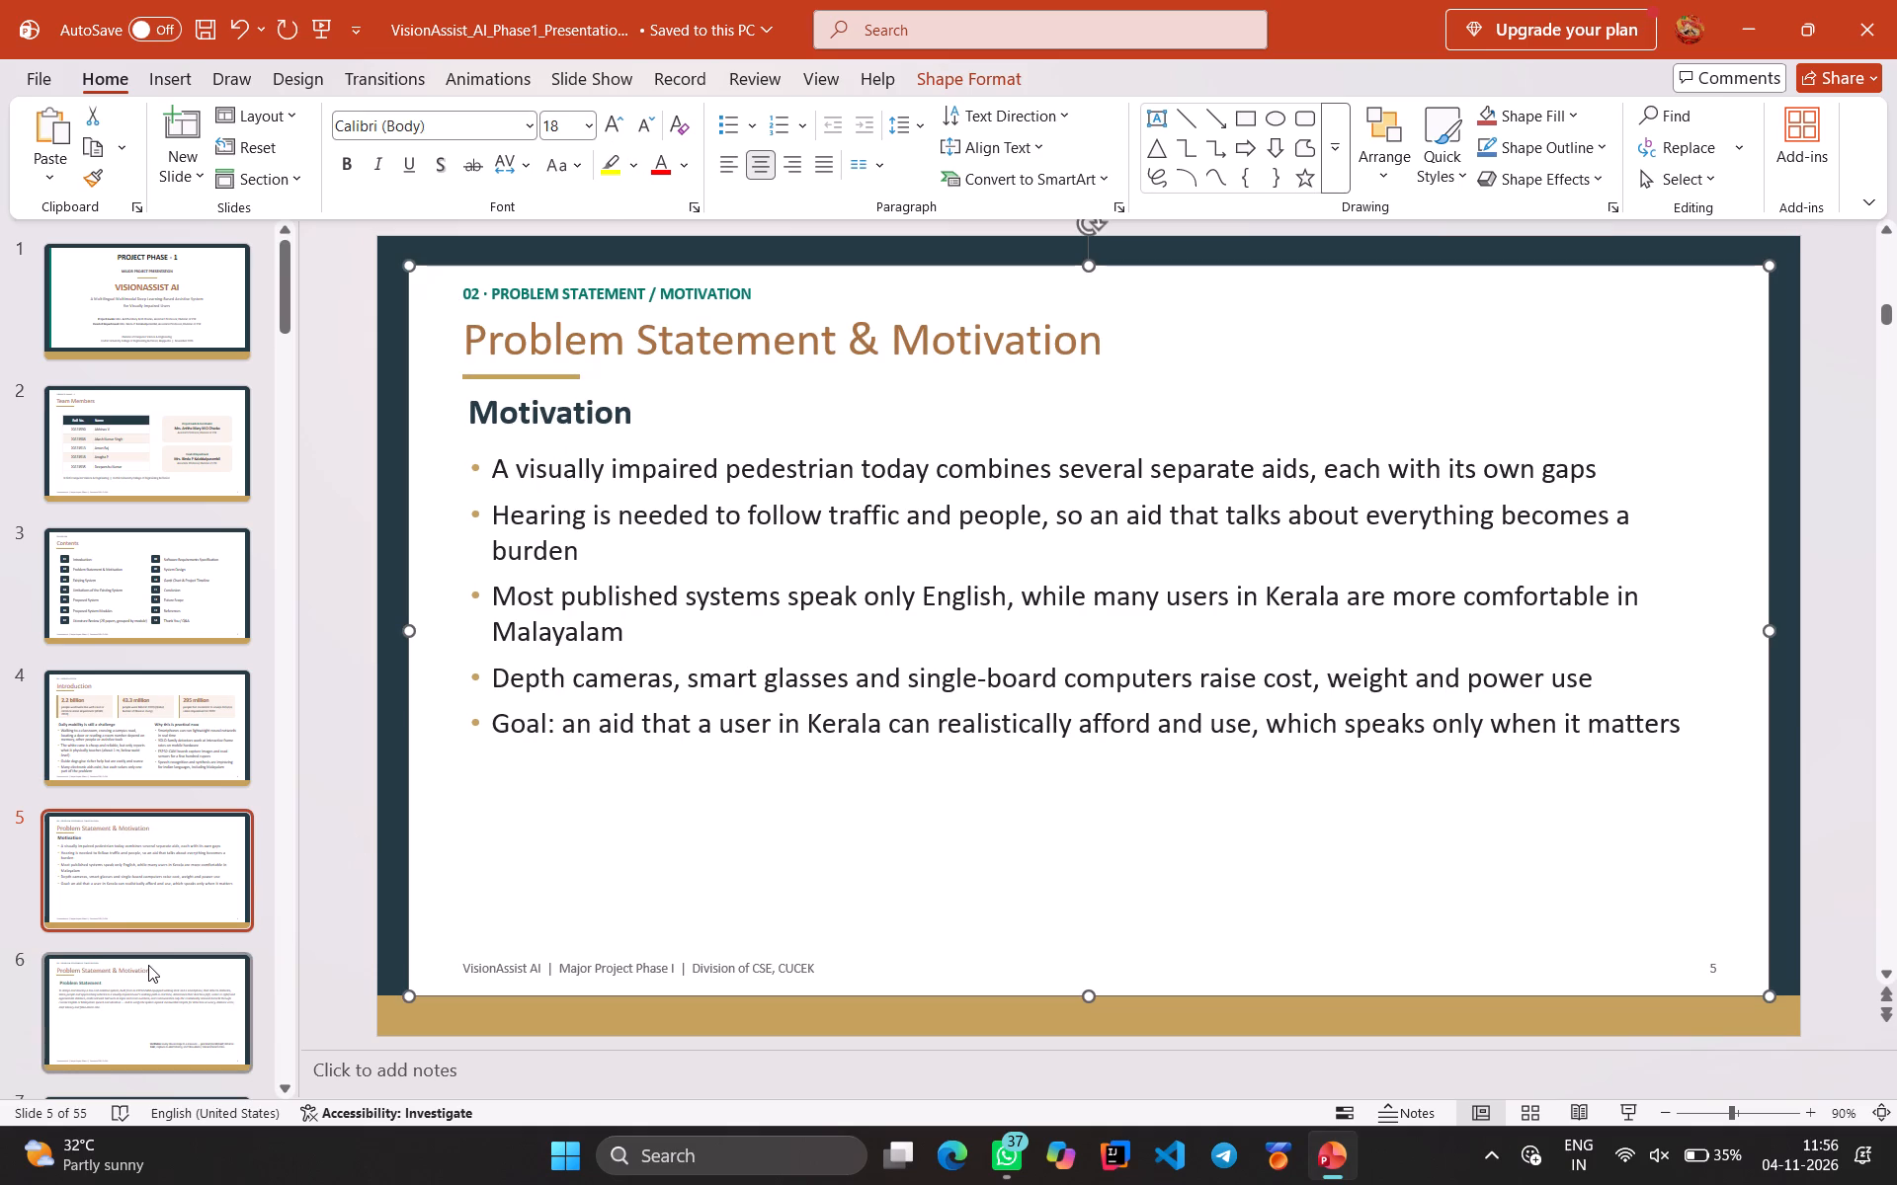
Format the whole Problem Statement paragraph on slide 6 at font size 20 and remove its italics.
click(148, 965)
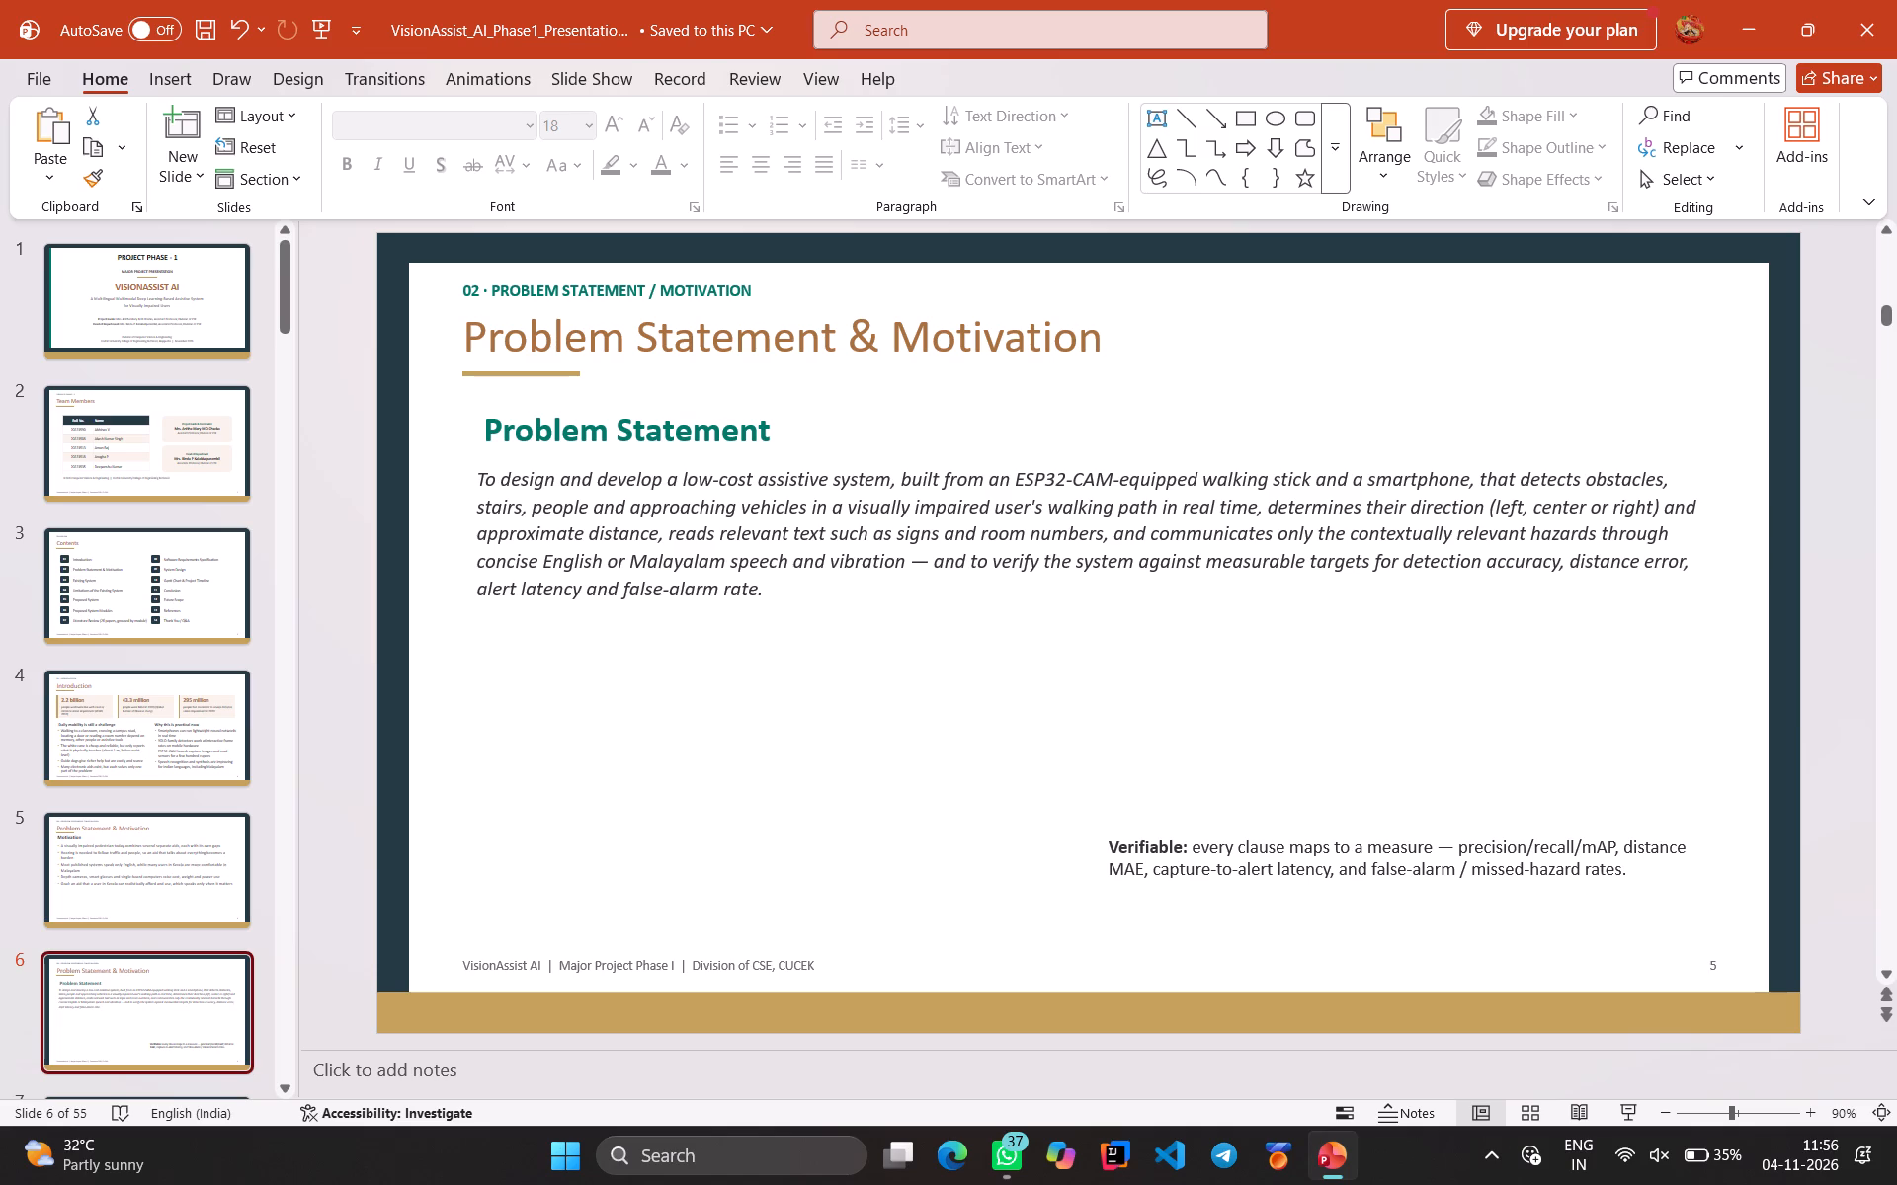
click(744, 497)
key(ctrl+a)
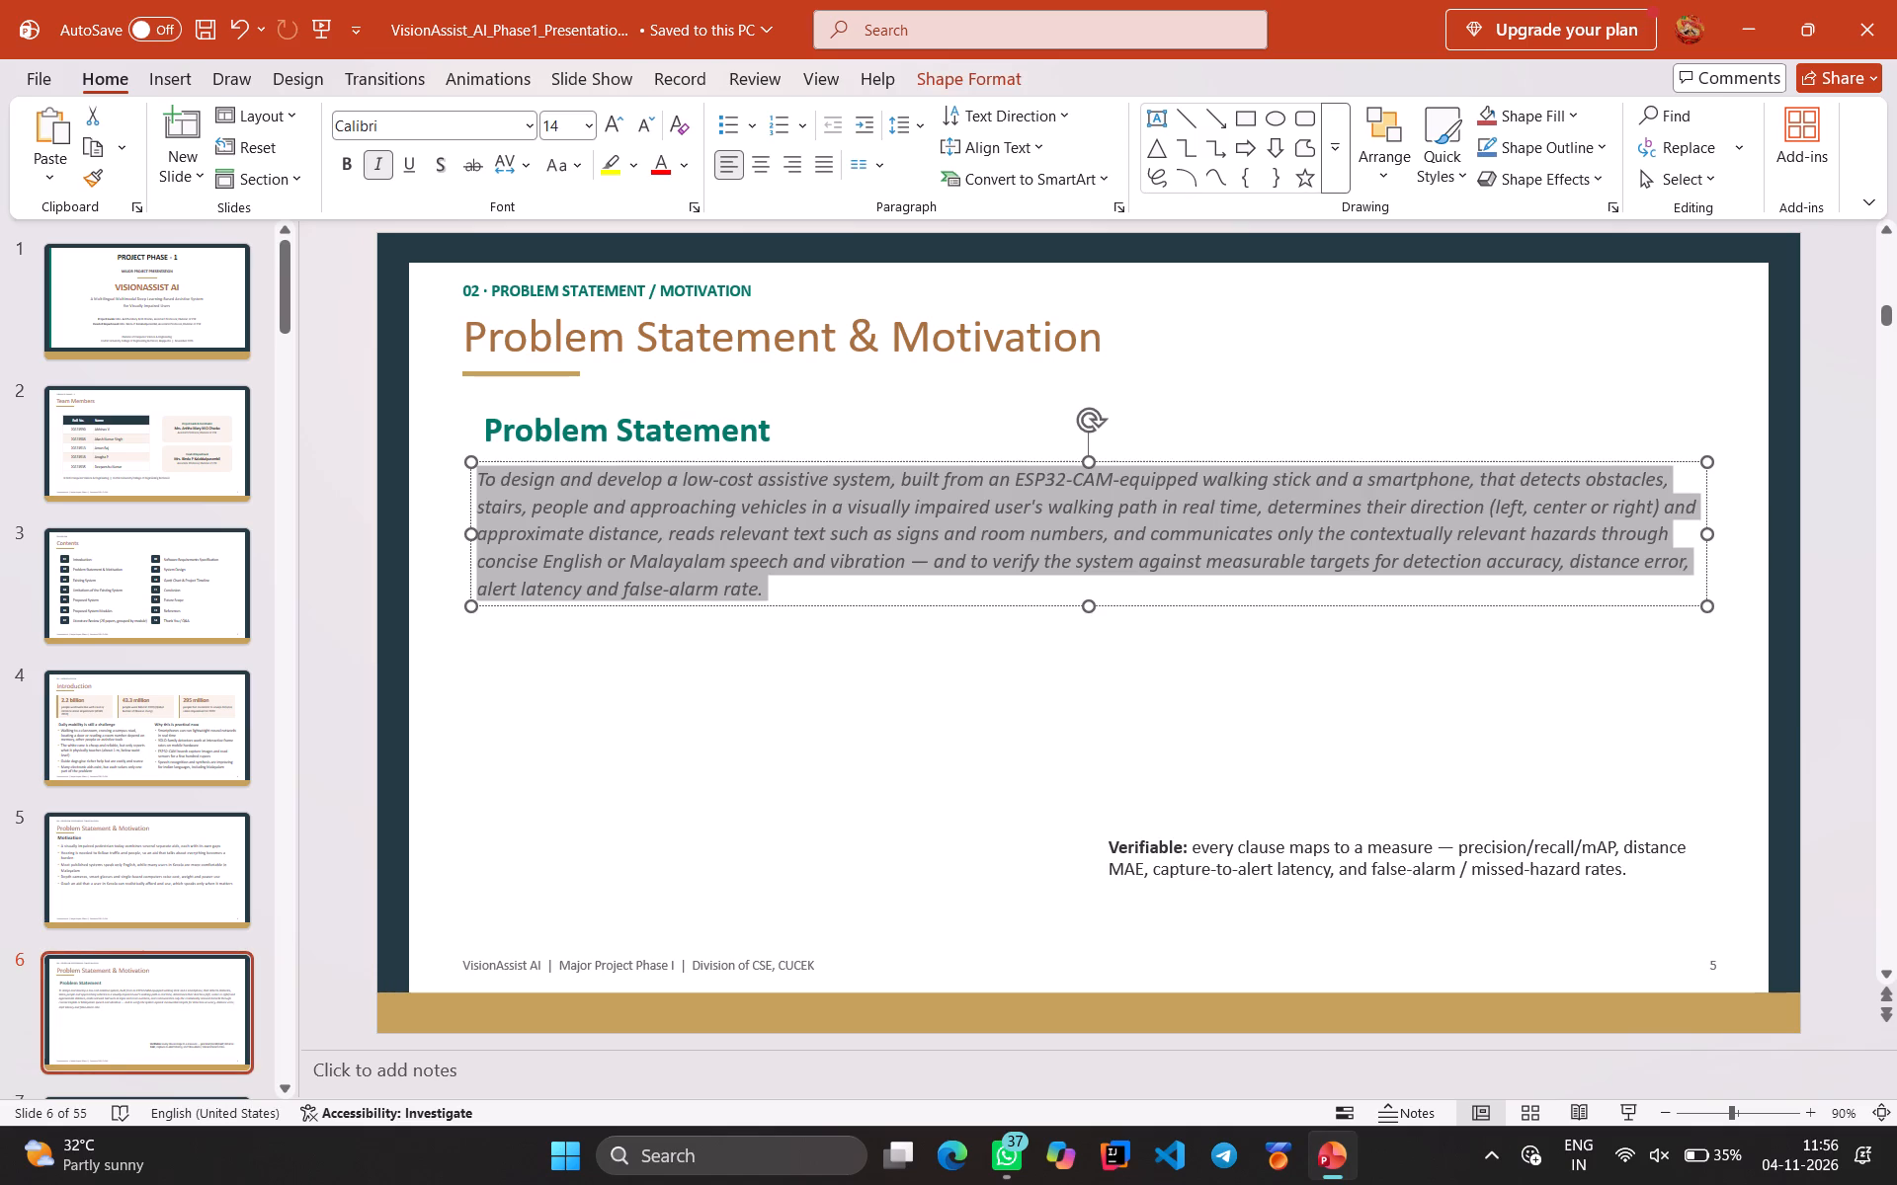
click(593, 122)
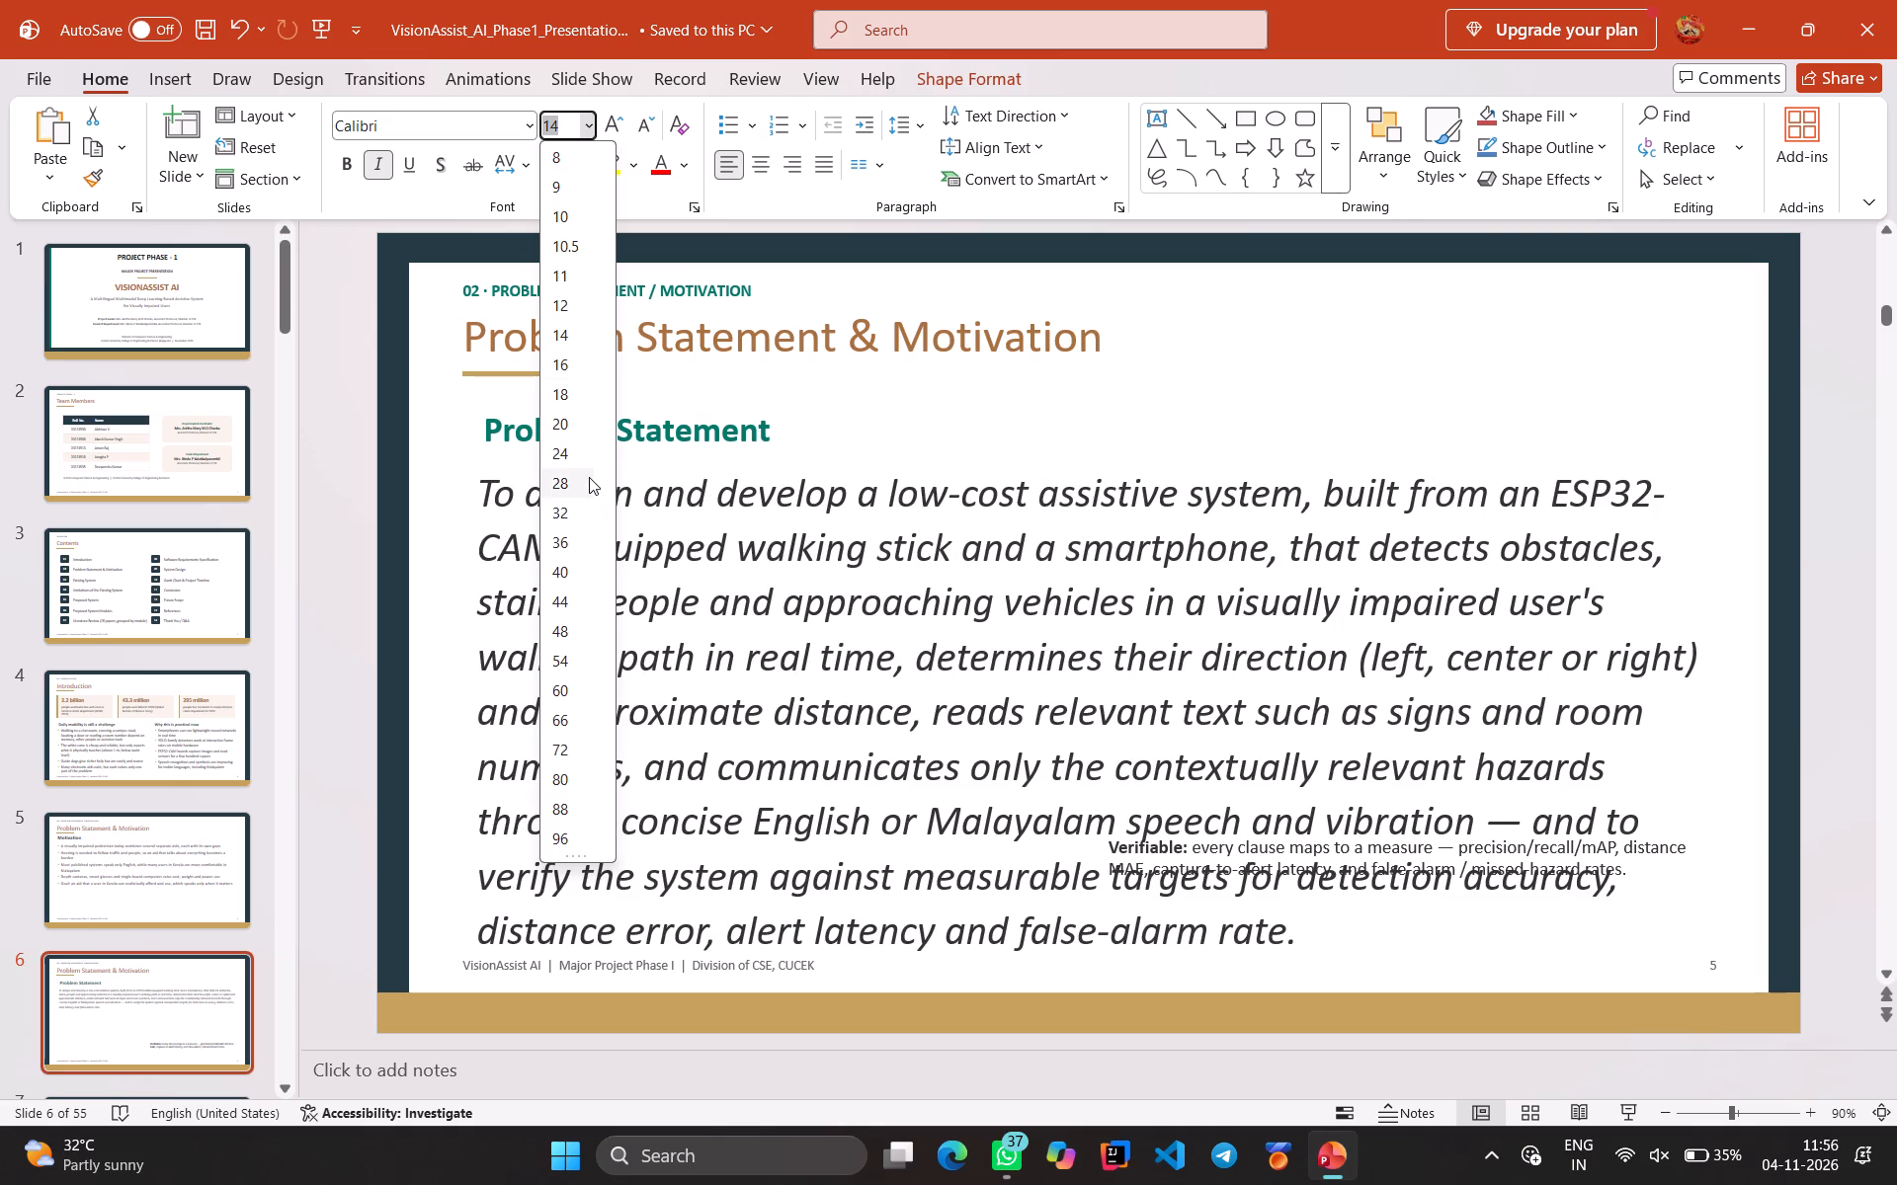
click(577, 416)
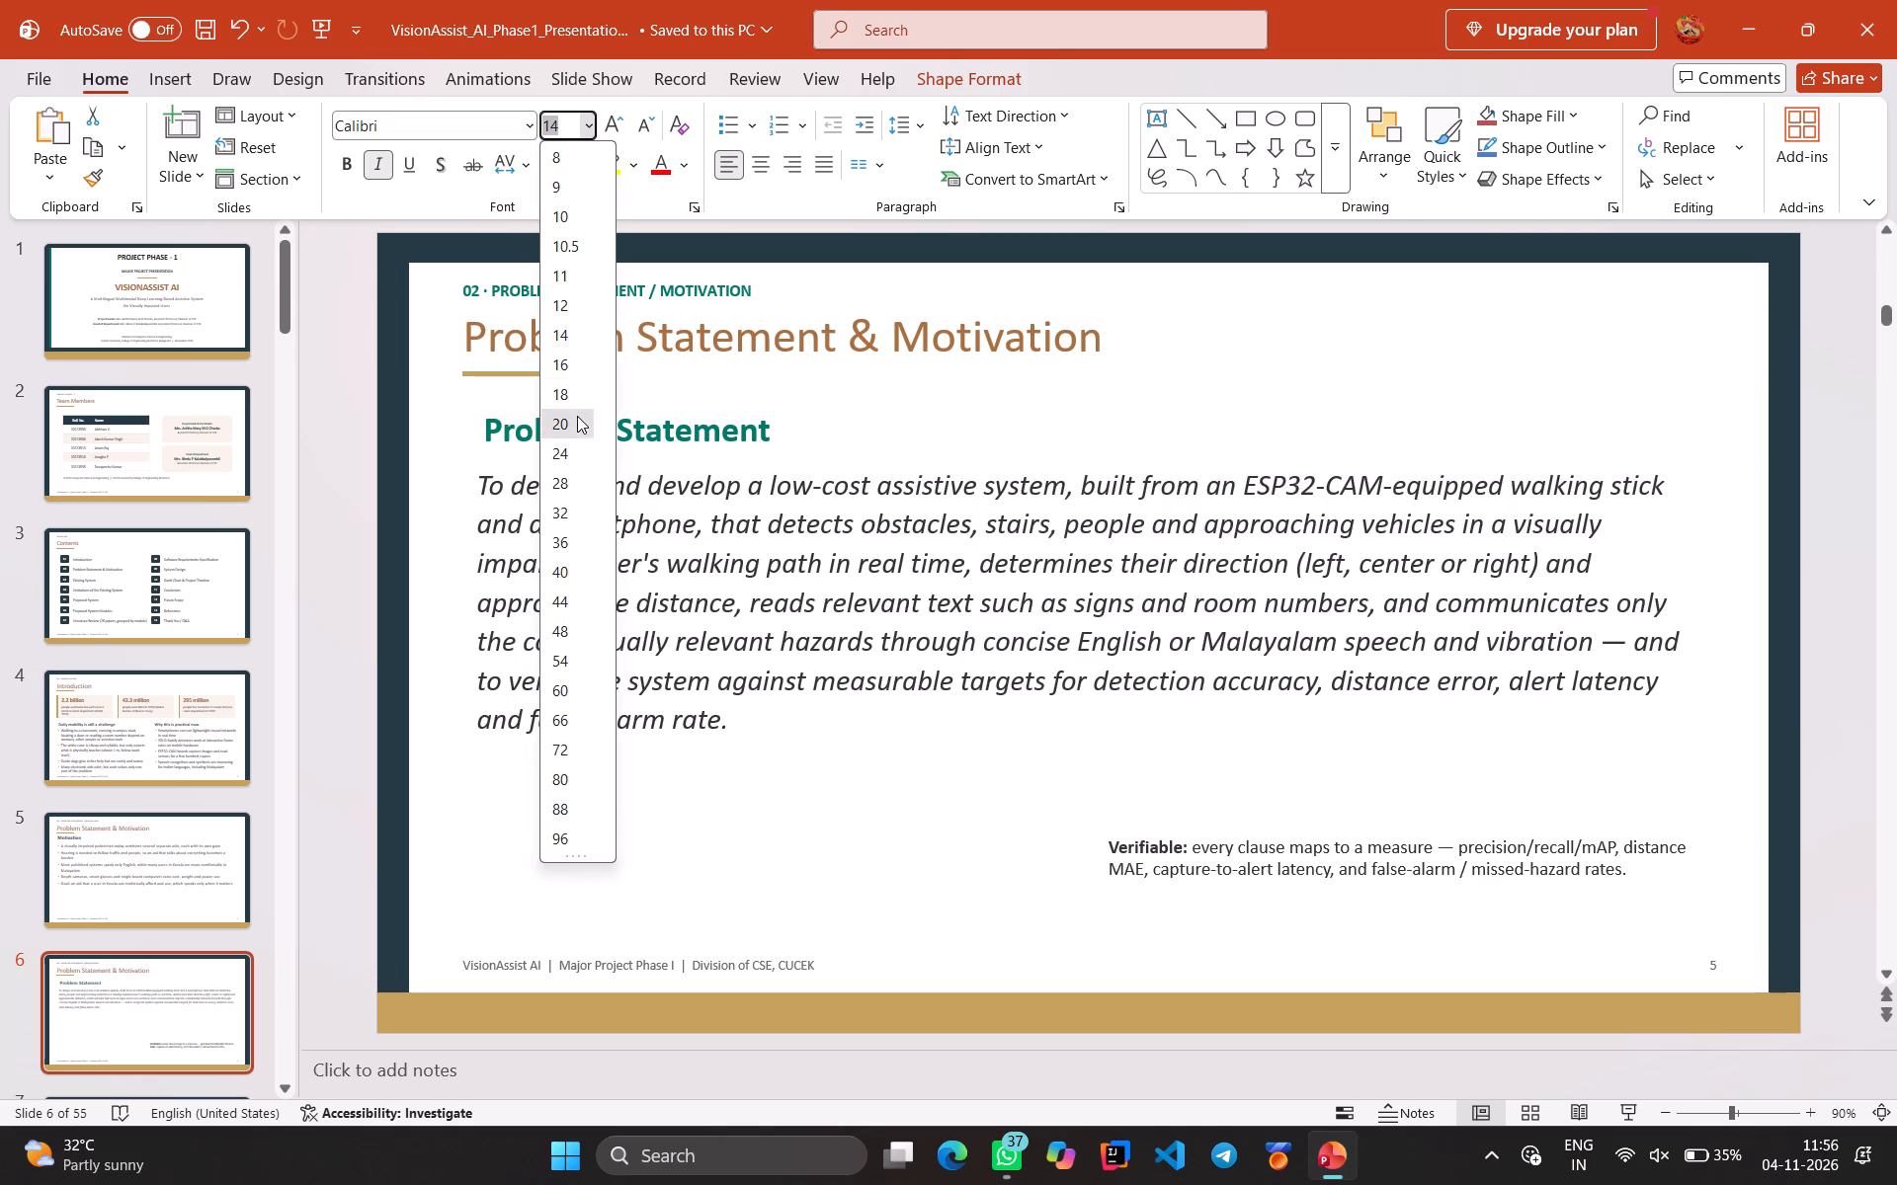
click(373, 173)
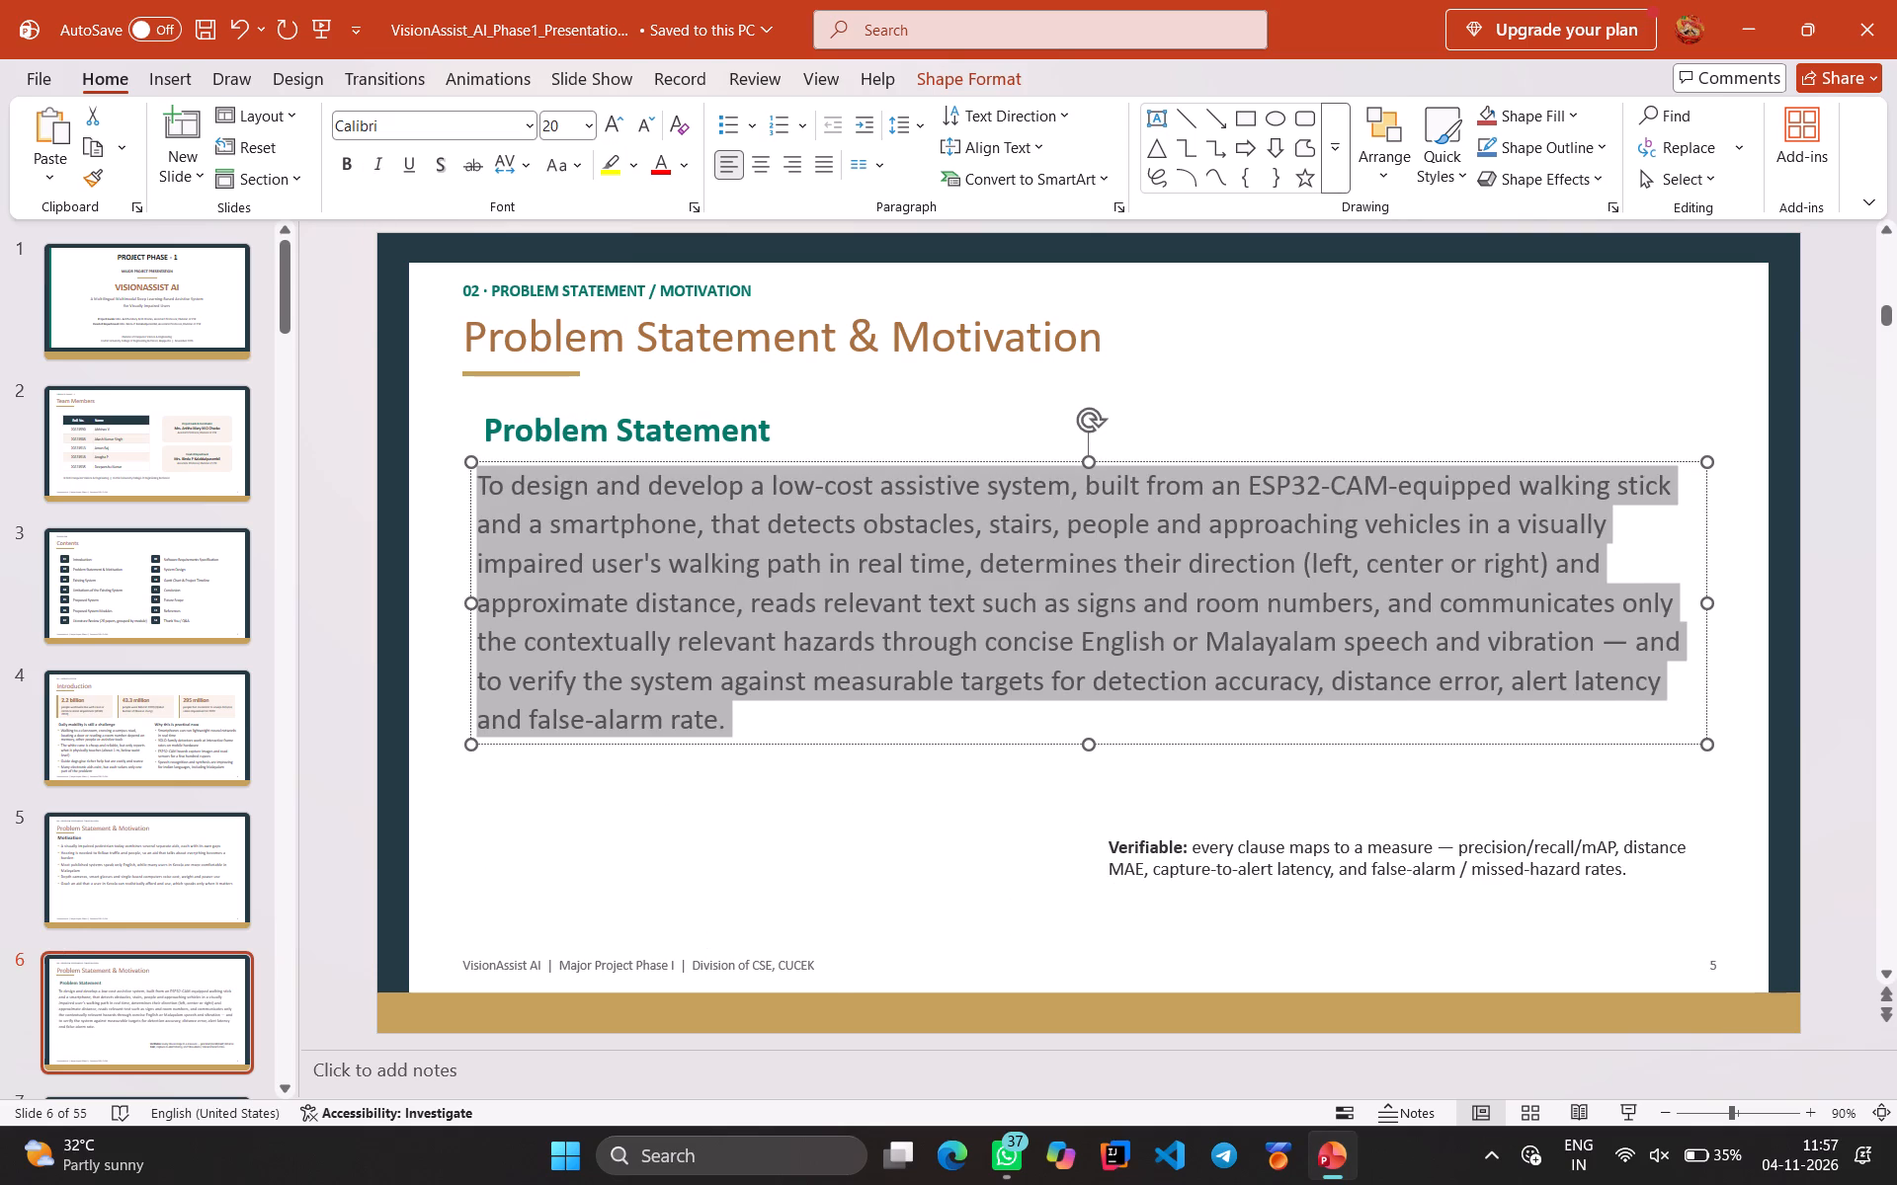
click(863, 958)
Delete the "Verifiable:" paragraph on slide 6 together with its text box.
click(1326, 833)
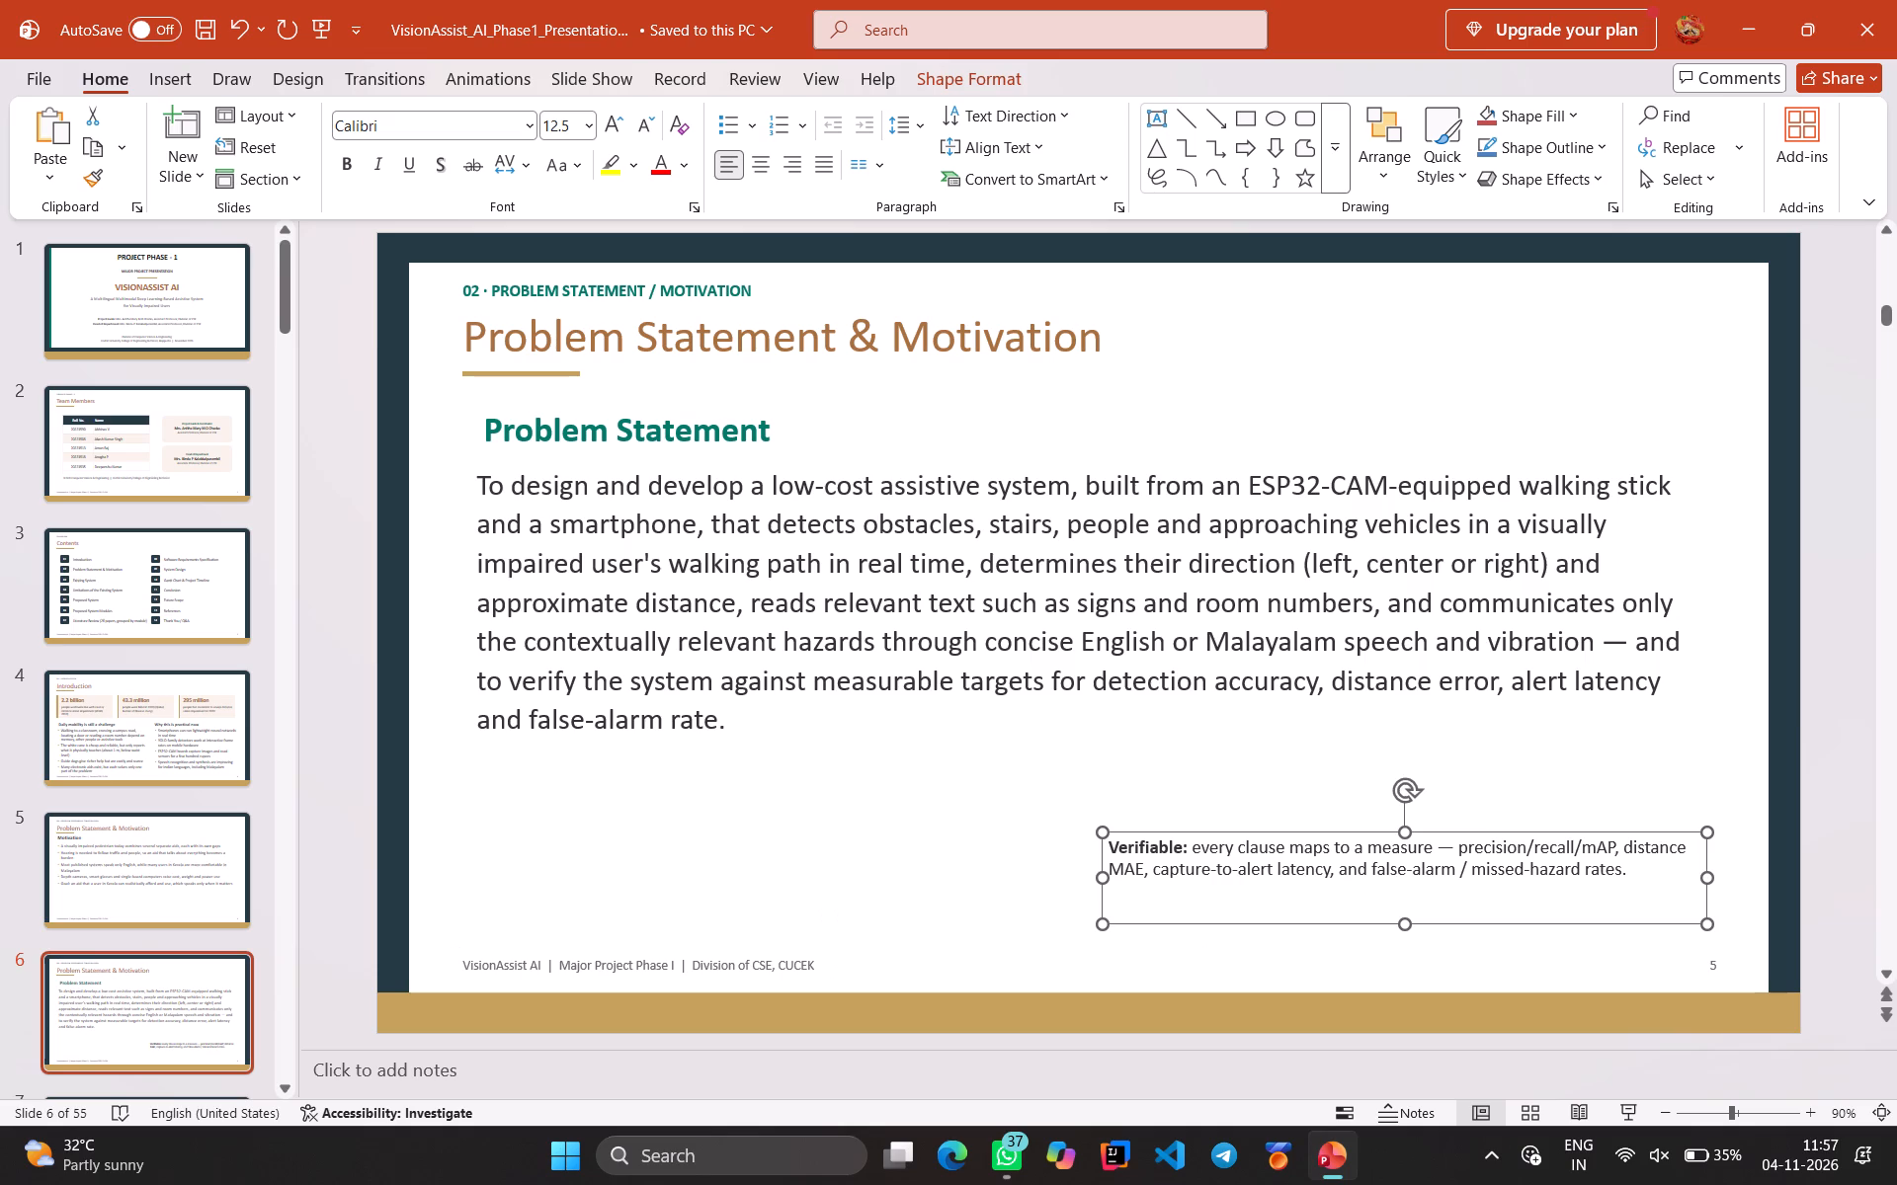
click(1326, 850)
key(ctrl+a)
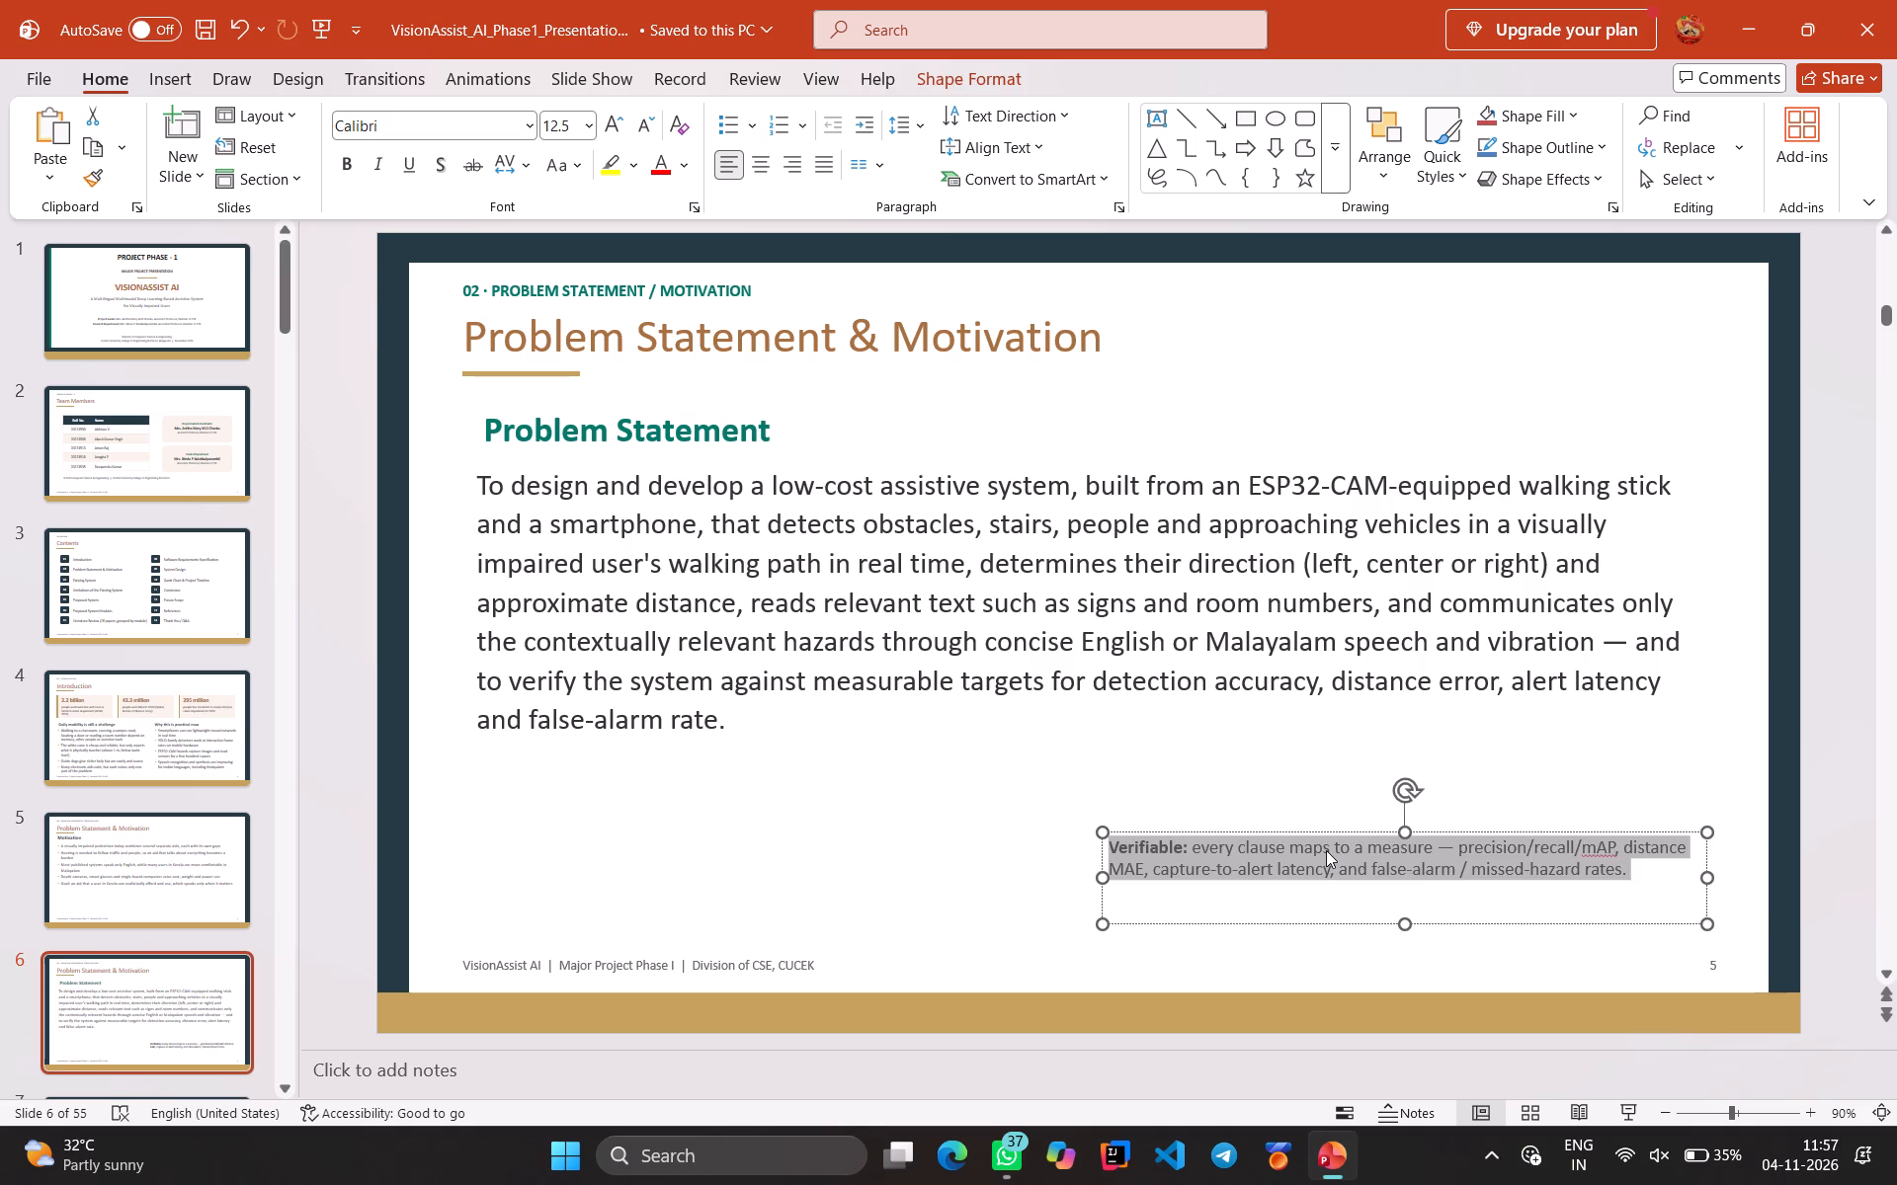
key(Delete)
right_click(1326, 850)
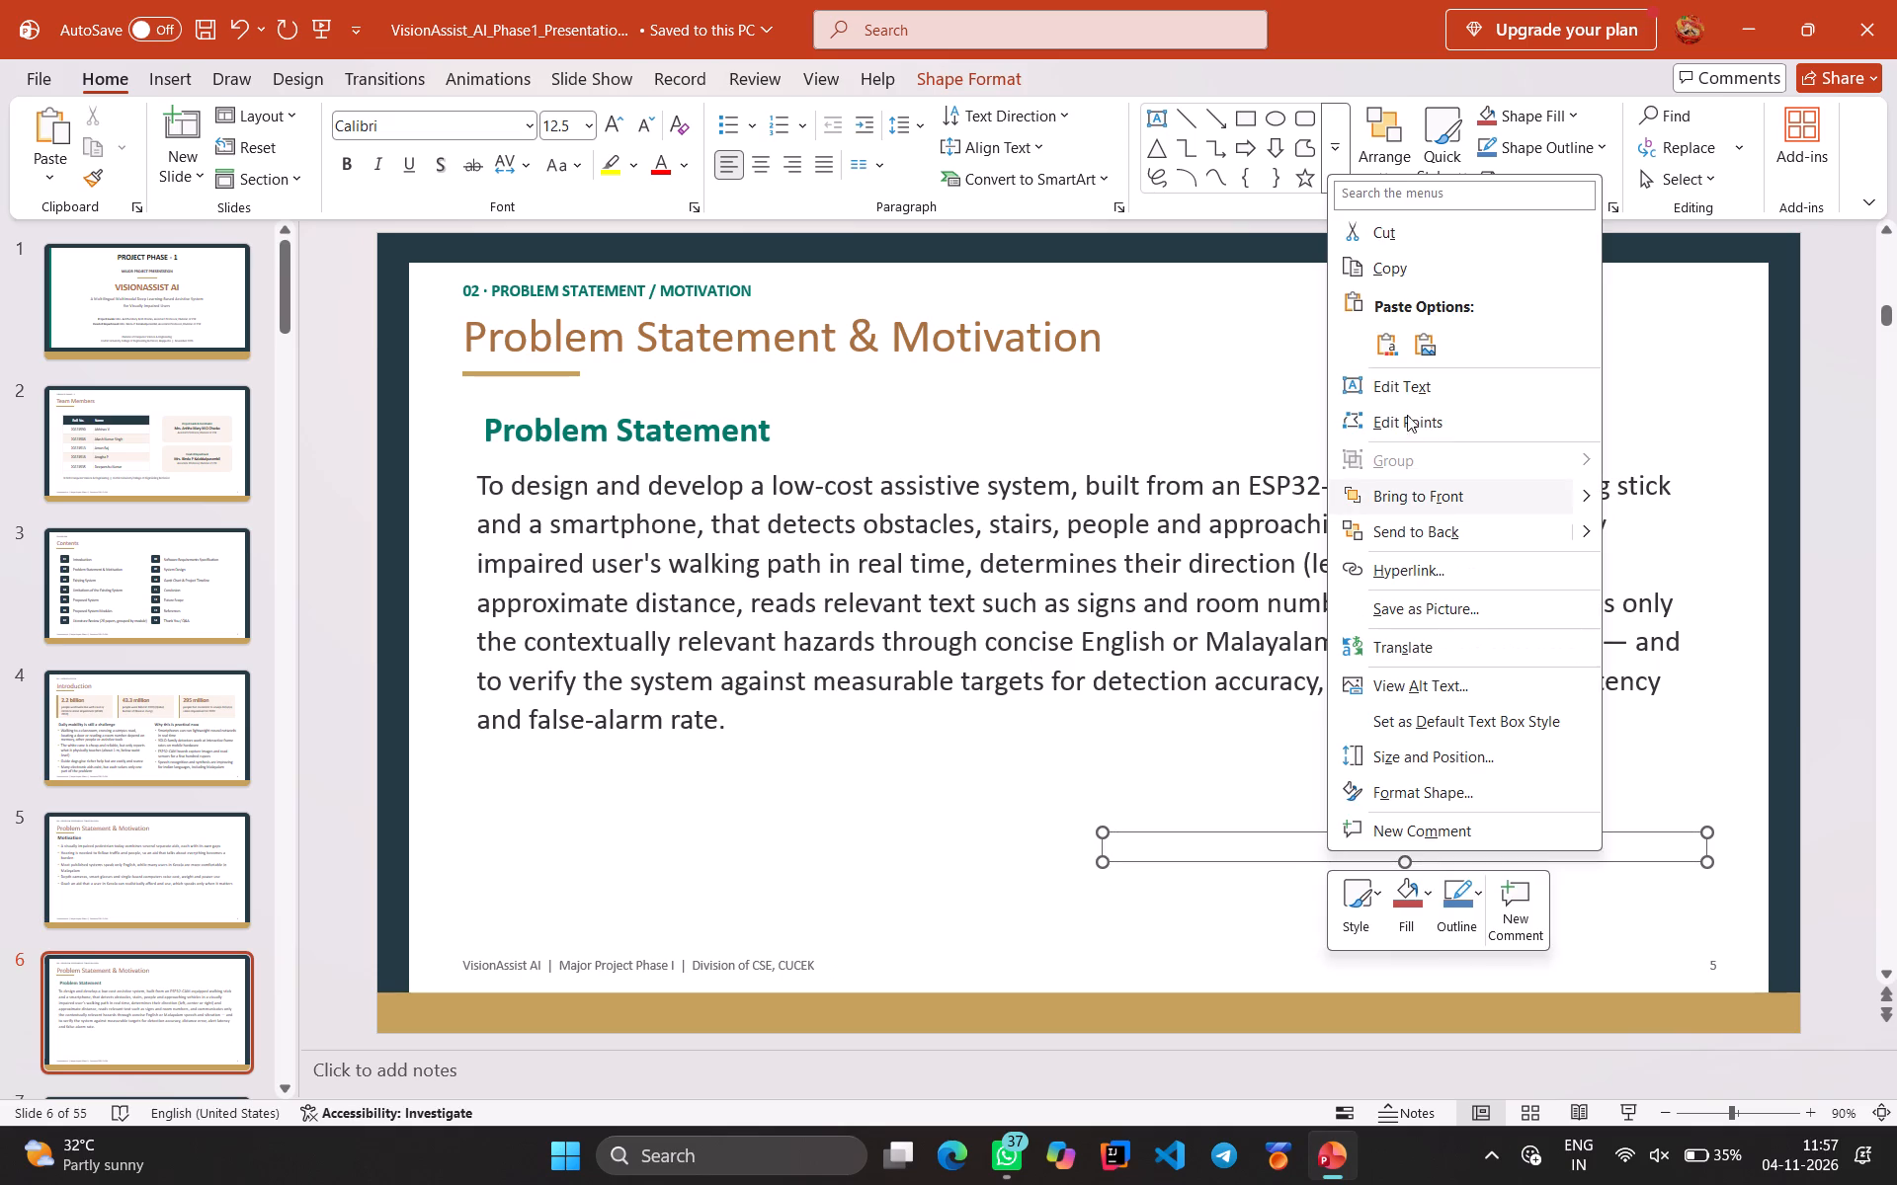
click(1349, 233)
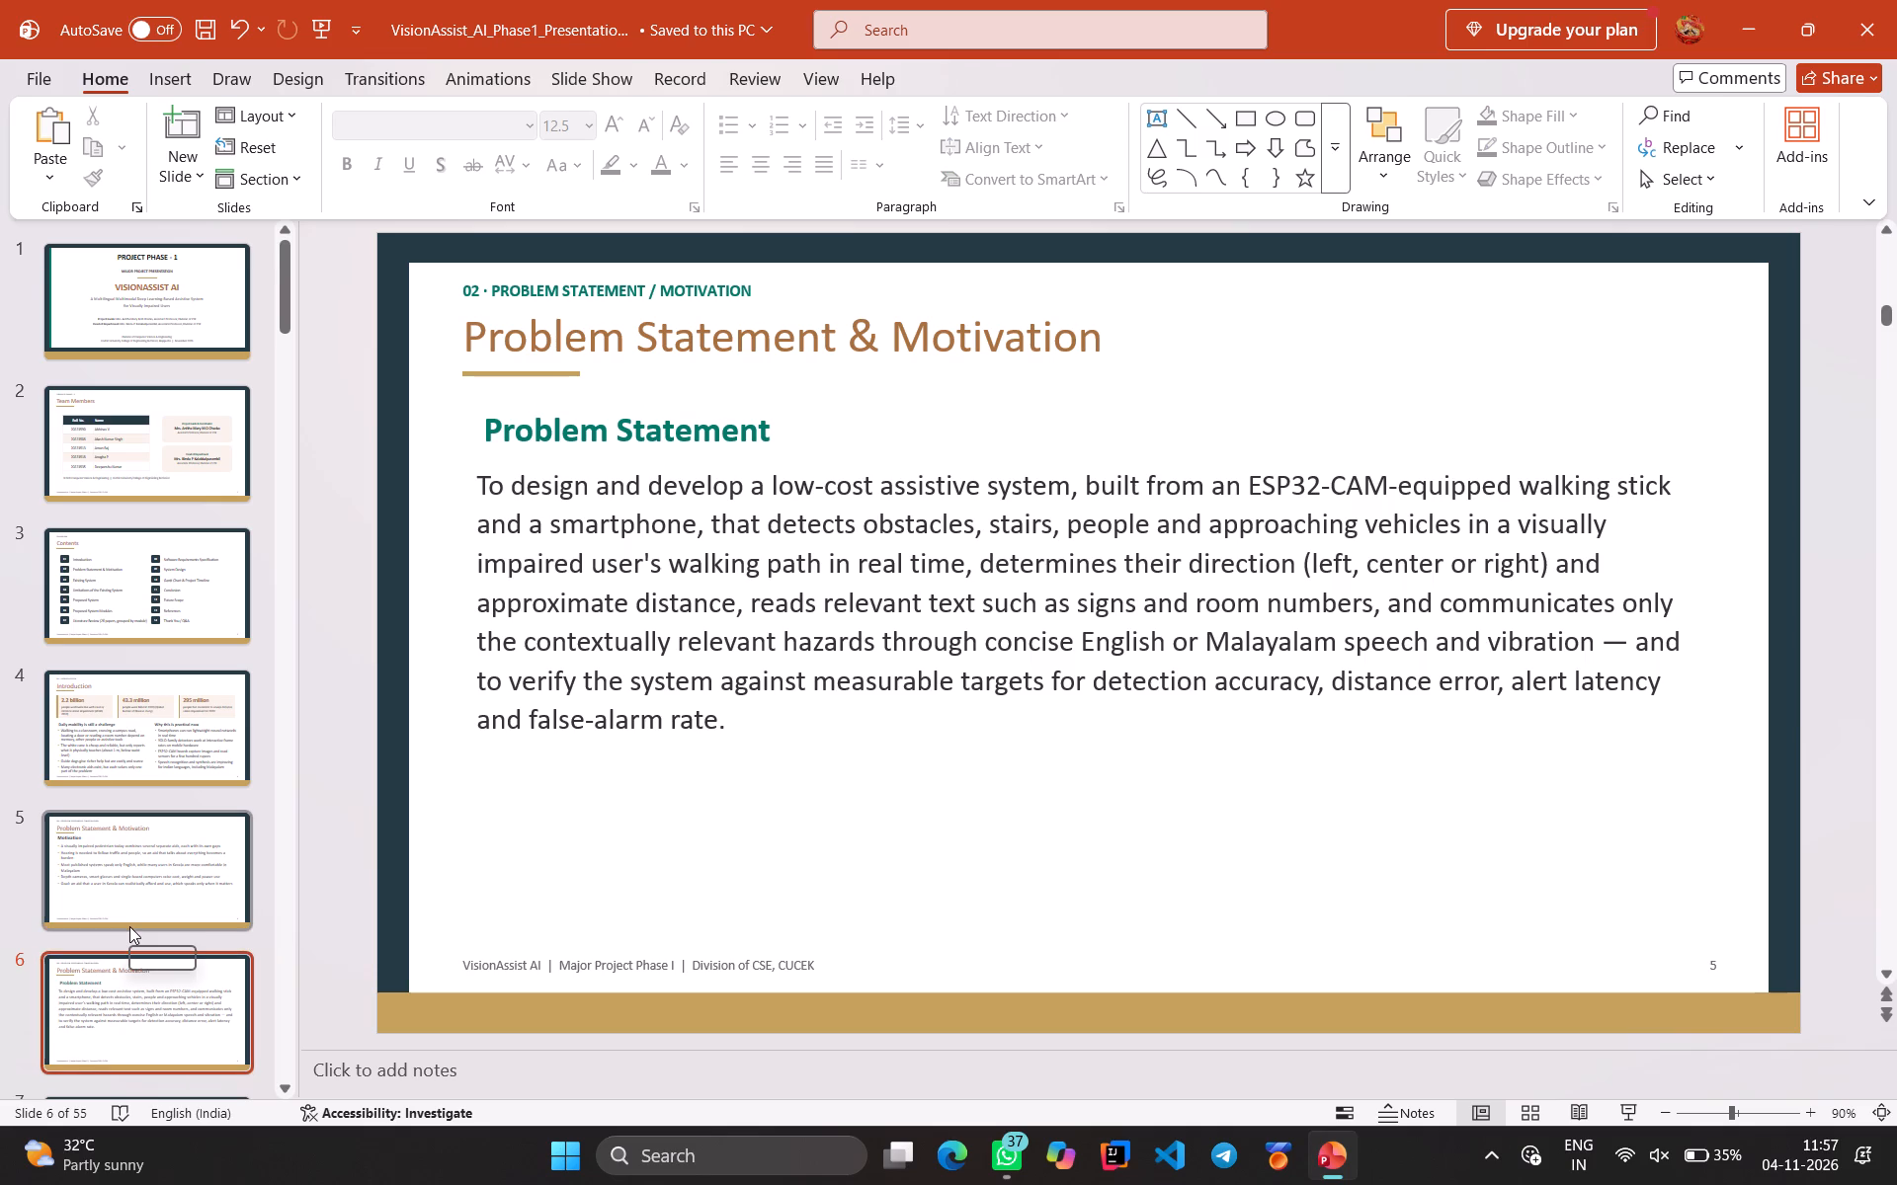
Delete the italic note about initial Phase II targets below the objectives table on slide 7, together with its text box.
key(Down)
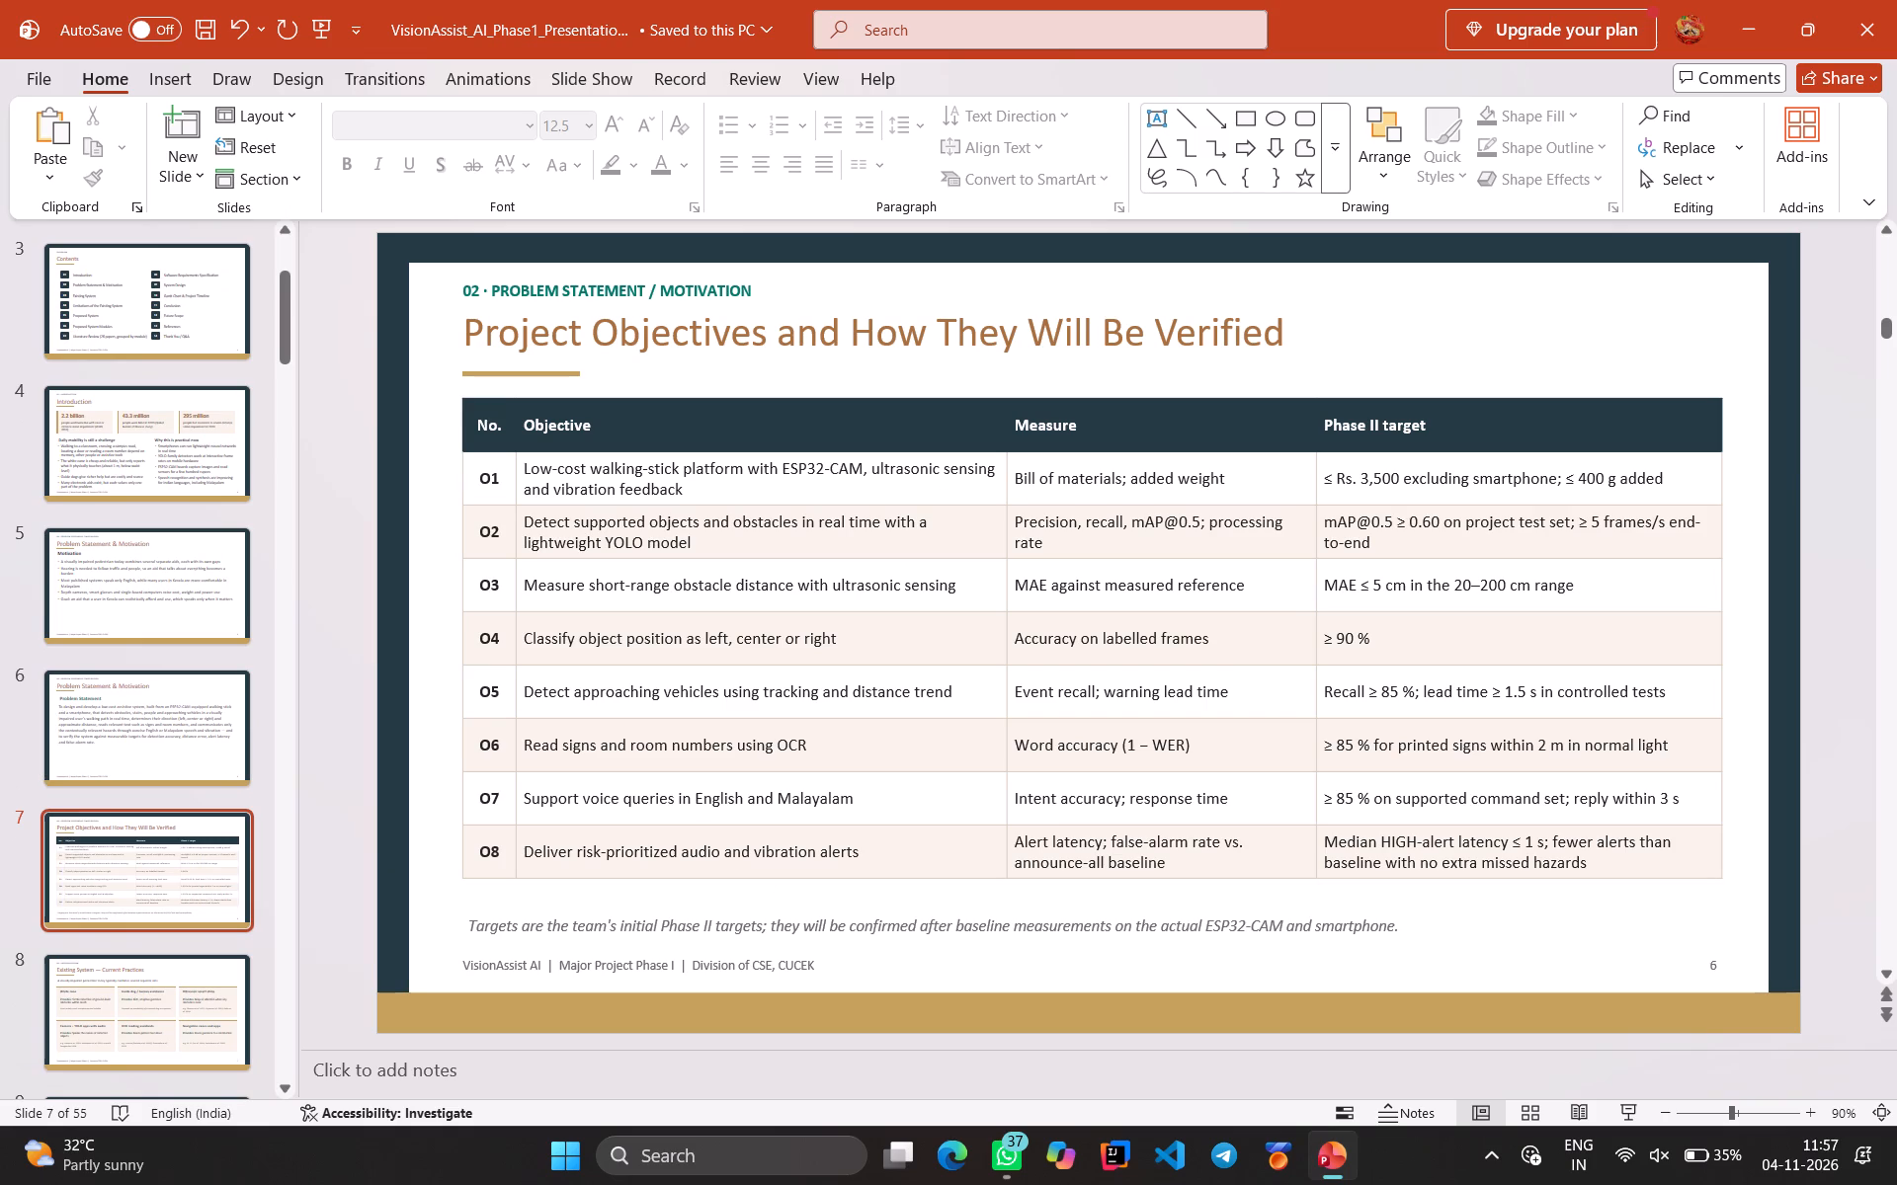
click(776, 929)
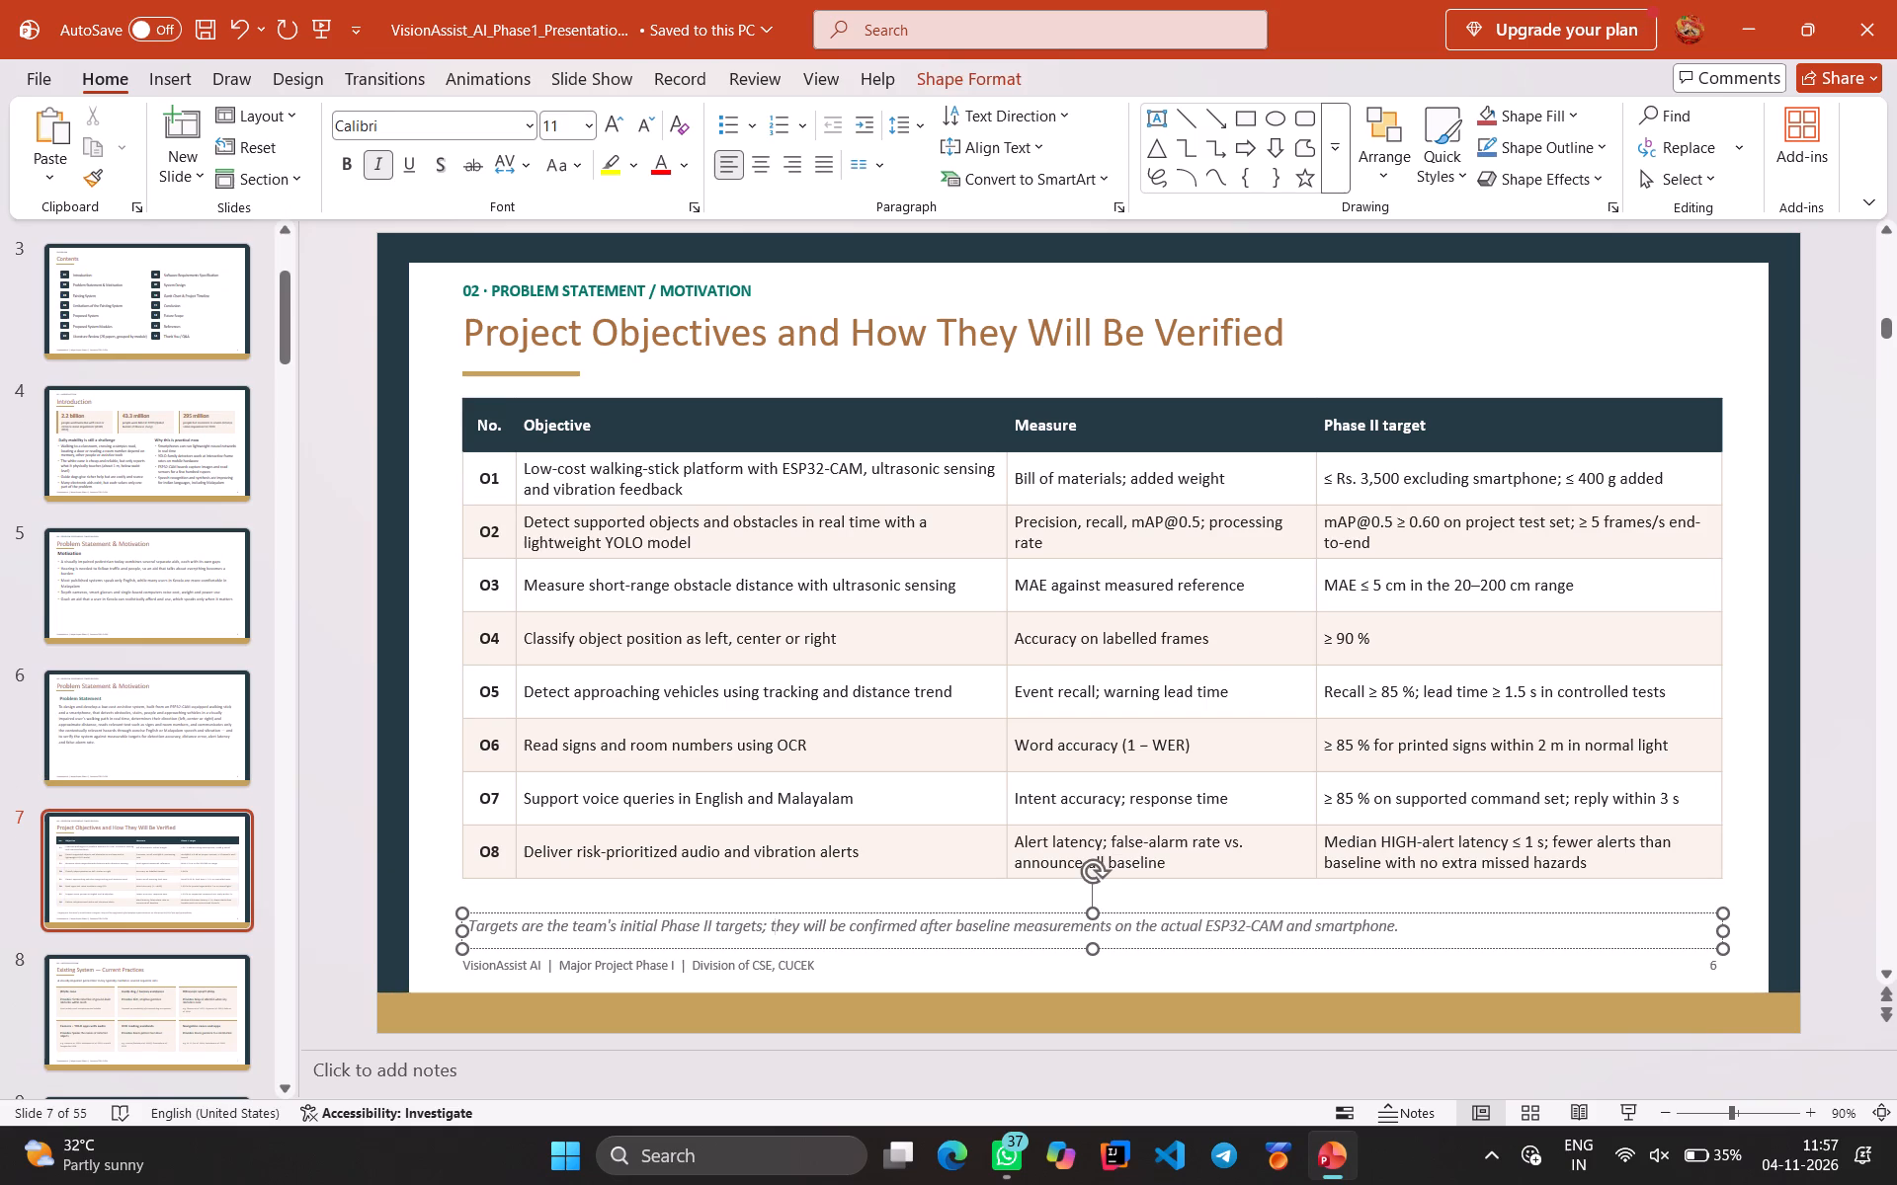
click(1431, 931)
click(1397, 919)
key(Delete)
key(Delete)
key(Delete)
key(Delete)
key(Delete)
key(Delete)
key(Delete)
key(Delete)
key(Delete)
key(Delete)
key(Delete)
key(Delete)
key(Delete)
key(Delete)
key(Delete)
key(Delete)
key(ctrl+a)
key(shift+super+s)
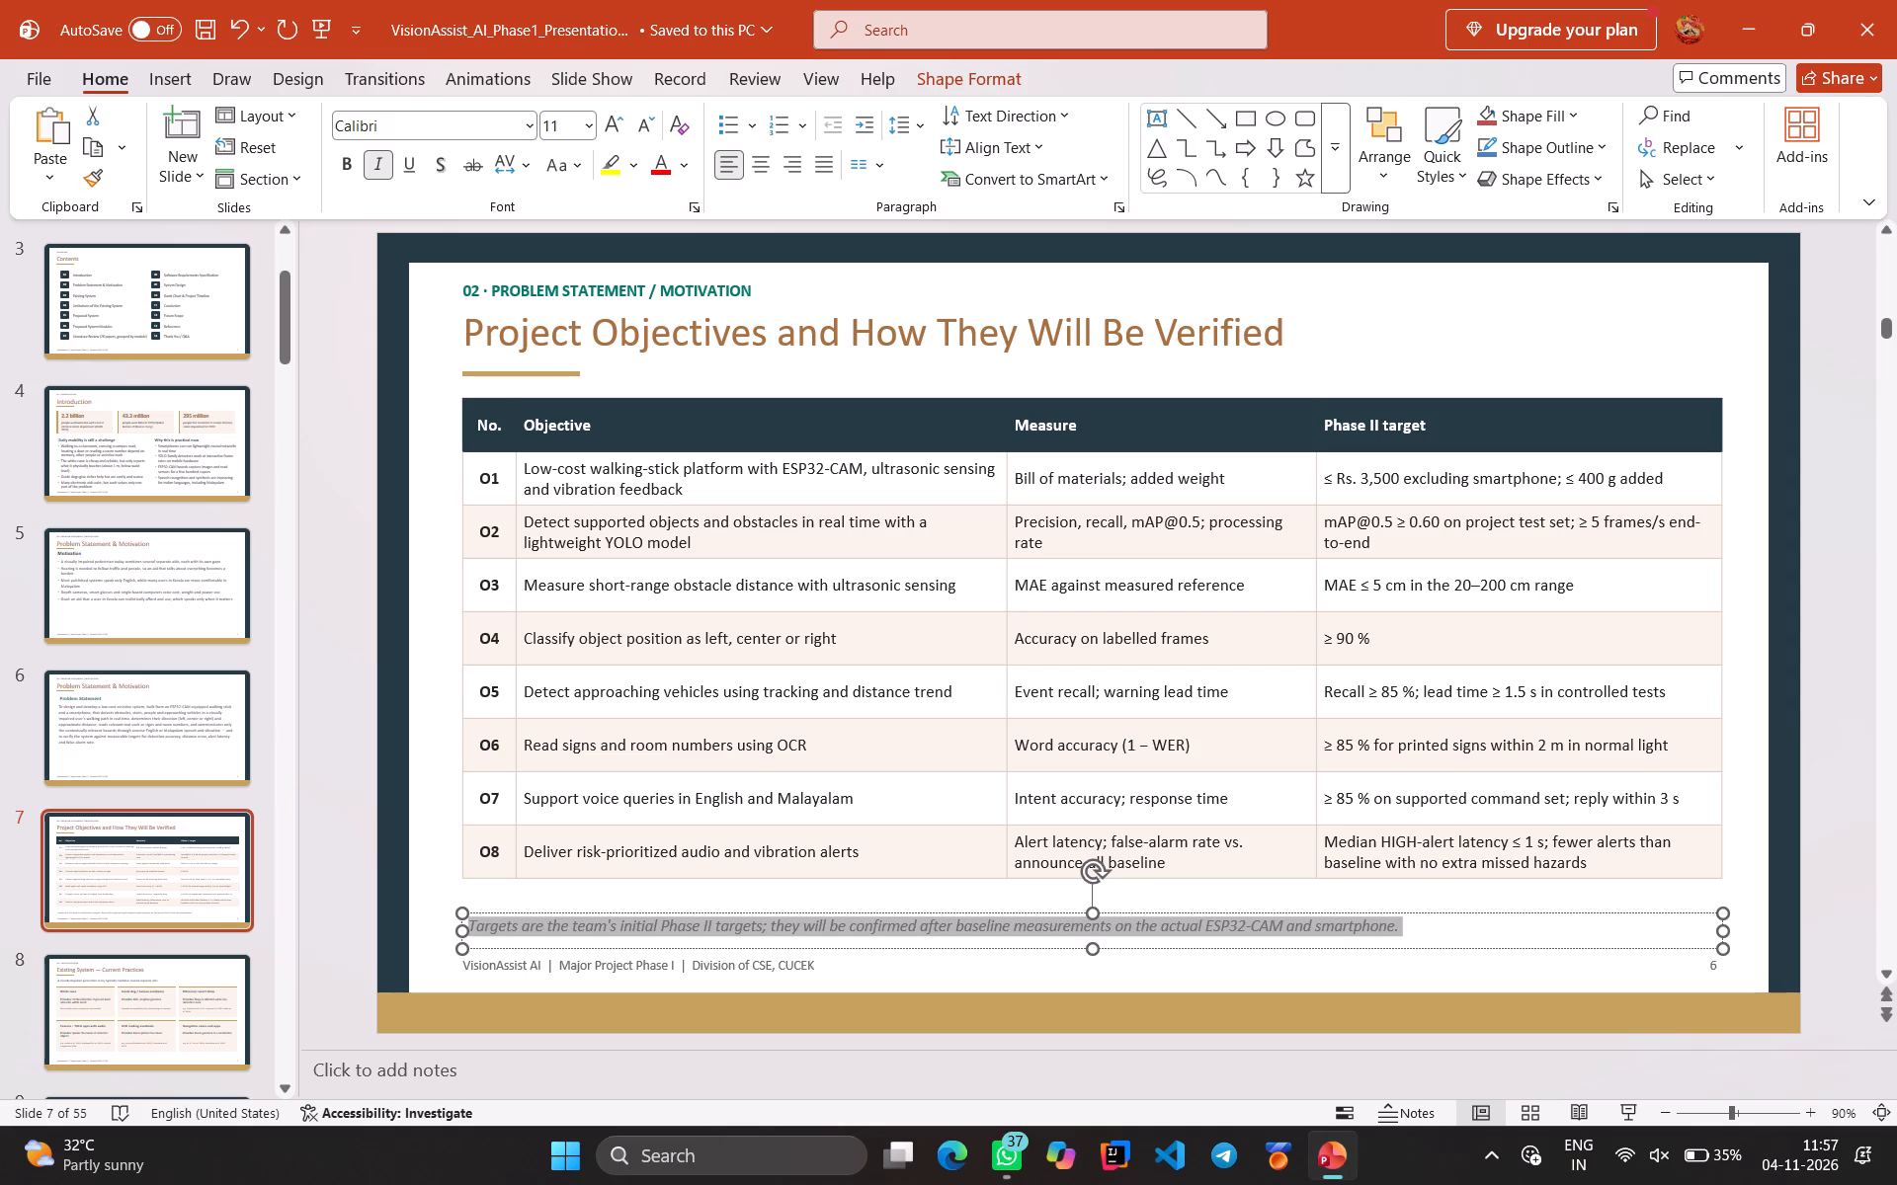
key(period)
key(shift+super+s)
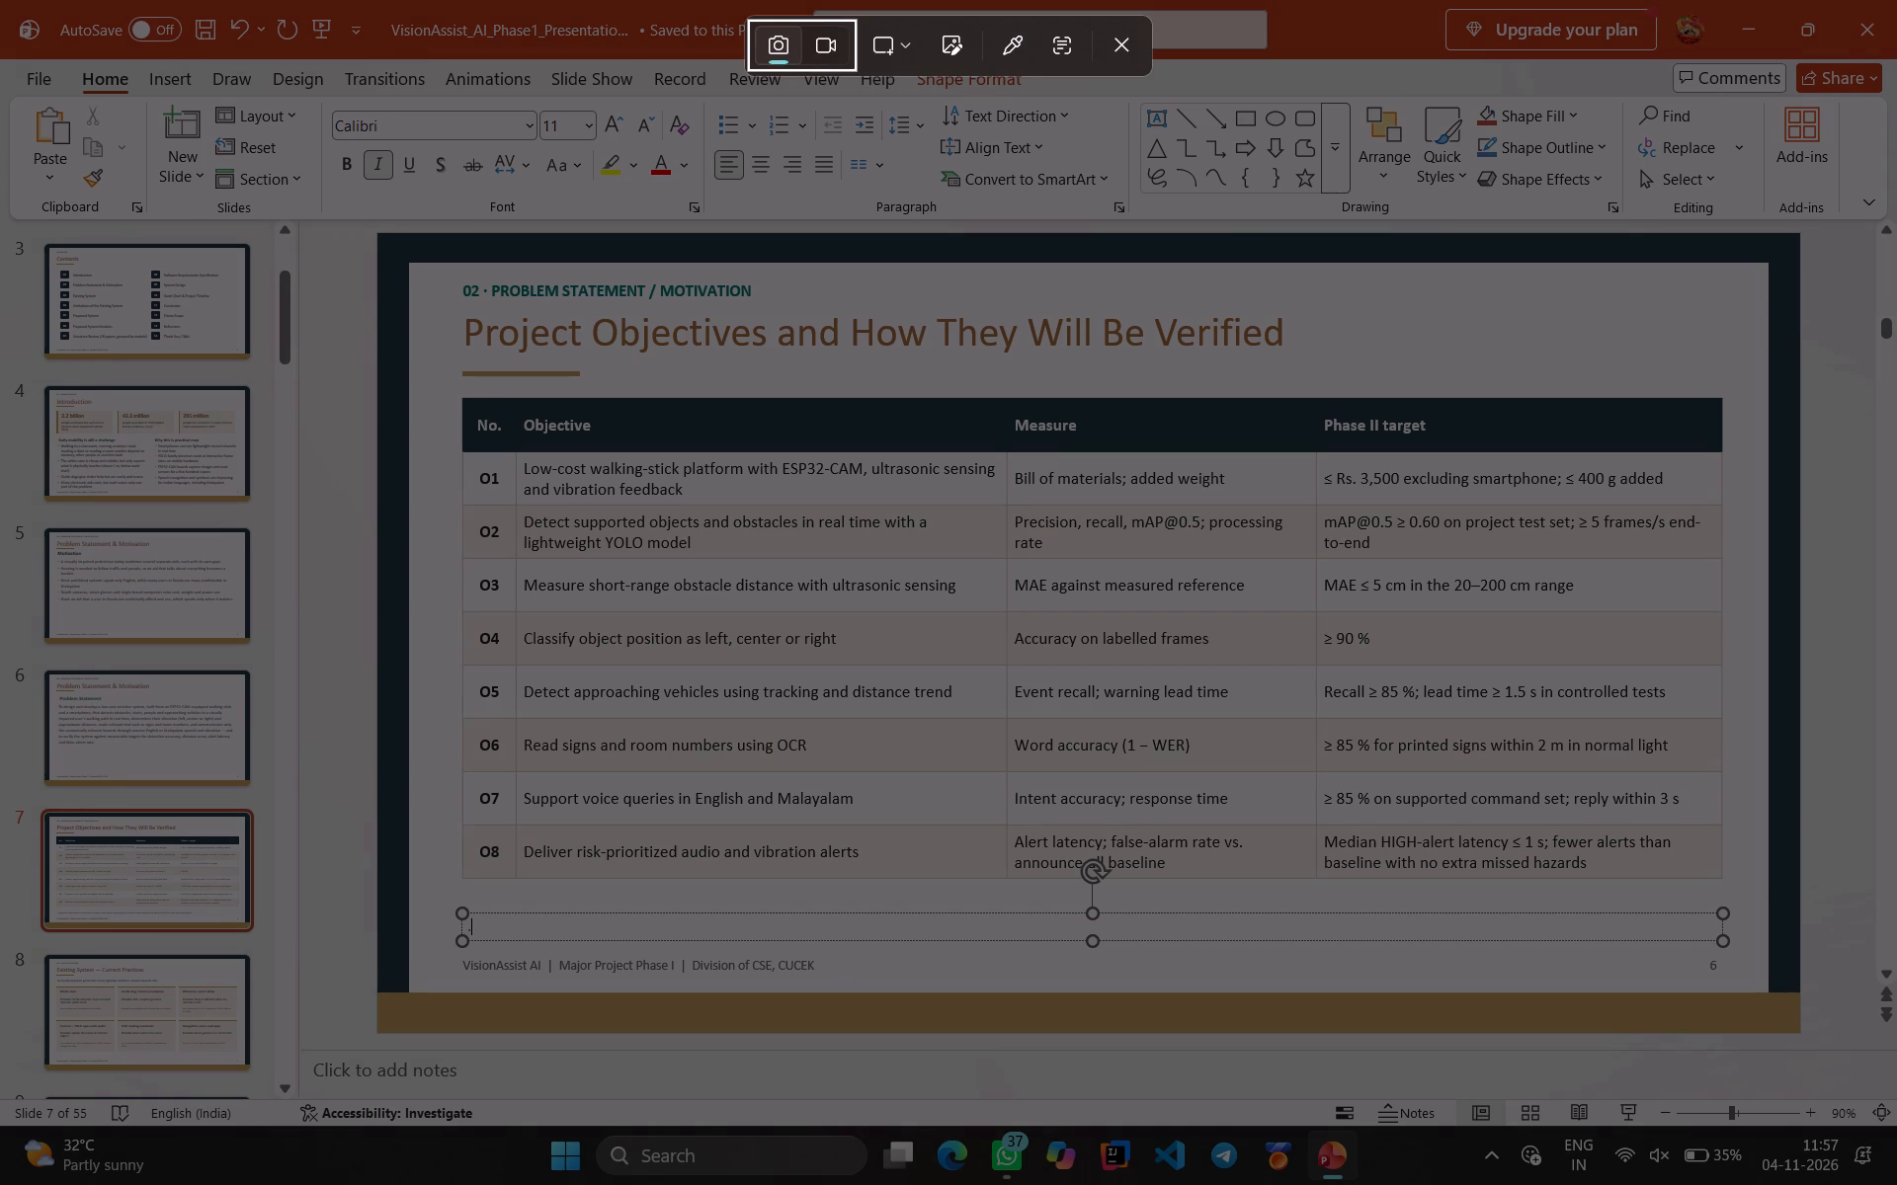
click(1124, 55)
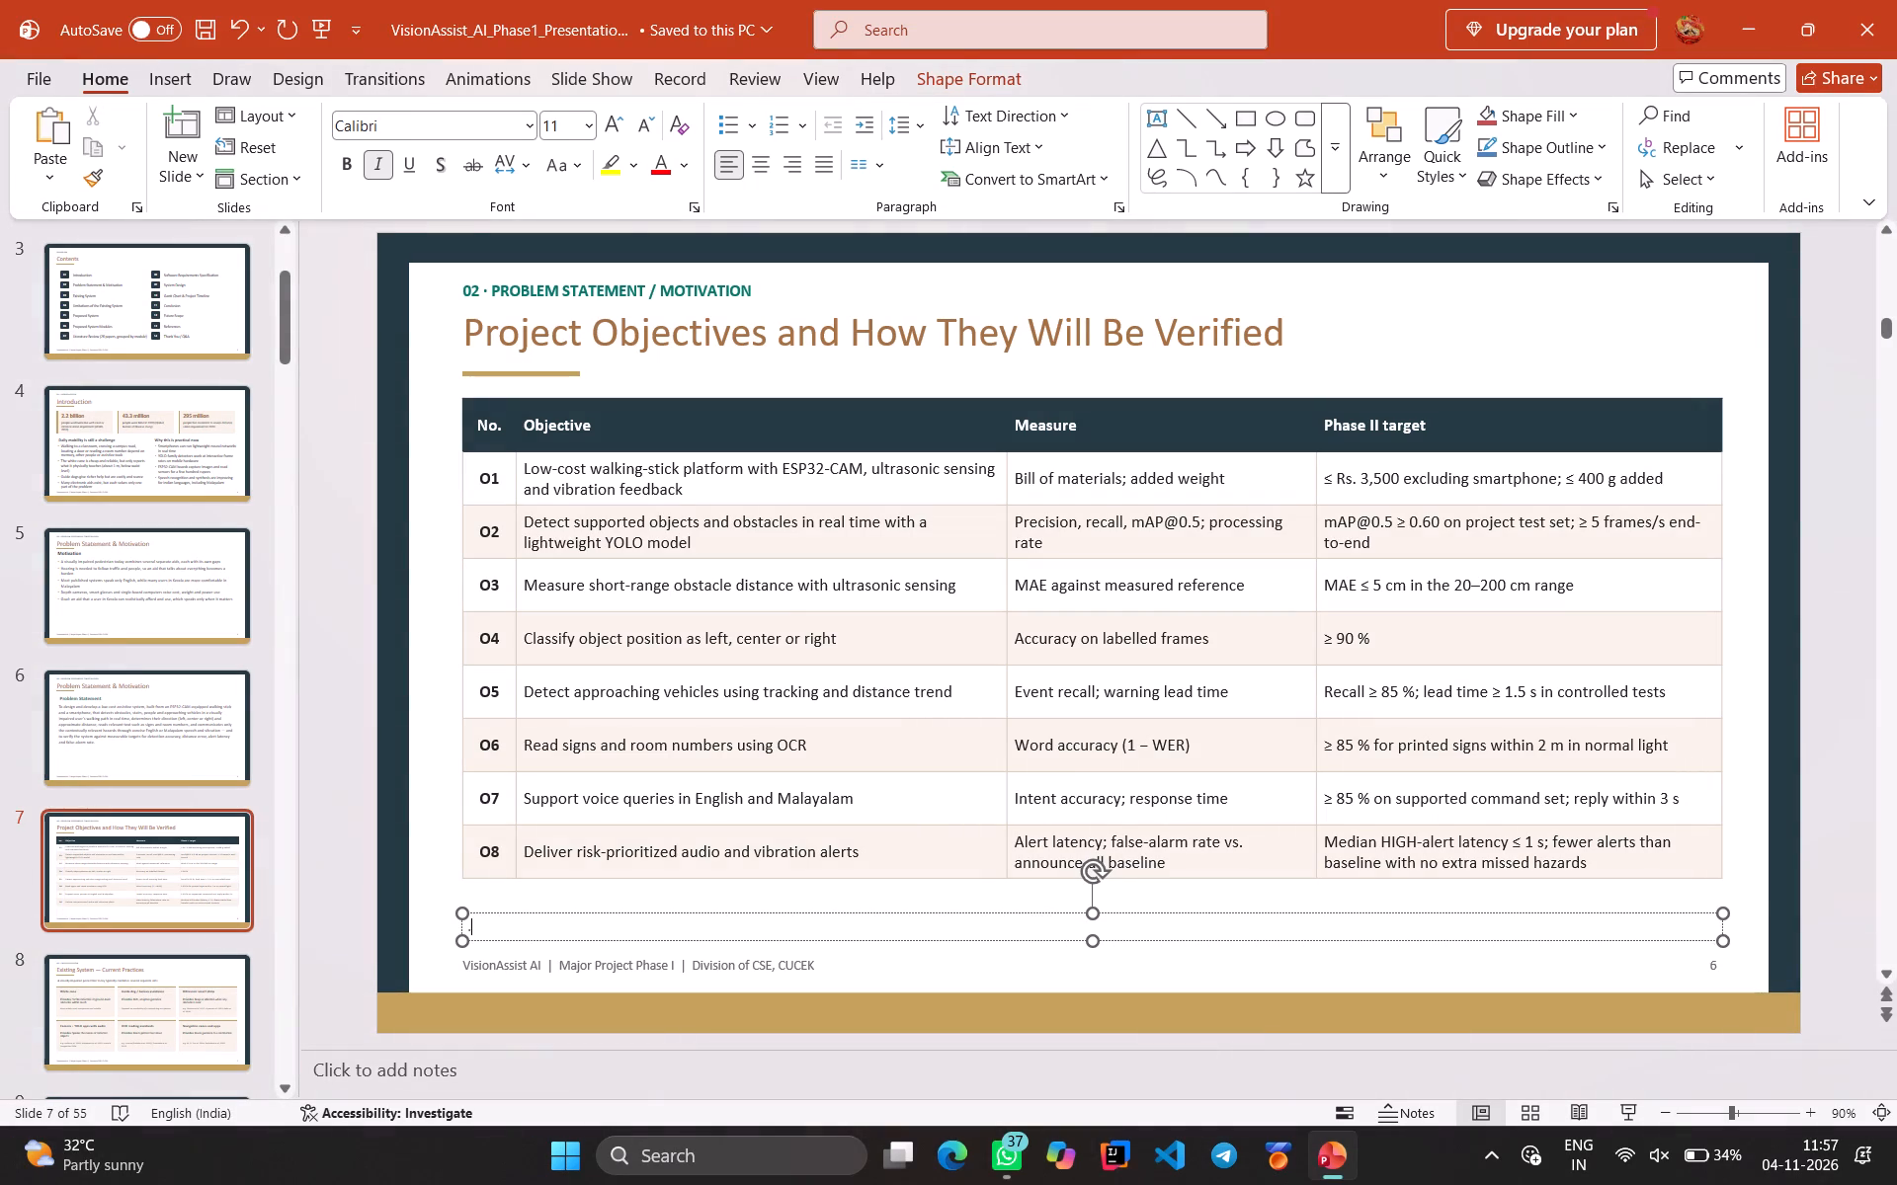
right_click(970, 927)
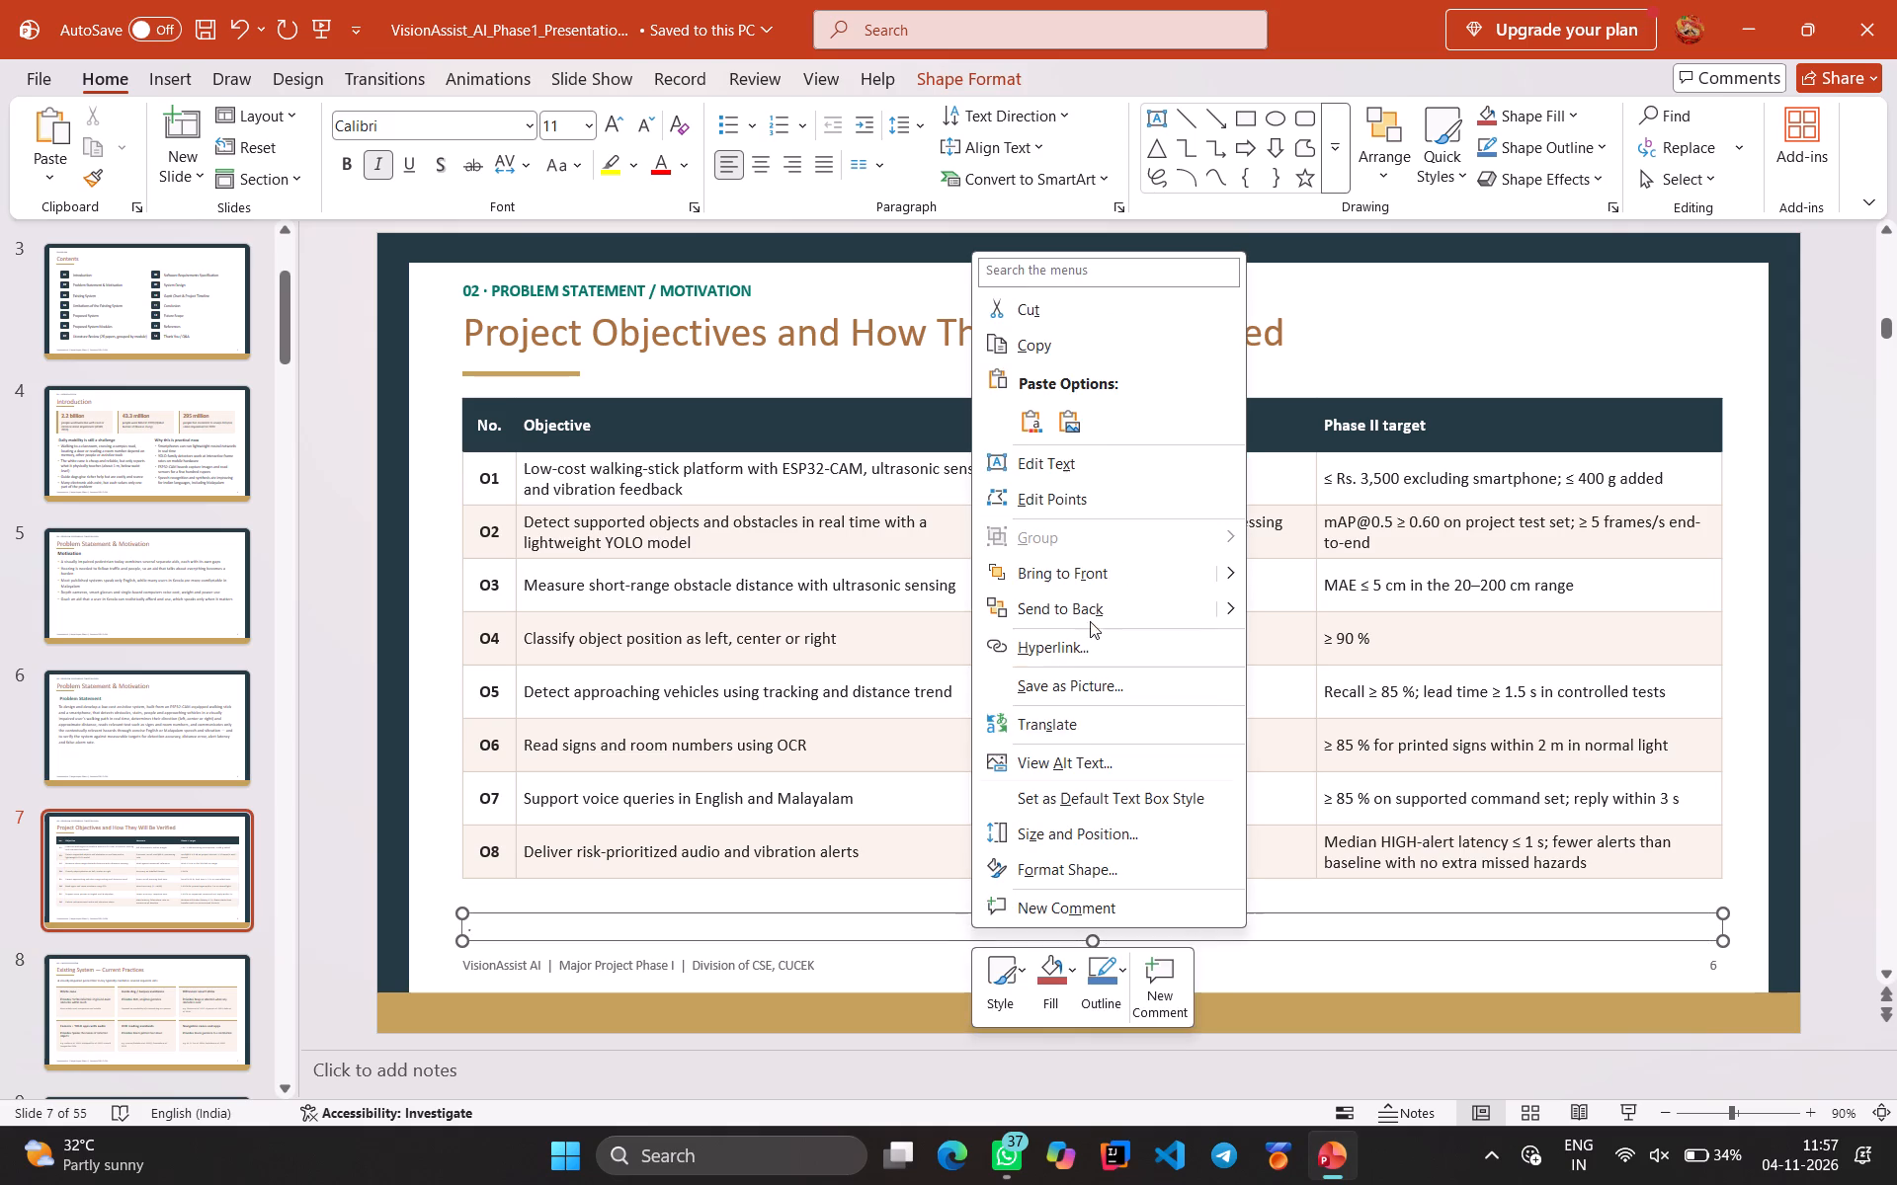
click(1080, 305)
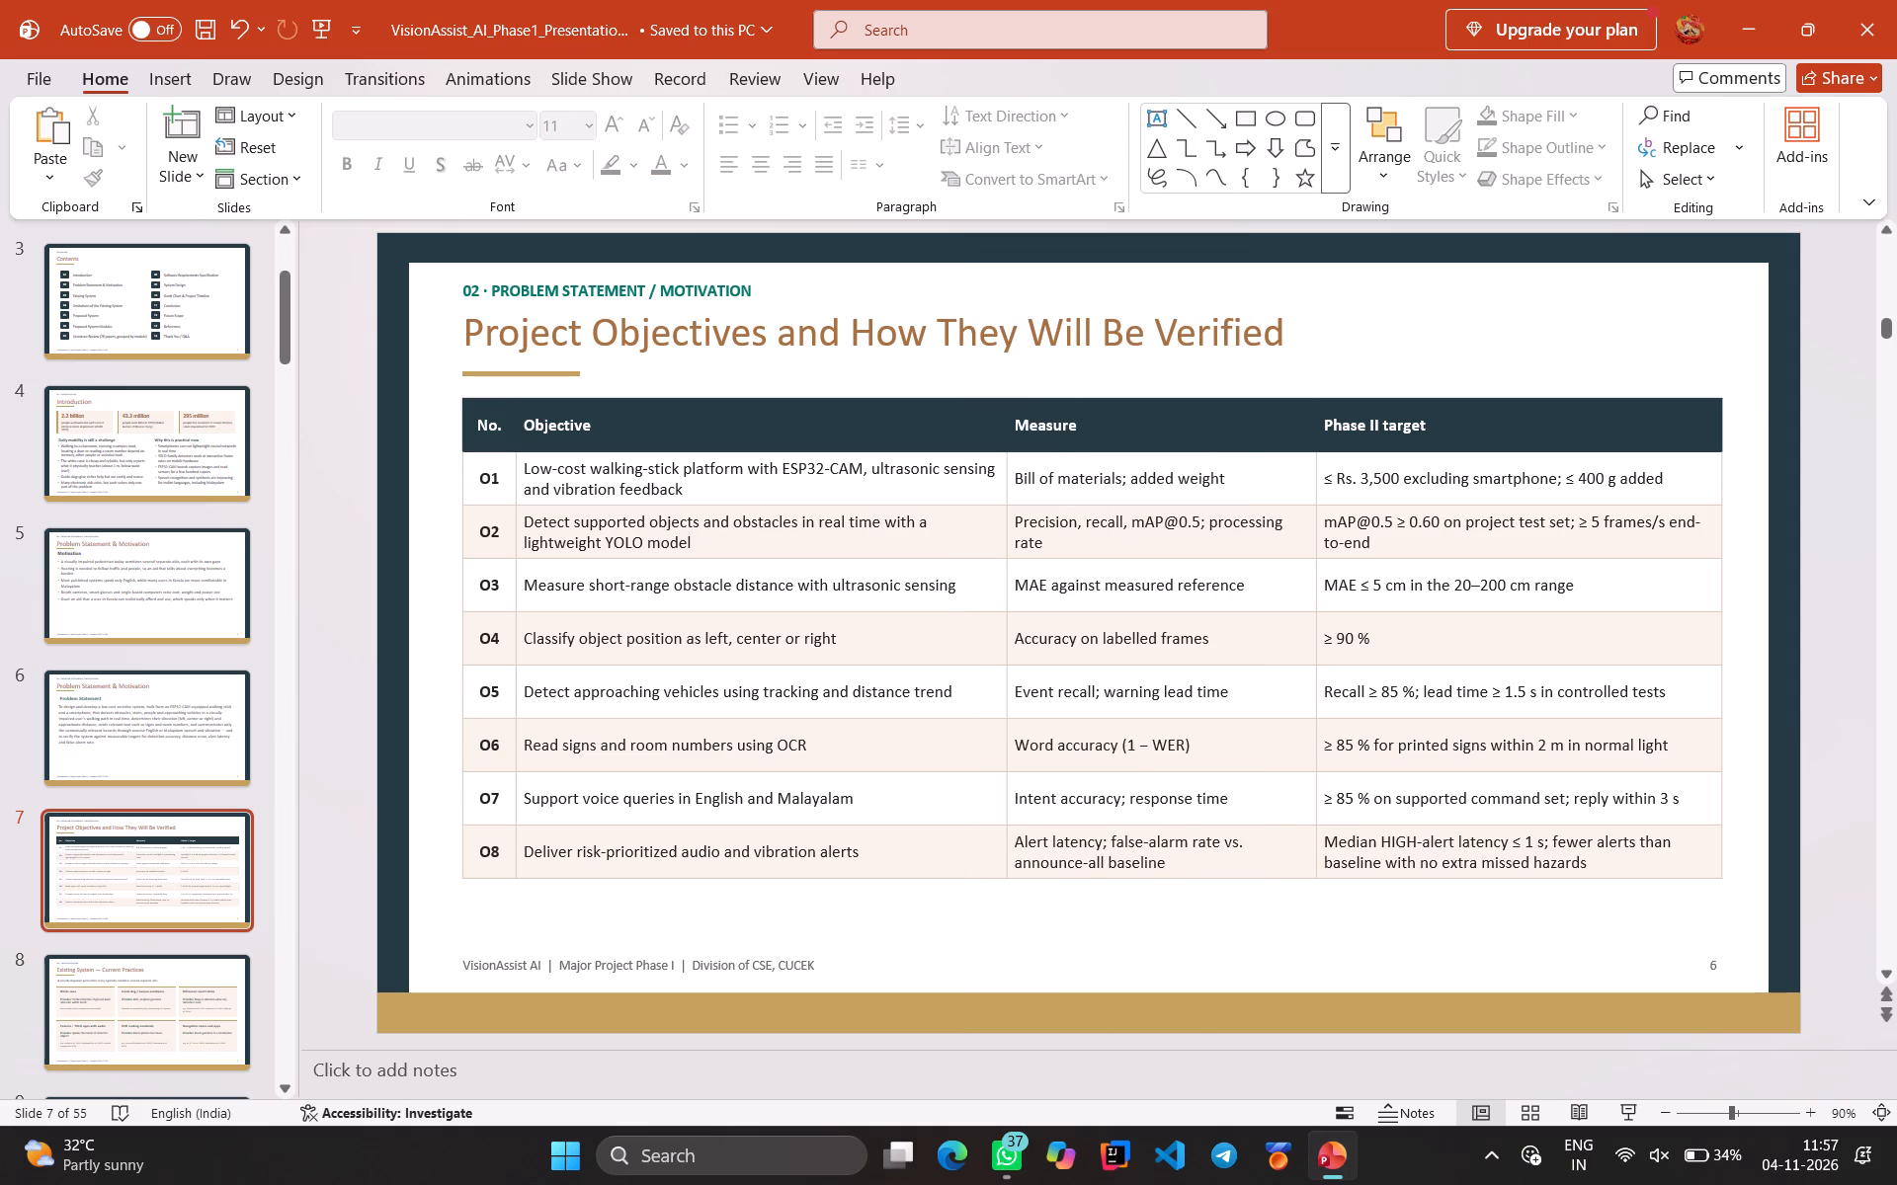
Enlarge the objectives table on slide 7 by extending it down to just above the footer and widening it slightly on both sides.
click(775, 437)
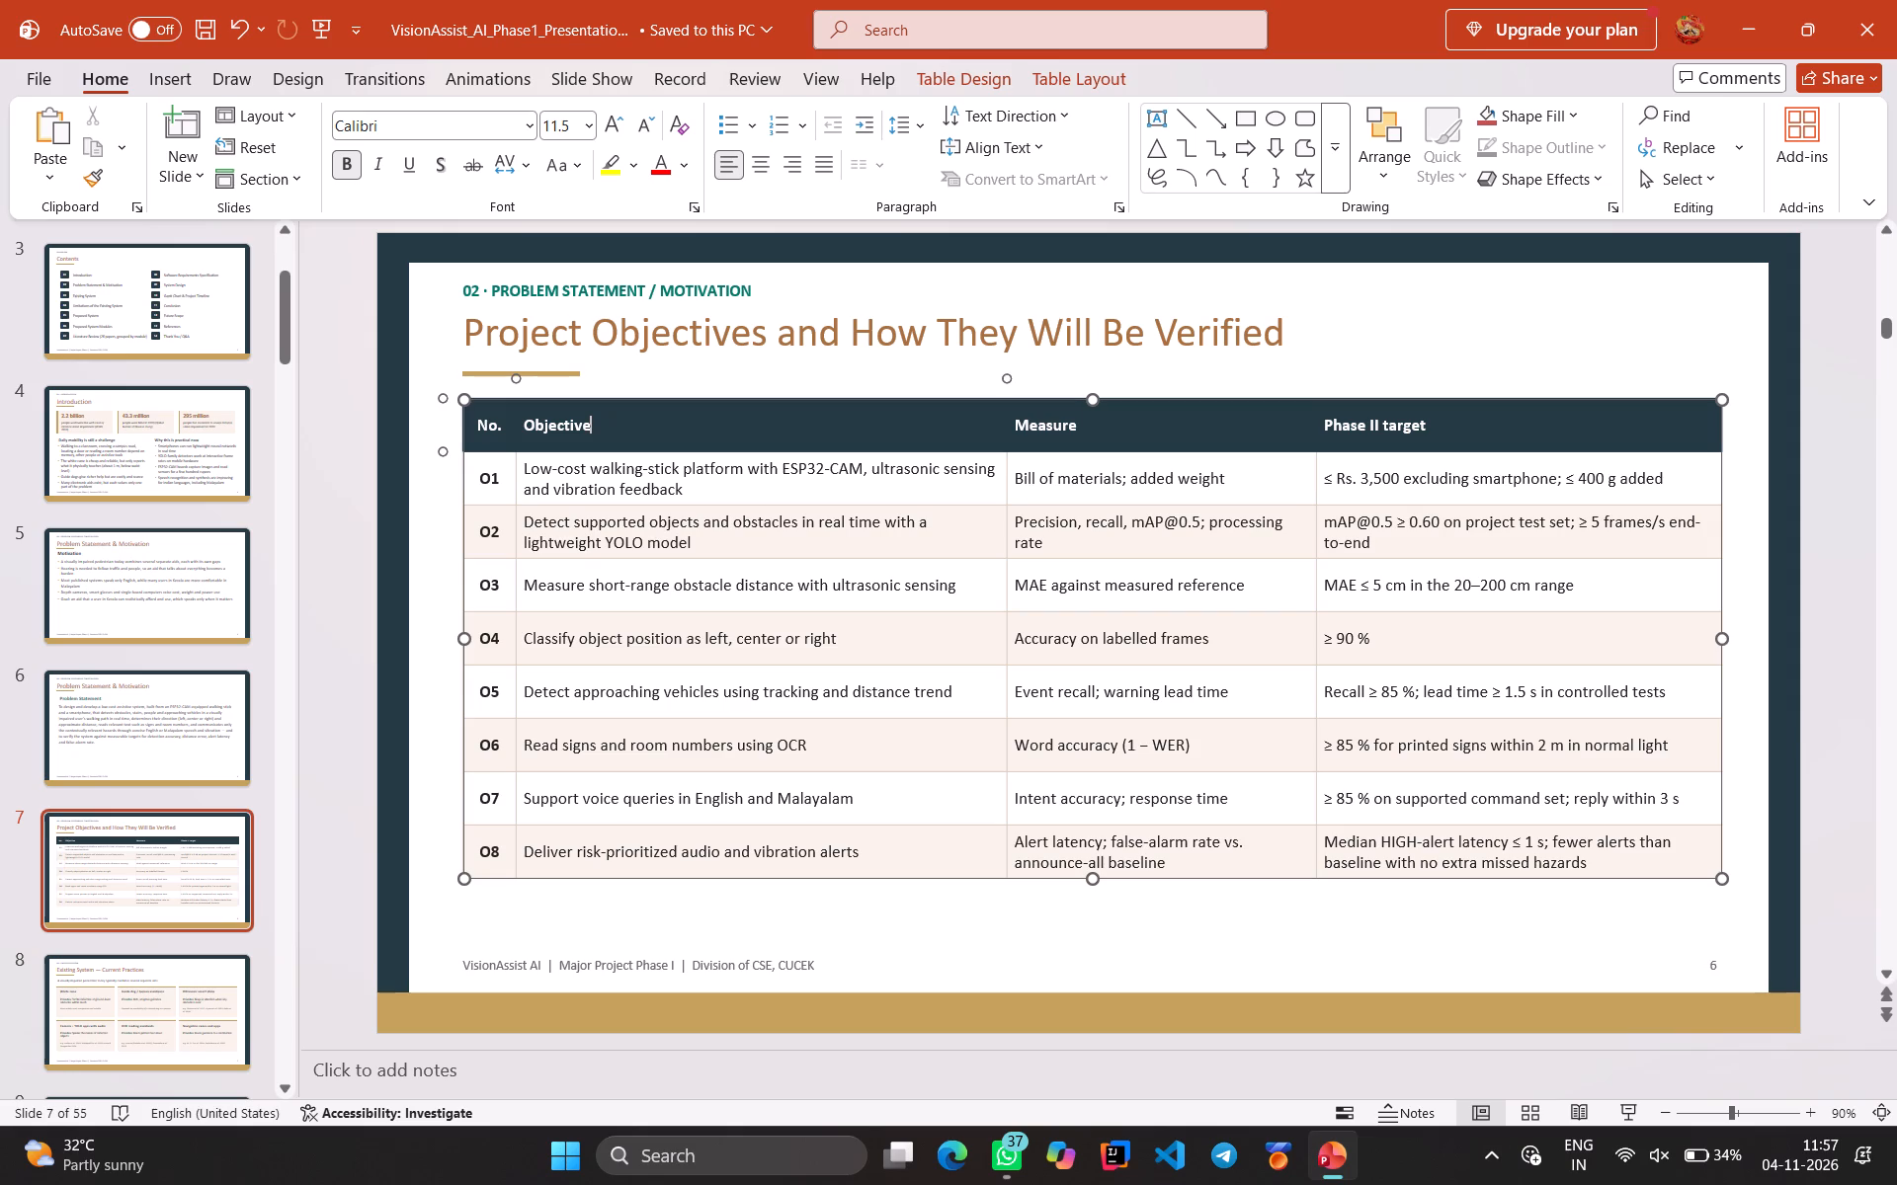
drag(1094, 881, 1095, 945)
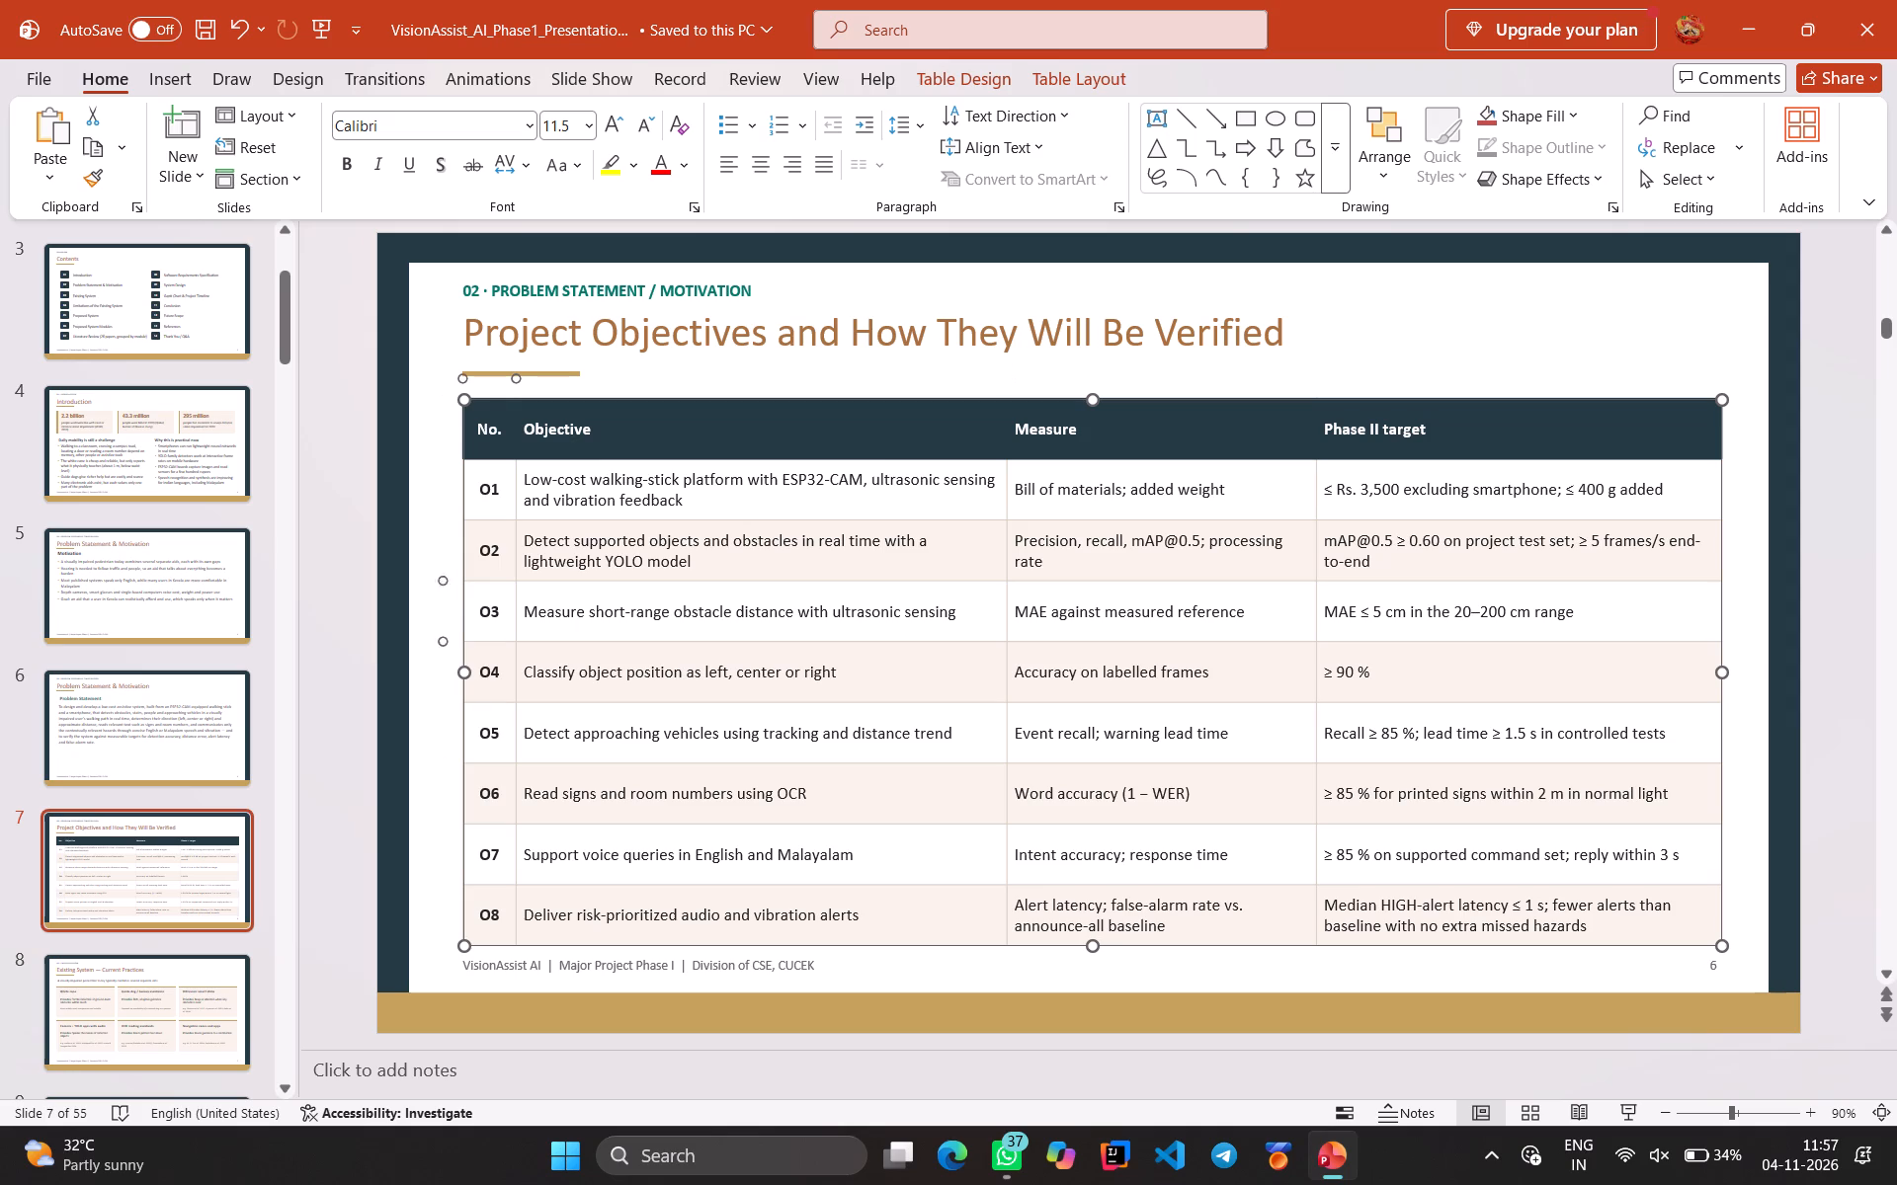
drag(462, 667, 454, 667)
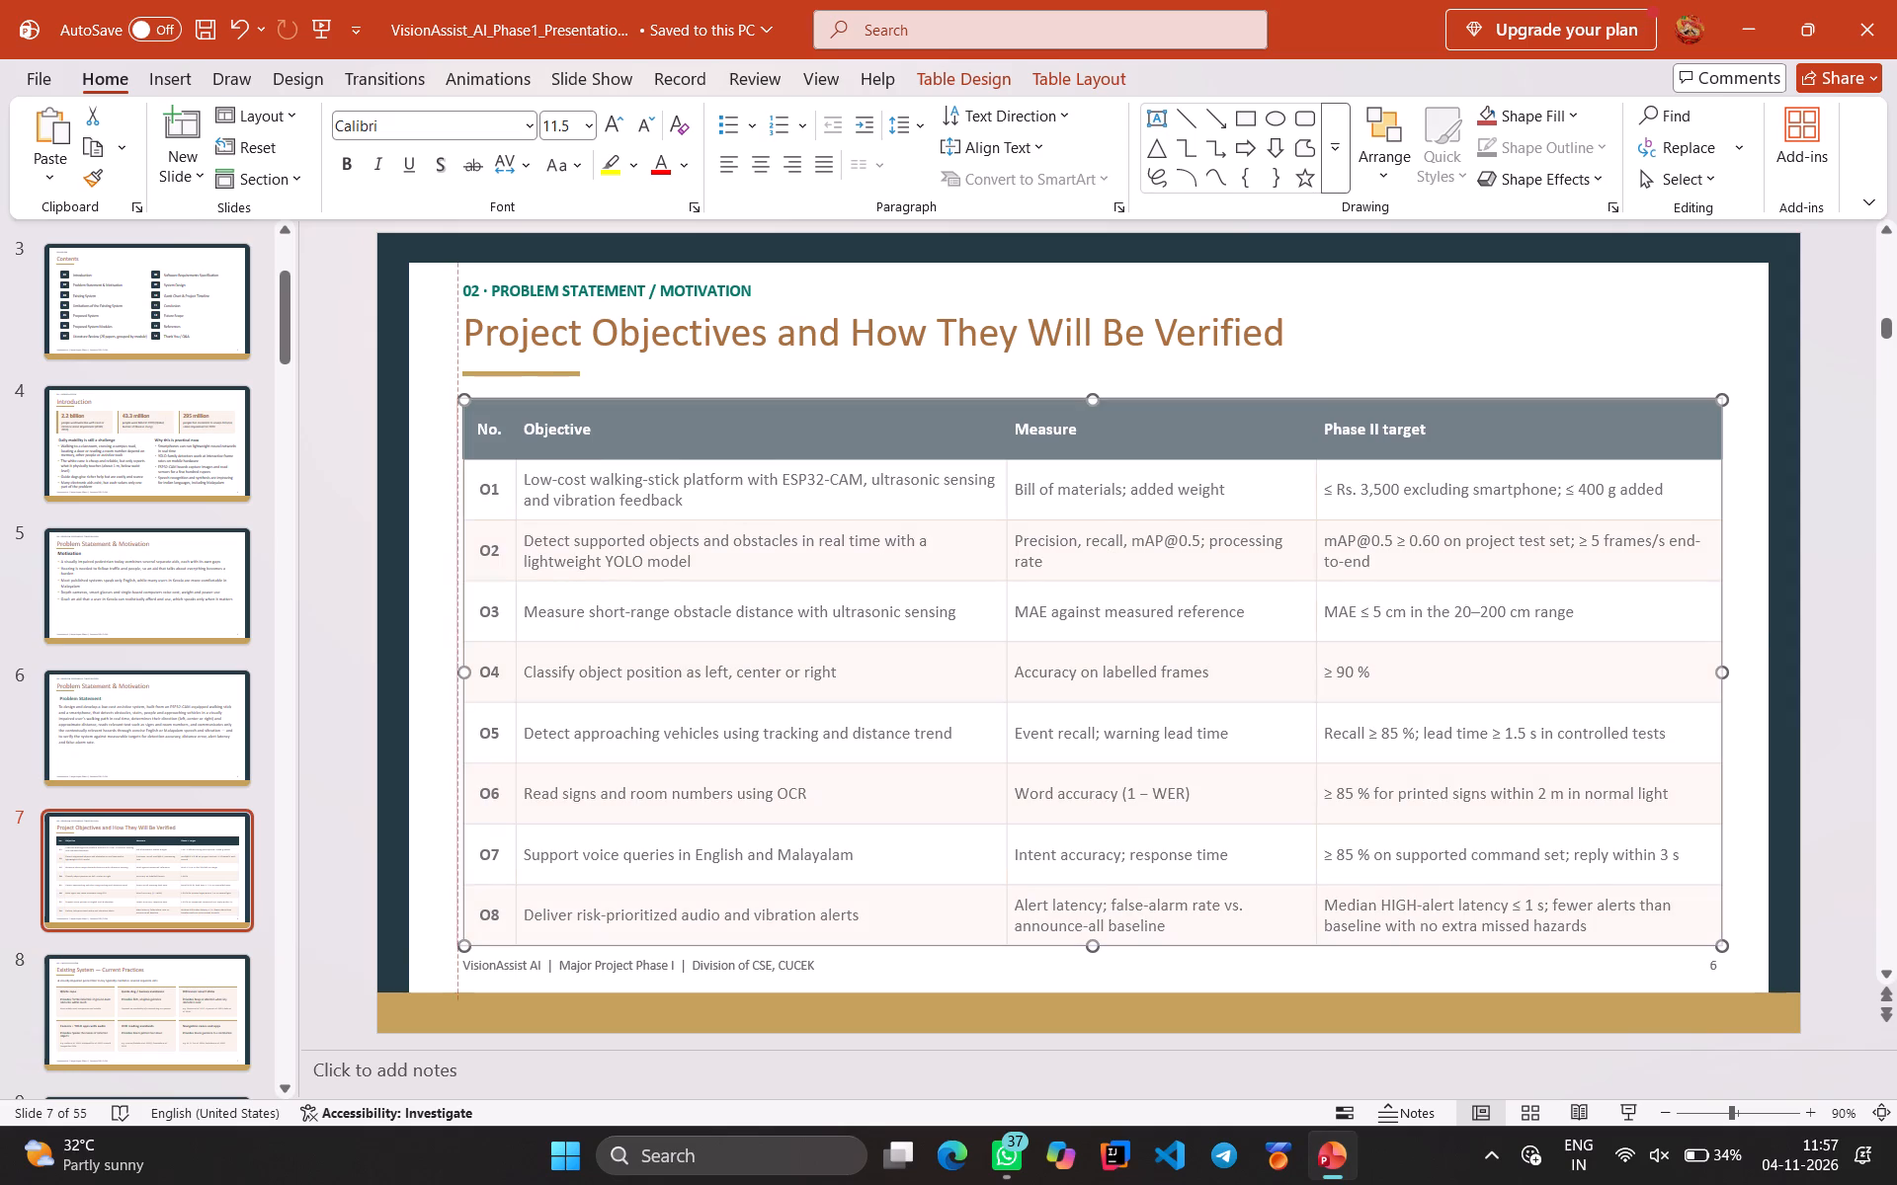
drag(454, 667, 433, 659)
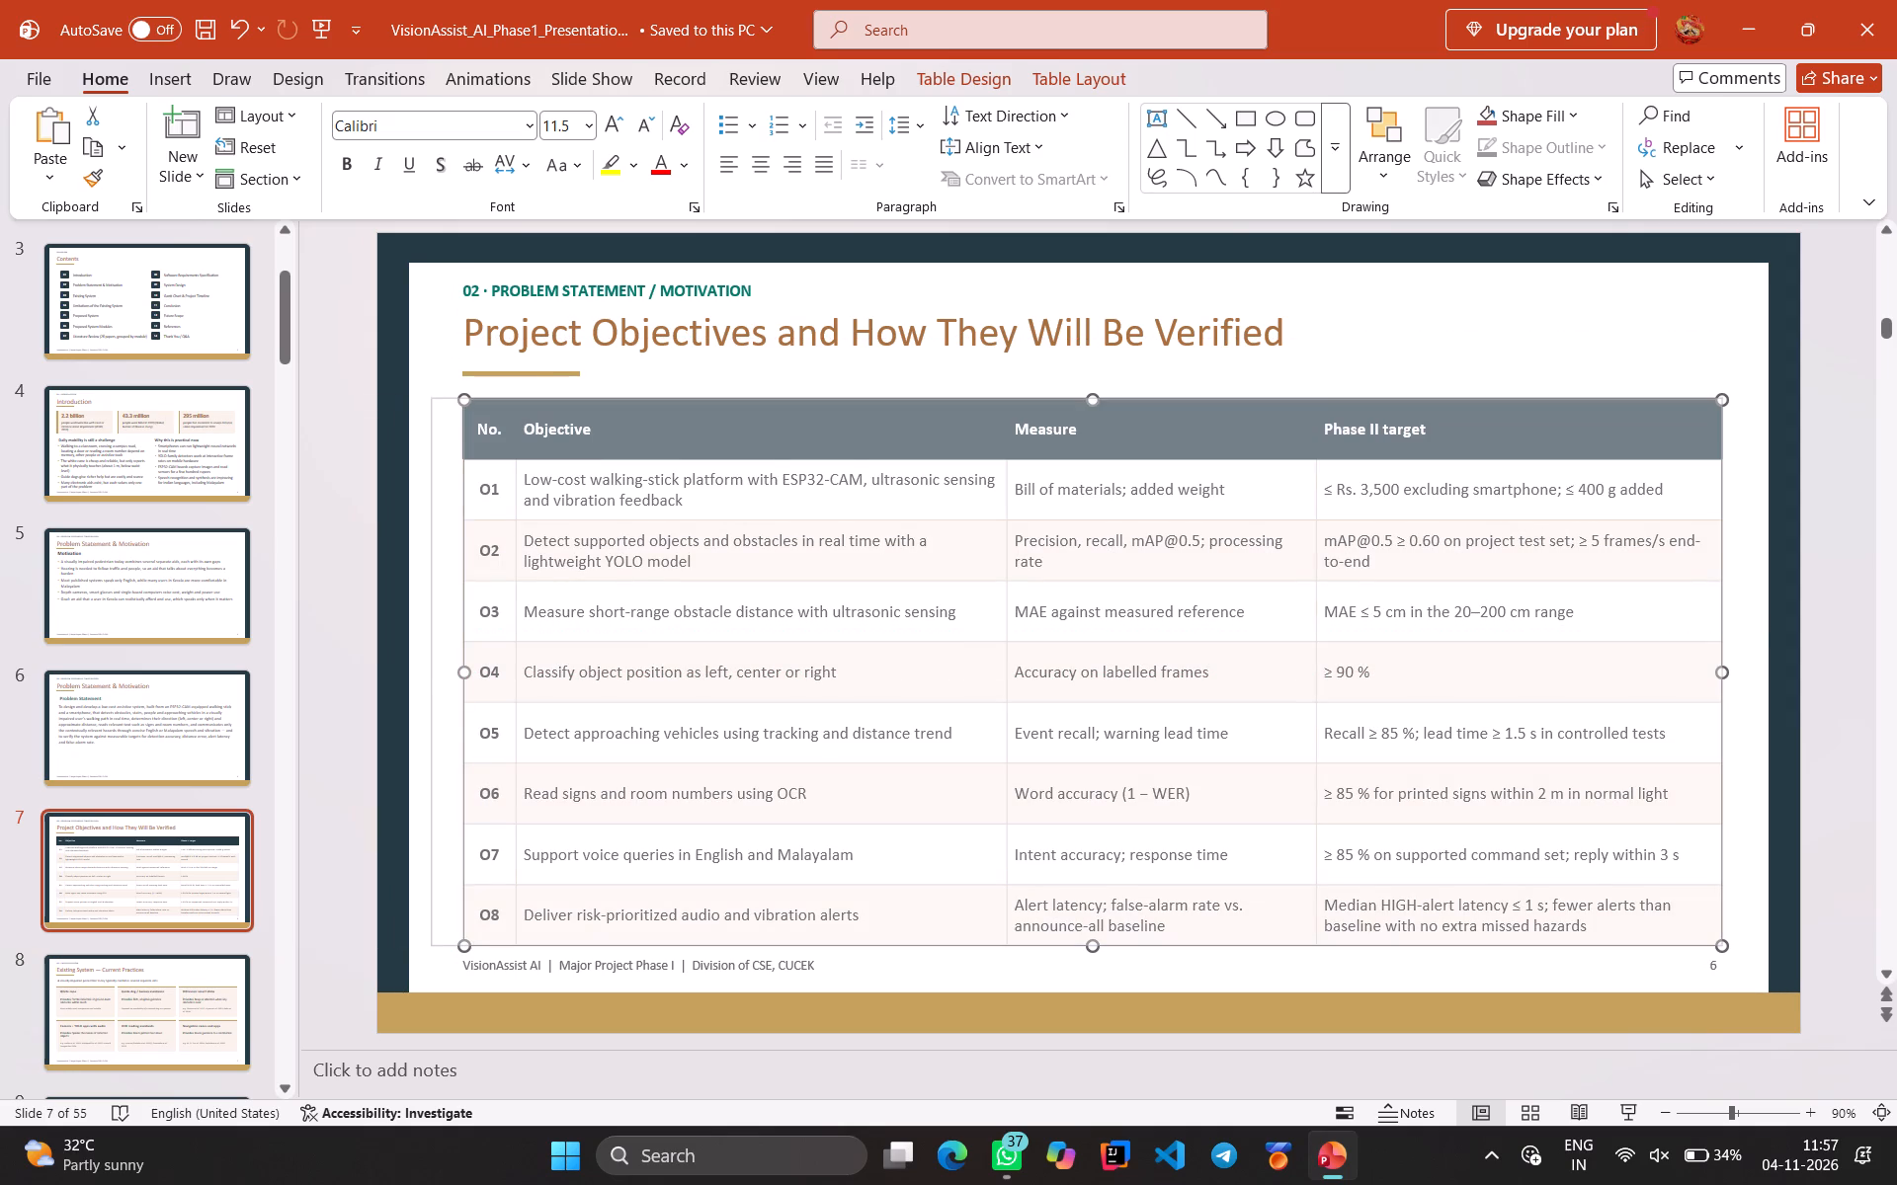
drag(433, 659, 433, 660)
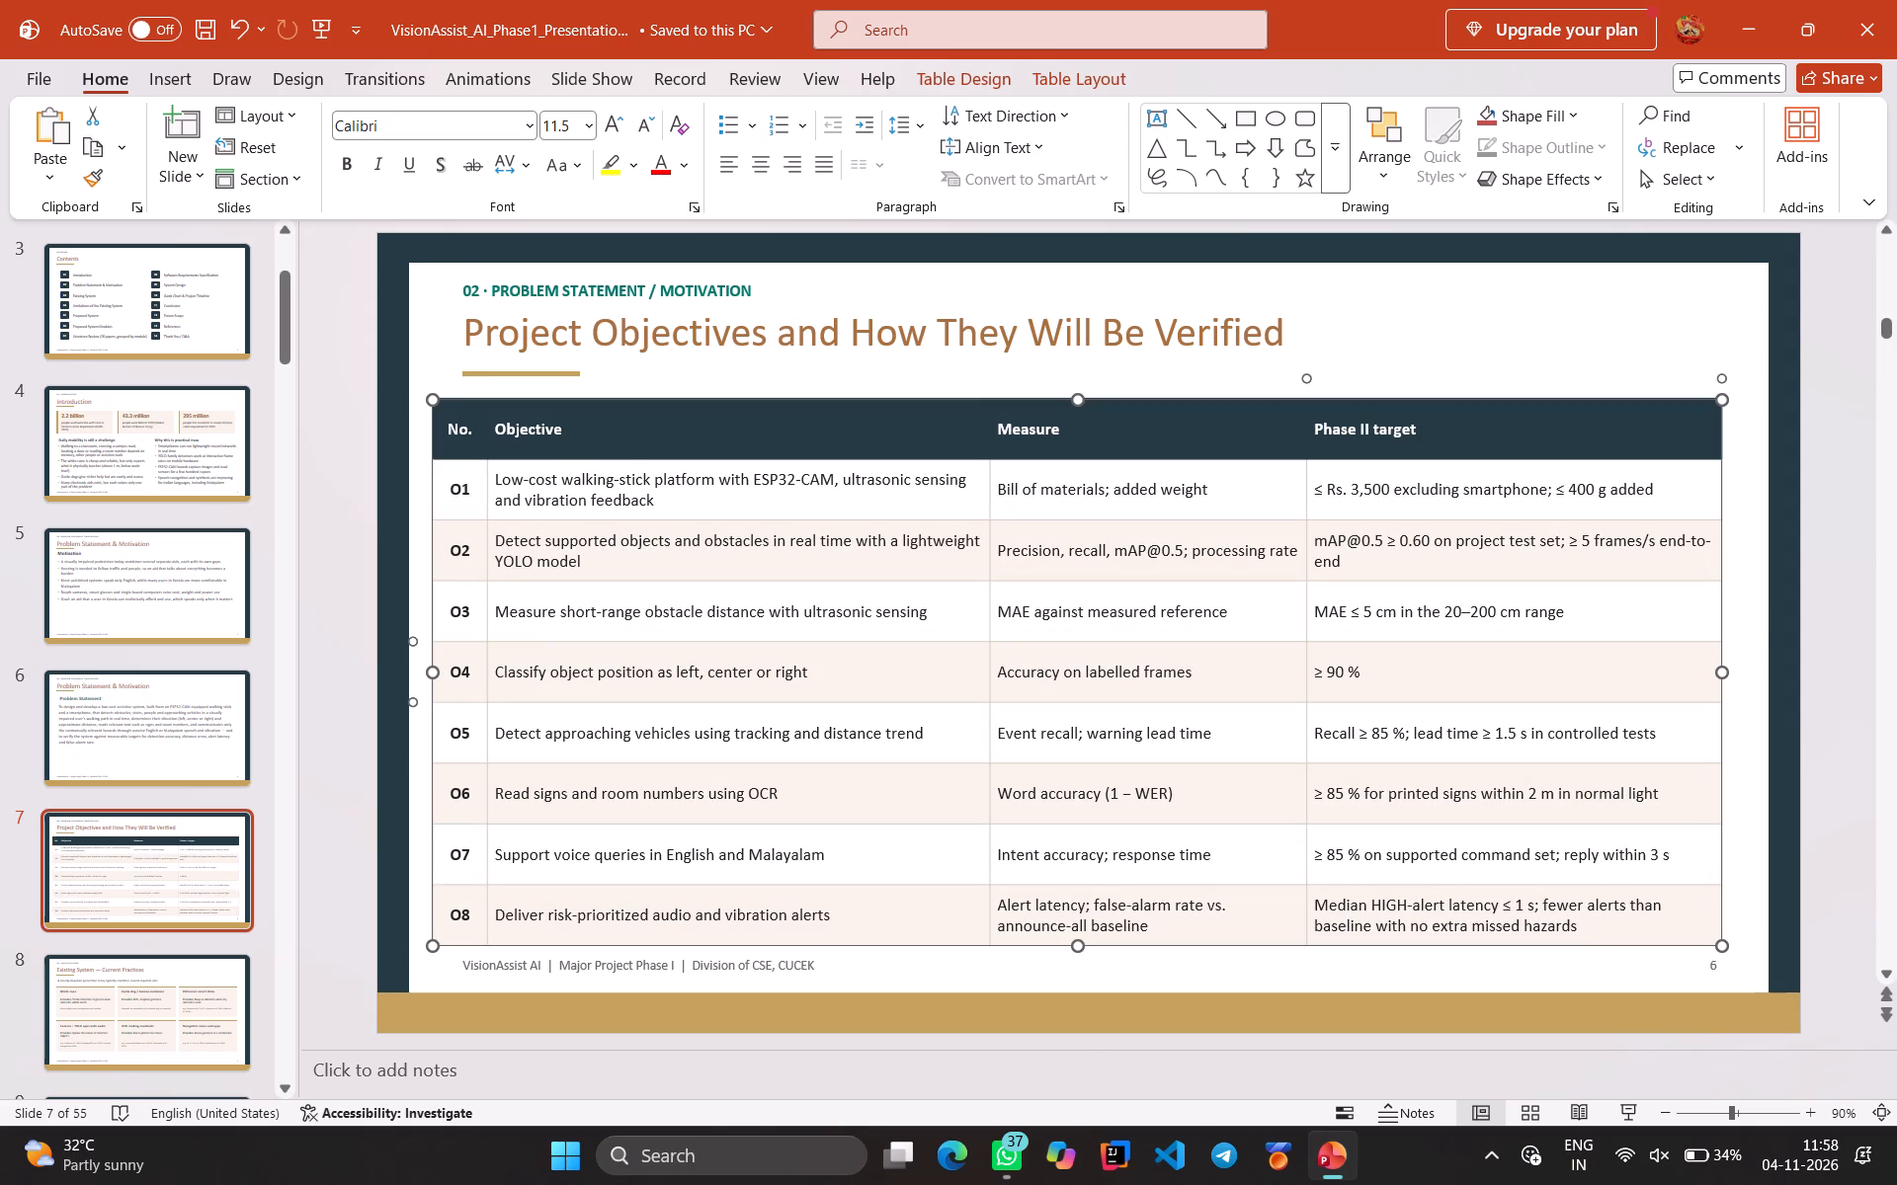
drag(1721, 673, 1739, 673)
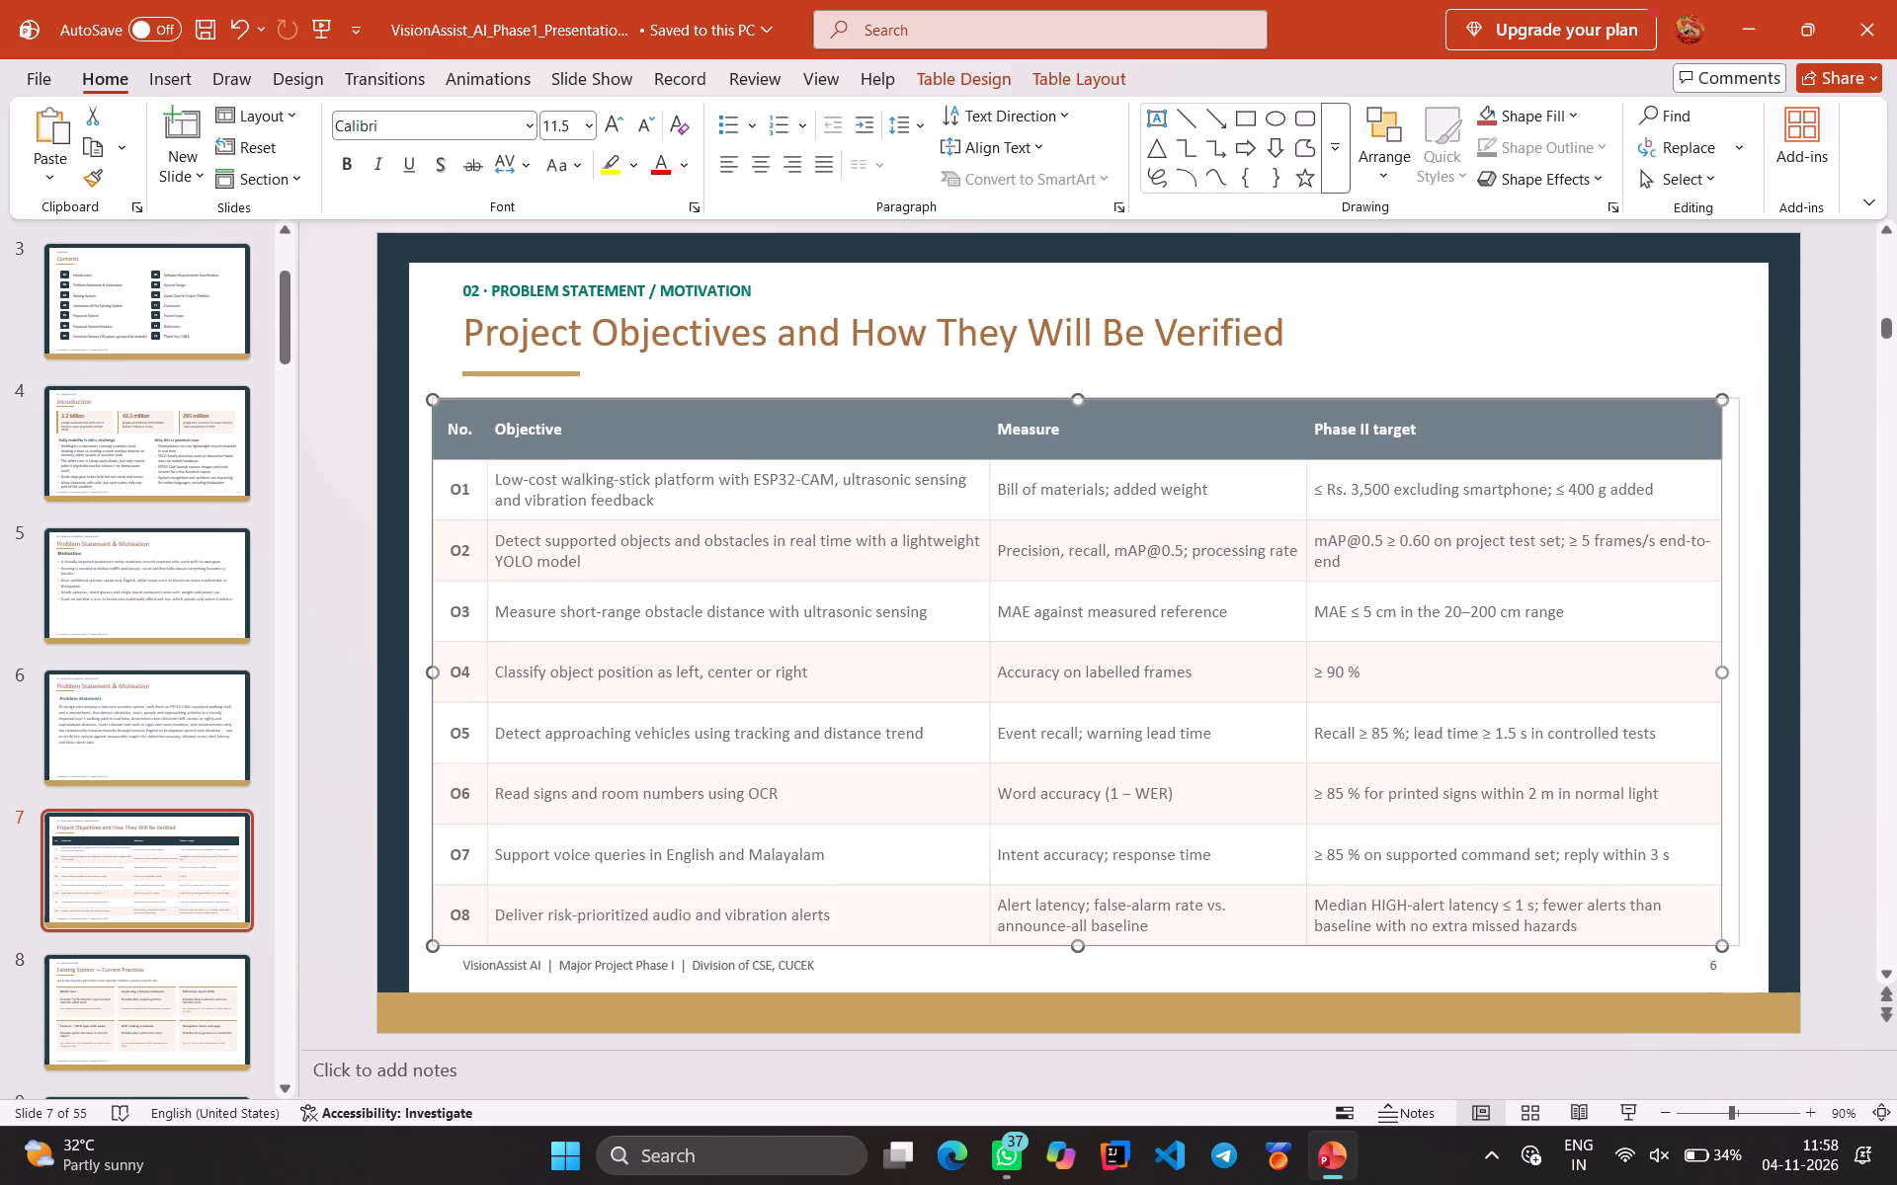
drag(1739, 673, 1743, 677)
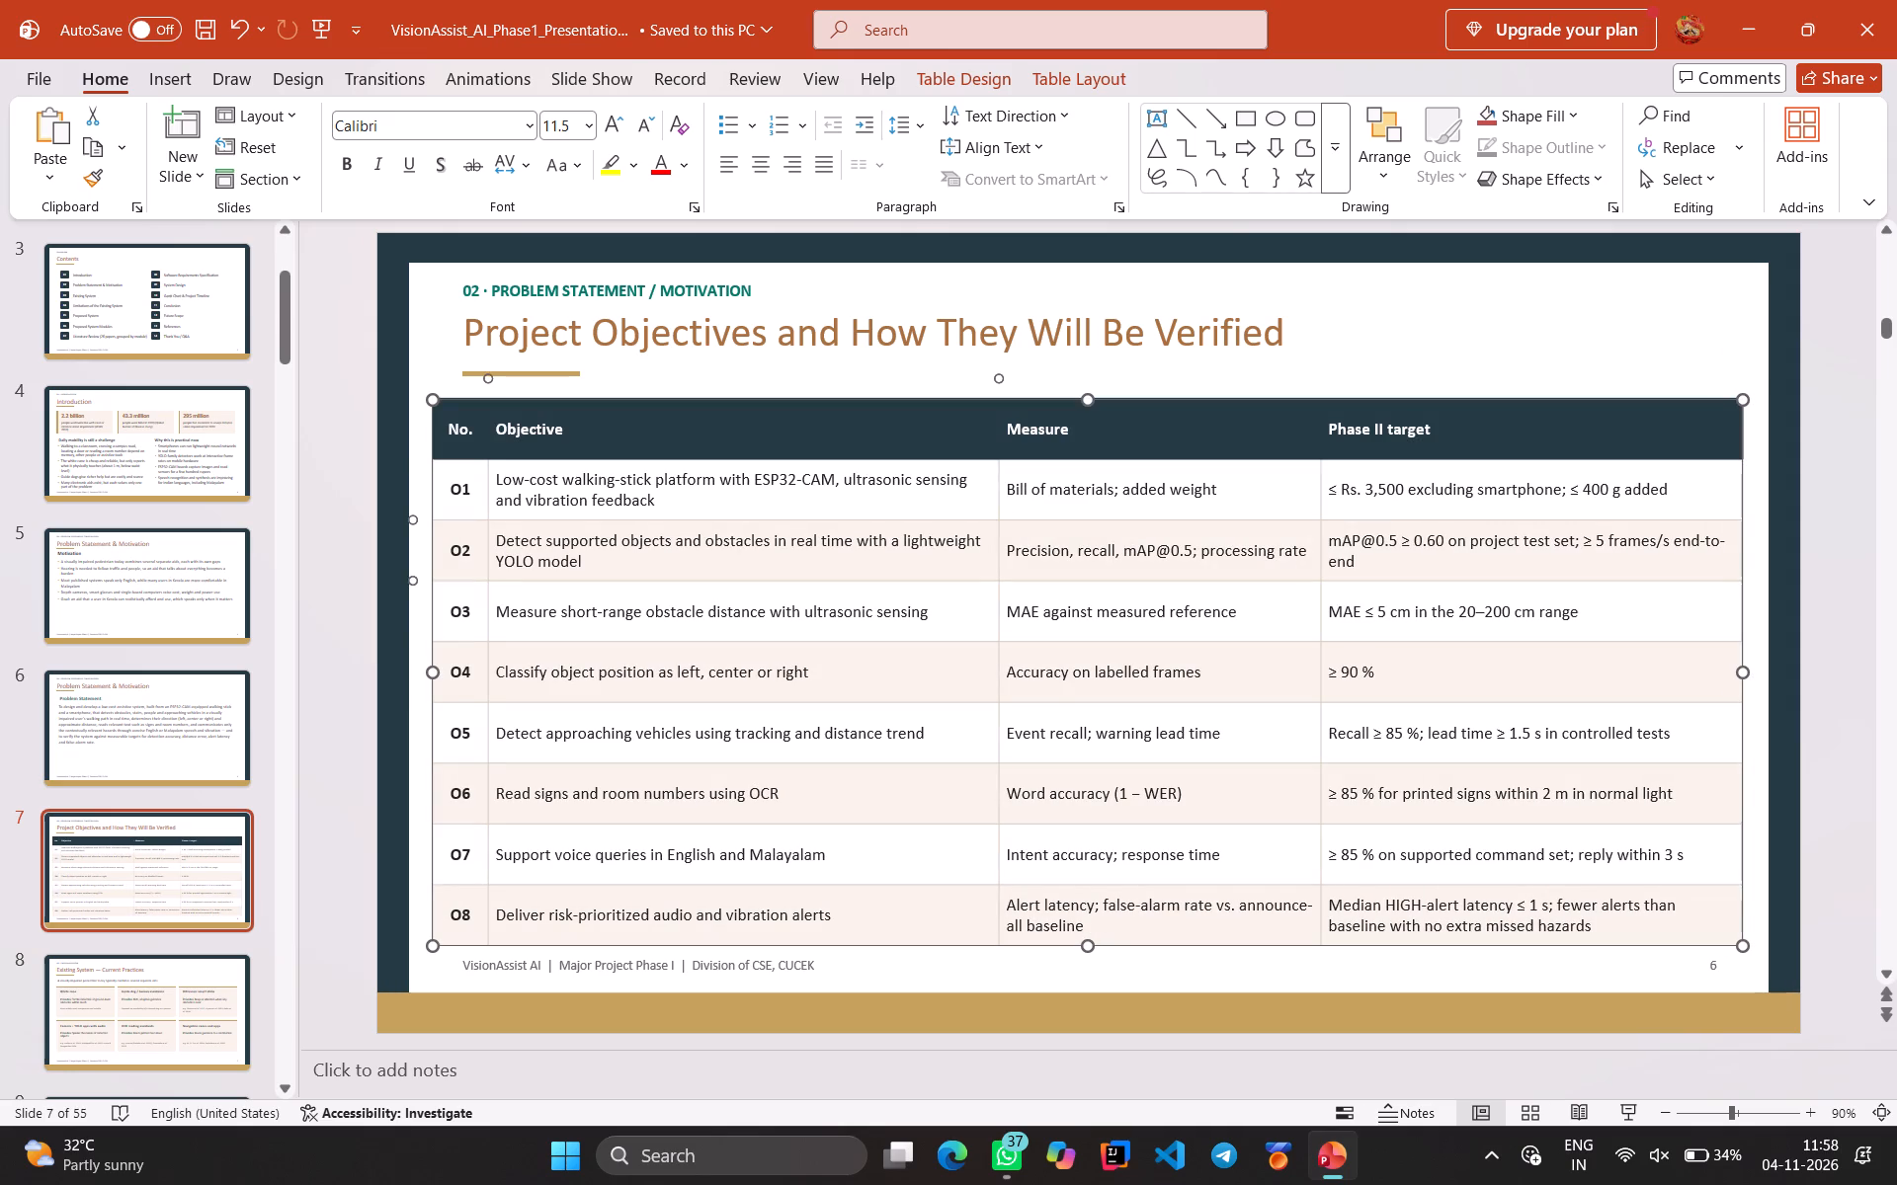
Set all text in the objectives table on slide 7 to font size 16.
click(625, 553)
key(ctrl+a)
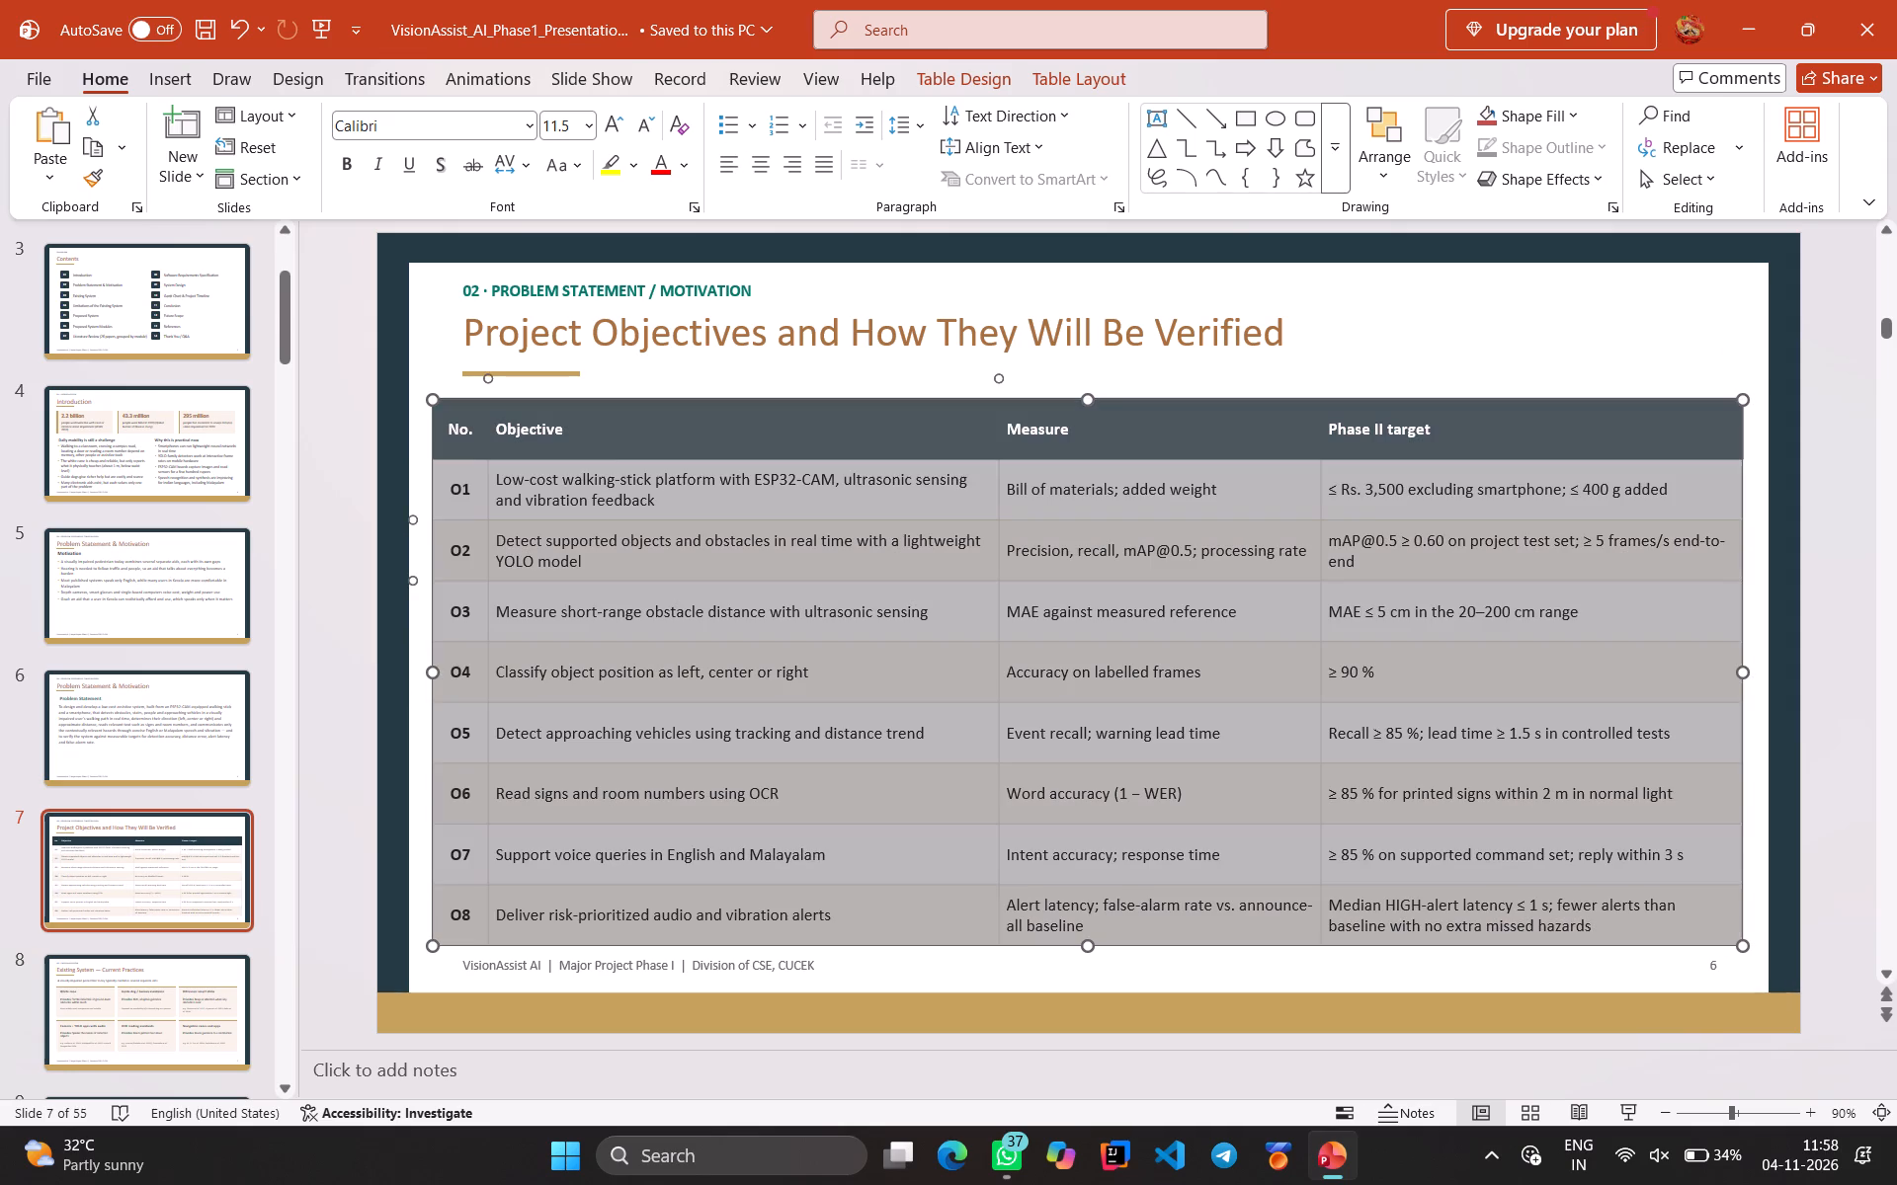
click(590, 129)
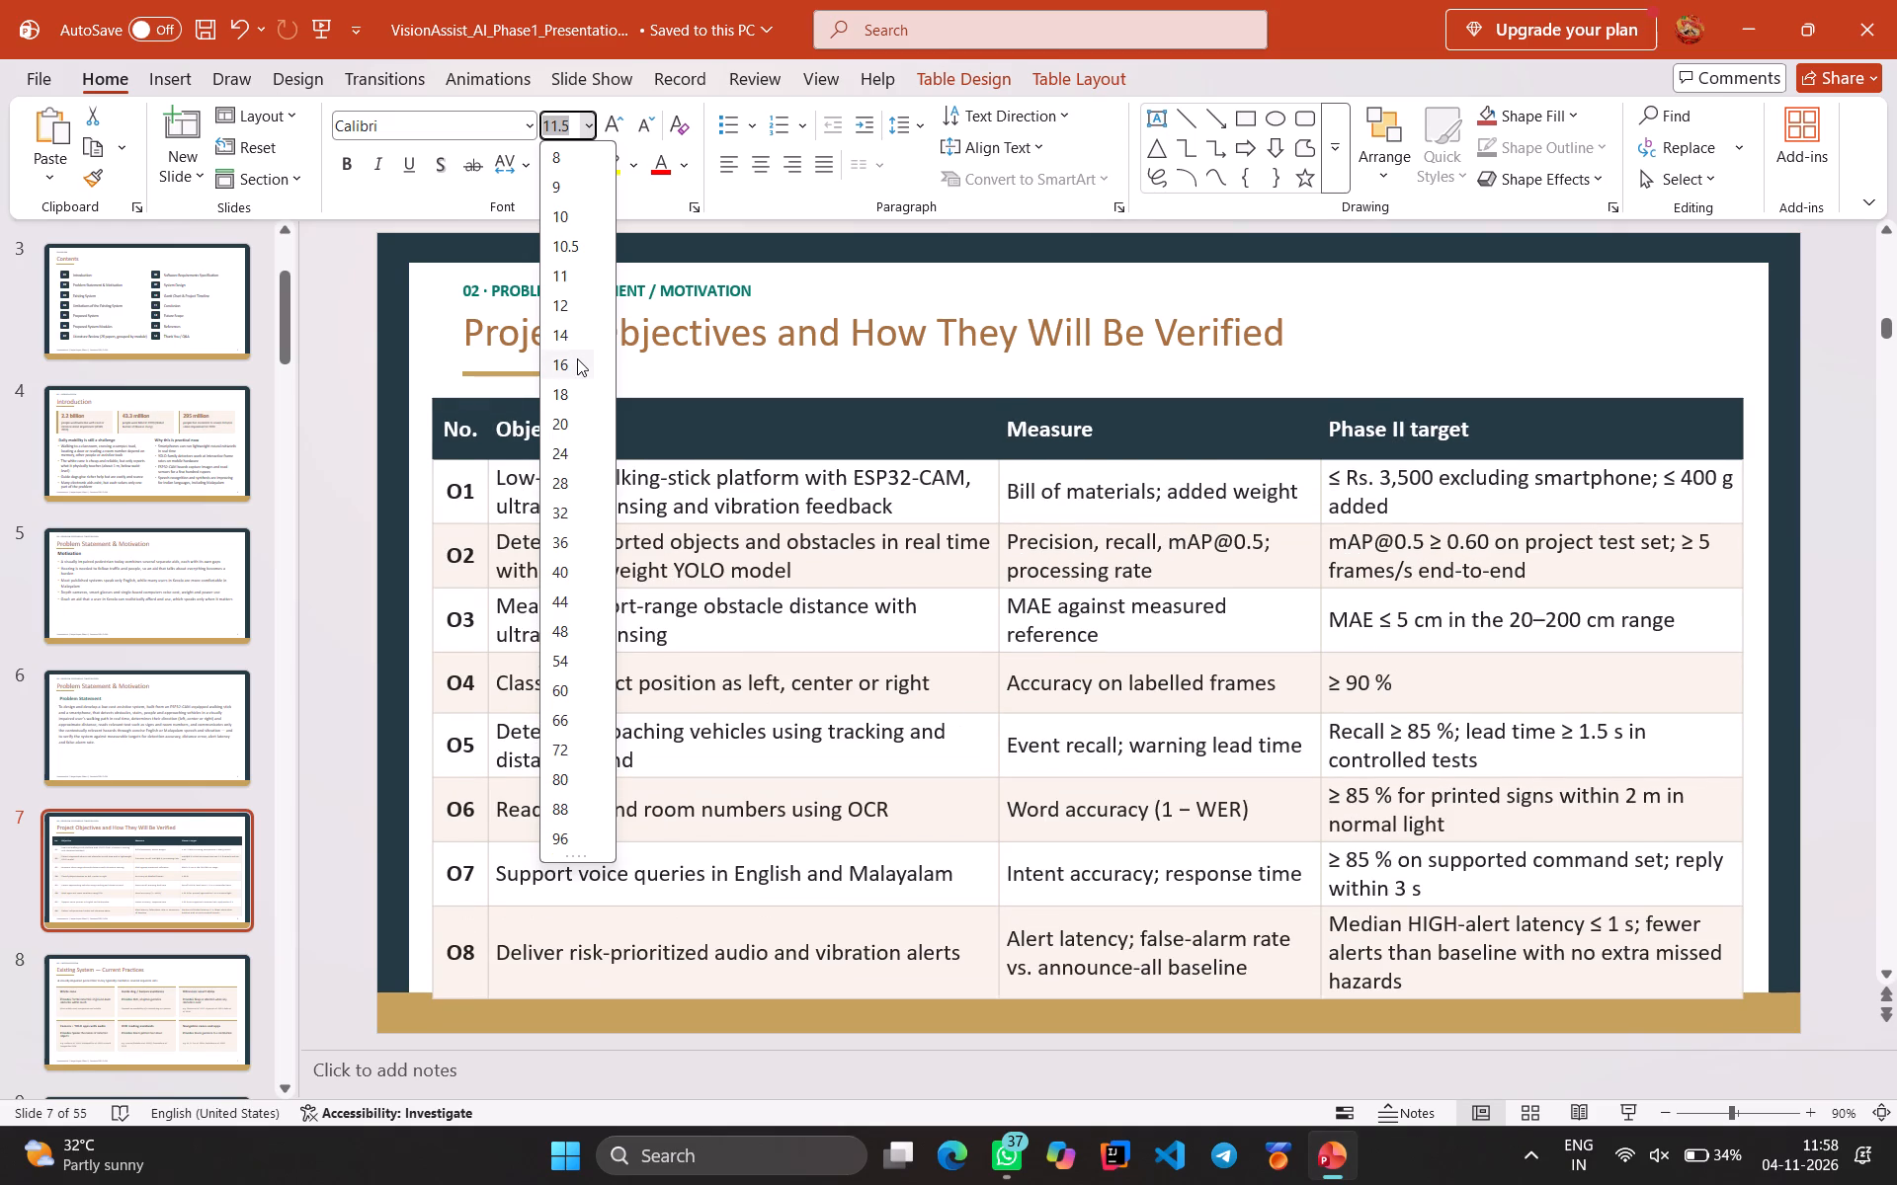
click(577, 358)
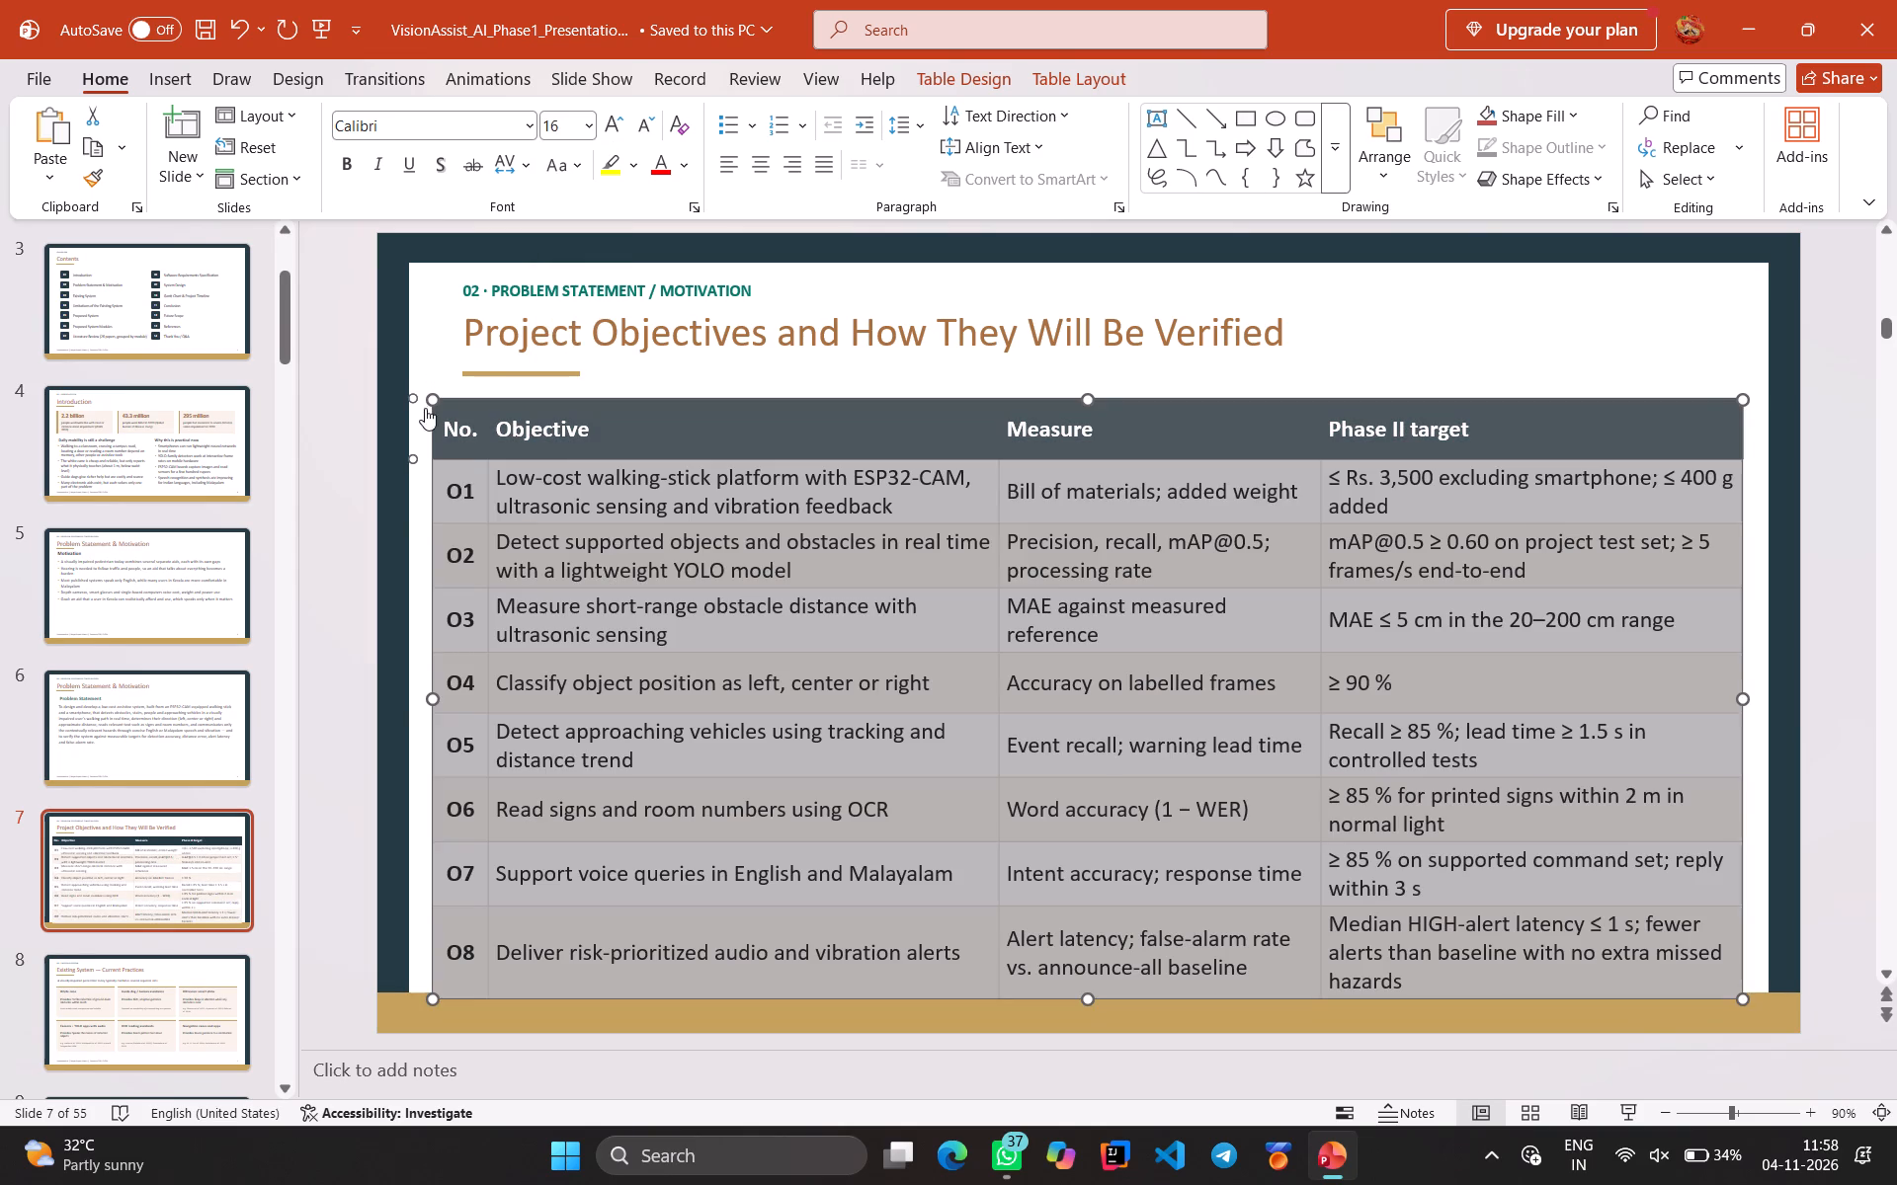
Refit the objectives table on slide 7 between the title underline and the gold band by raising its top and bottom edges.
drag(1087, 996, 1085, 984)
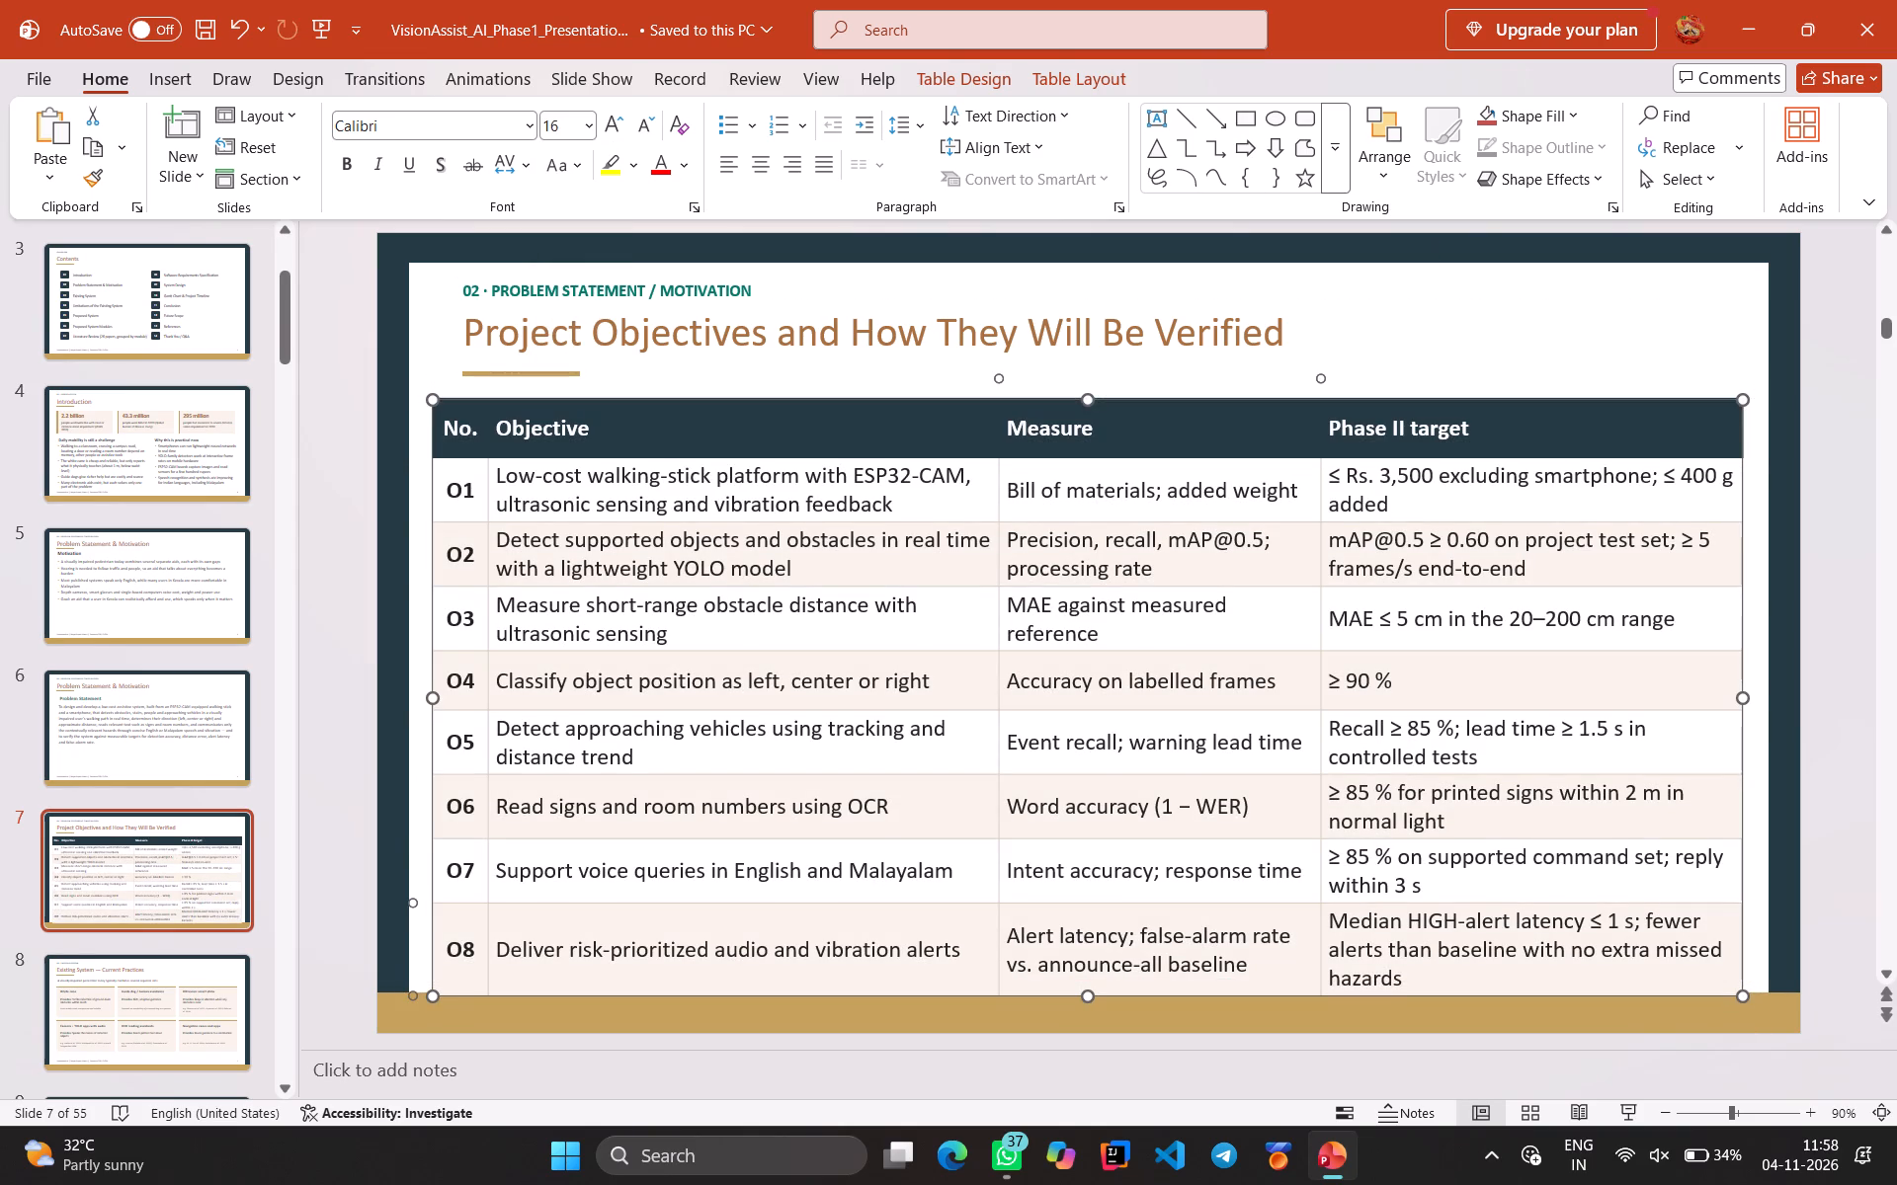
click(914, 434)
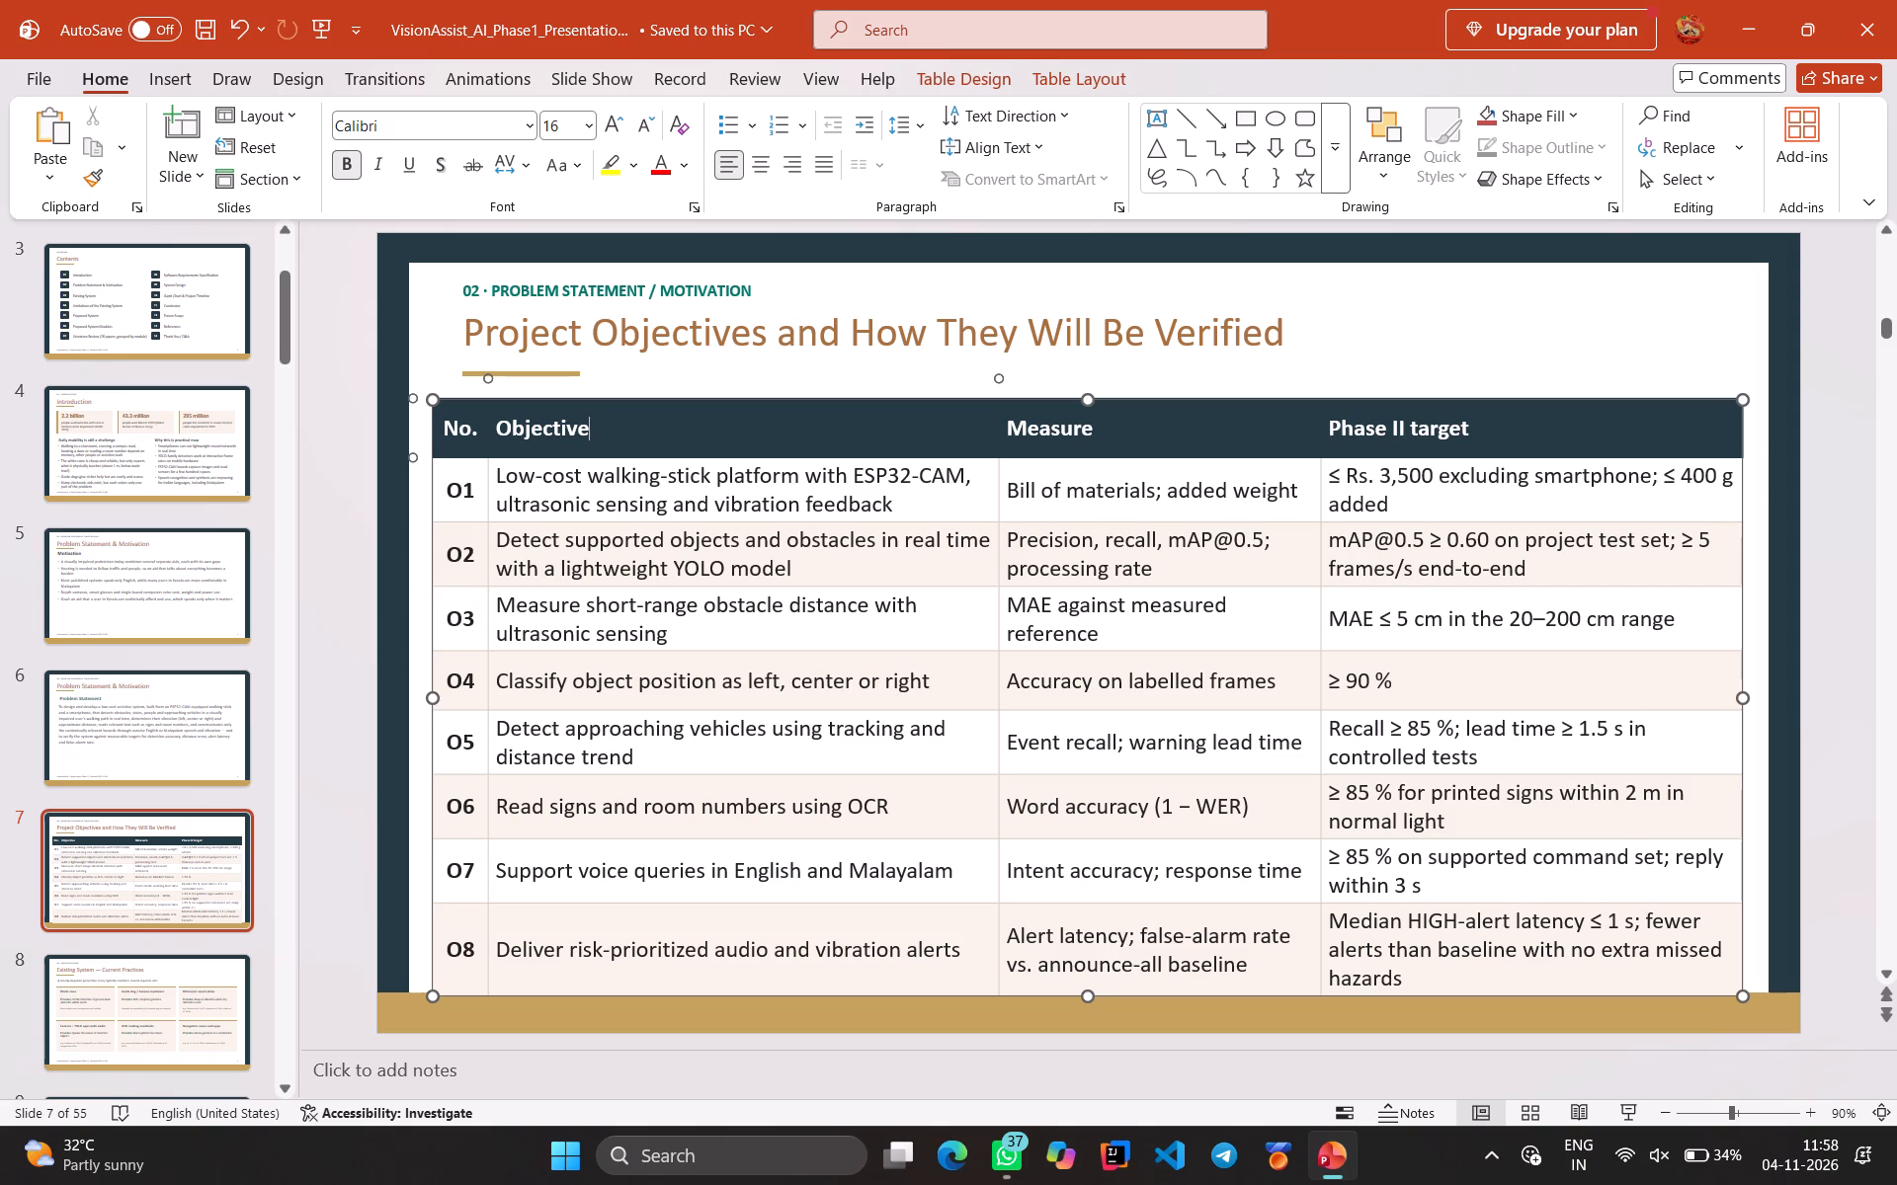
click(949, 584)
drag(1089, 400, 1086, 386)
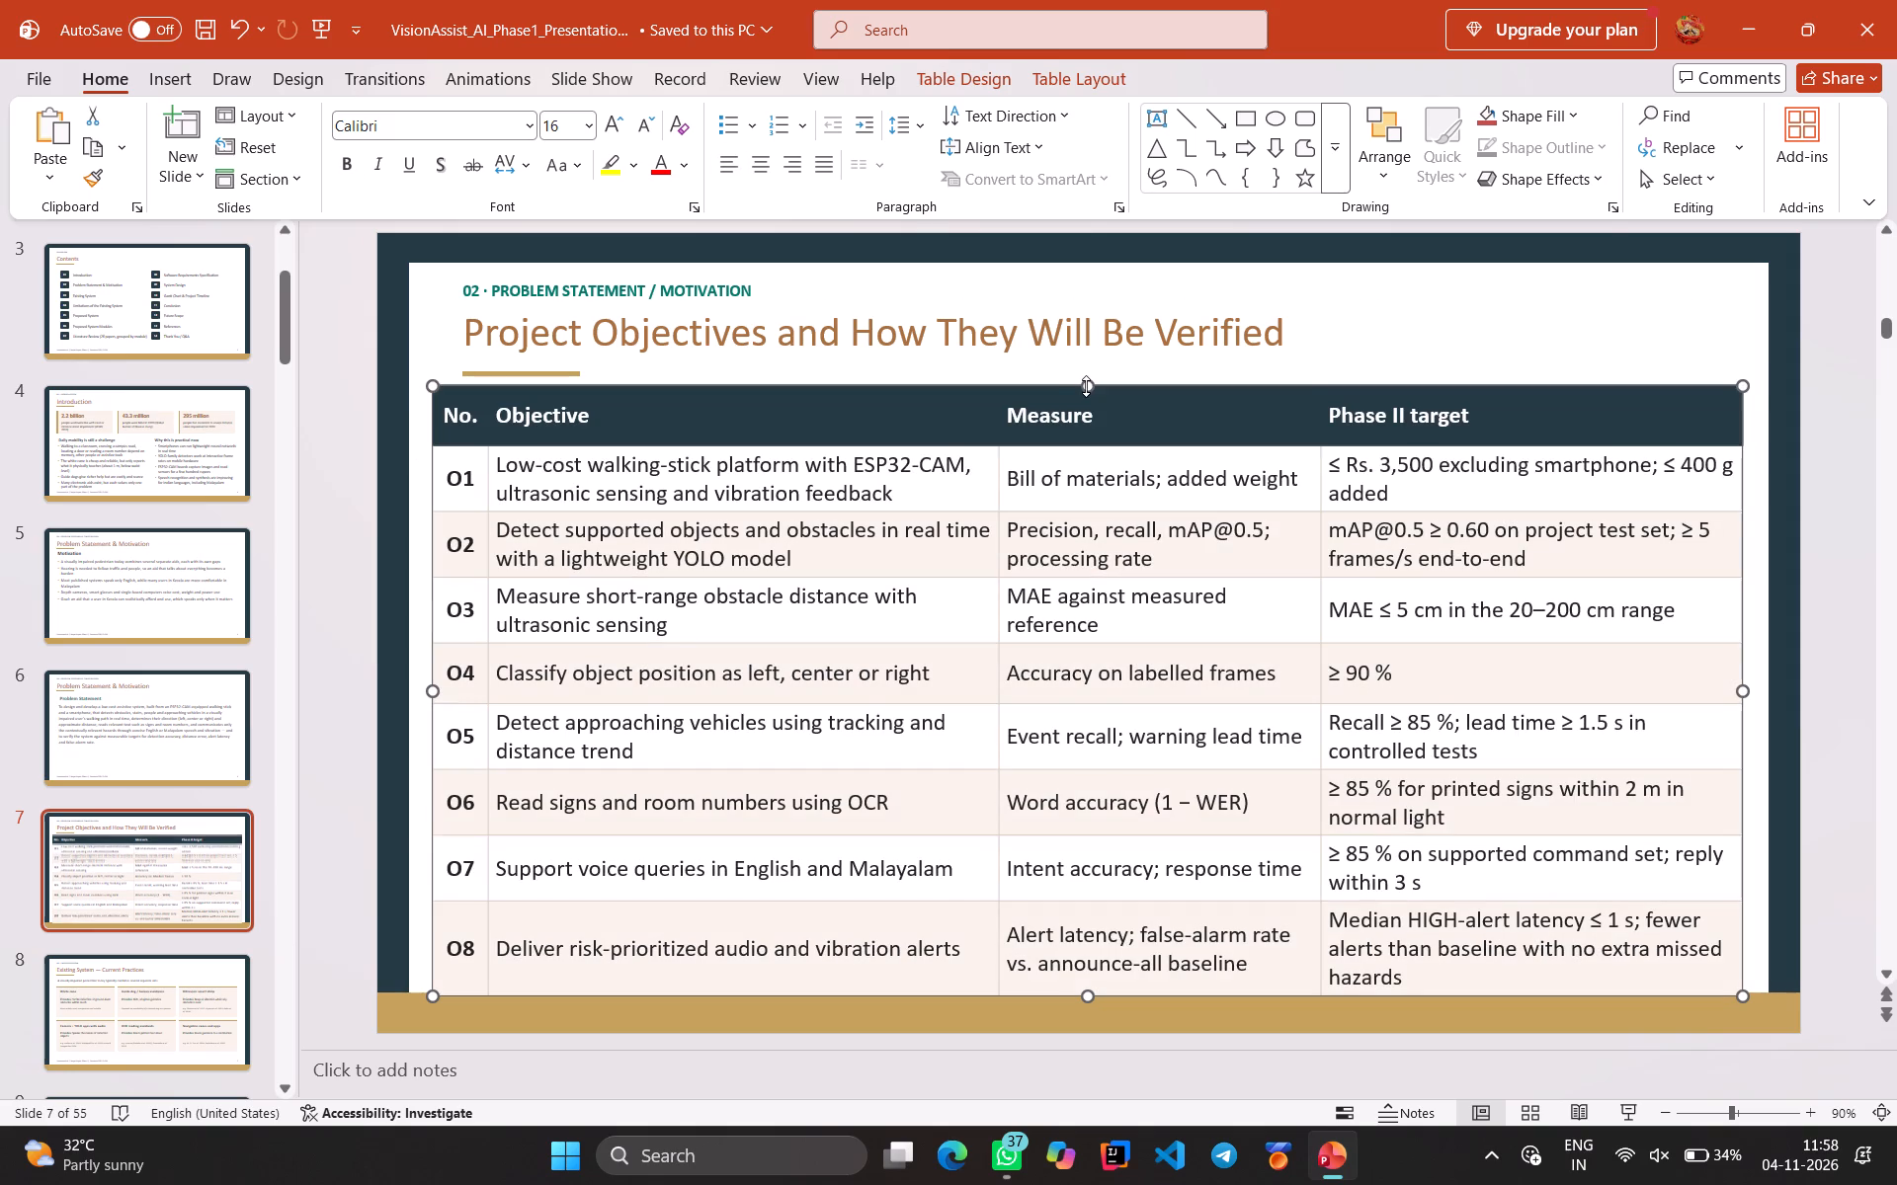
drag(1084, 994, 1084, 976)
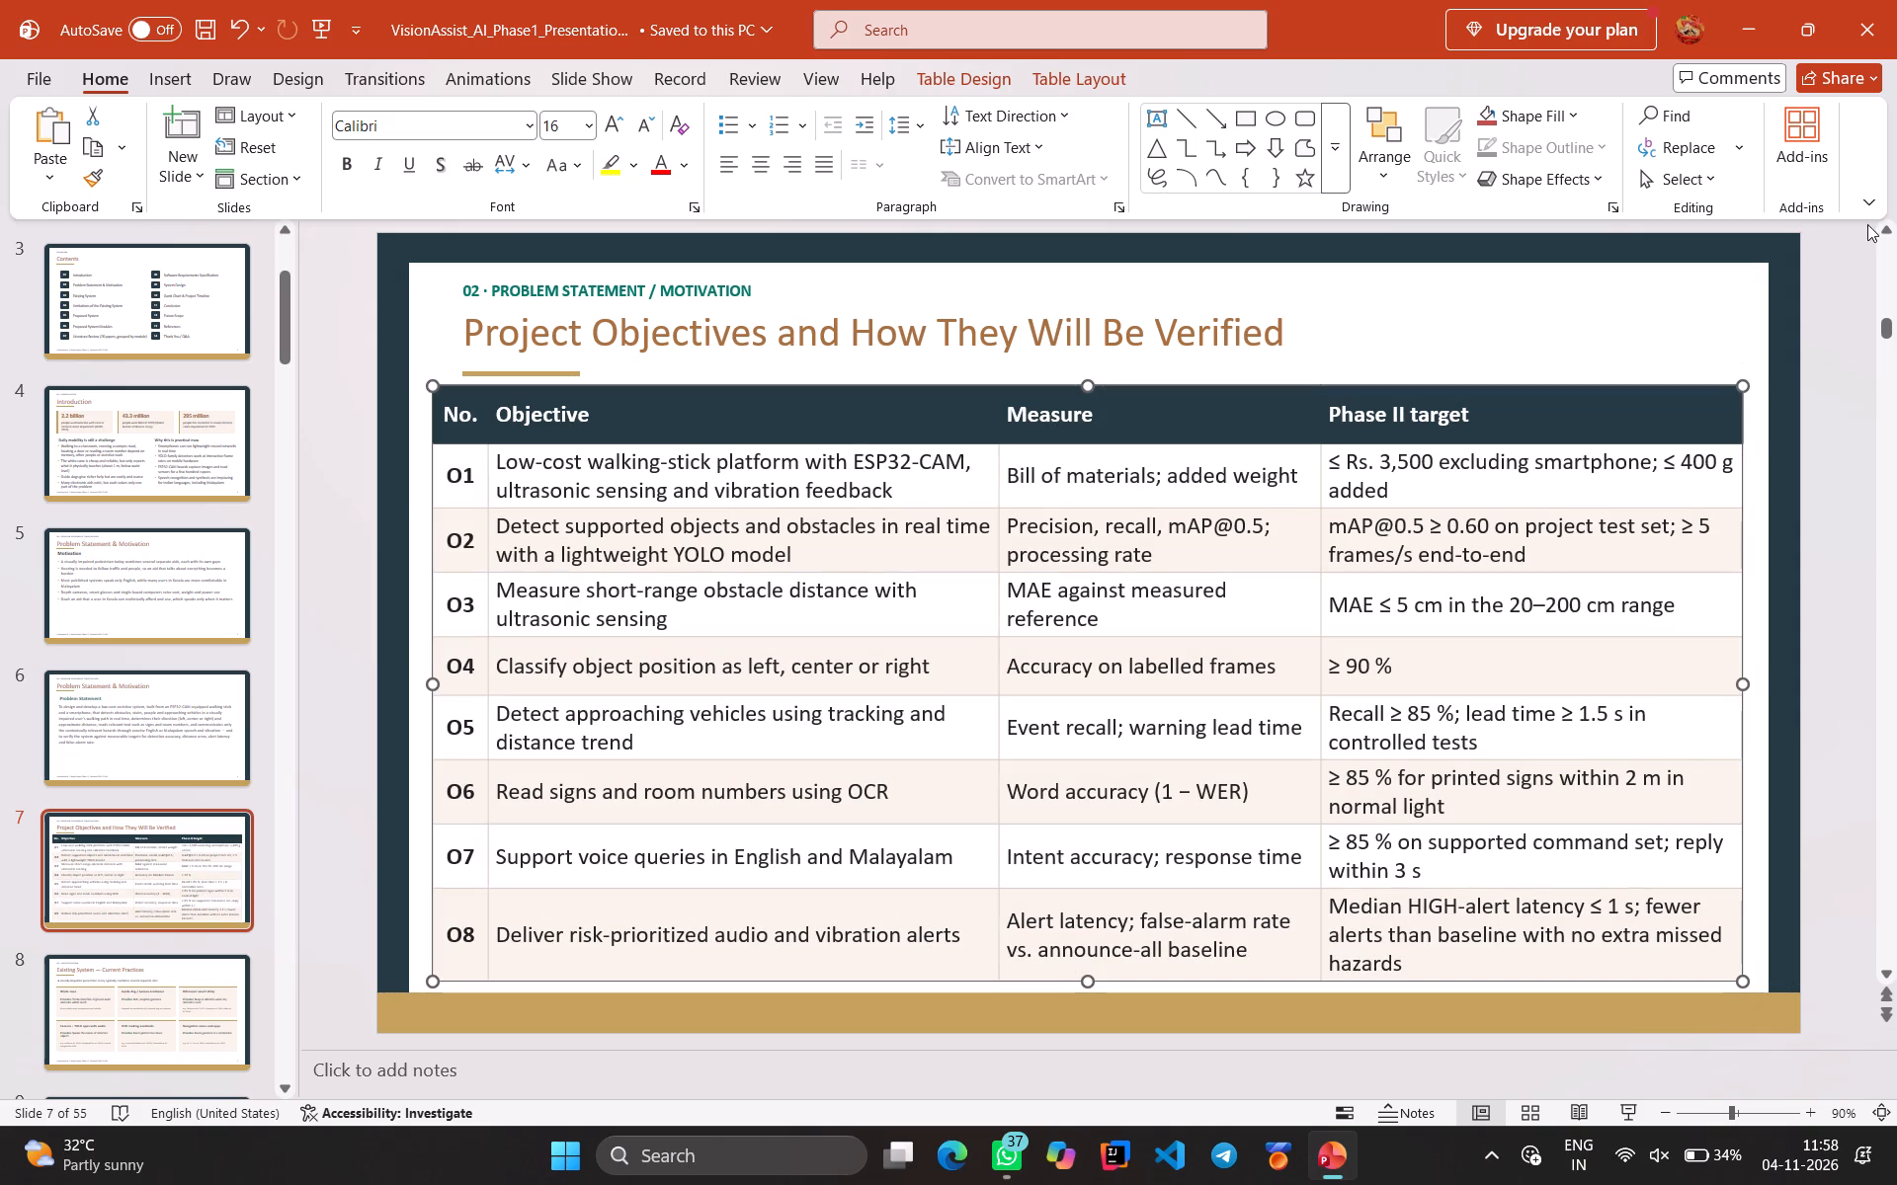
Set the "Project Objectives and How They Will Be Verified" title on slide 7 to font size 32.
click(1293, 329)
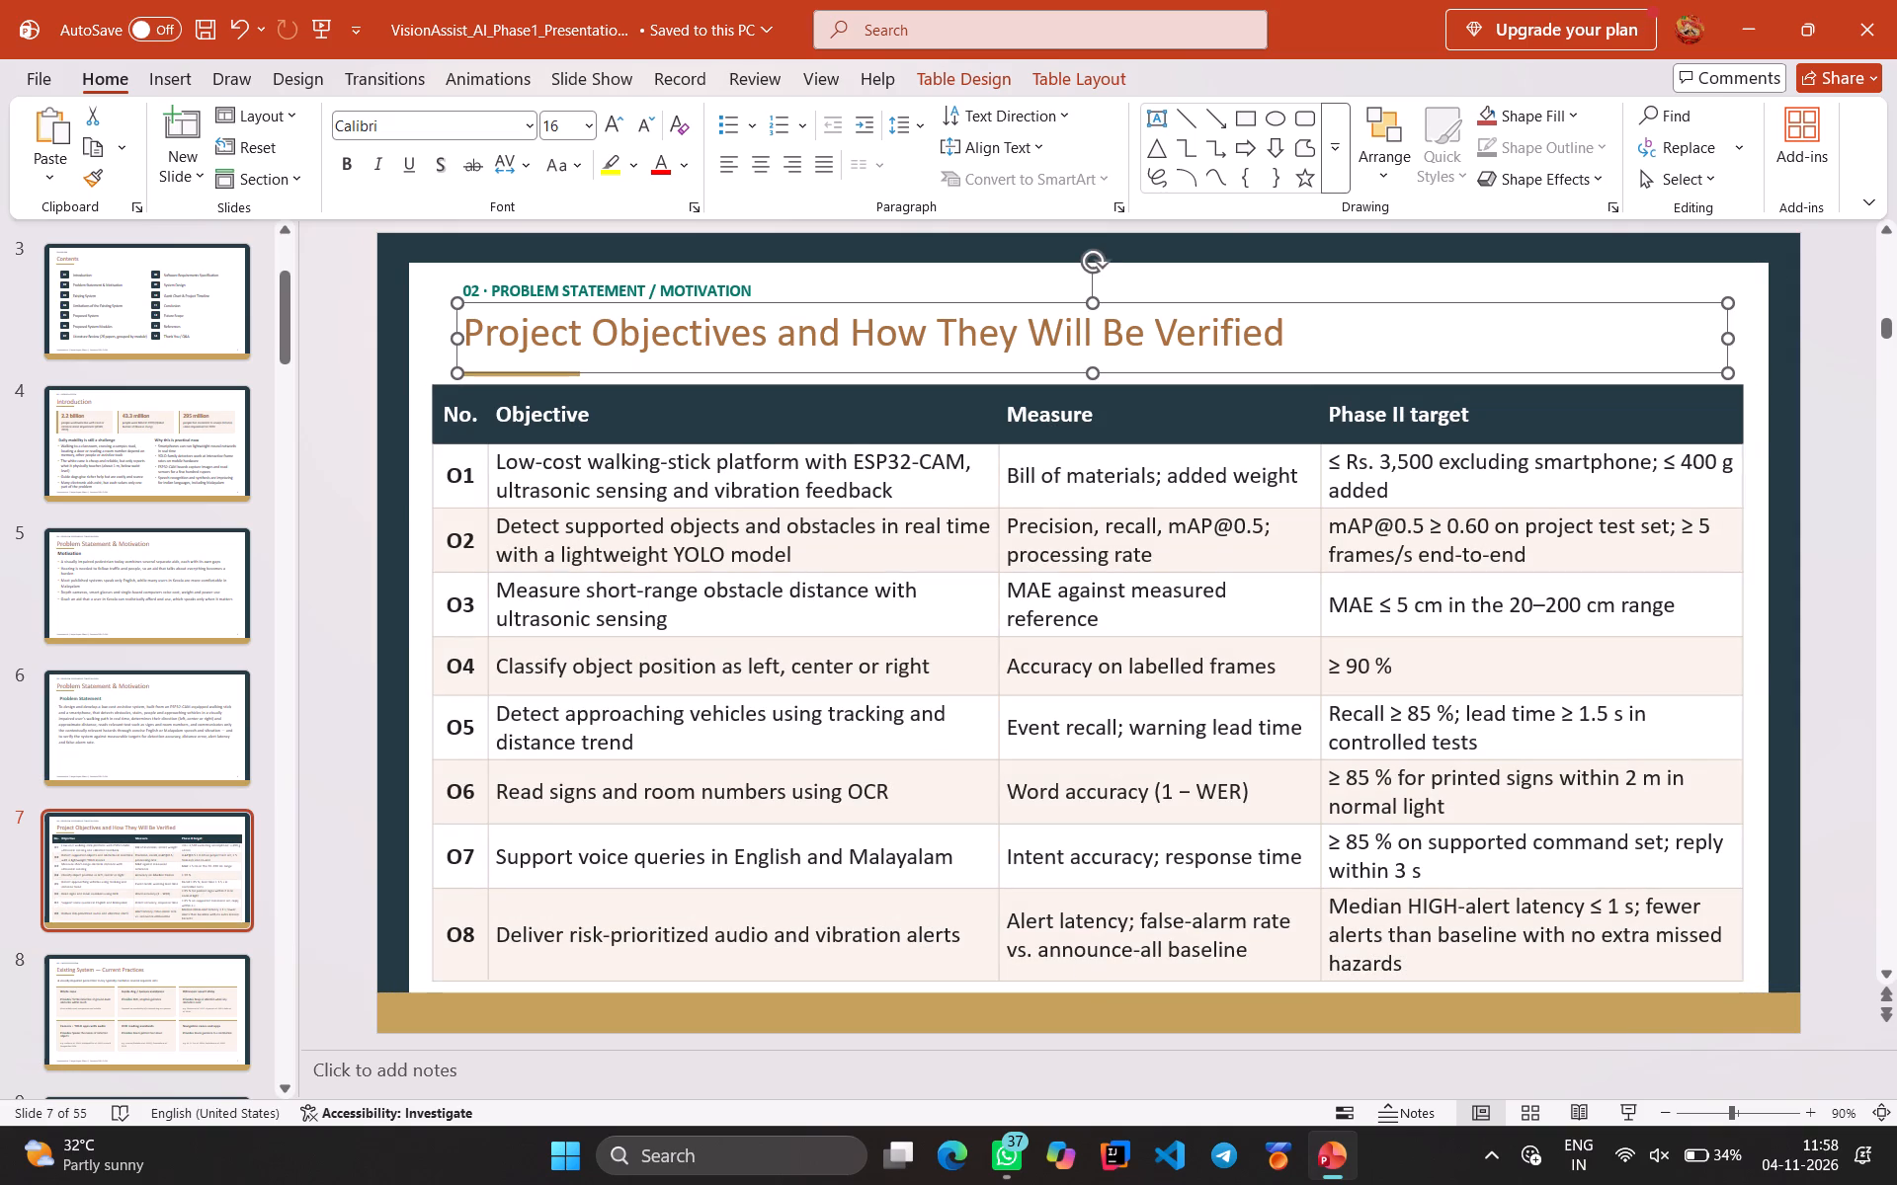
click(1250, 324)
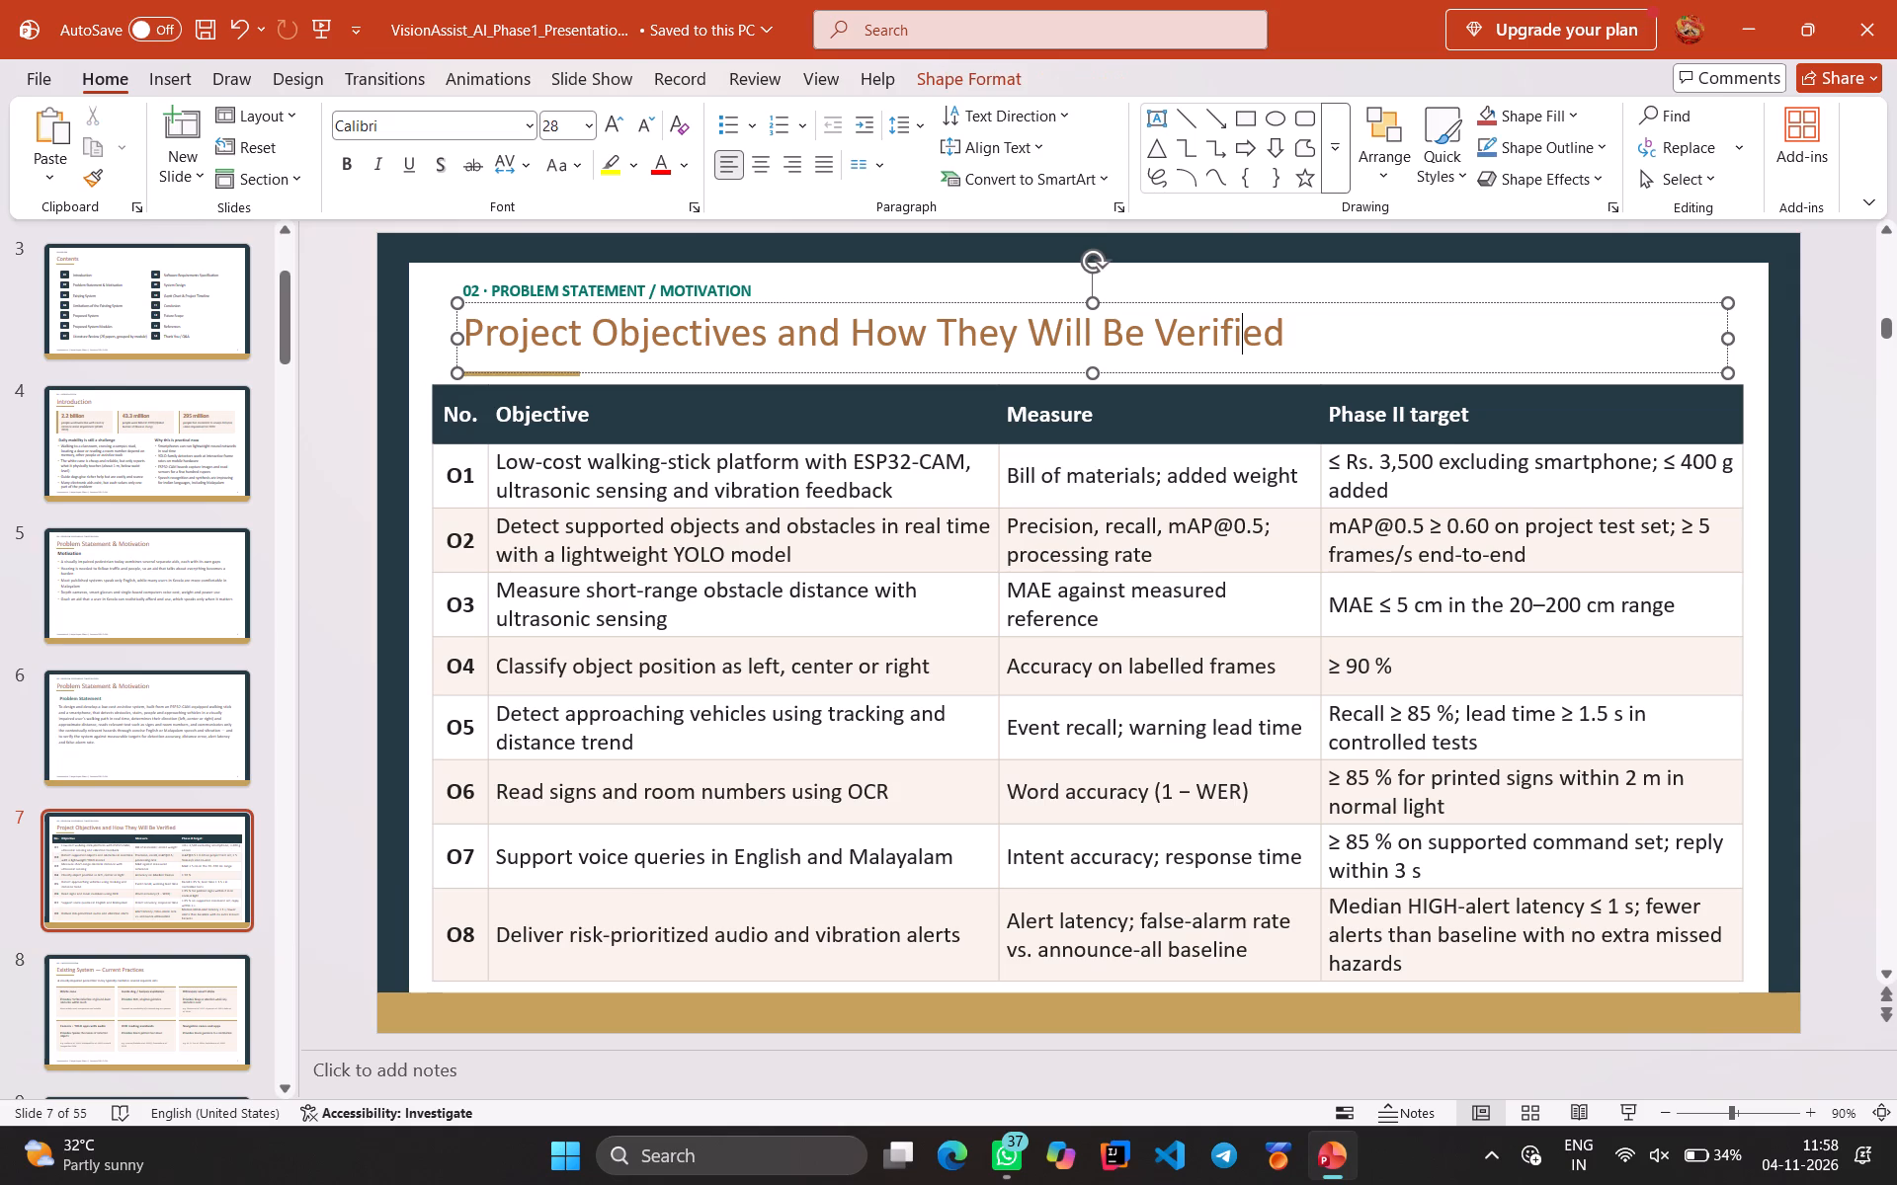
key(ctrl+a)
click(595, 127)
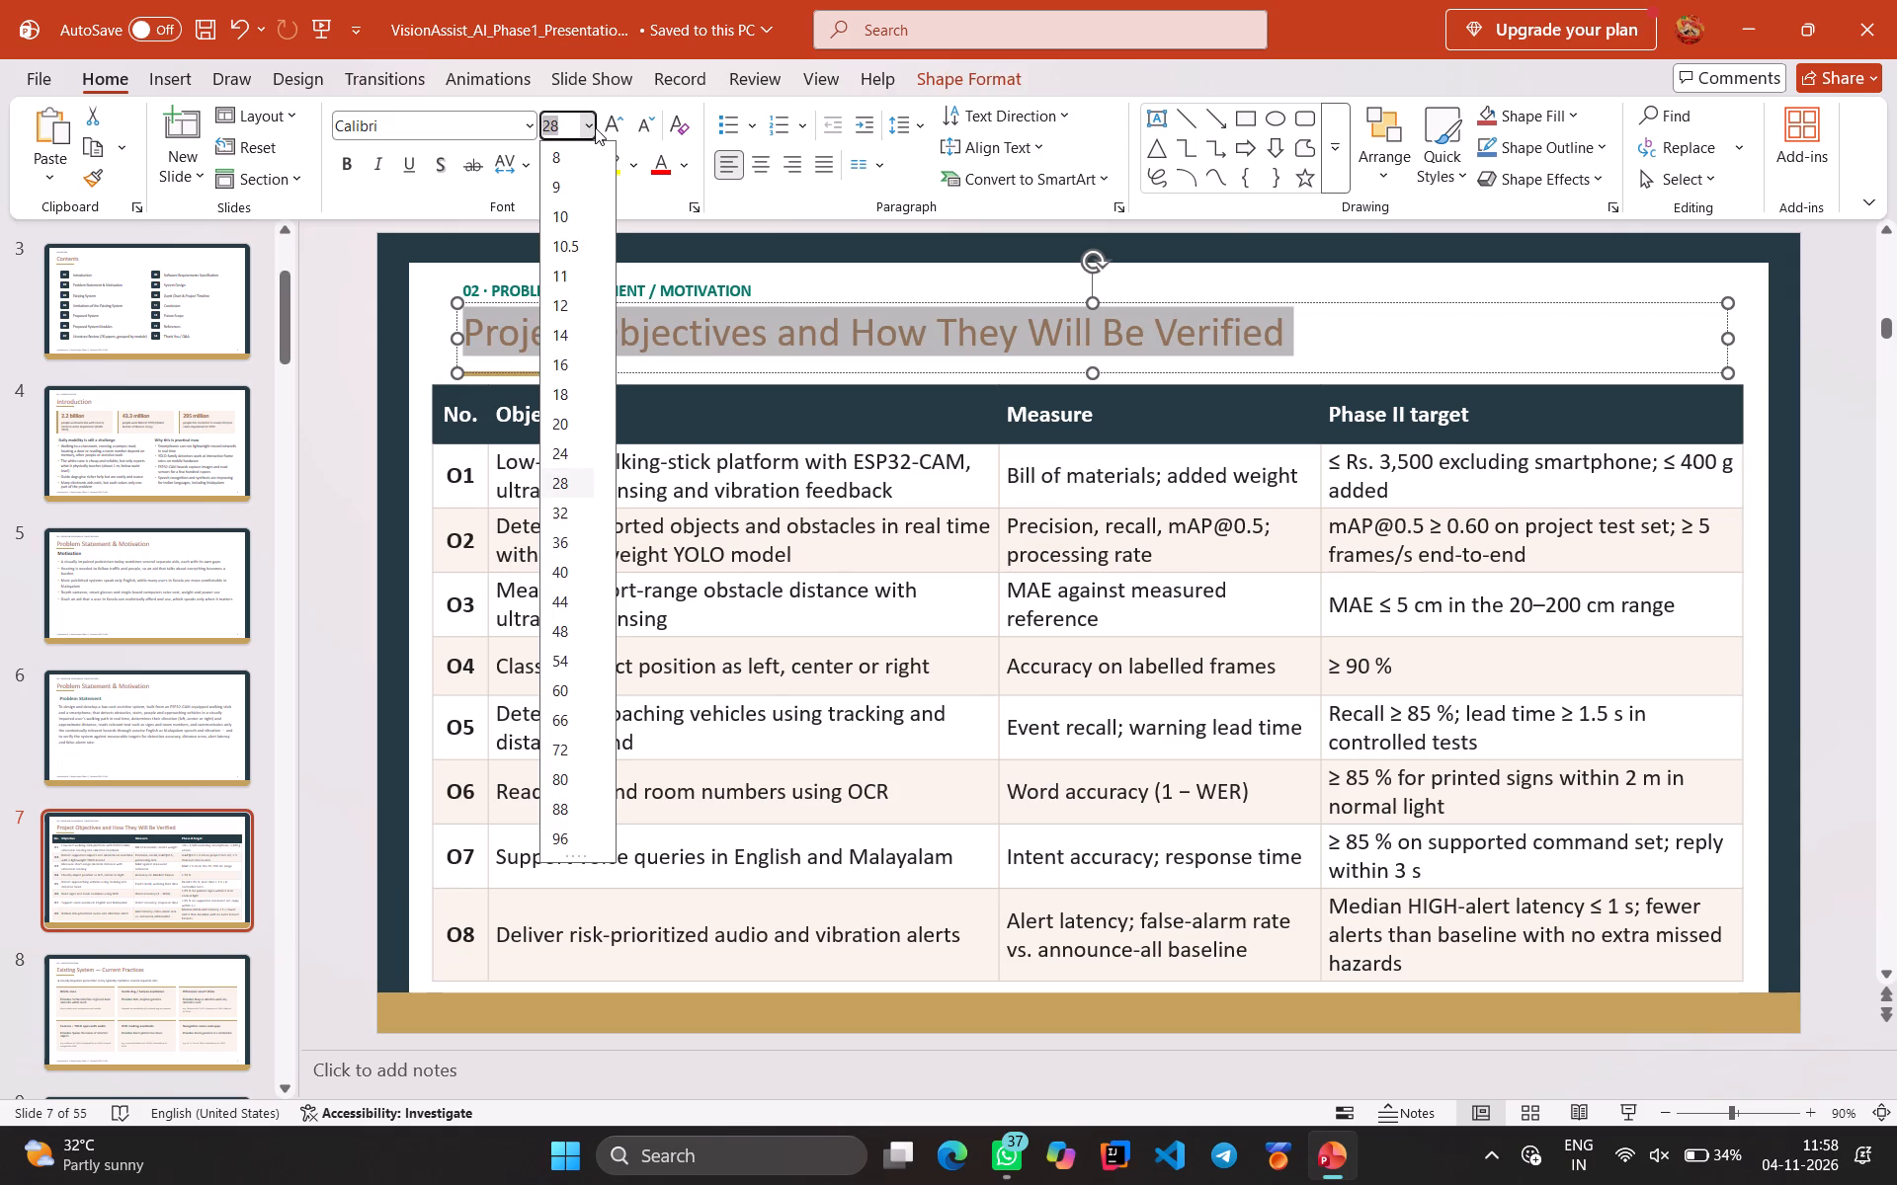
click(575, 506)
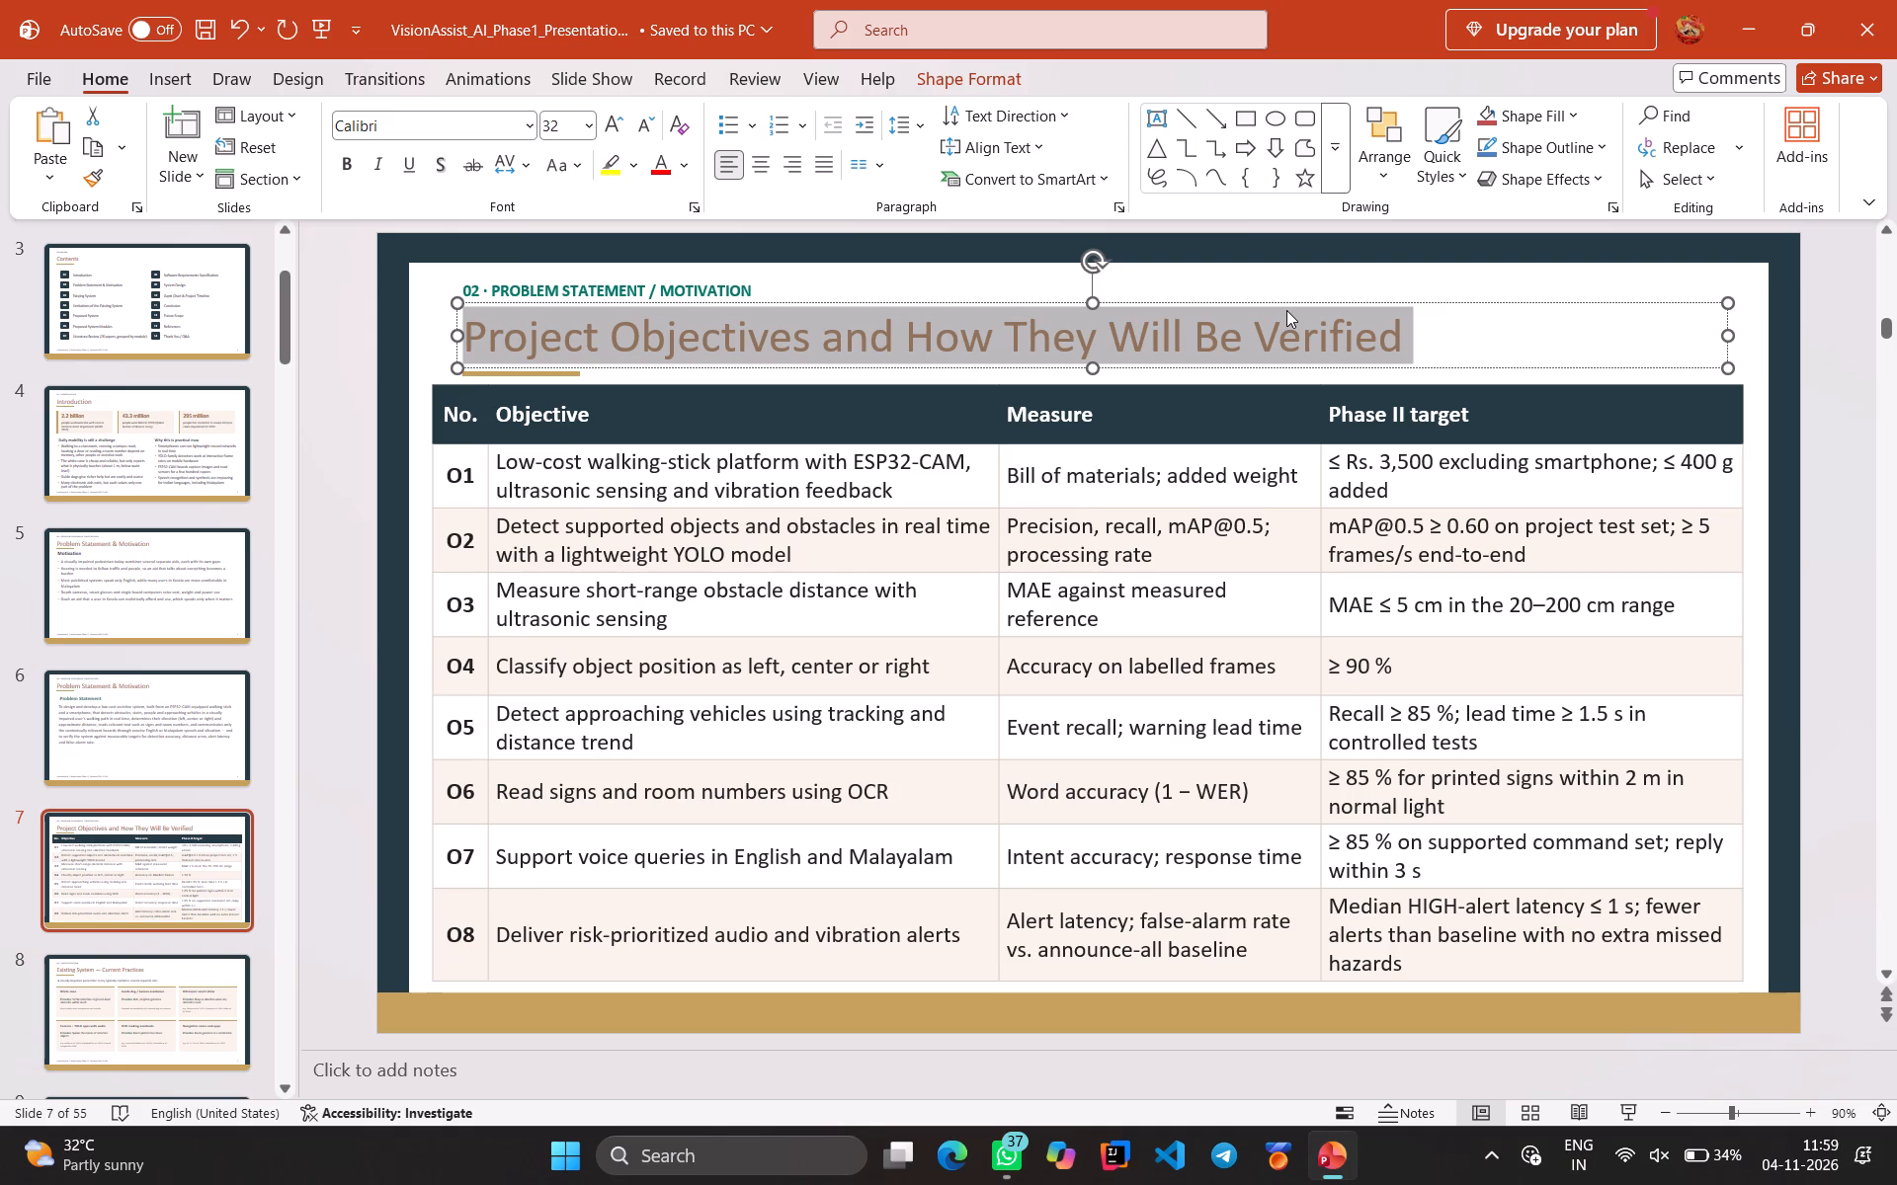
Set the "Existing System — Current Practices" title on slide 8 to font size 32.
click(1200, 281)
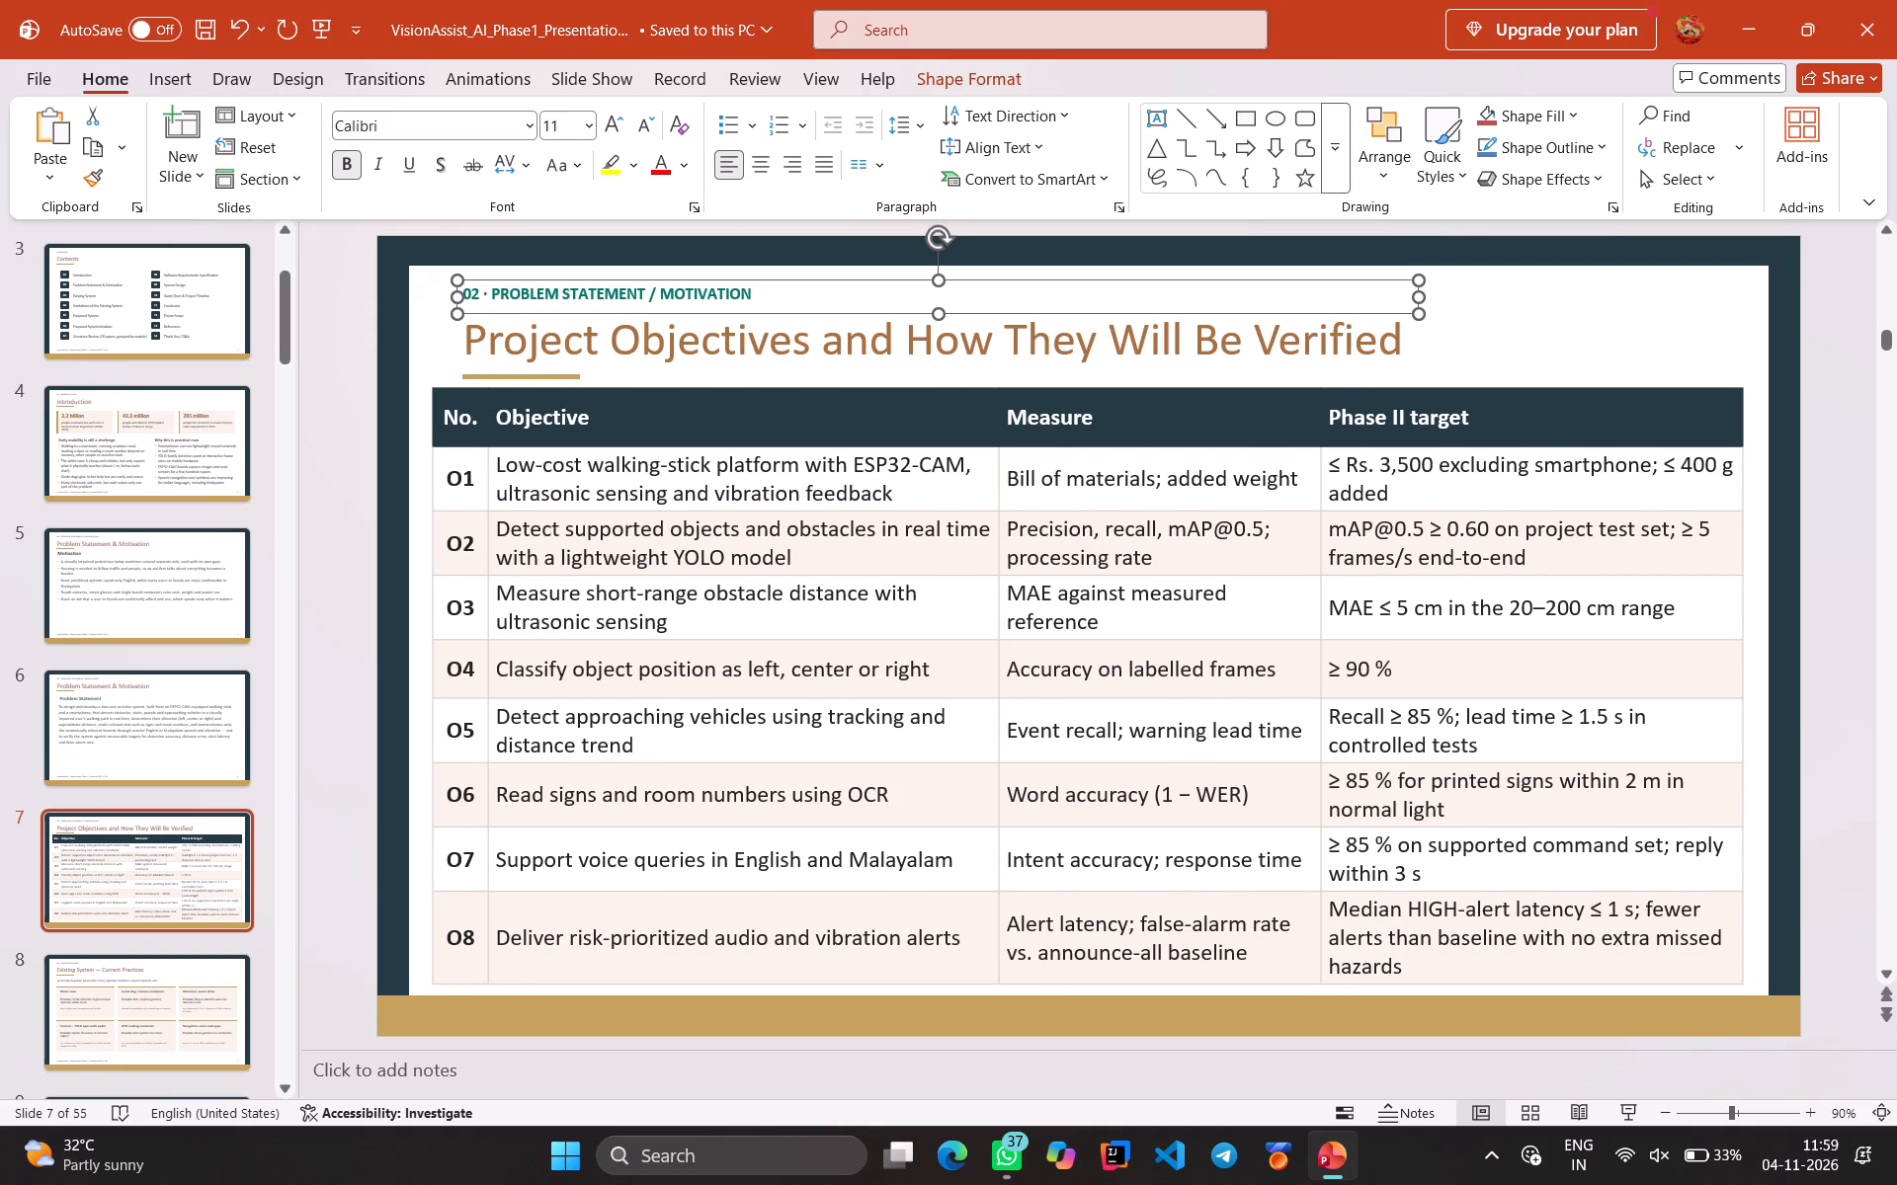
key(Down)
key(Down)
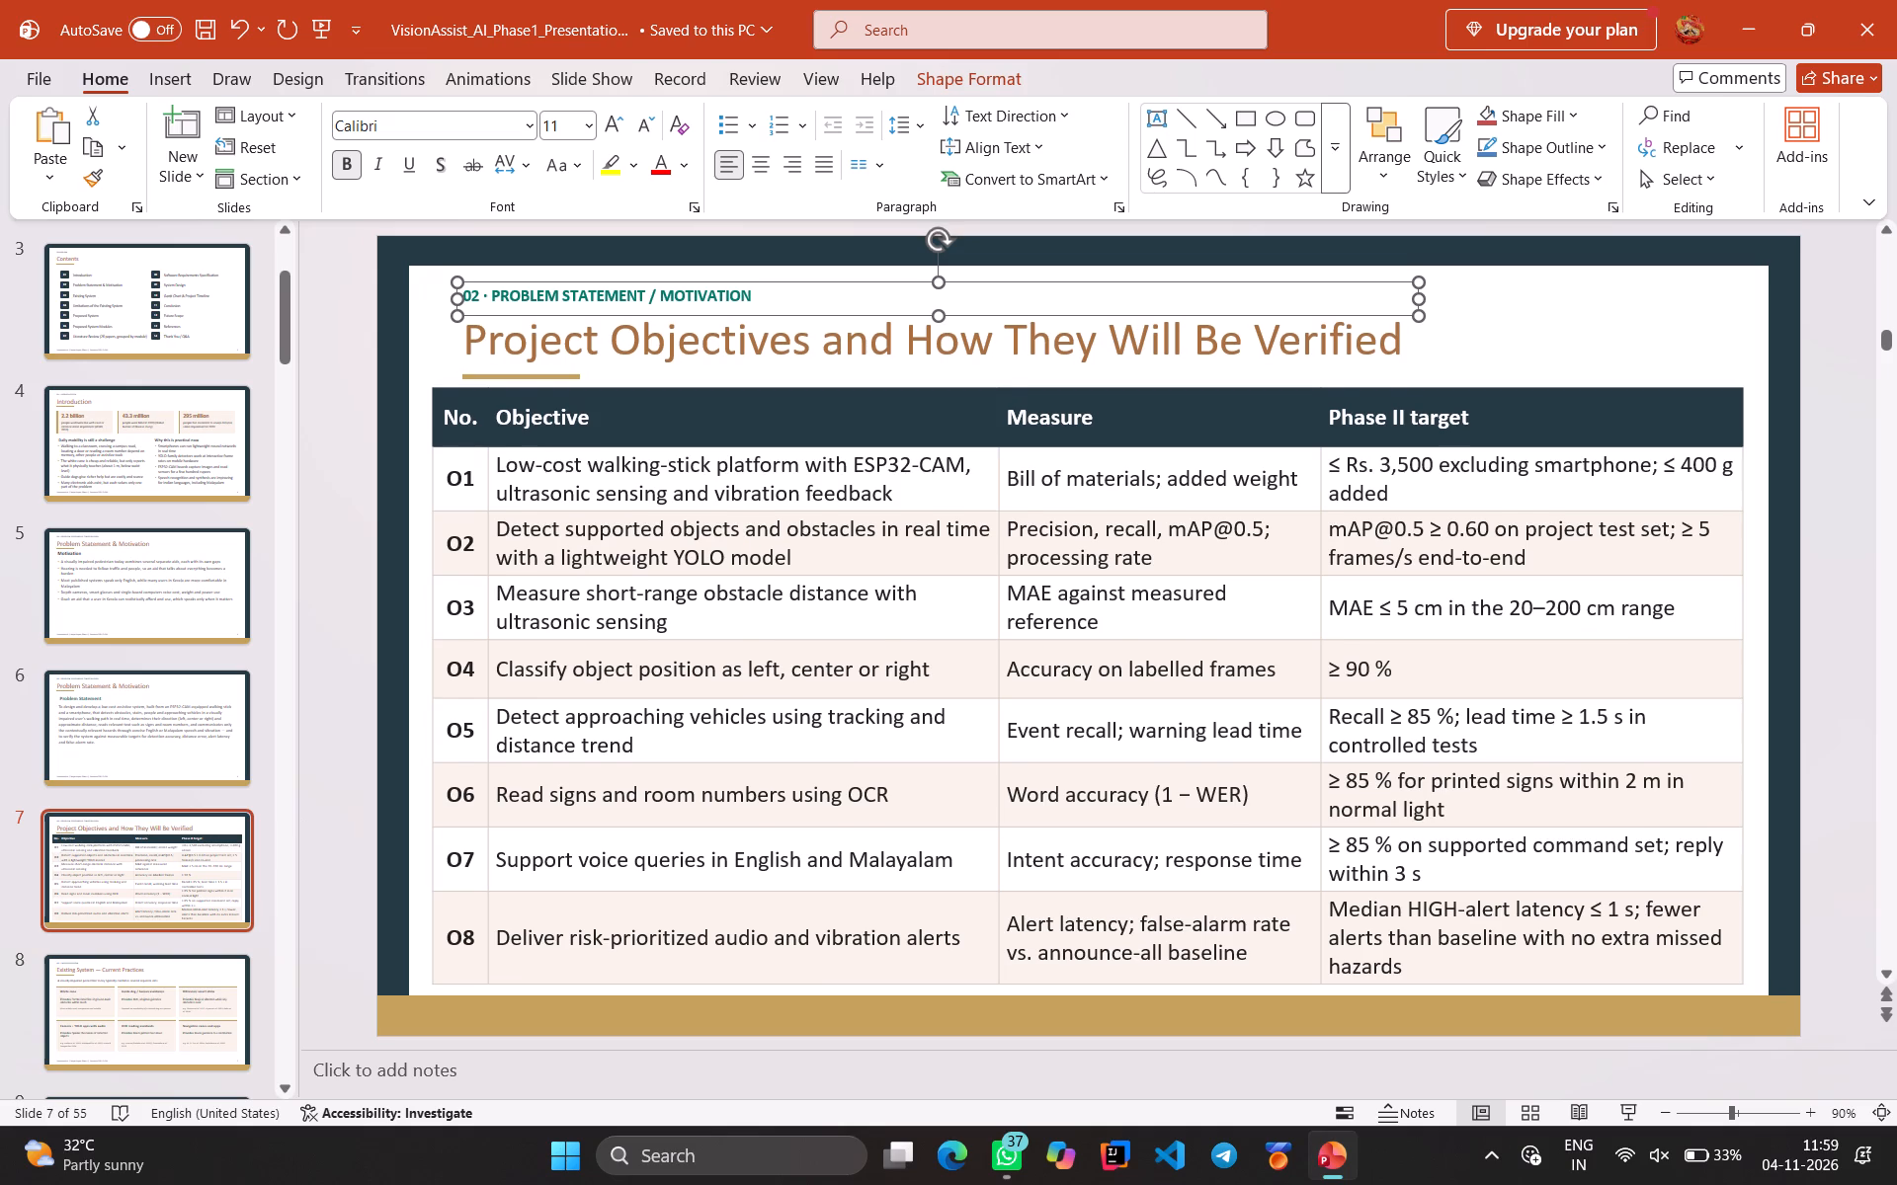
click(1850, 713)
key(Down)
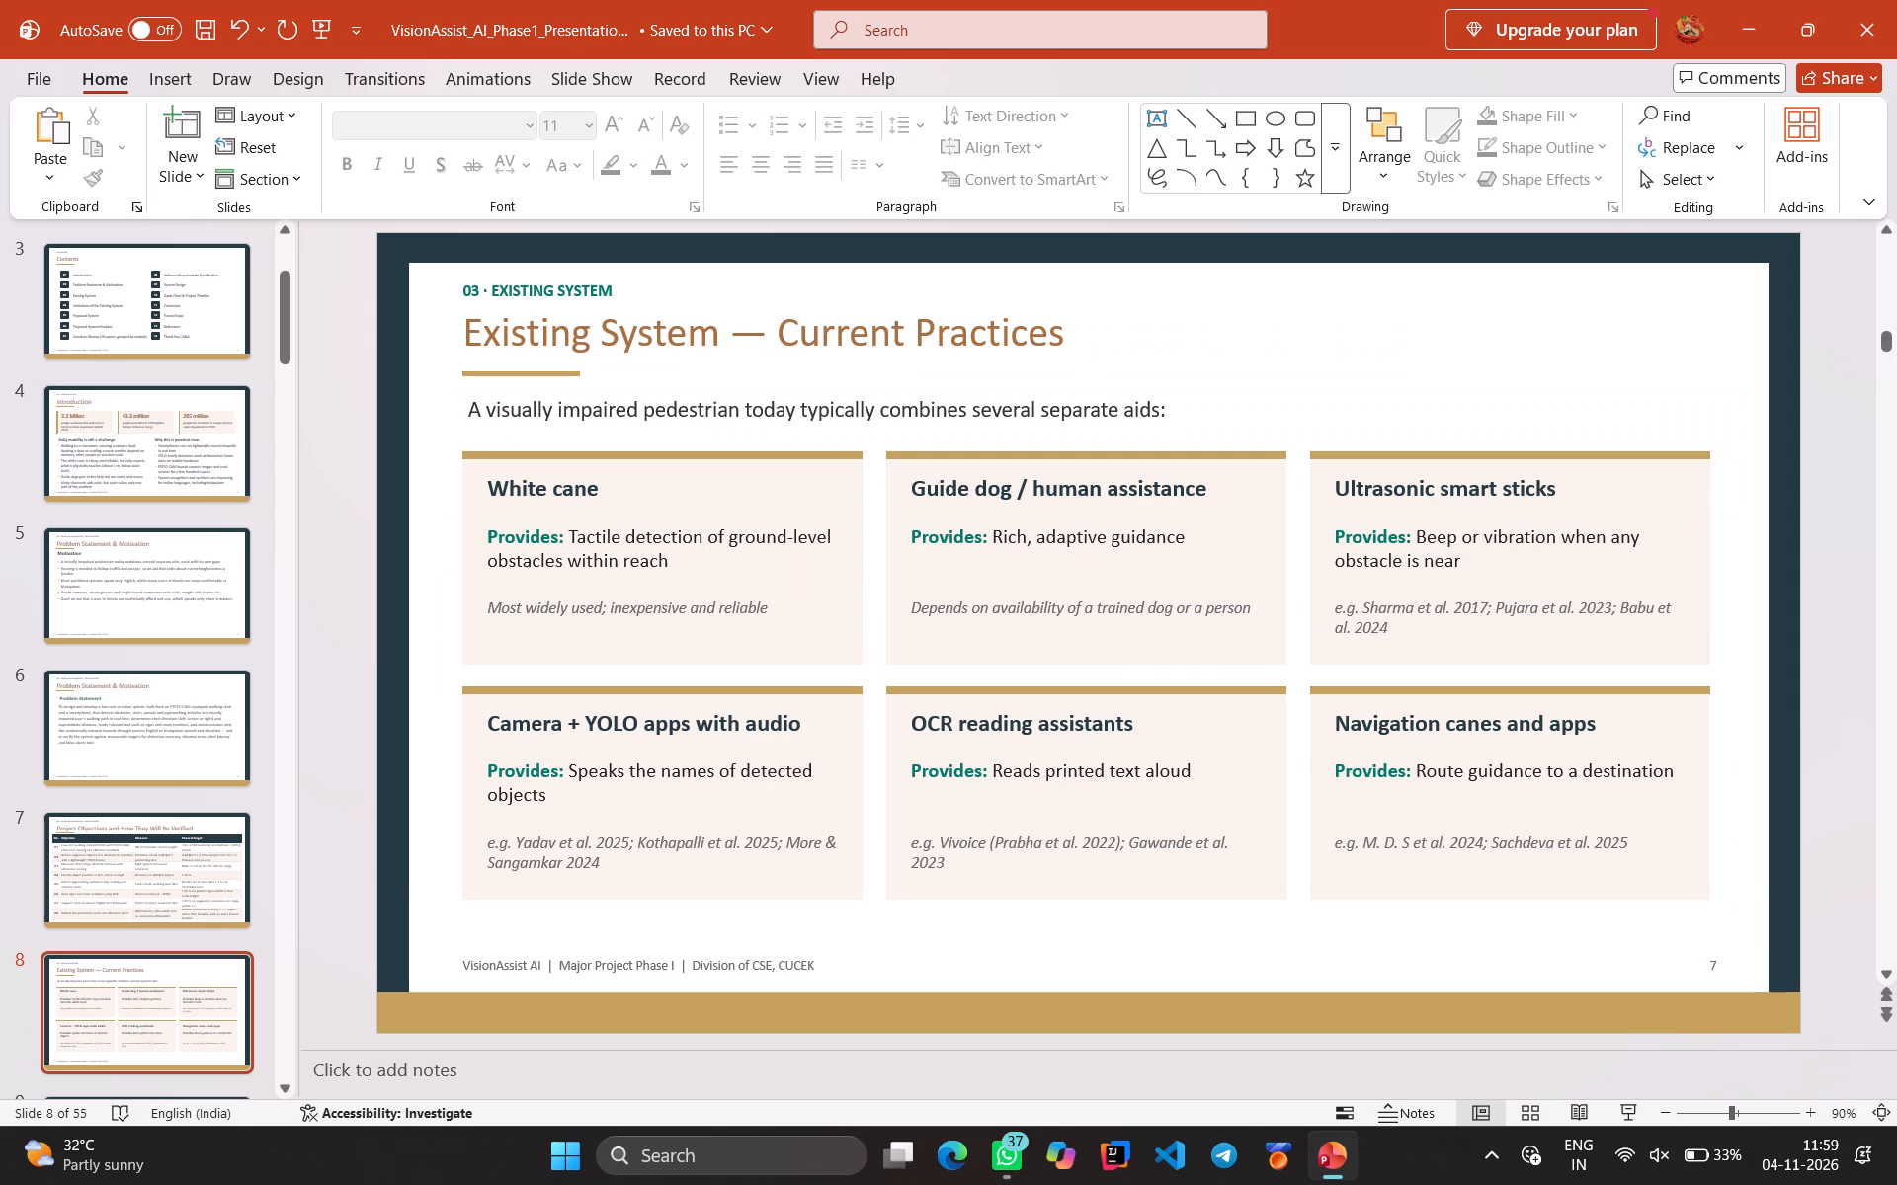
click(657, 333)
key(ctrl+a)
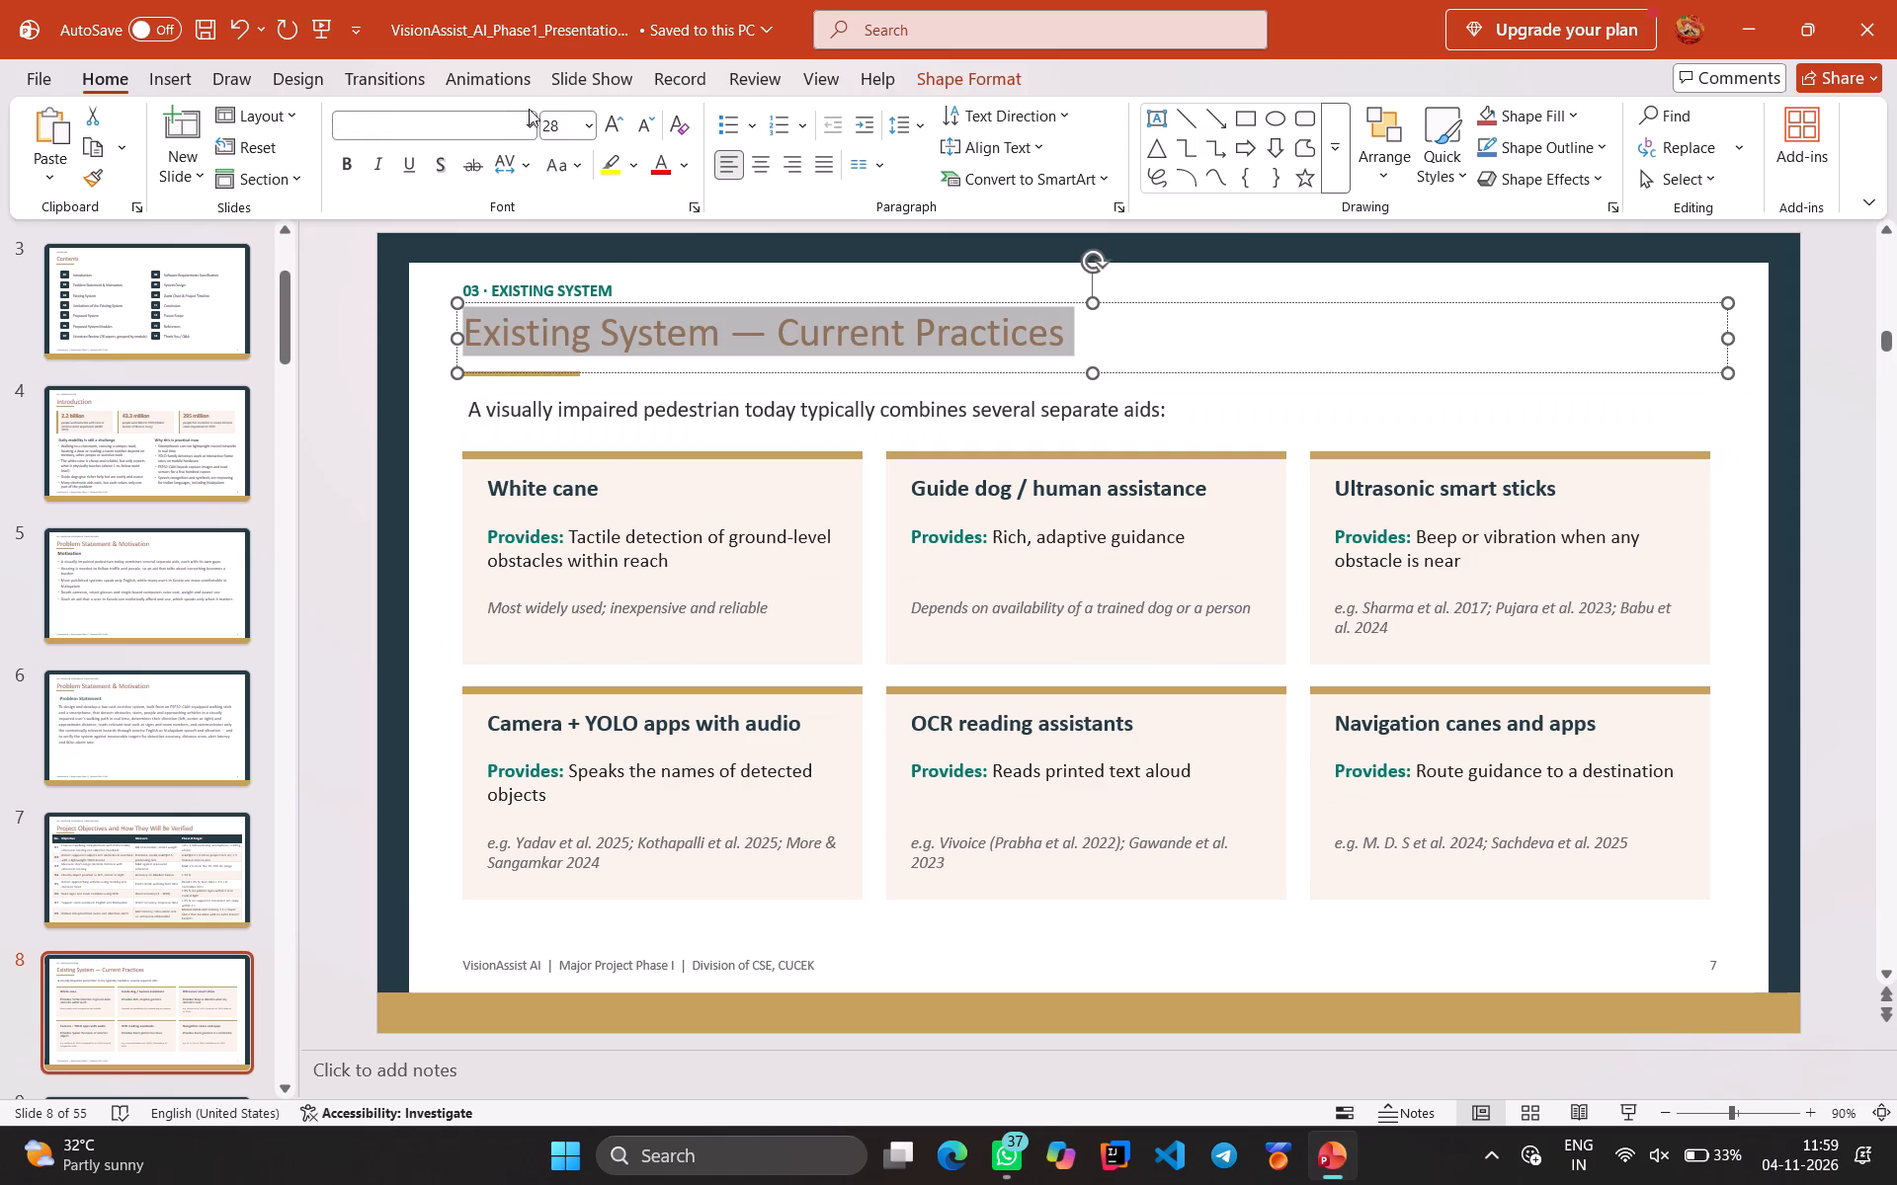
click(590, 125)
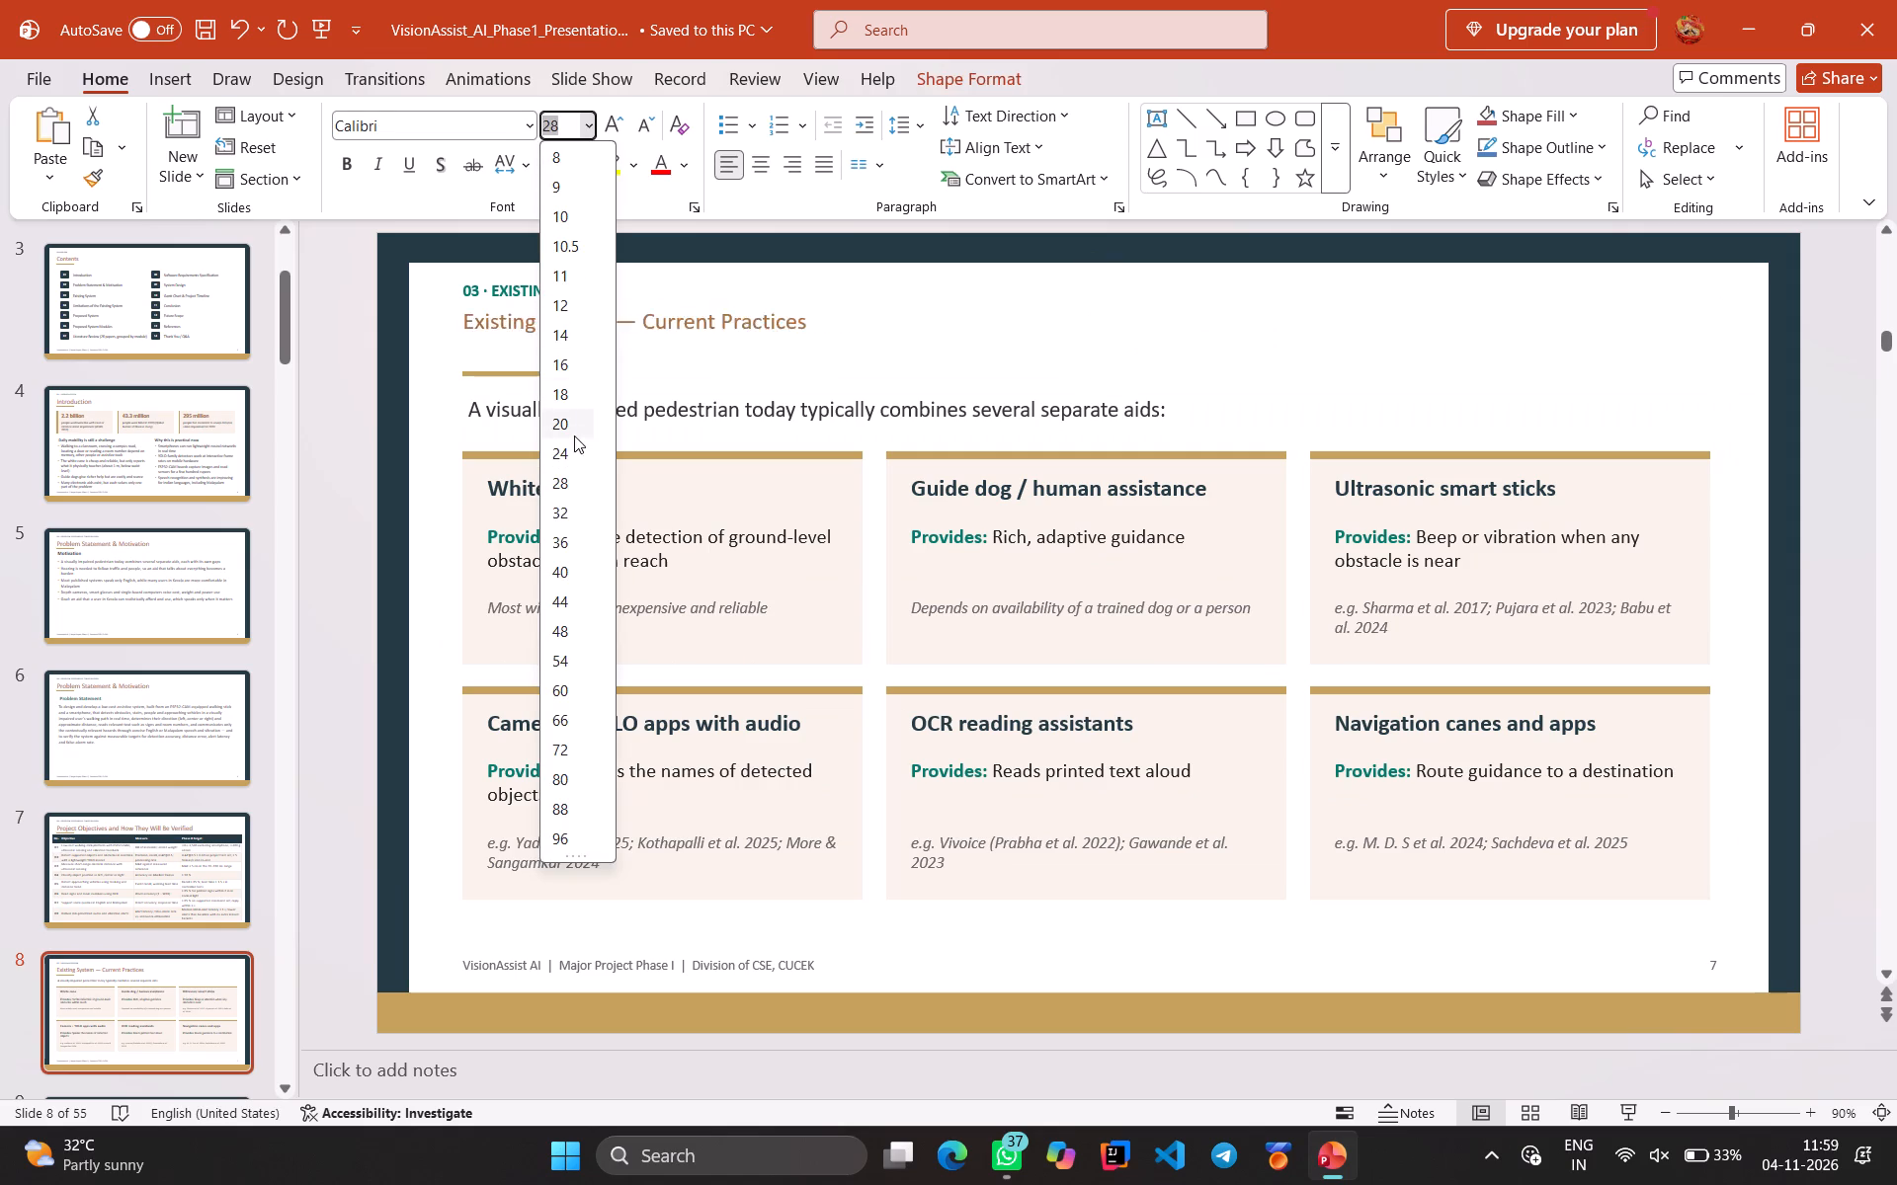
click(577, 500)
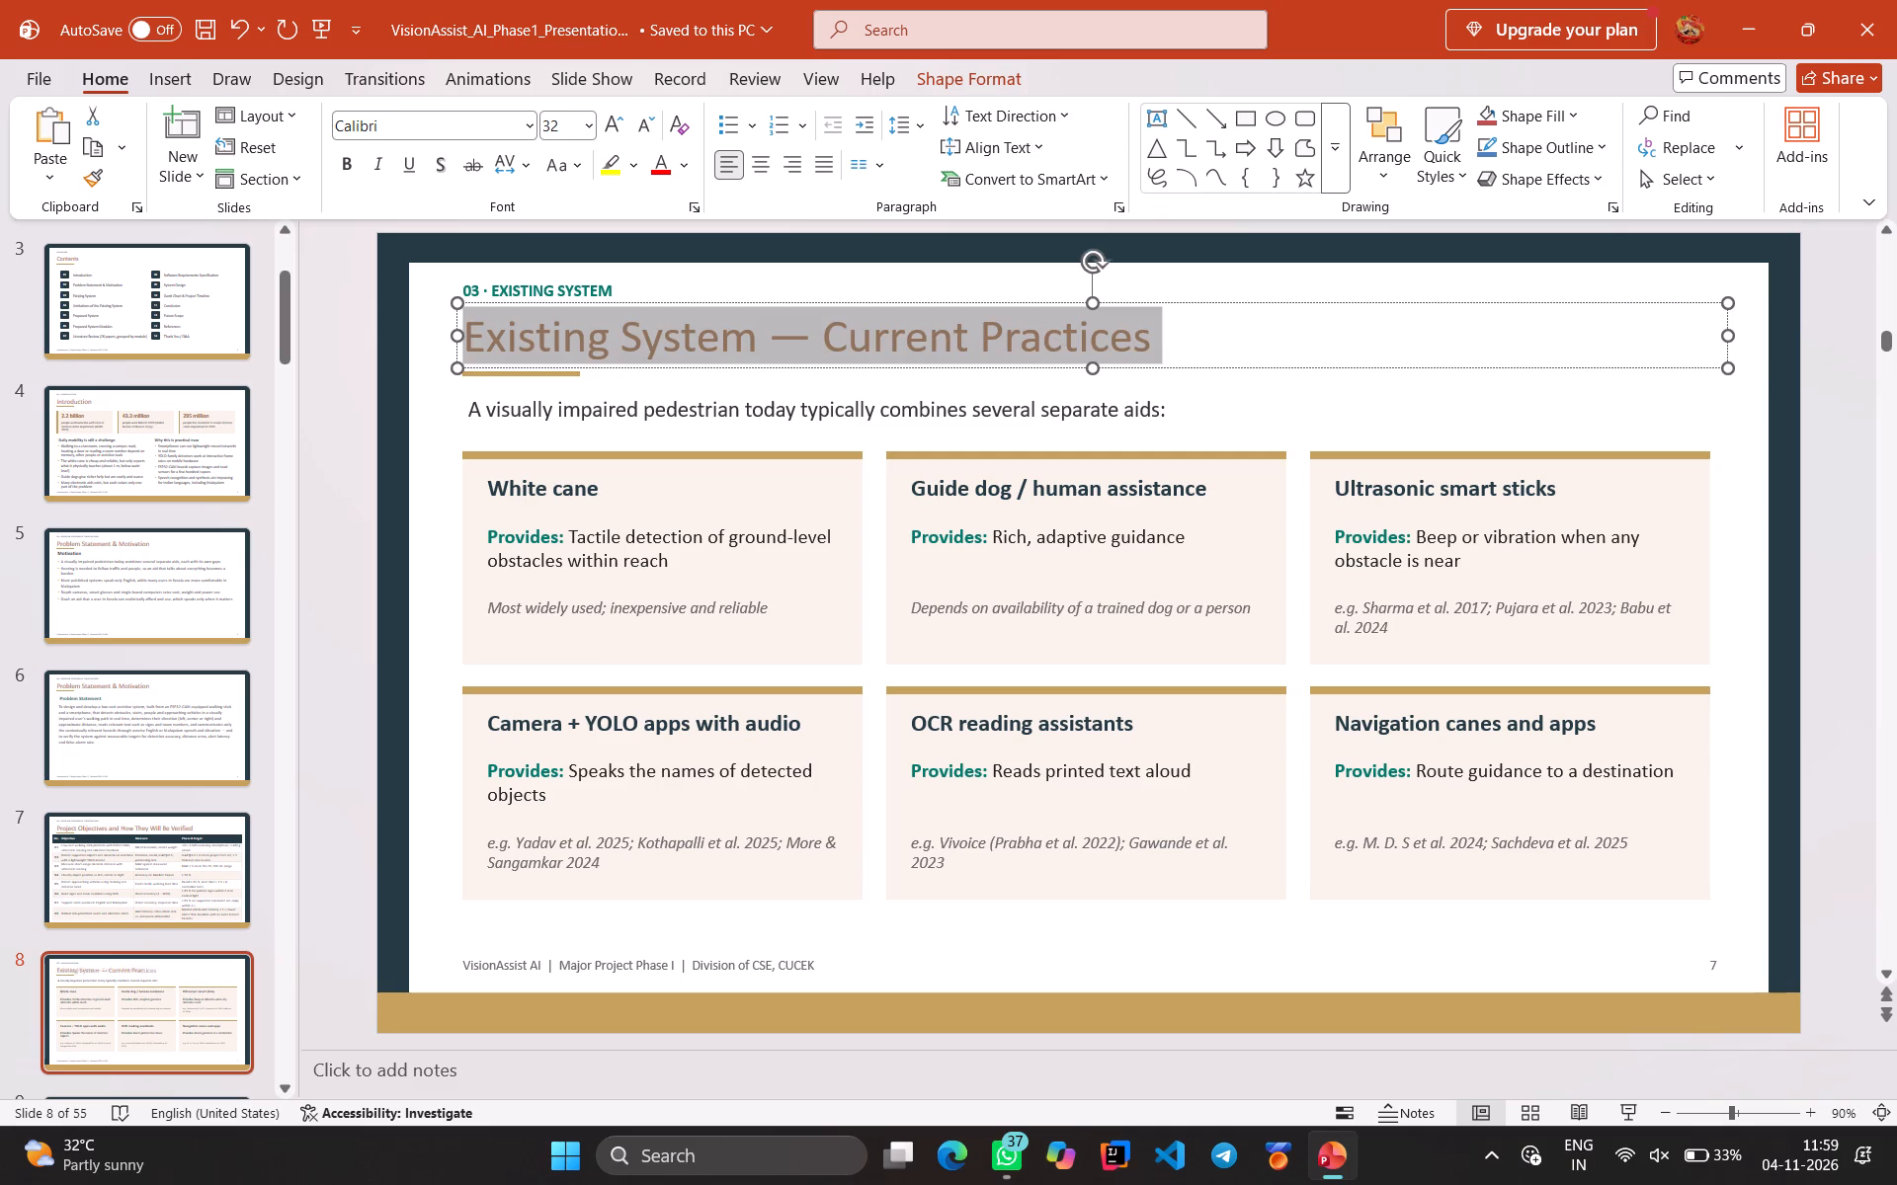
Set the introductory sentence "A visually impaired pedestrian today typically combines several separate aids:" on slide 8 to font size 24.
click(606, 418)
key(ctrl+a)
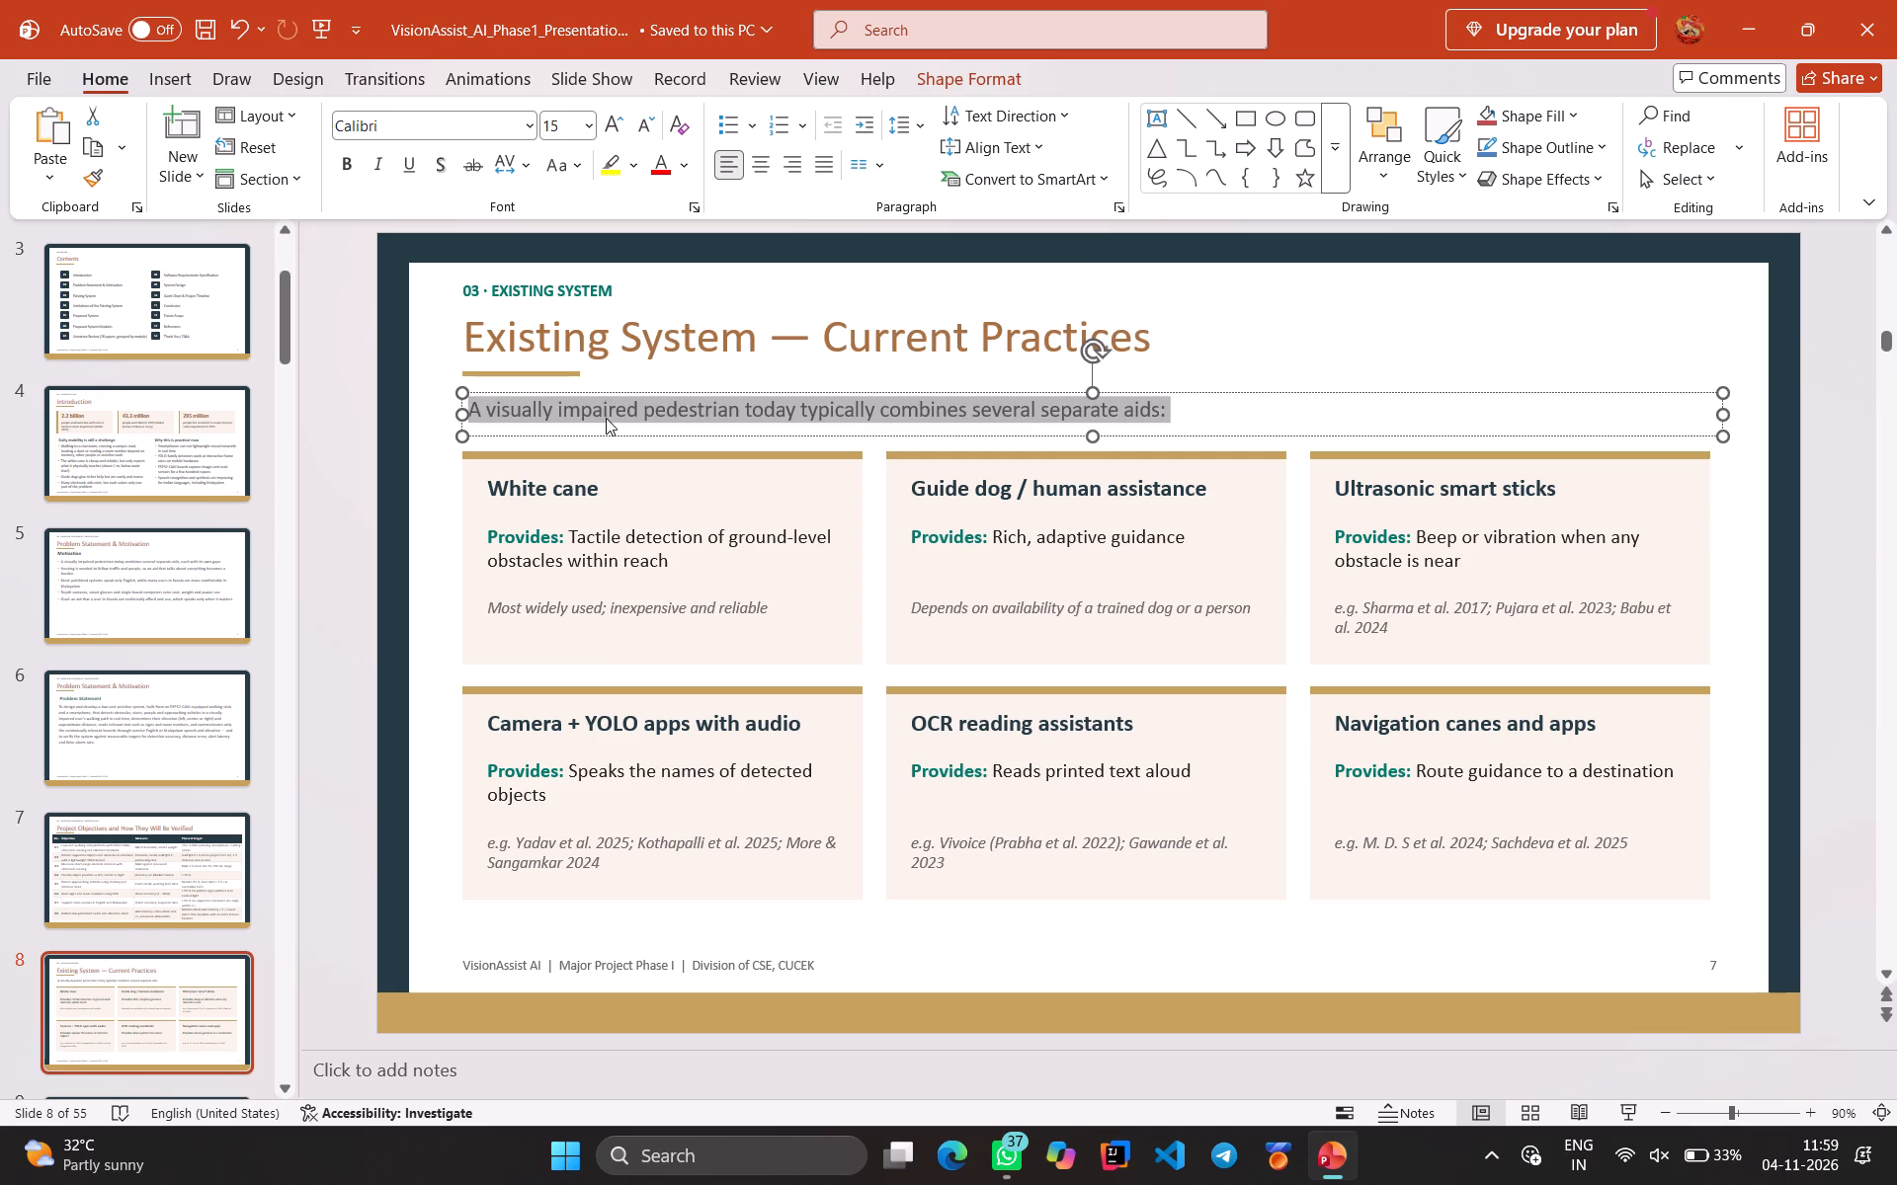
click(592, 131)
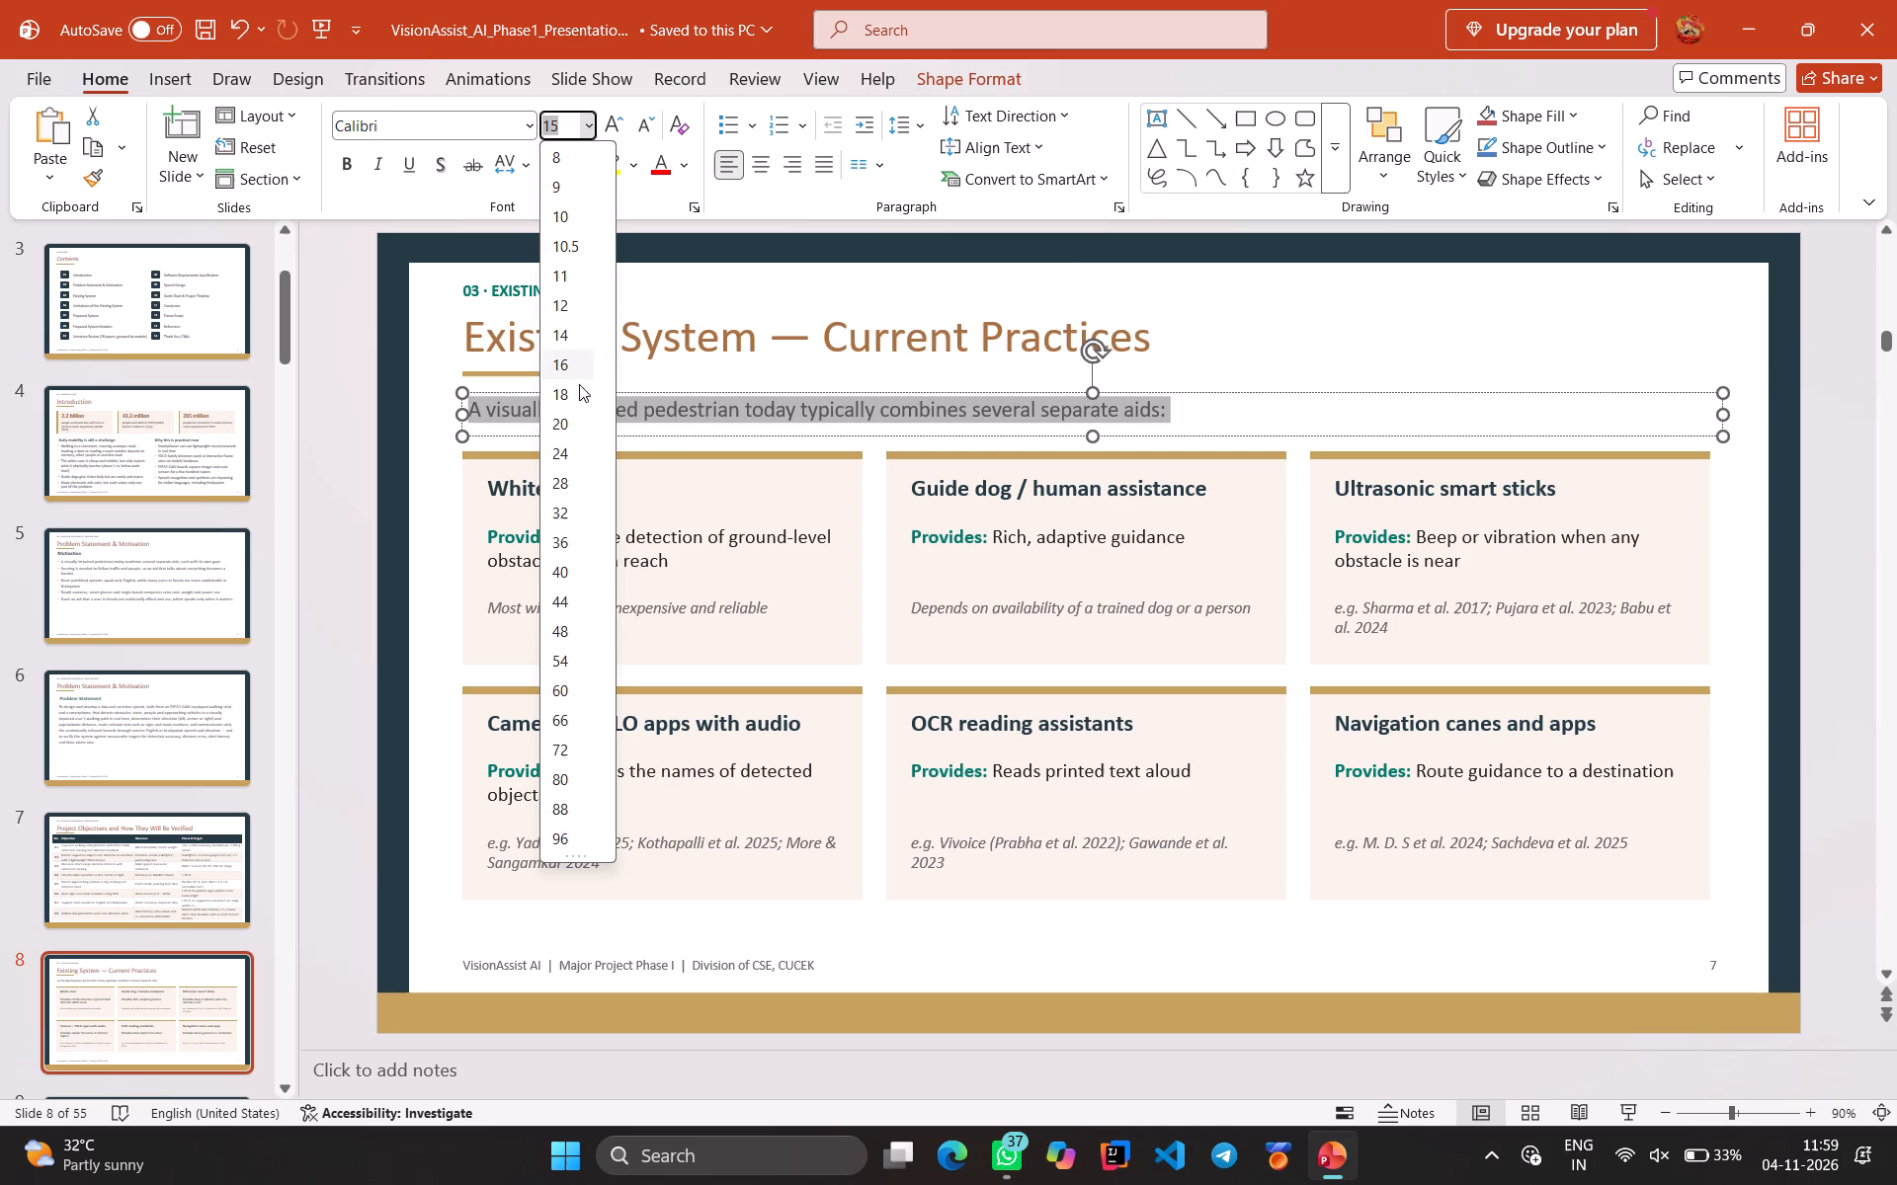
click(573, 446)
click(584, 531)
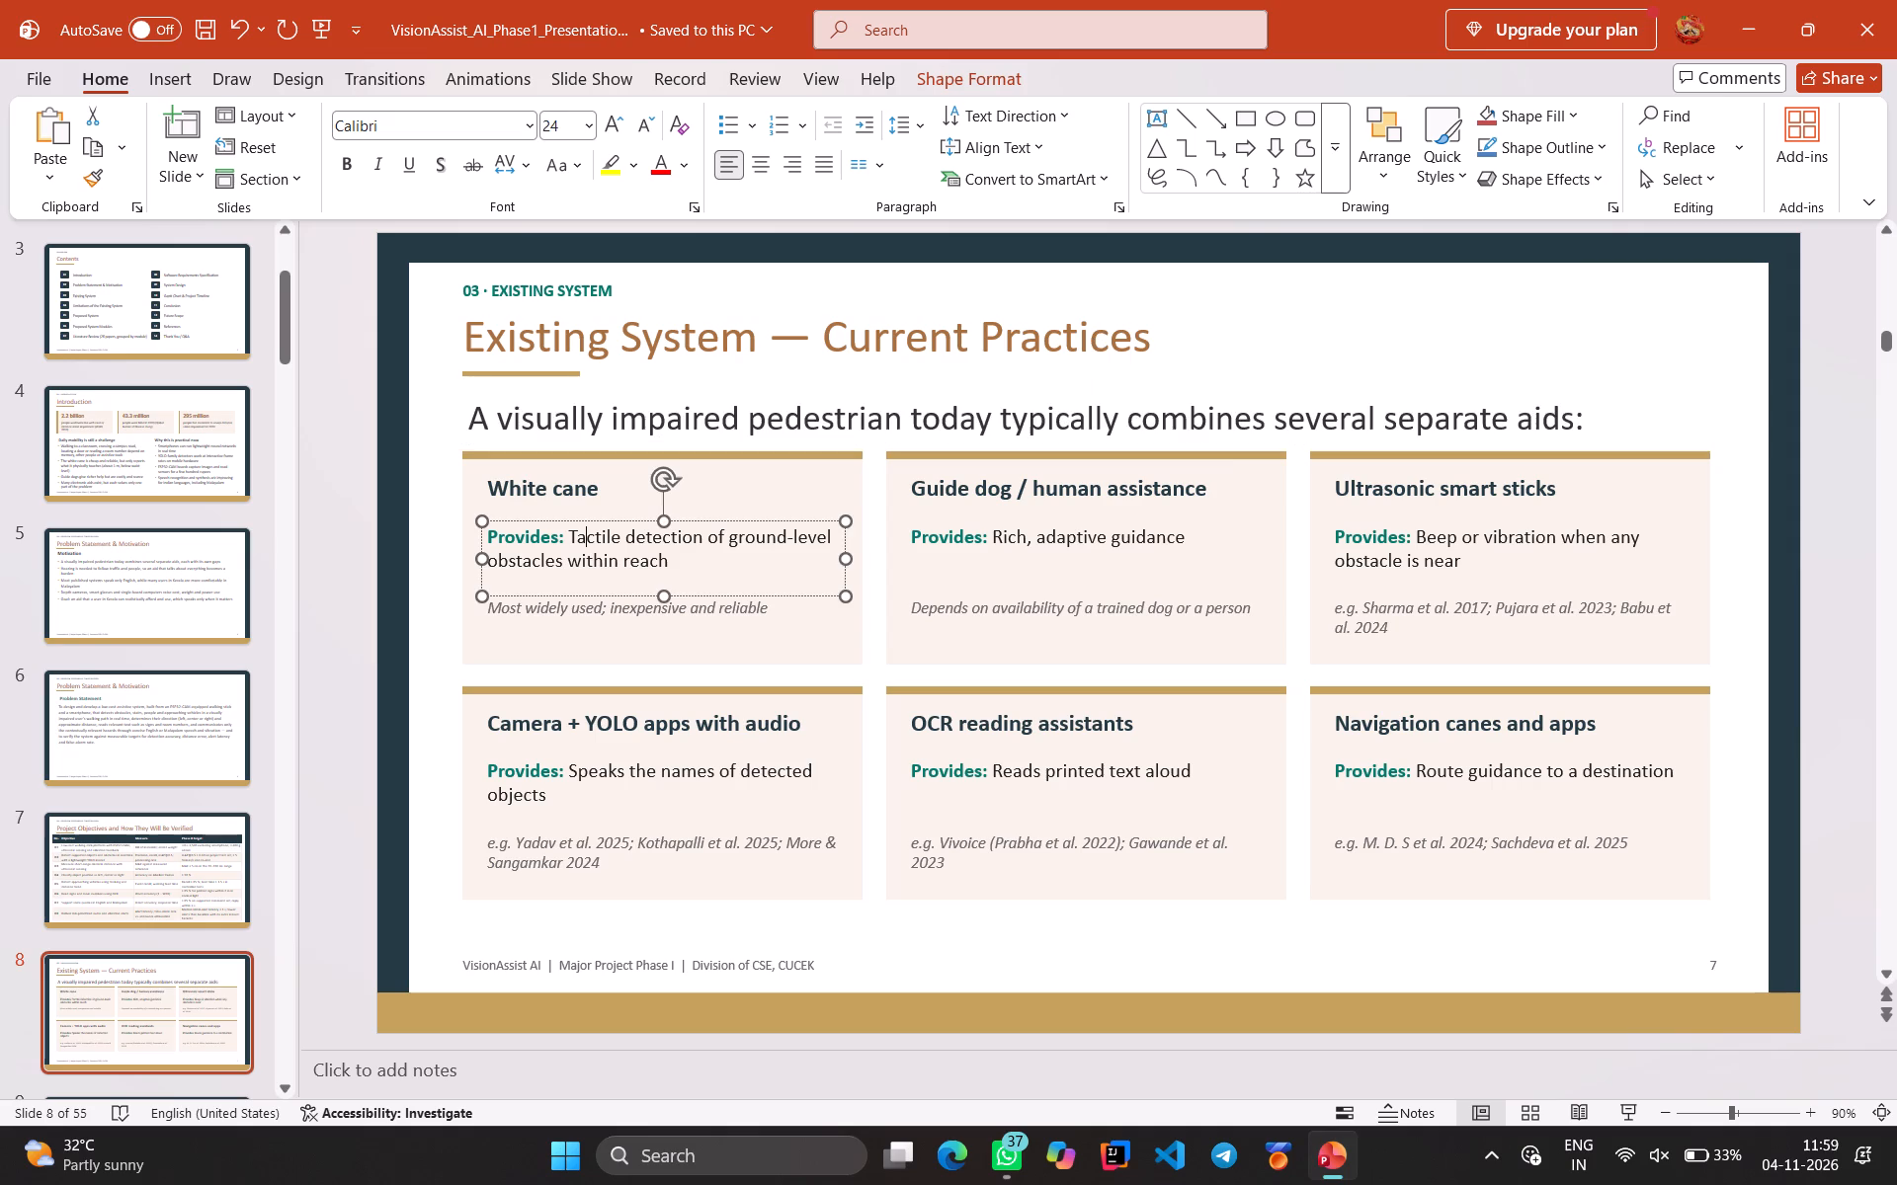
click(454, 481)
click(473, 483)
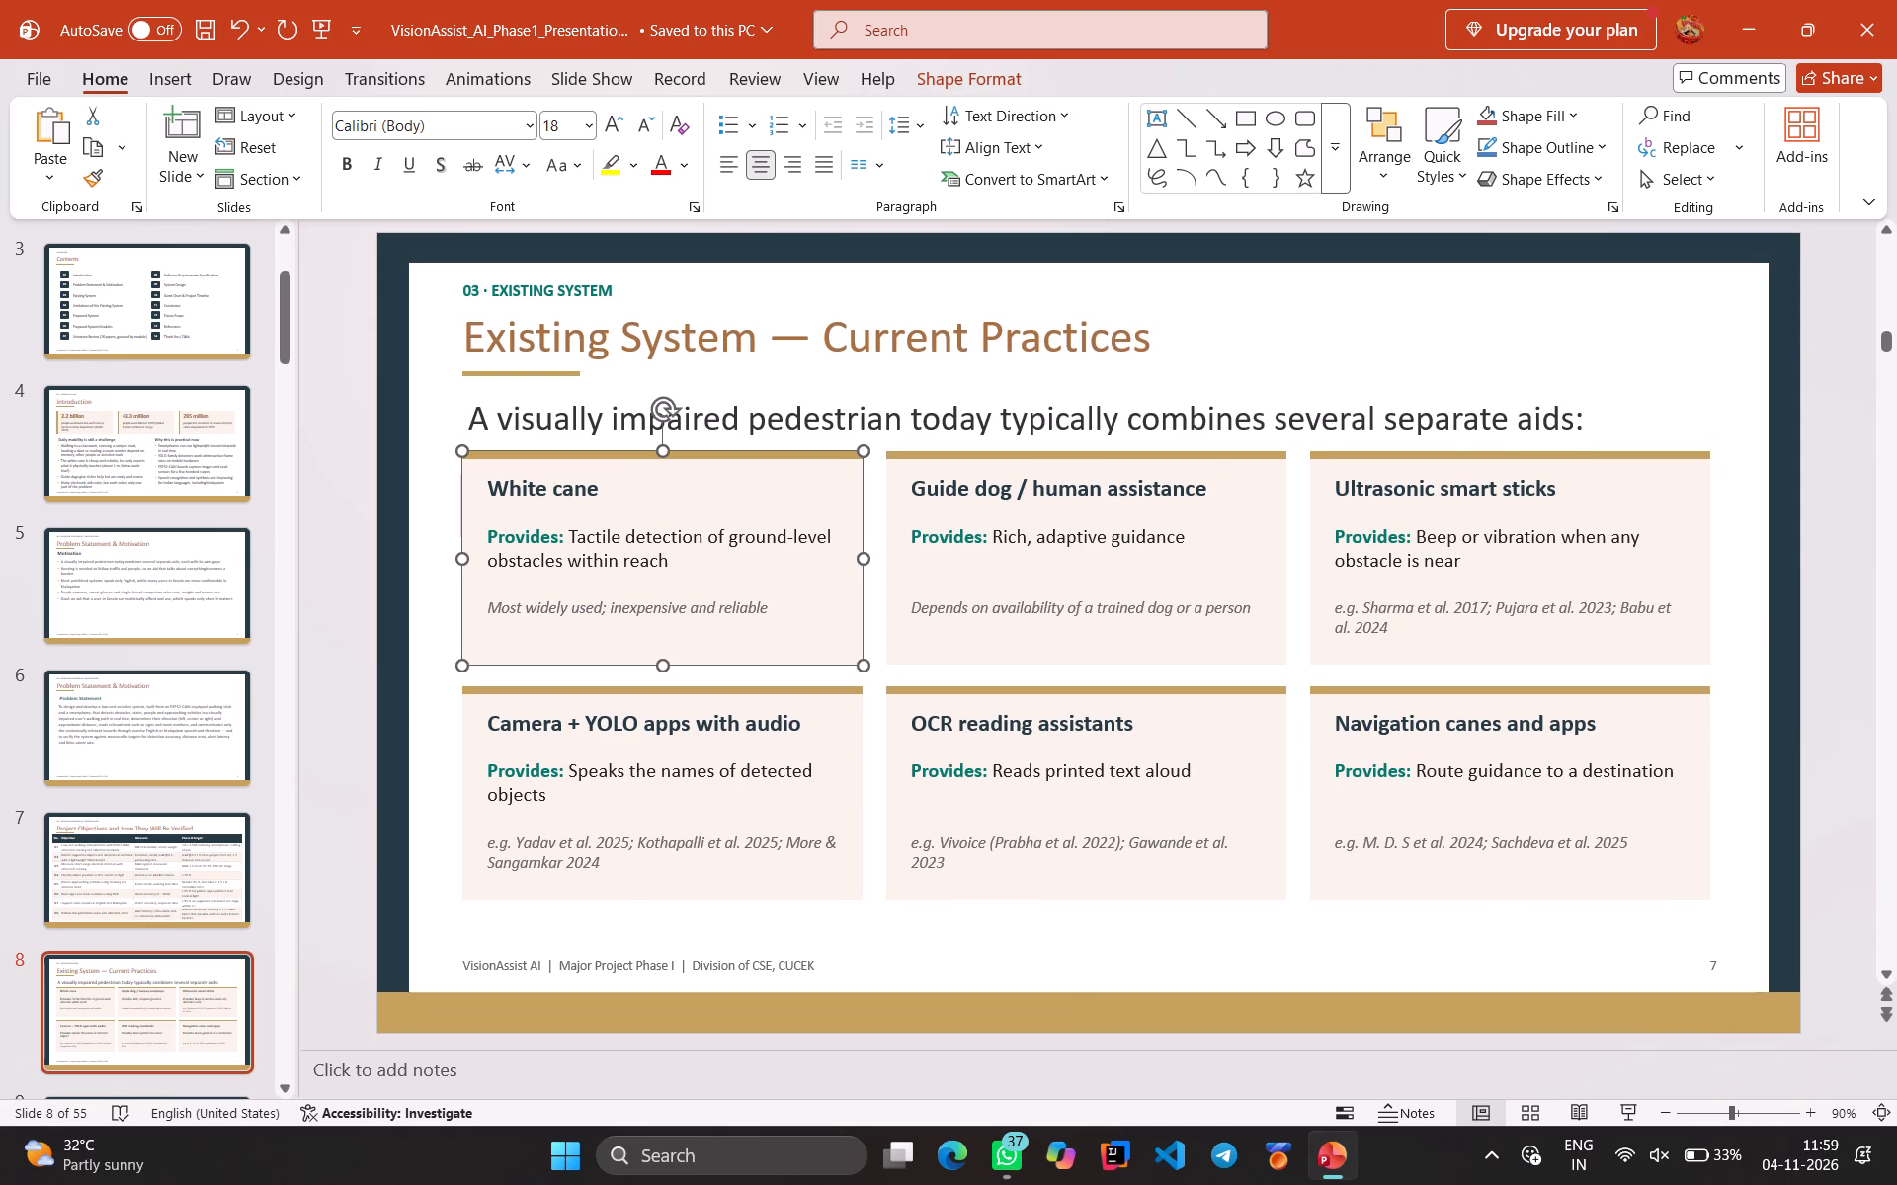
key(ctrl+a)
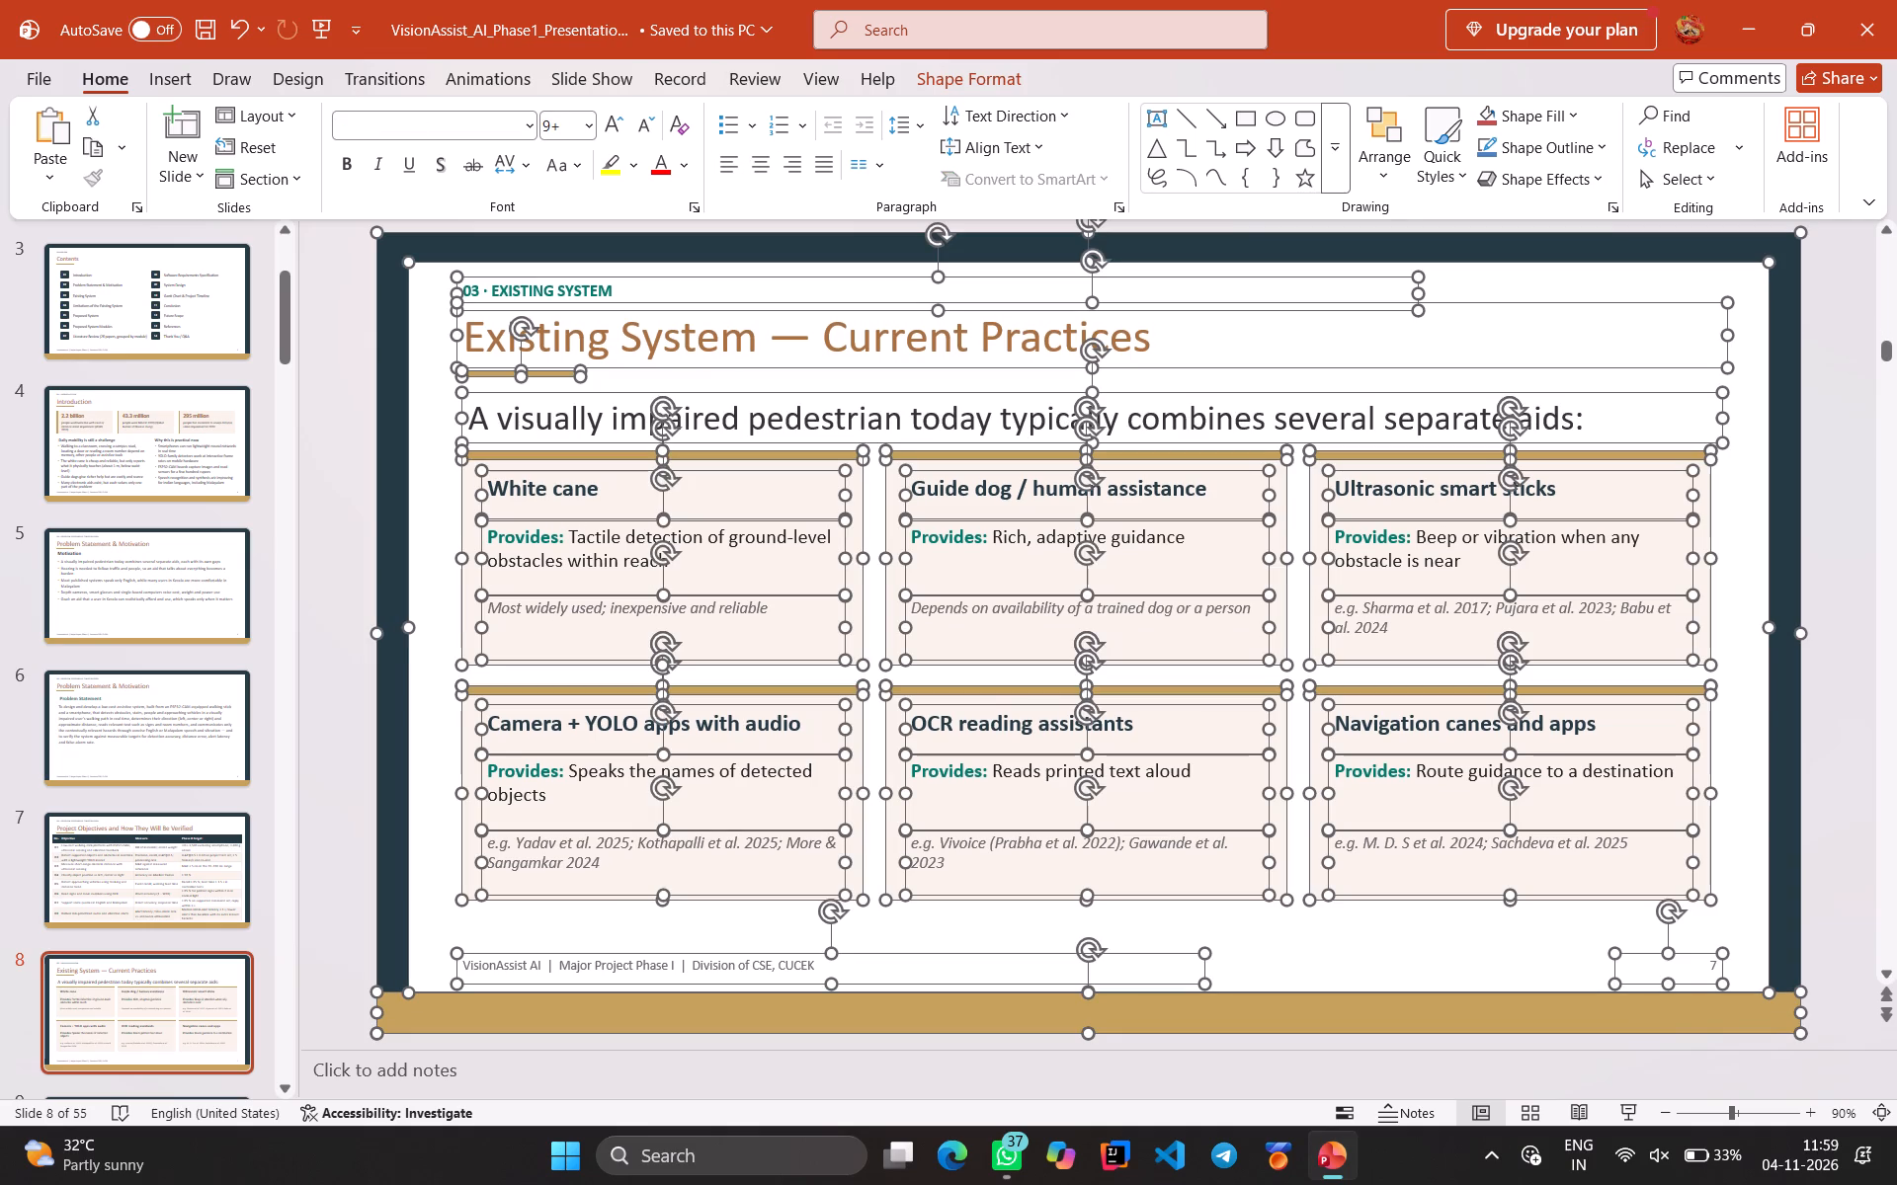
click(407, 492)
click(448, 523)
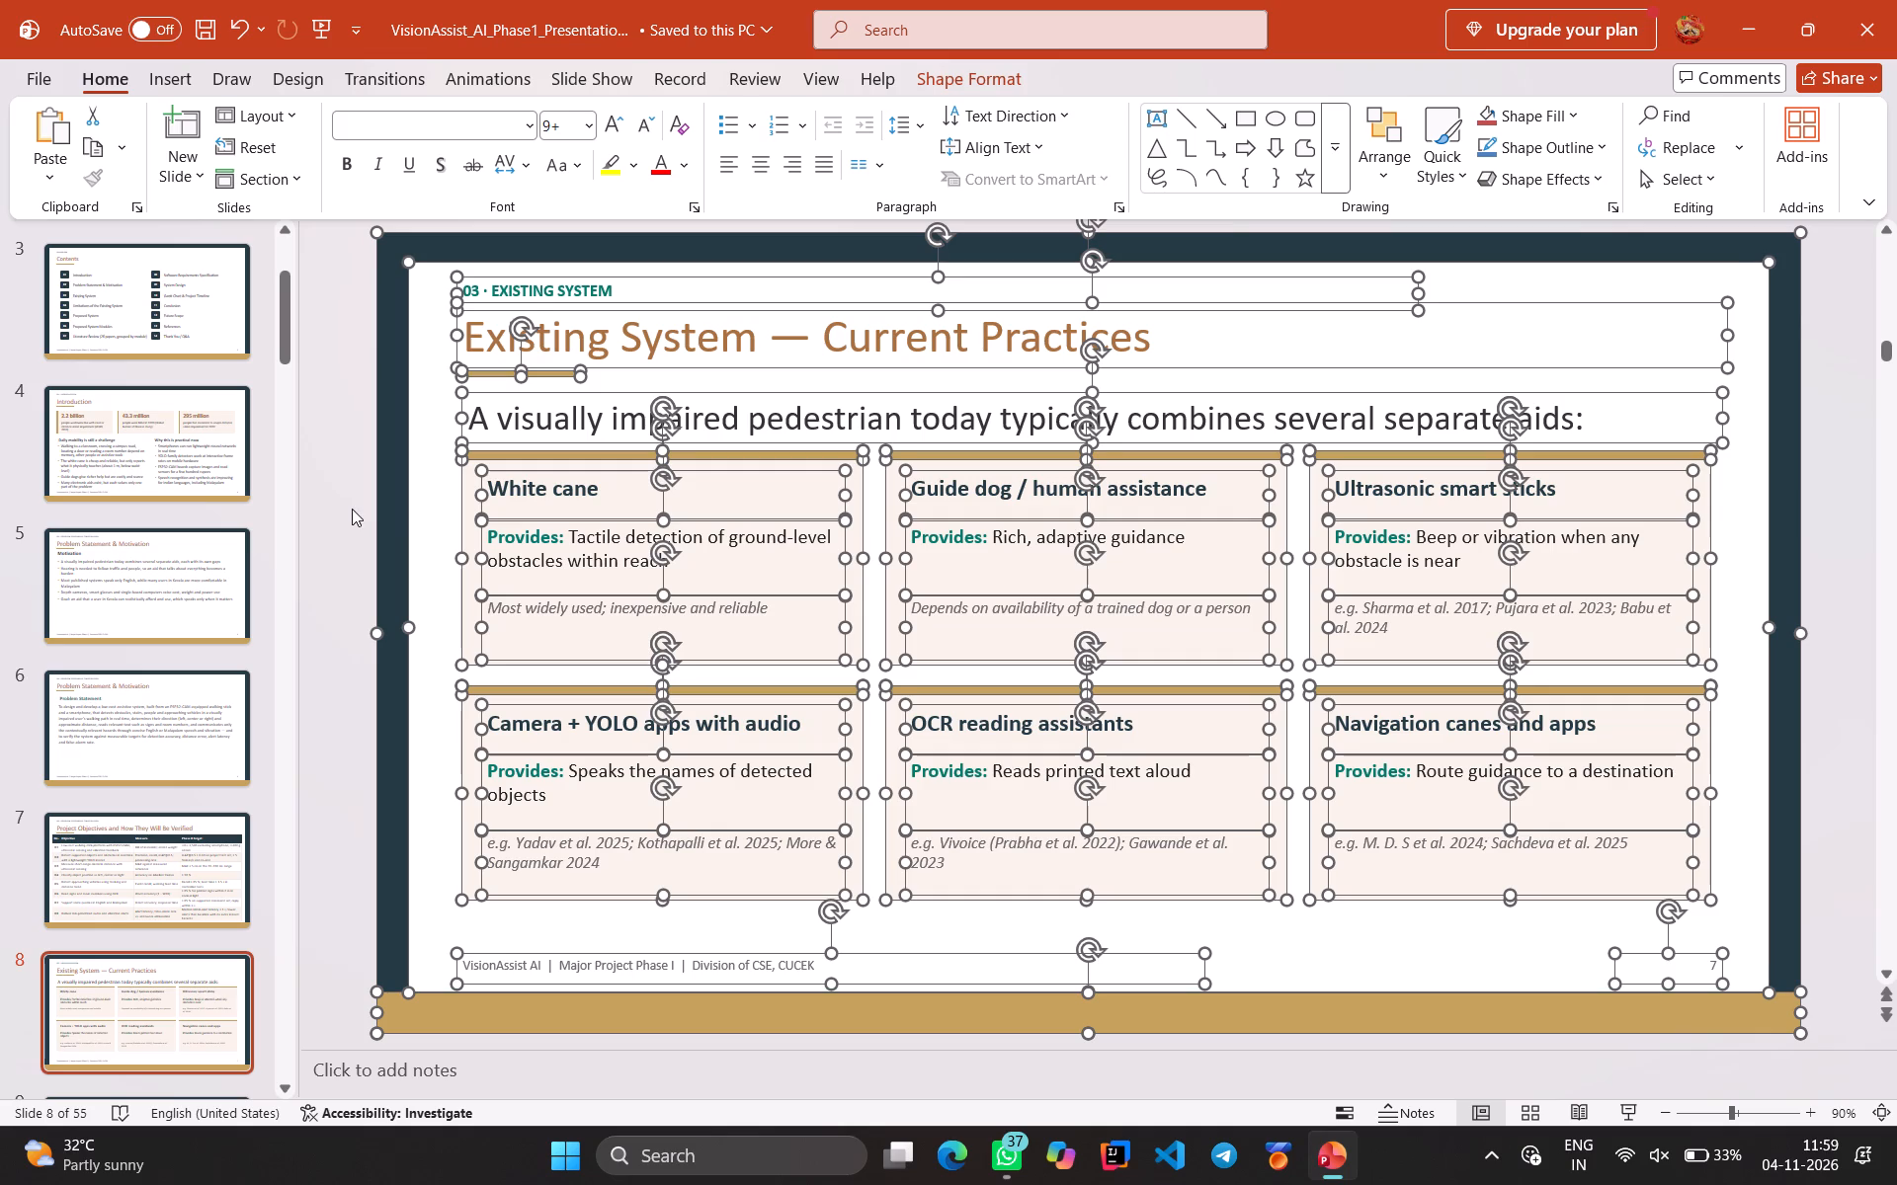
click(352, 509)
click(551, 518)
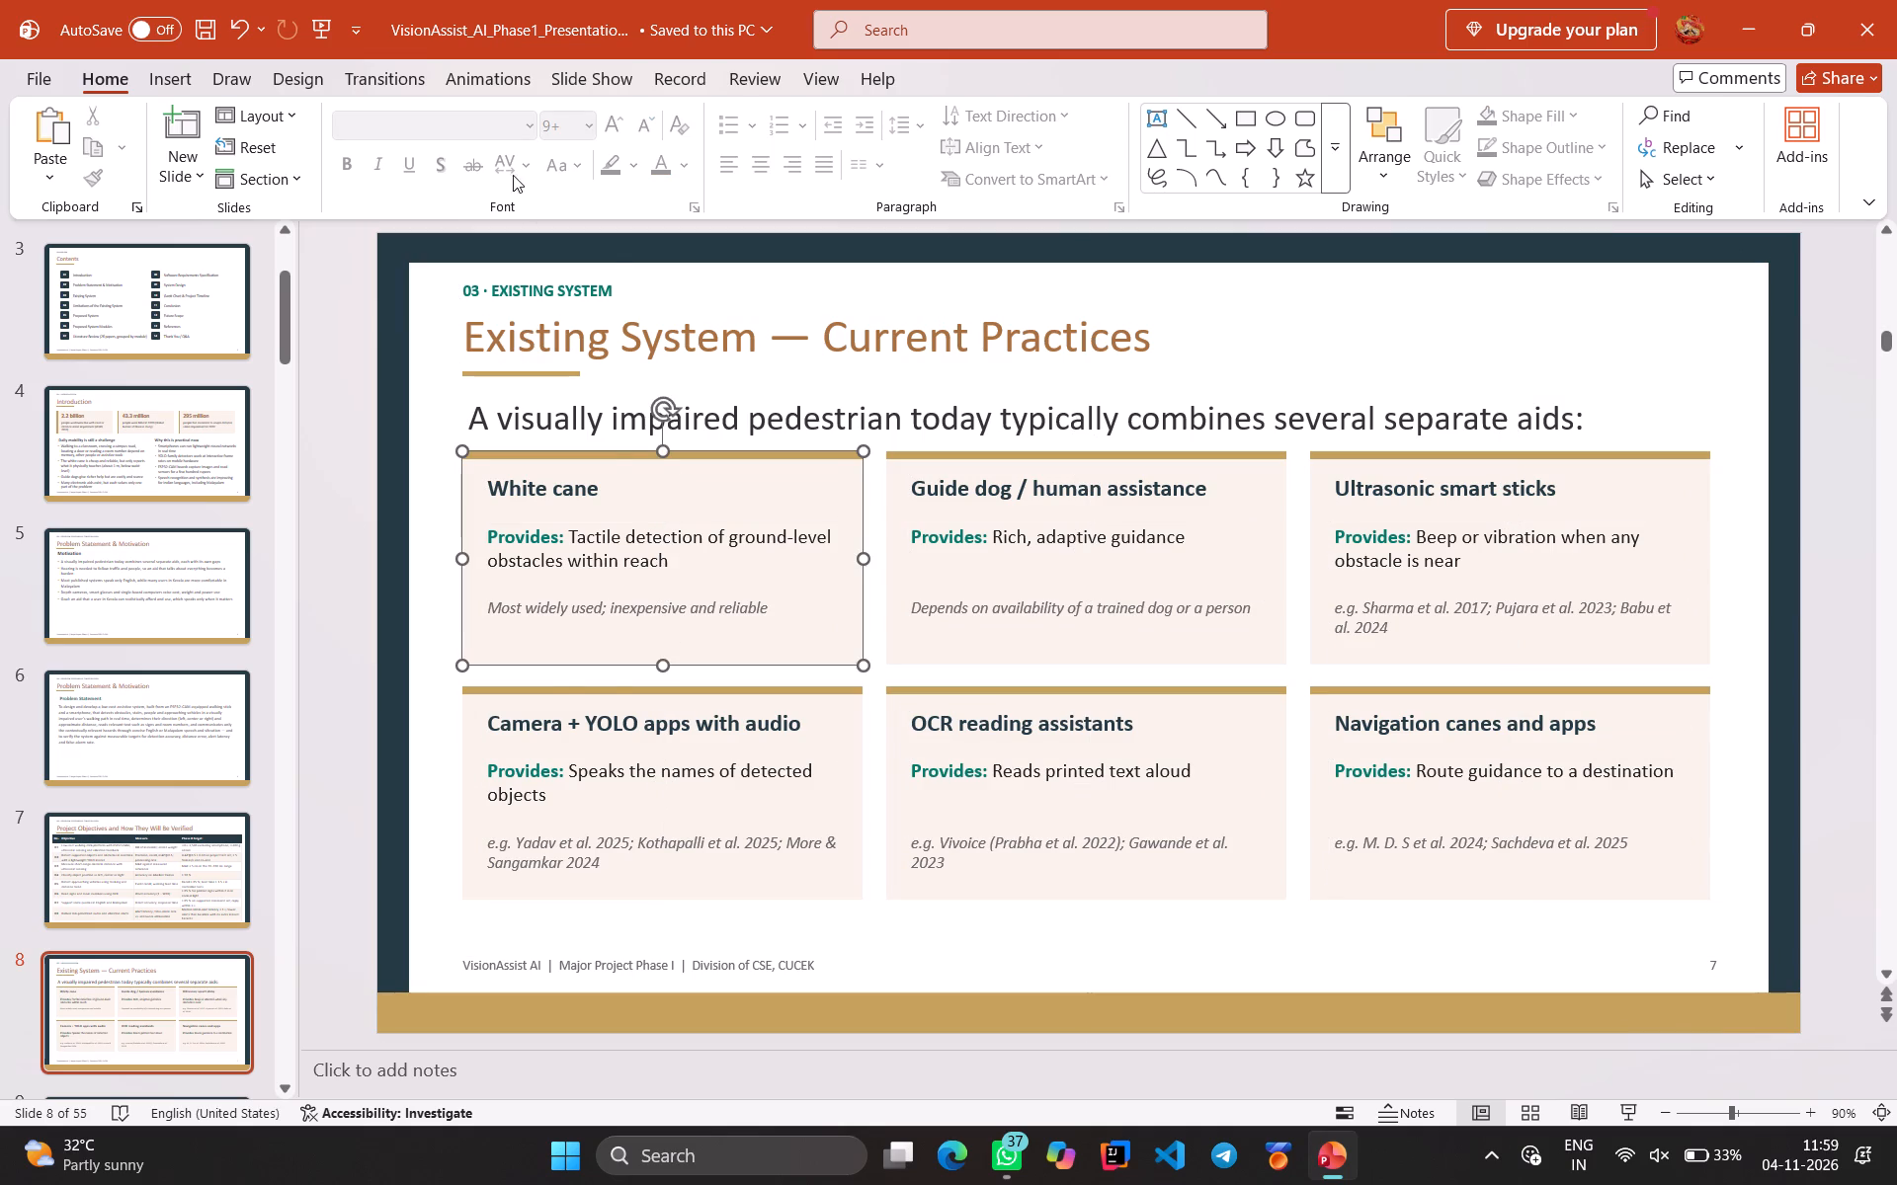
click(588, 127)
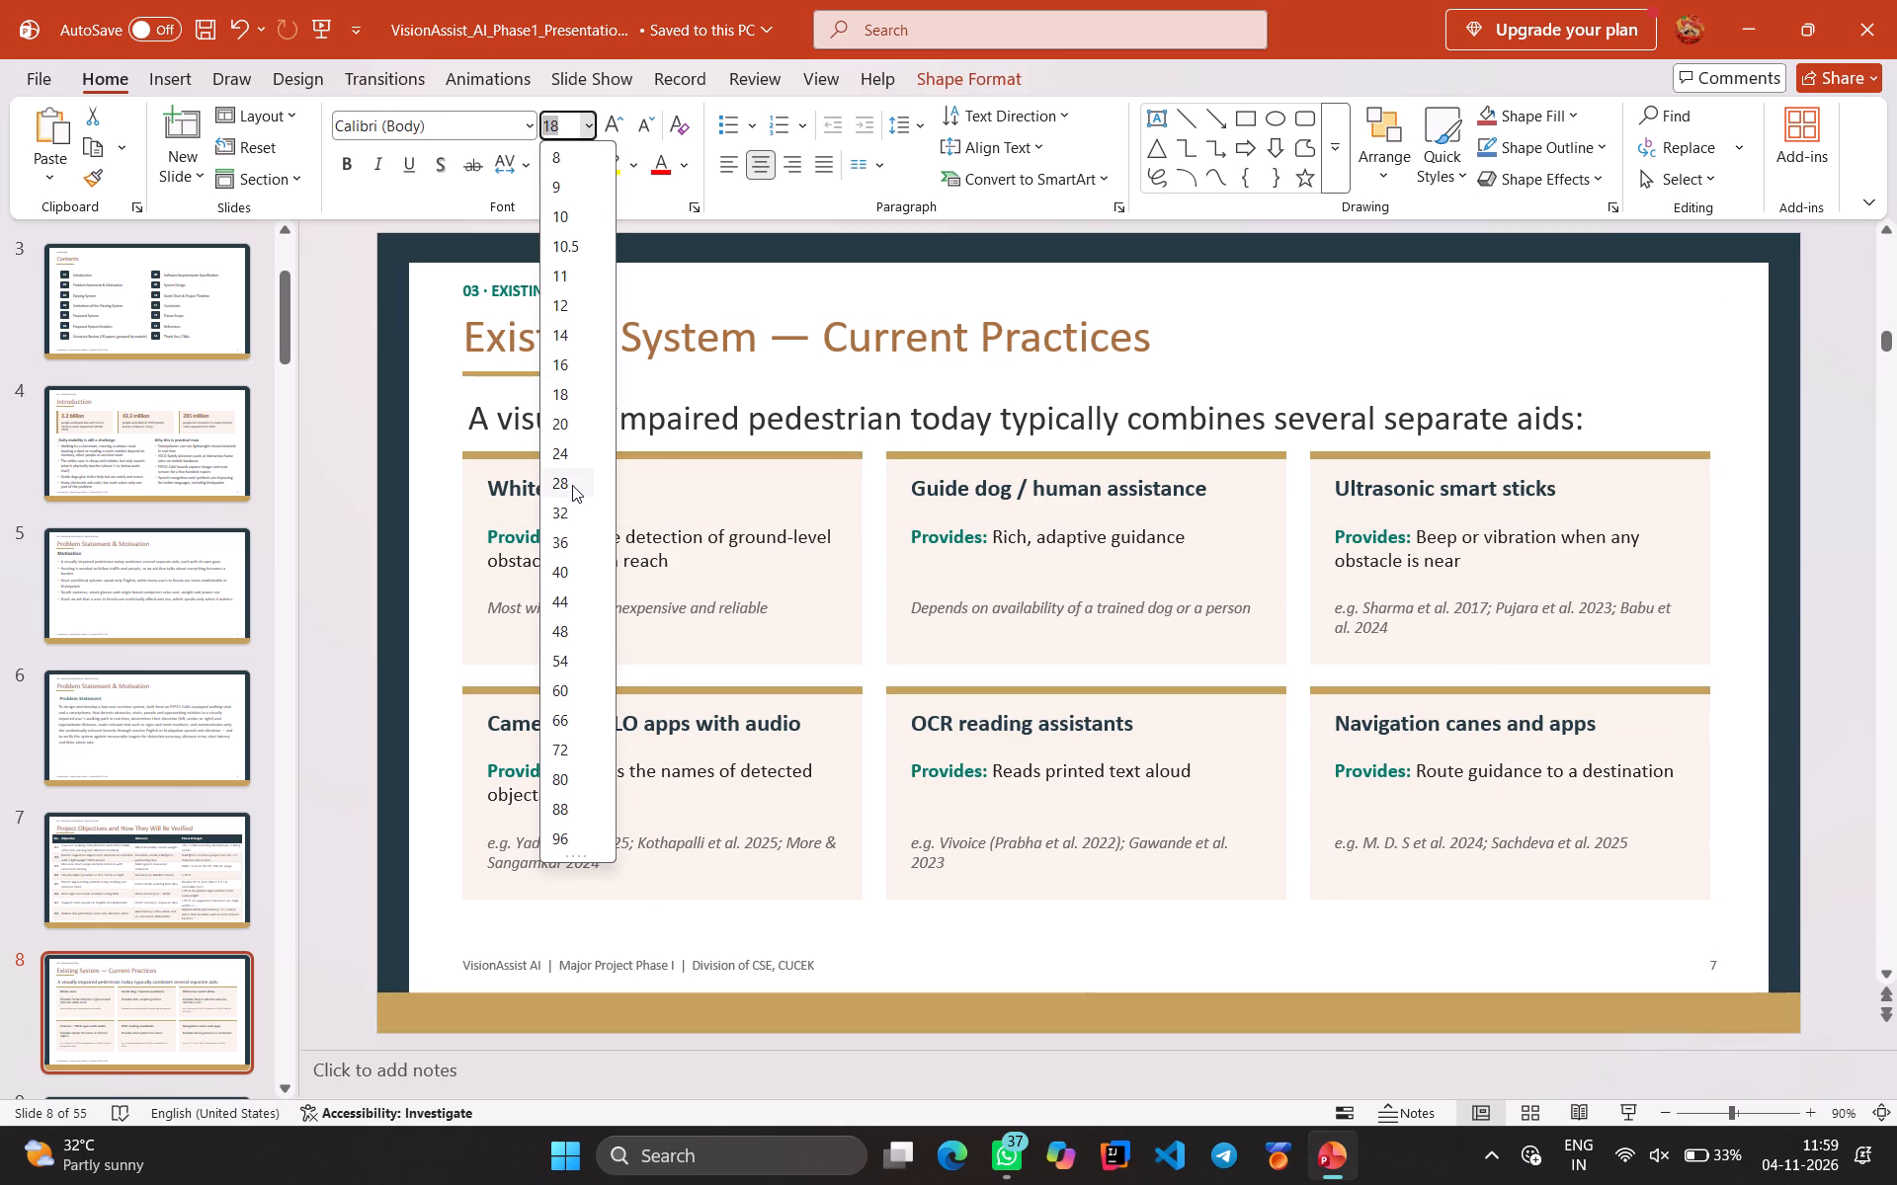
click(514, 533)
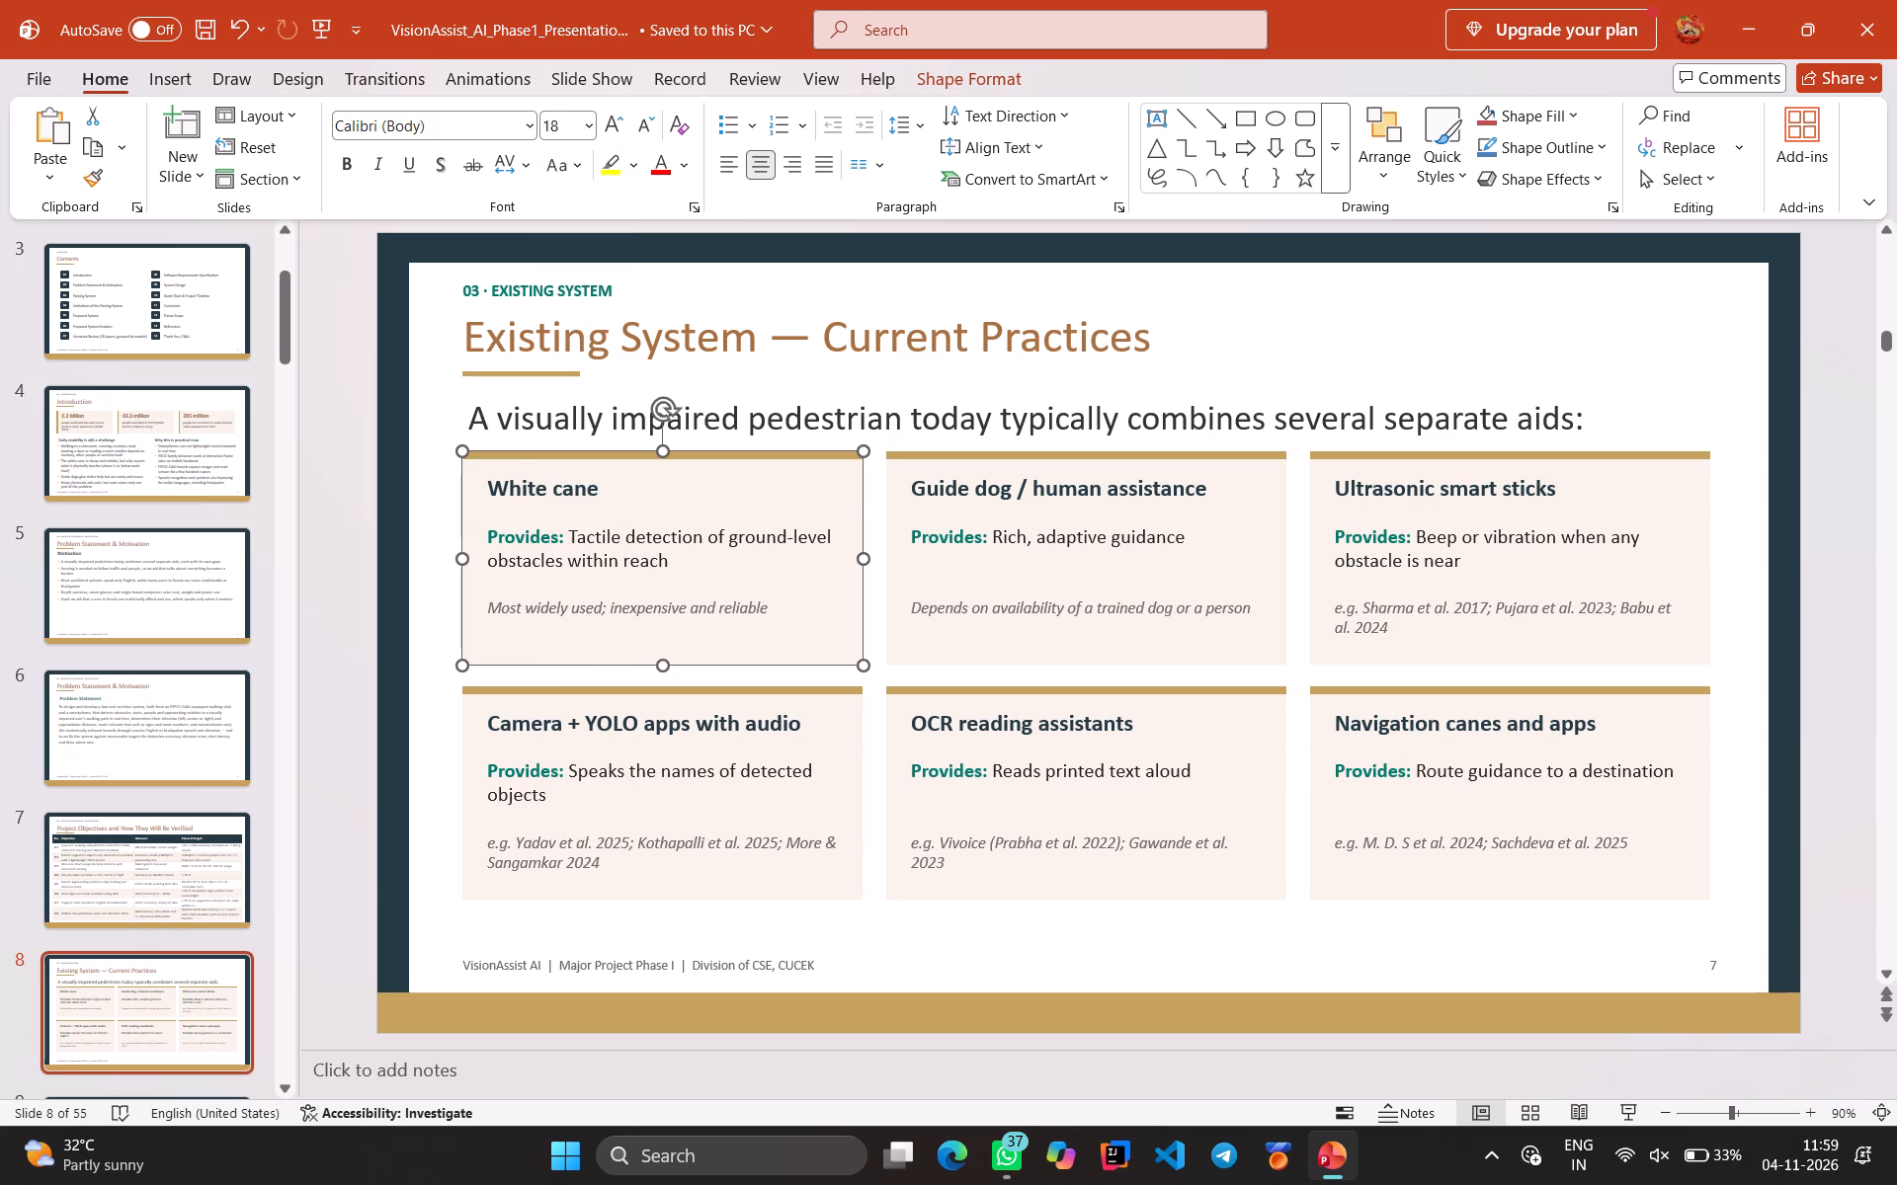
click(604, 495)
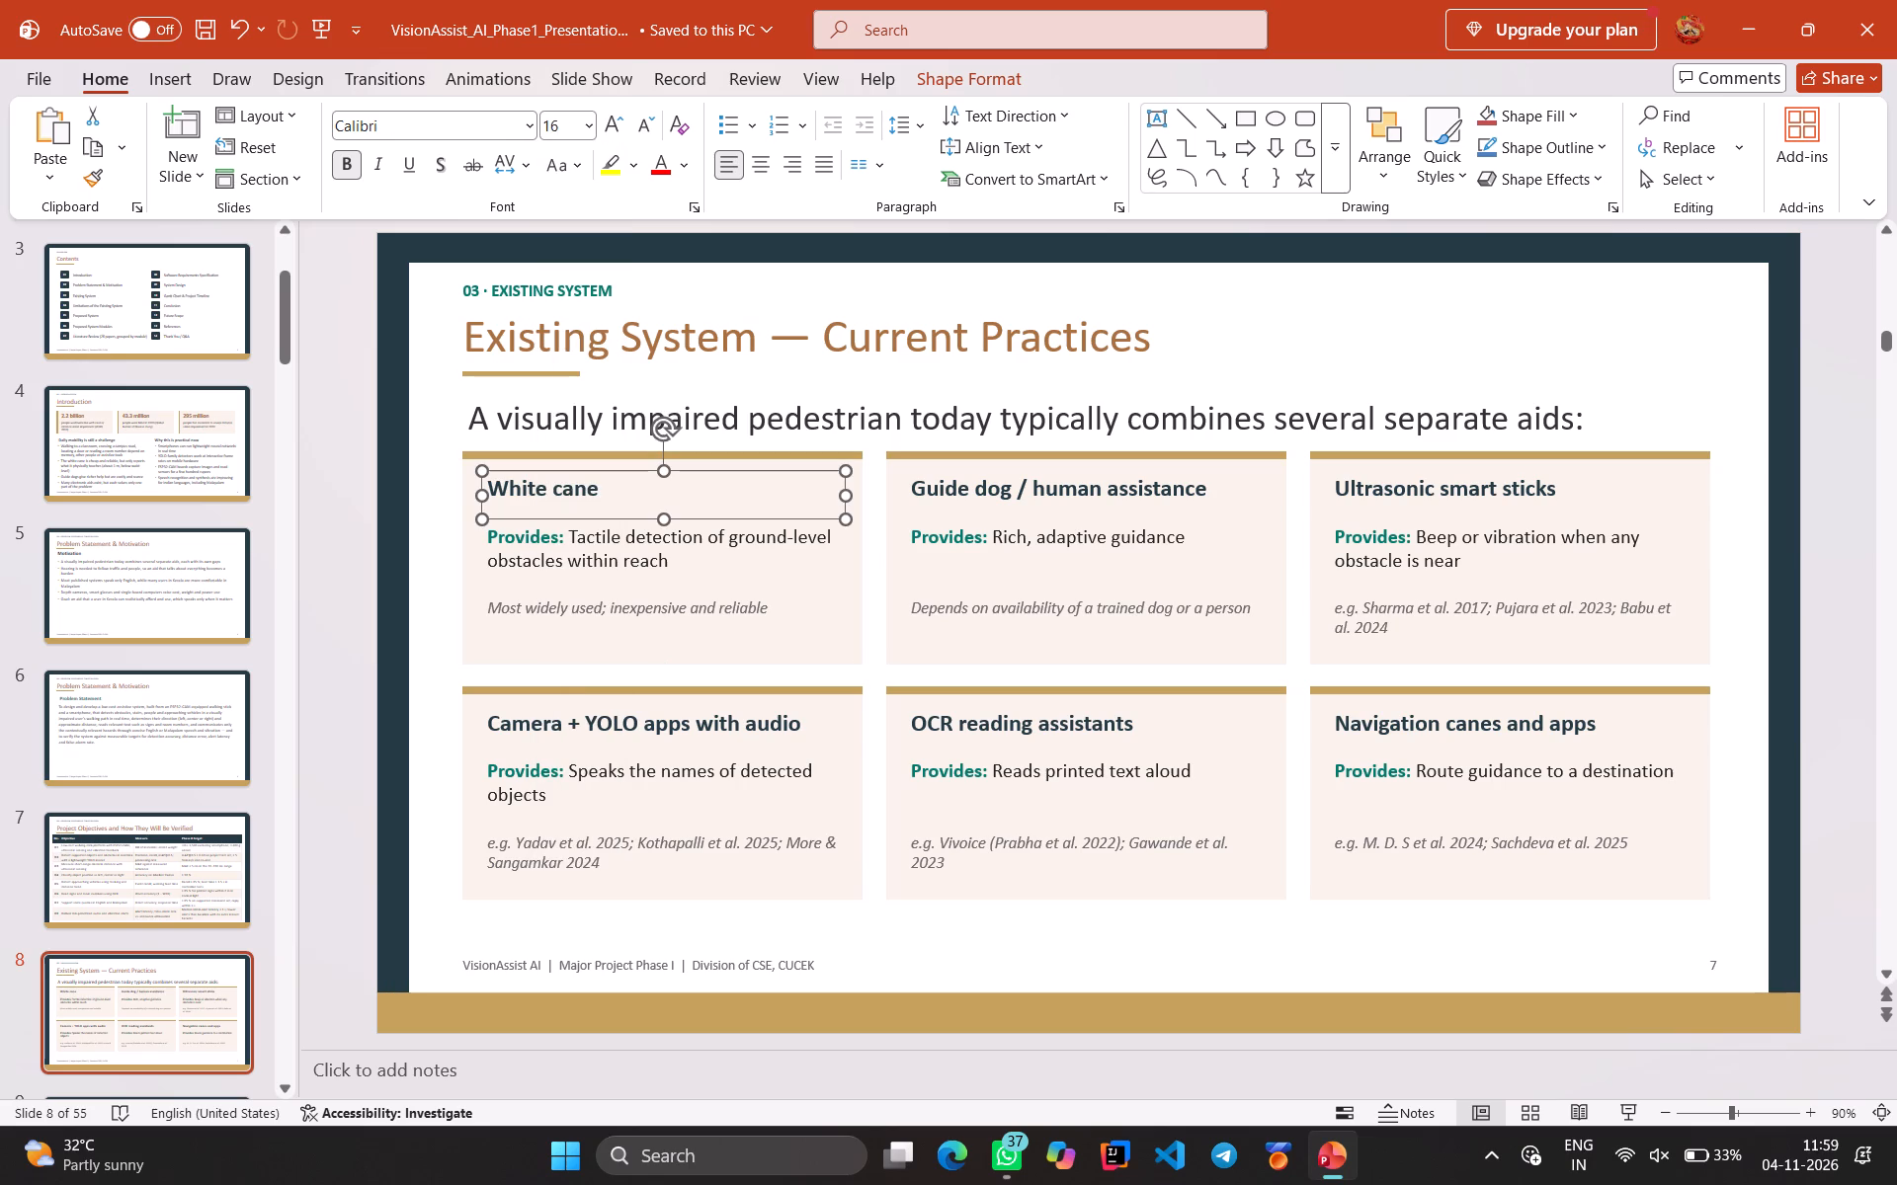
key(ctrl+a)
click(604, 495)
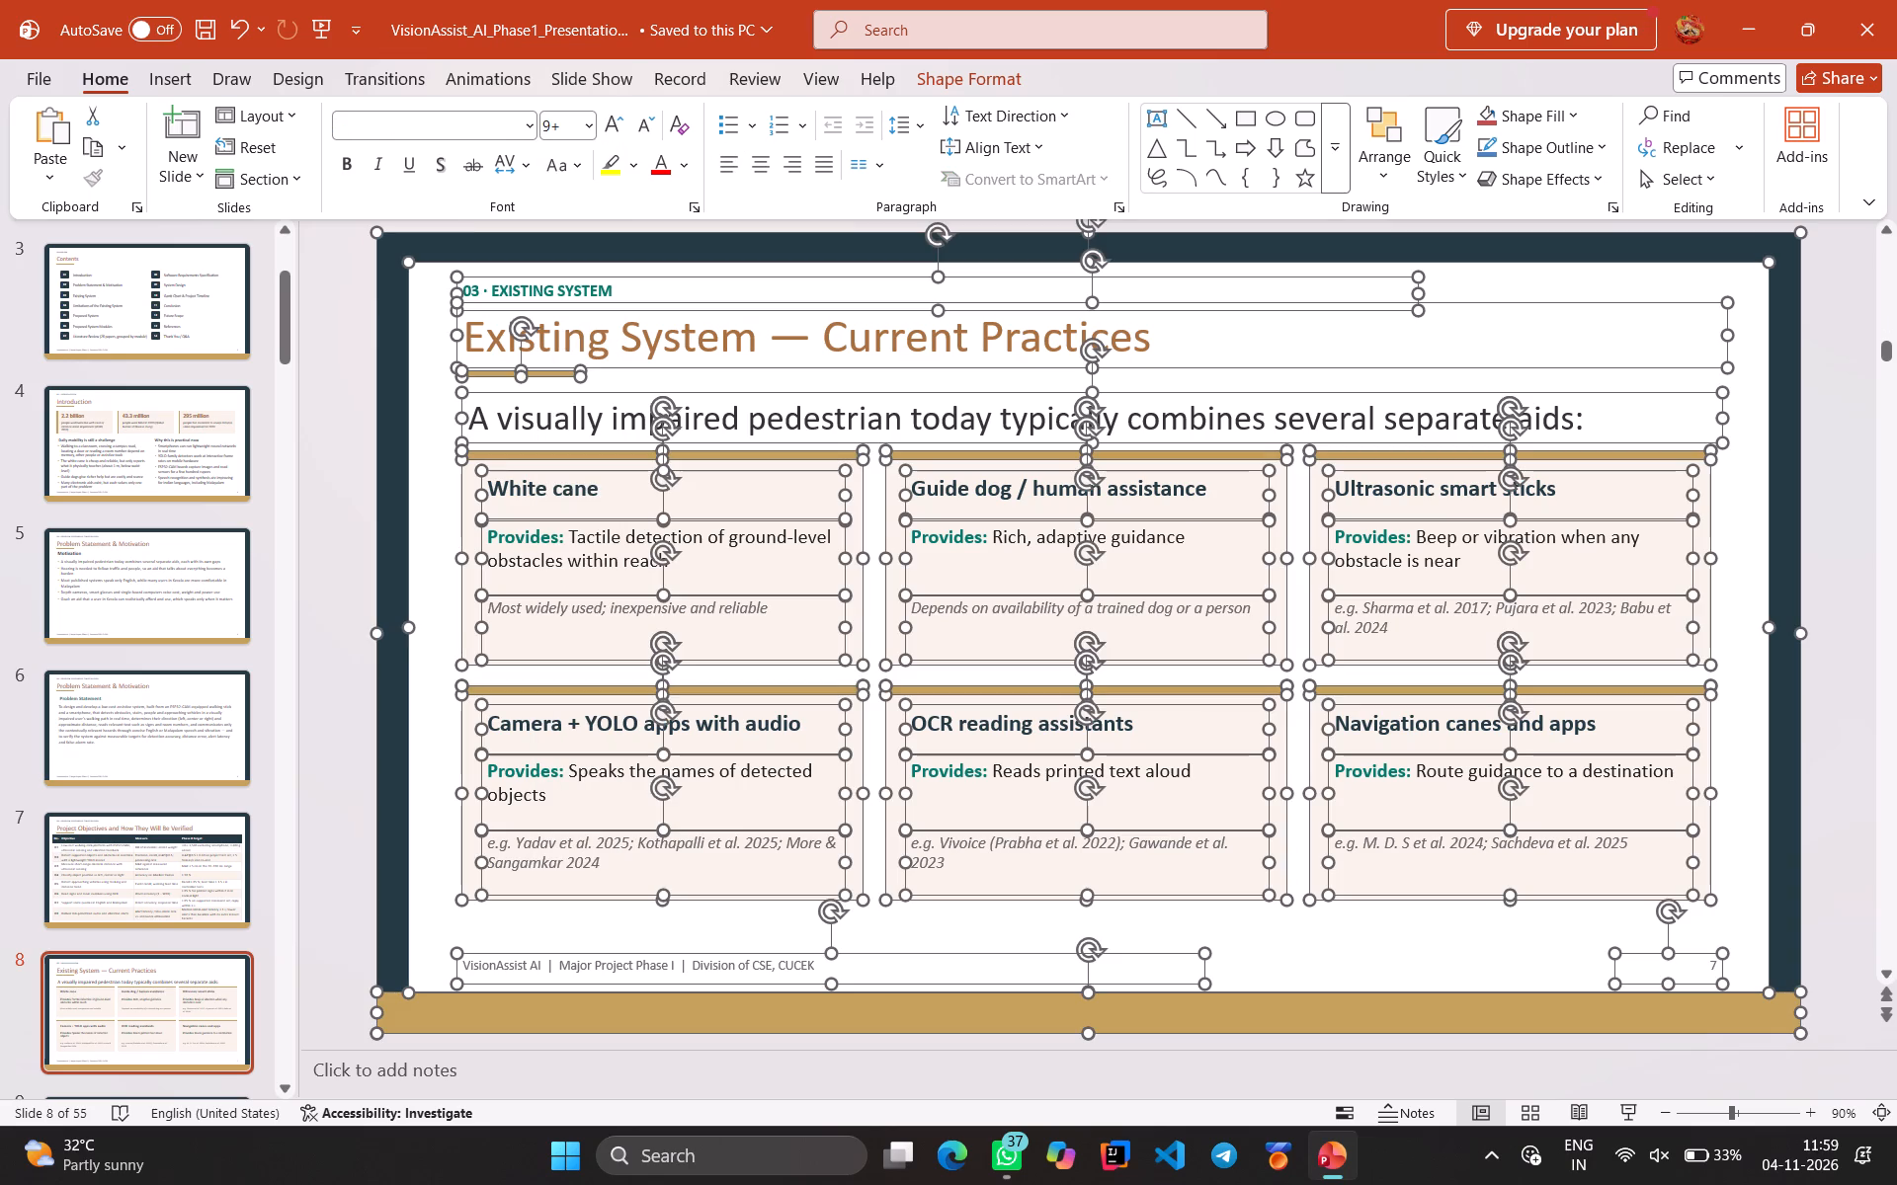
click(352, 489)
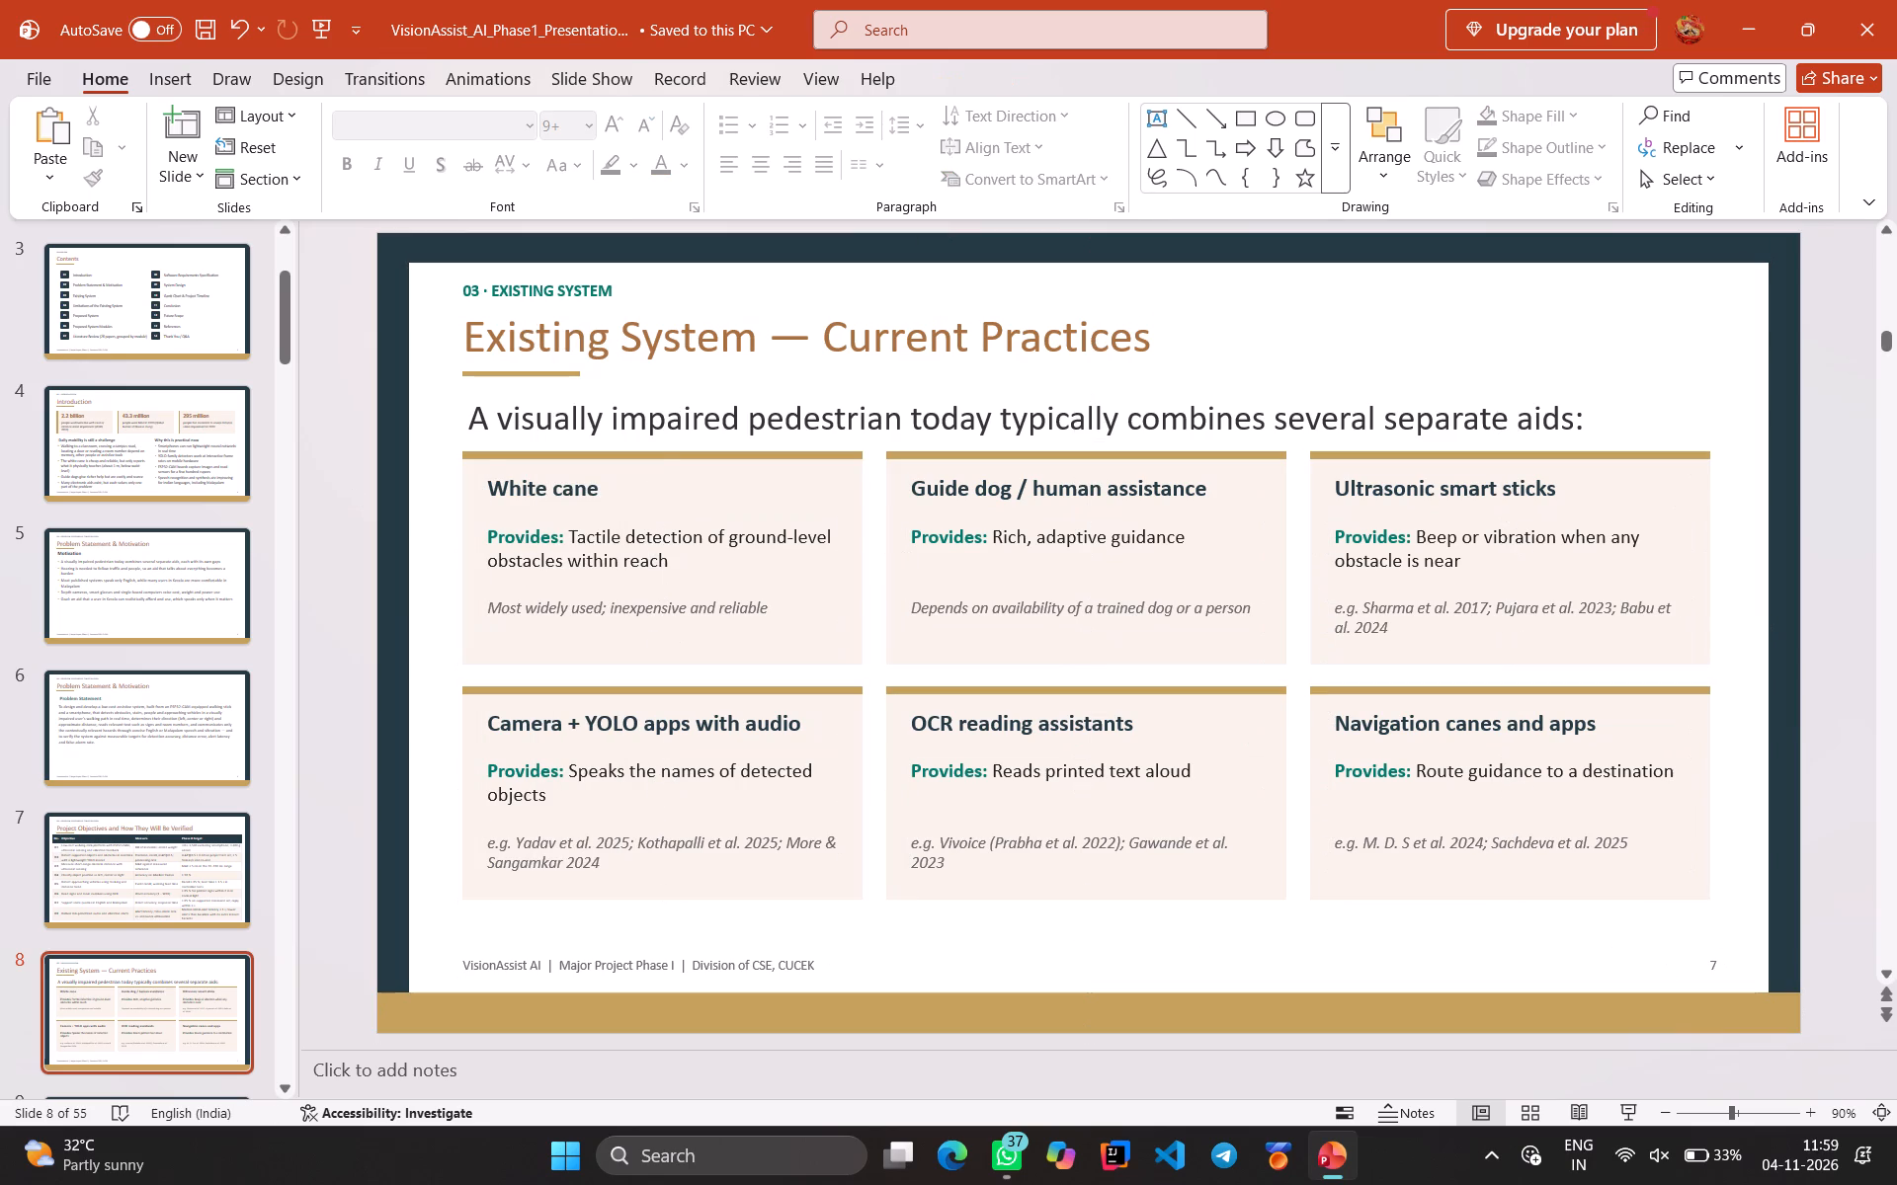
Set the "White cane", "Guide dog / human assistance" and "Ultrasonic smart sticks" card headings on slide 8 to font size 18.
click(540, 484)
key(ctrl+a)
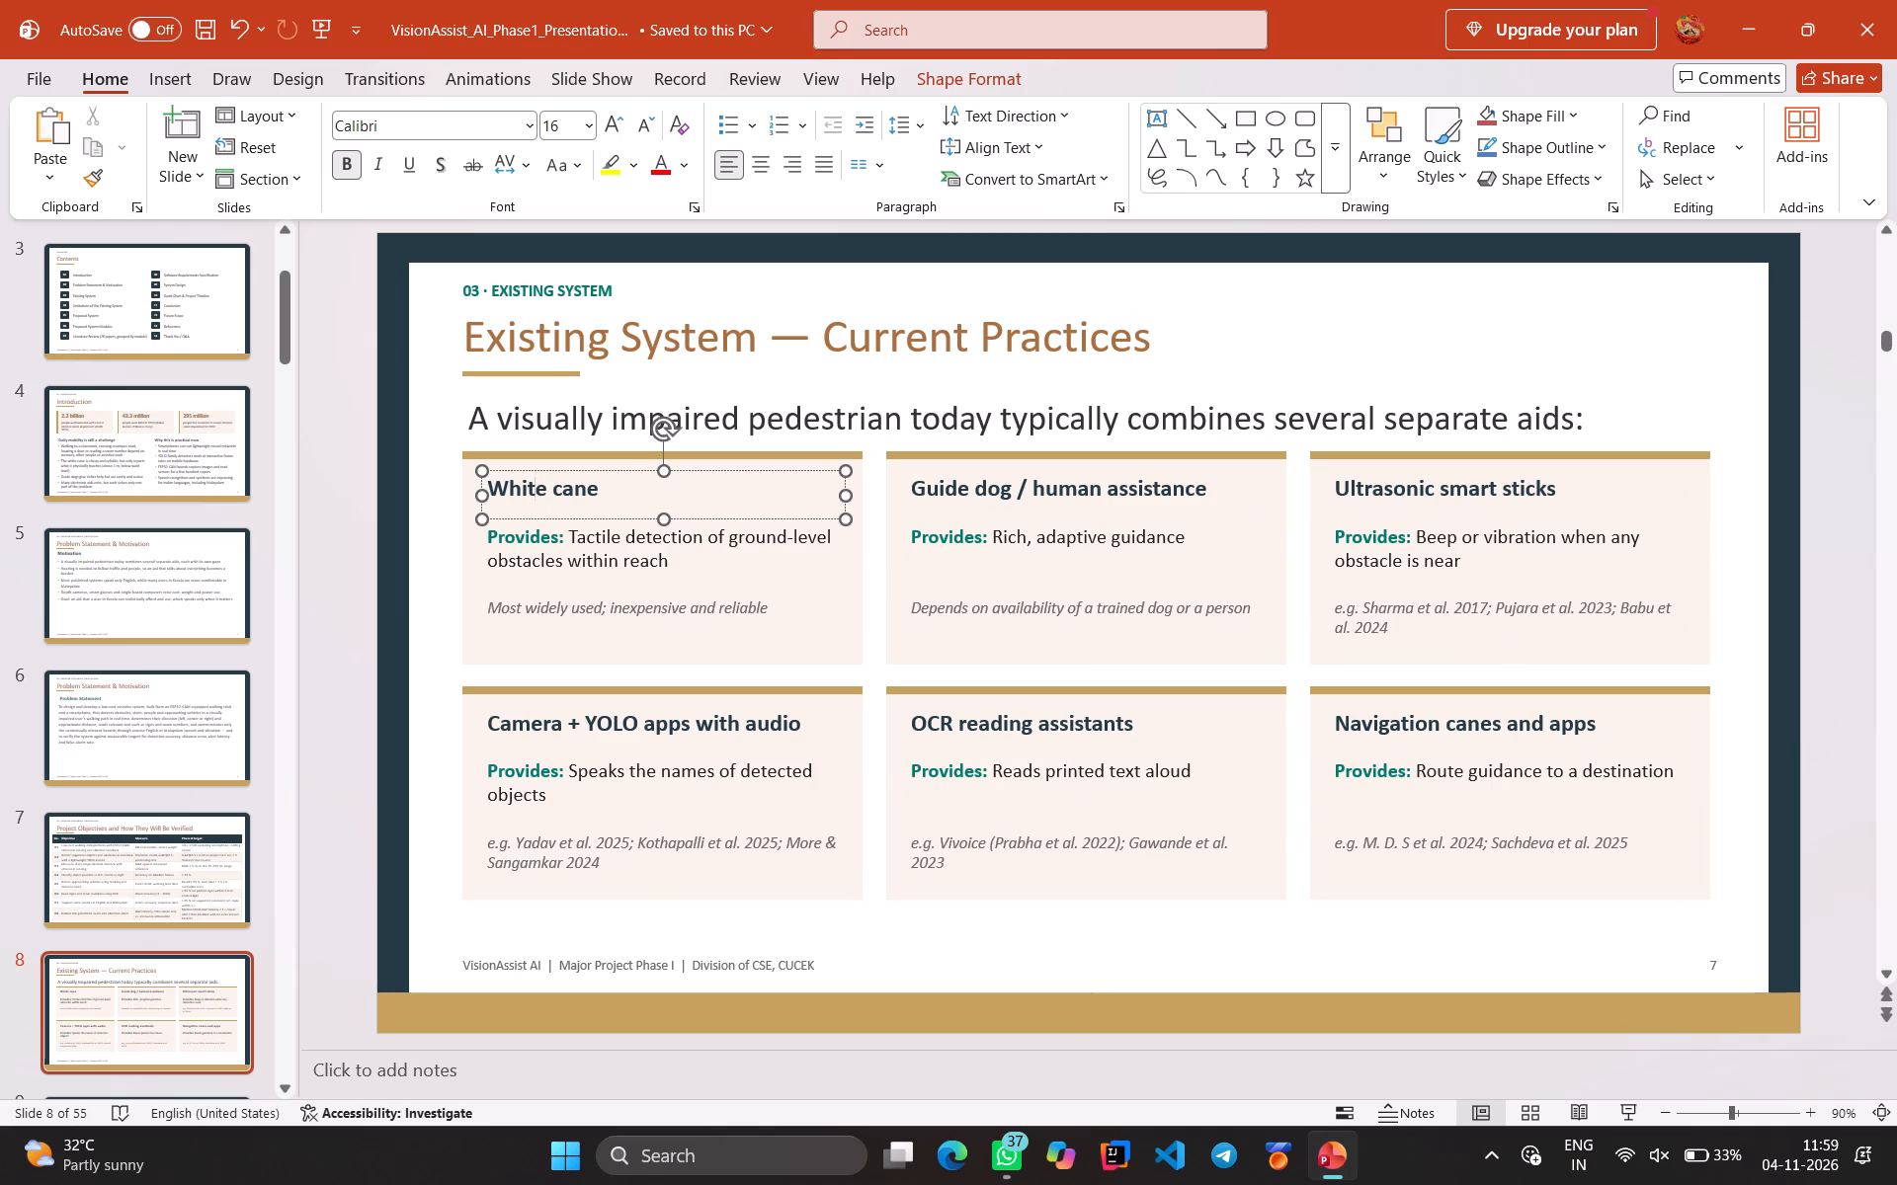
click(587, 136)
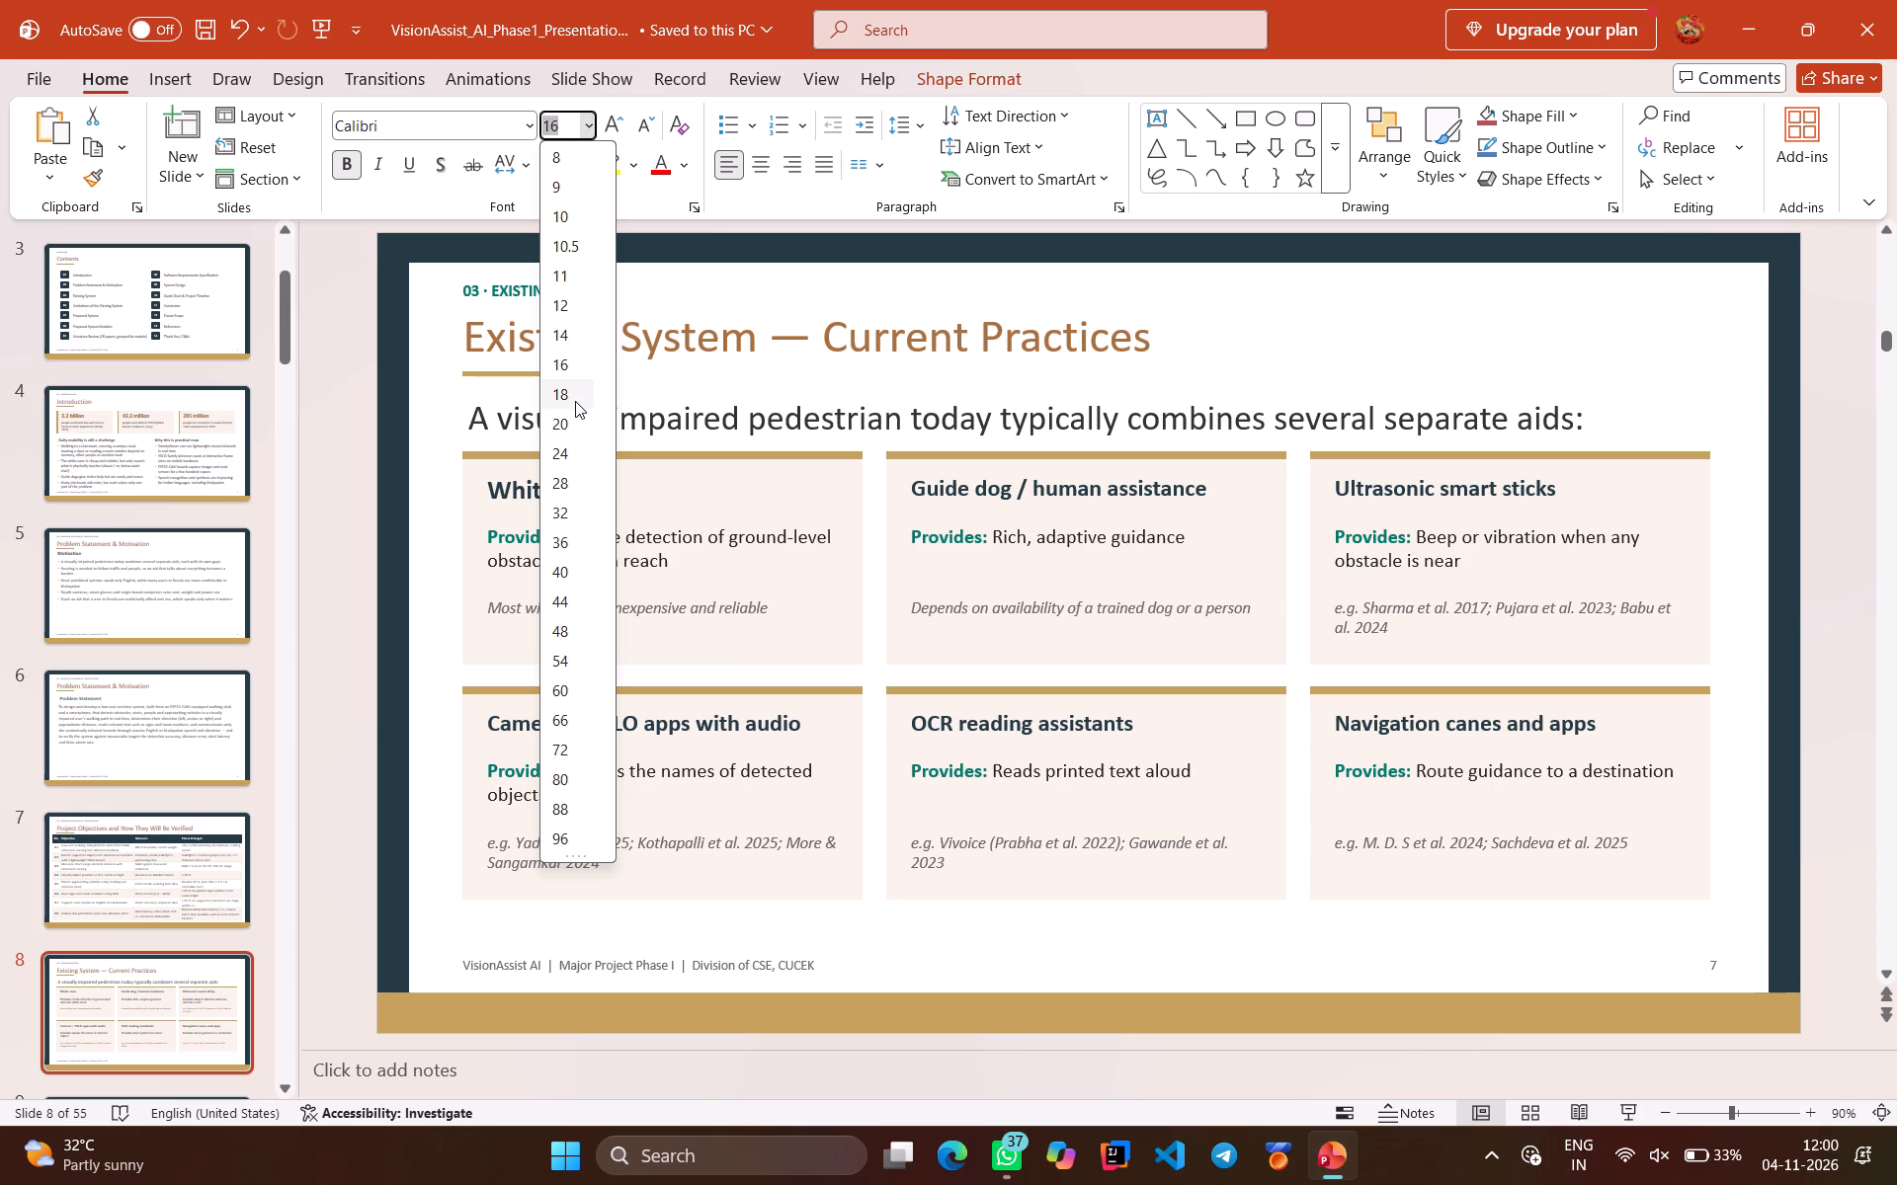
click(575, 402)
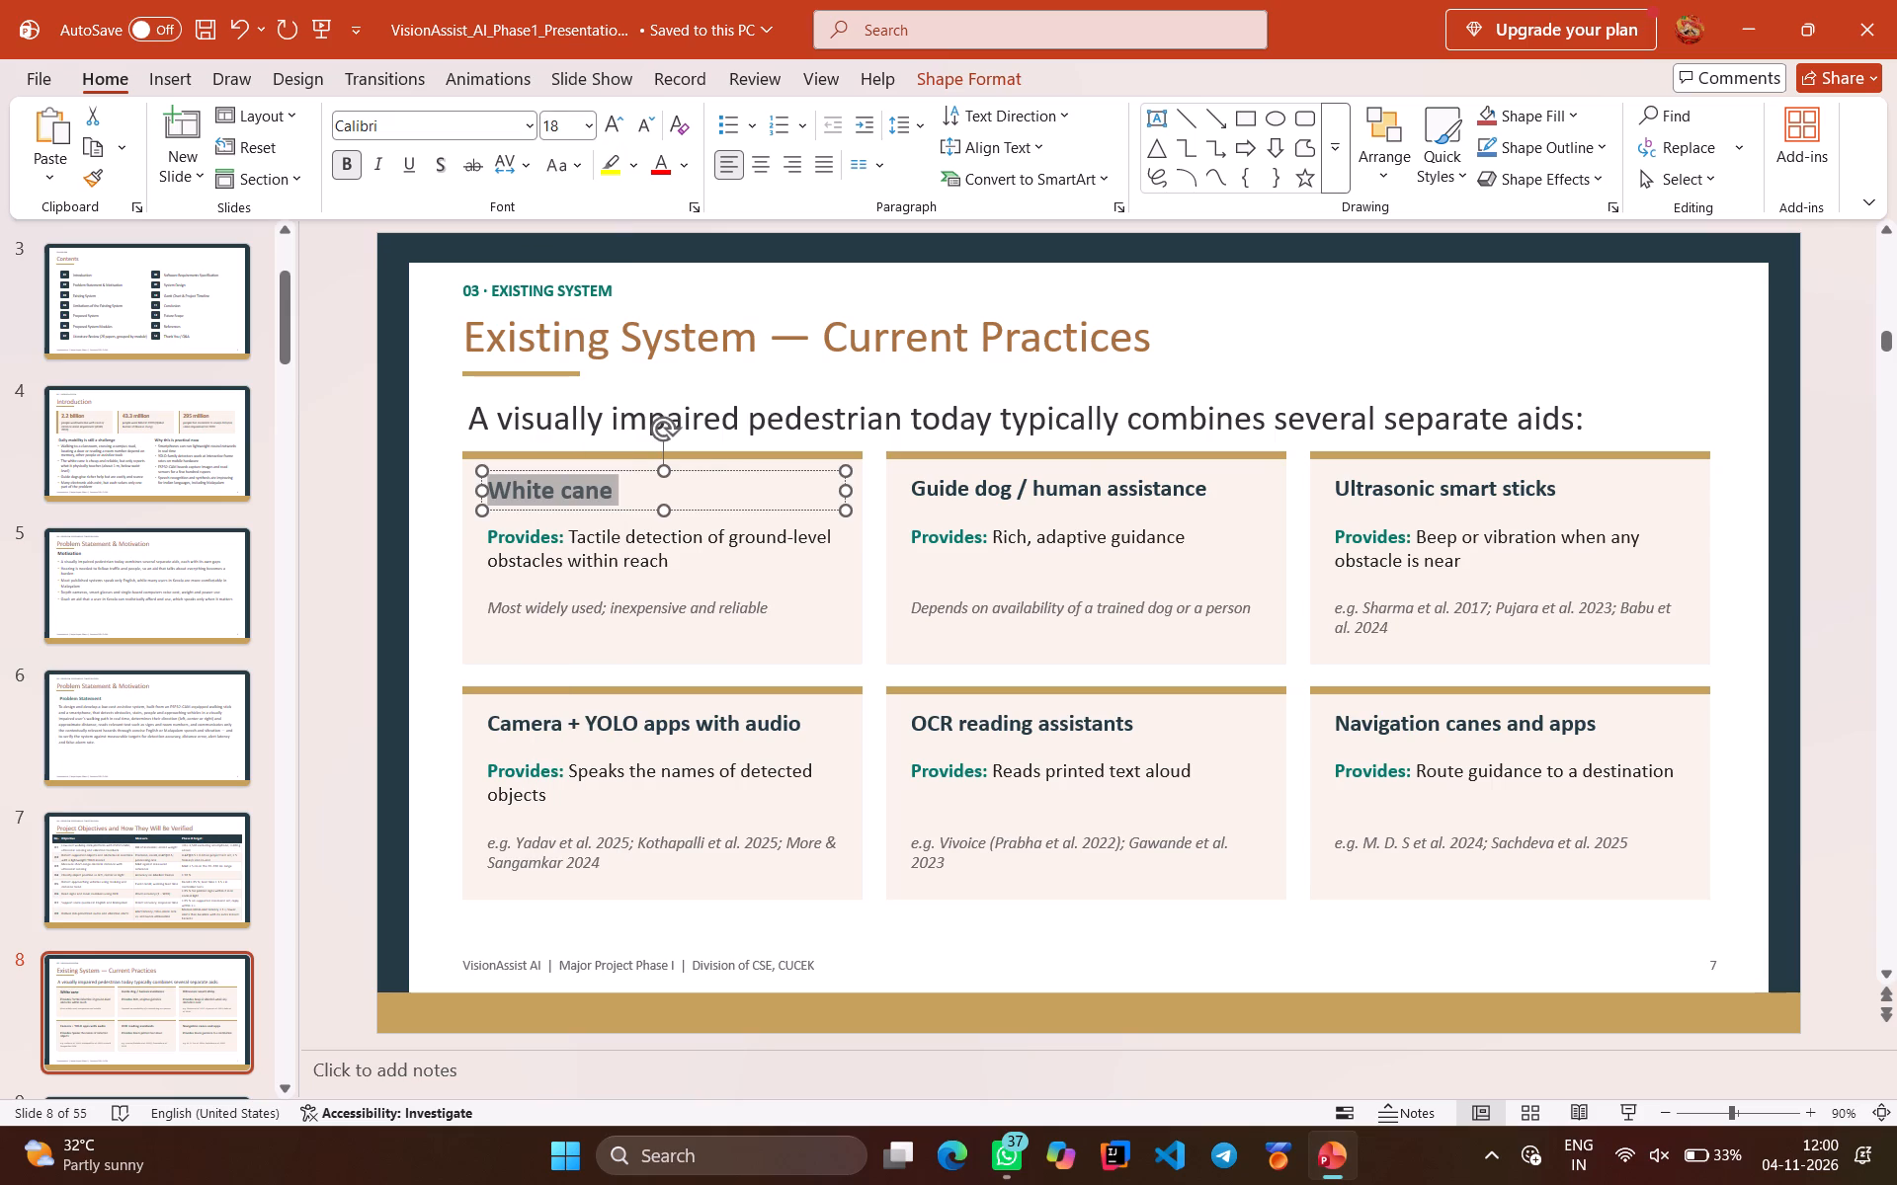
click(1066, 488)
key(ctrl+a)
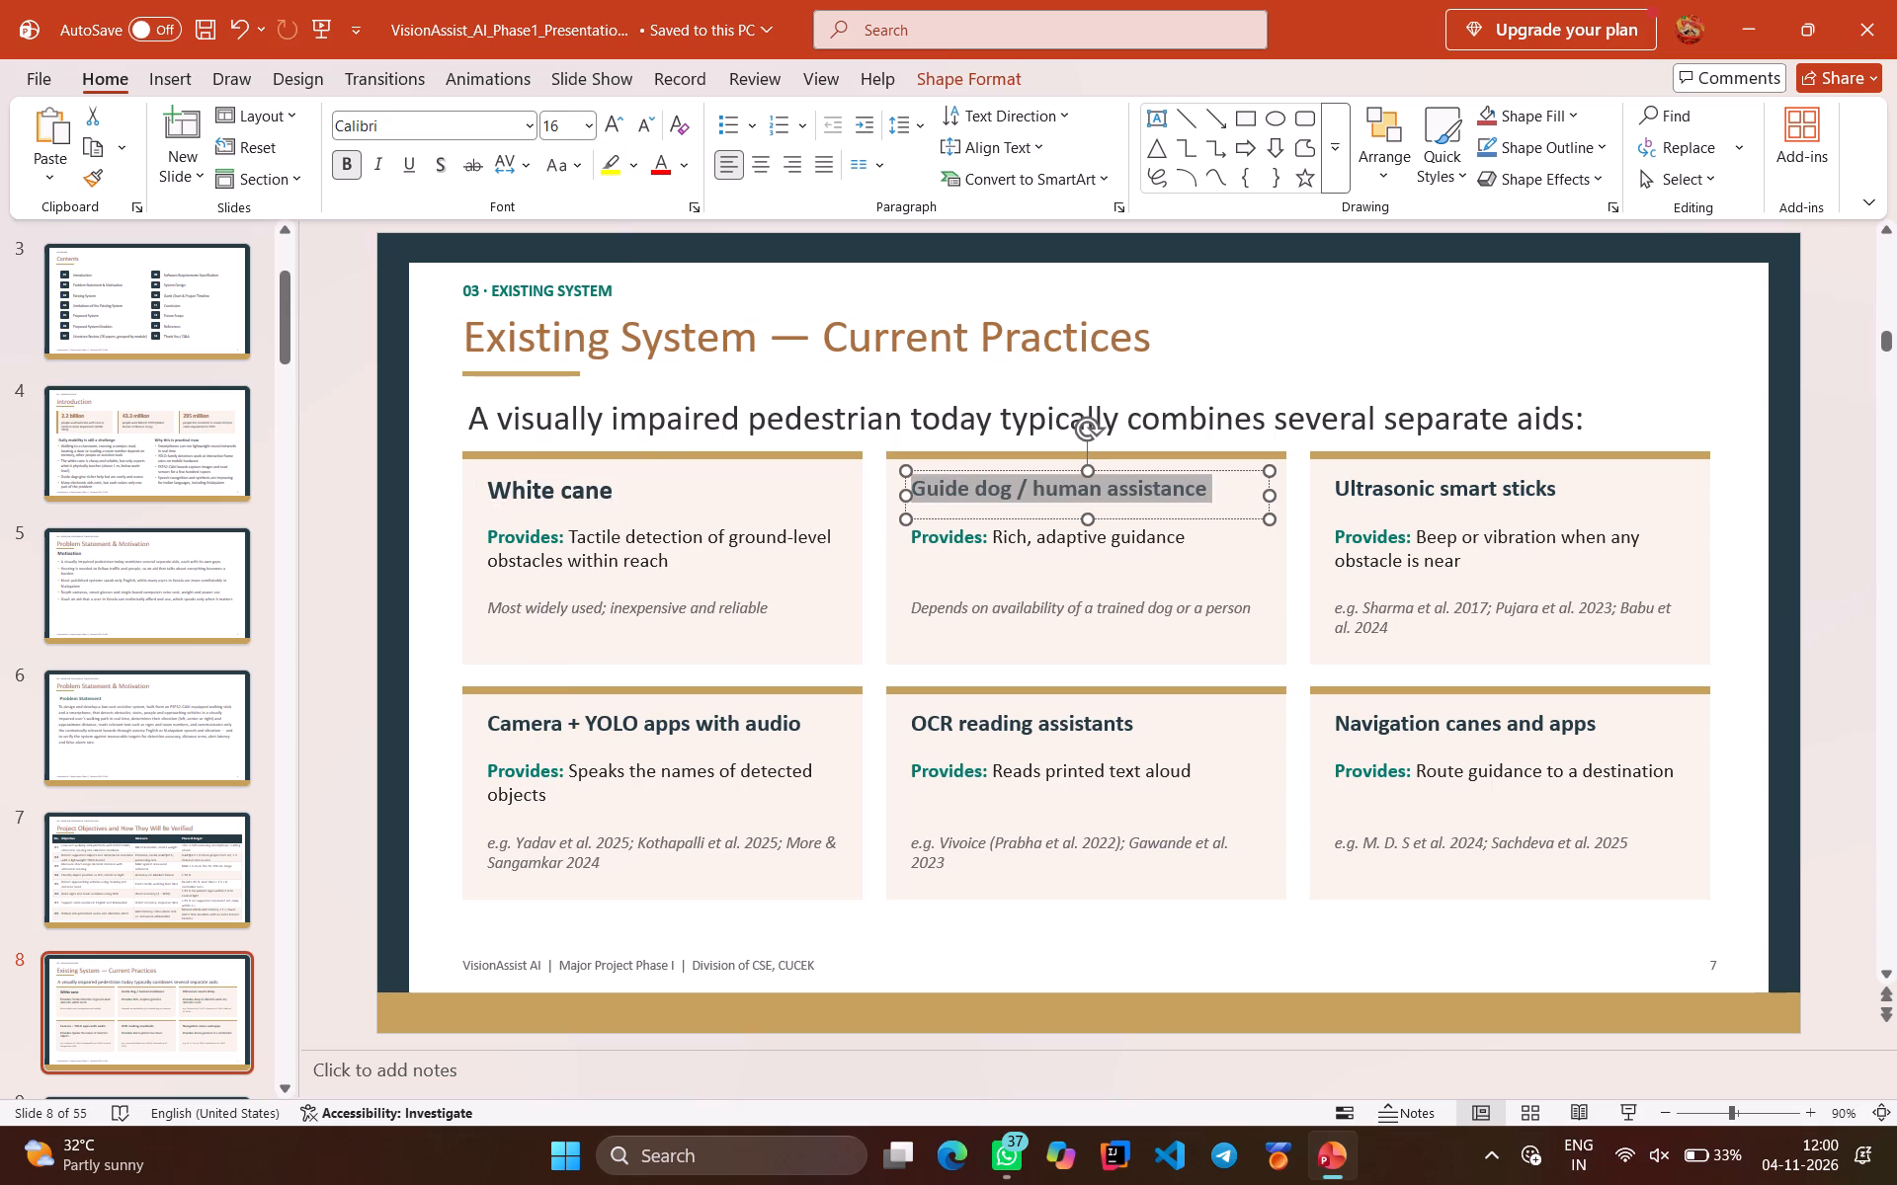
click(585, 125)
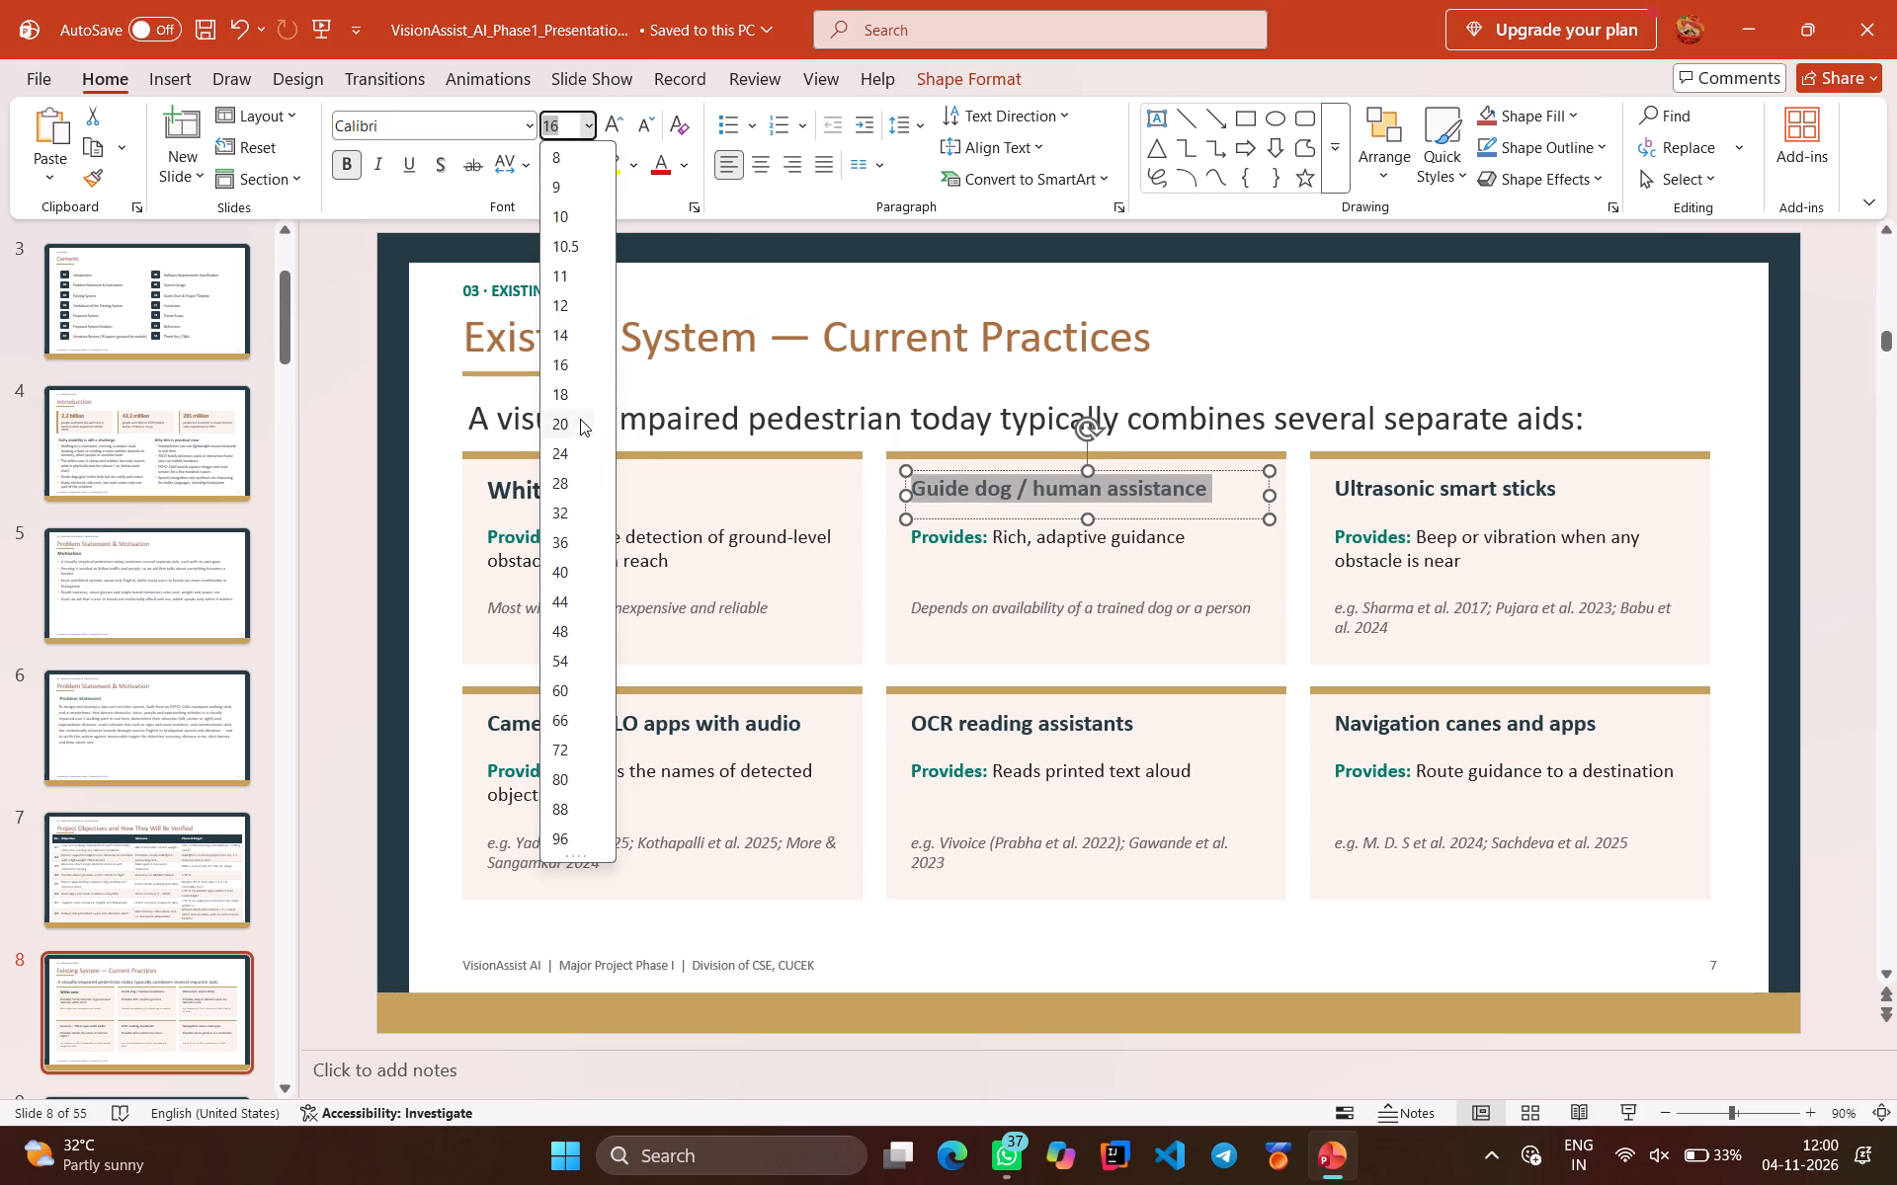
click(579, 391)
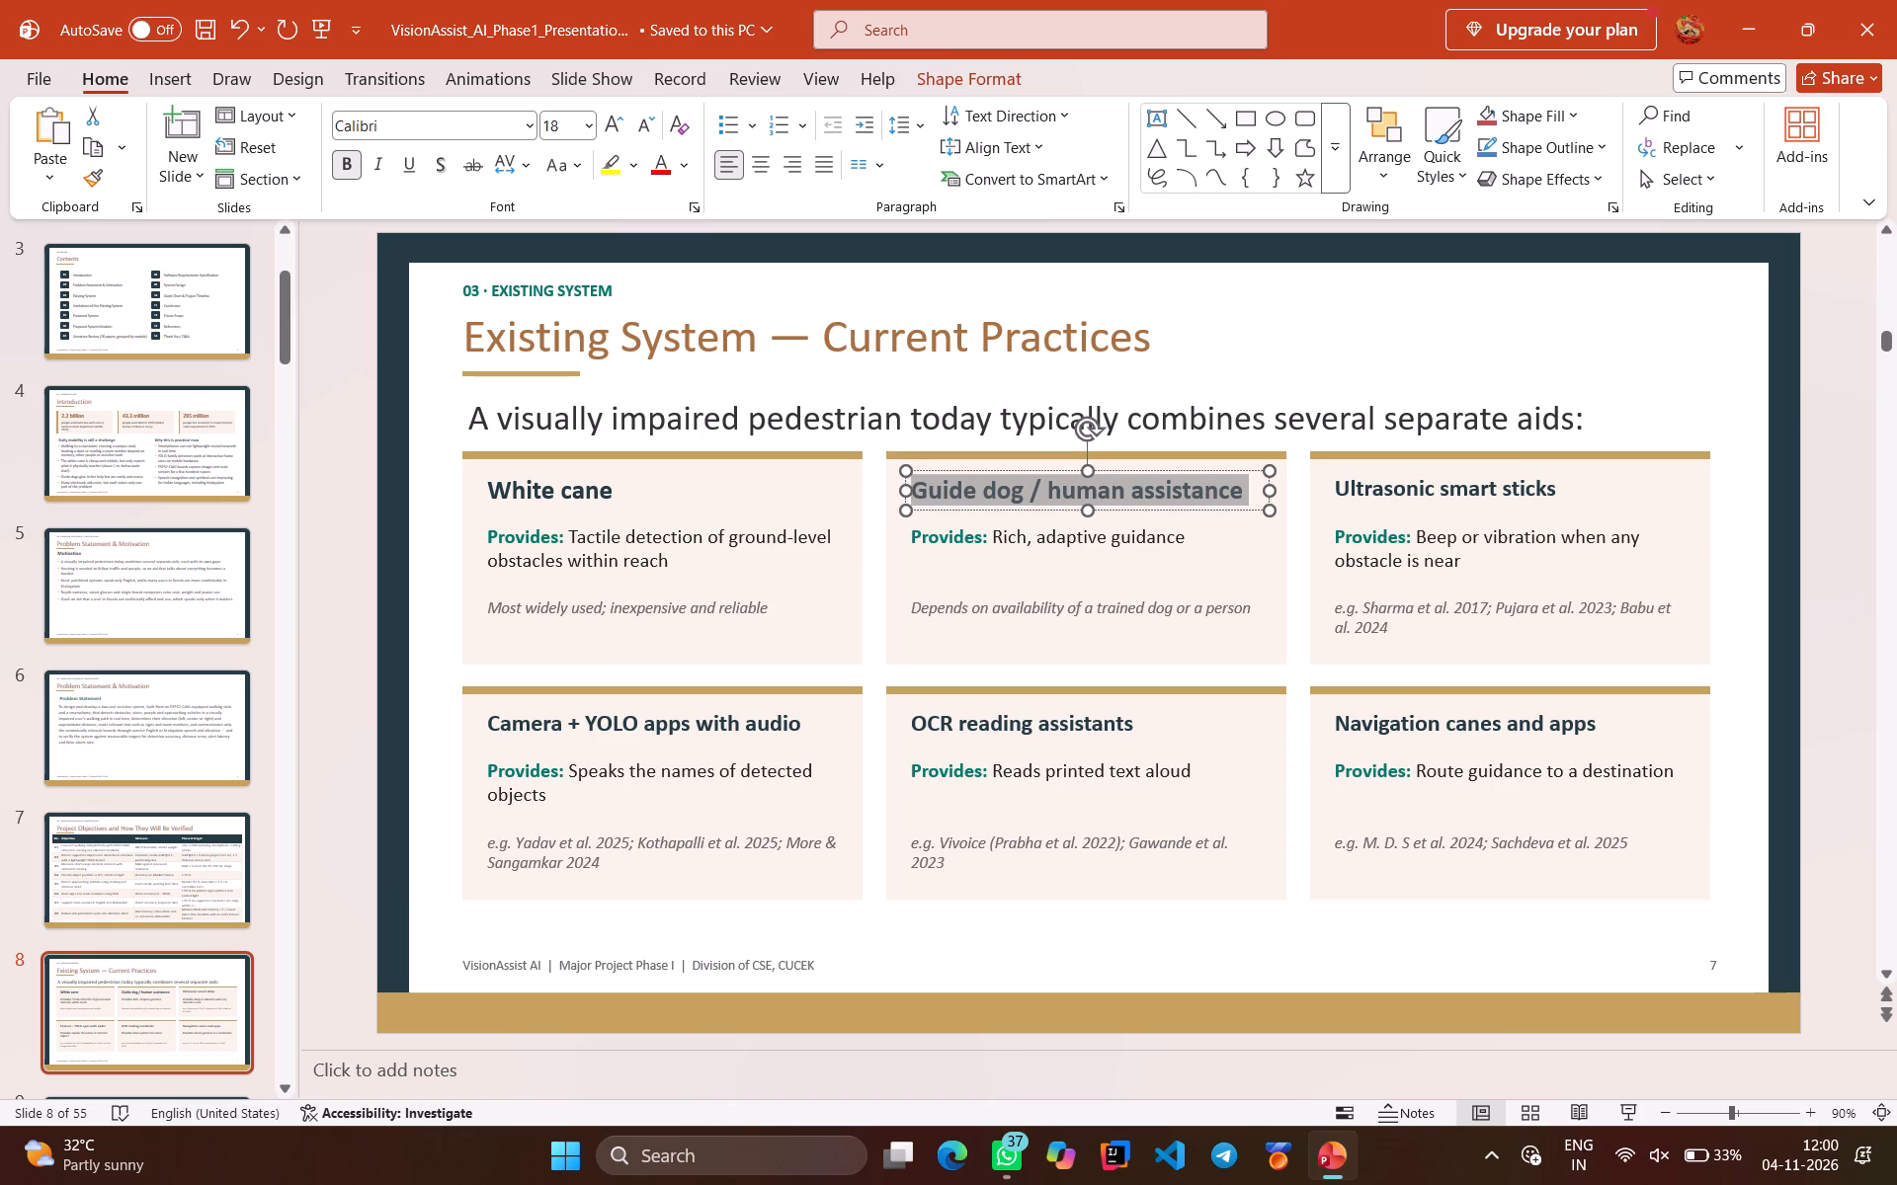
click(1442, 494)
key(ctrl+a)
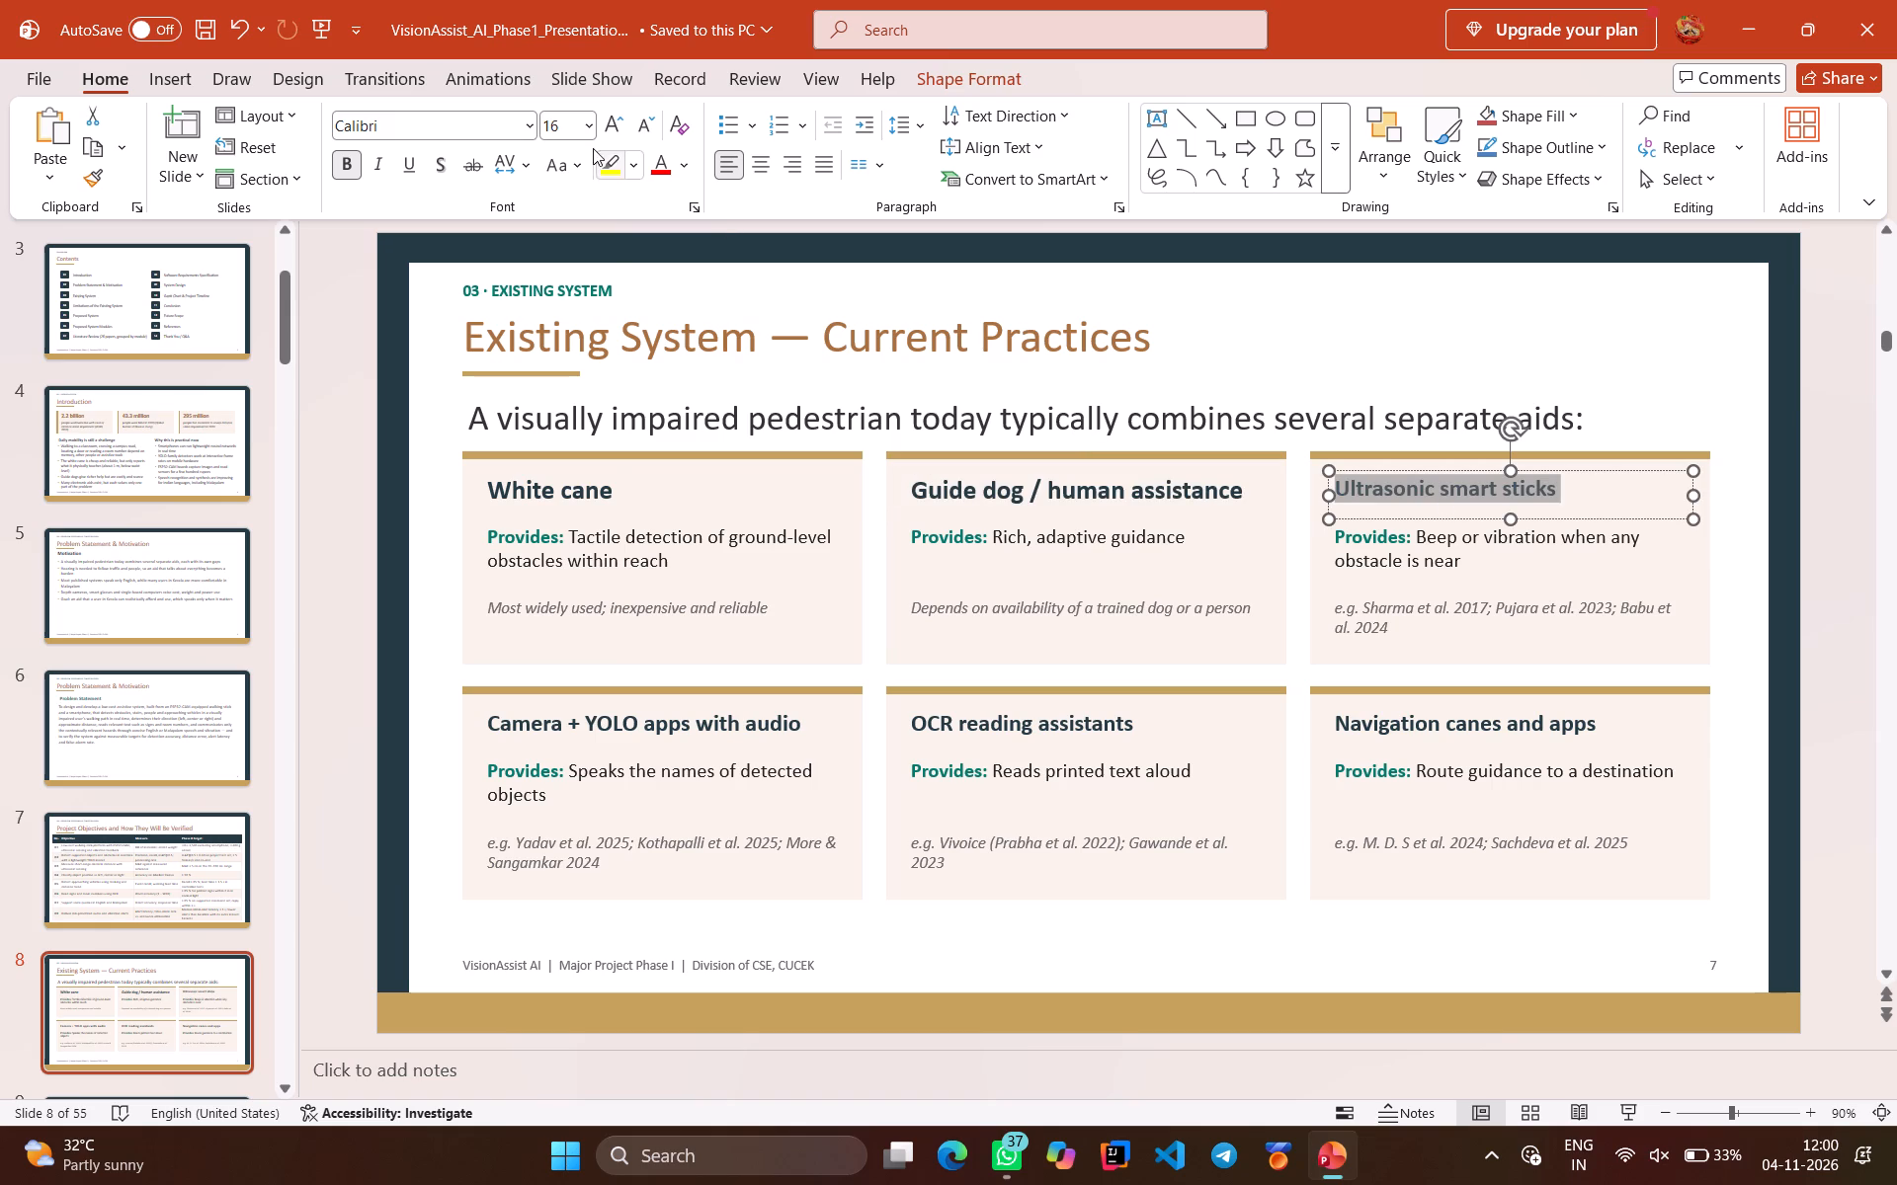
click(593, 128)
click(590, 394)
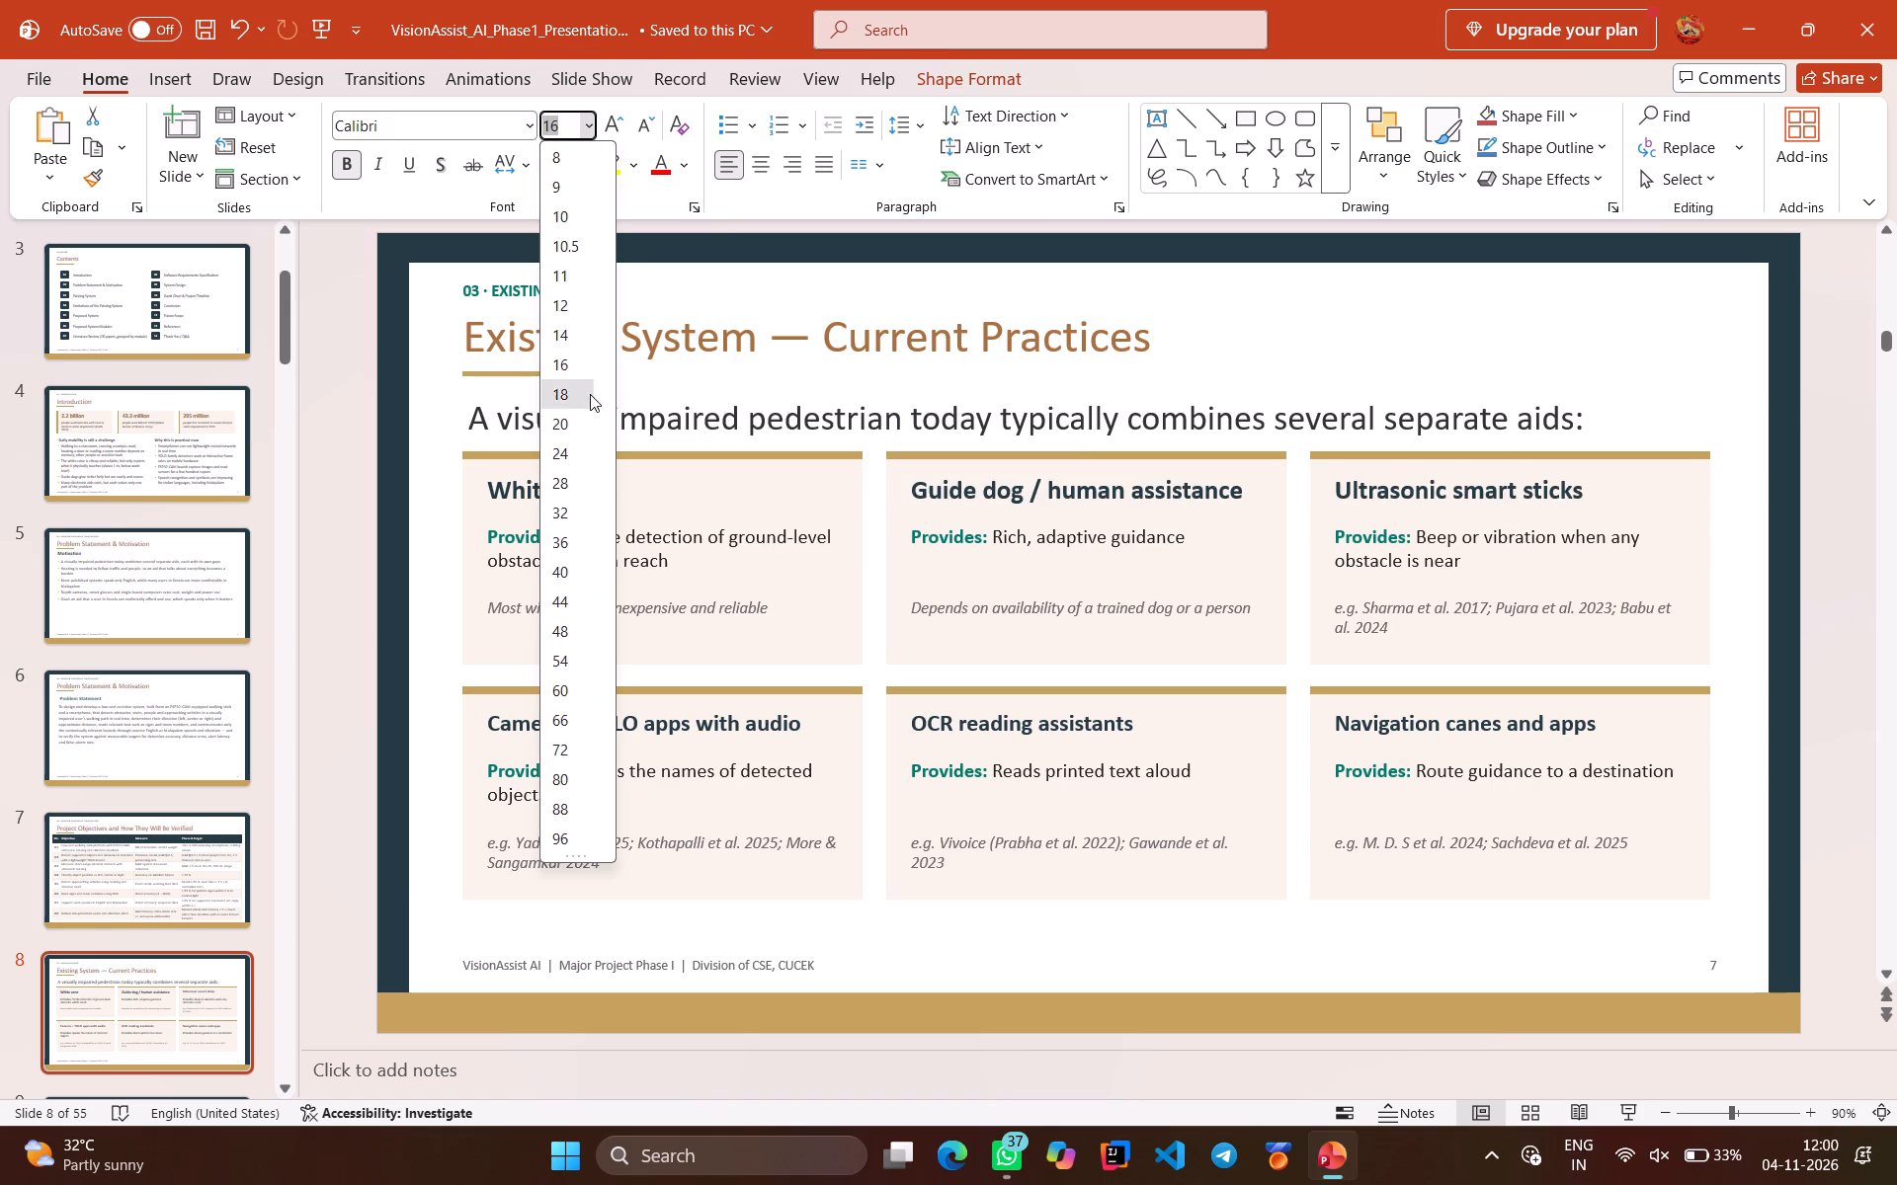
Set the "Provides: Tactile detection…" text in the White cane card on slide 8 to font size 16.
click(671, 562)
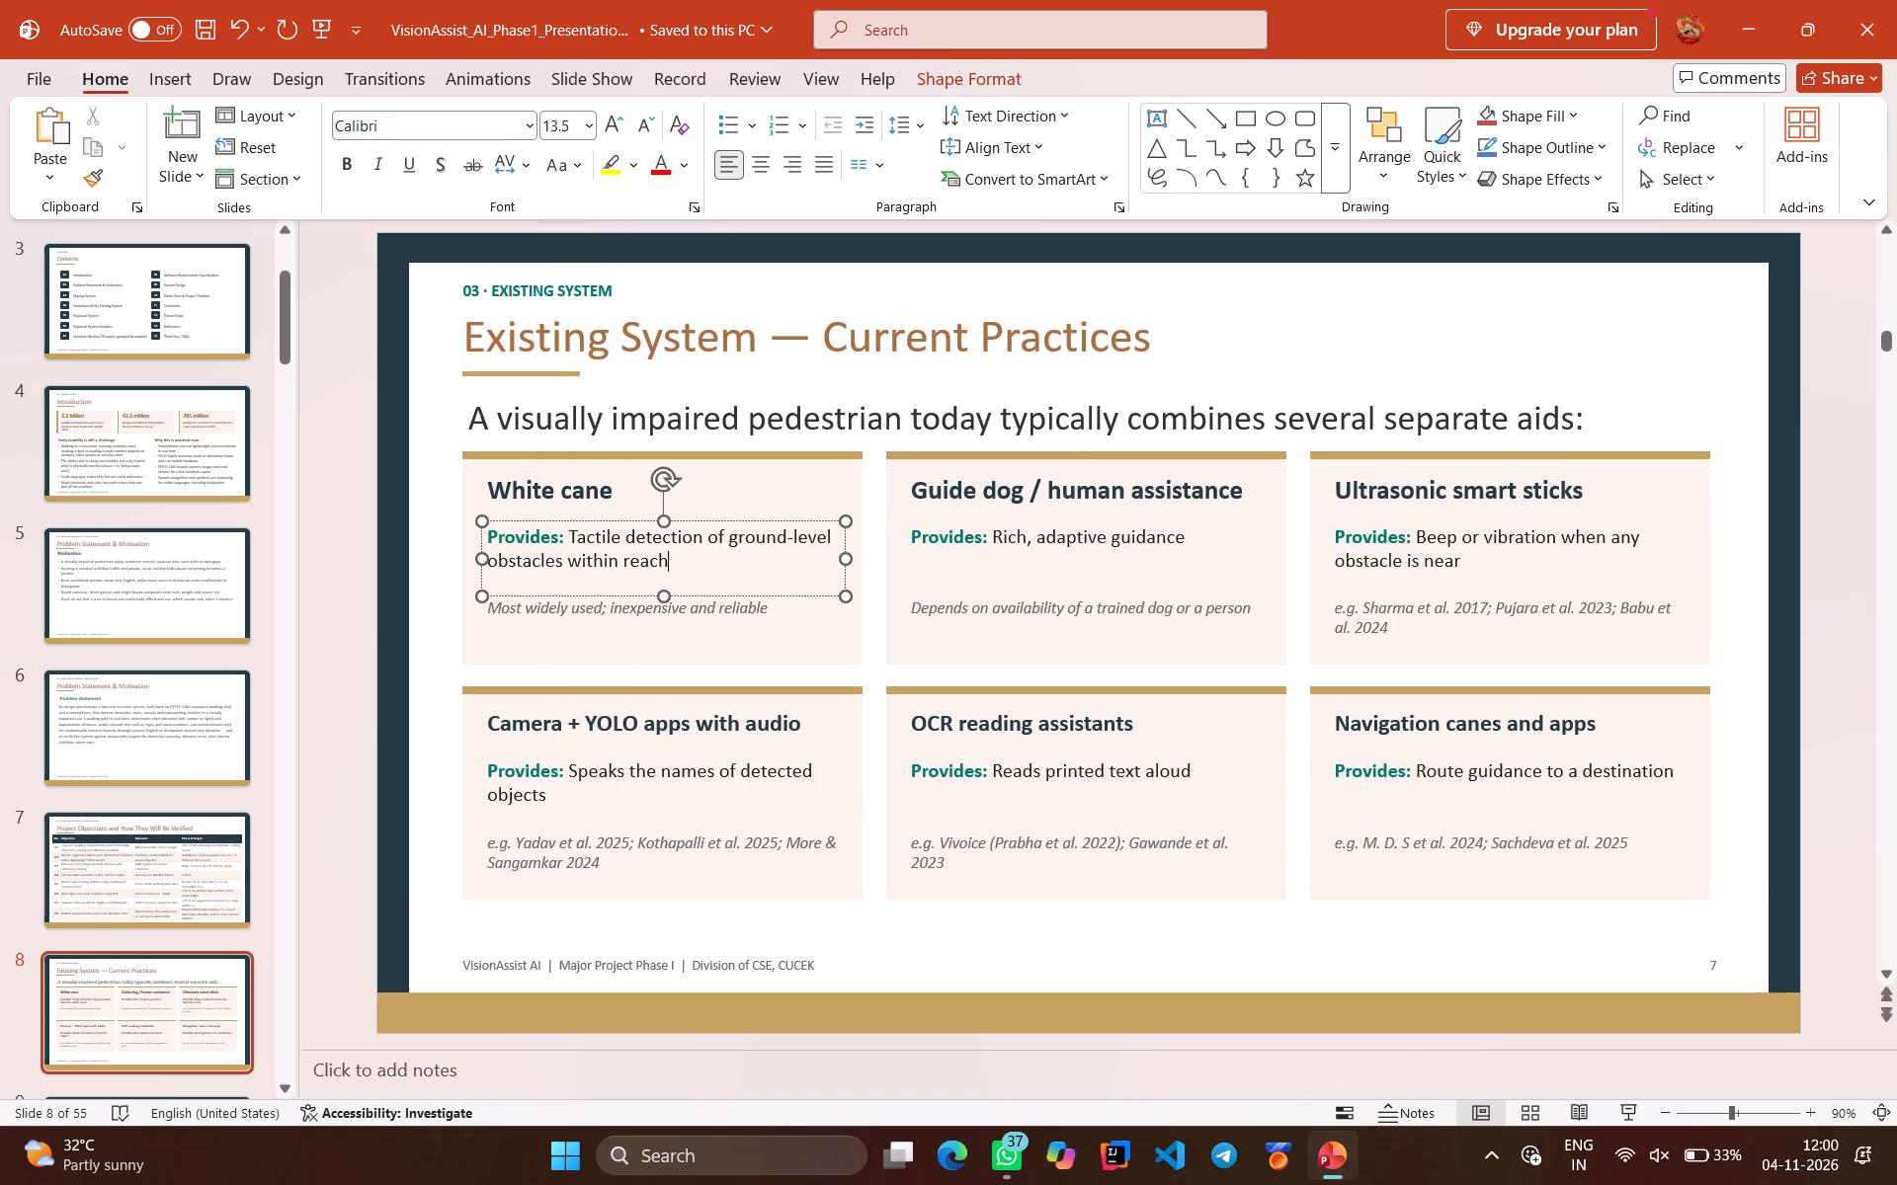
key(ctrl+a)
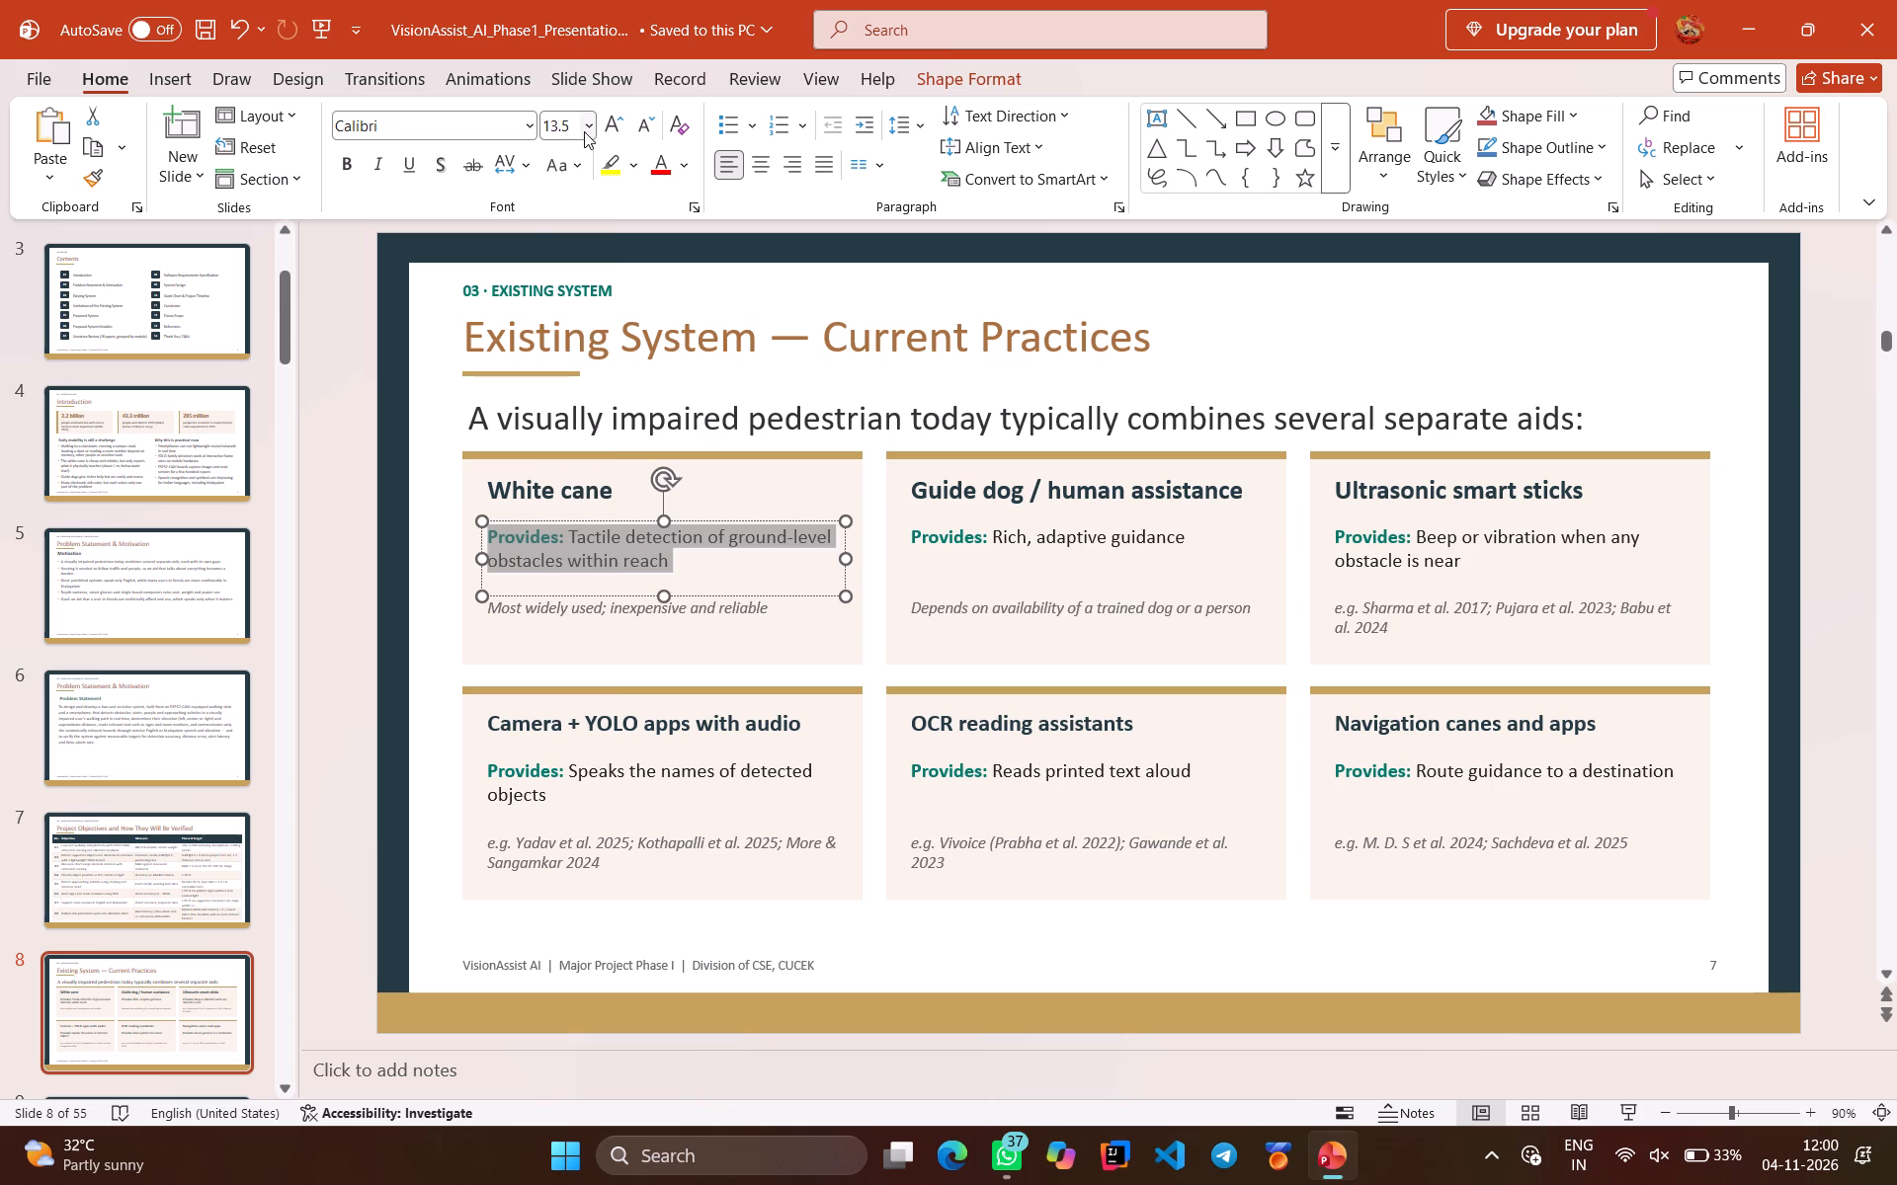
click(585, 131)
click(565, 364)
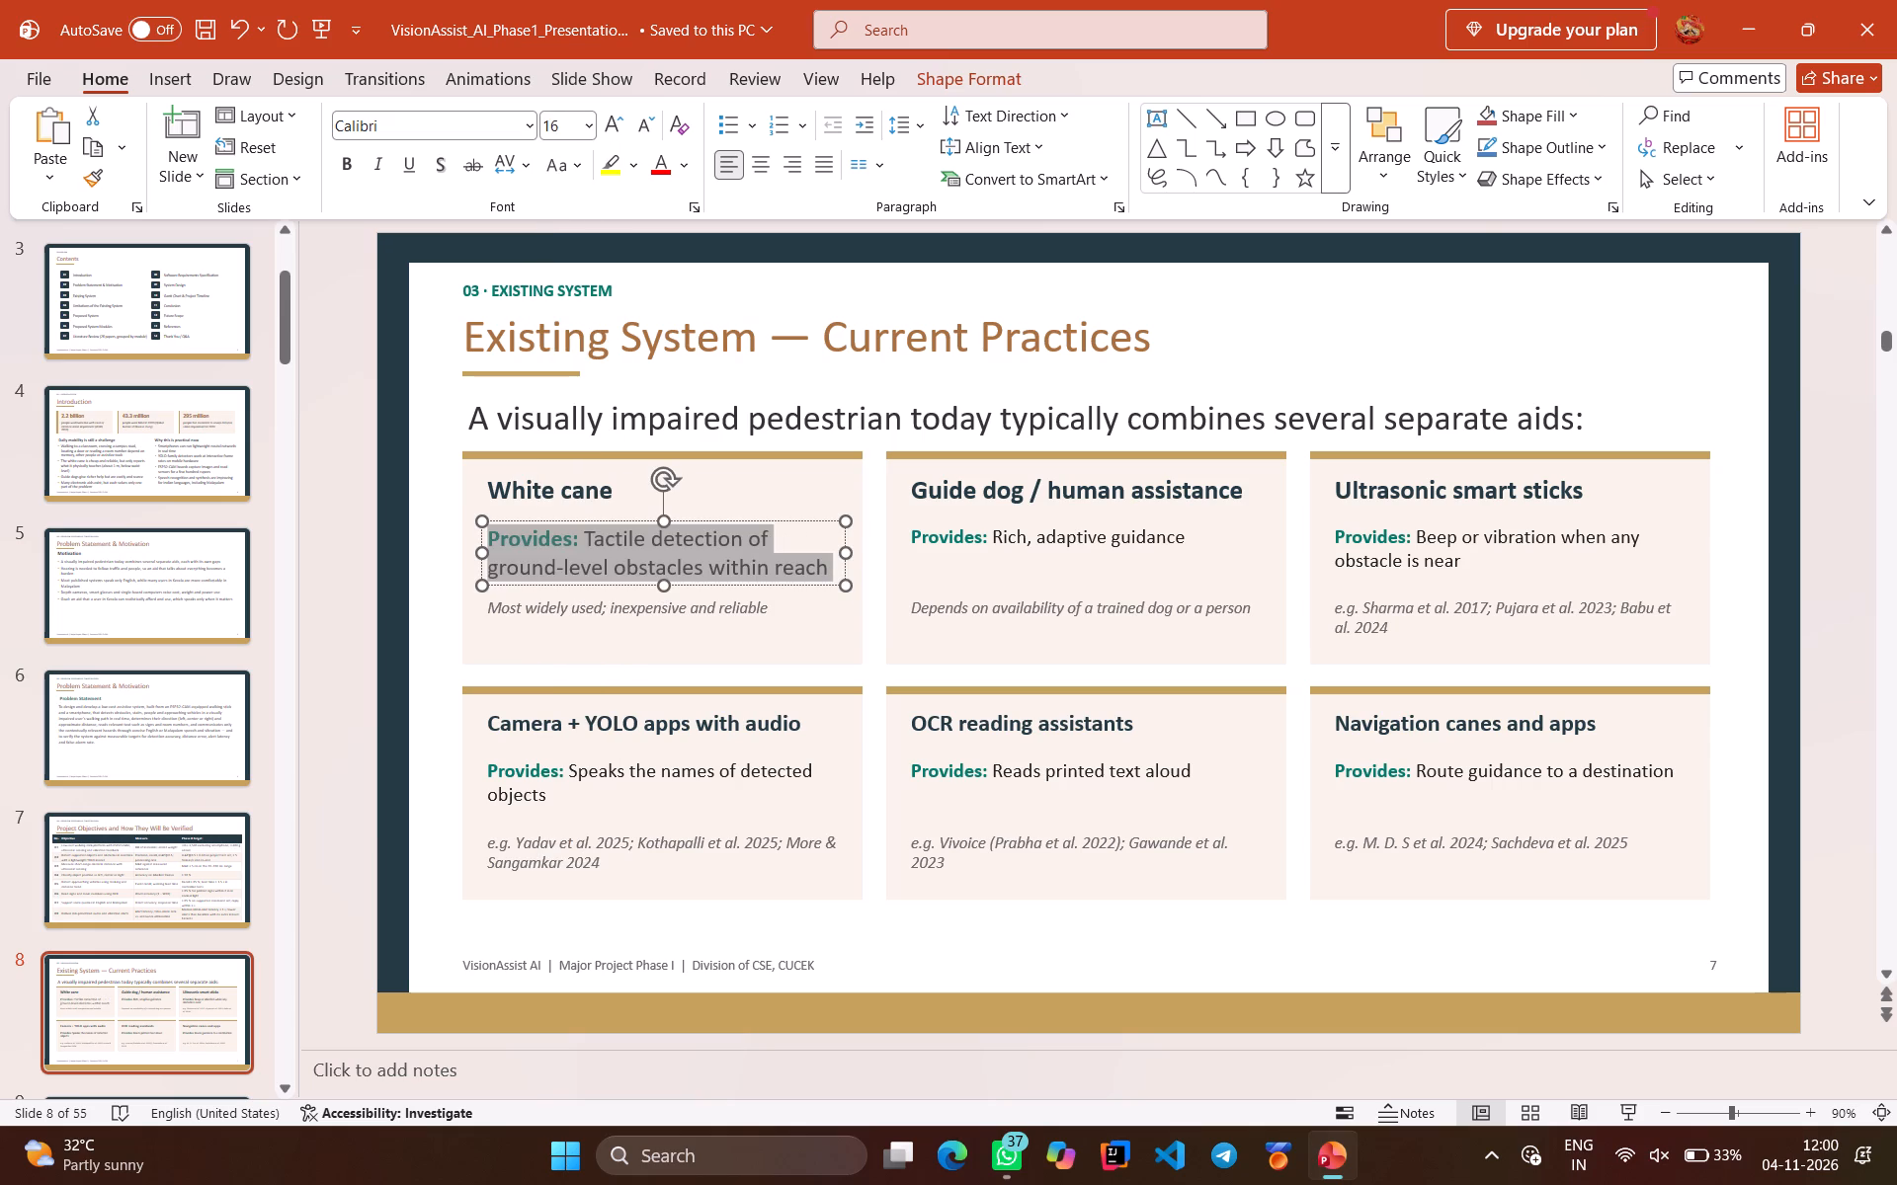
Format the "Most widely used; inexpensive and reliable" note in the White cane card as size 14, bold and non-italic.
click(743, 612)
key(ctrl+a)
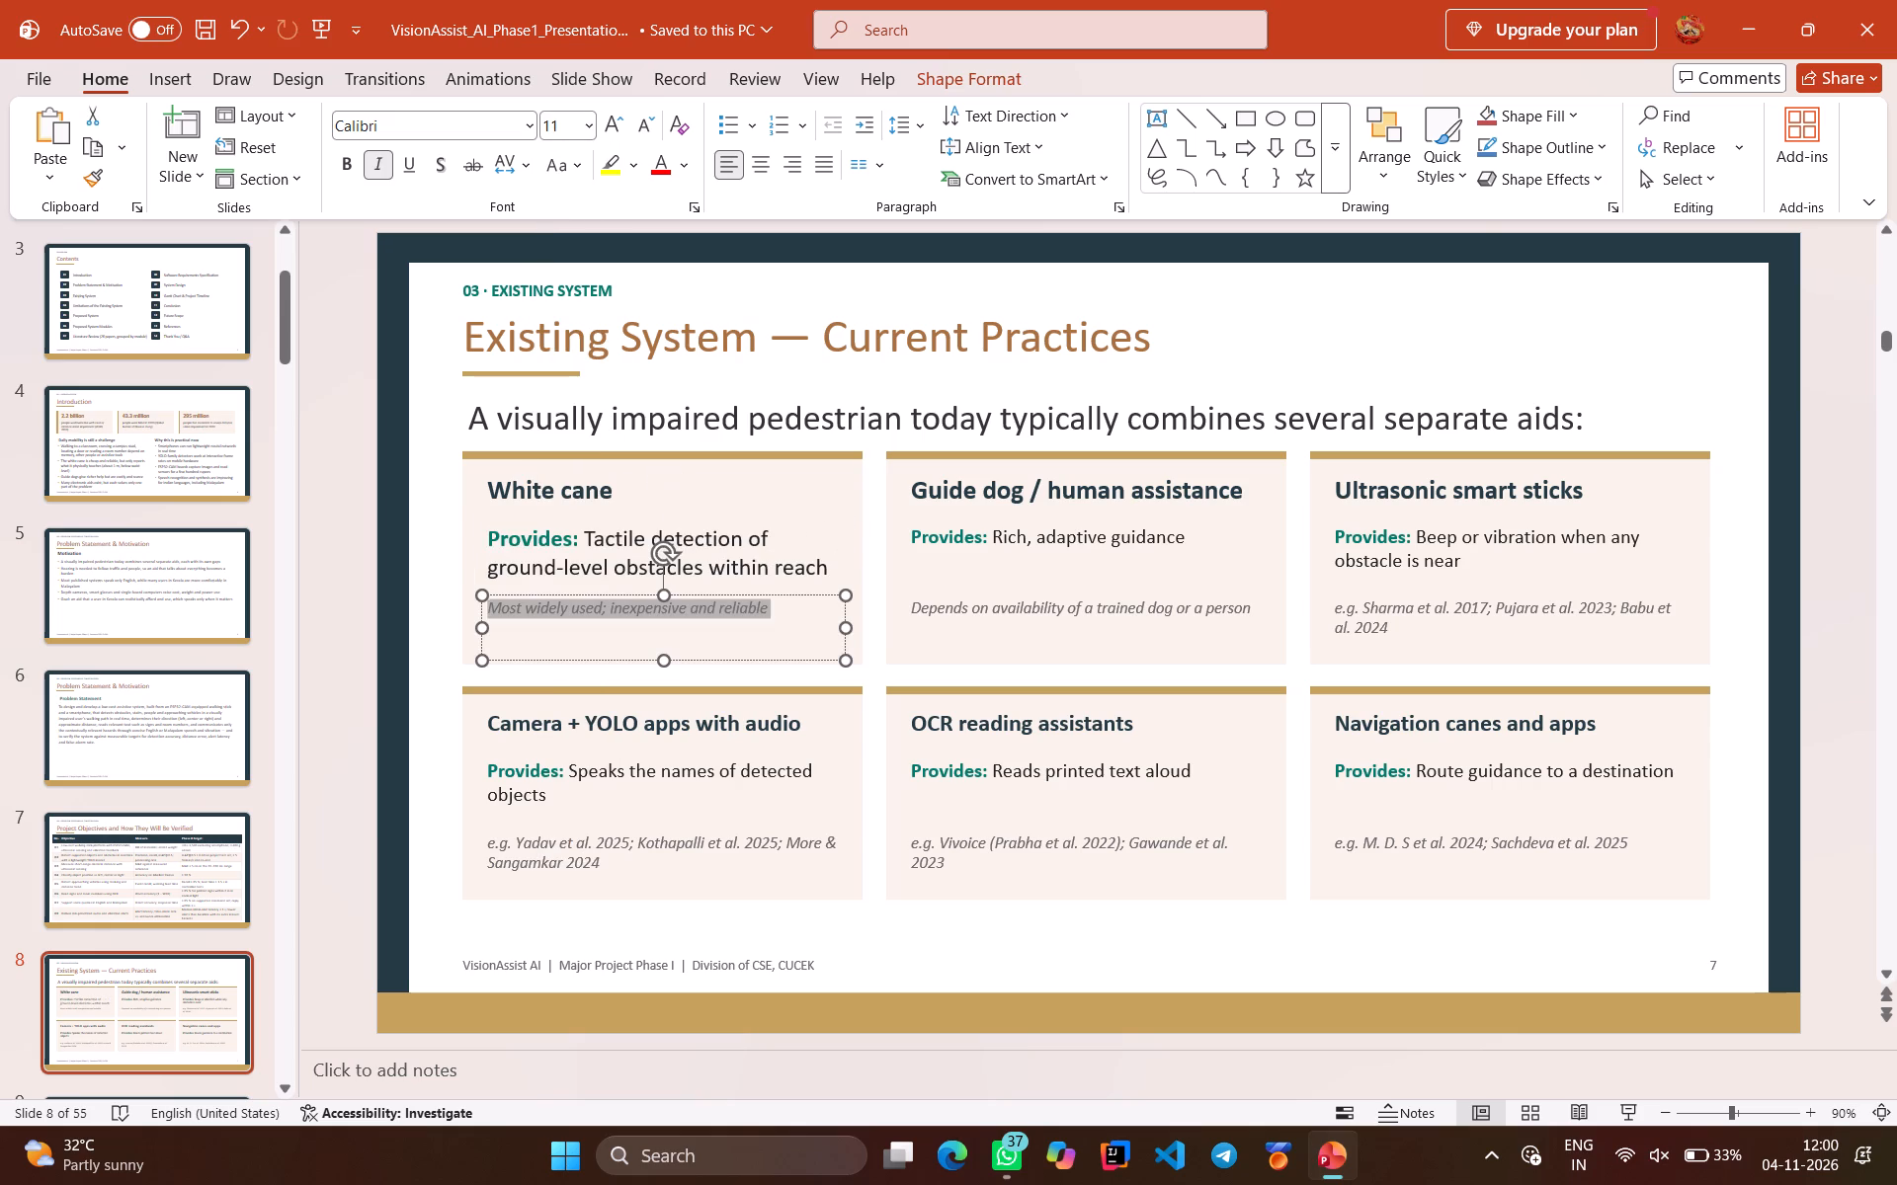
click(588, 121)
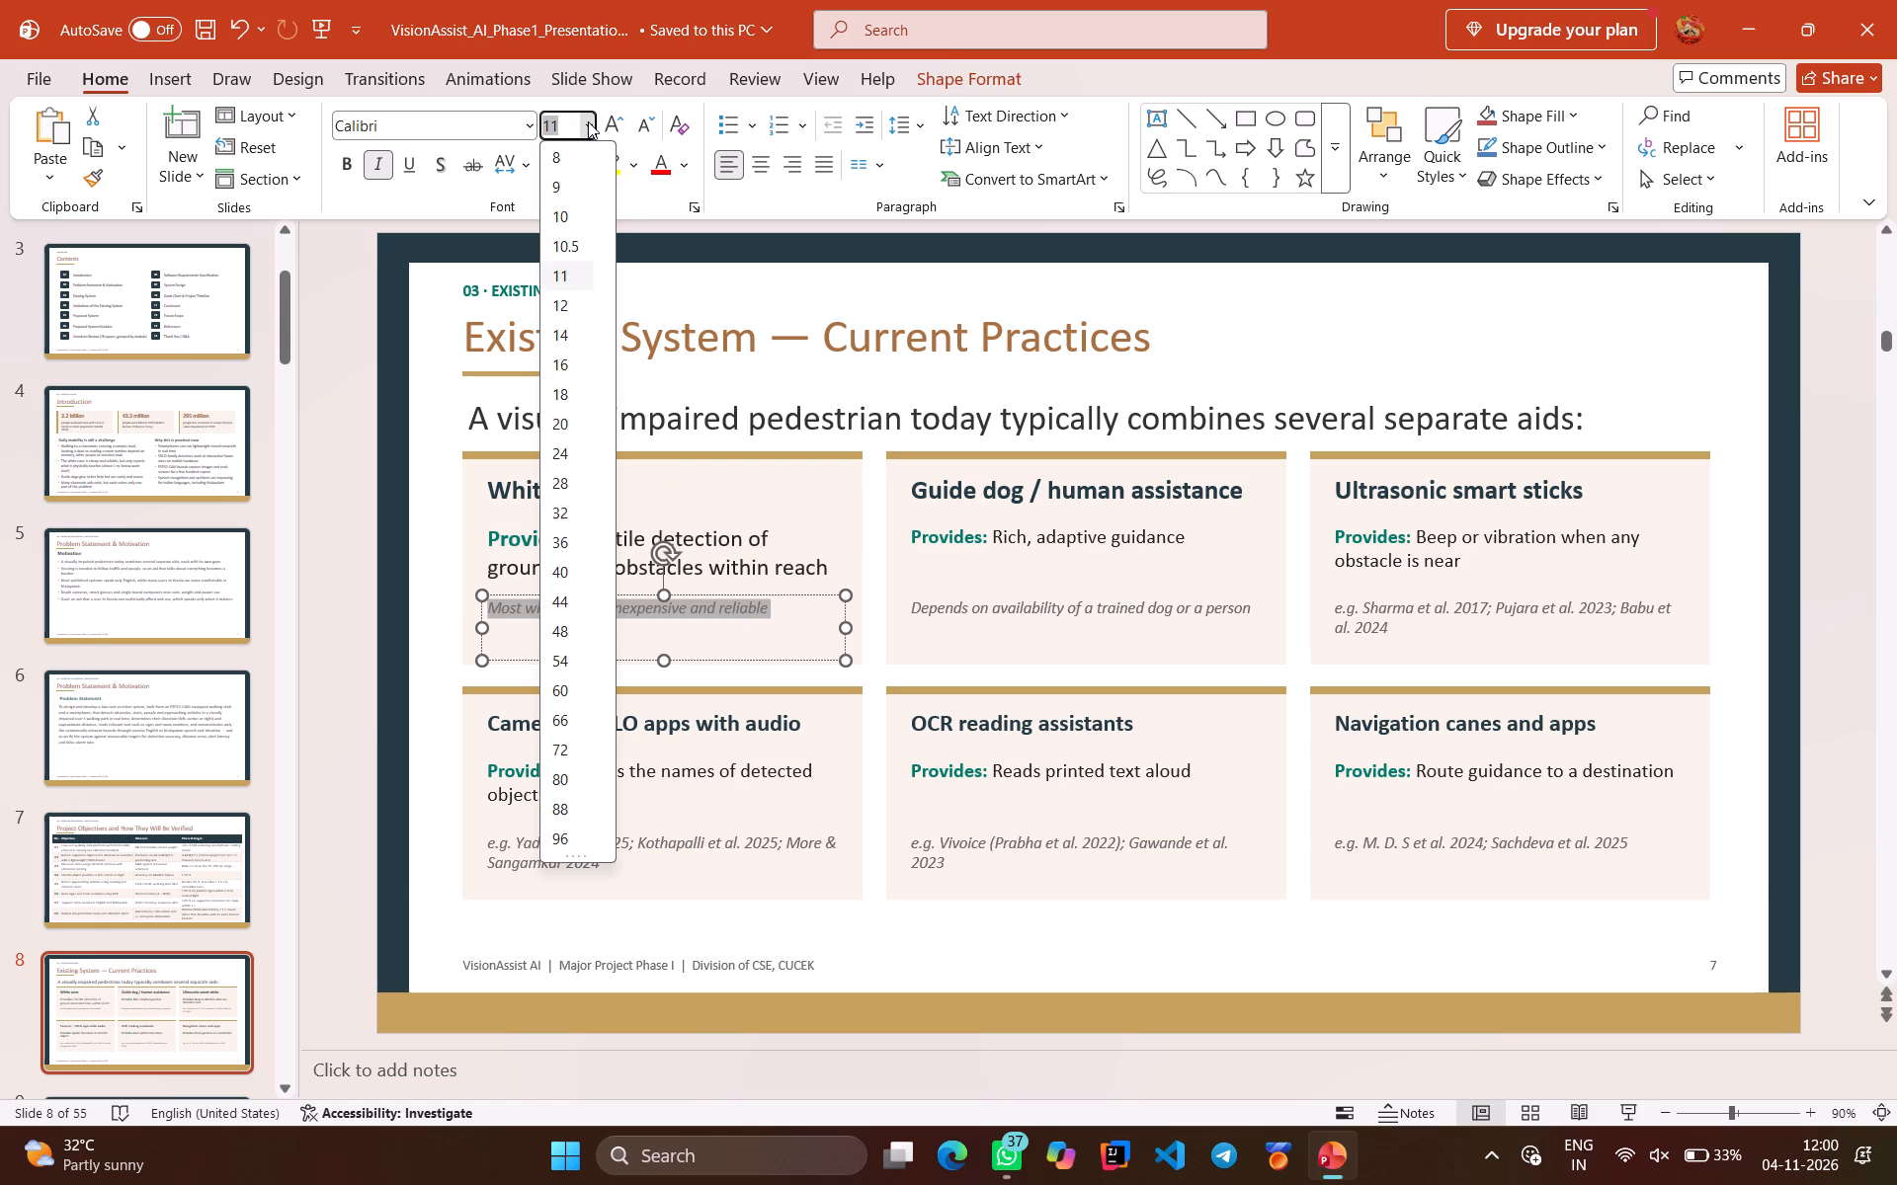
click(575, 345)
click(380, 162)
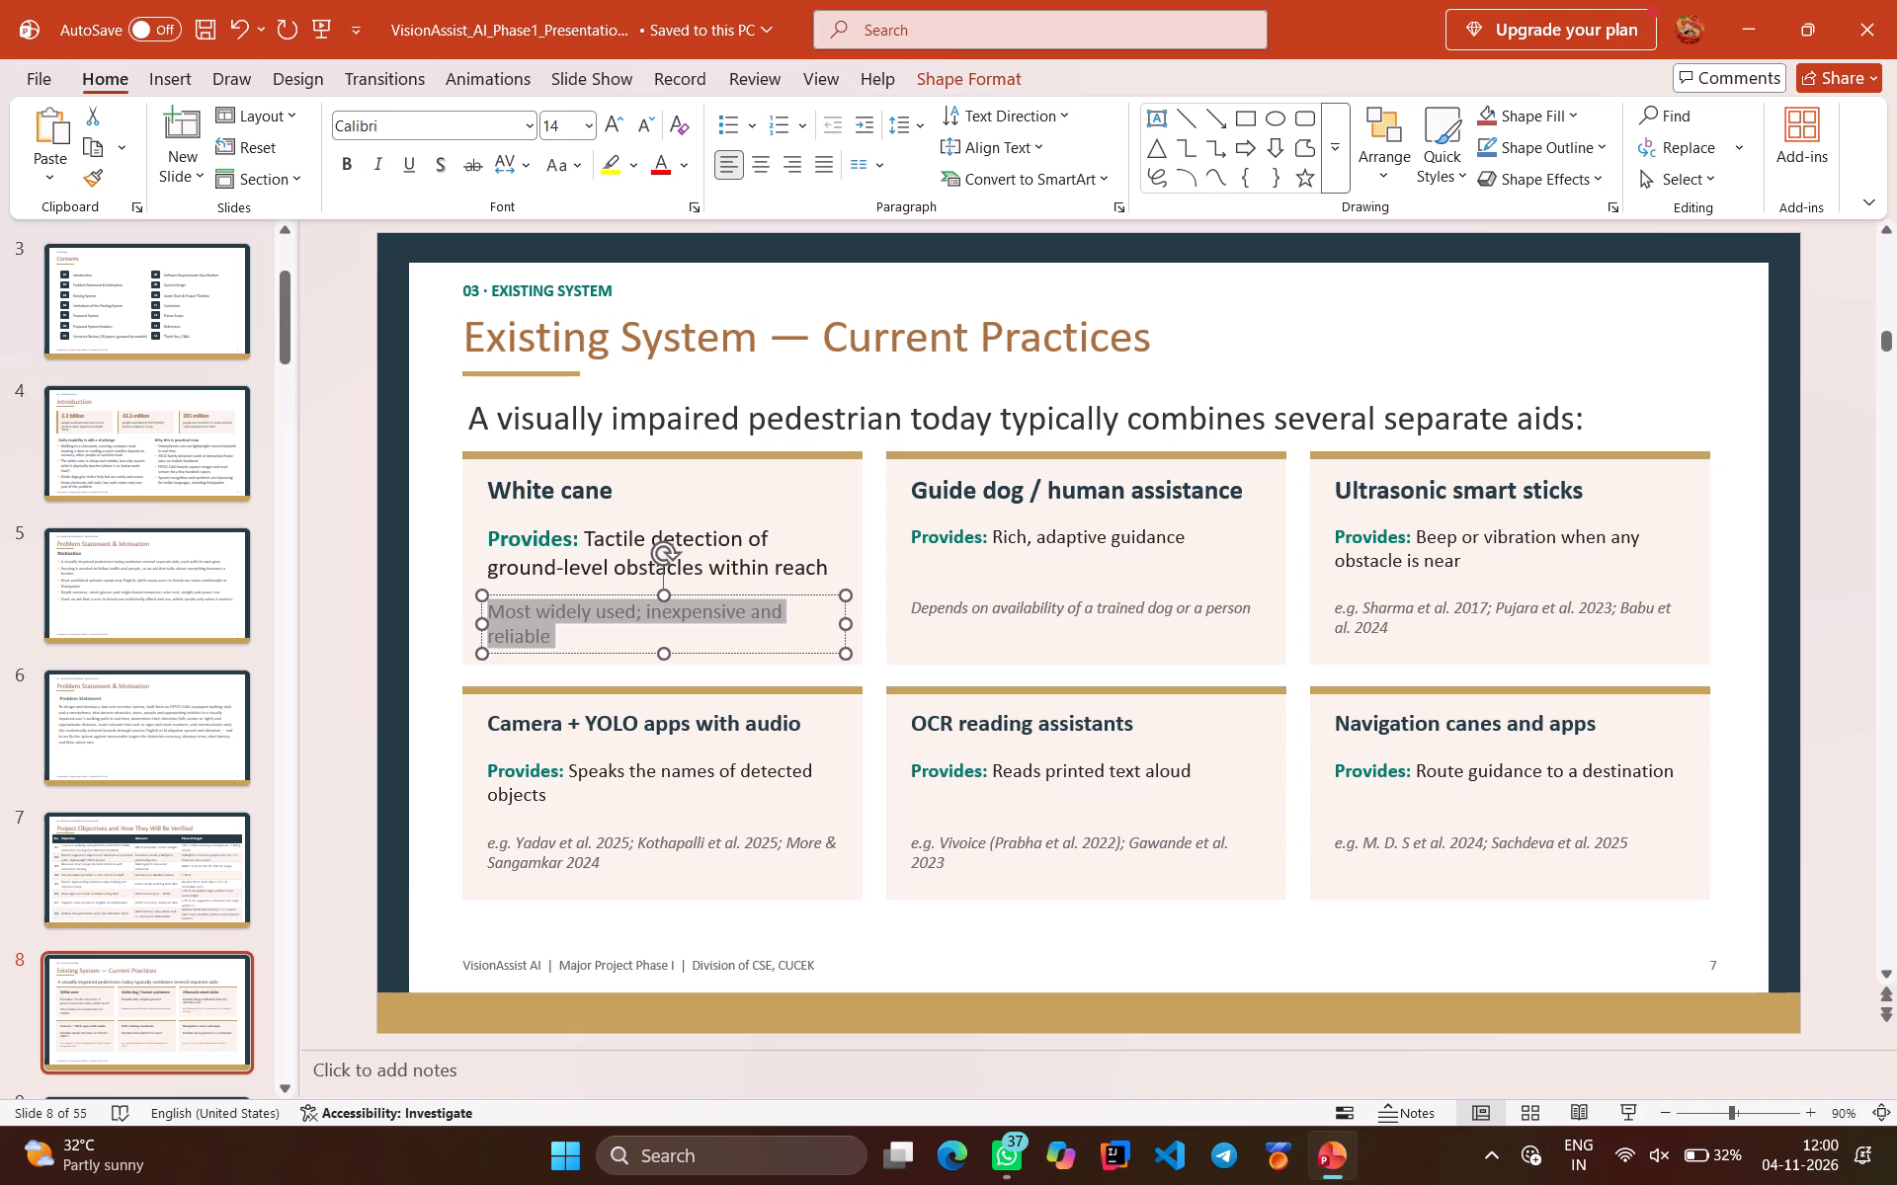
click(1110, 629)
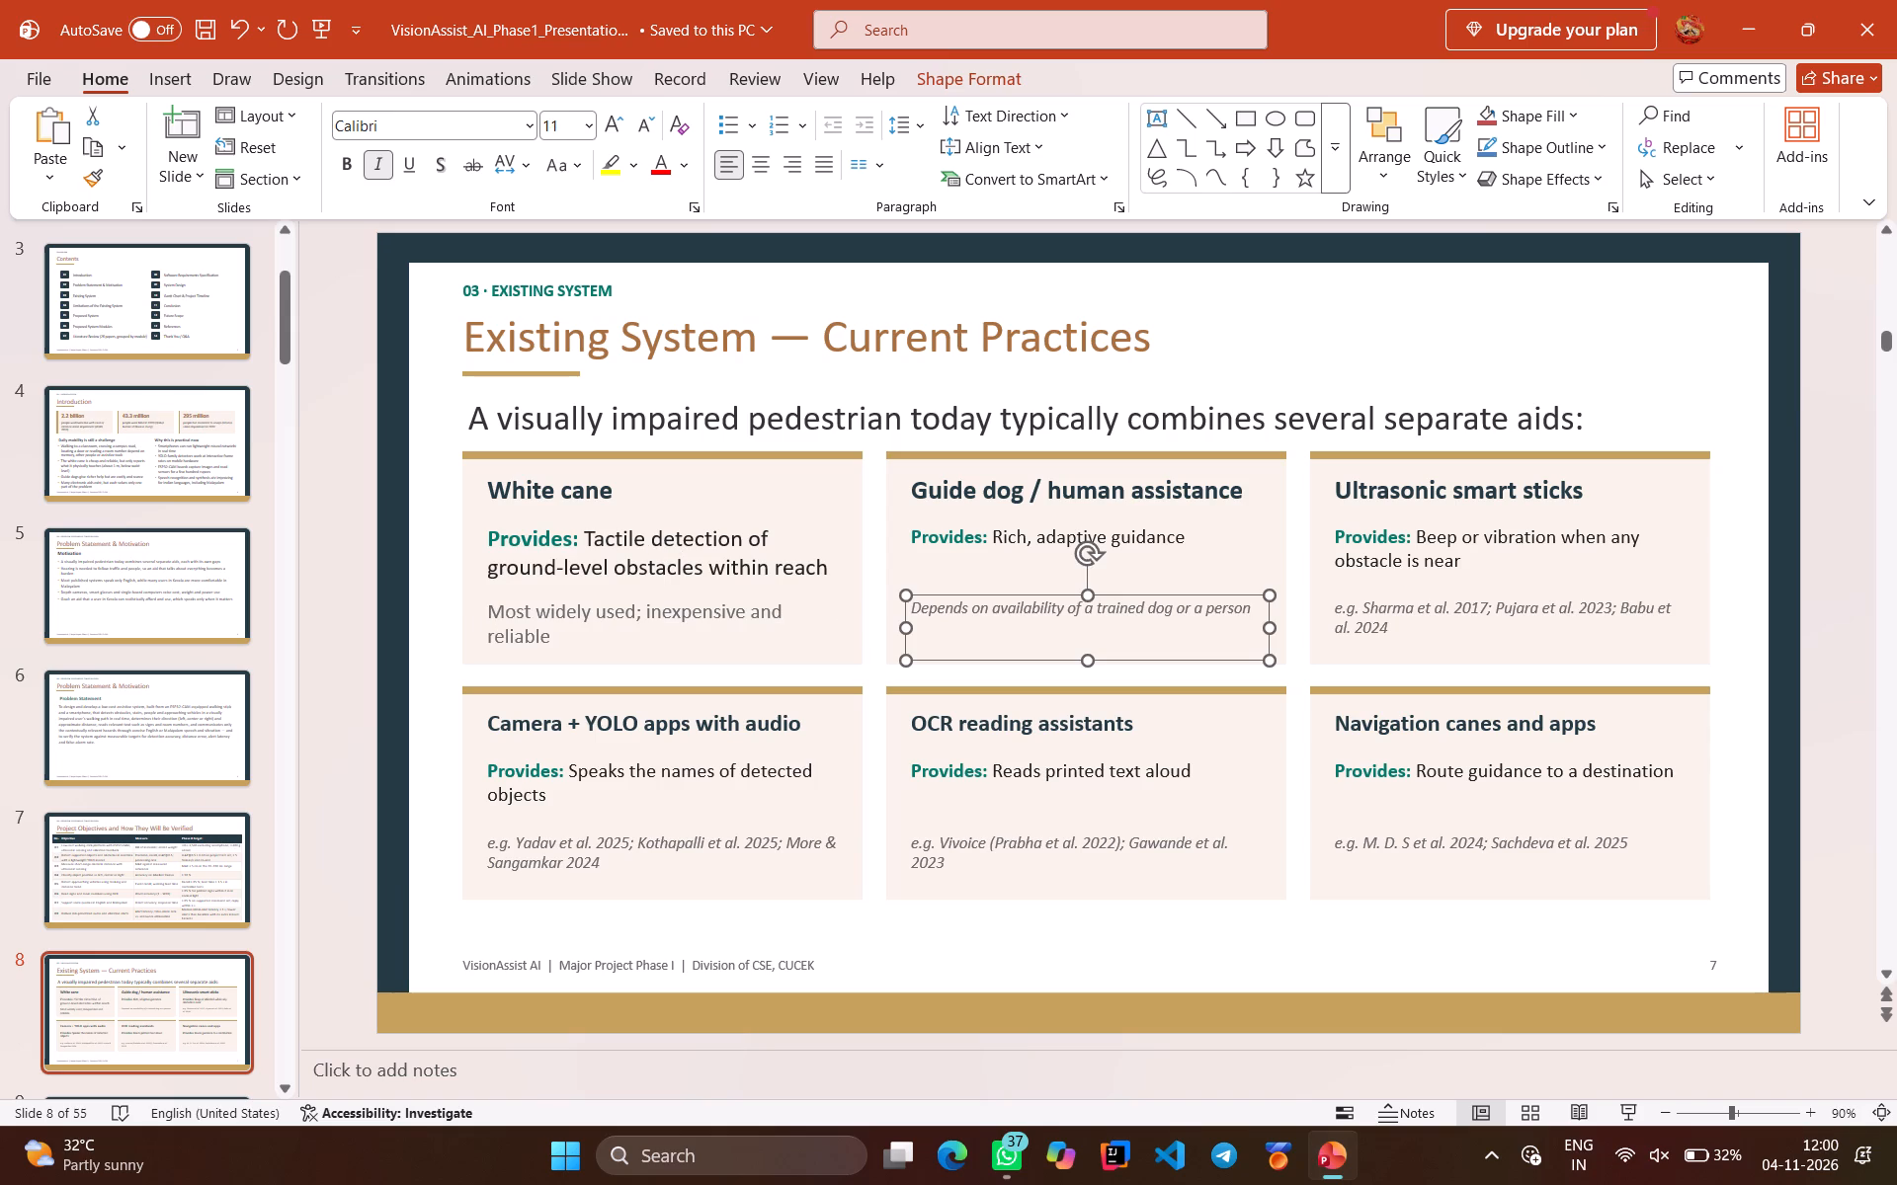
click(592, 626)
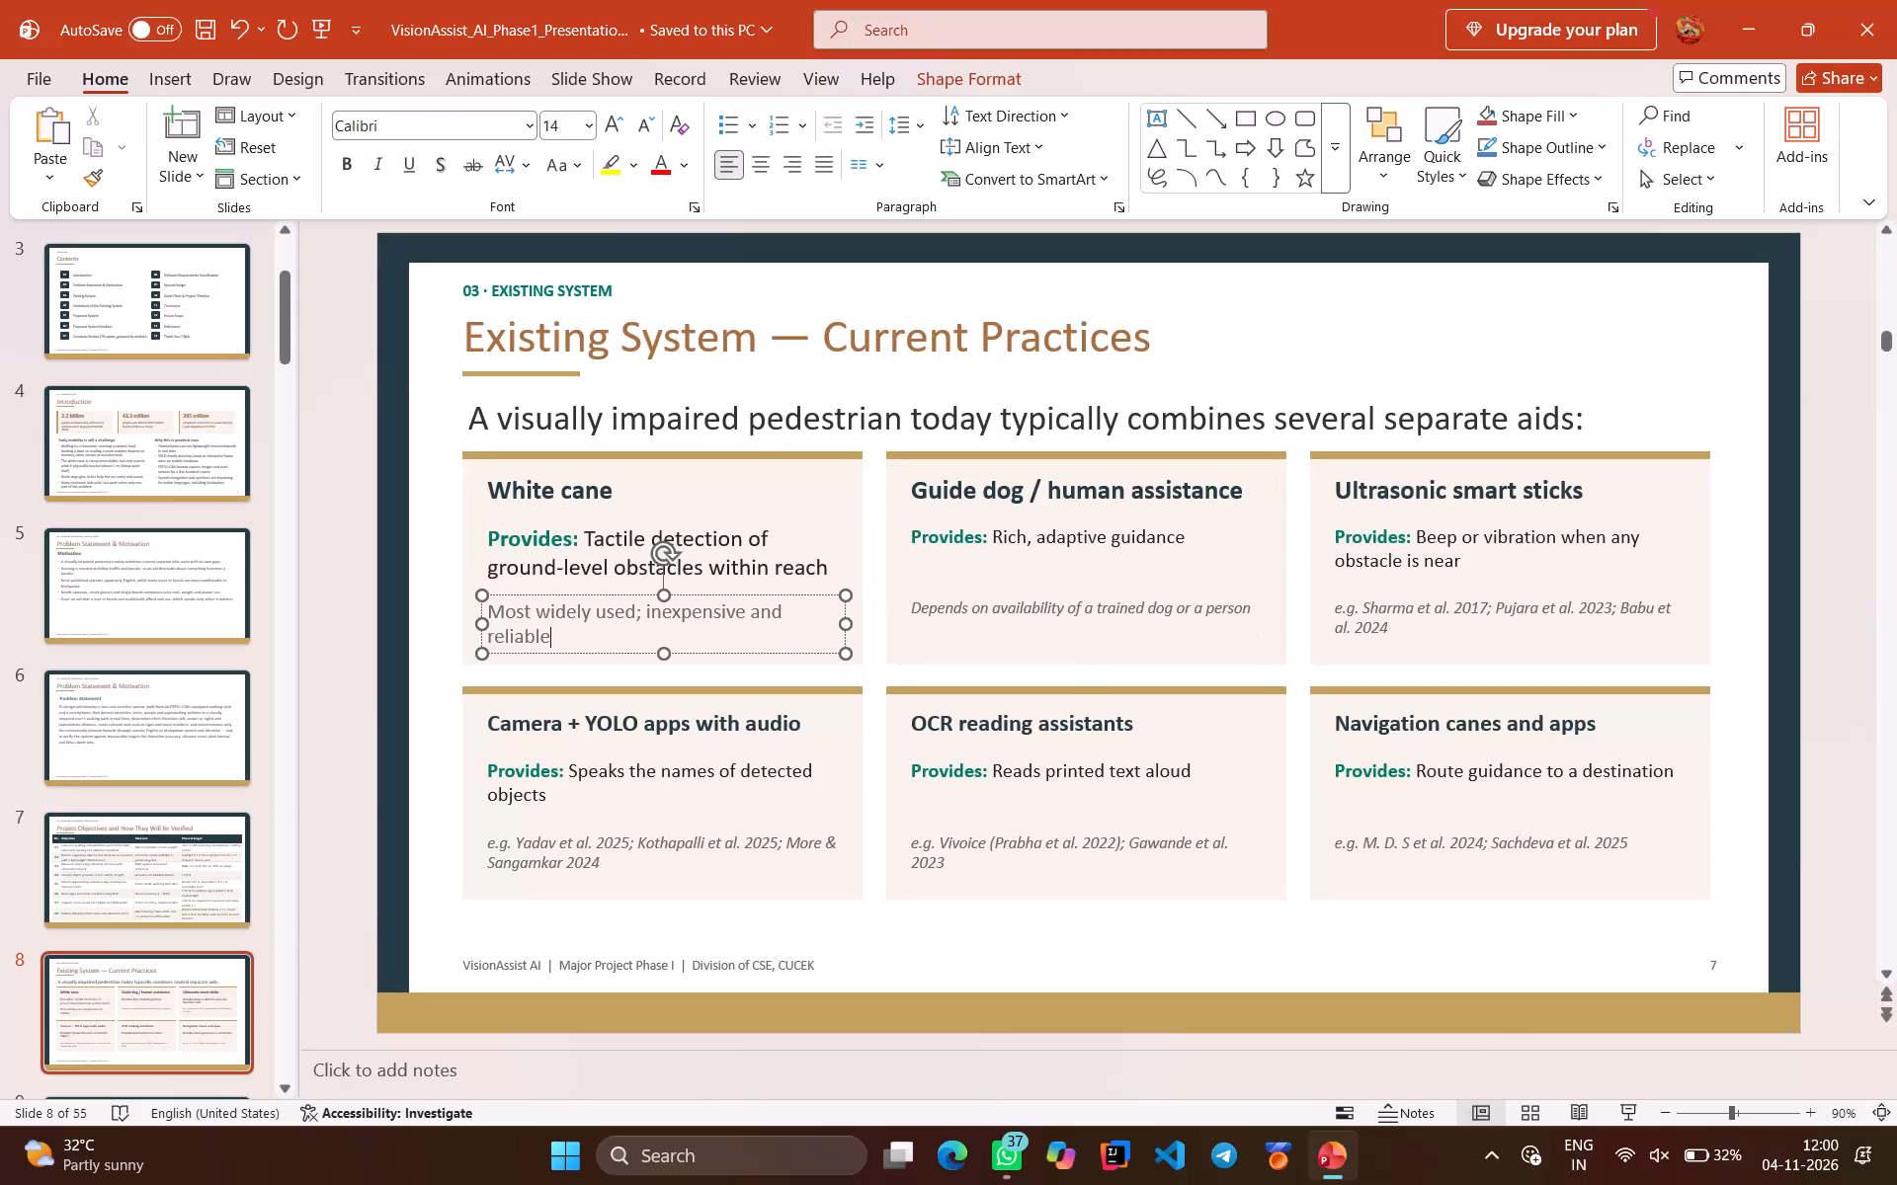
key(ctrl+a)
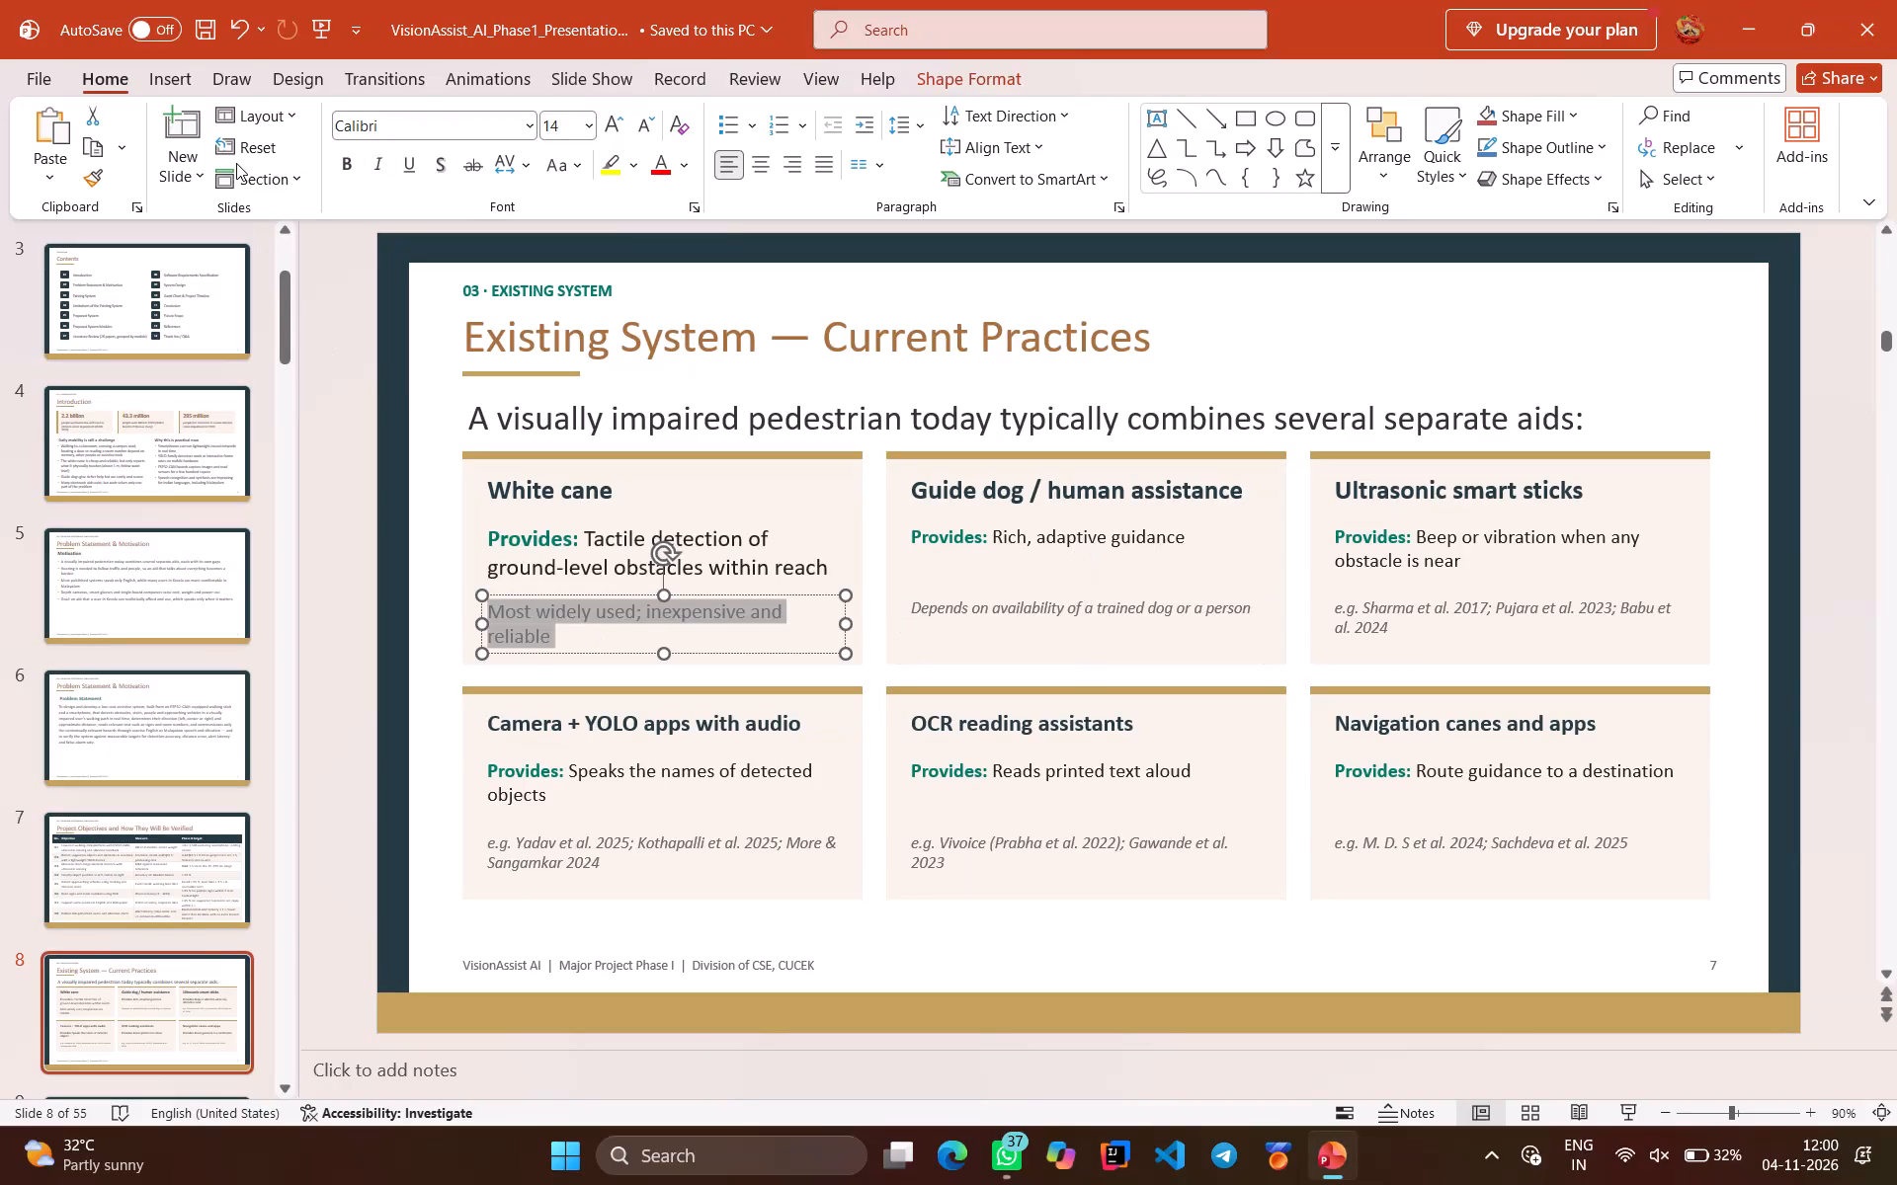
click(335, 161)
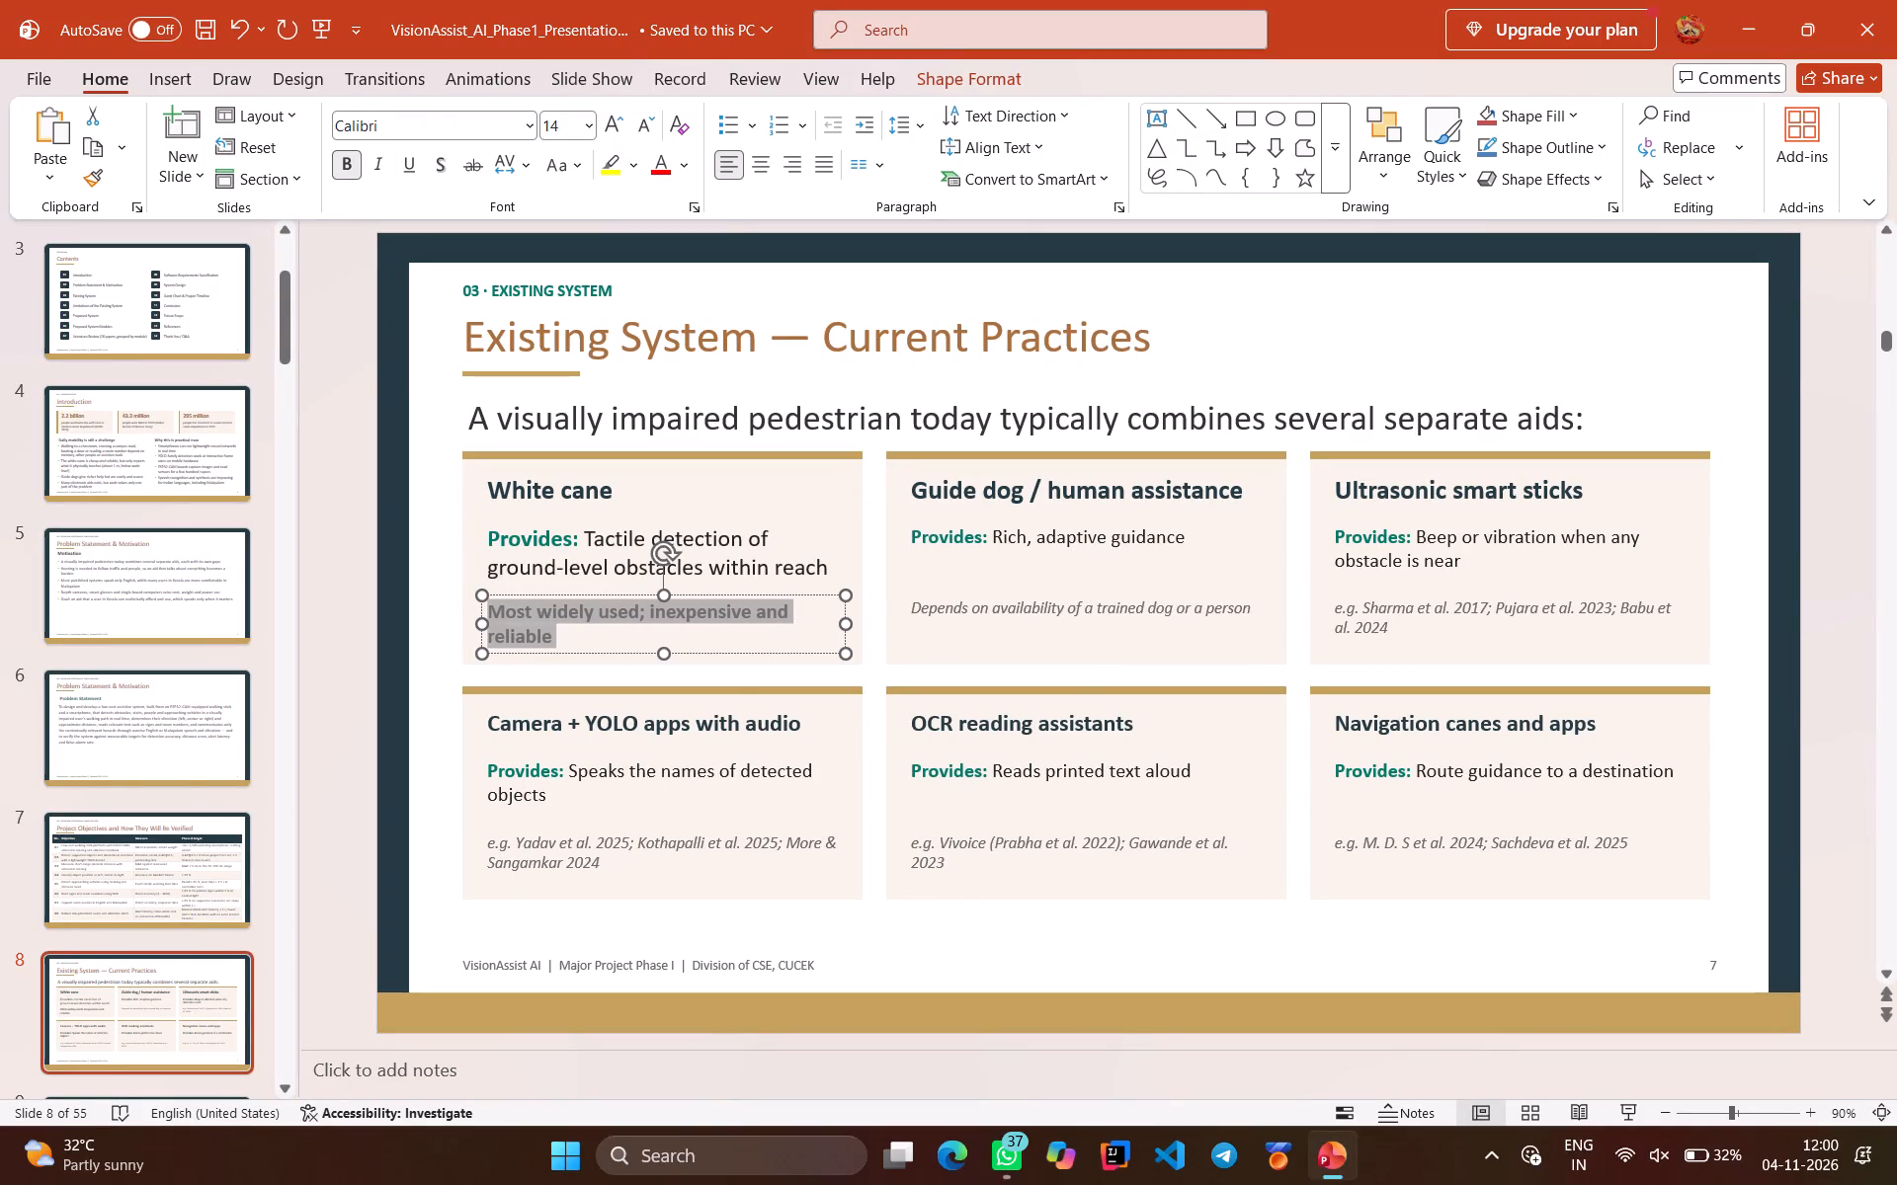
Set the "Provides: Rich, adaptive guidance" text in the Guide dog / human assistance card to font size 16.
click(972, 600)
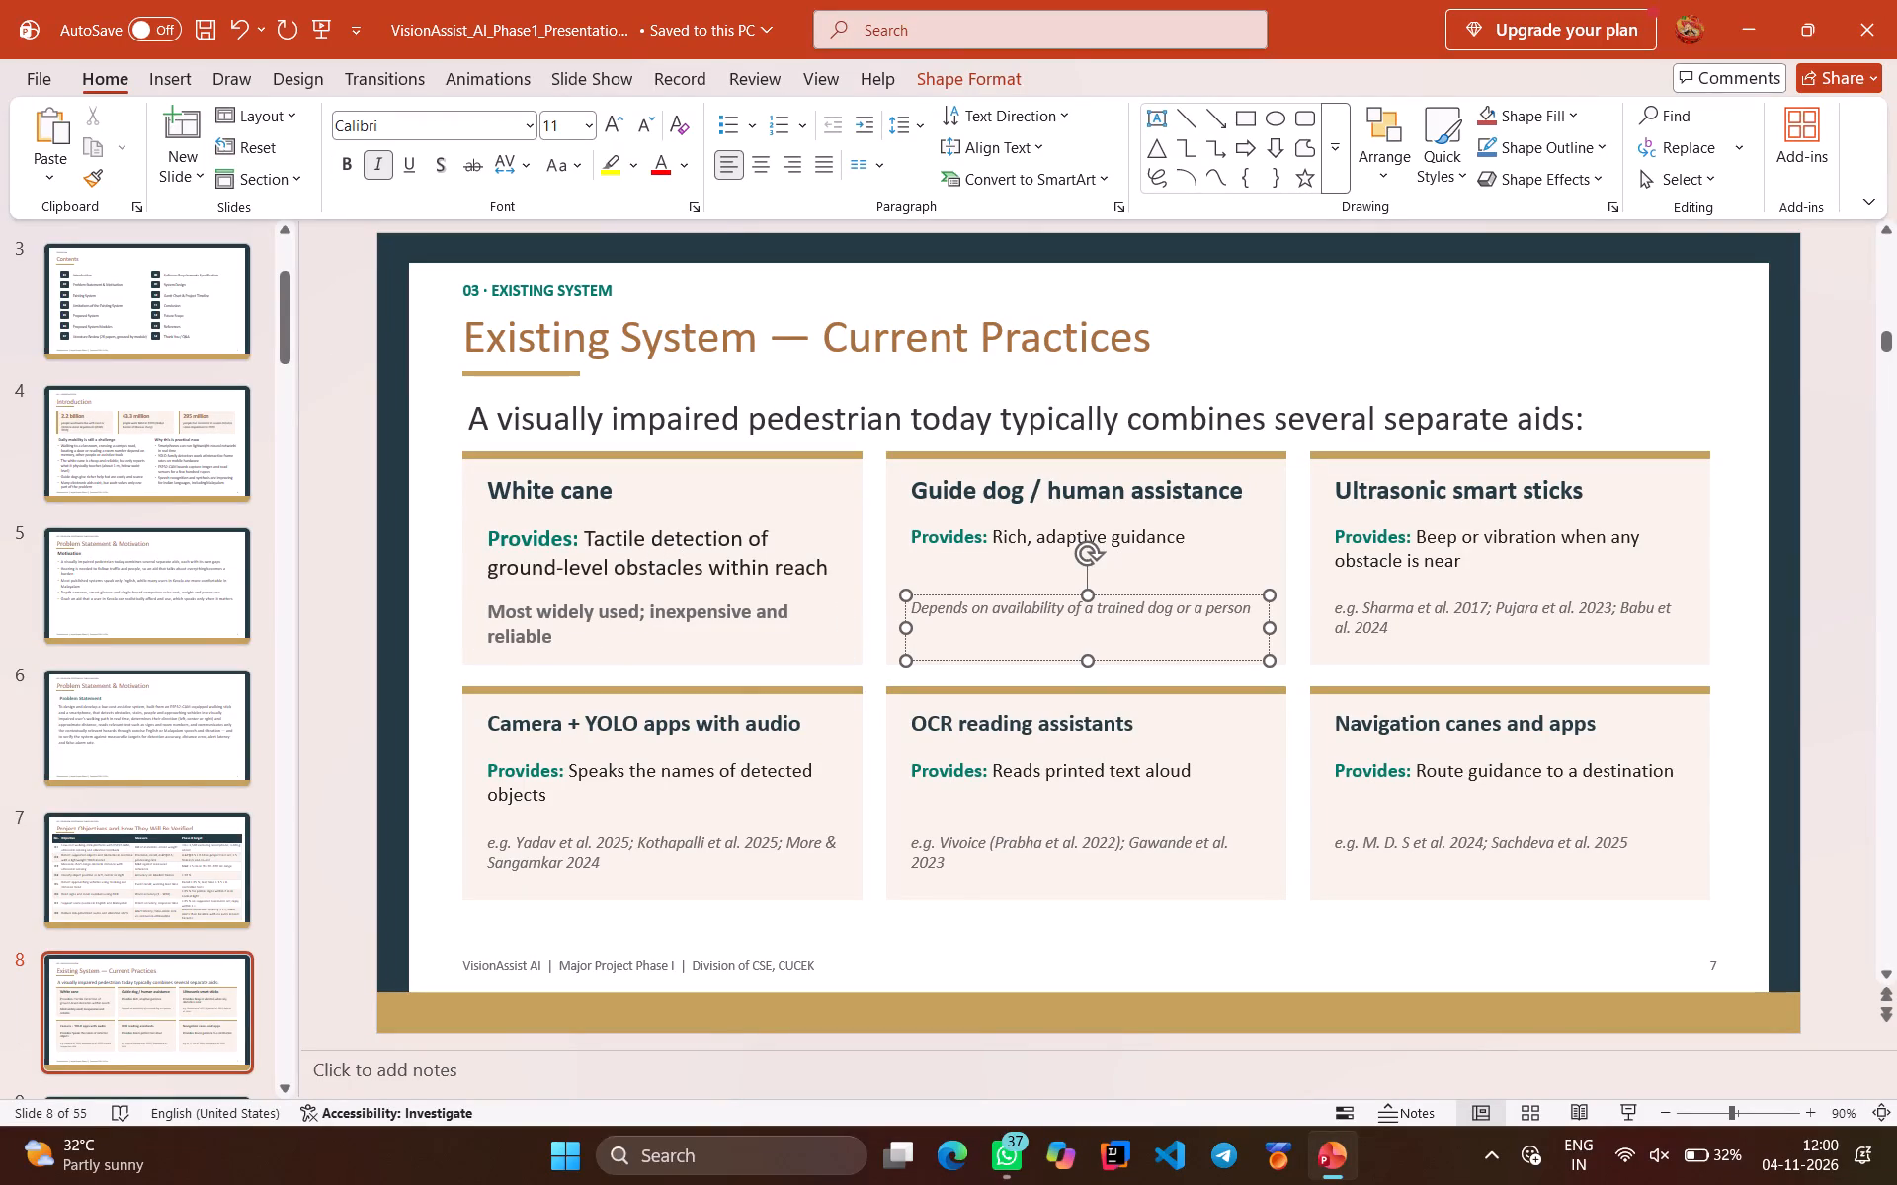
click(991, 540)
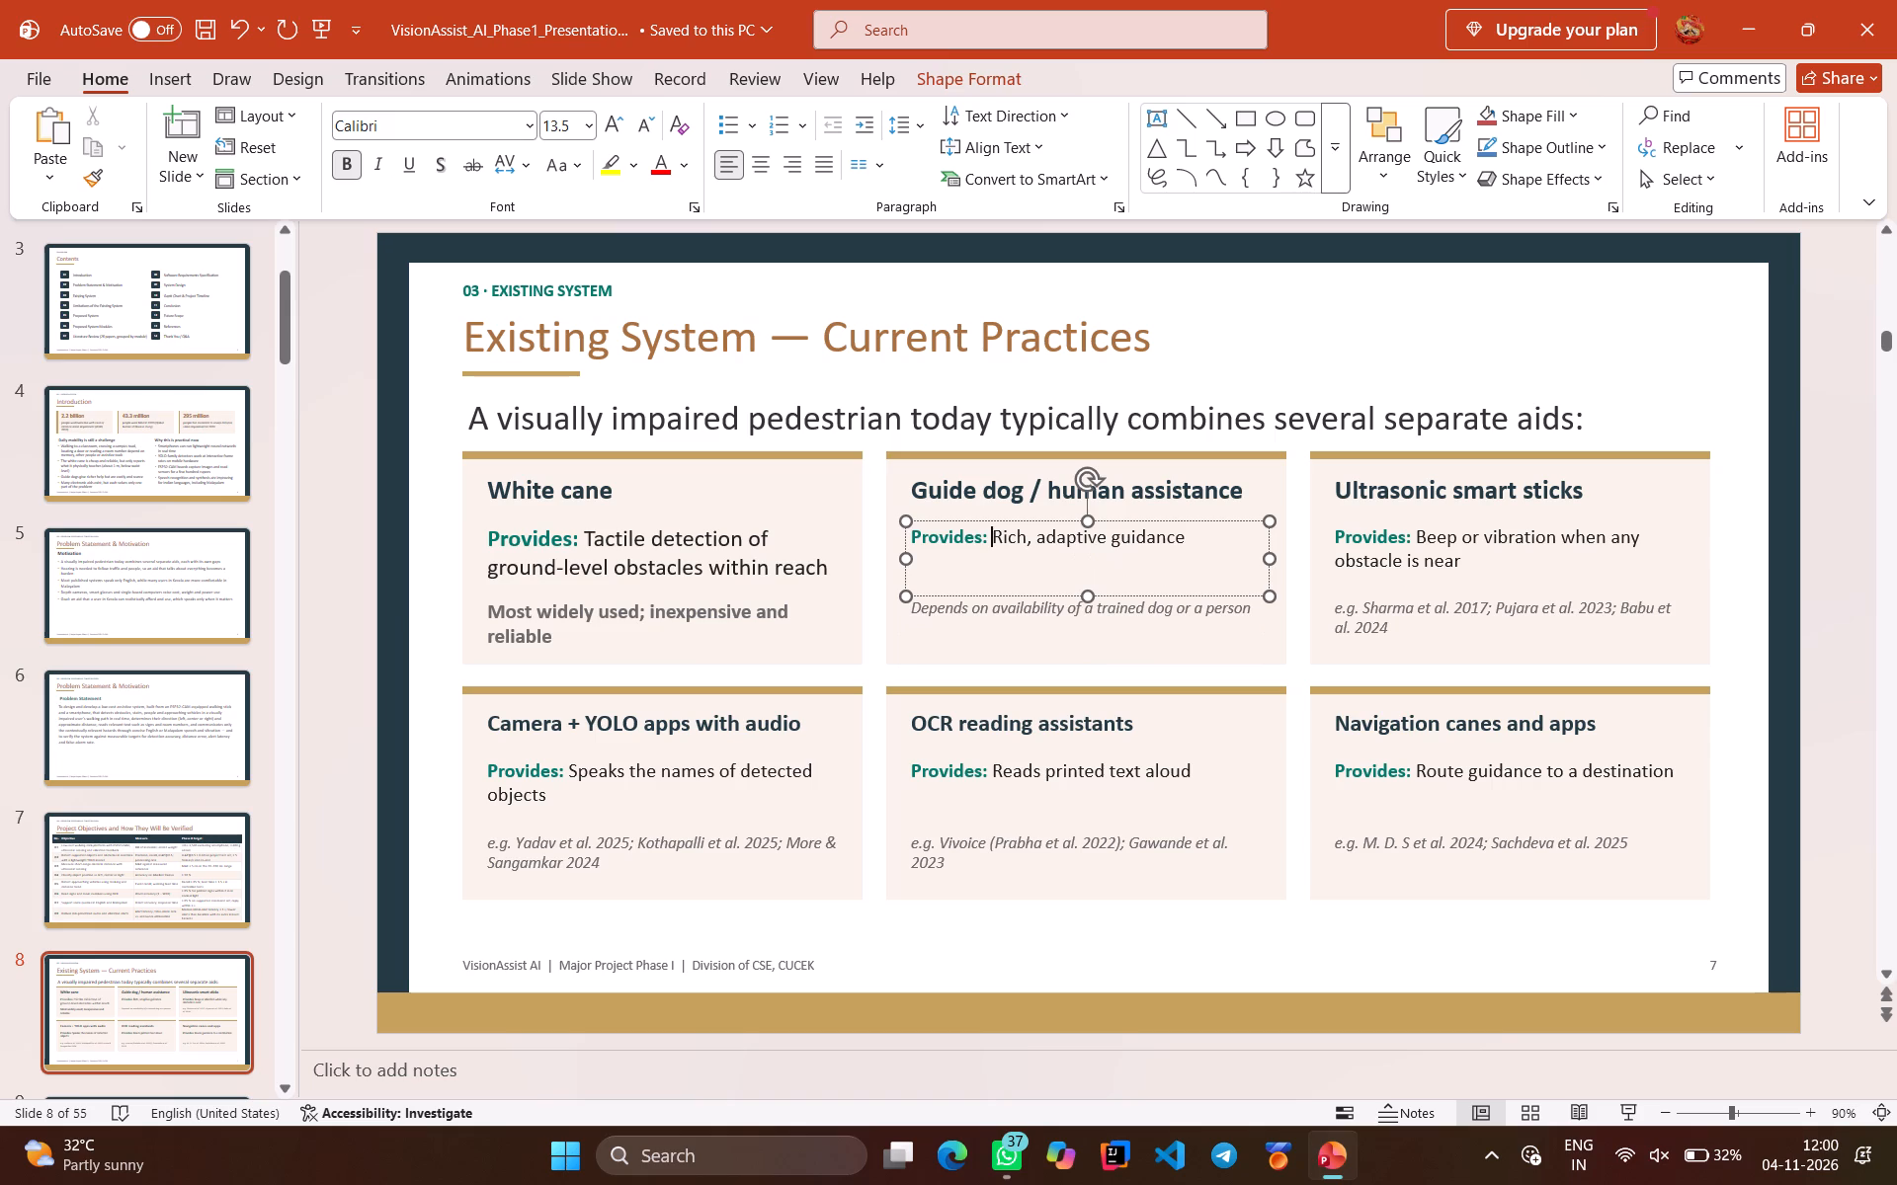
key(ctrl+a)
click(584, 132)
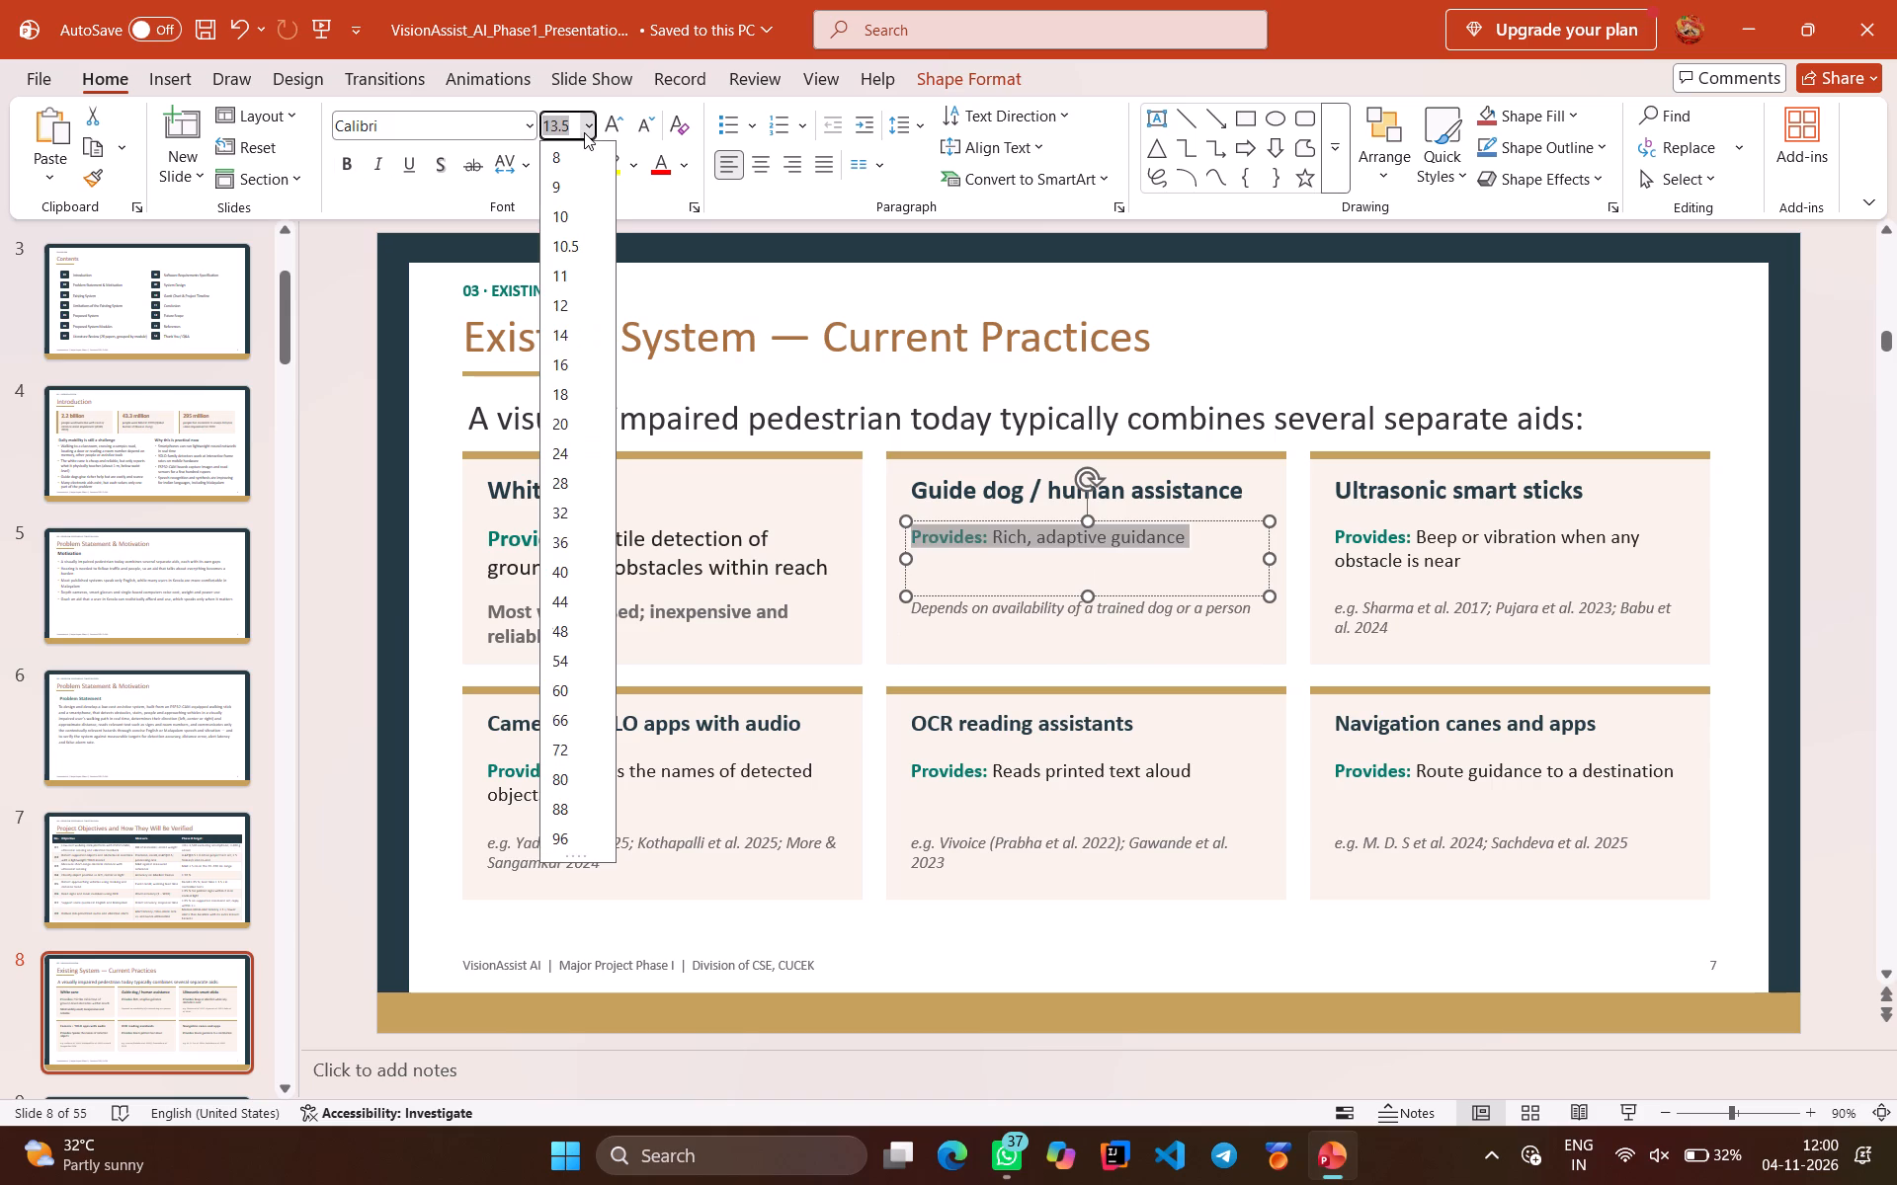
click(576, 351)
Format the "Depends on availability of a trained dog or a person" note on slide 8 as size 14, bold and non-italic.
click(1082, 616)
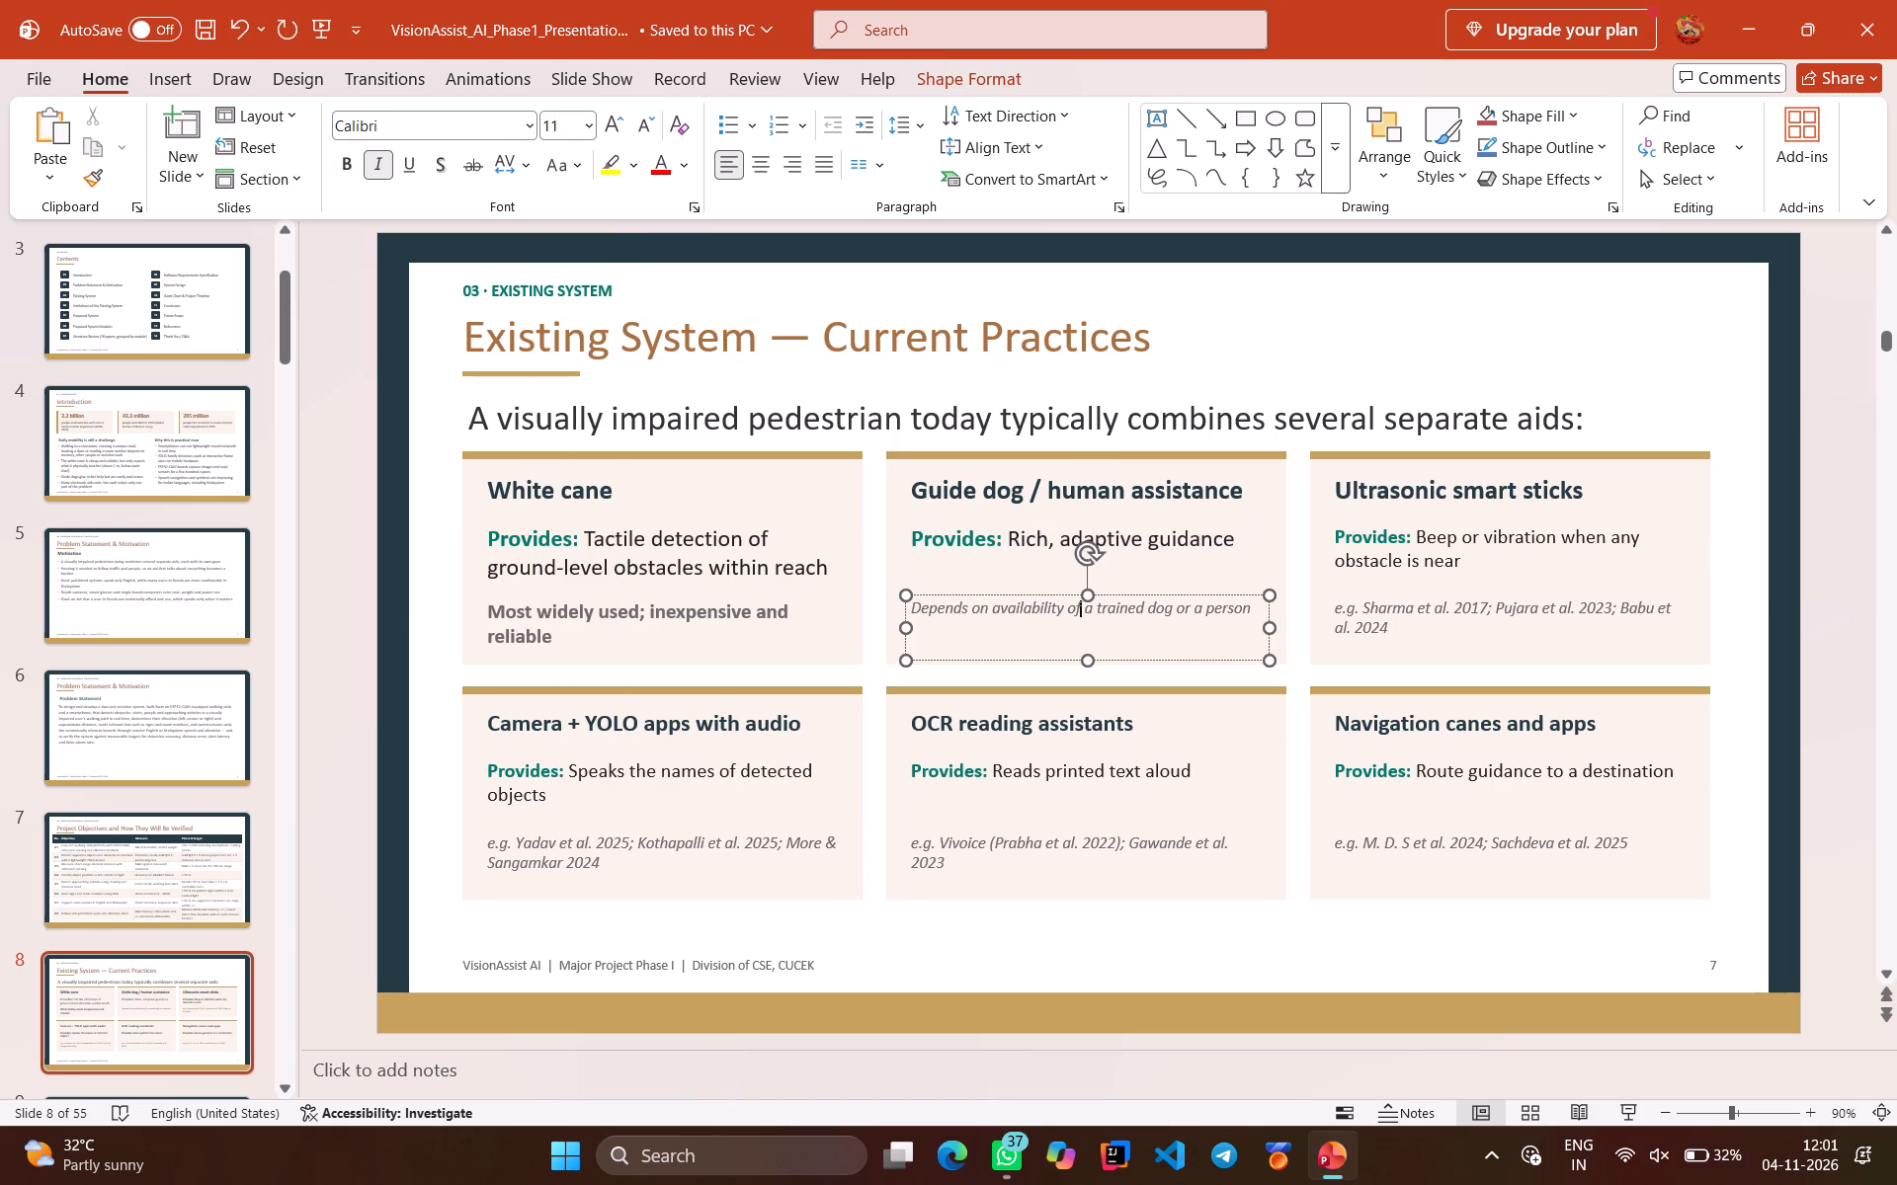
key(ctrl+a)
click(587, 120)
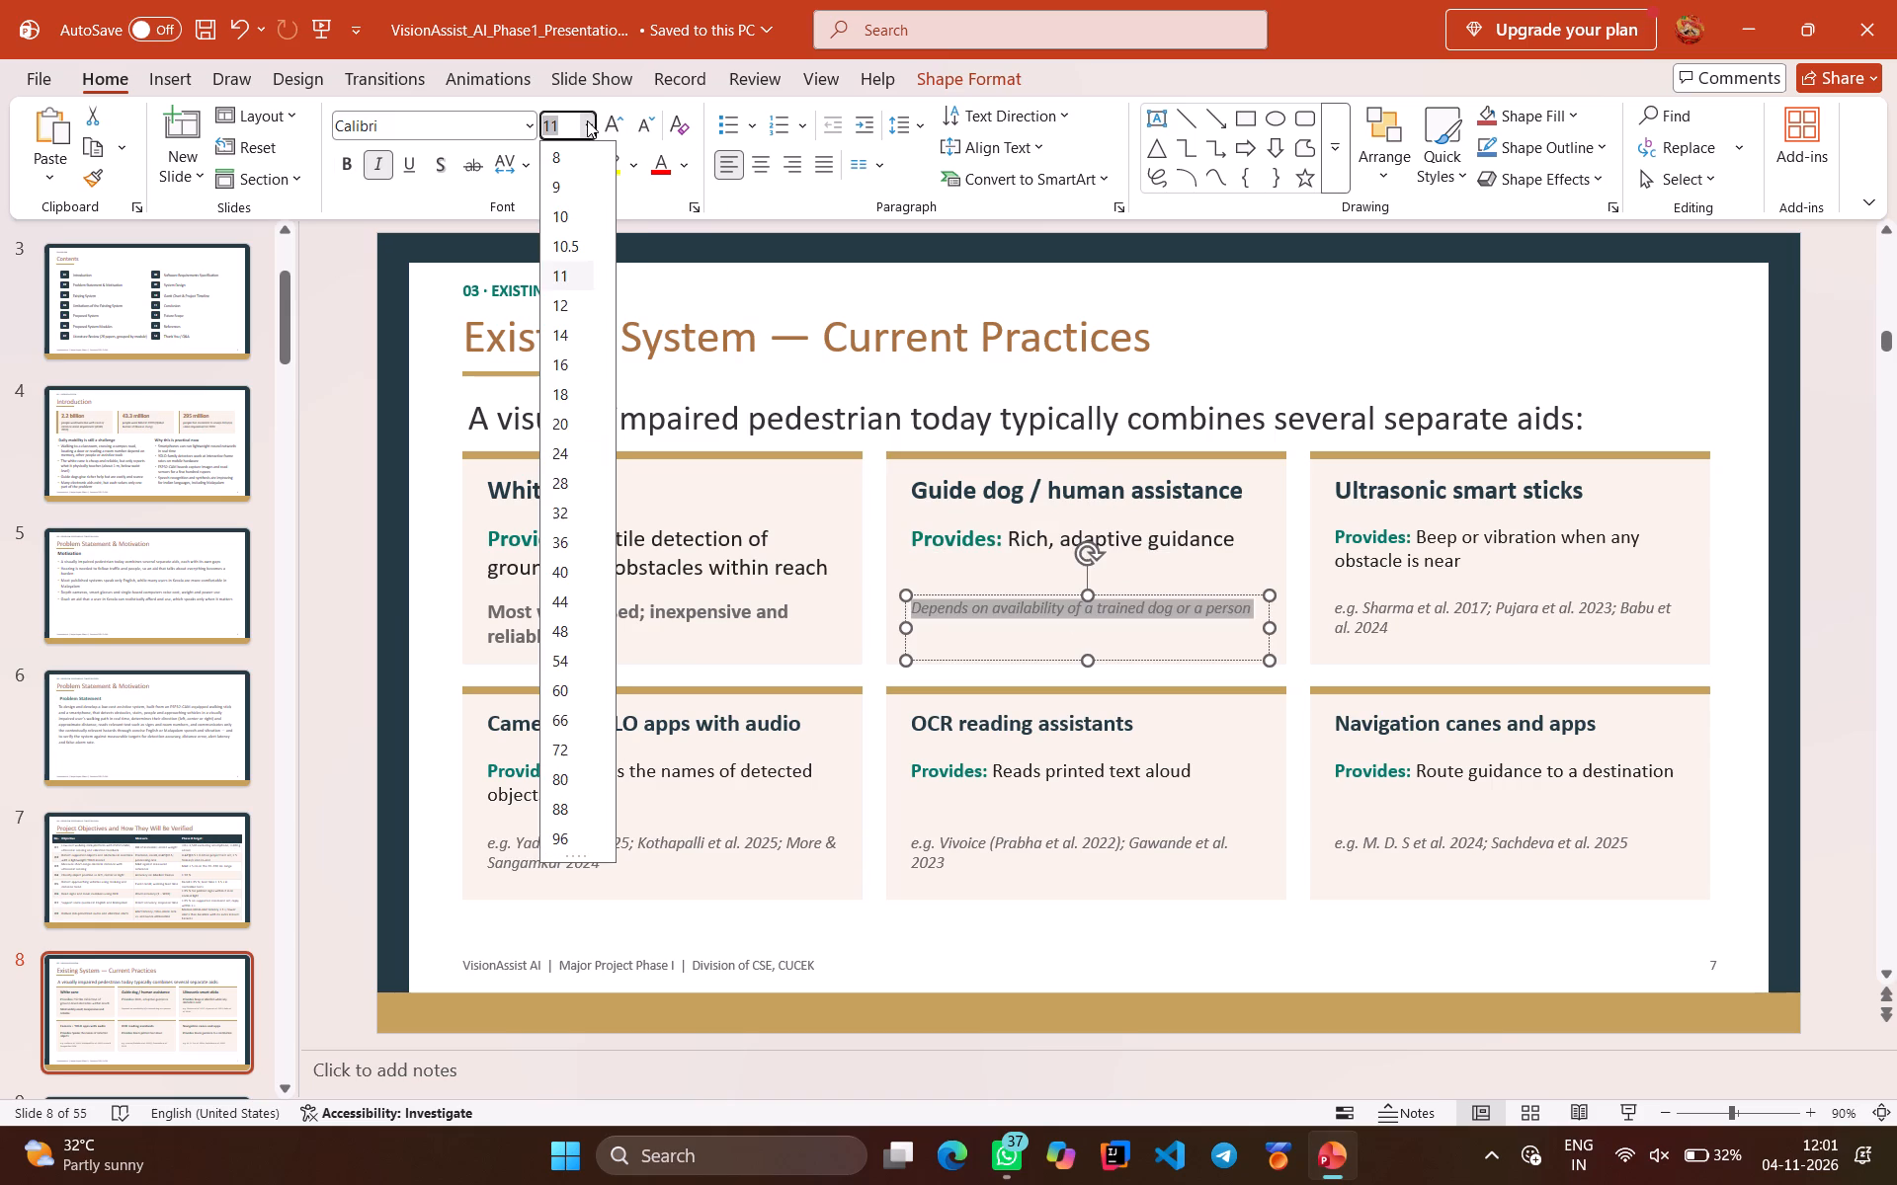
click(587, 341)
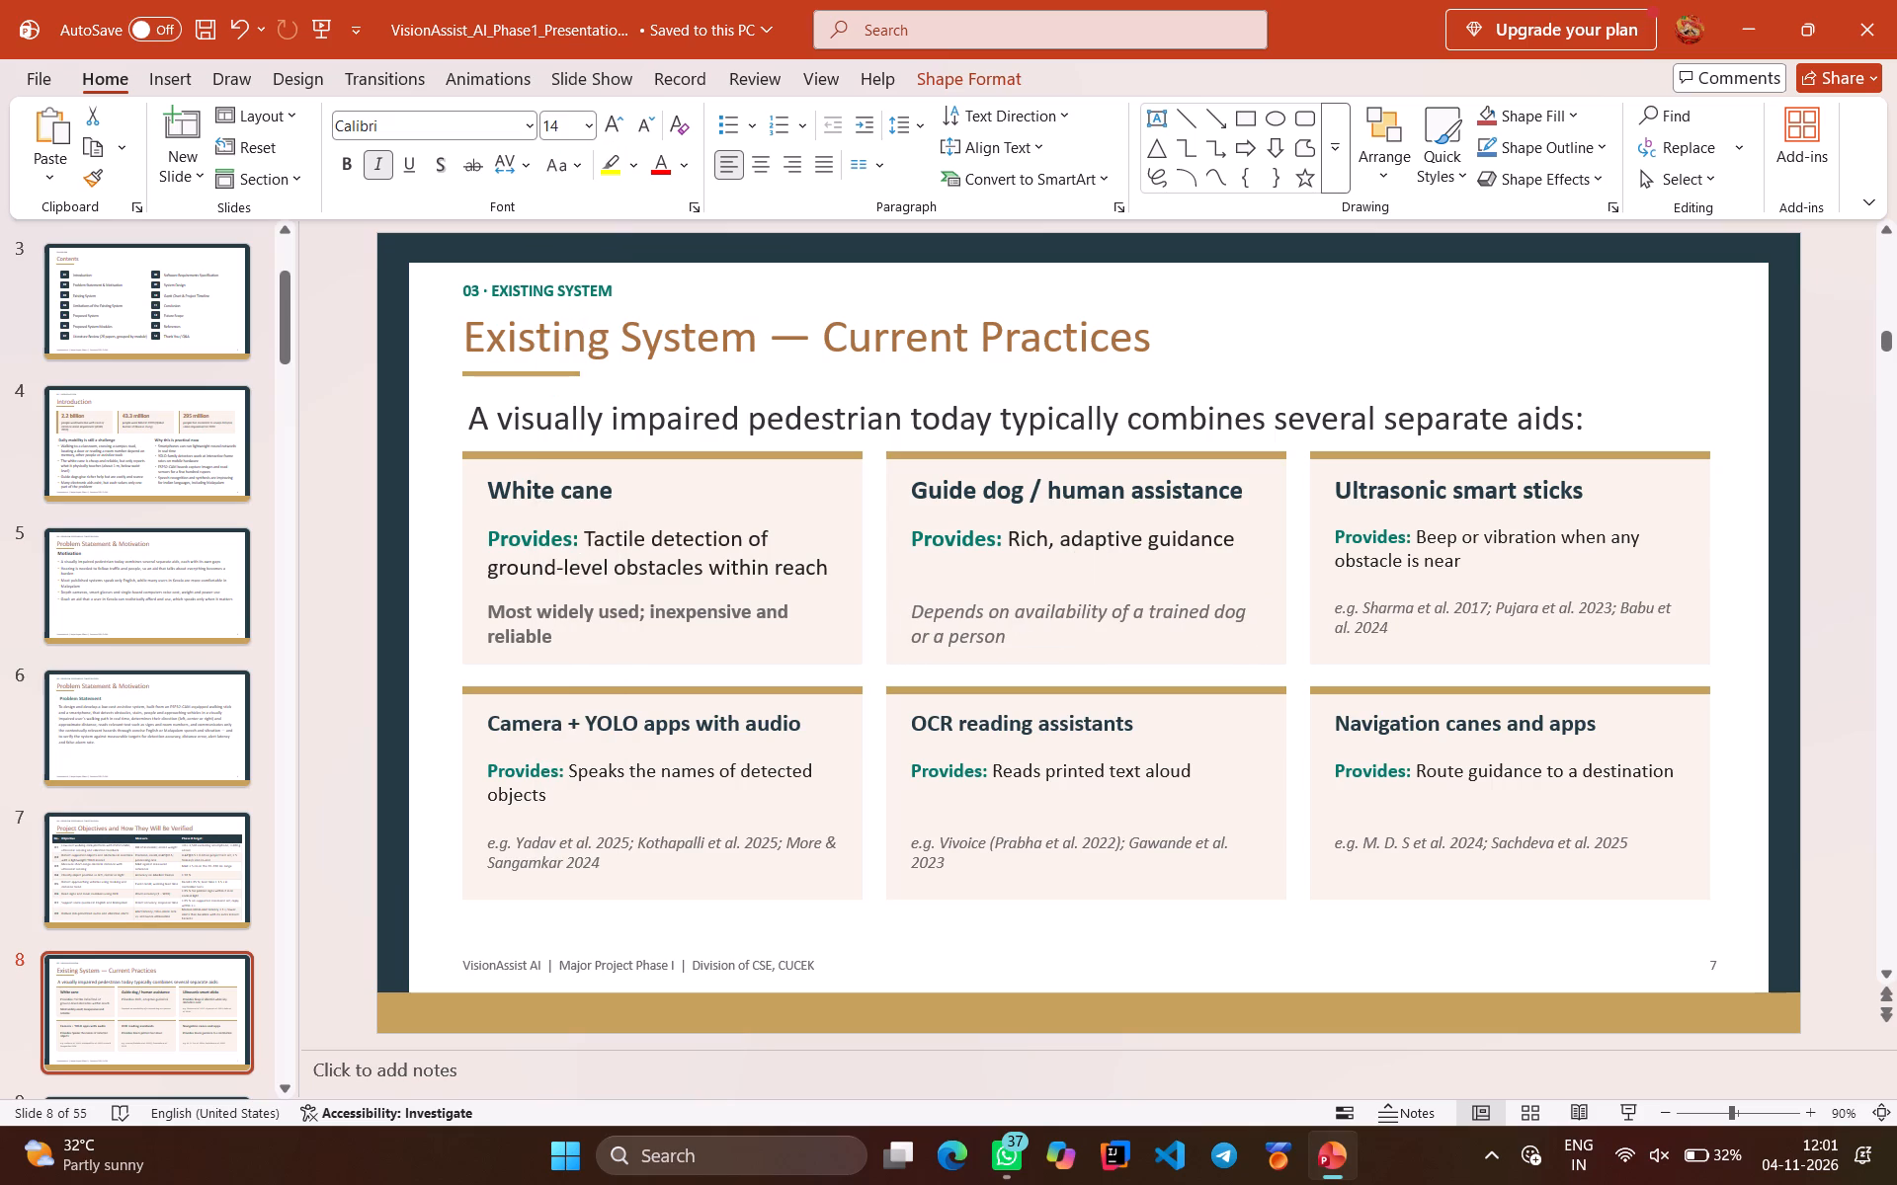
drag(347, 157, 379, 161)
click(379, 161)
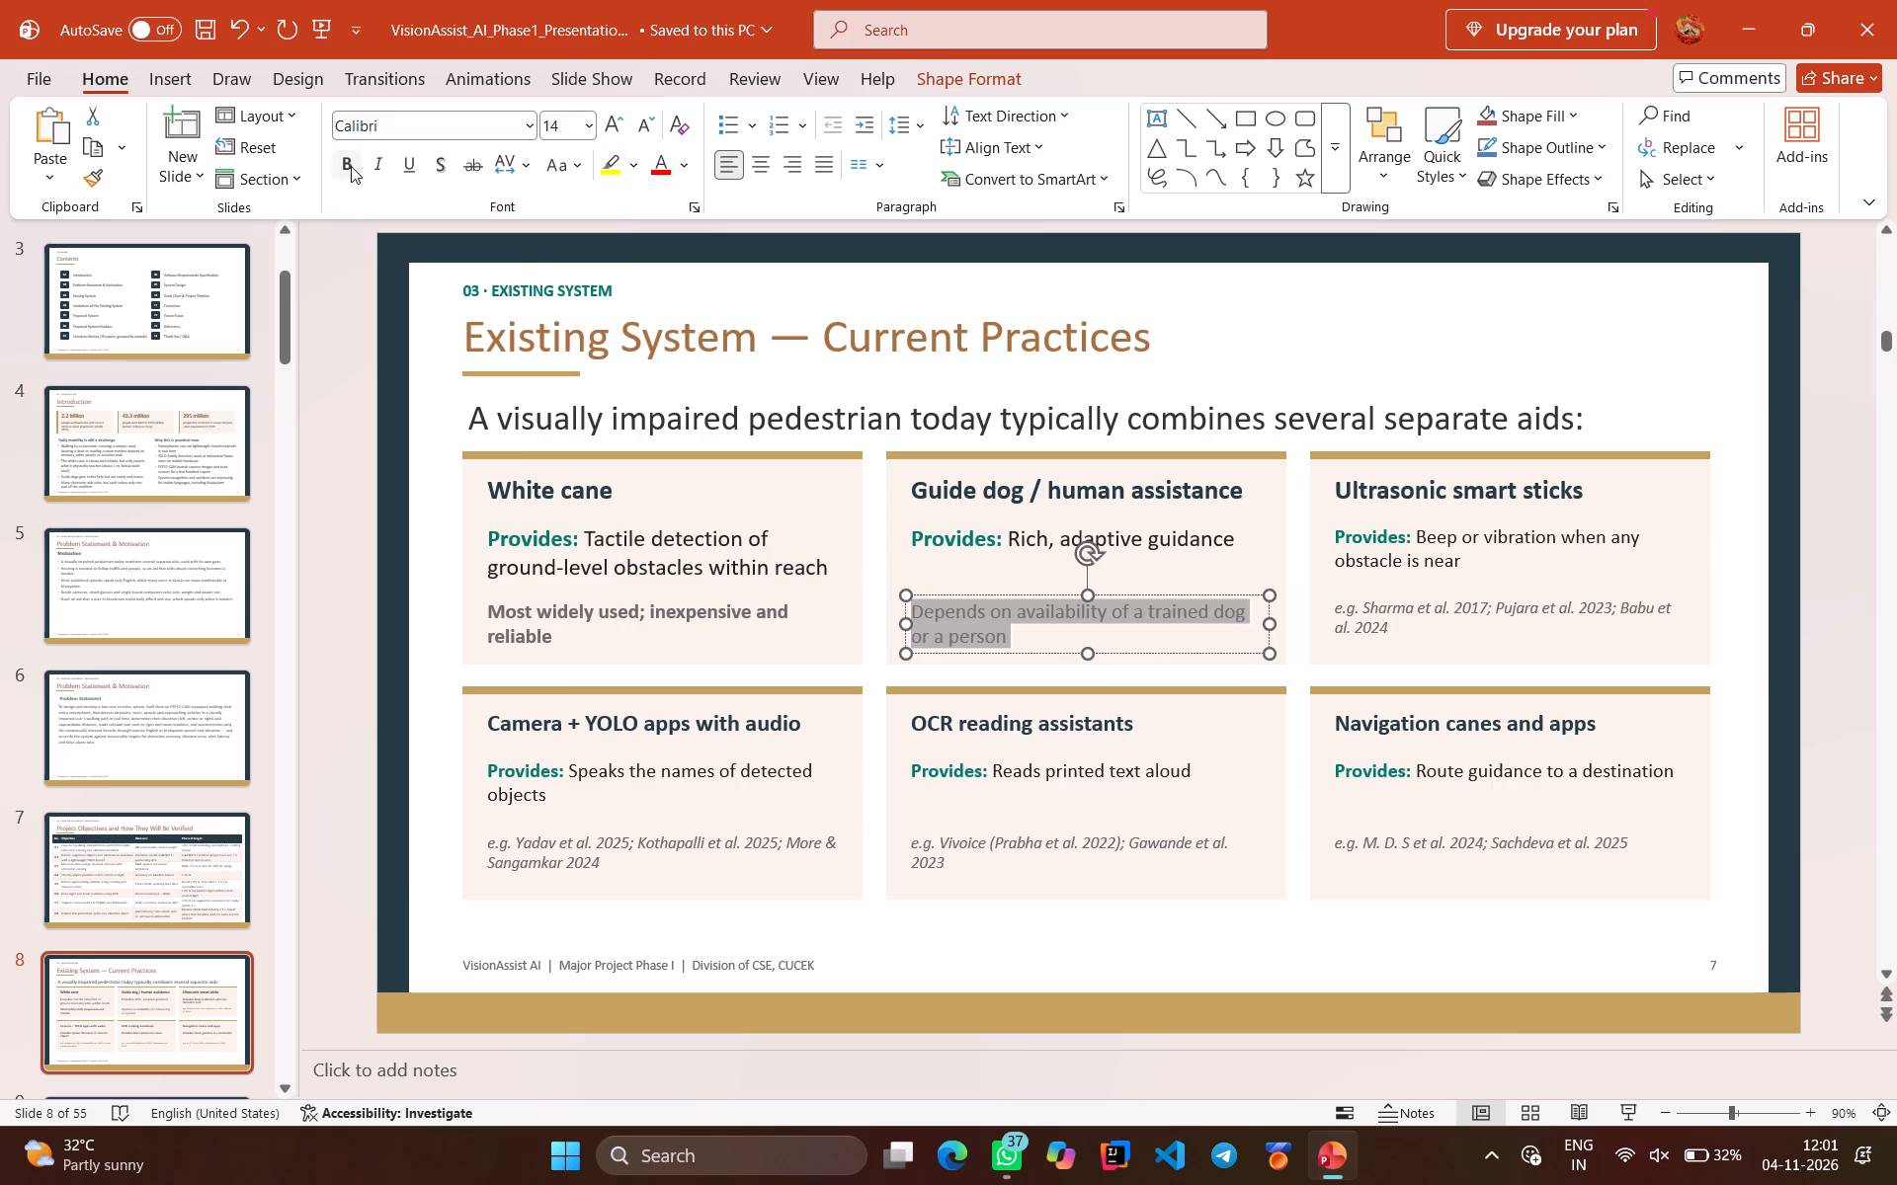
click(351, 166)
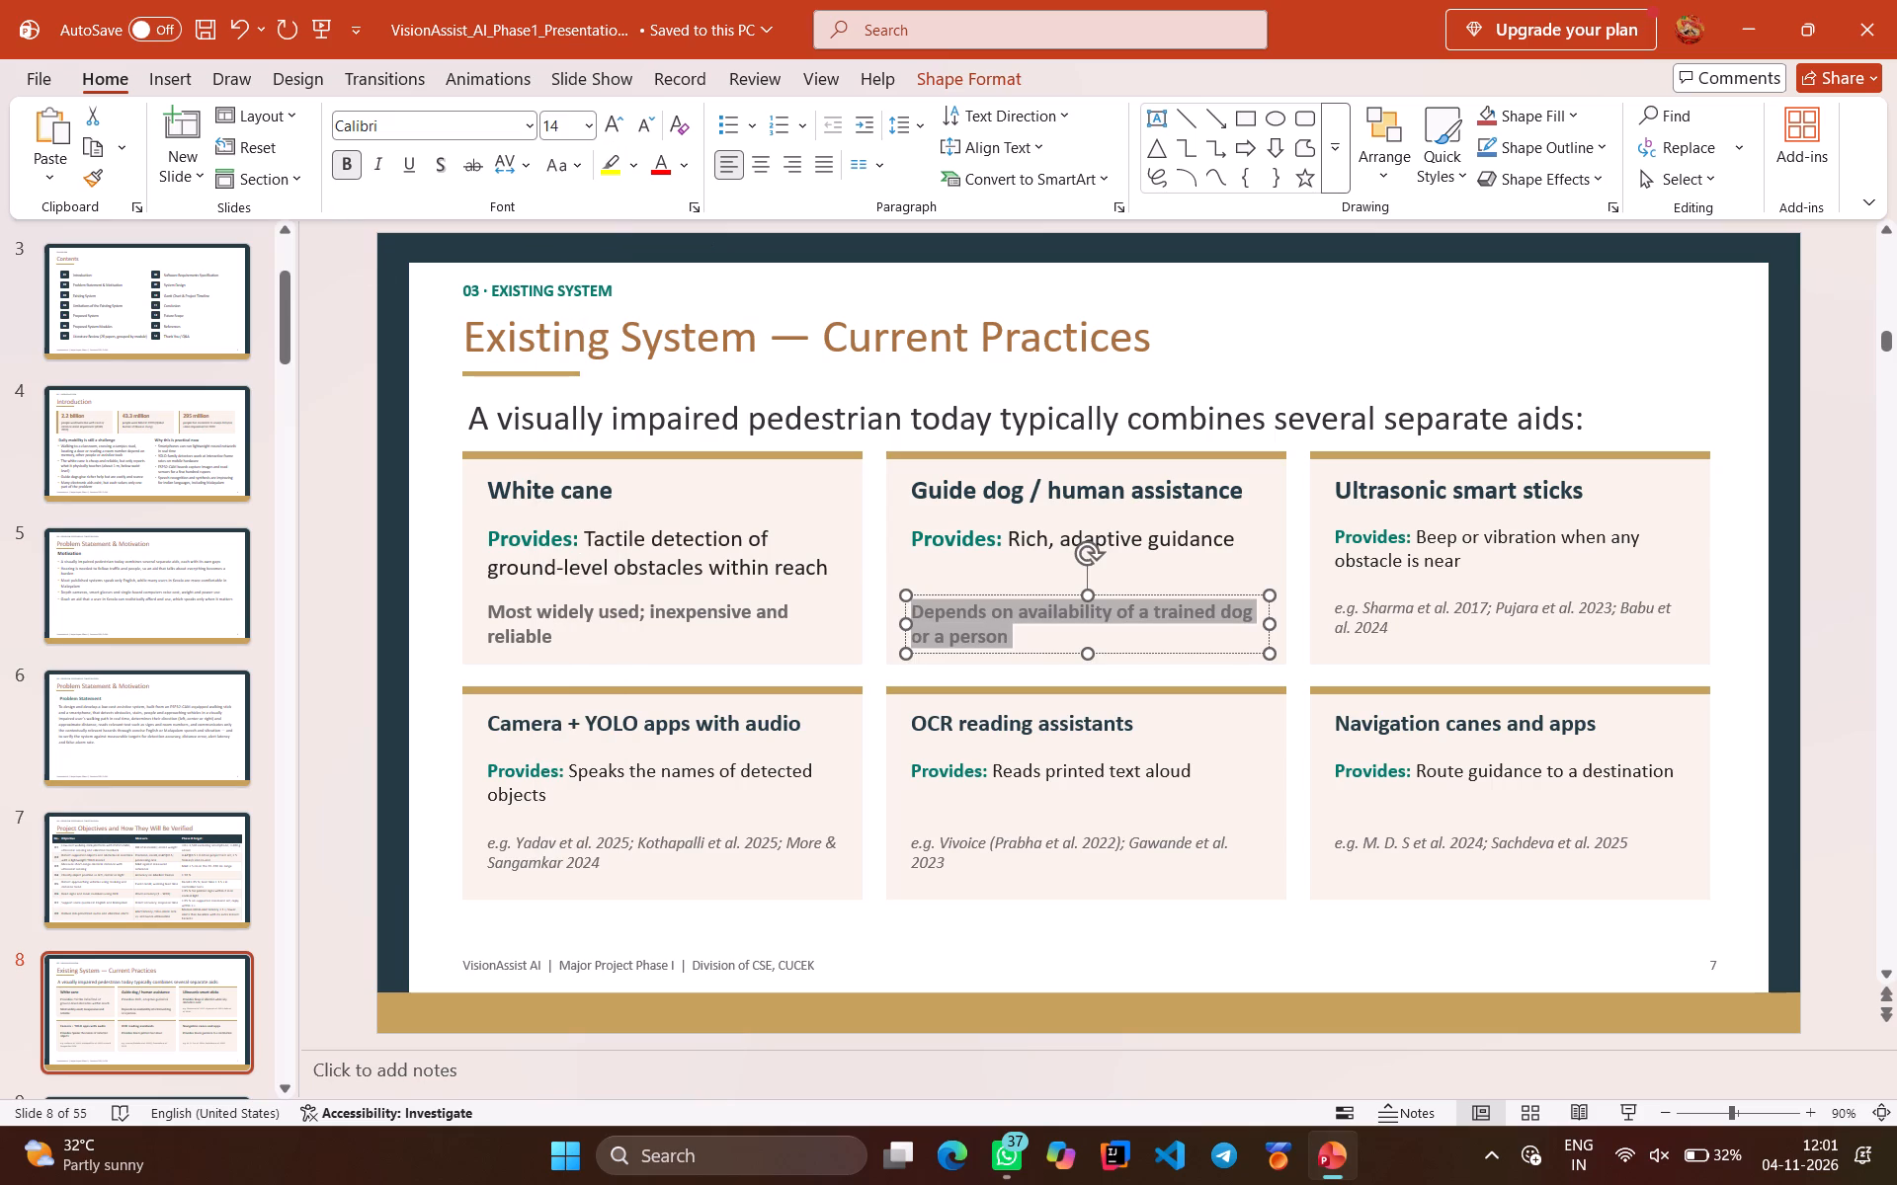
Set the "Provides: Beep or vibration…" text in the Ultrasonic smart sticks card to font size 14.
click(1418, 555)
key(ctrl+a)
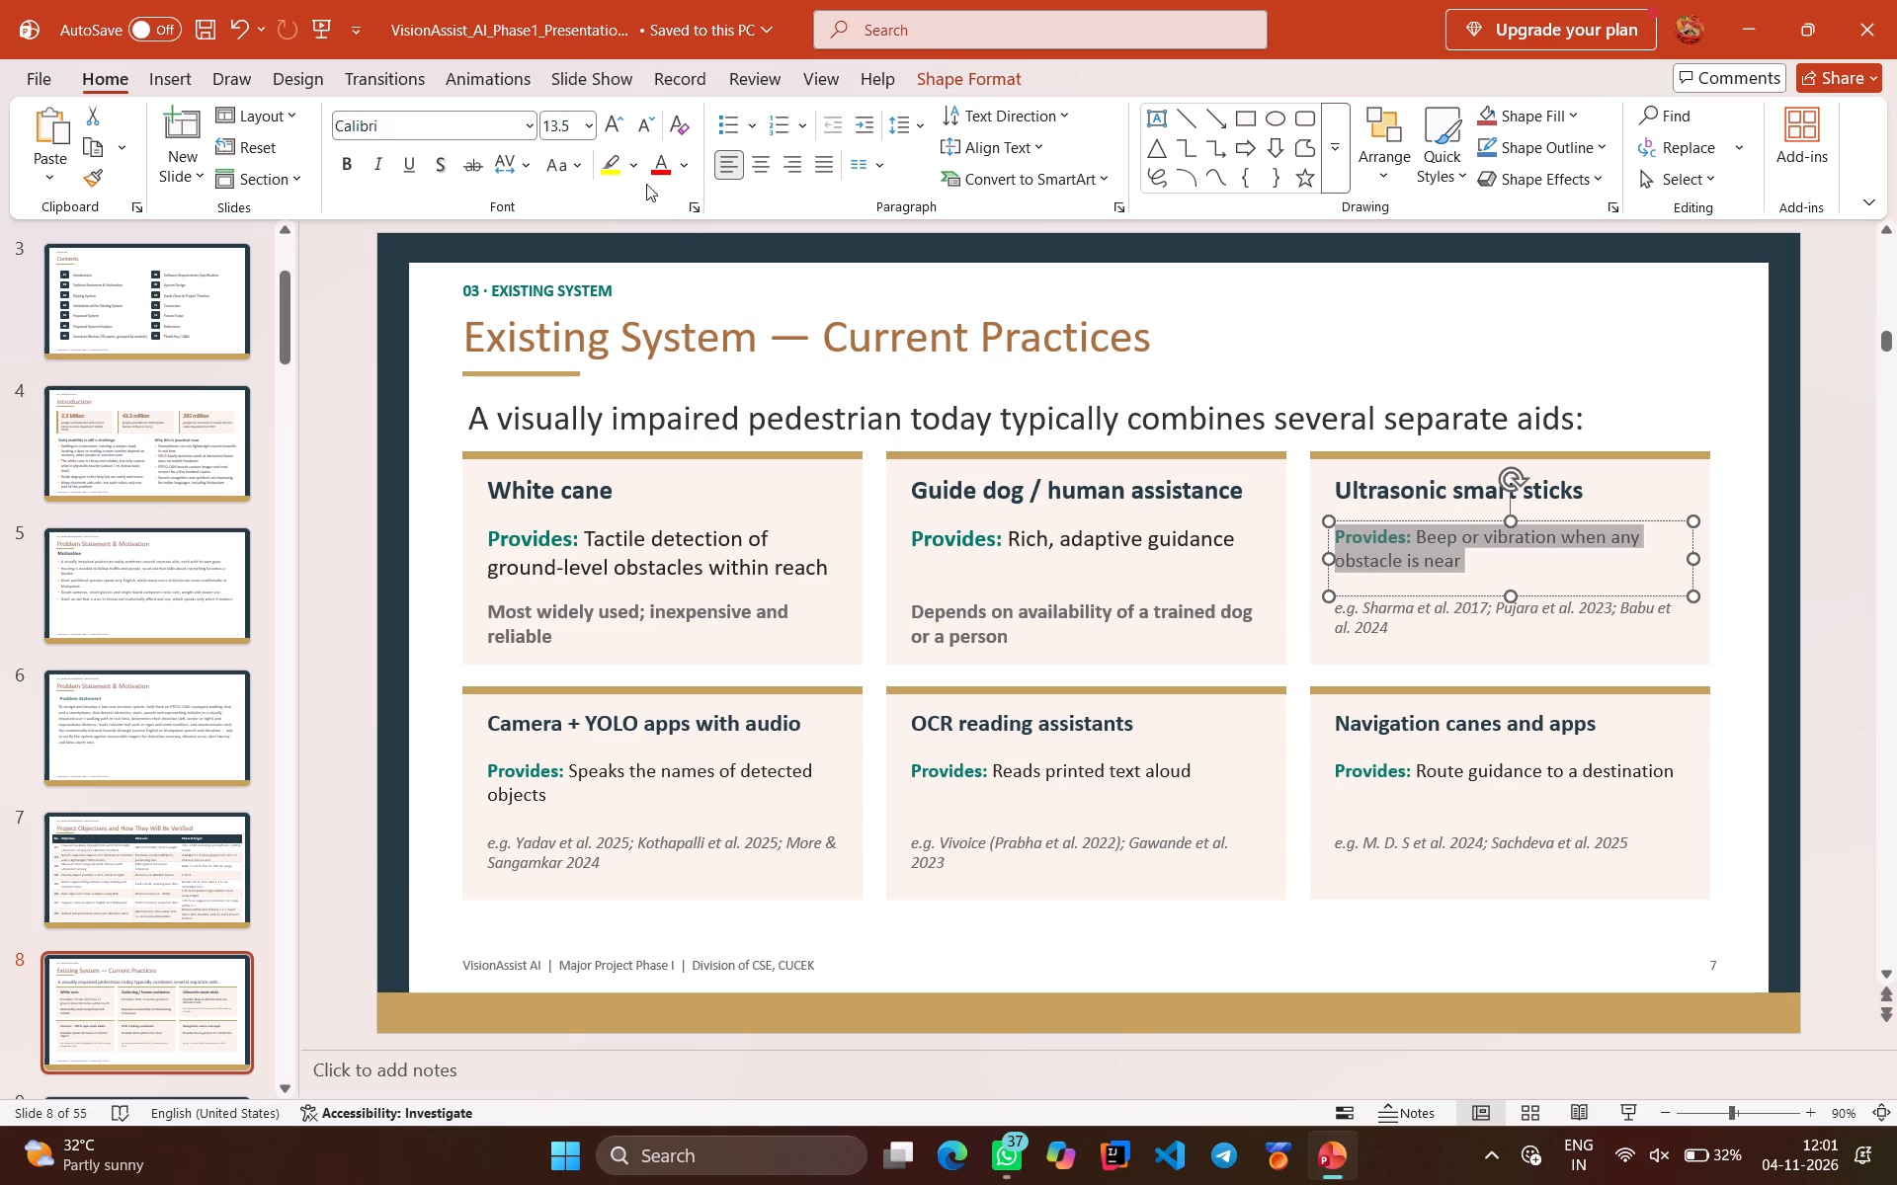
click(600, 134)
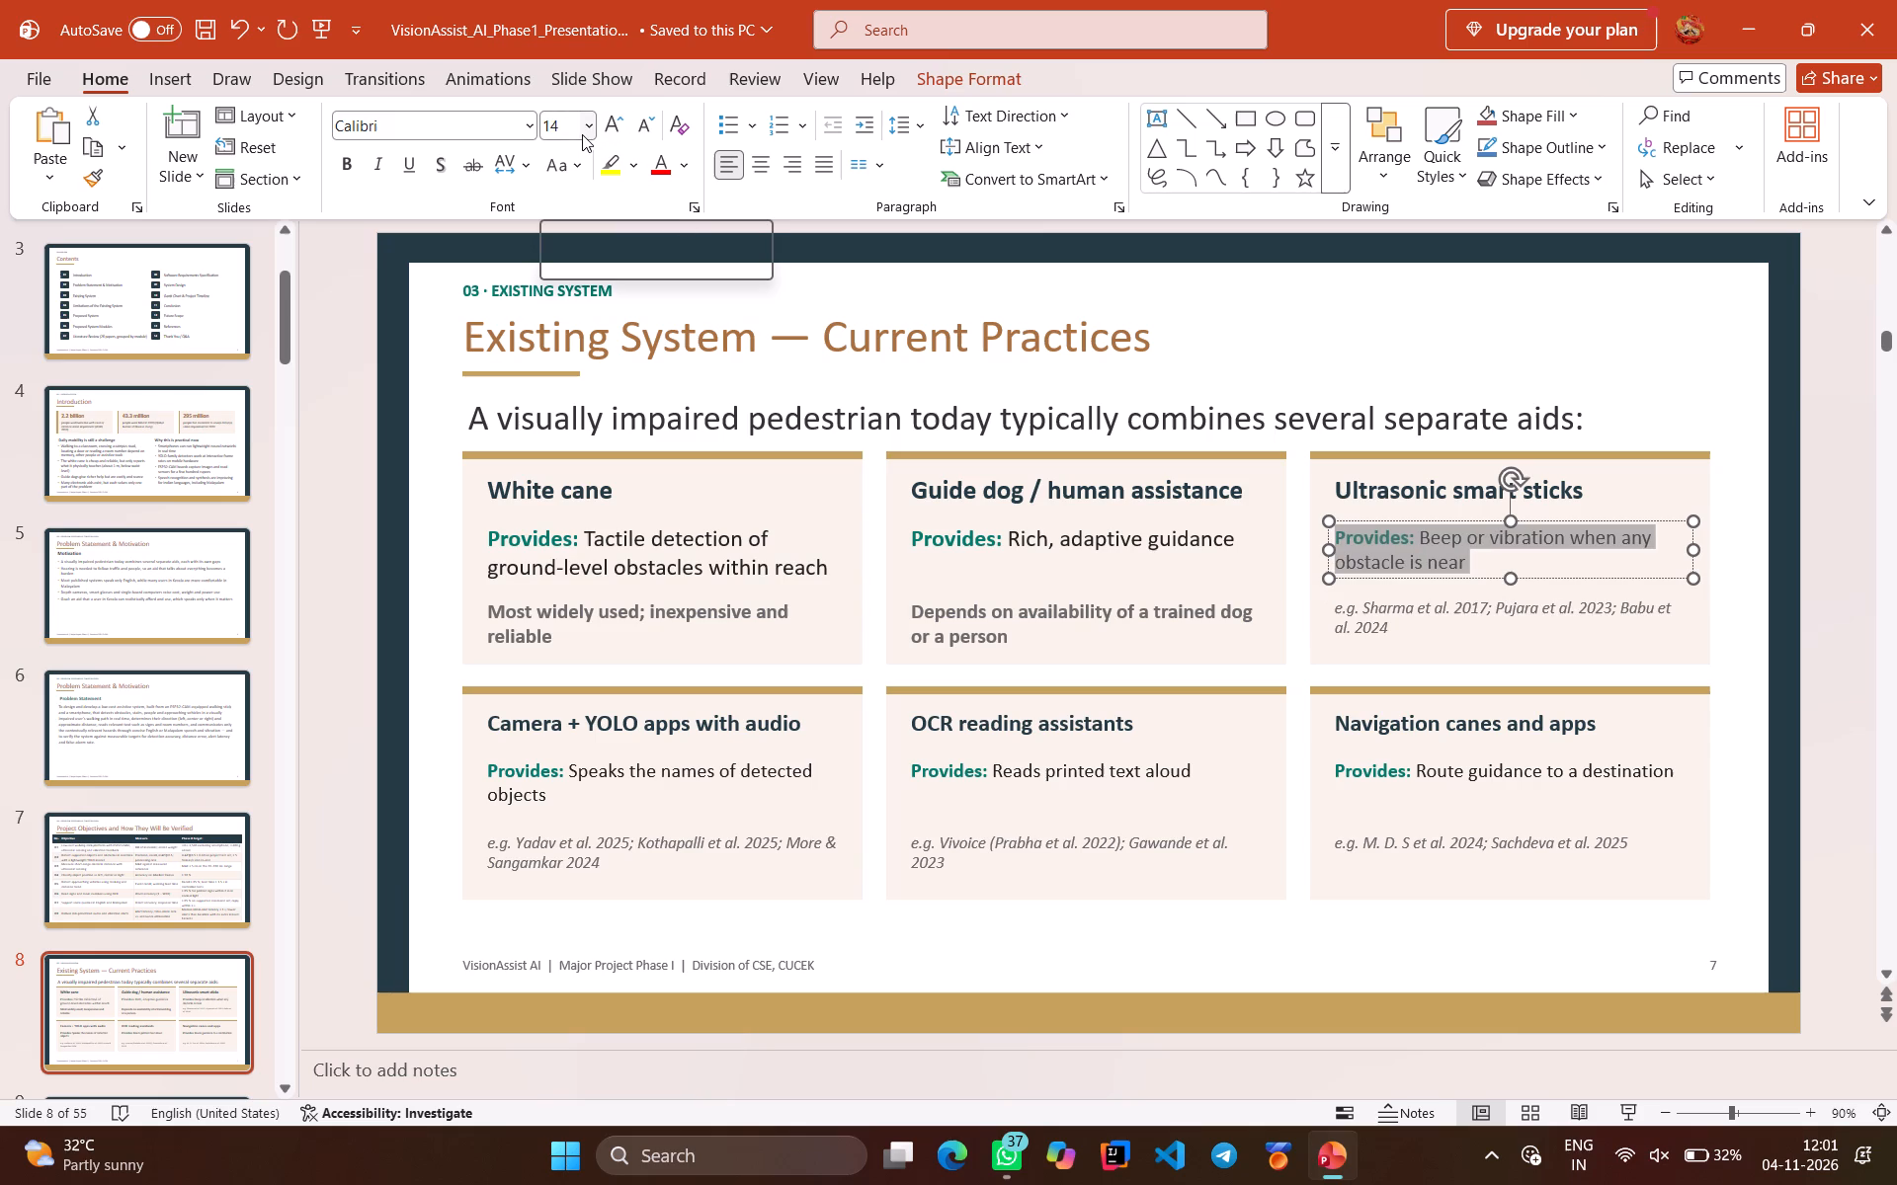
click(594, 133)
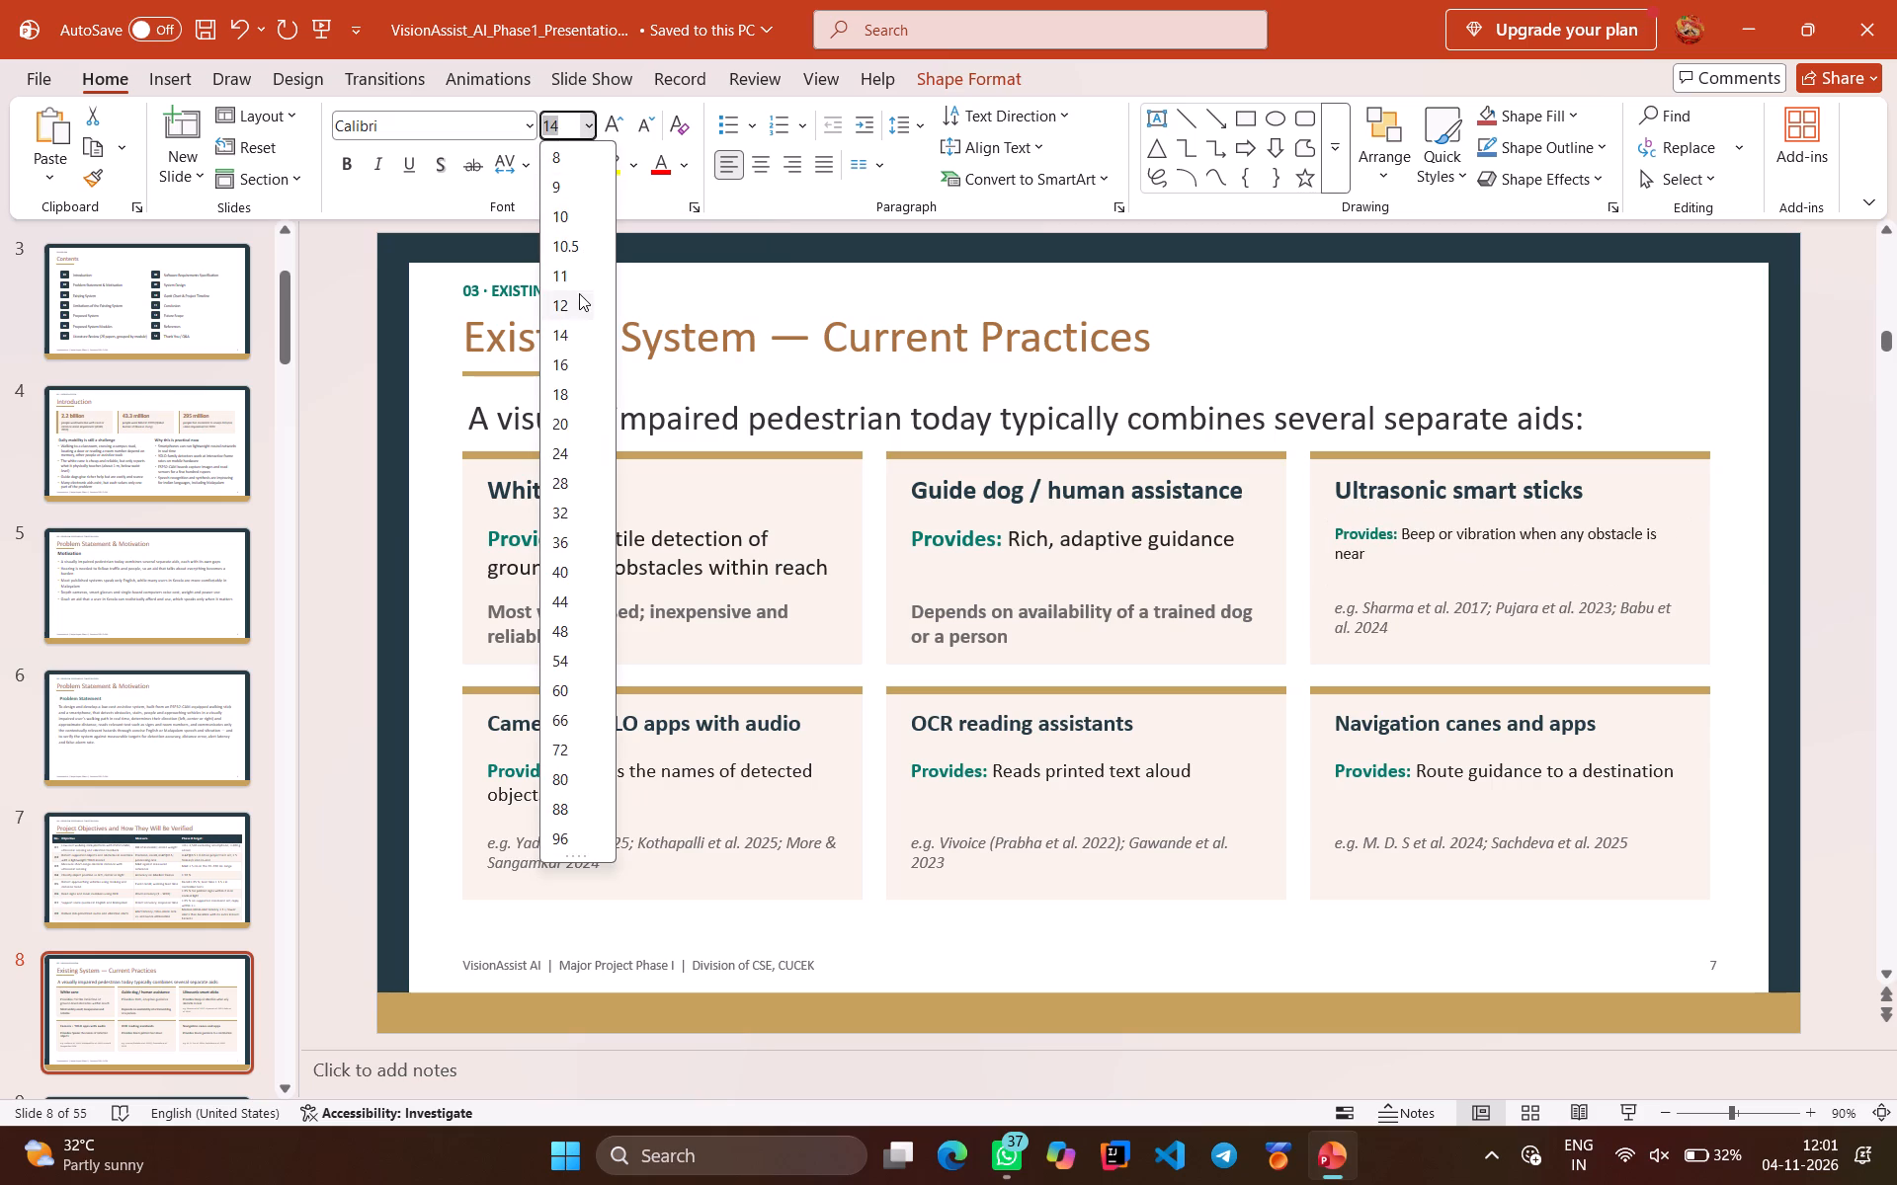
click(566, 342)
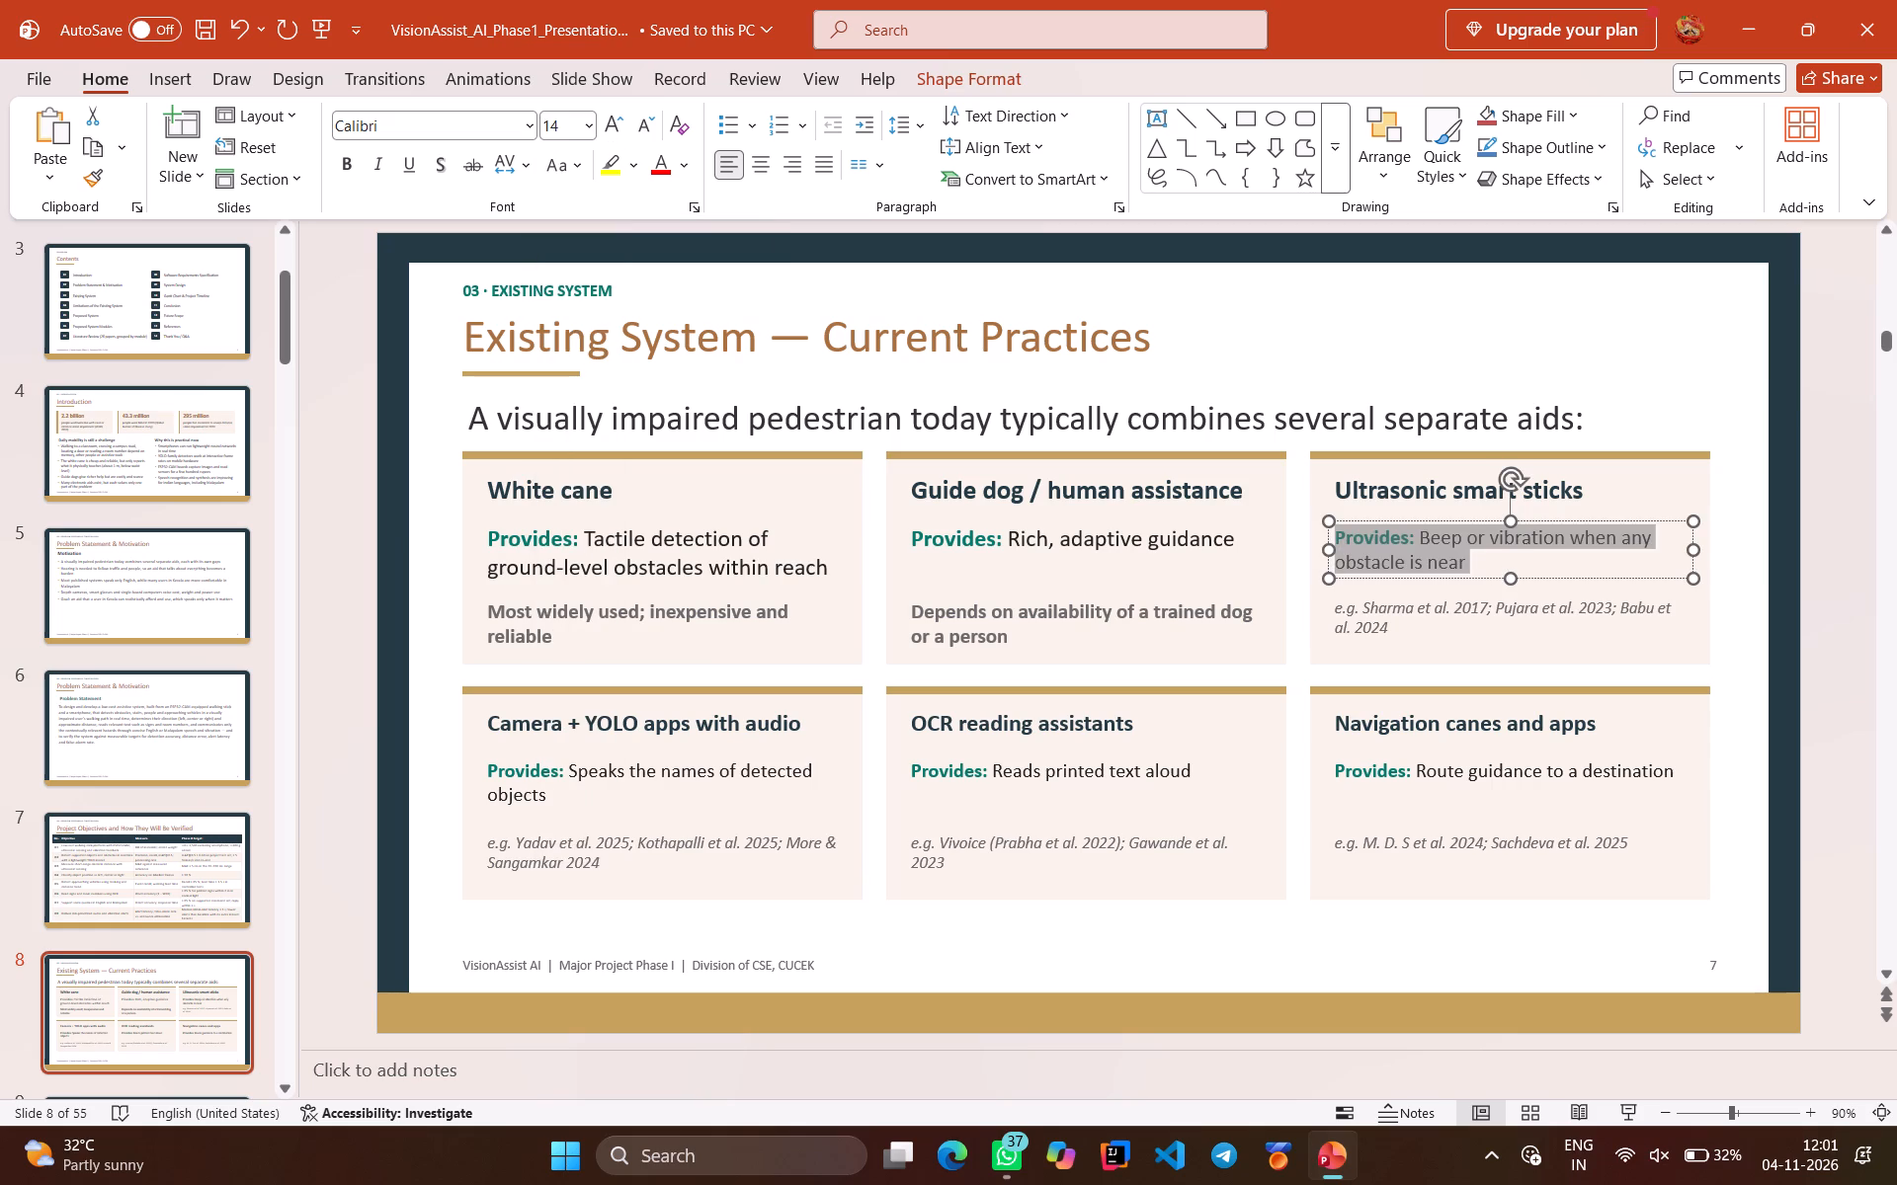
drag(1513, 578, 1513, 586)
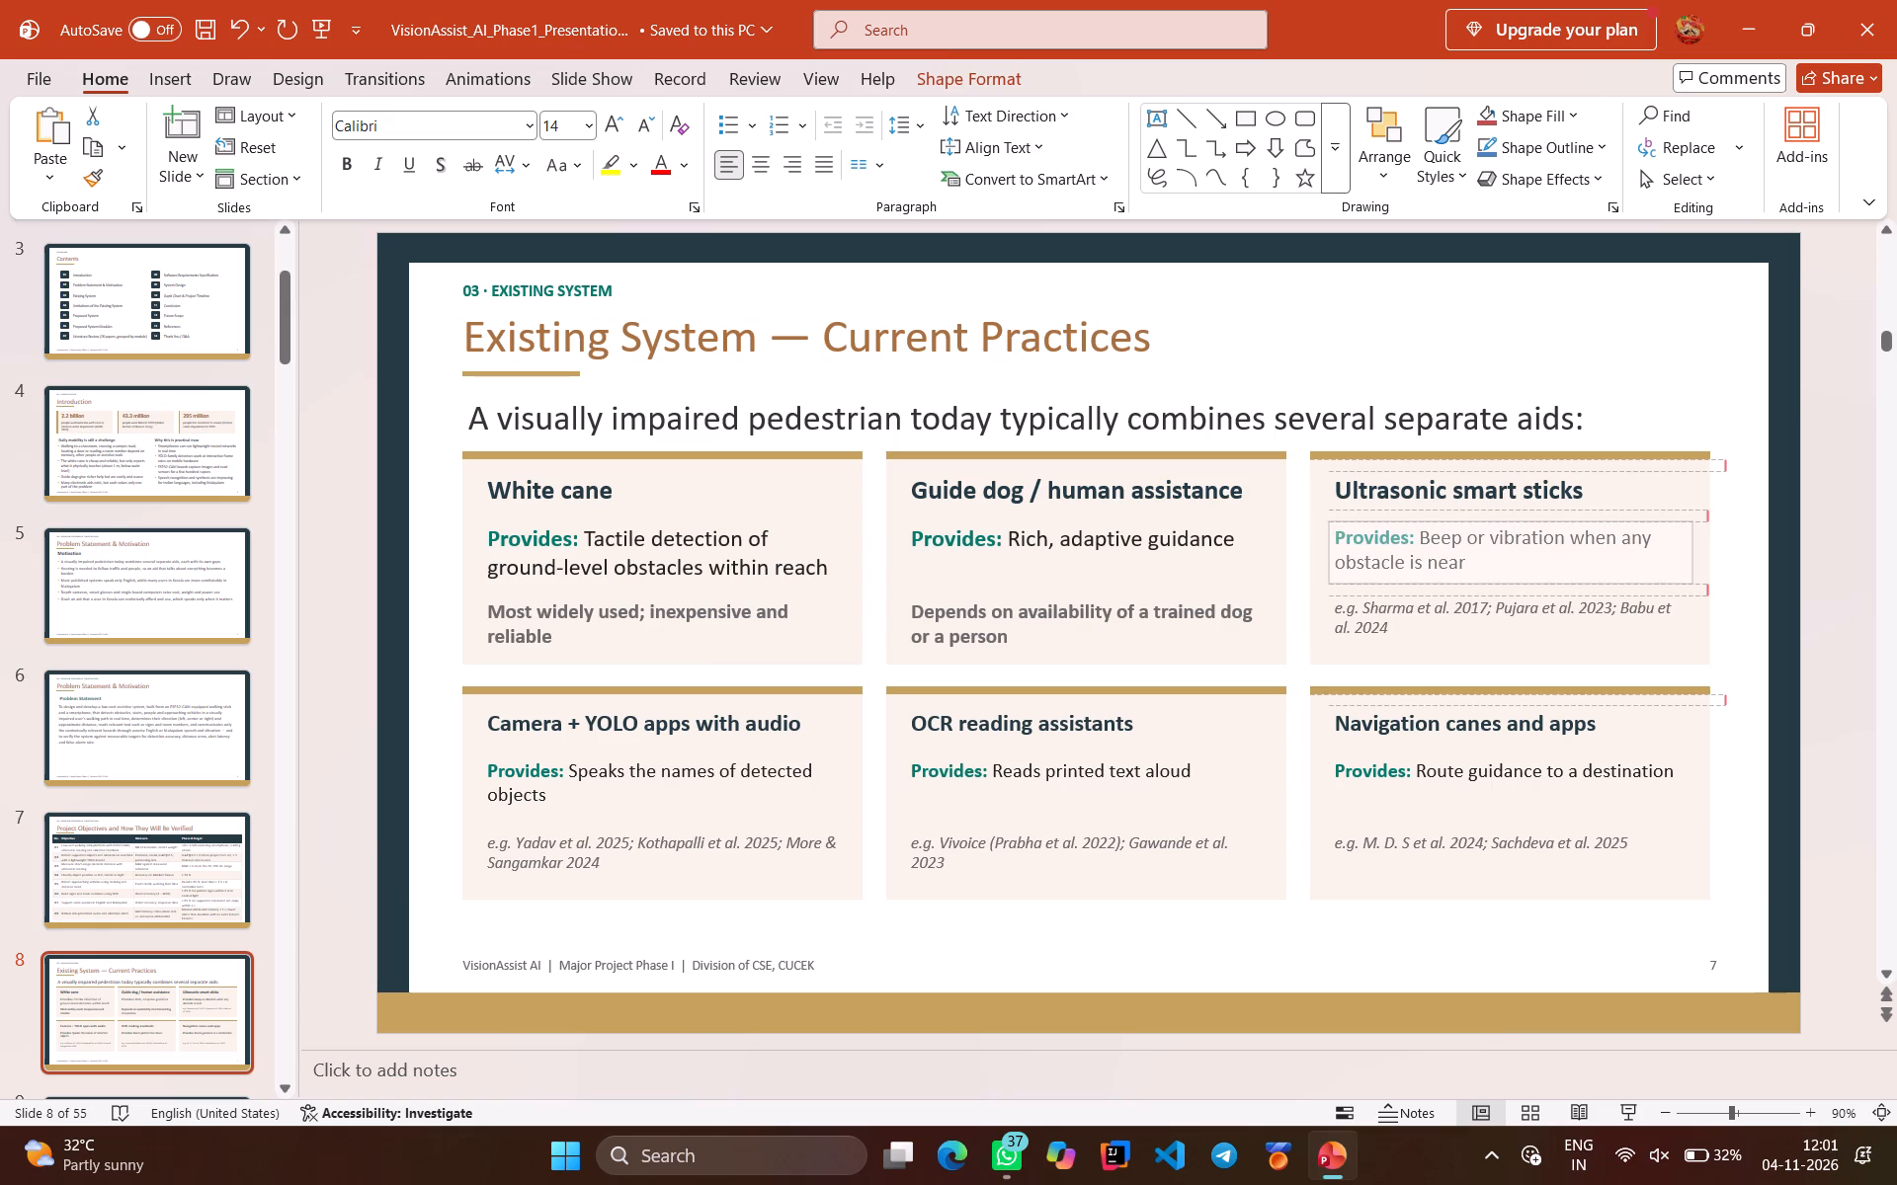
drag(1513, 586, 1513, 588)
Format the "e.g." citation note in the Ultrasonic smart sticks card as size 14, bold and non-italic.
click(1517, 620)
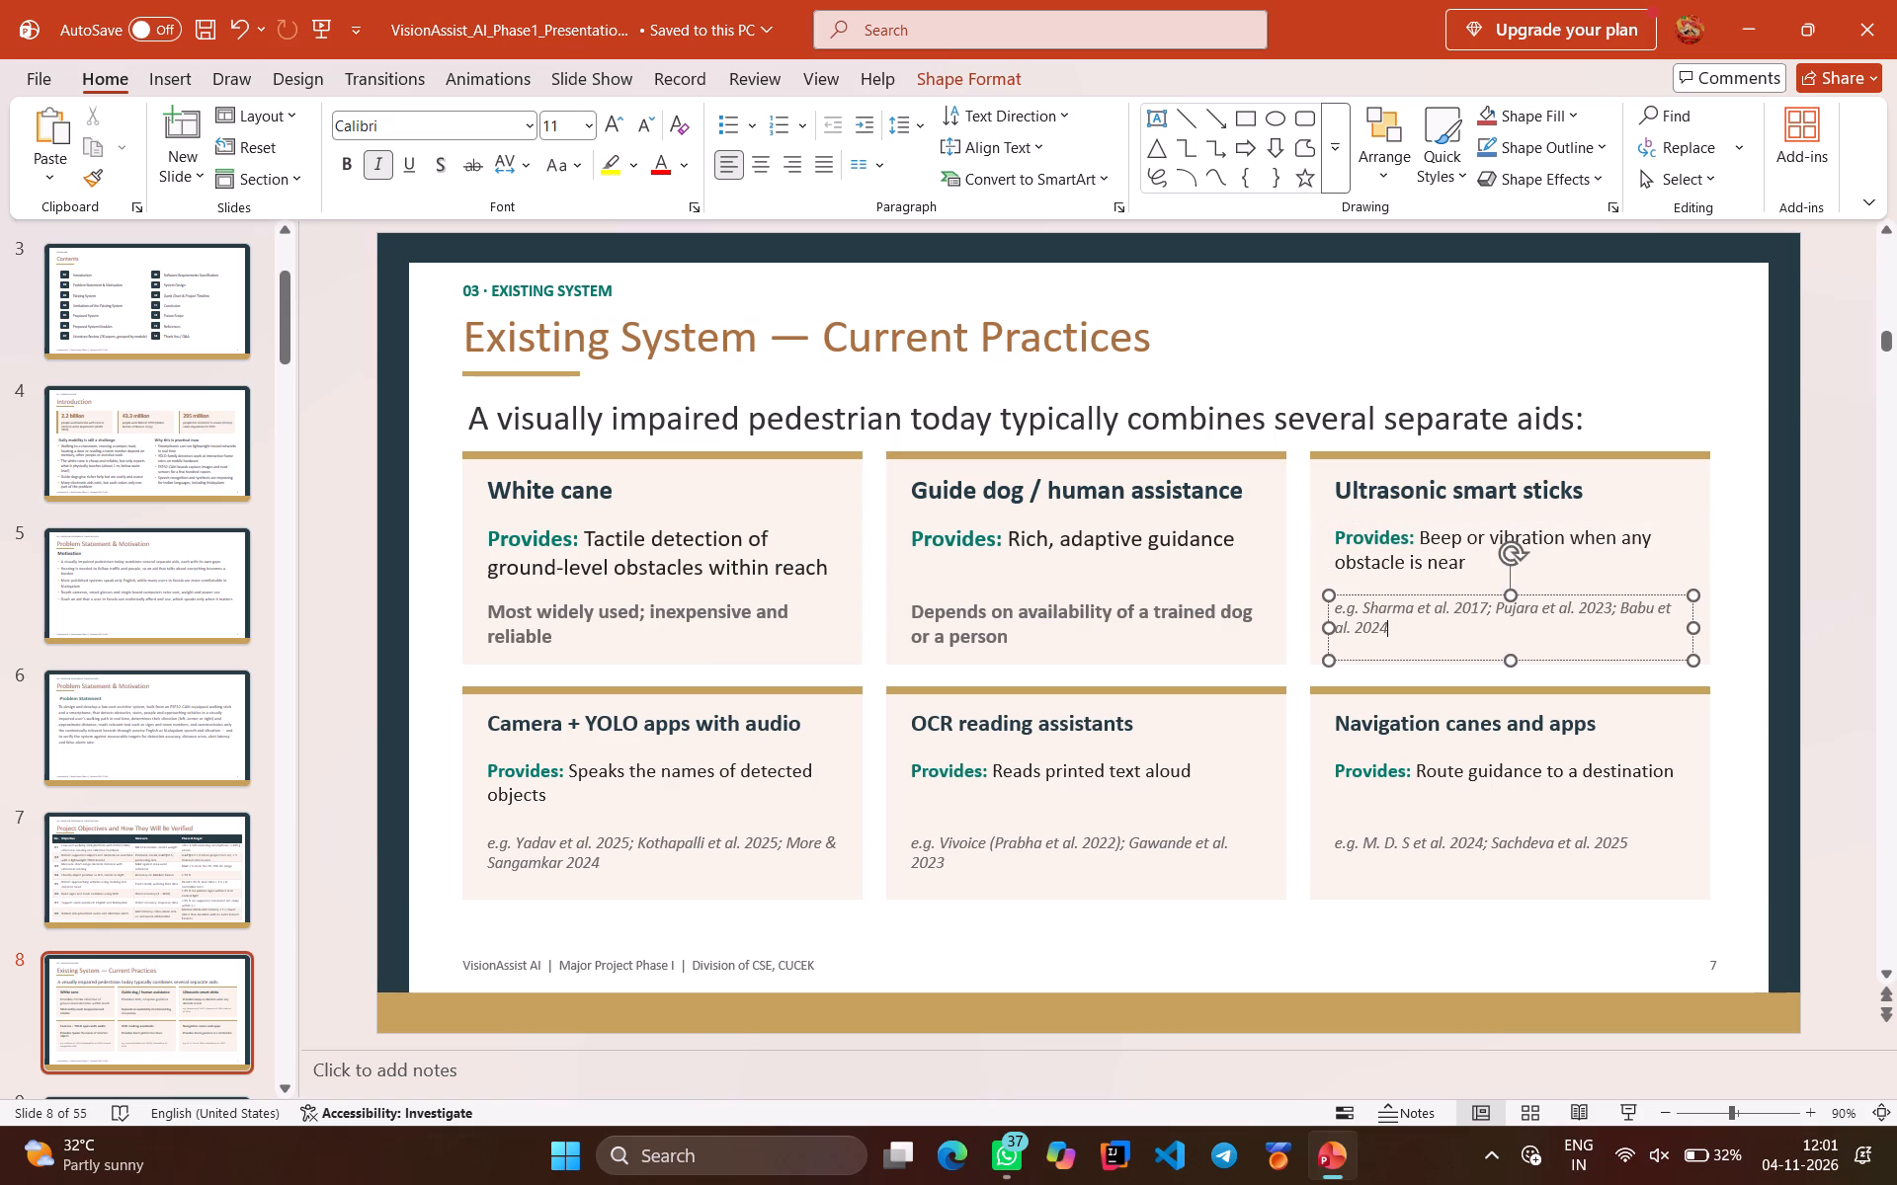
key(ctrl+a)
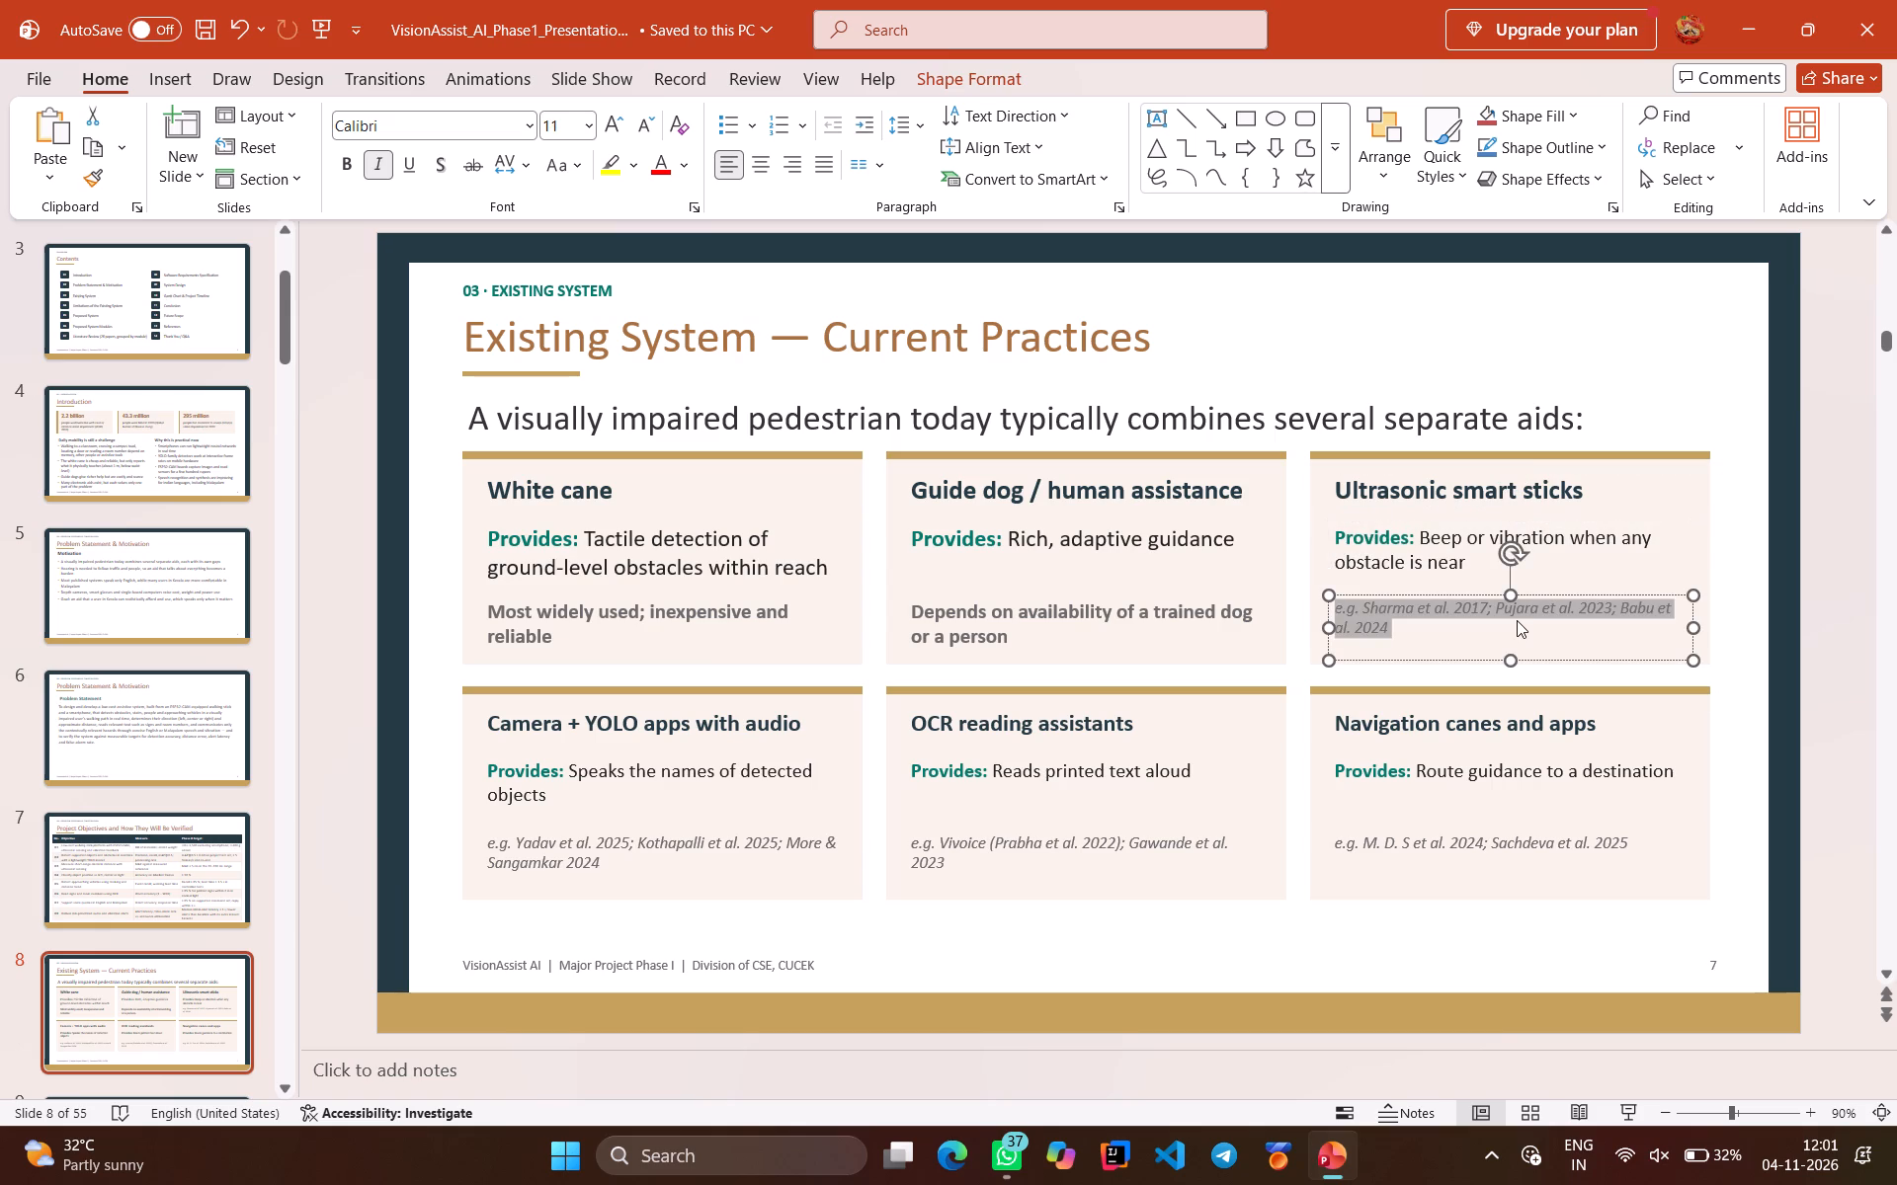
click(585, 123)
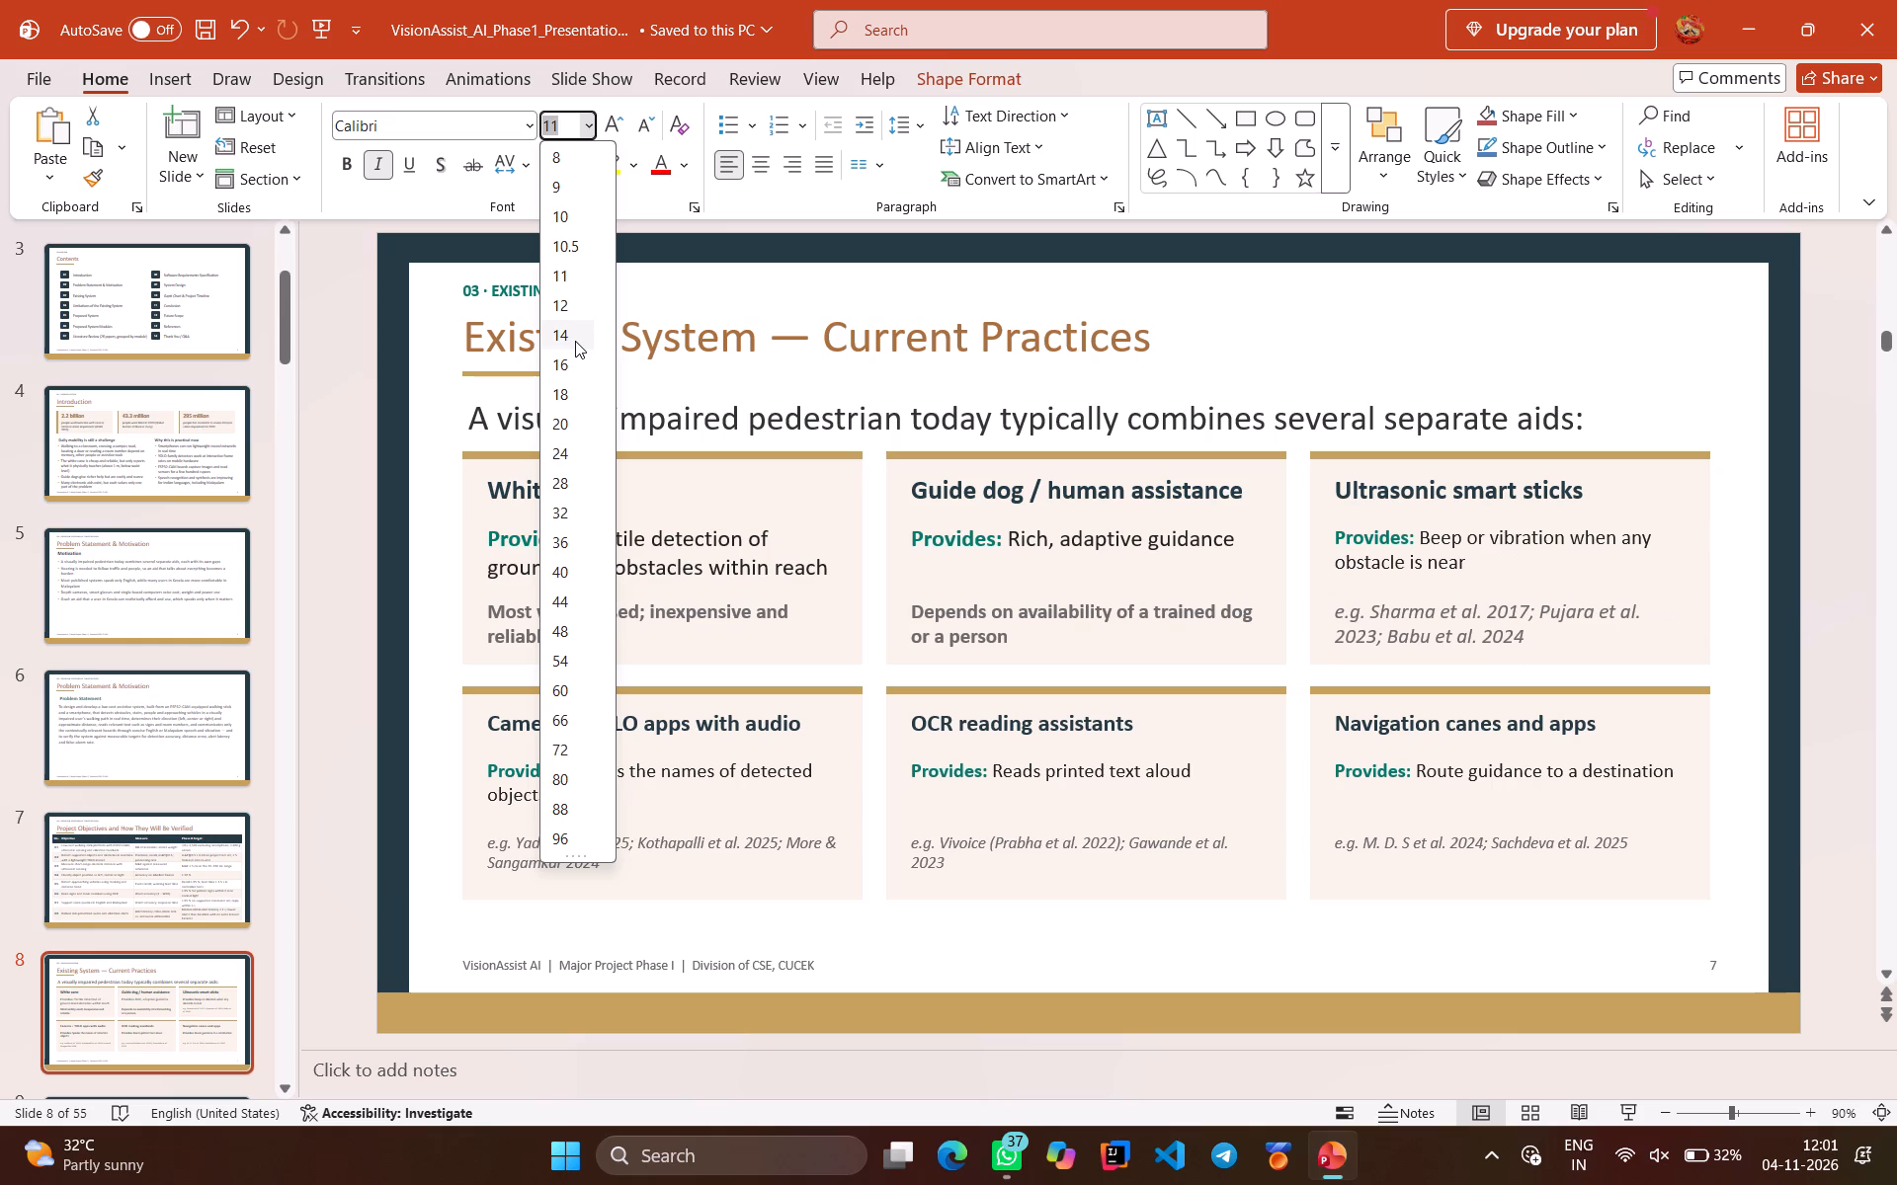
click(575, 341)
click(374, 167)
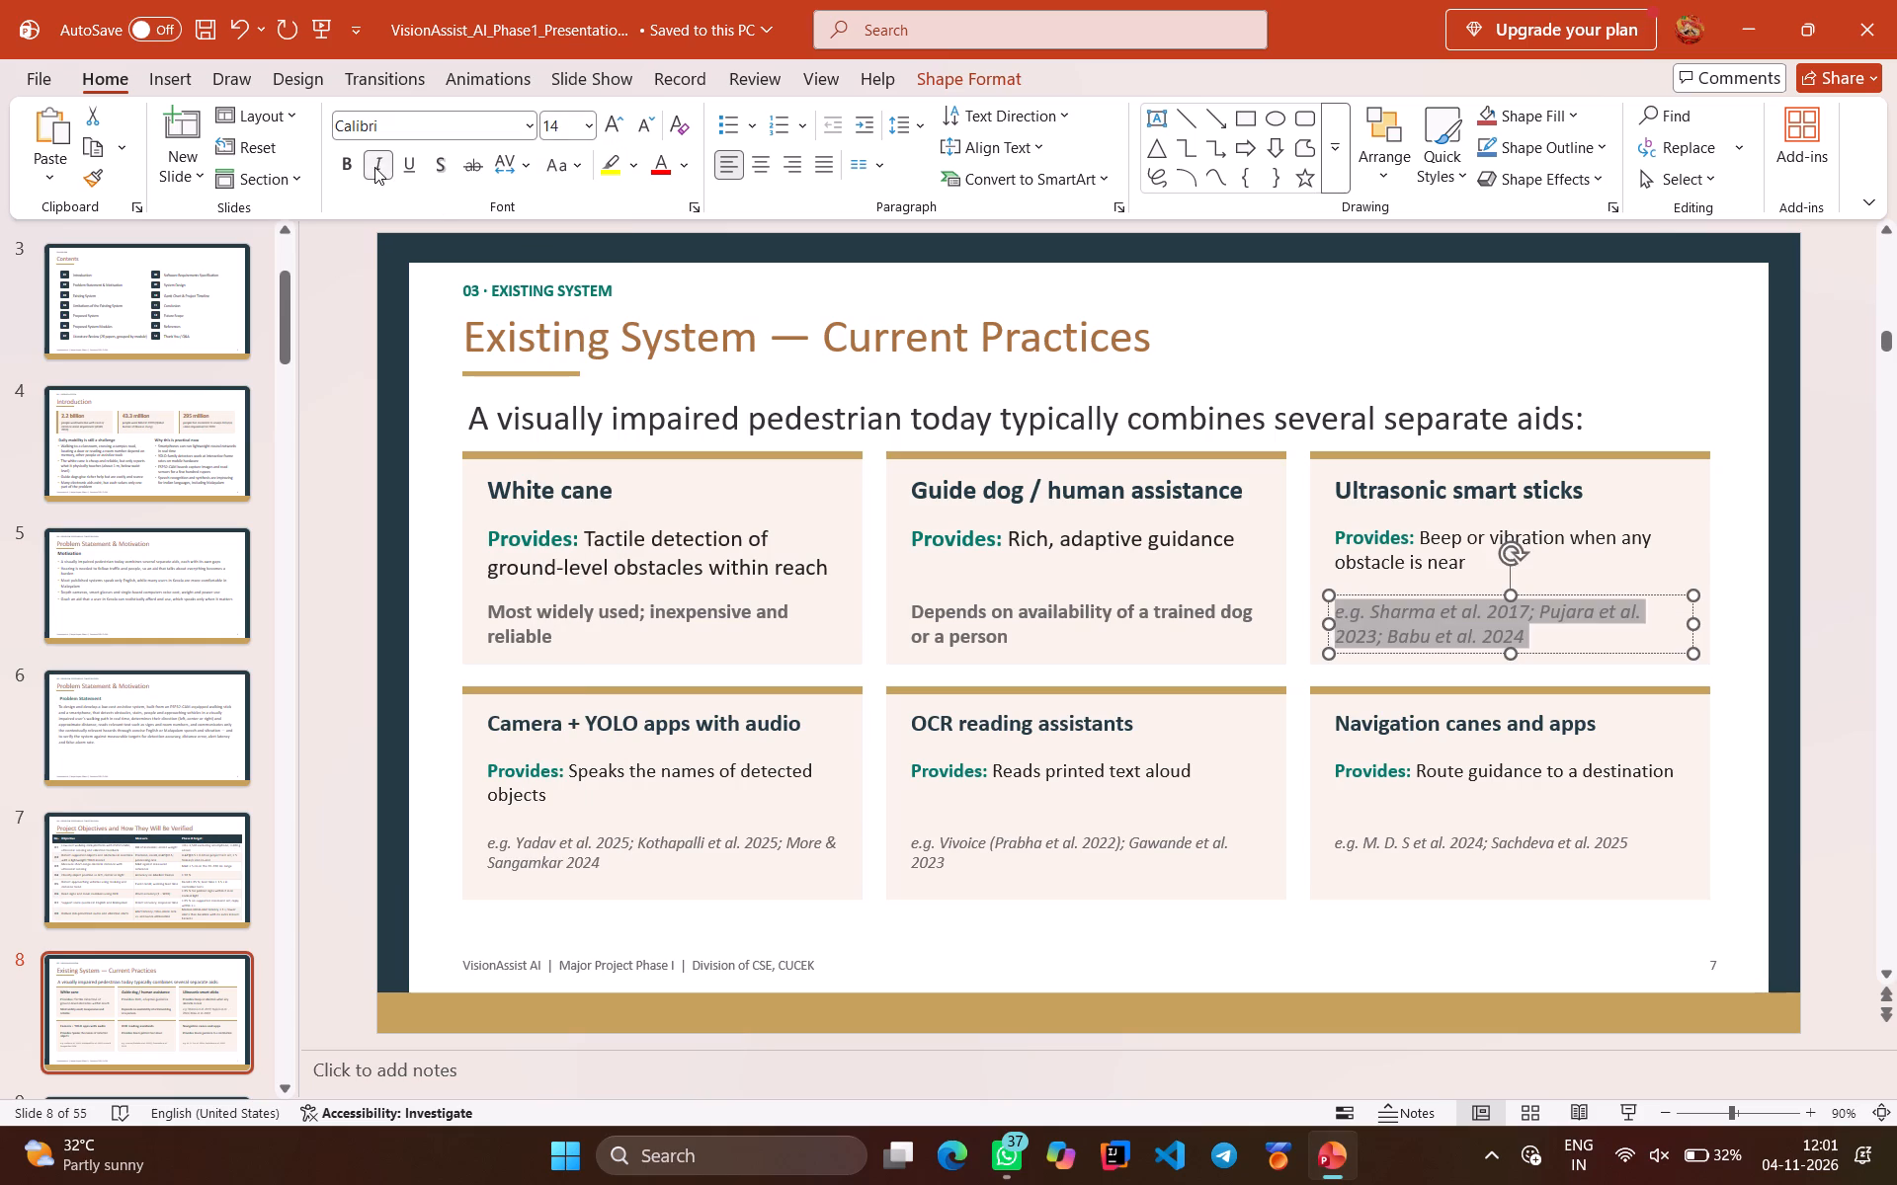
click(341, 162)
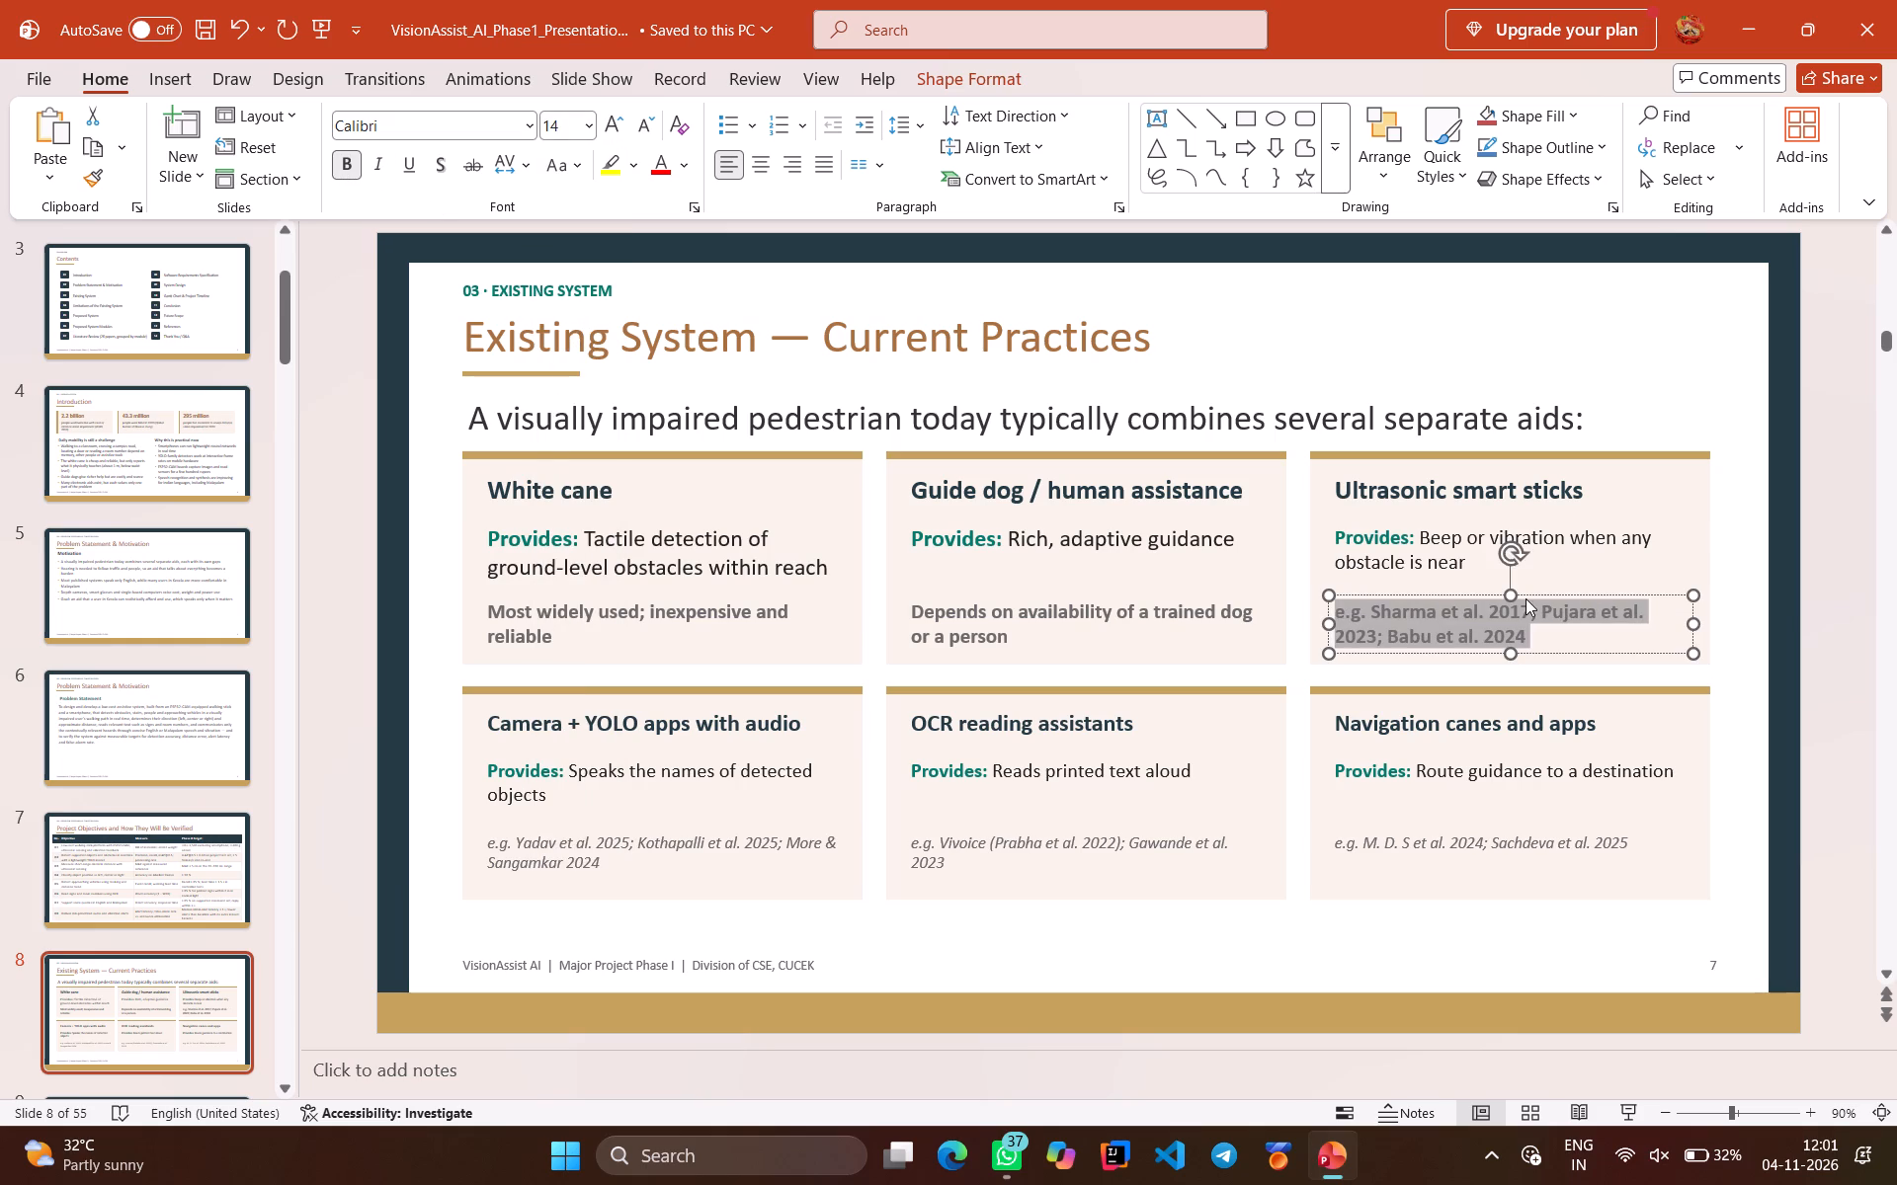
click(1802, 643)
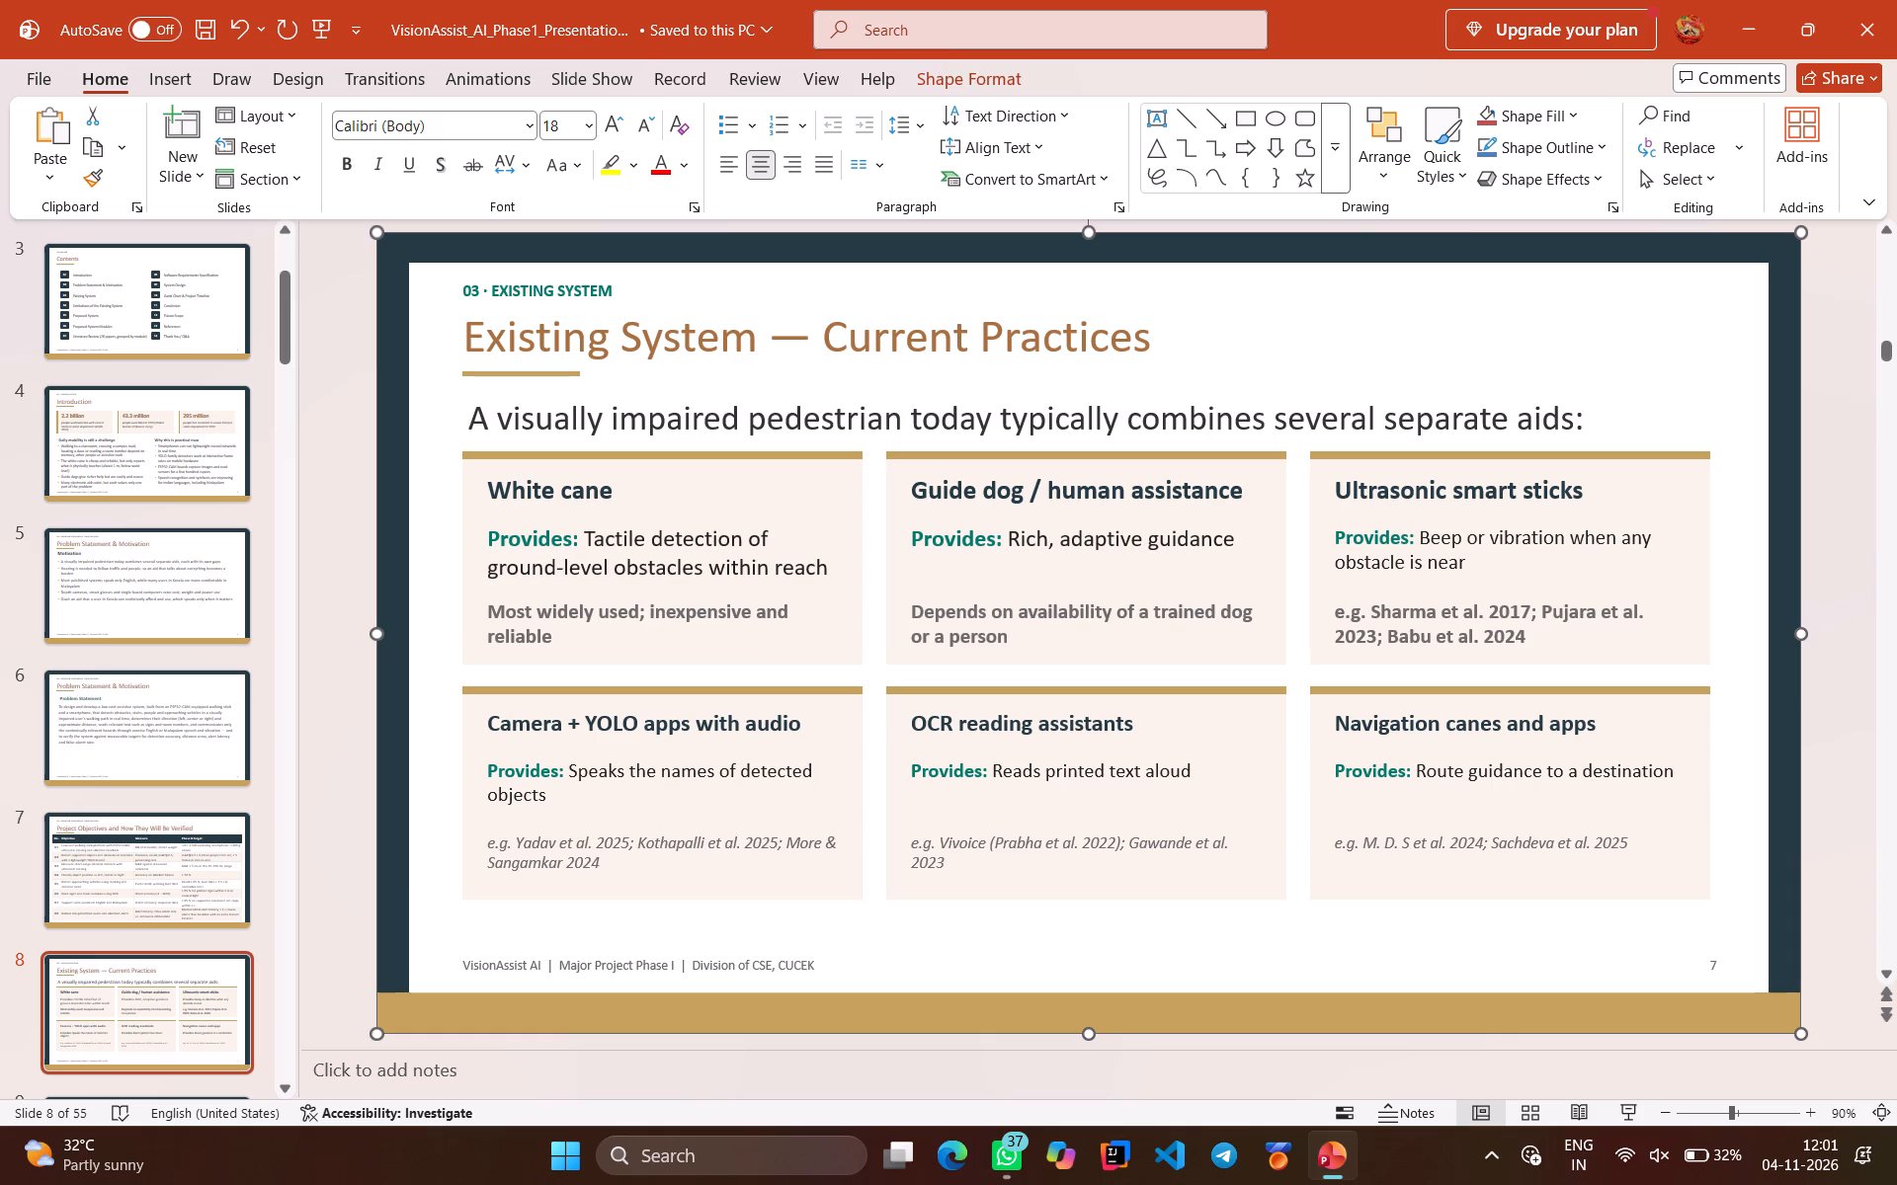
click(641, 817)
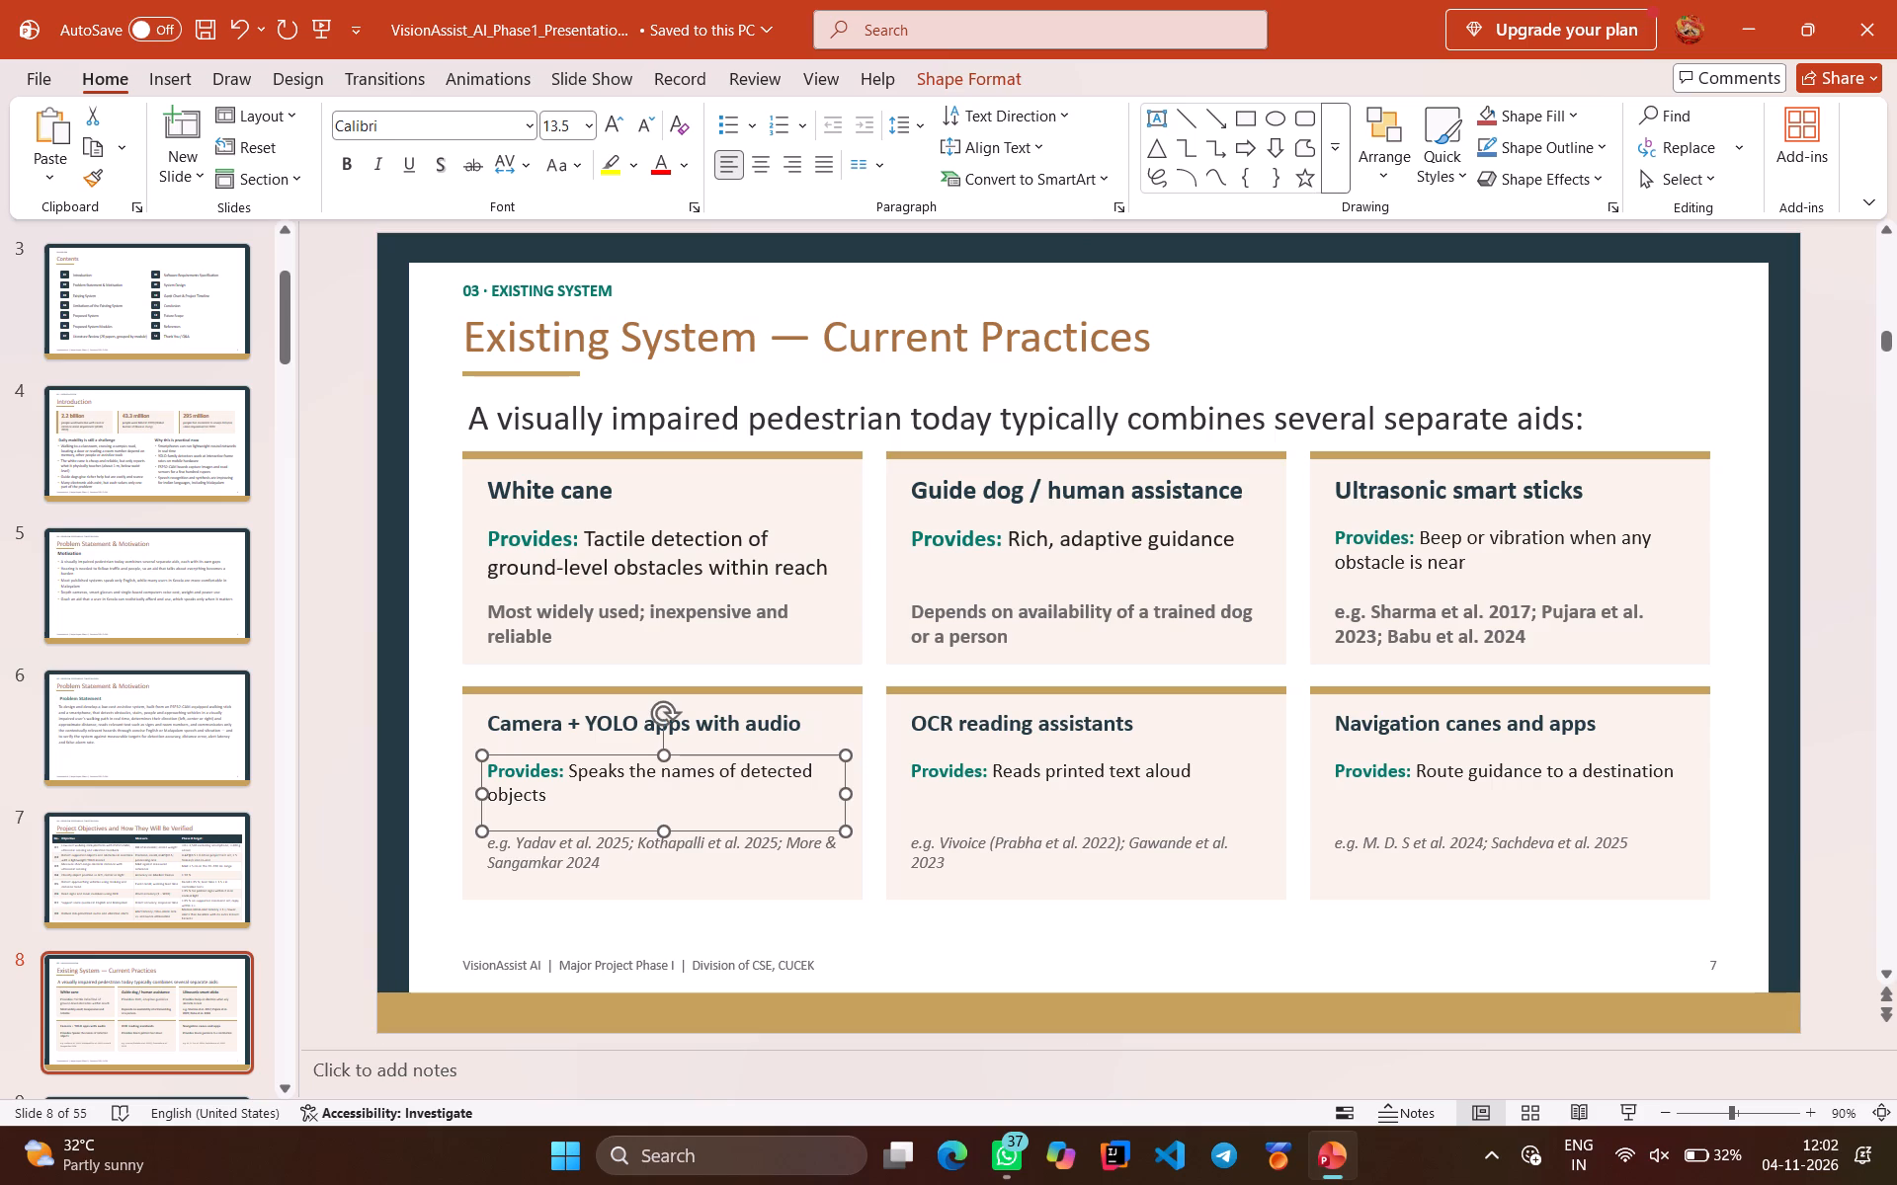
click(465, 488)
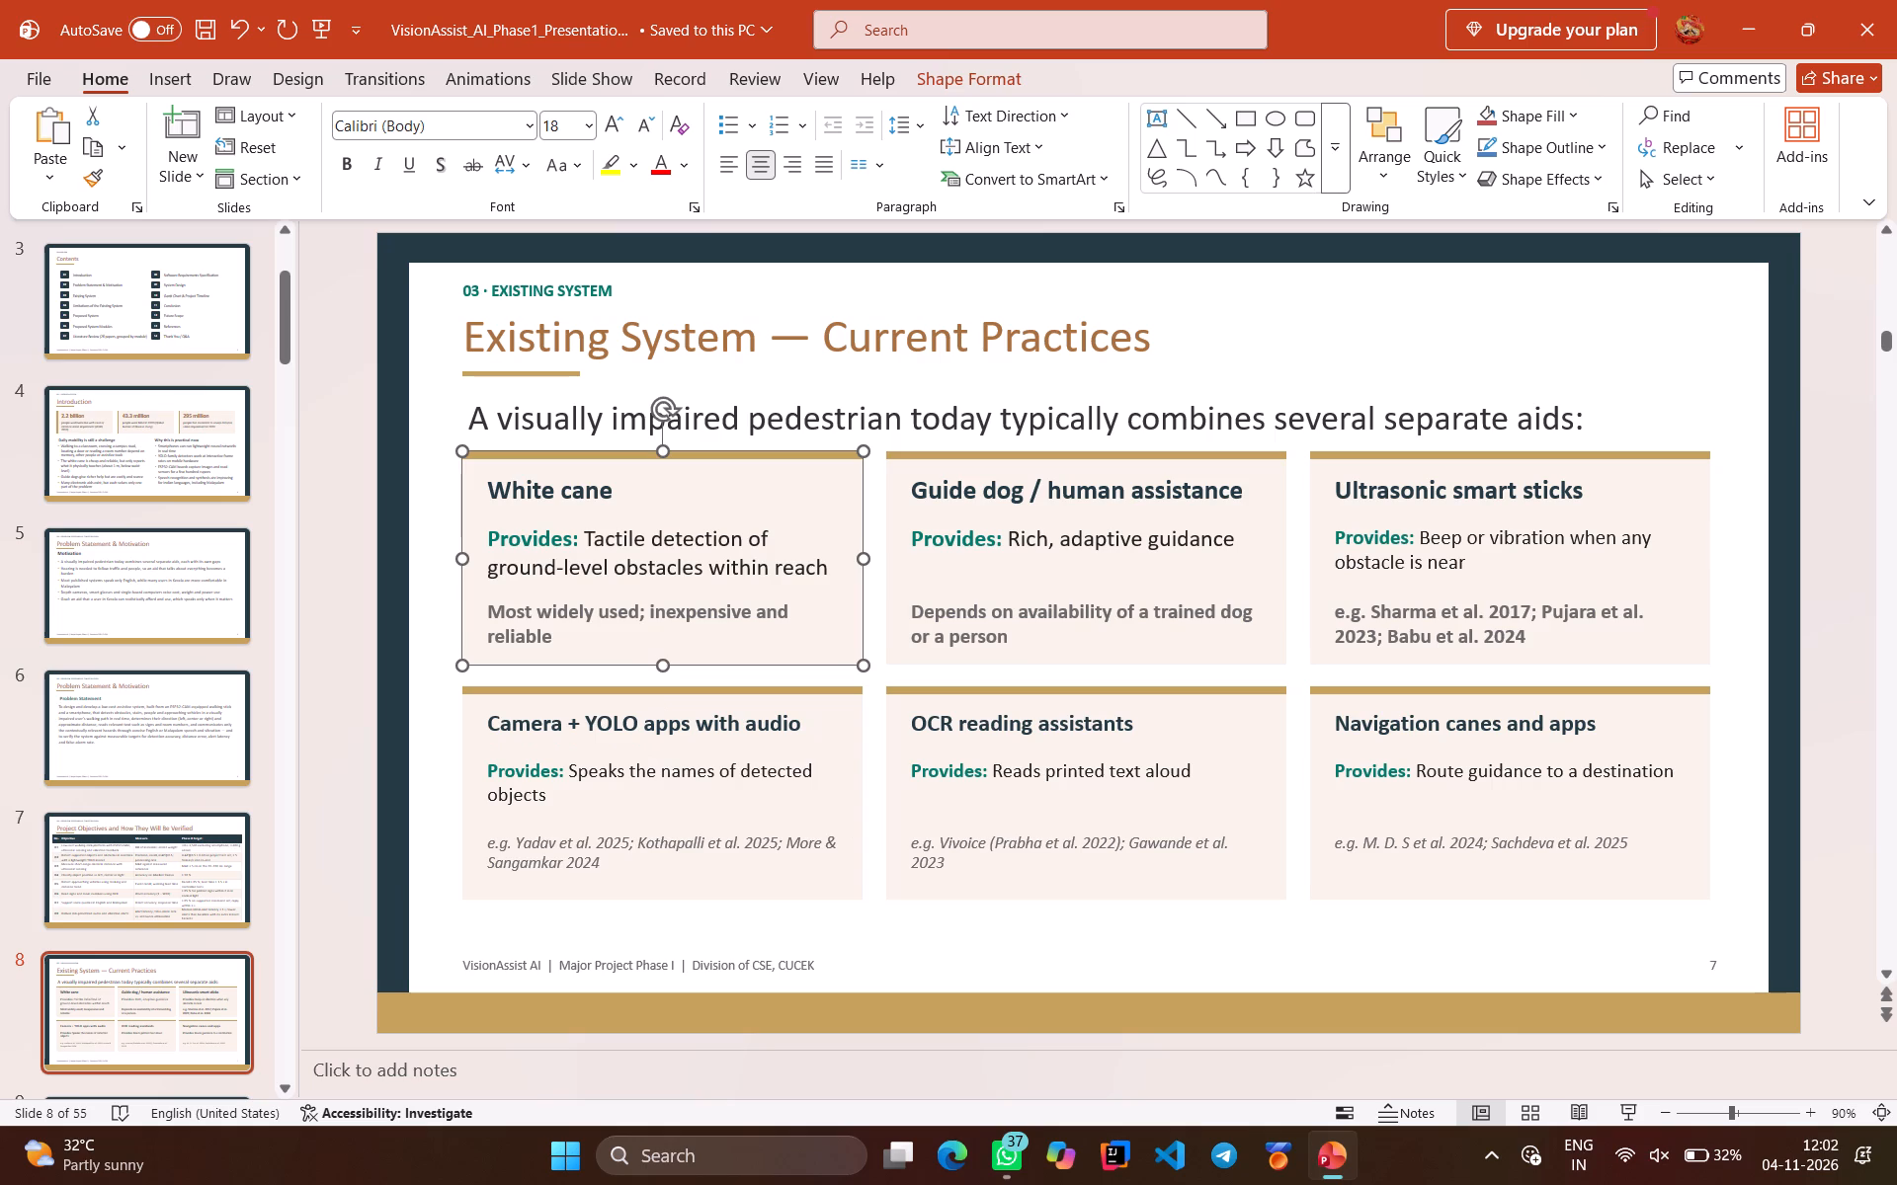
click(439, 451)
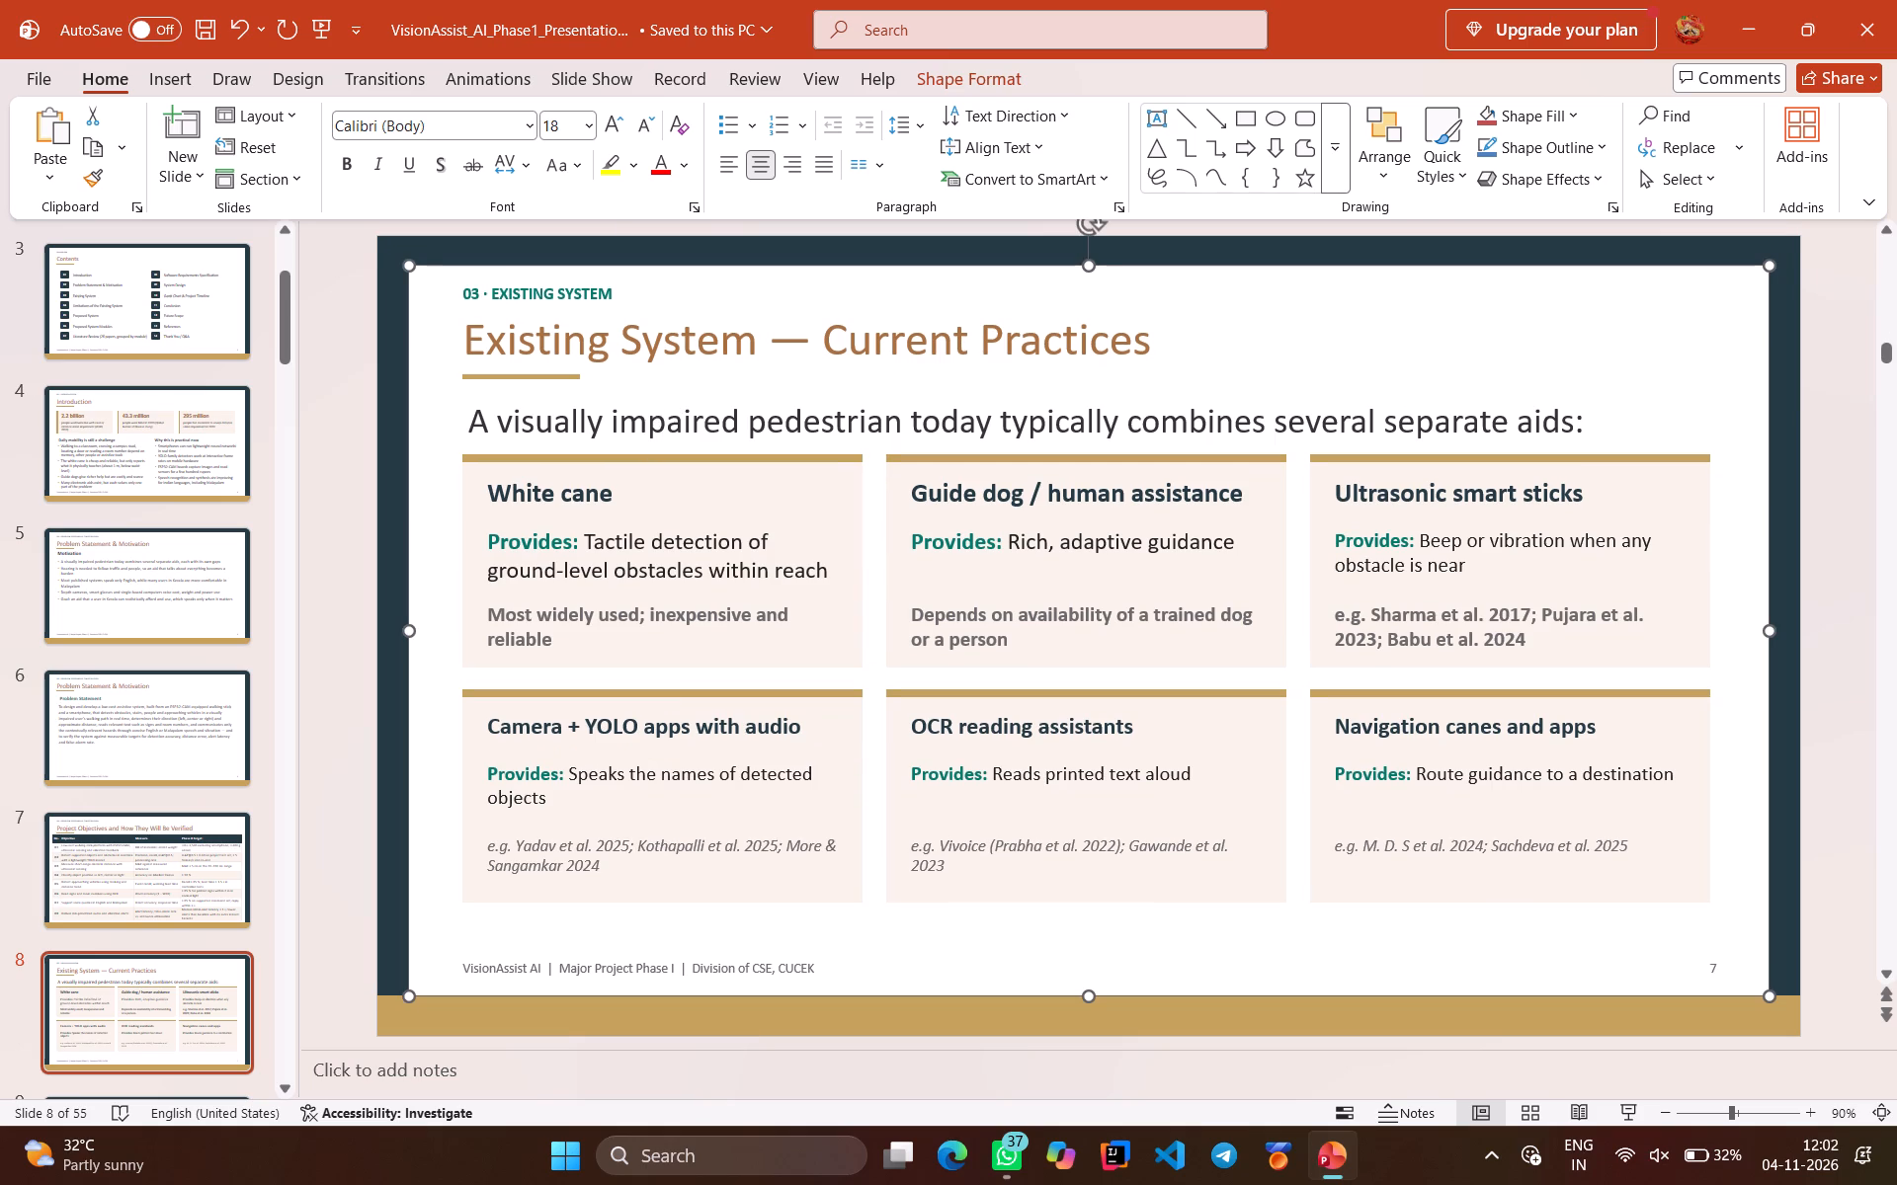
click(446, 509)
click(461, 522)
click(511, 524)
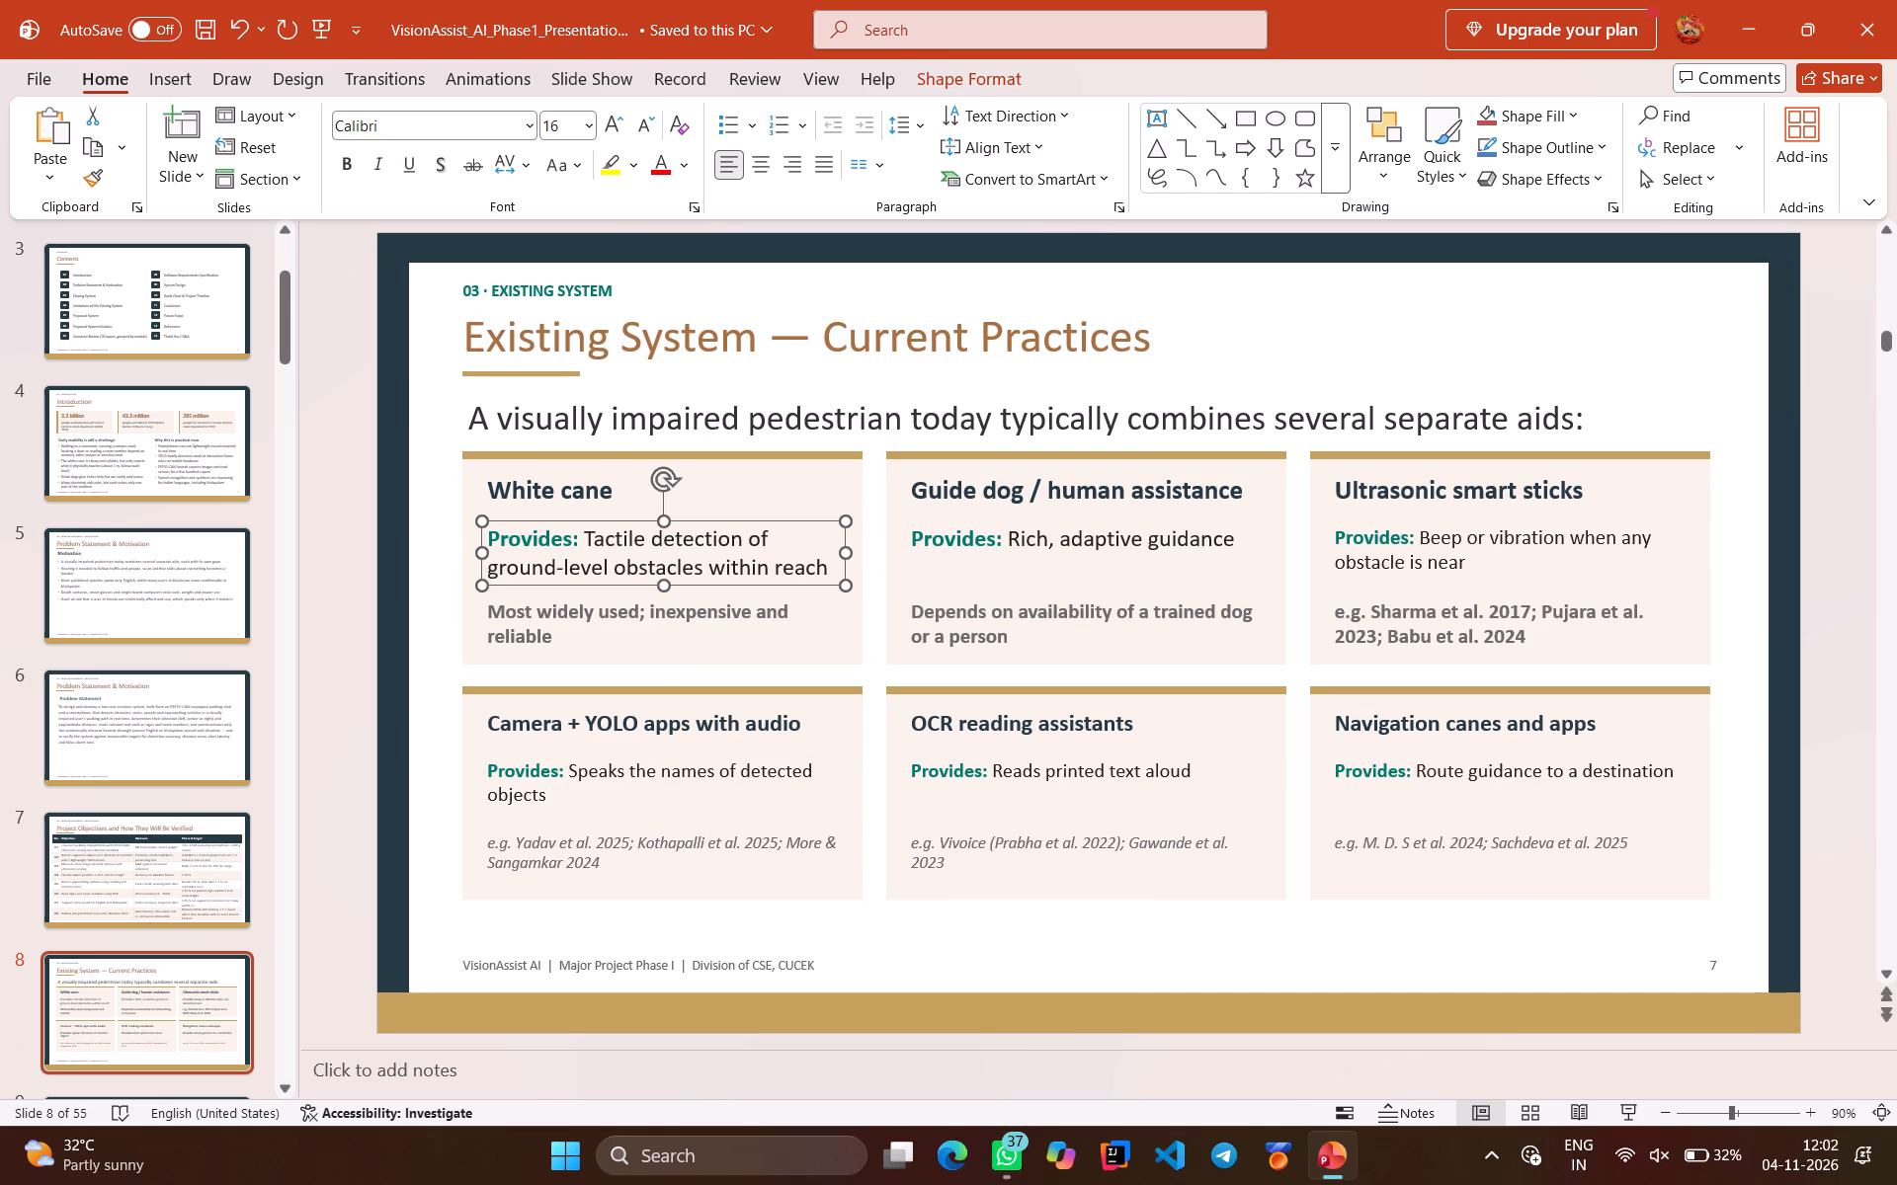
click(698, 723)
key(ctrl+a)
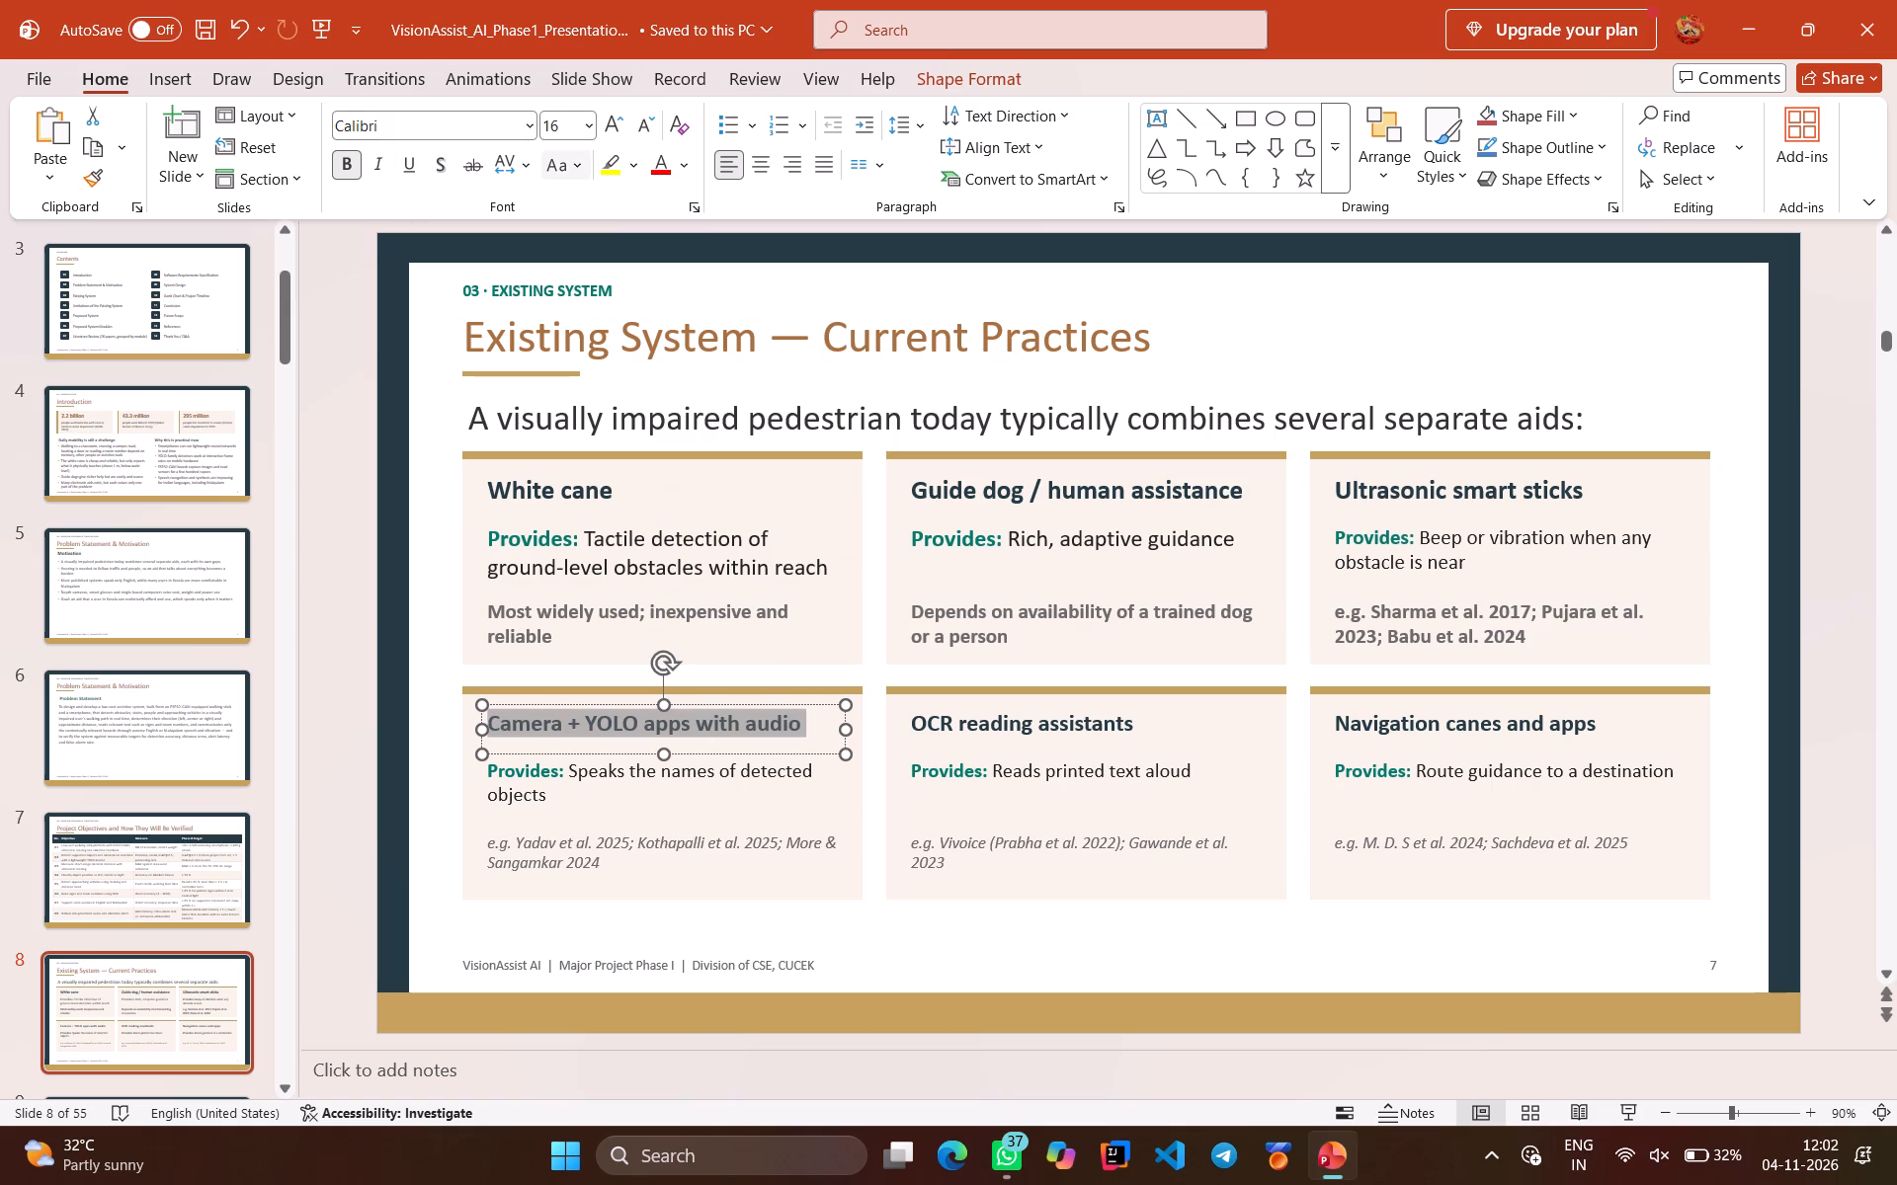
Set the "Provides: Speaks the names of detected objects" text in the Camera + YOLO apps card to font size 14.
click(651, 774)
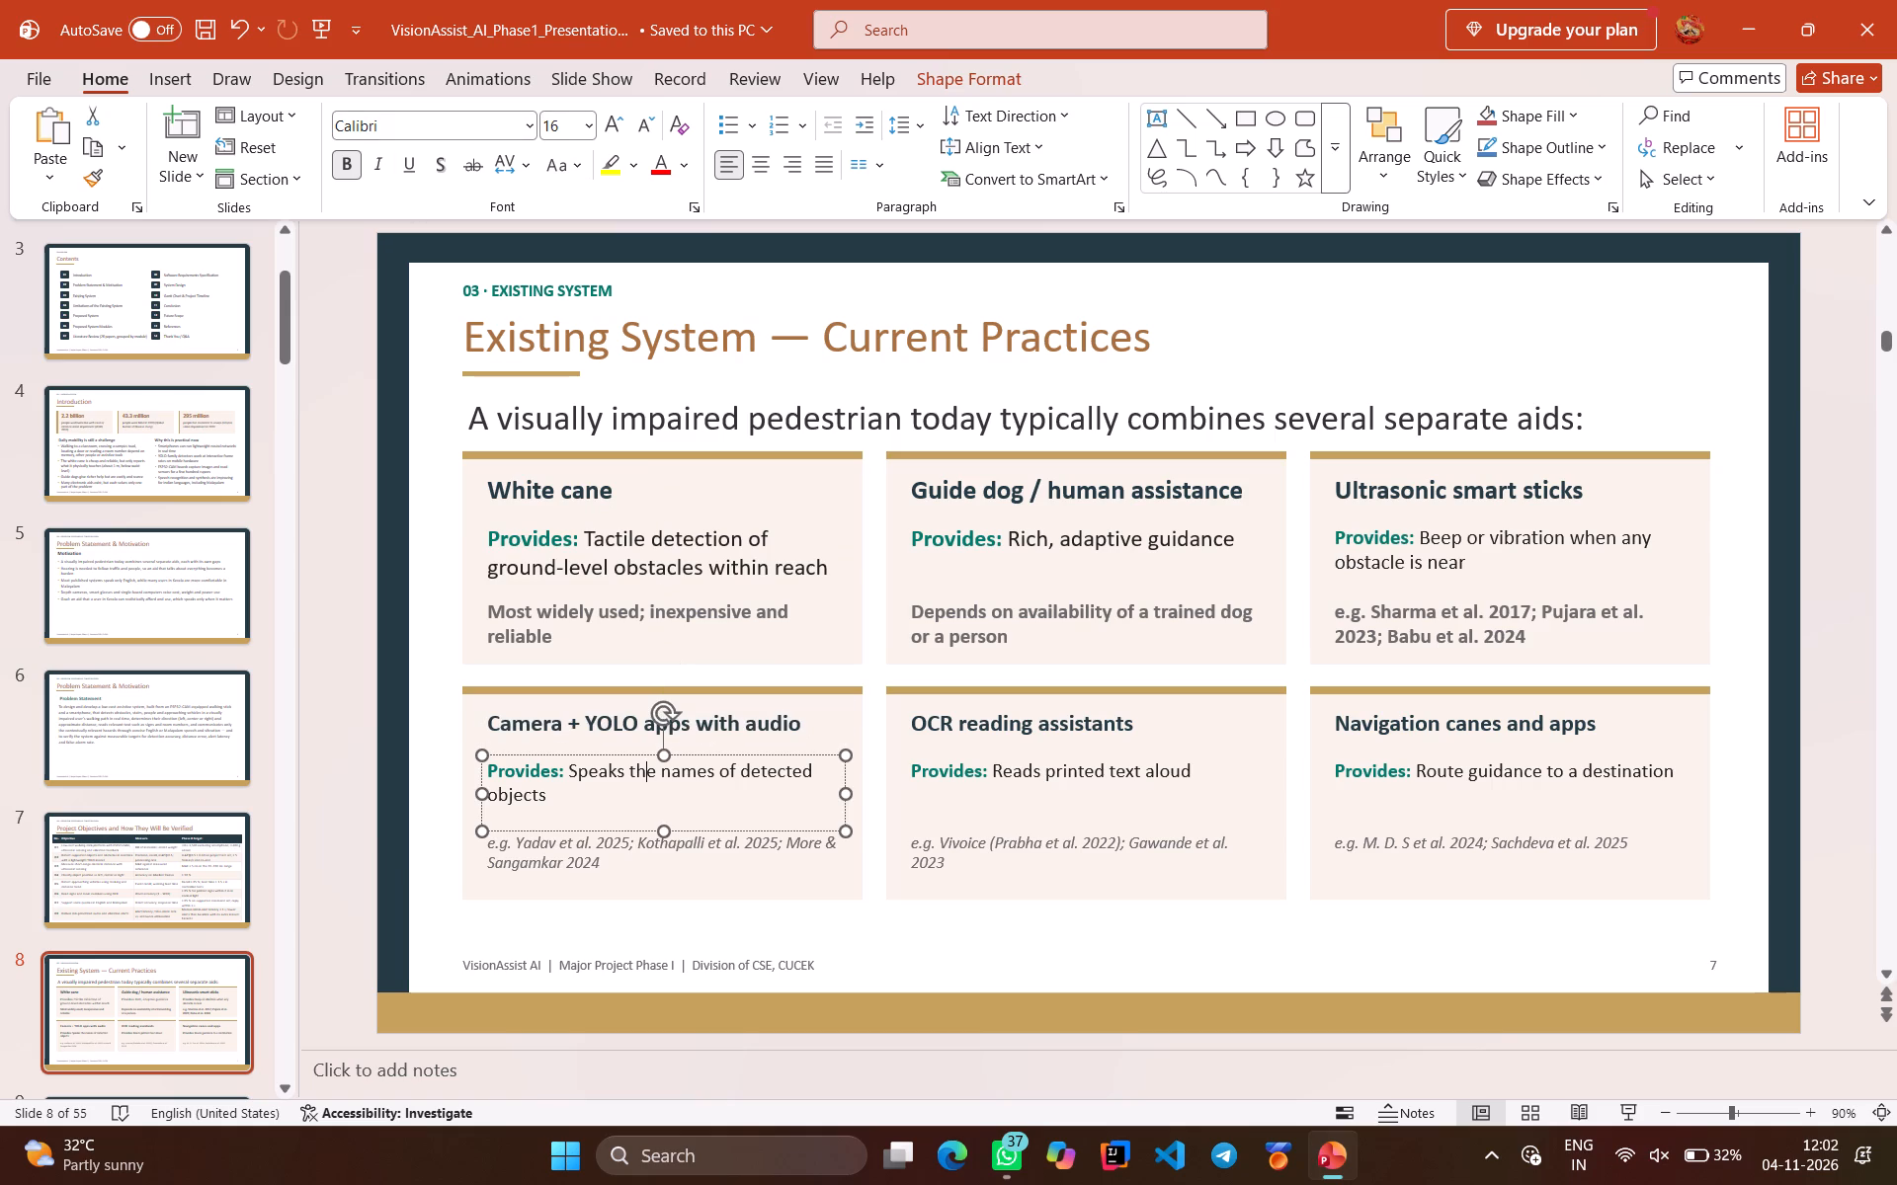
key(ctrl+a)
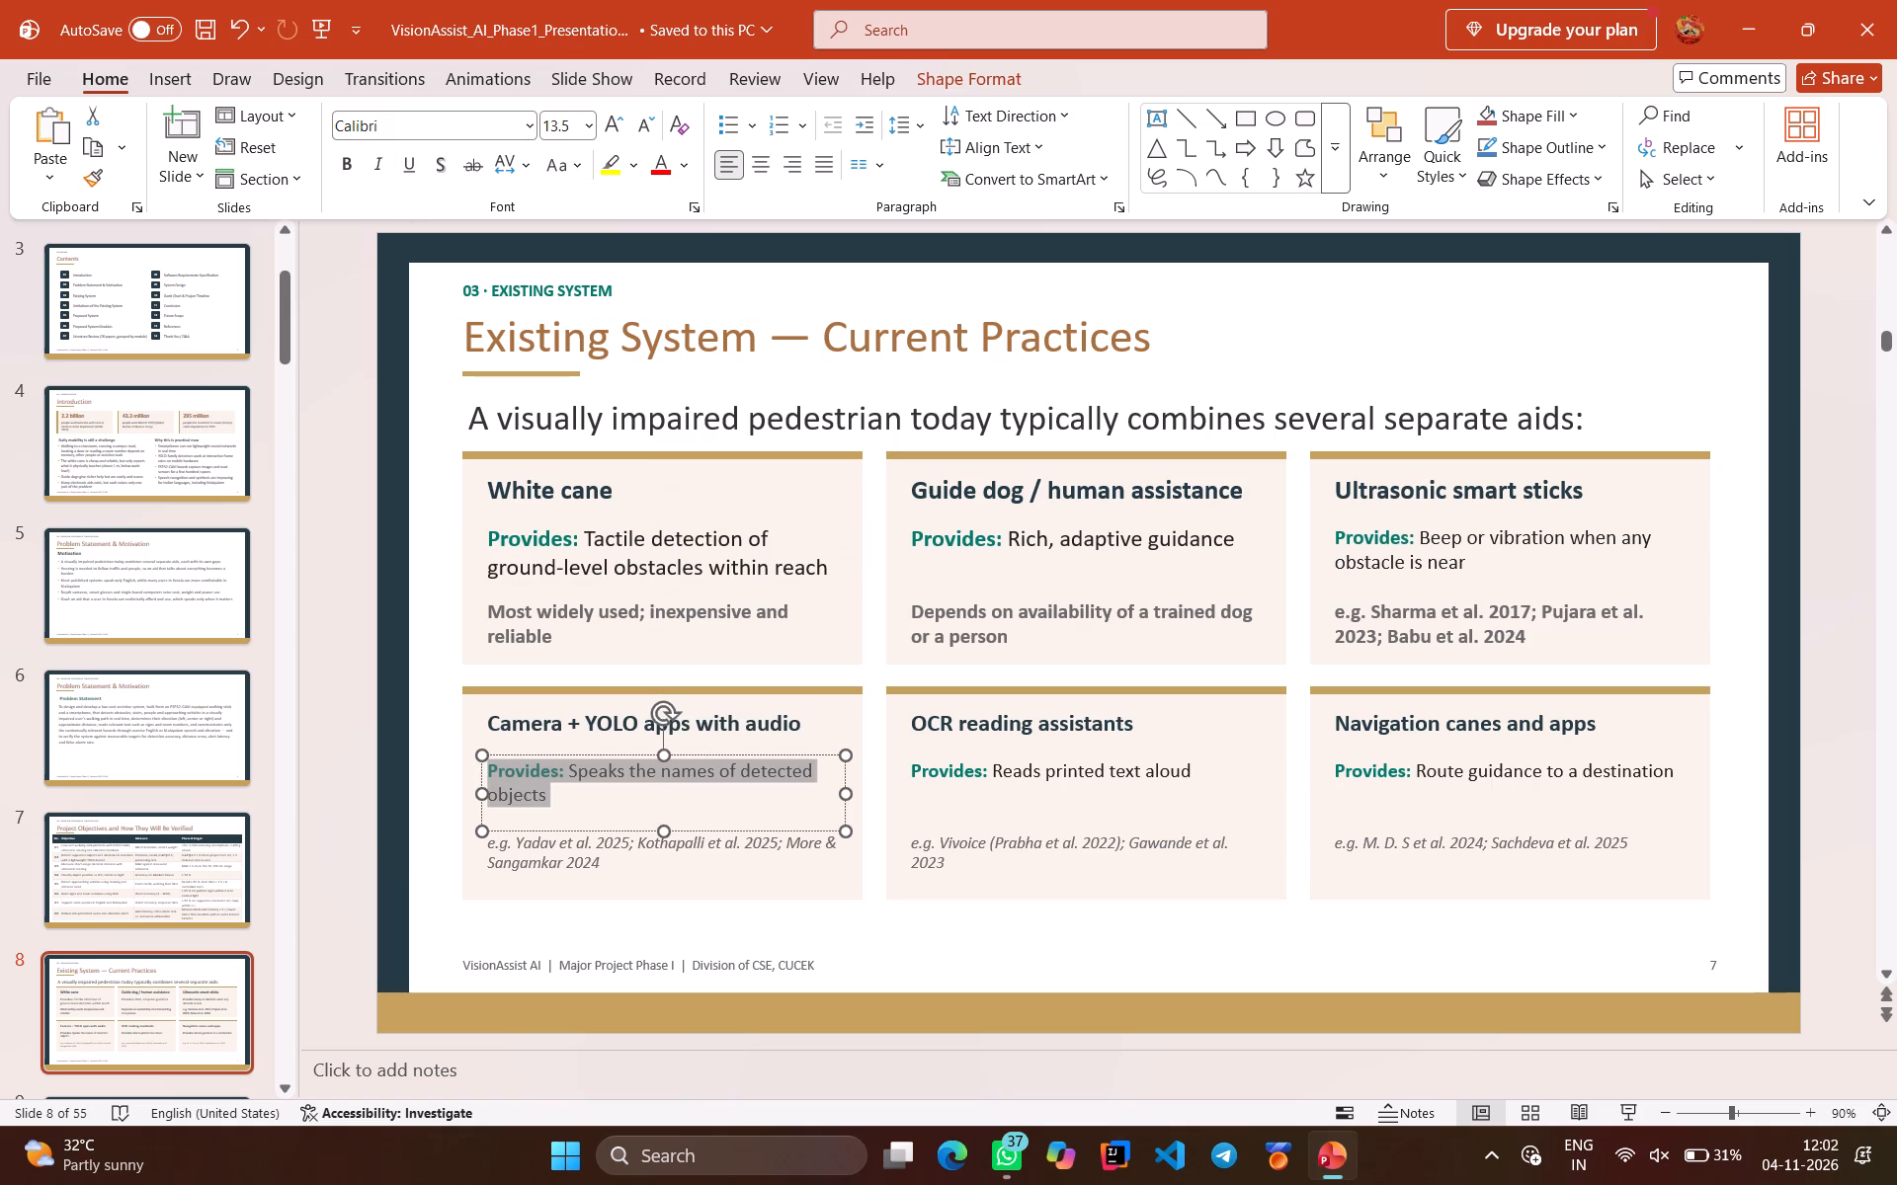
click(584, 129)
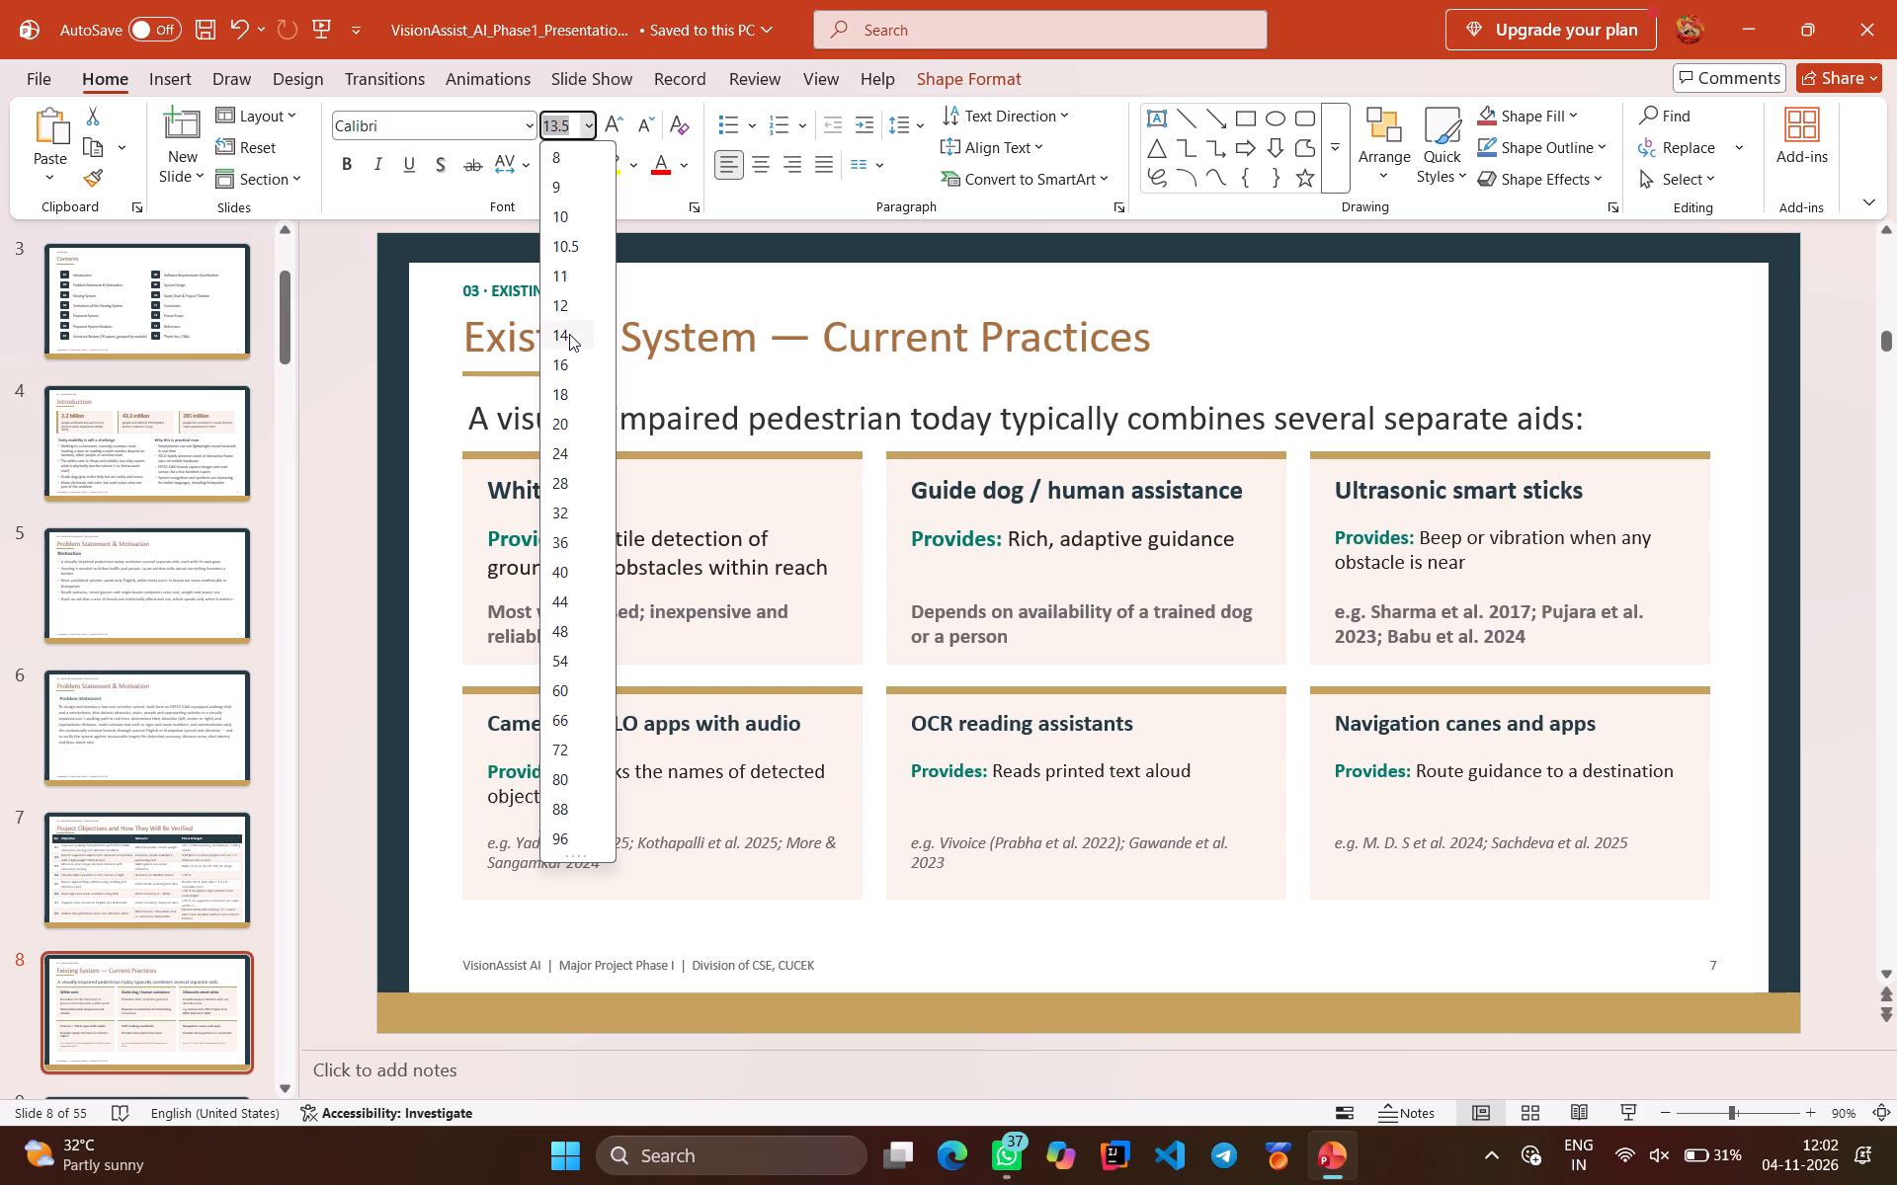
click(568, 334)
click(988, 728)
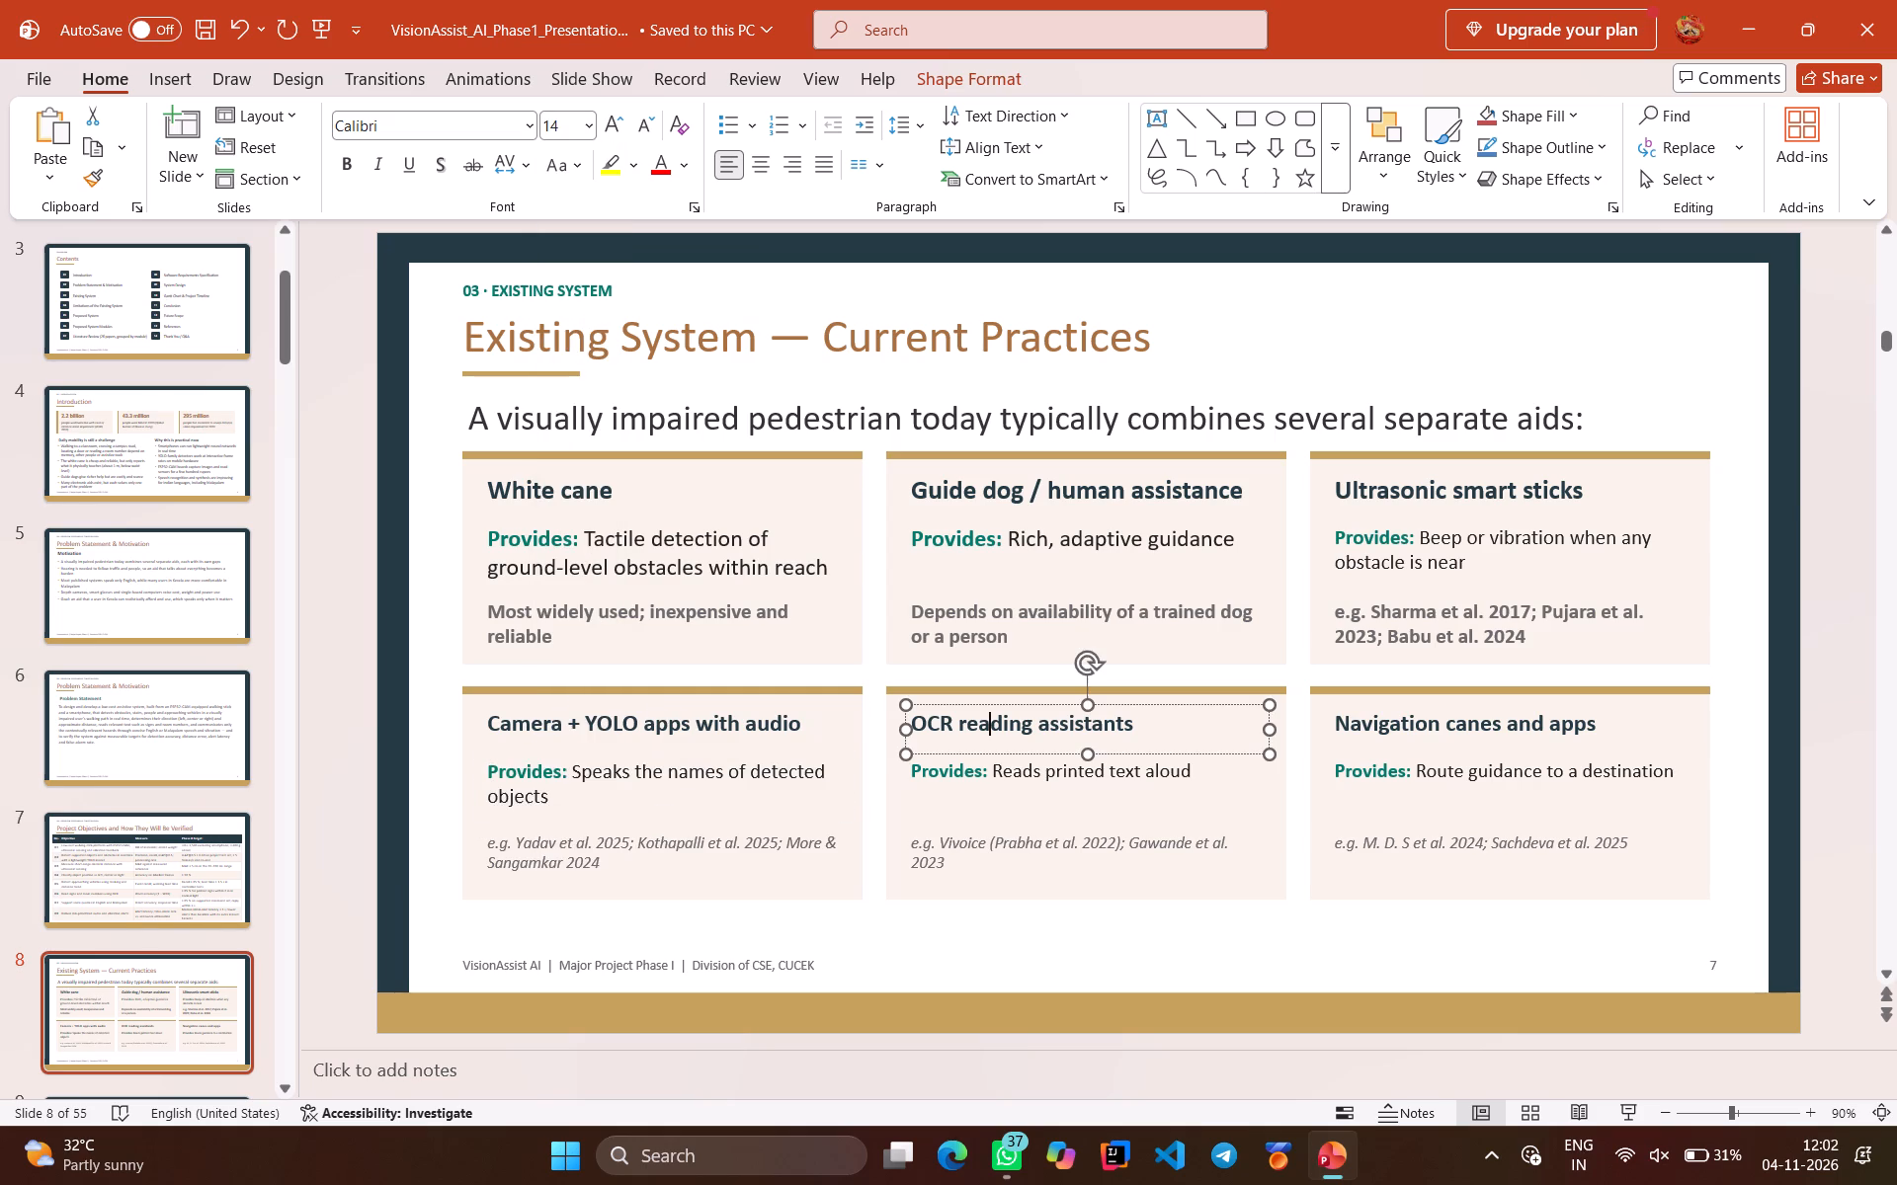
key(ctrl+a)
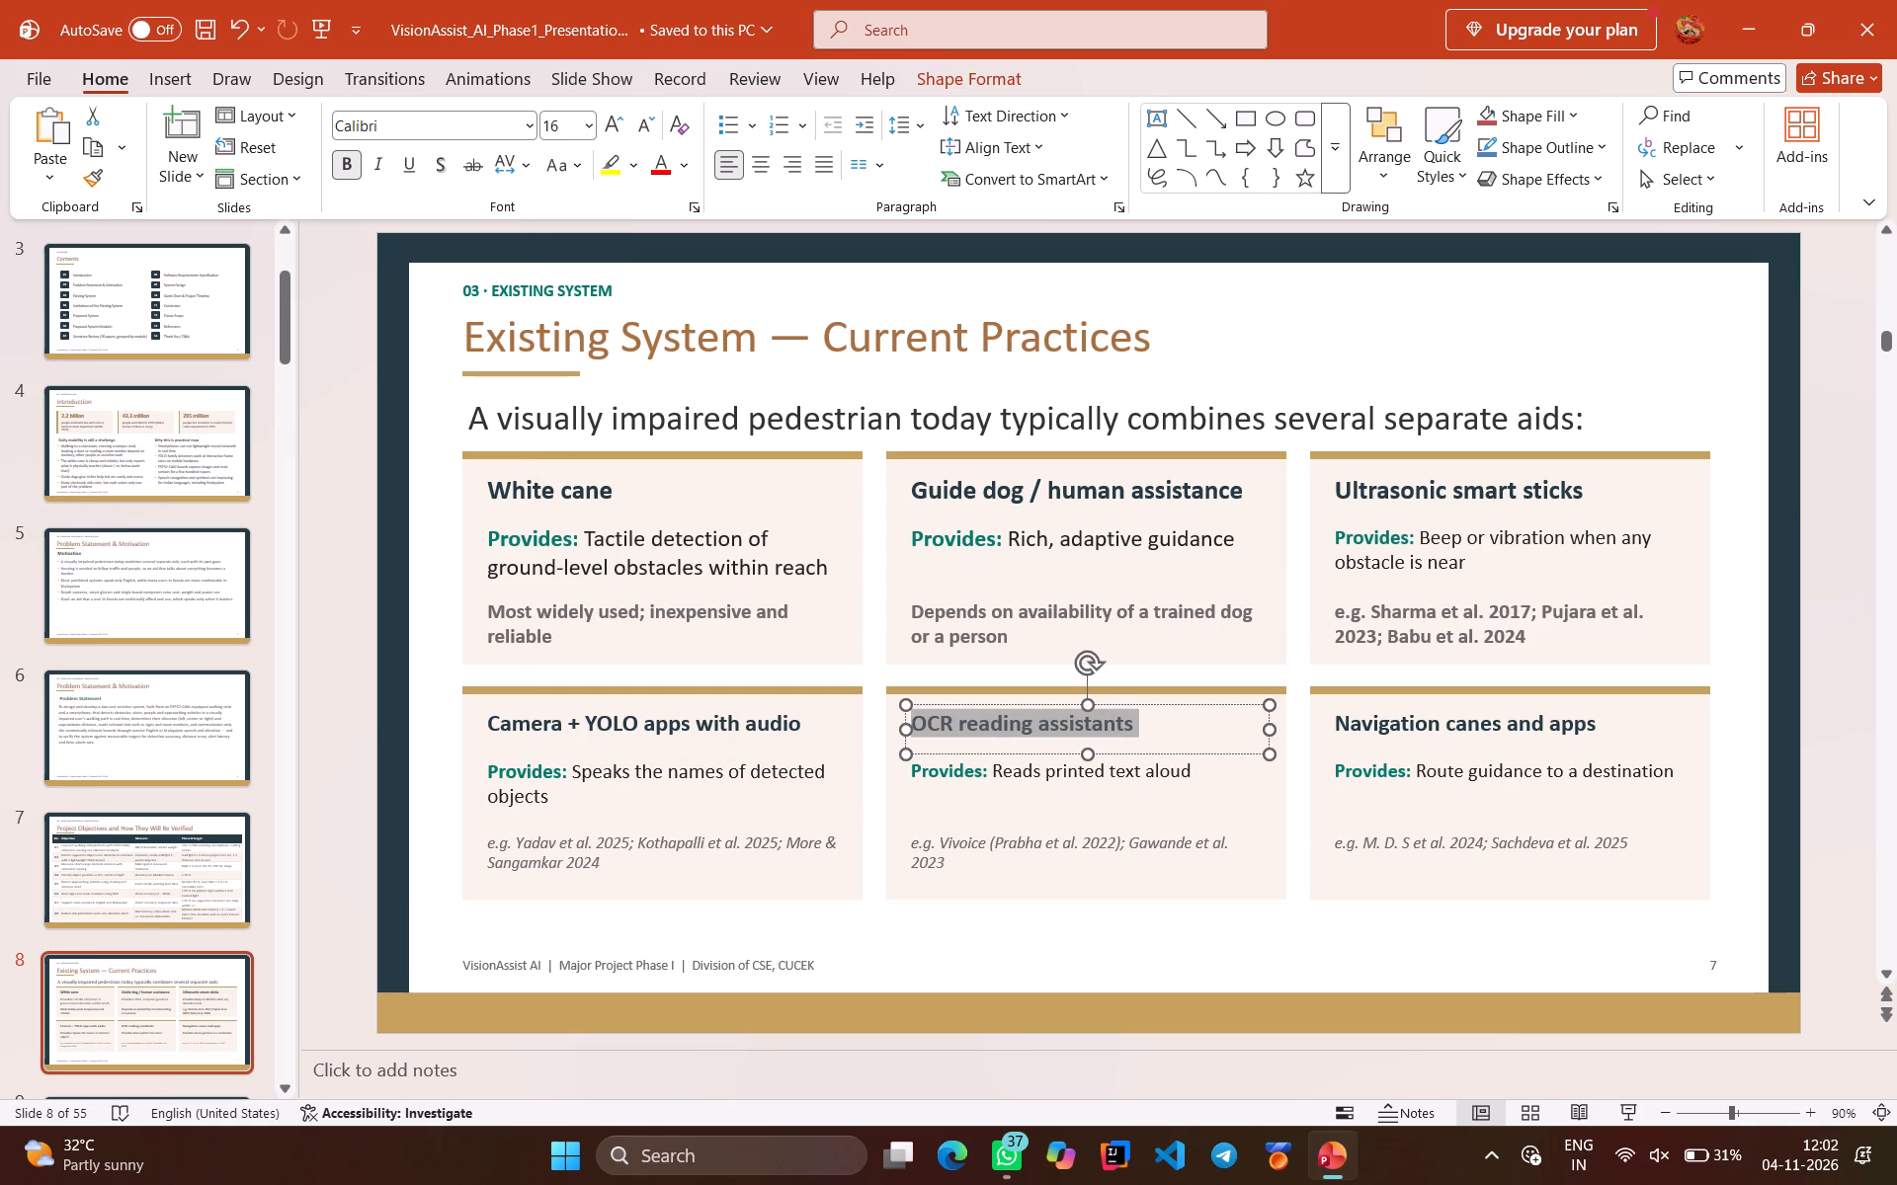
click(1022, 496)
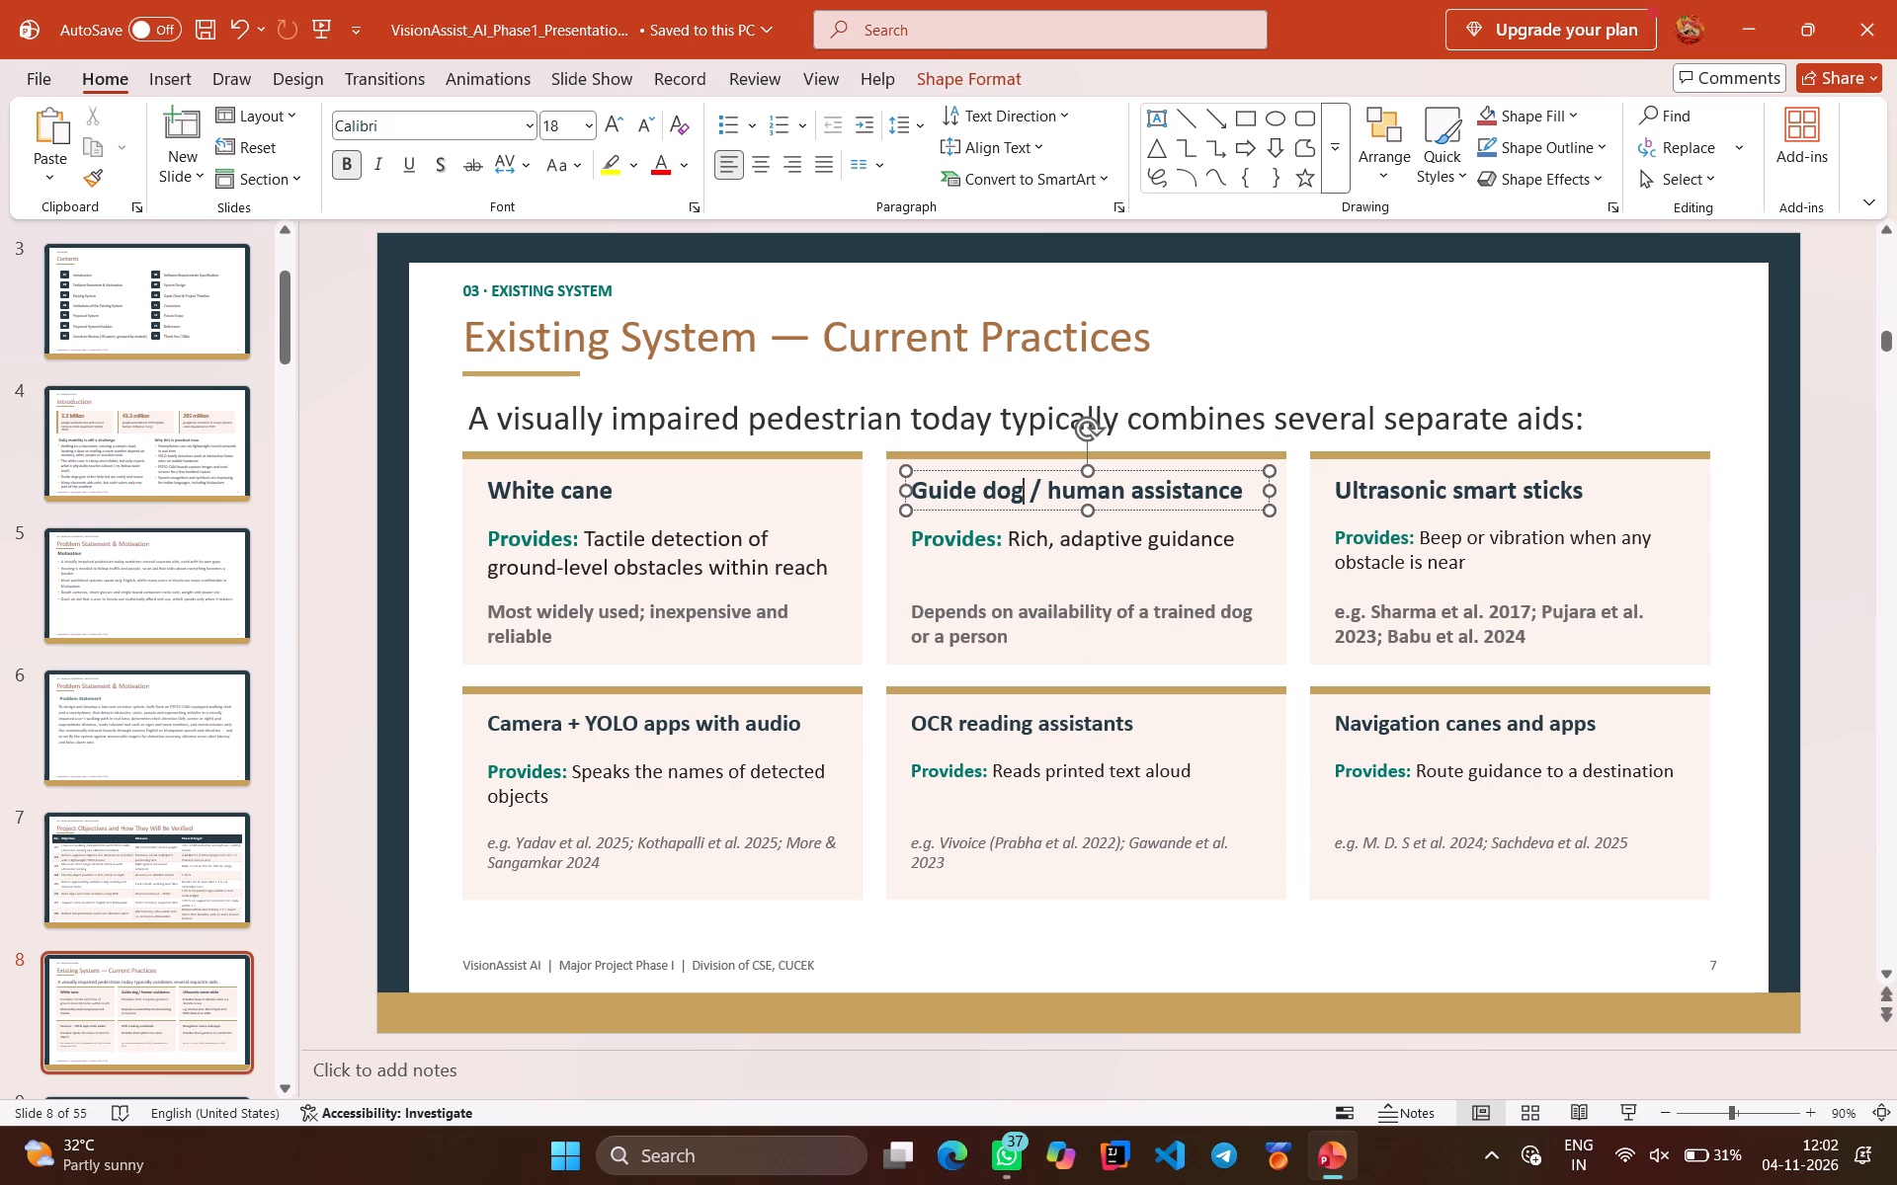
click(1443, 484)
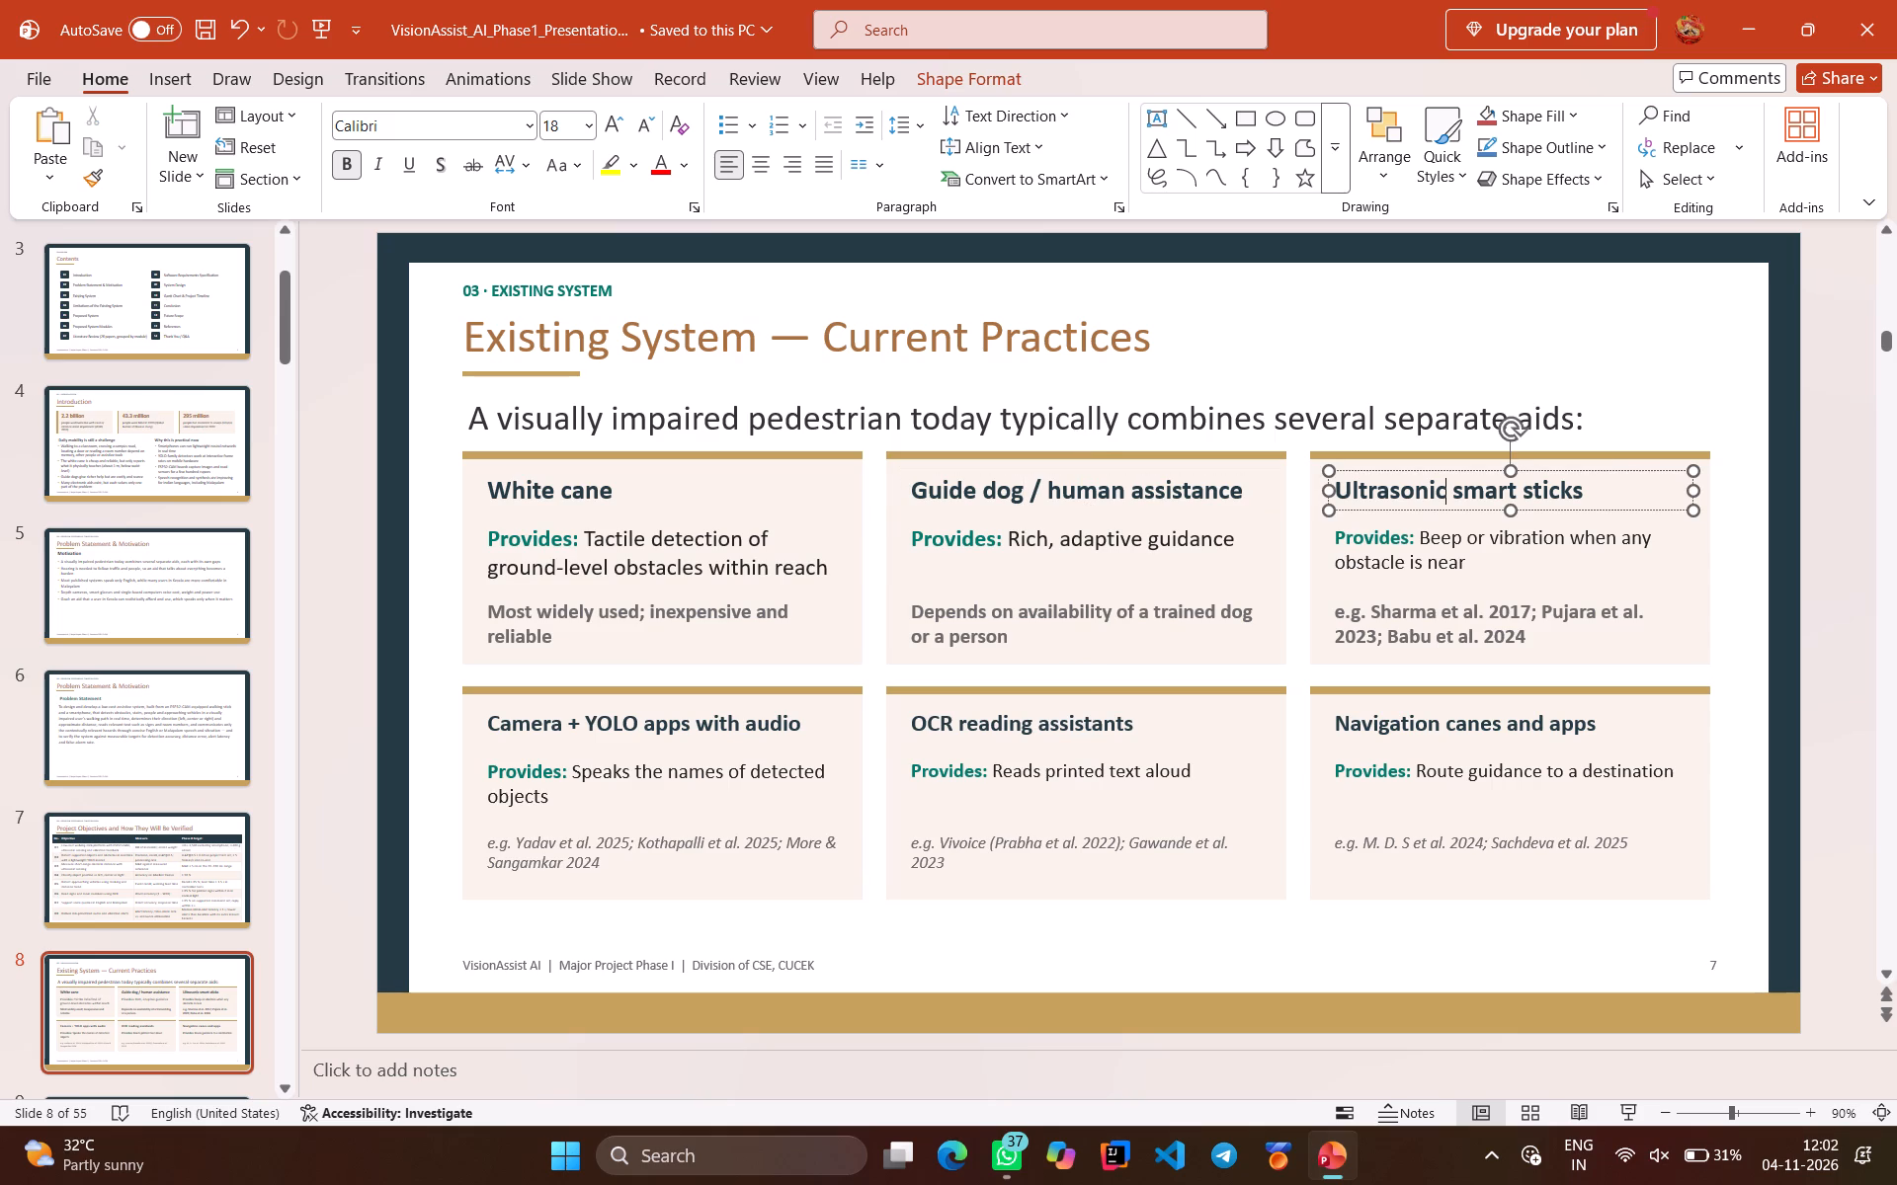
Set the word "Beep" in the Ultrasonic smart sticks card's "Provides" text to font size 16.
click(1433, 535)
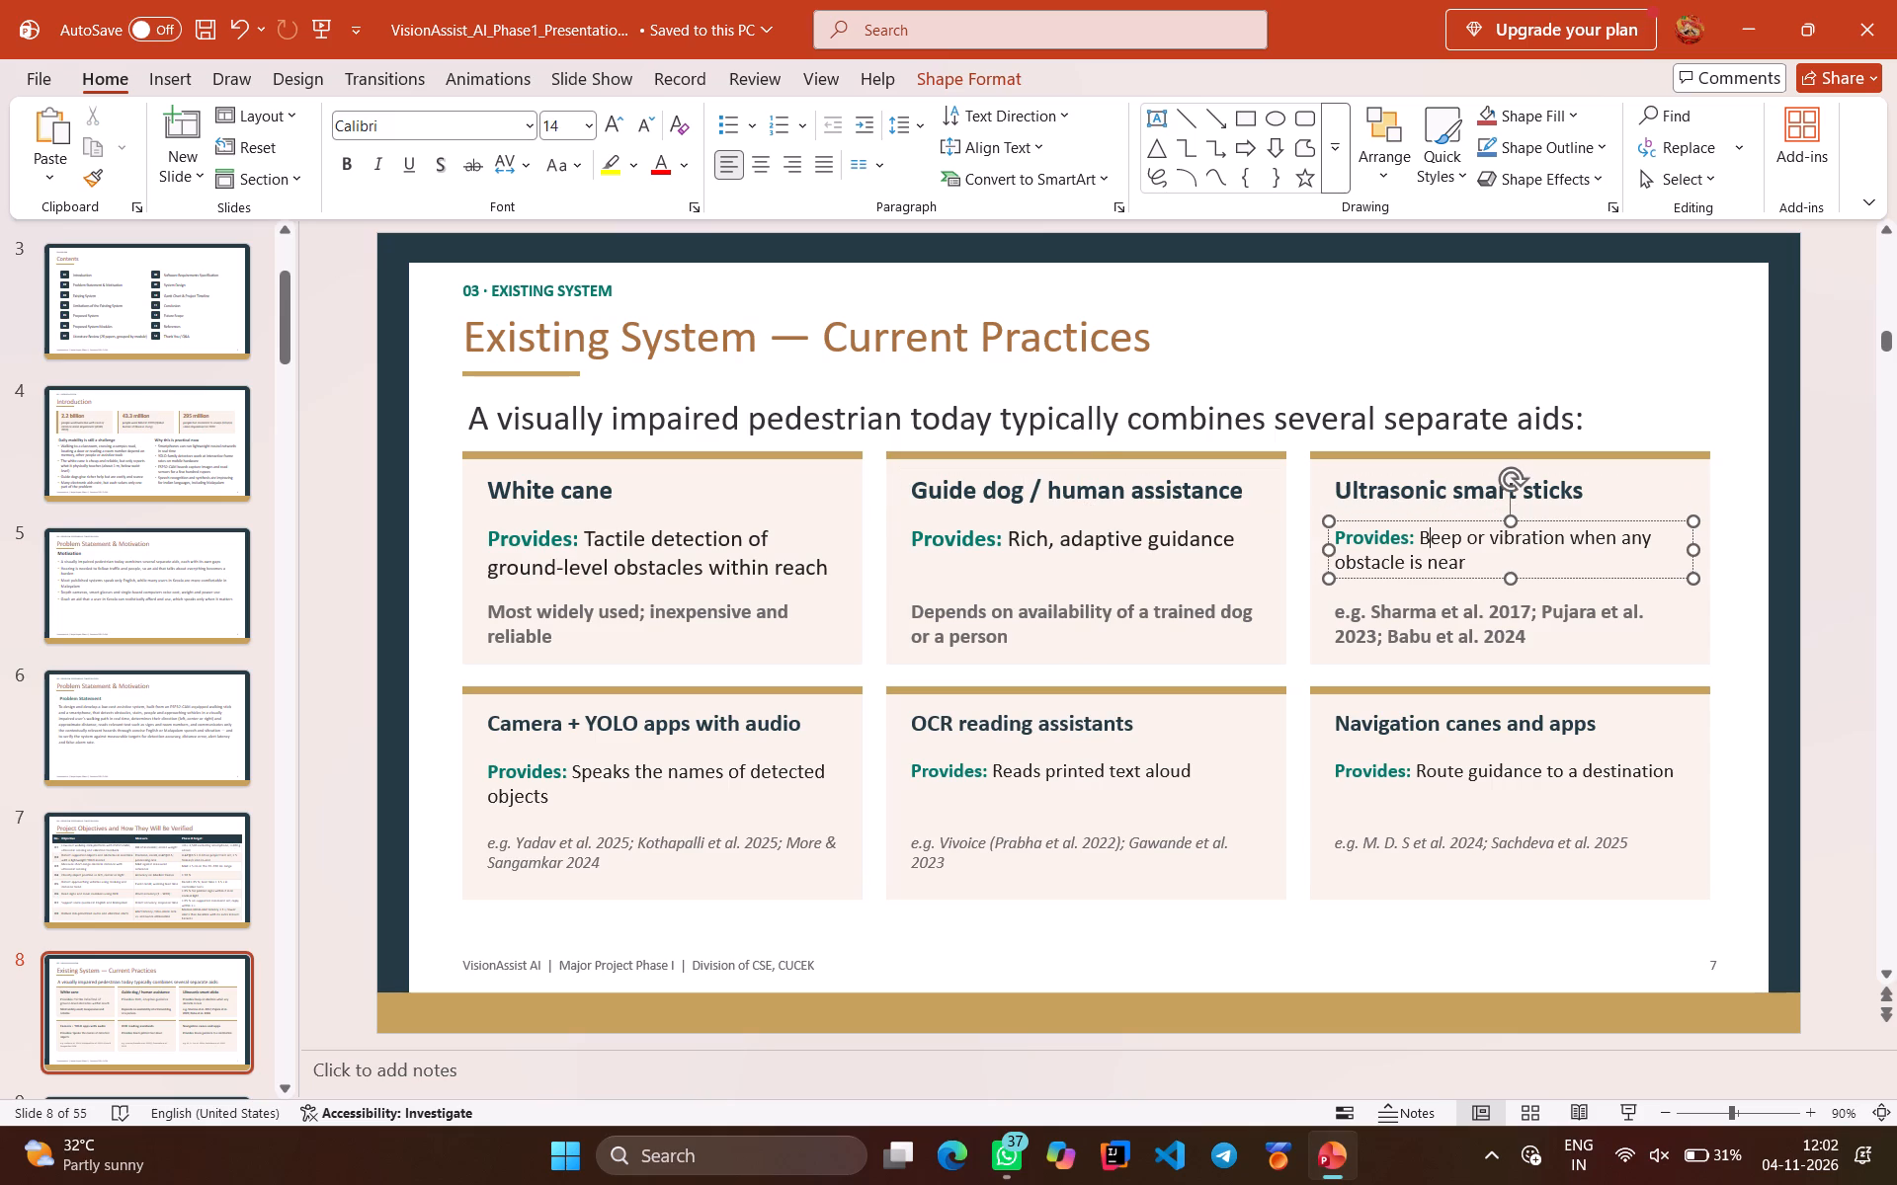
click(587, 129)
click(585, 366)
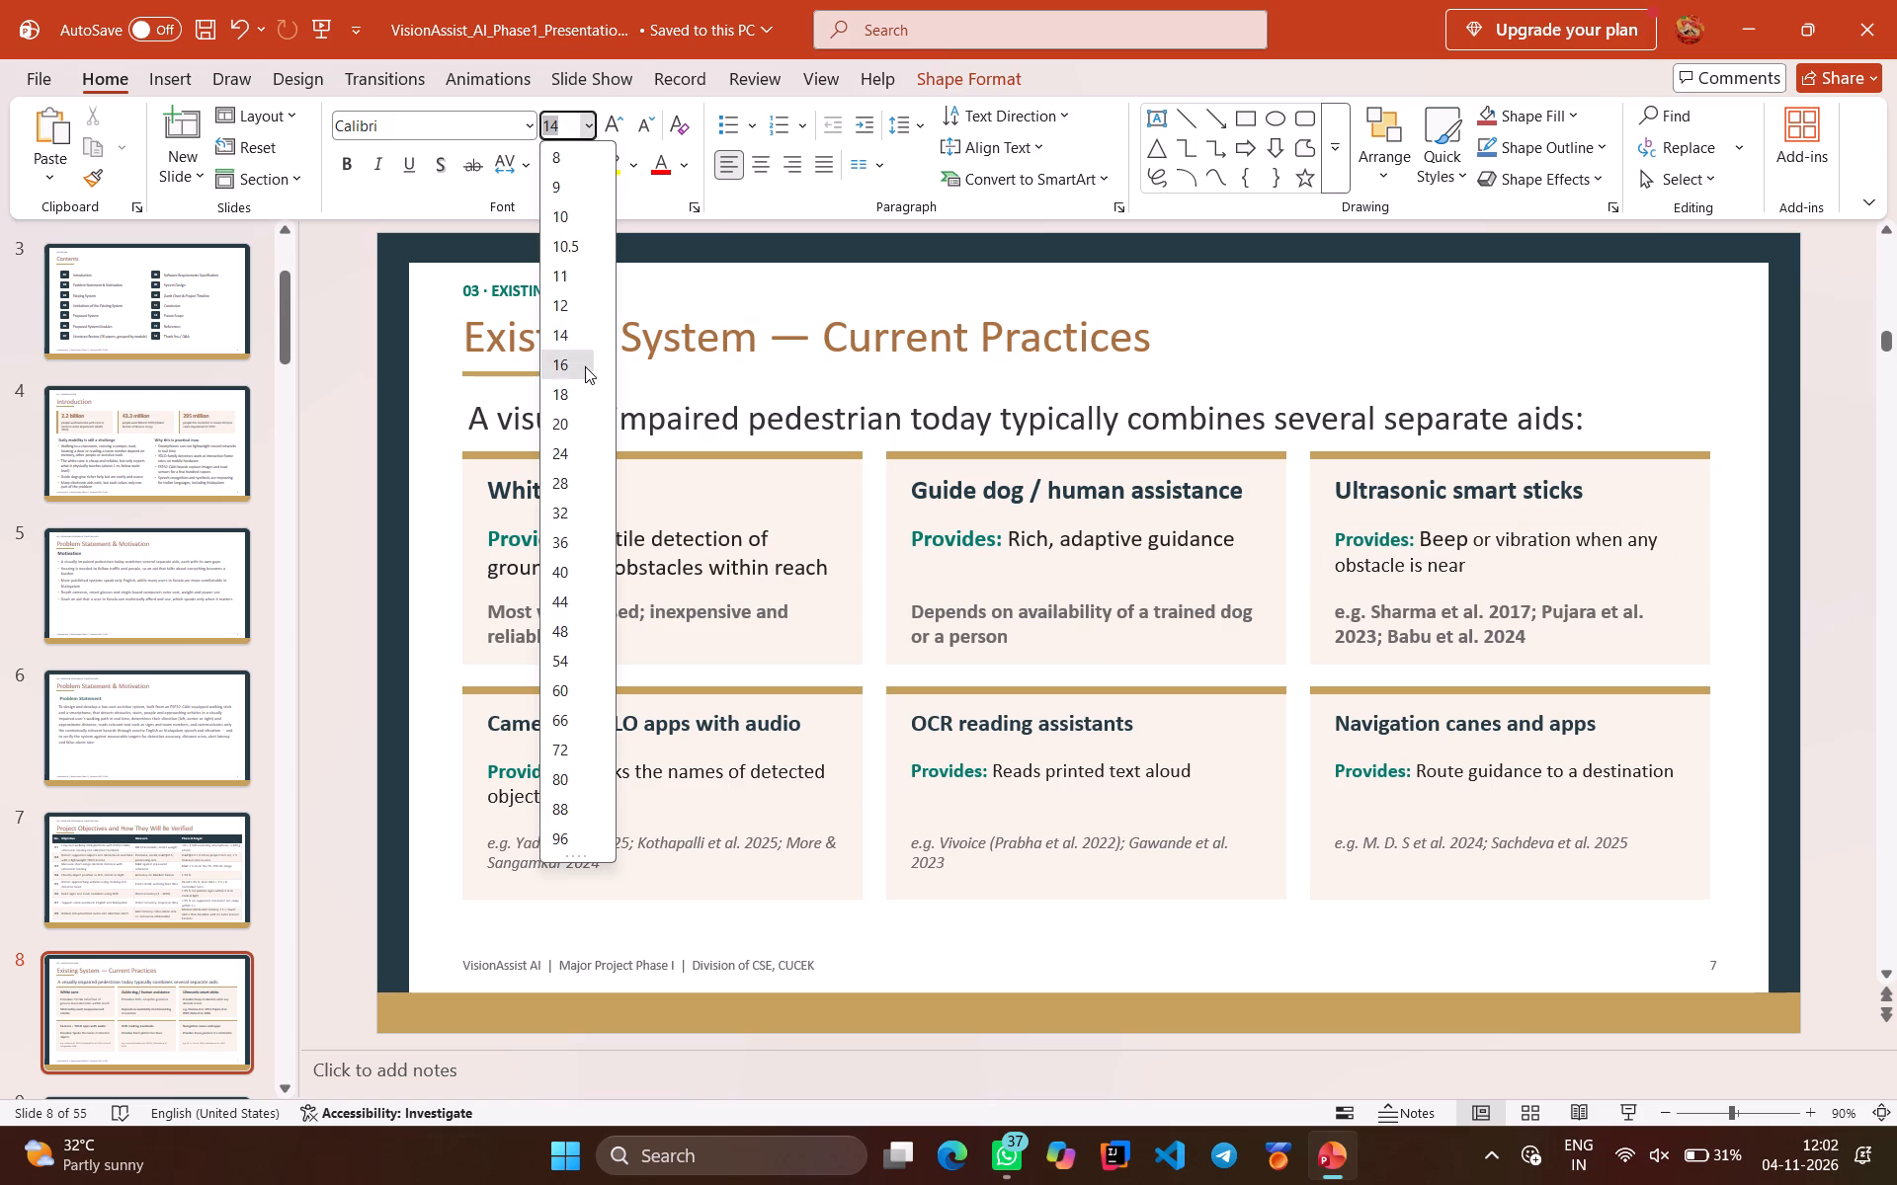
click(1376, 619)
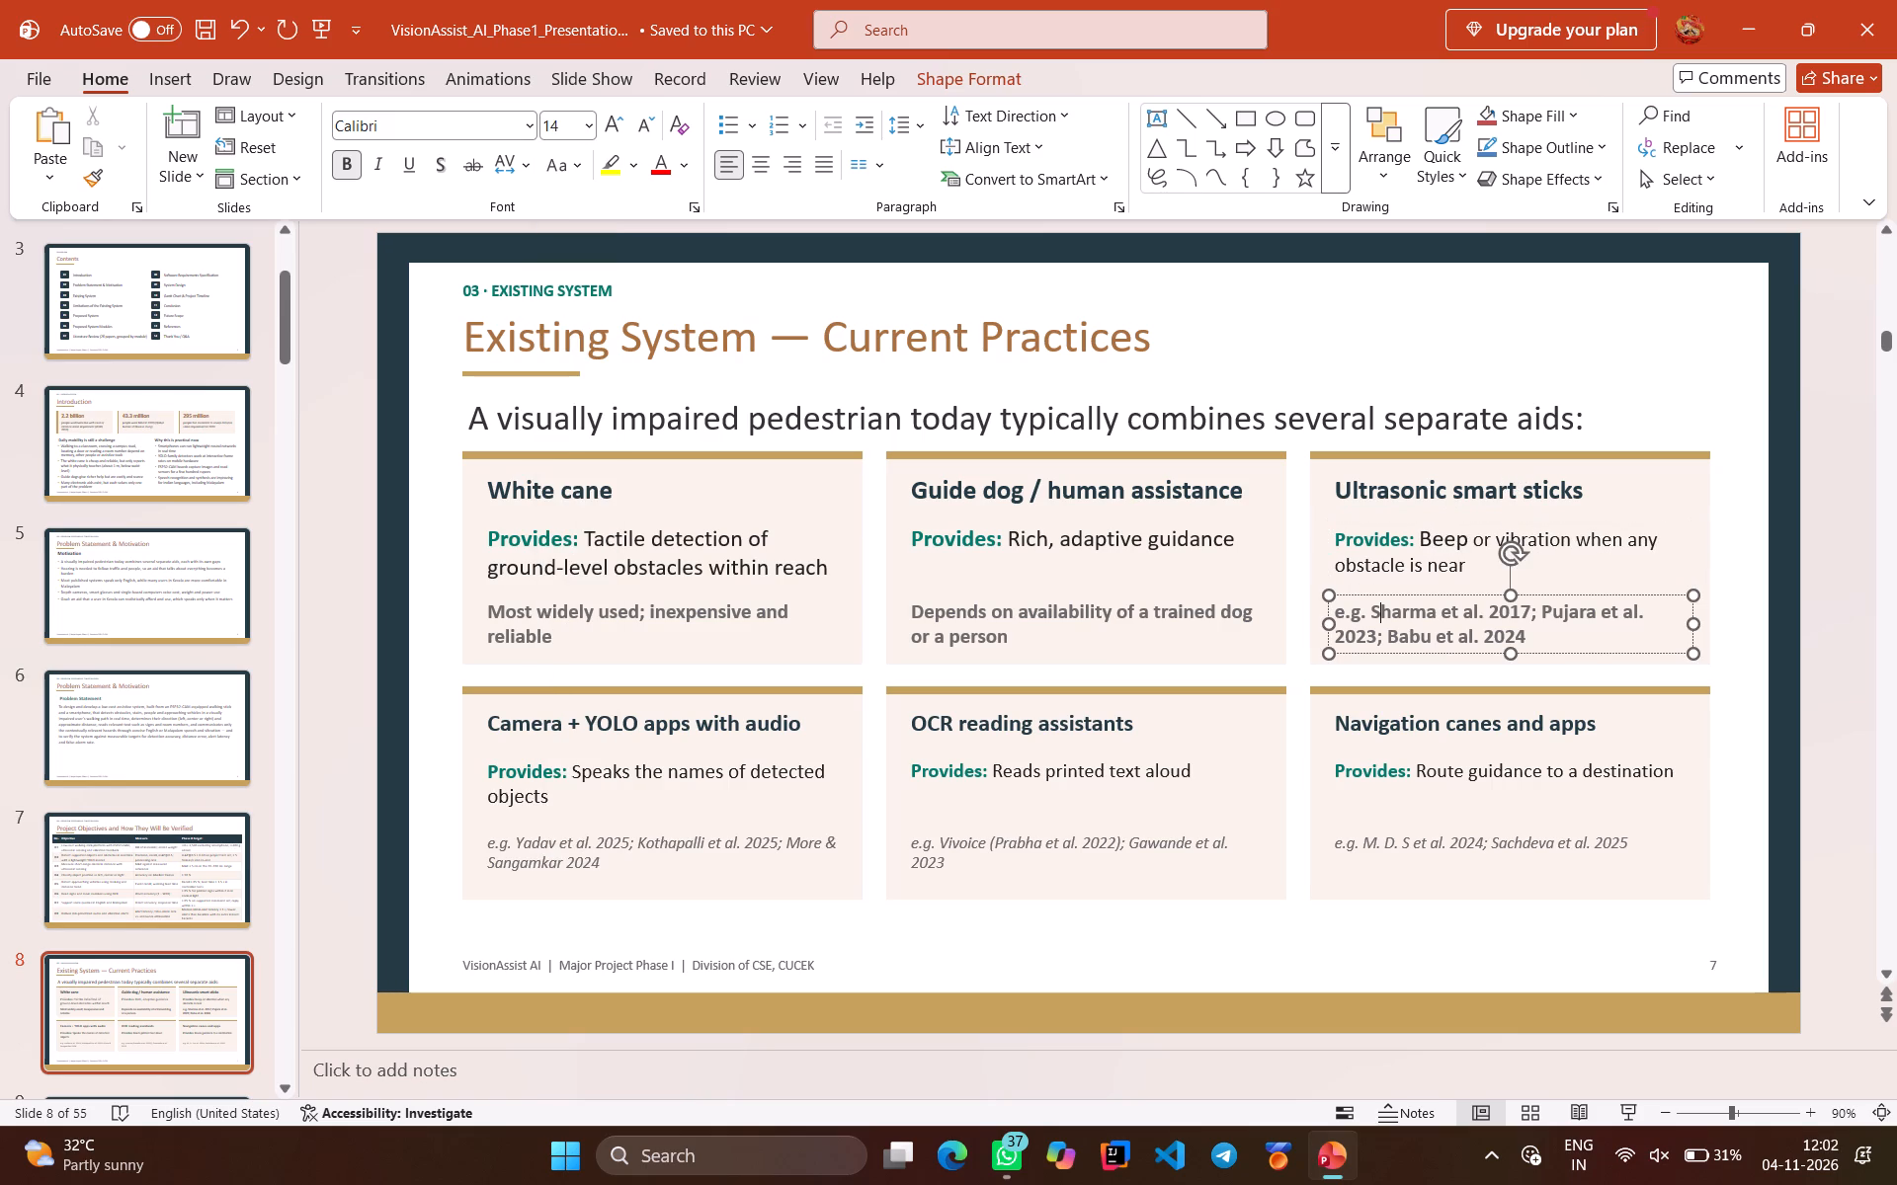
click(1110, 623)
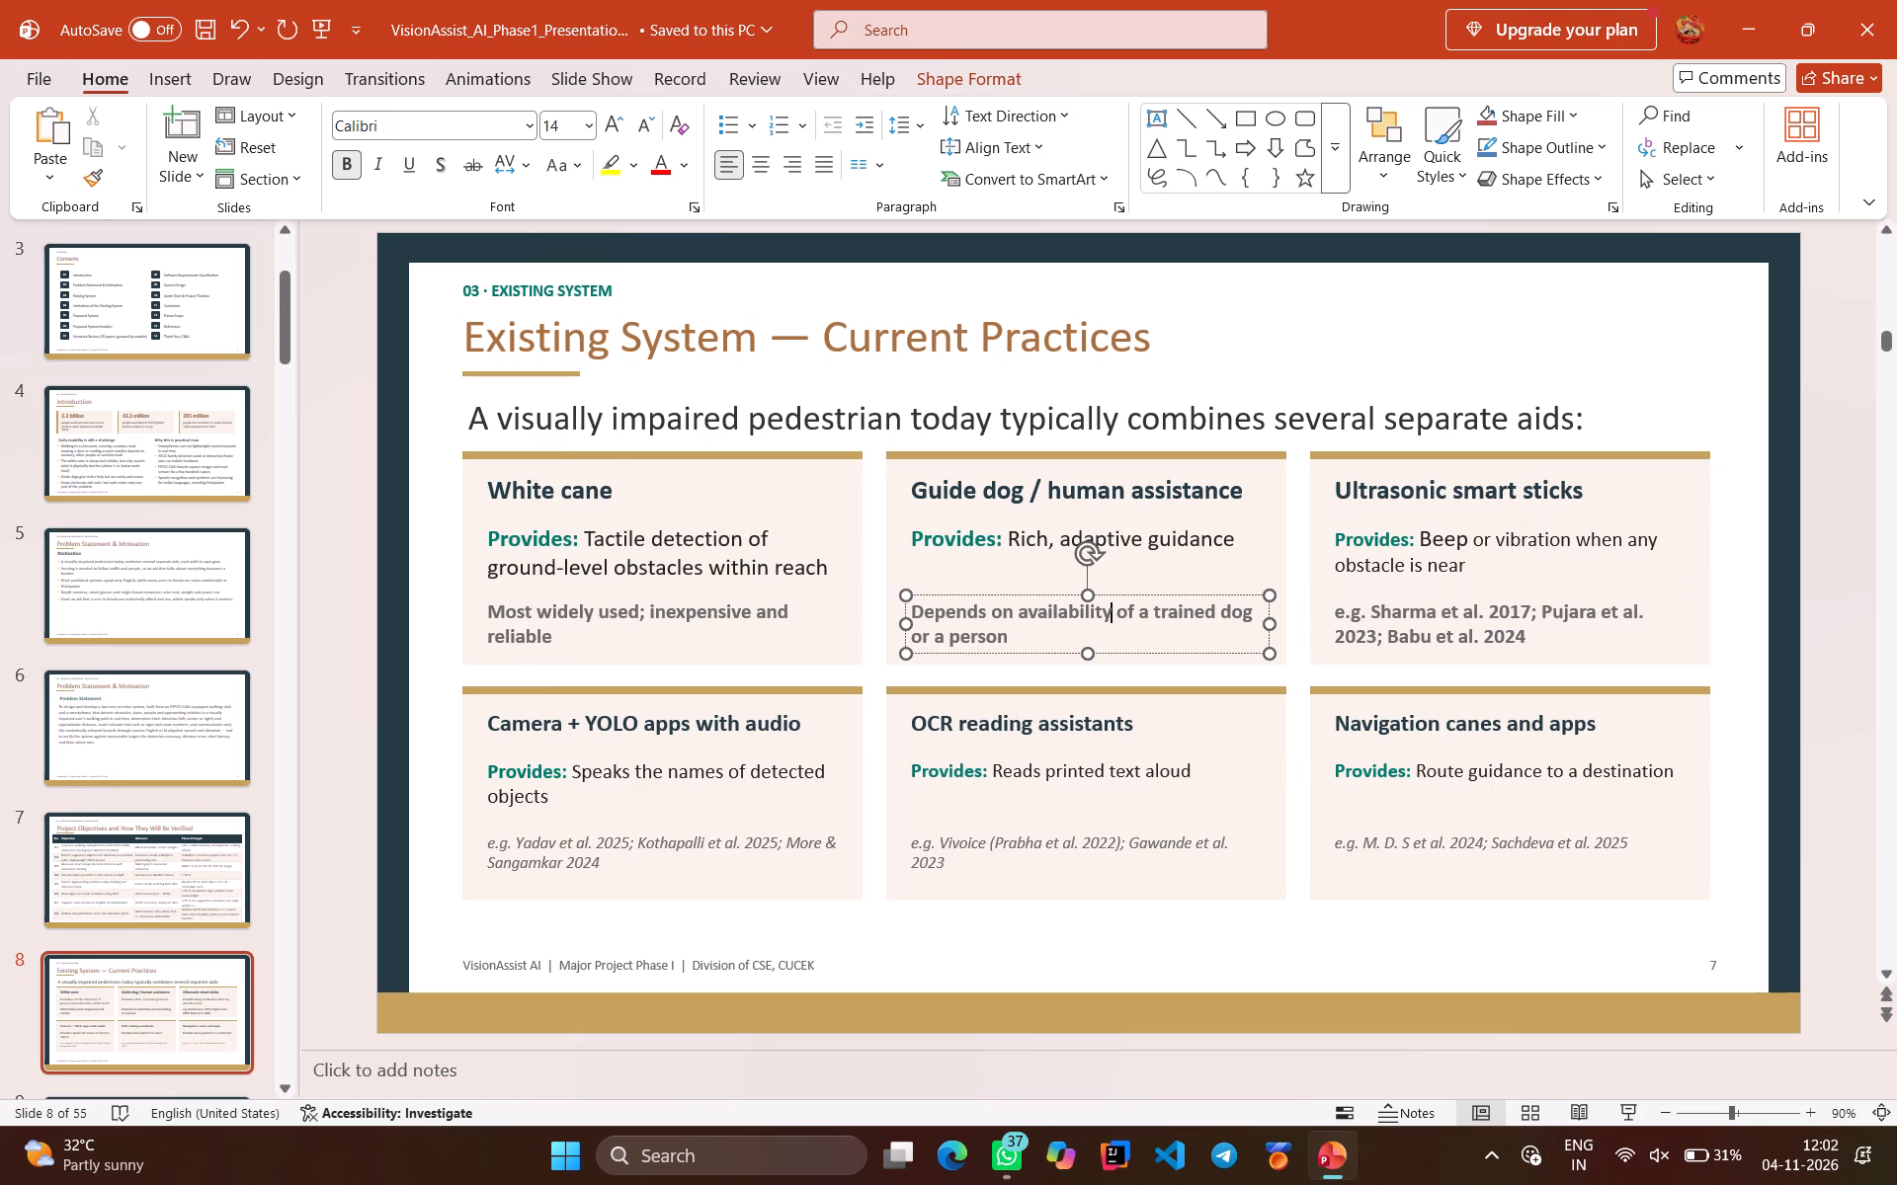
Set the "Camera + YOLO apps with audio" card title to font size 18.
click(589, 714)
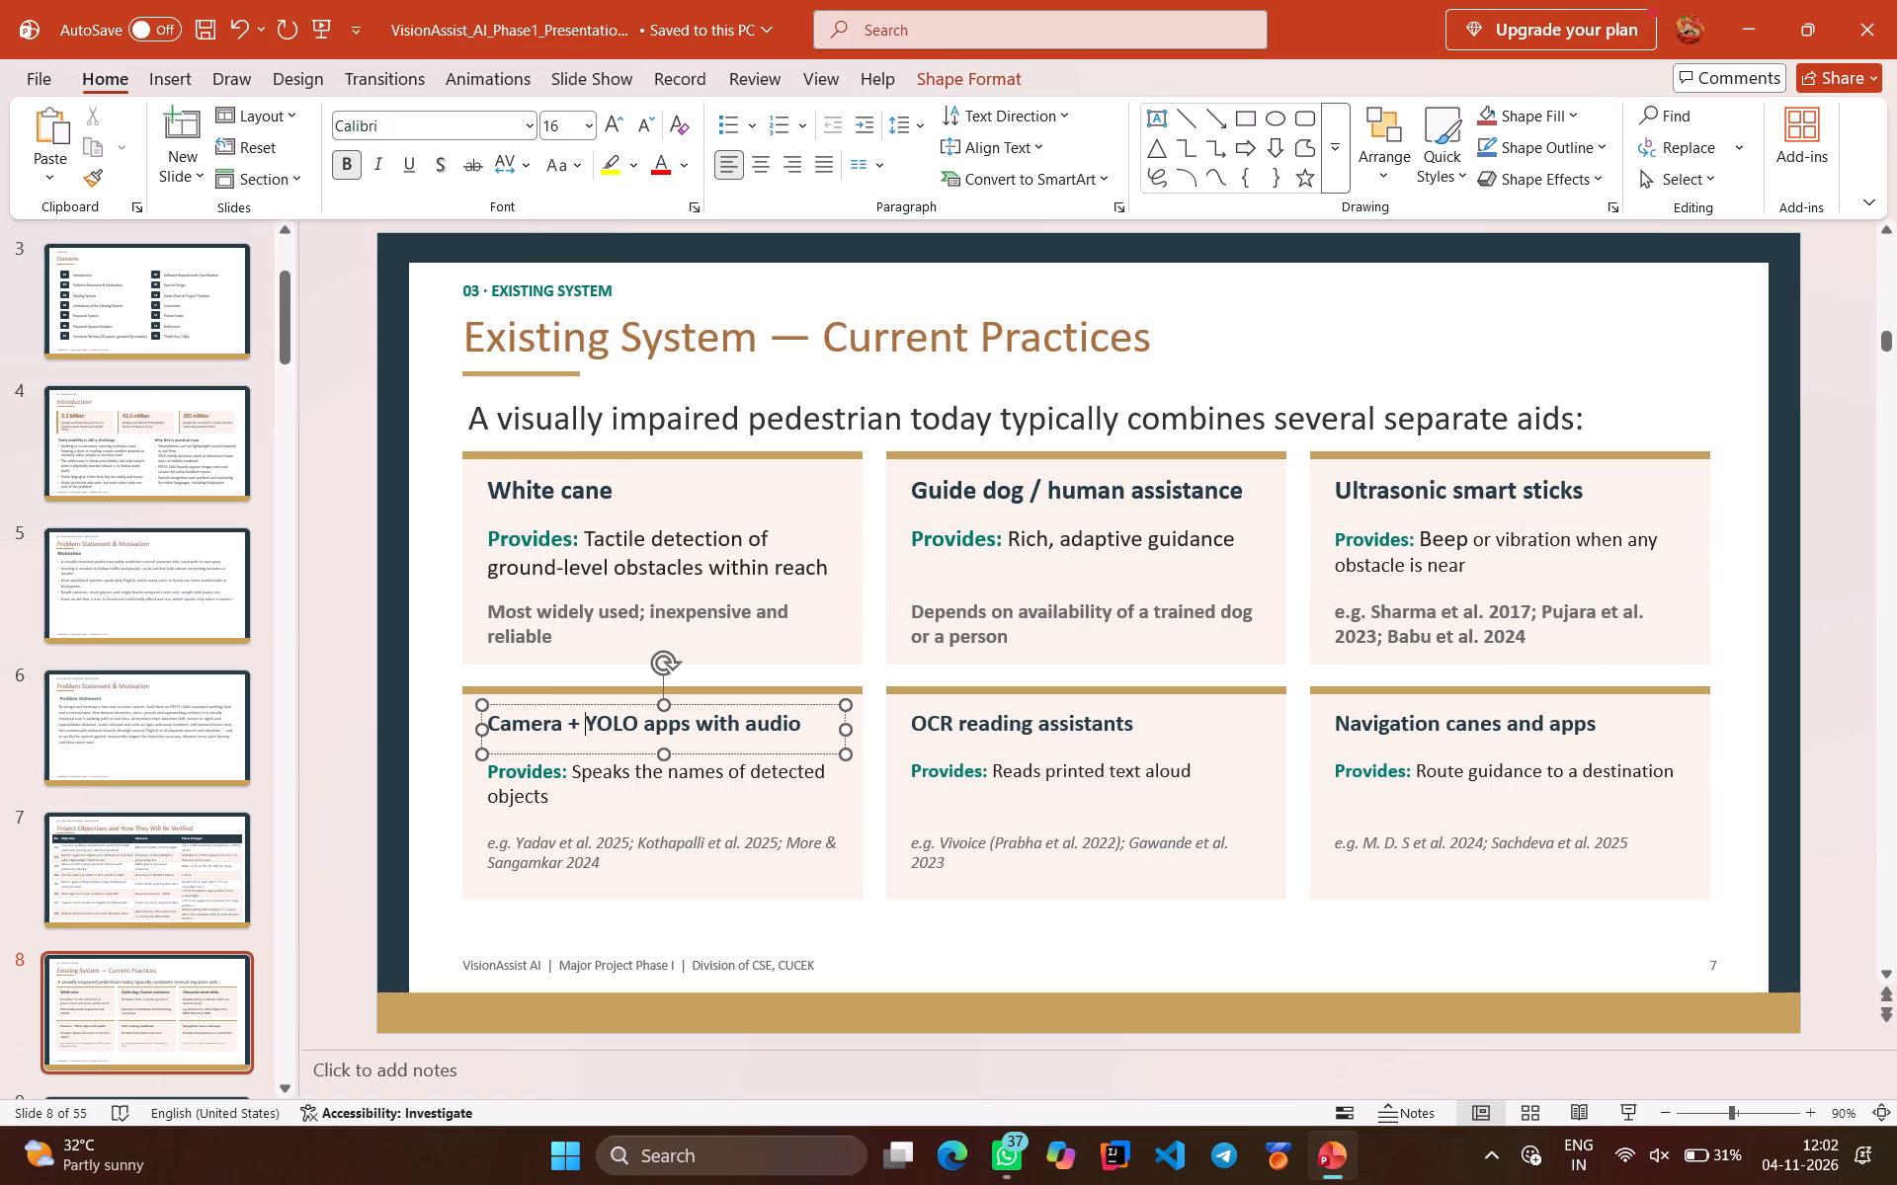
click(594, 122)
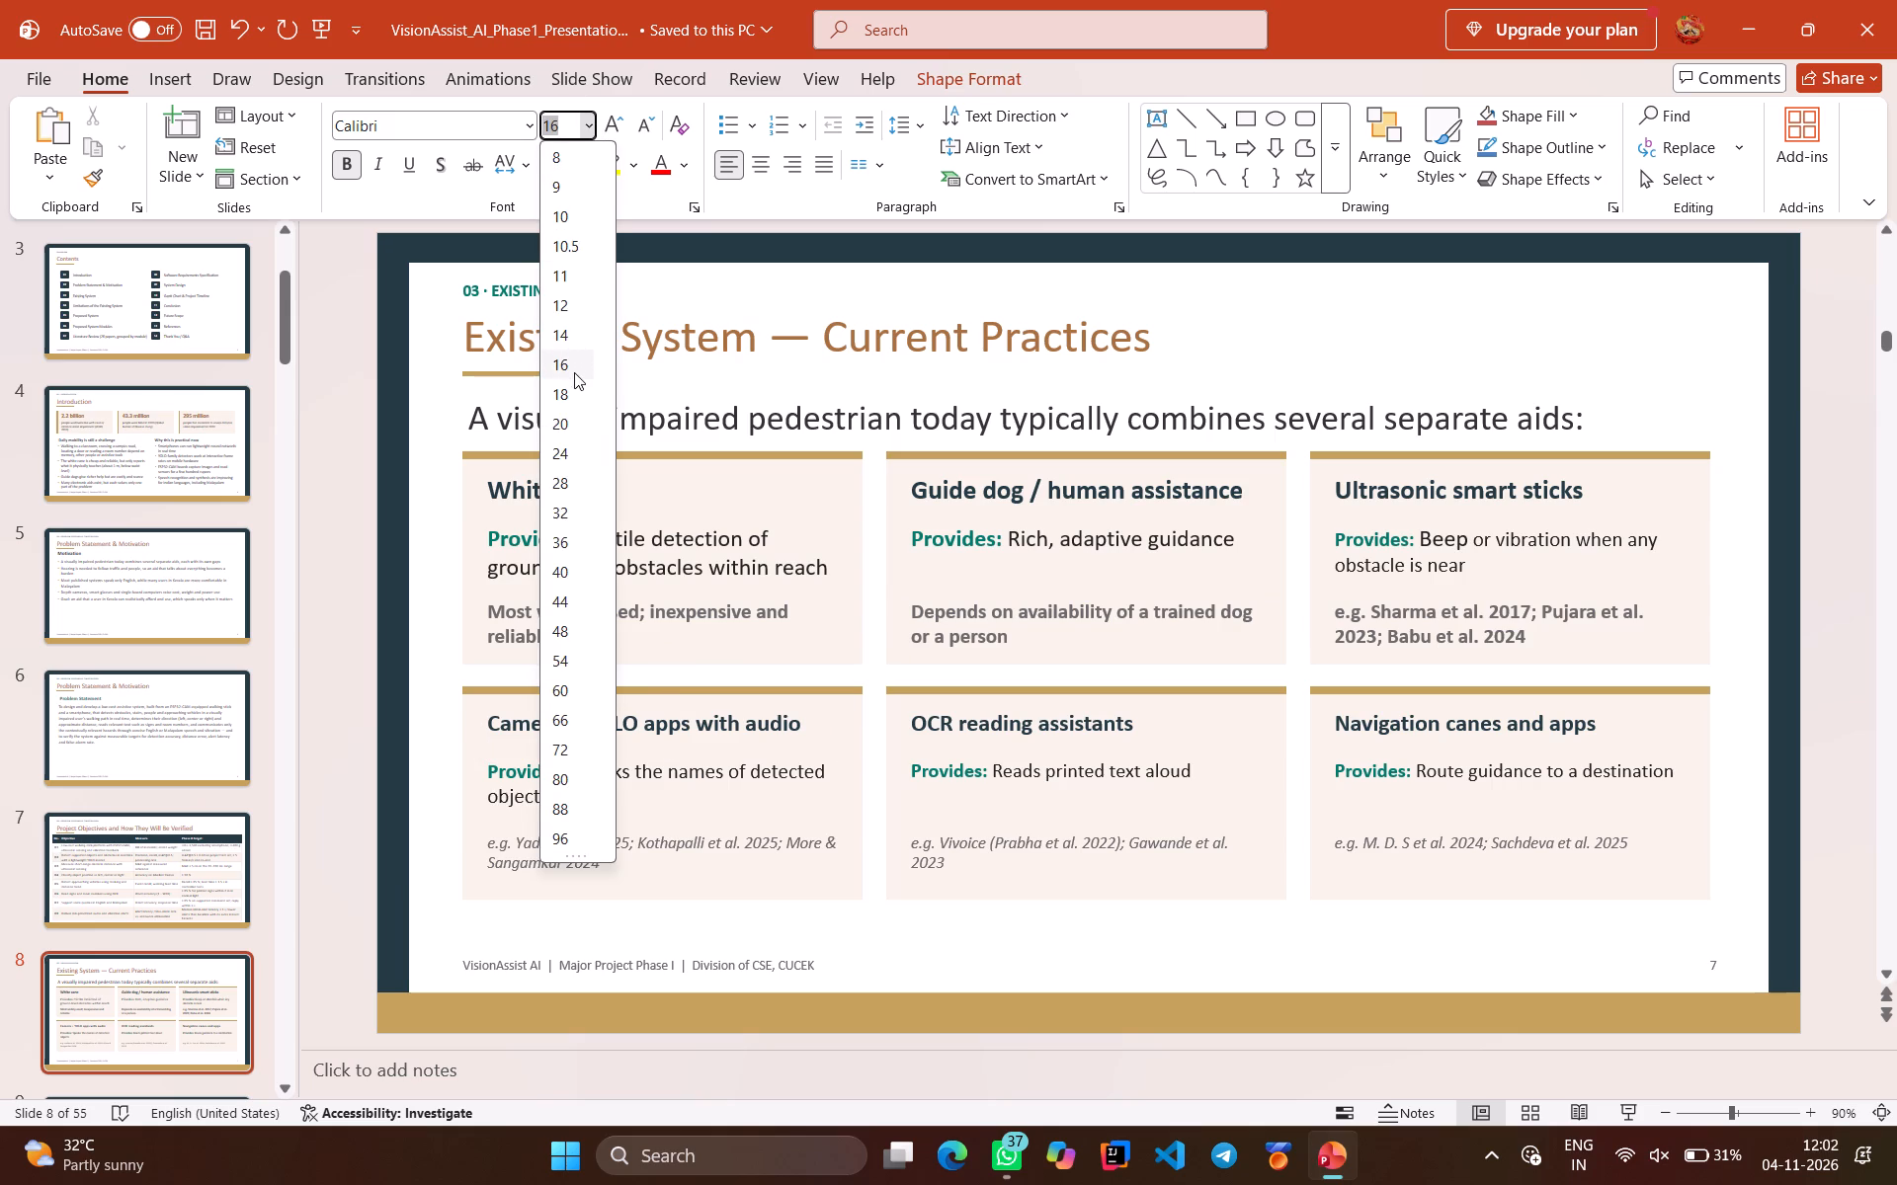
click(716, 731)
key(ctrl+a)
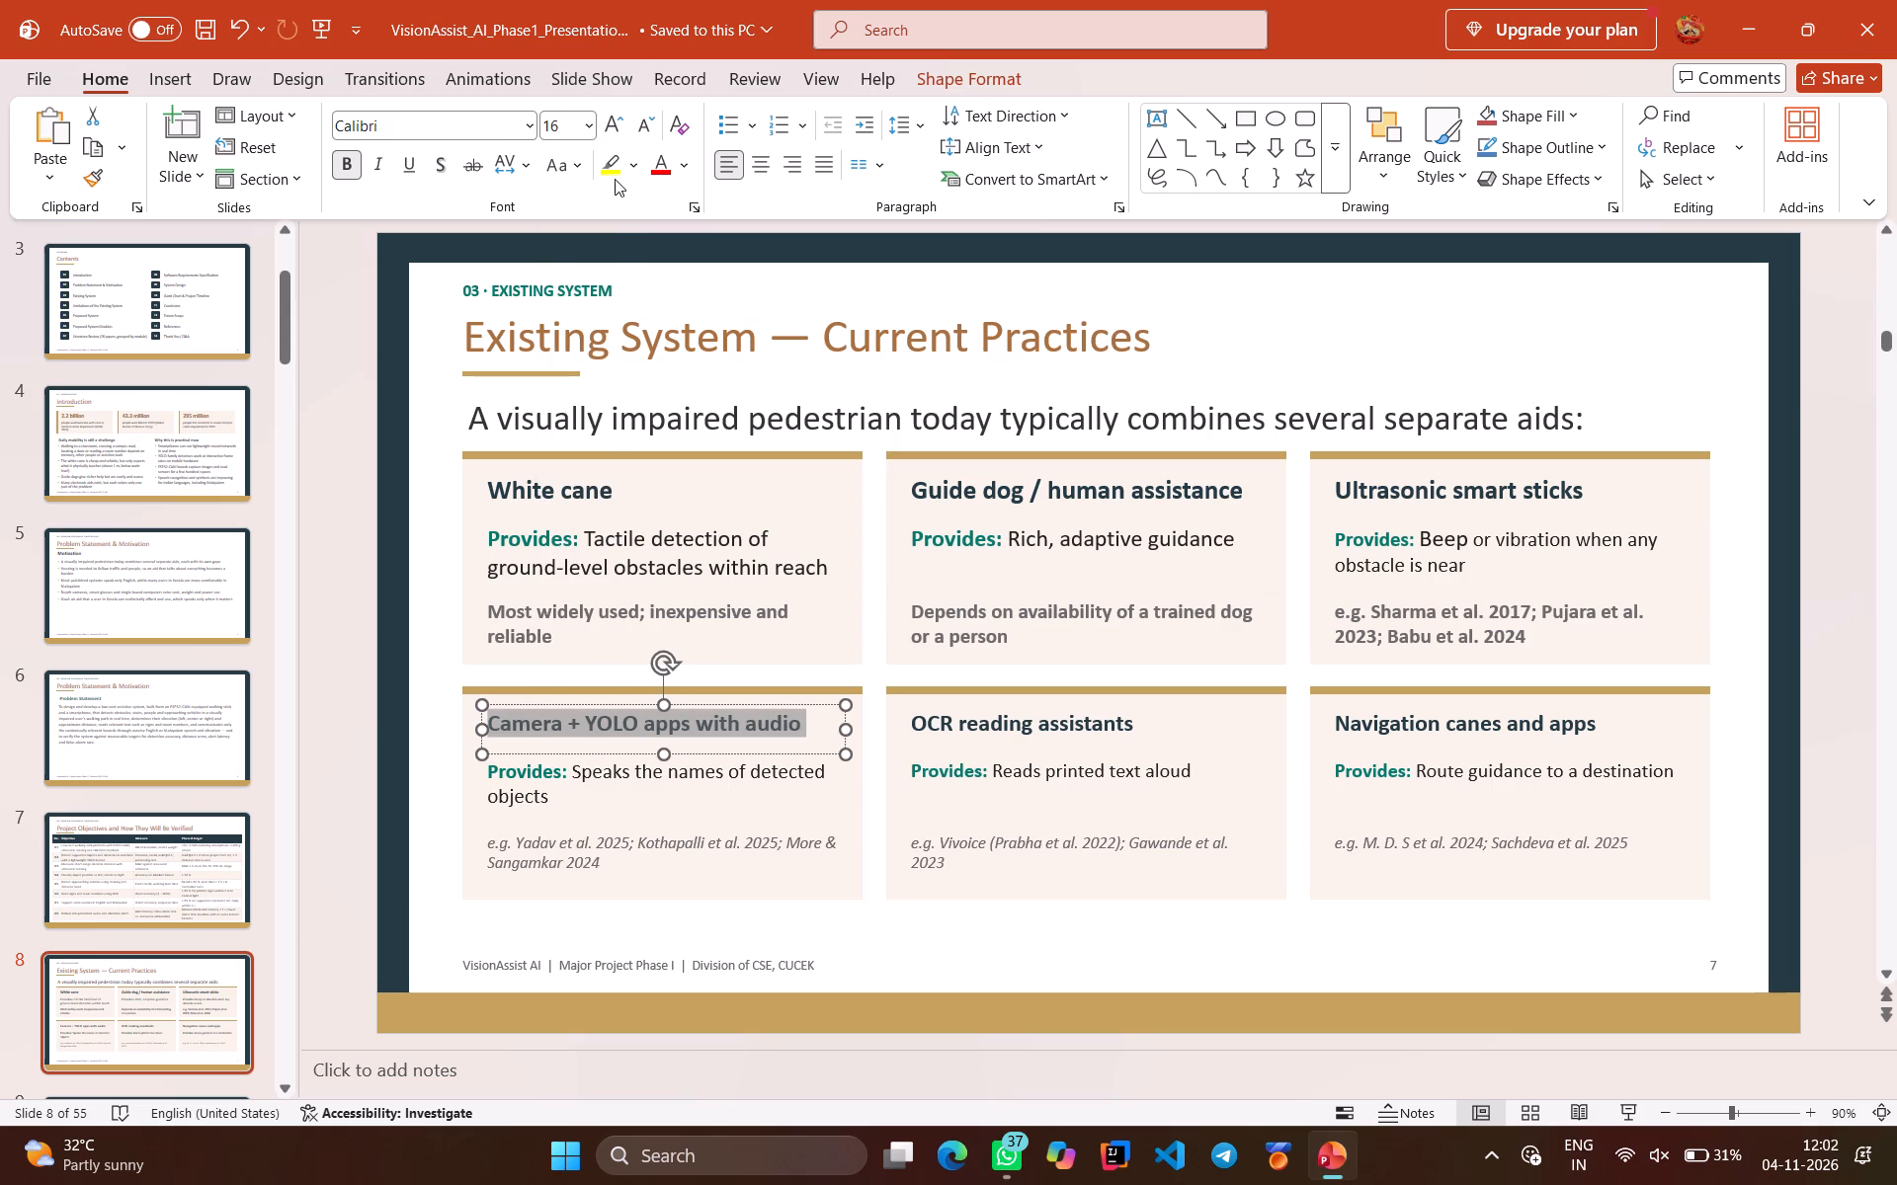
click(585, 128)
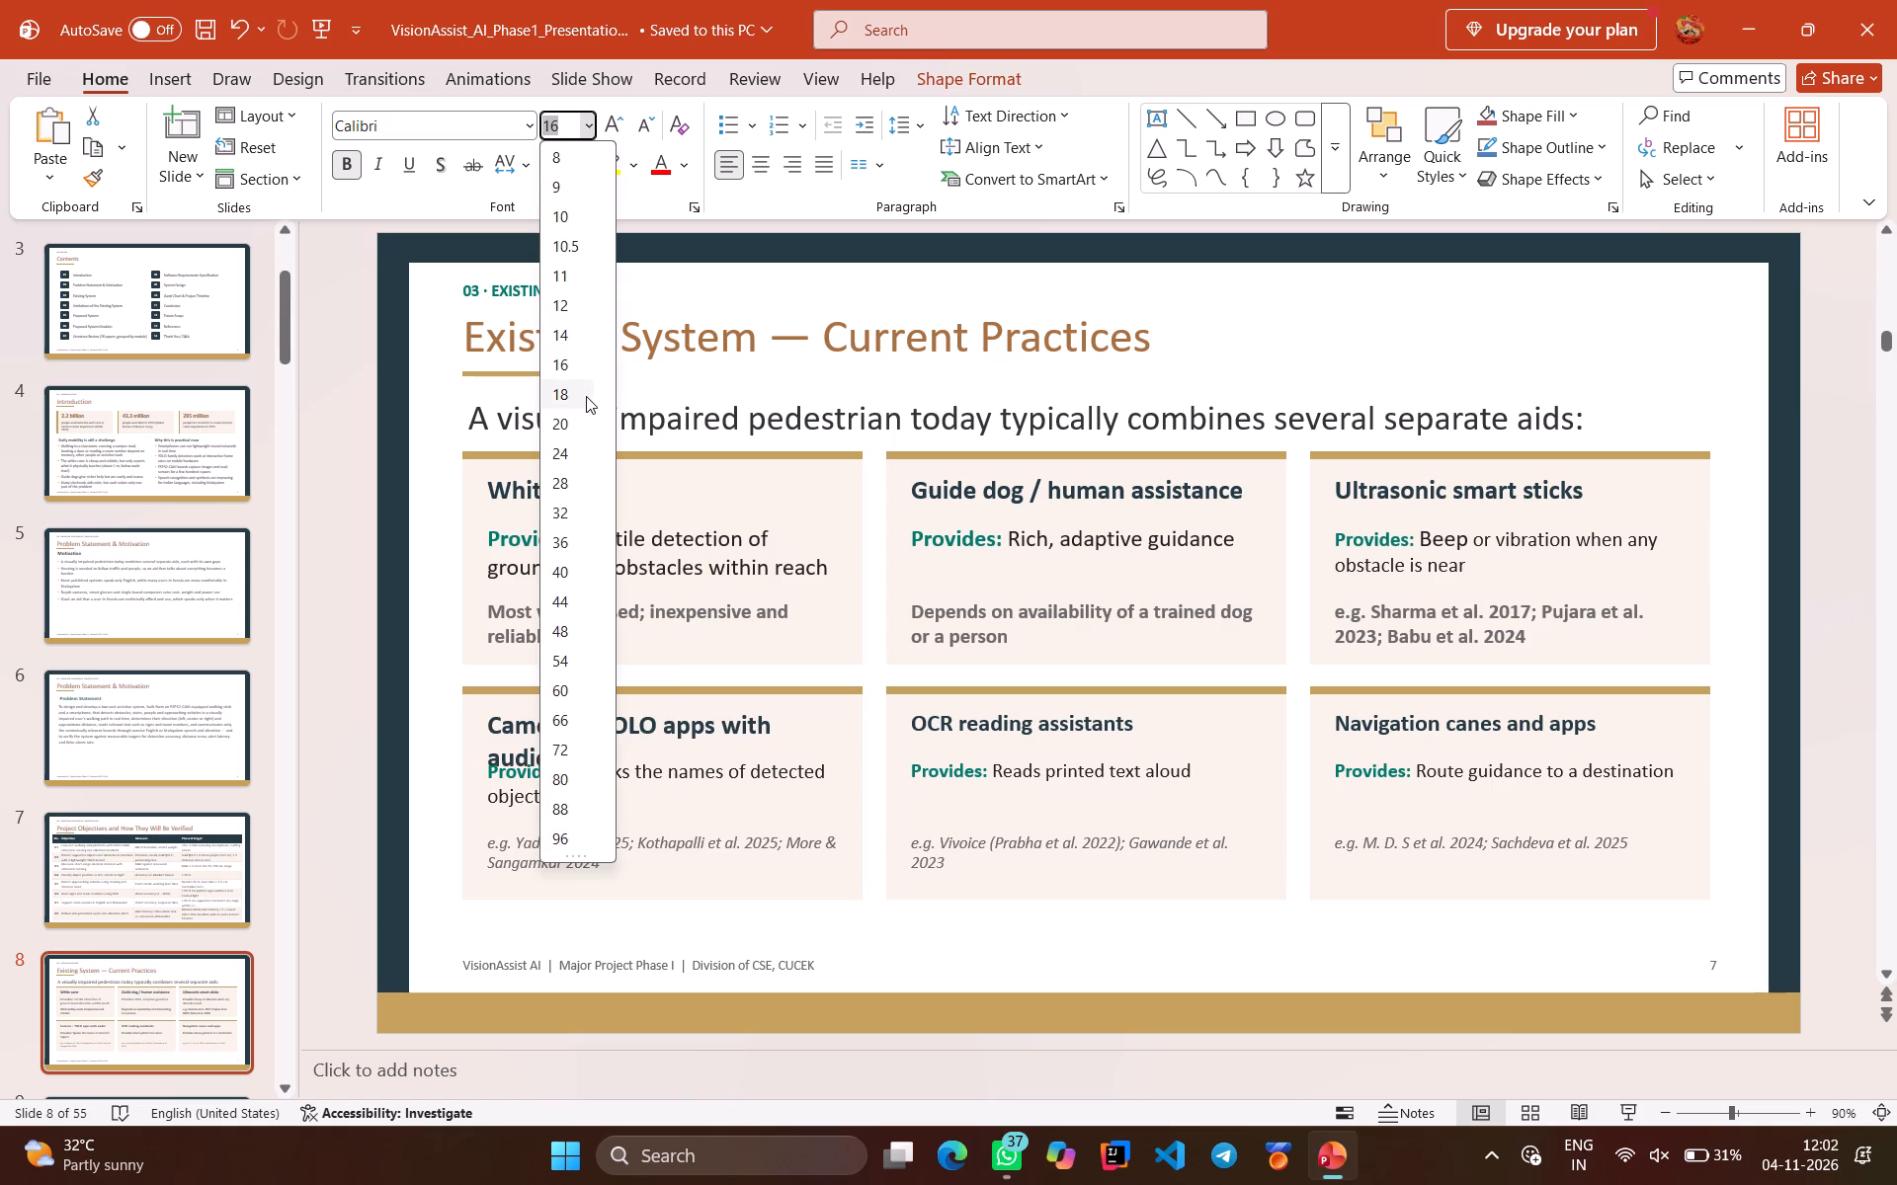
click(586, 396)
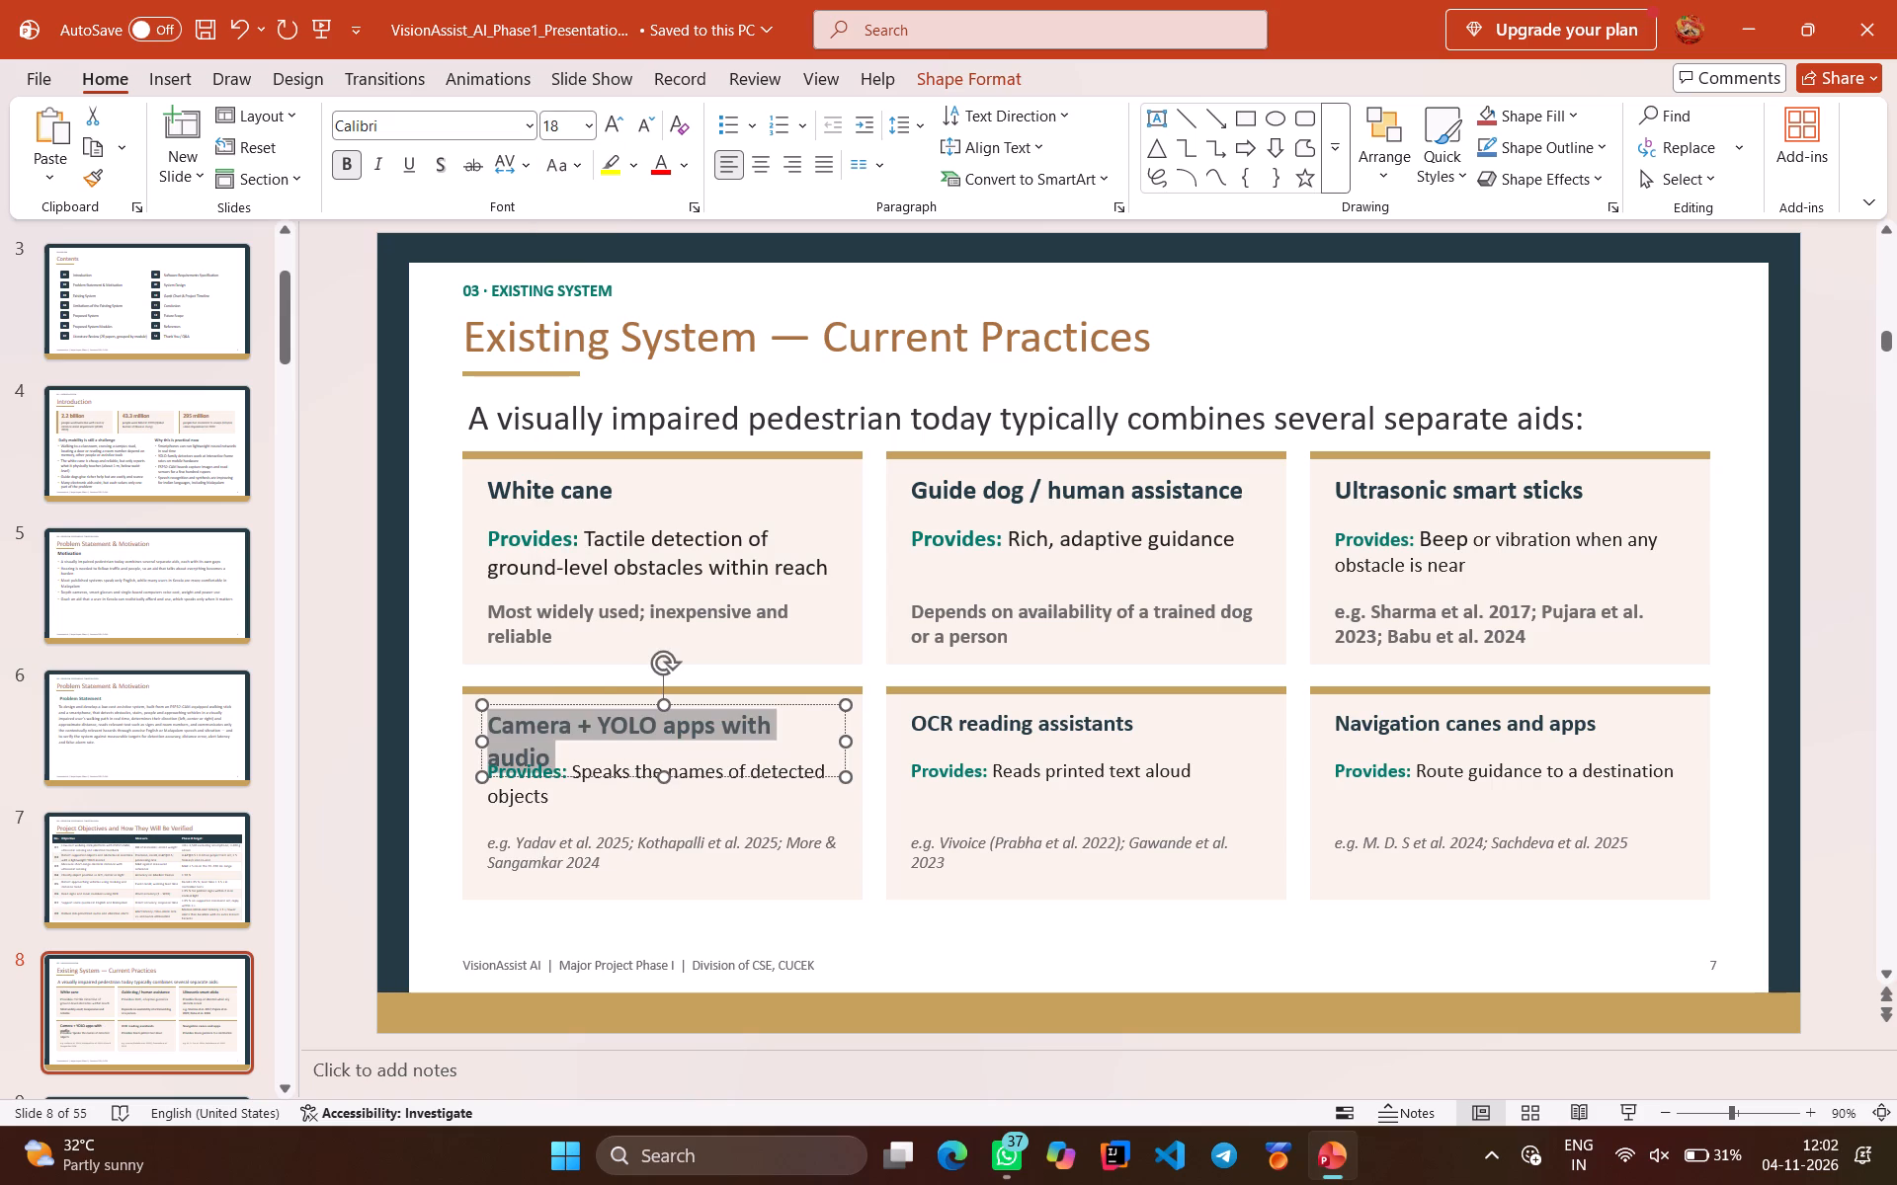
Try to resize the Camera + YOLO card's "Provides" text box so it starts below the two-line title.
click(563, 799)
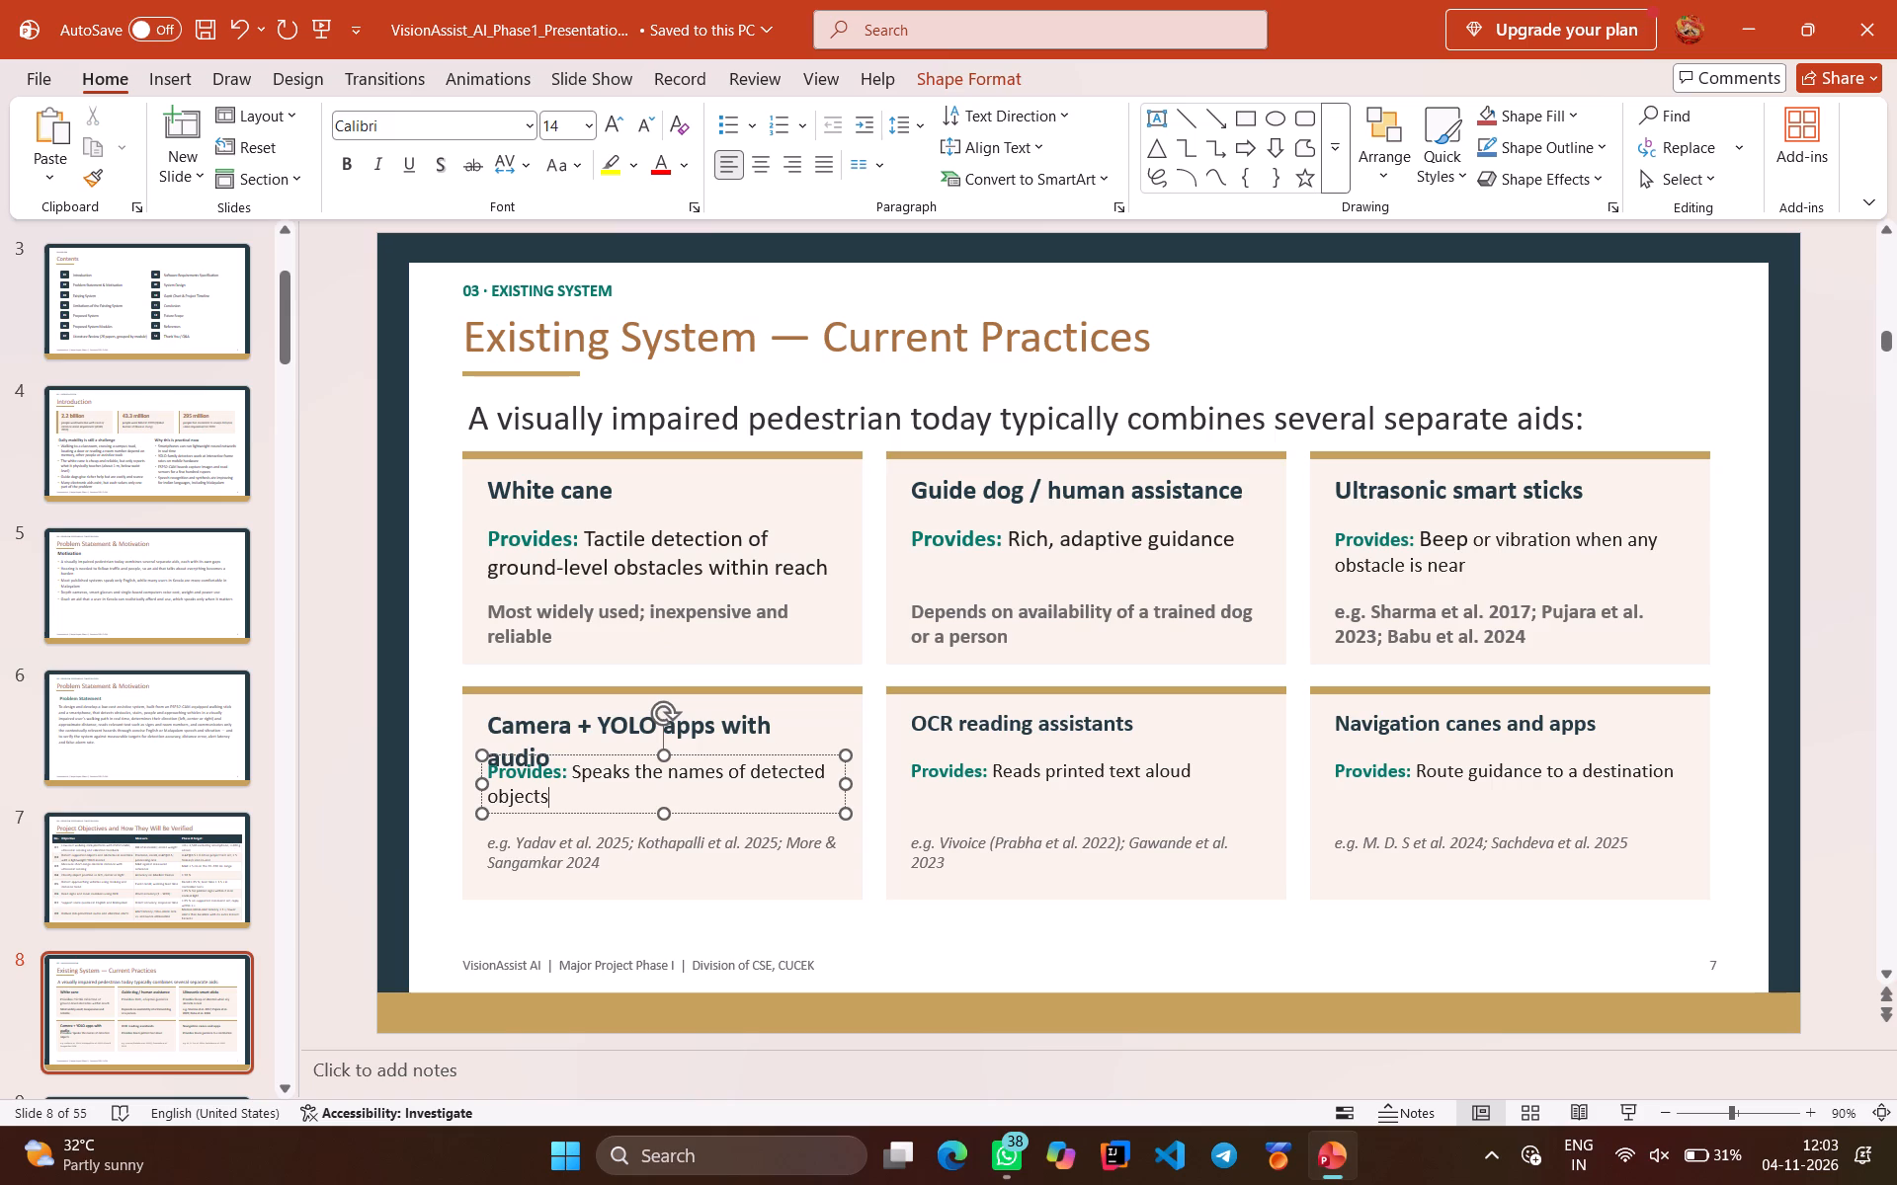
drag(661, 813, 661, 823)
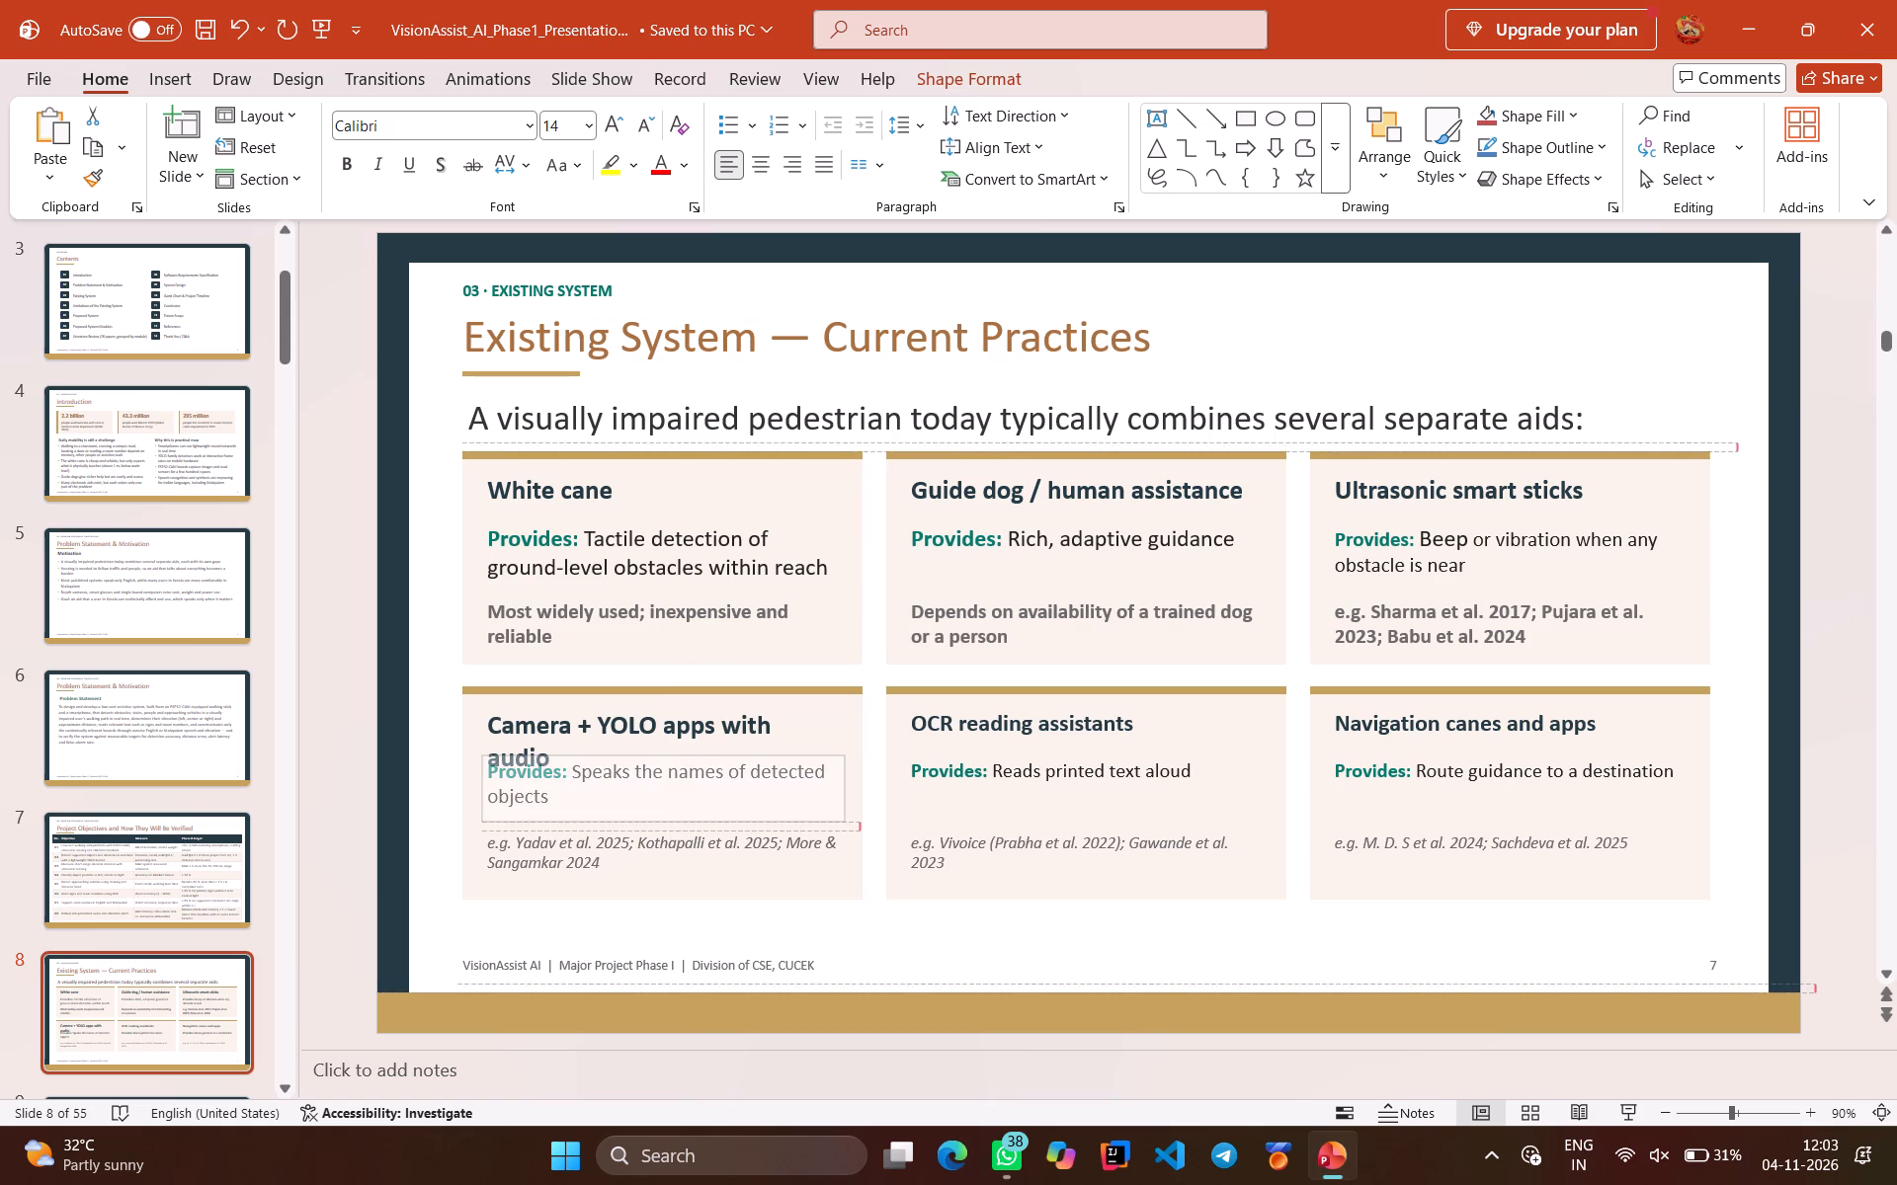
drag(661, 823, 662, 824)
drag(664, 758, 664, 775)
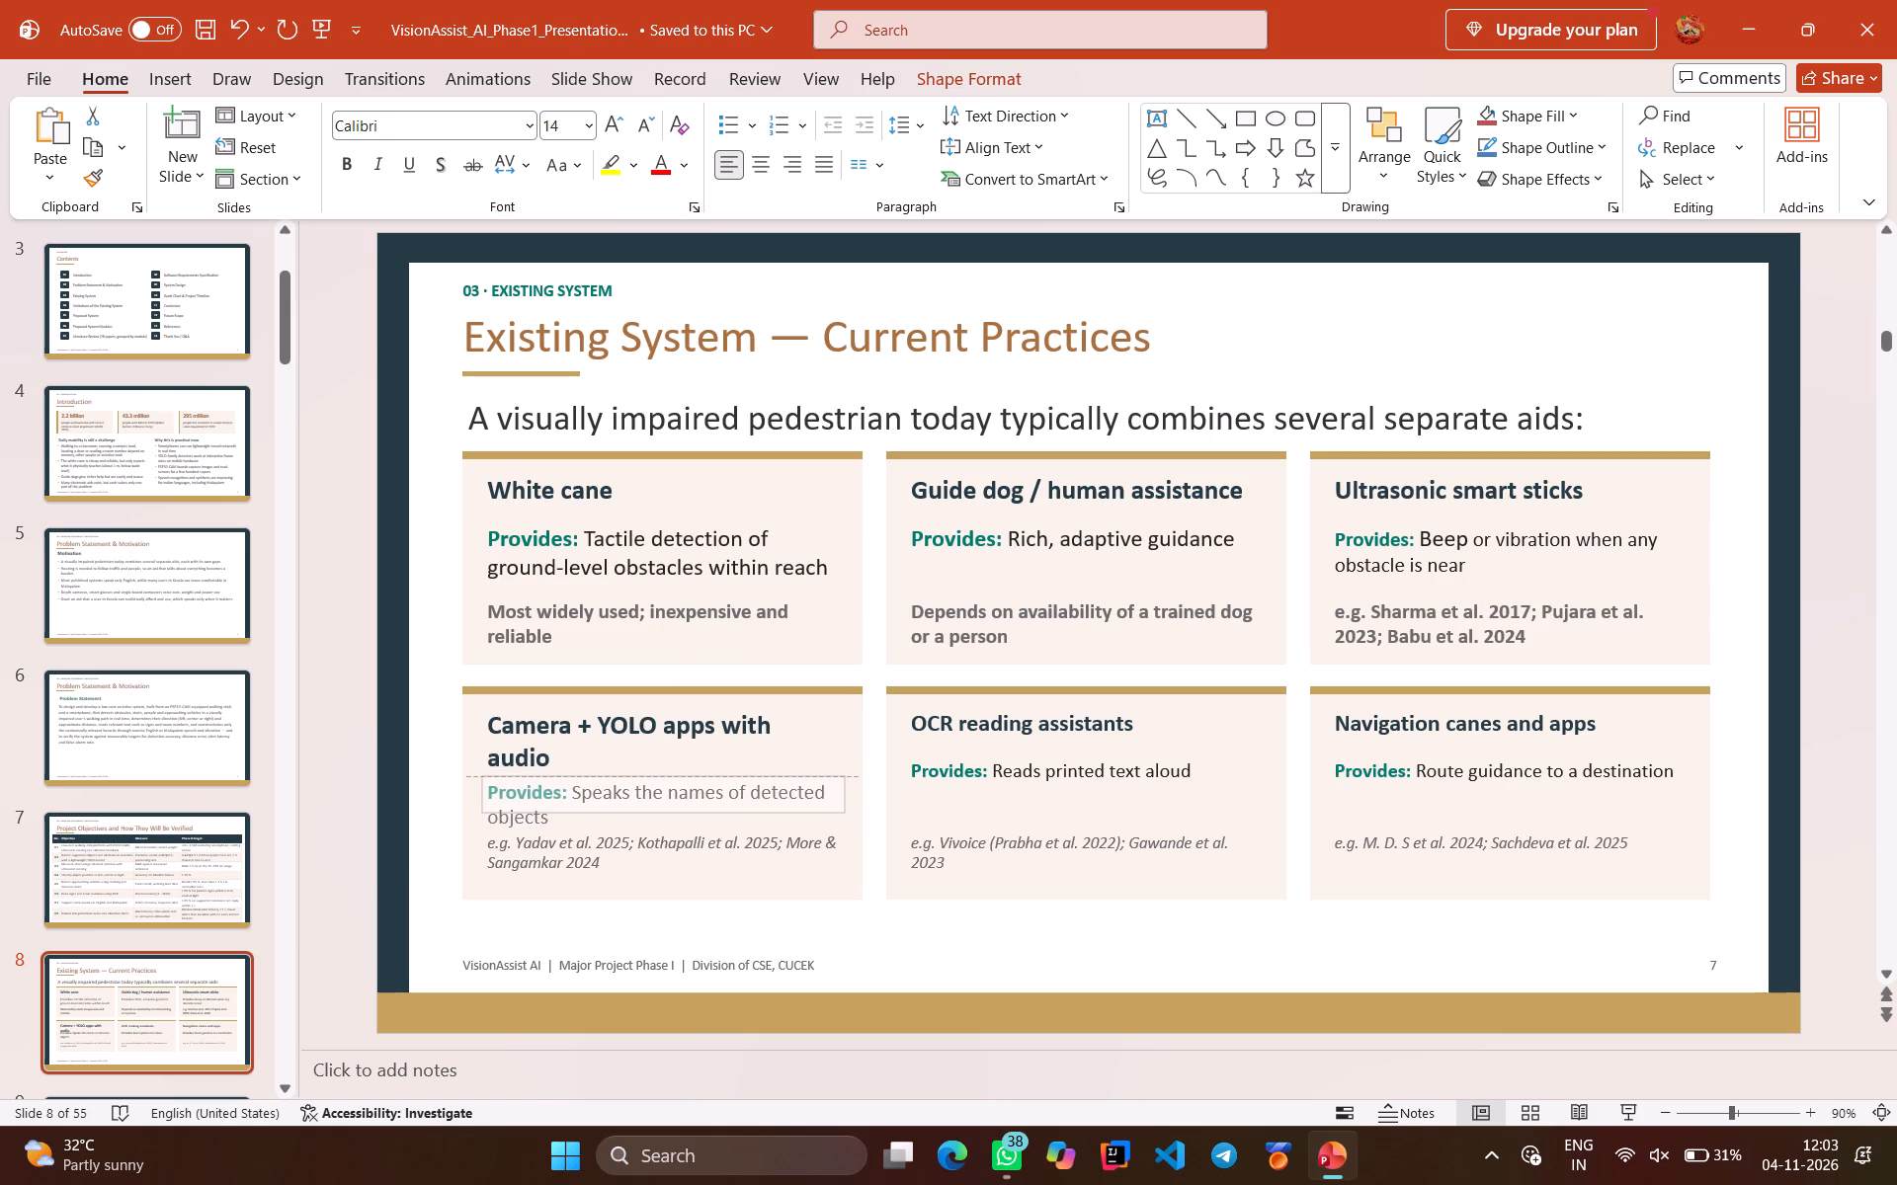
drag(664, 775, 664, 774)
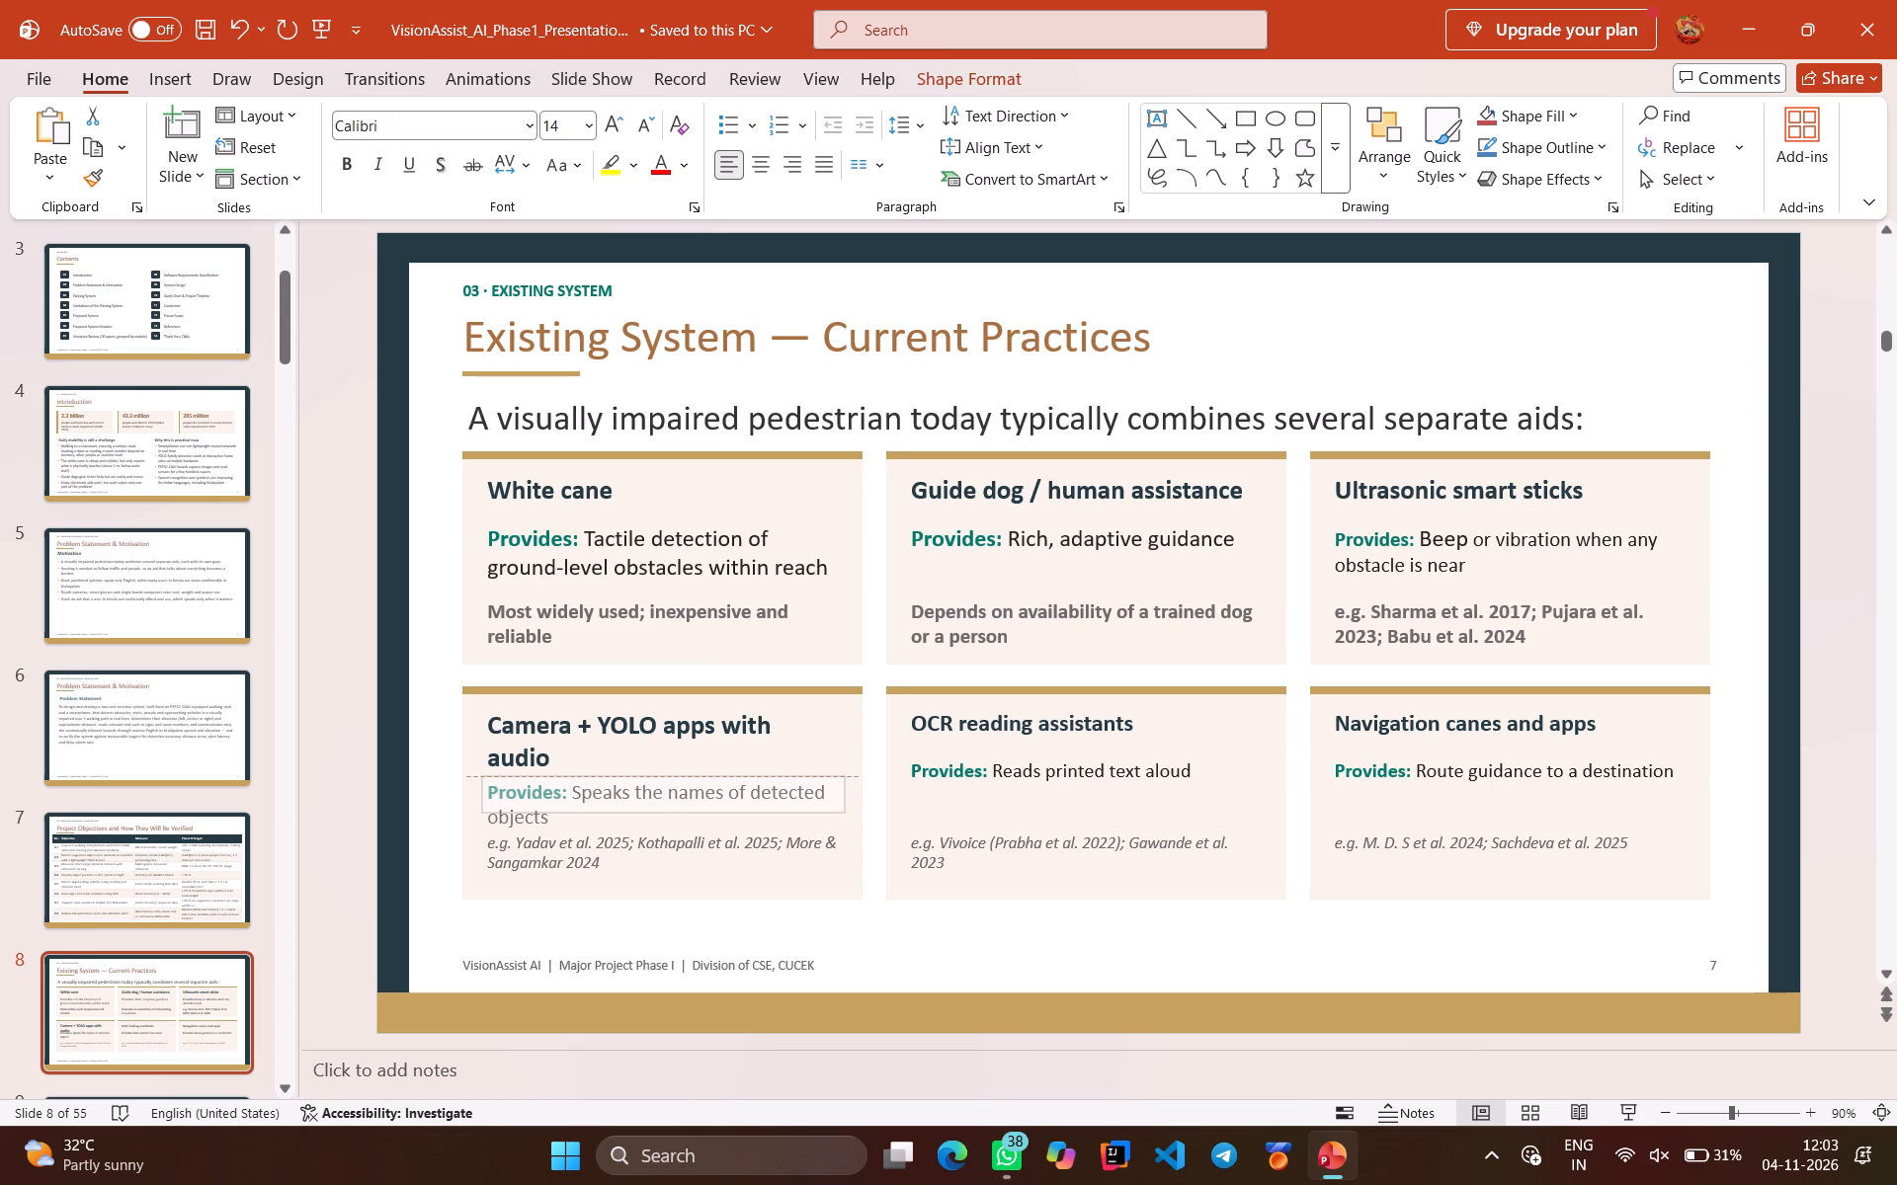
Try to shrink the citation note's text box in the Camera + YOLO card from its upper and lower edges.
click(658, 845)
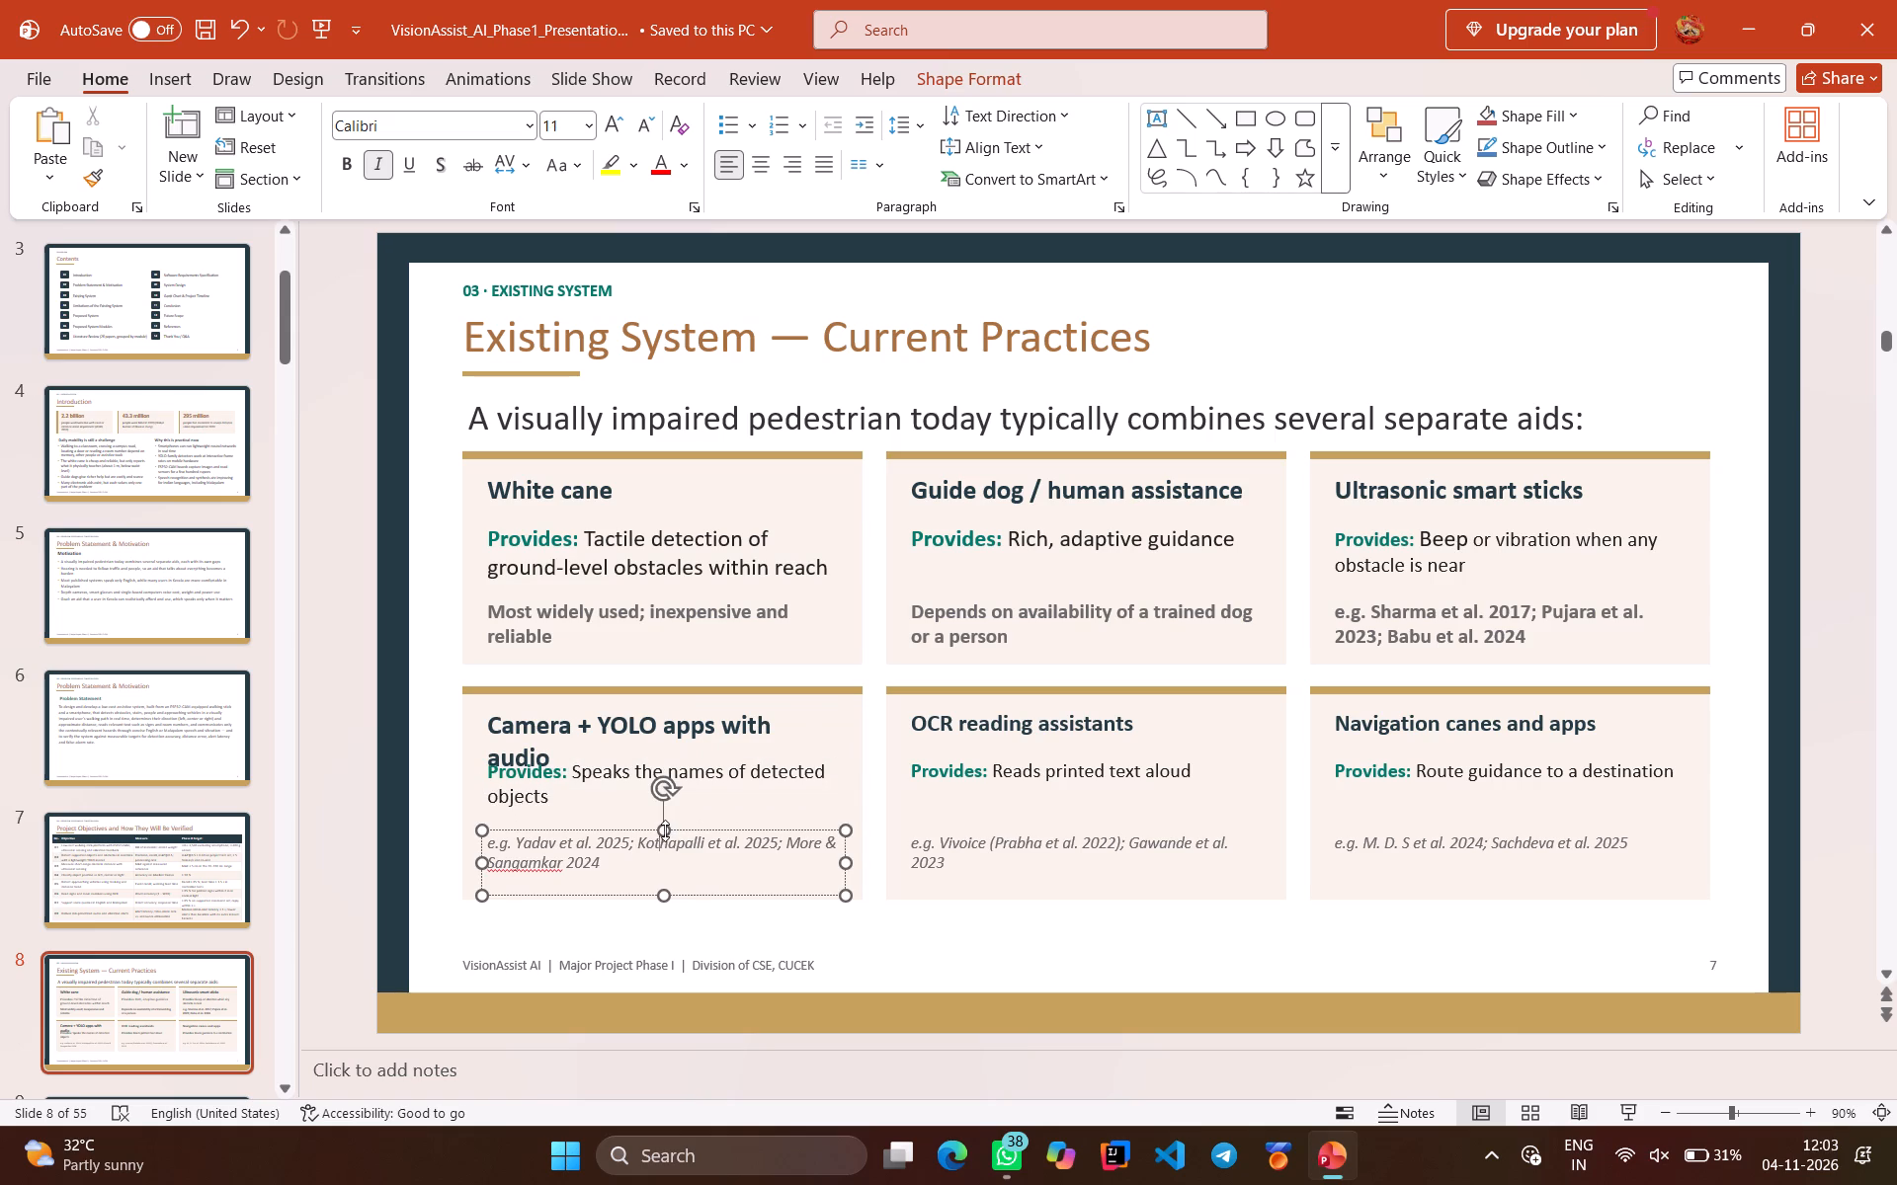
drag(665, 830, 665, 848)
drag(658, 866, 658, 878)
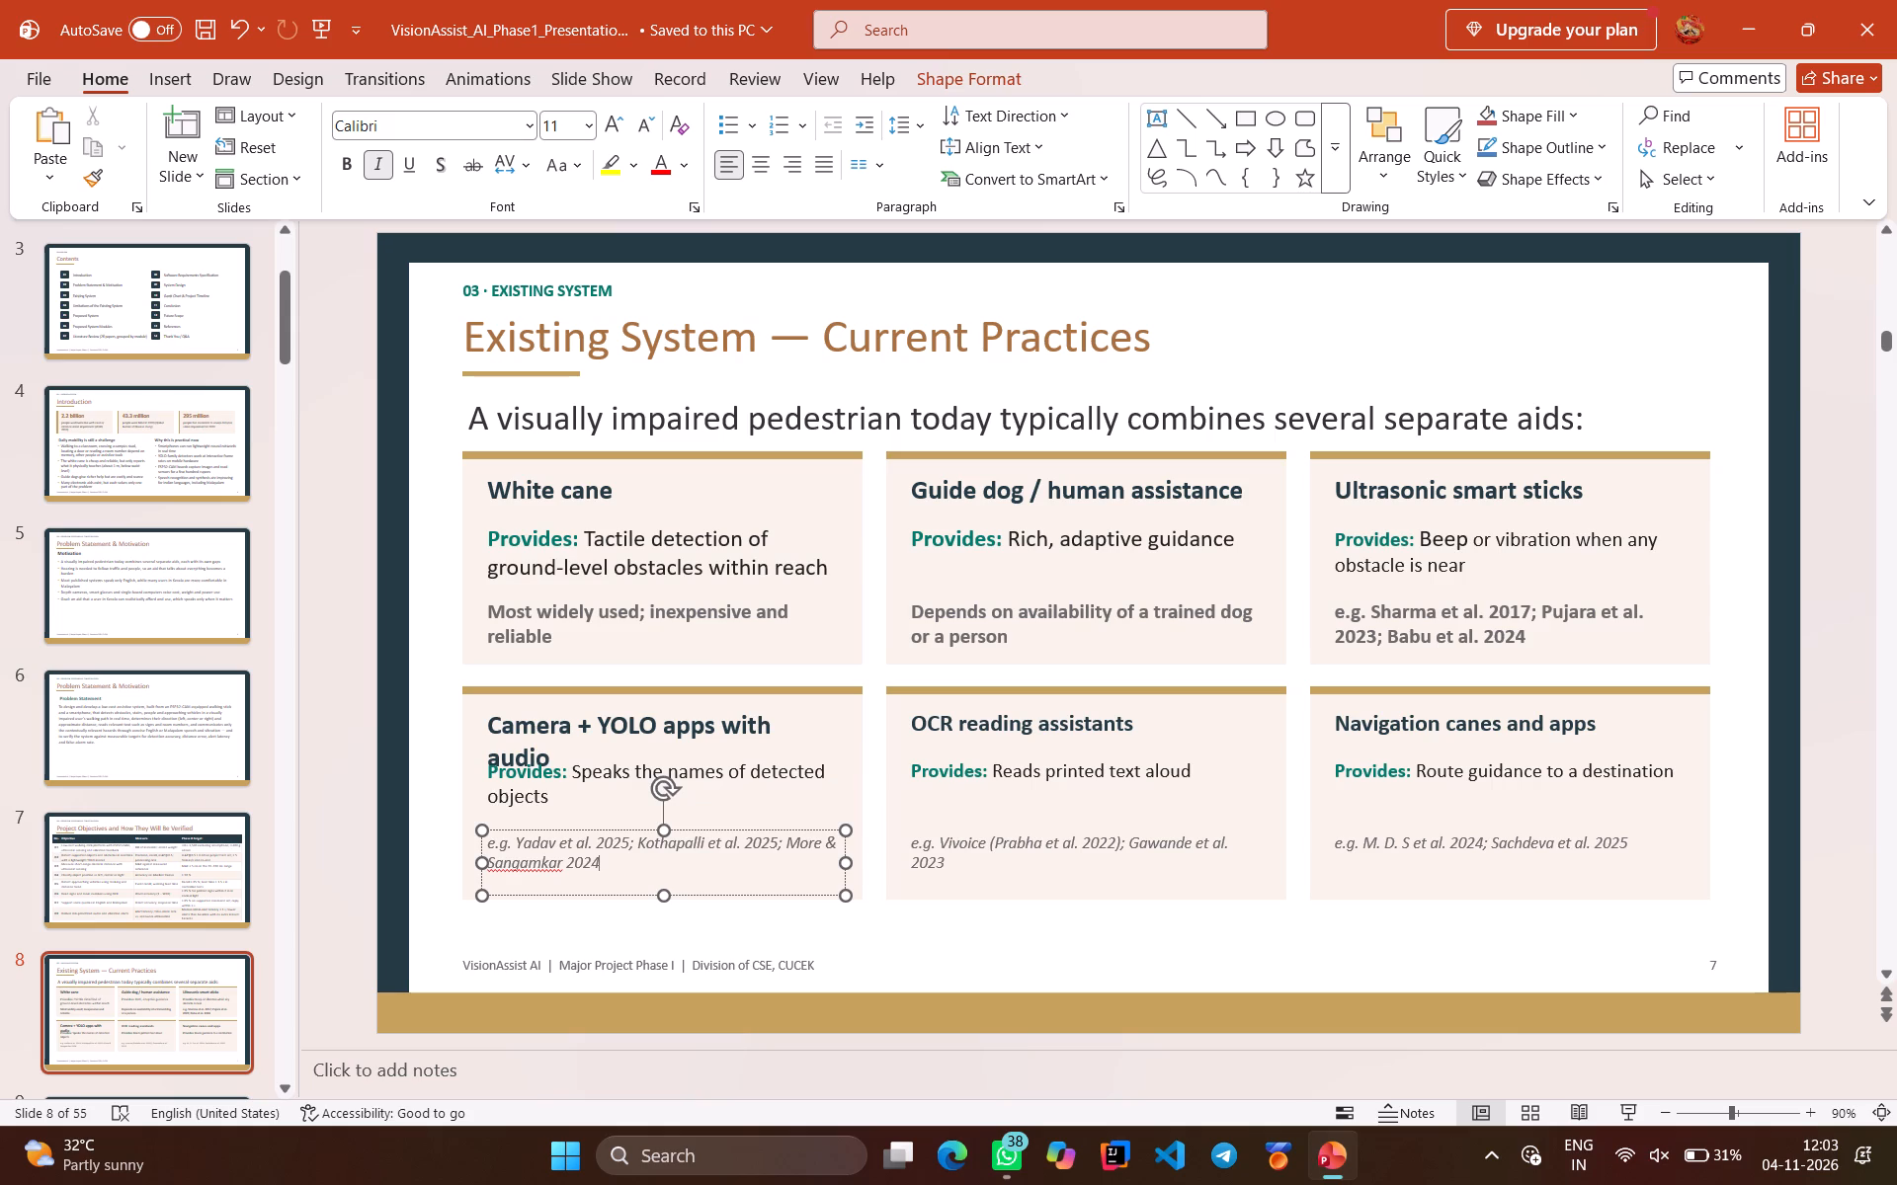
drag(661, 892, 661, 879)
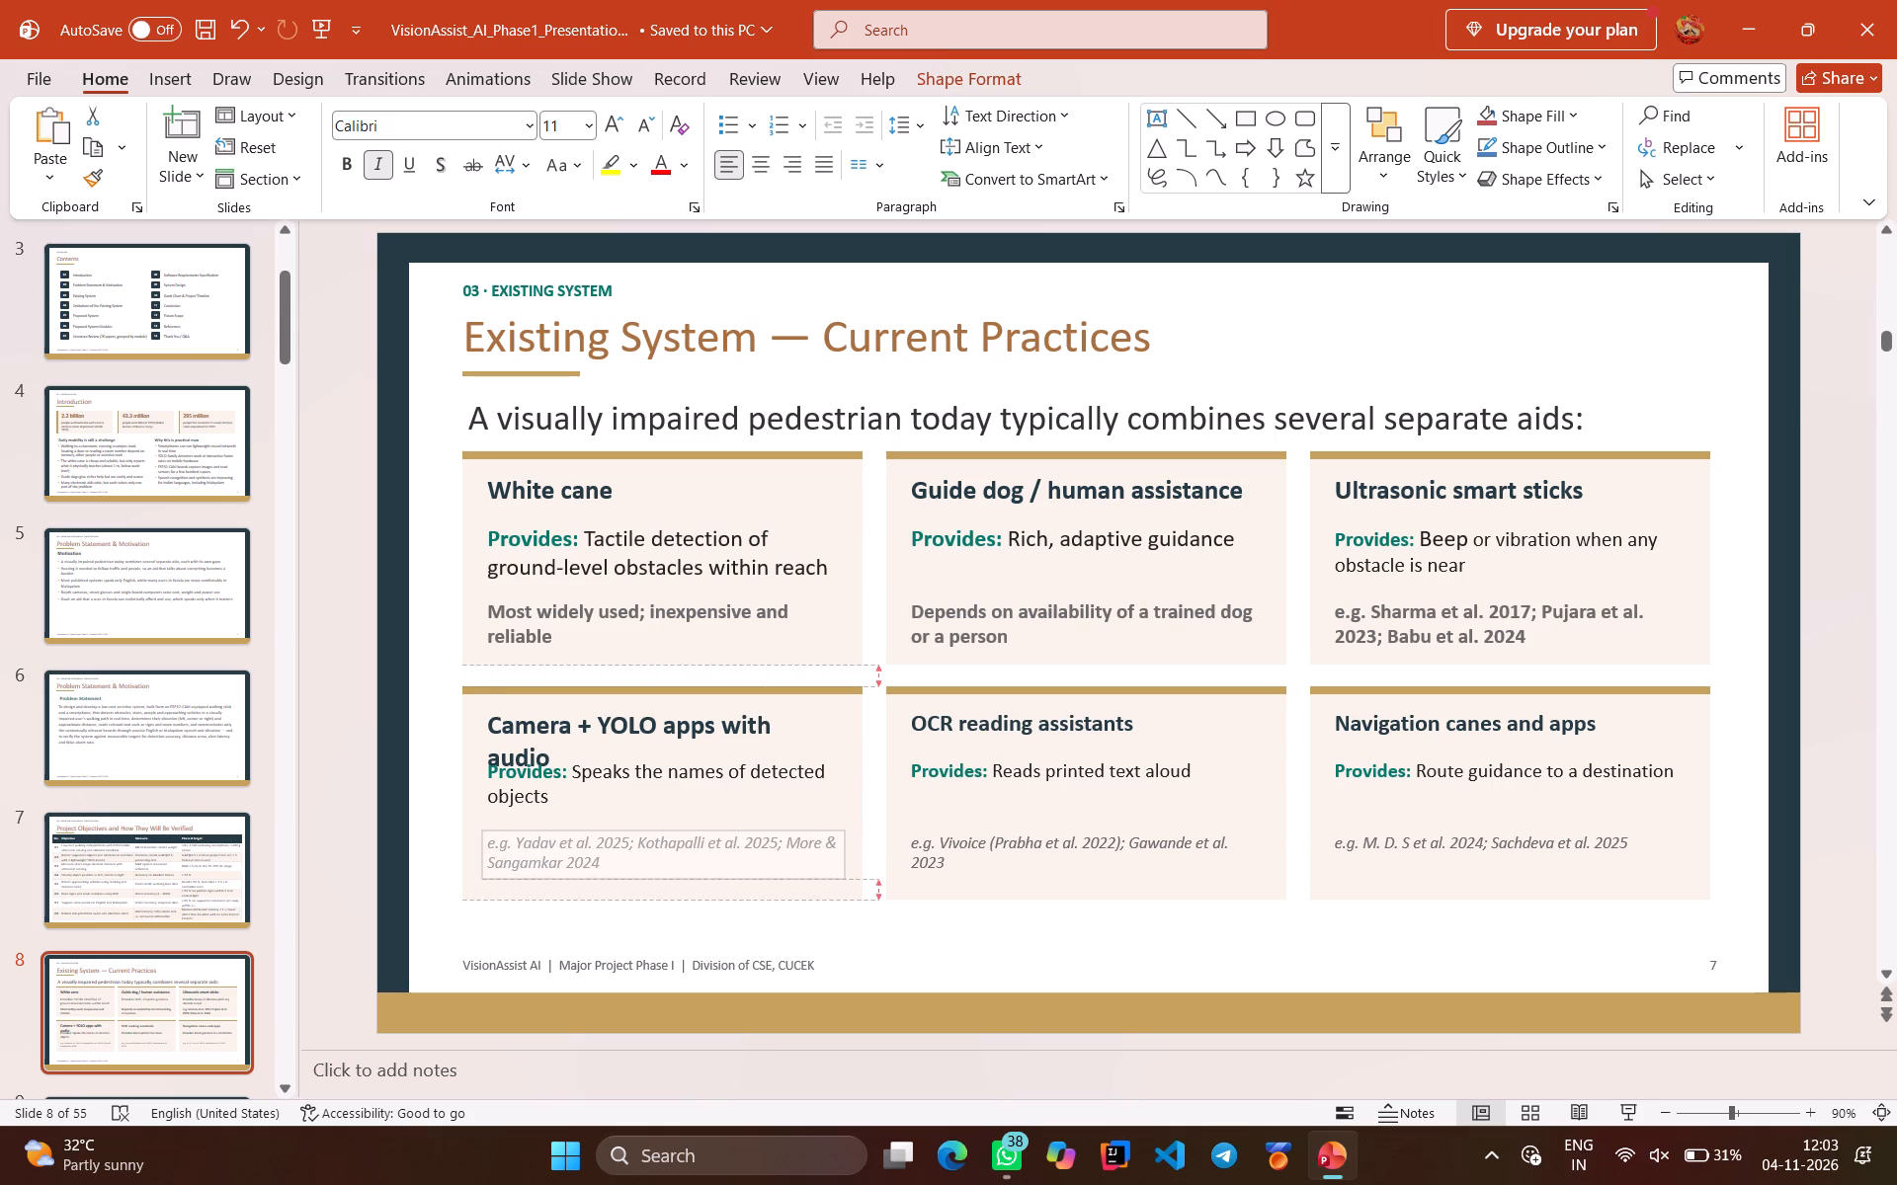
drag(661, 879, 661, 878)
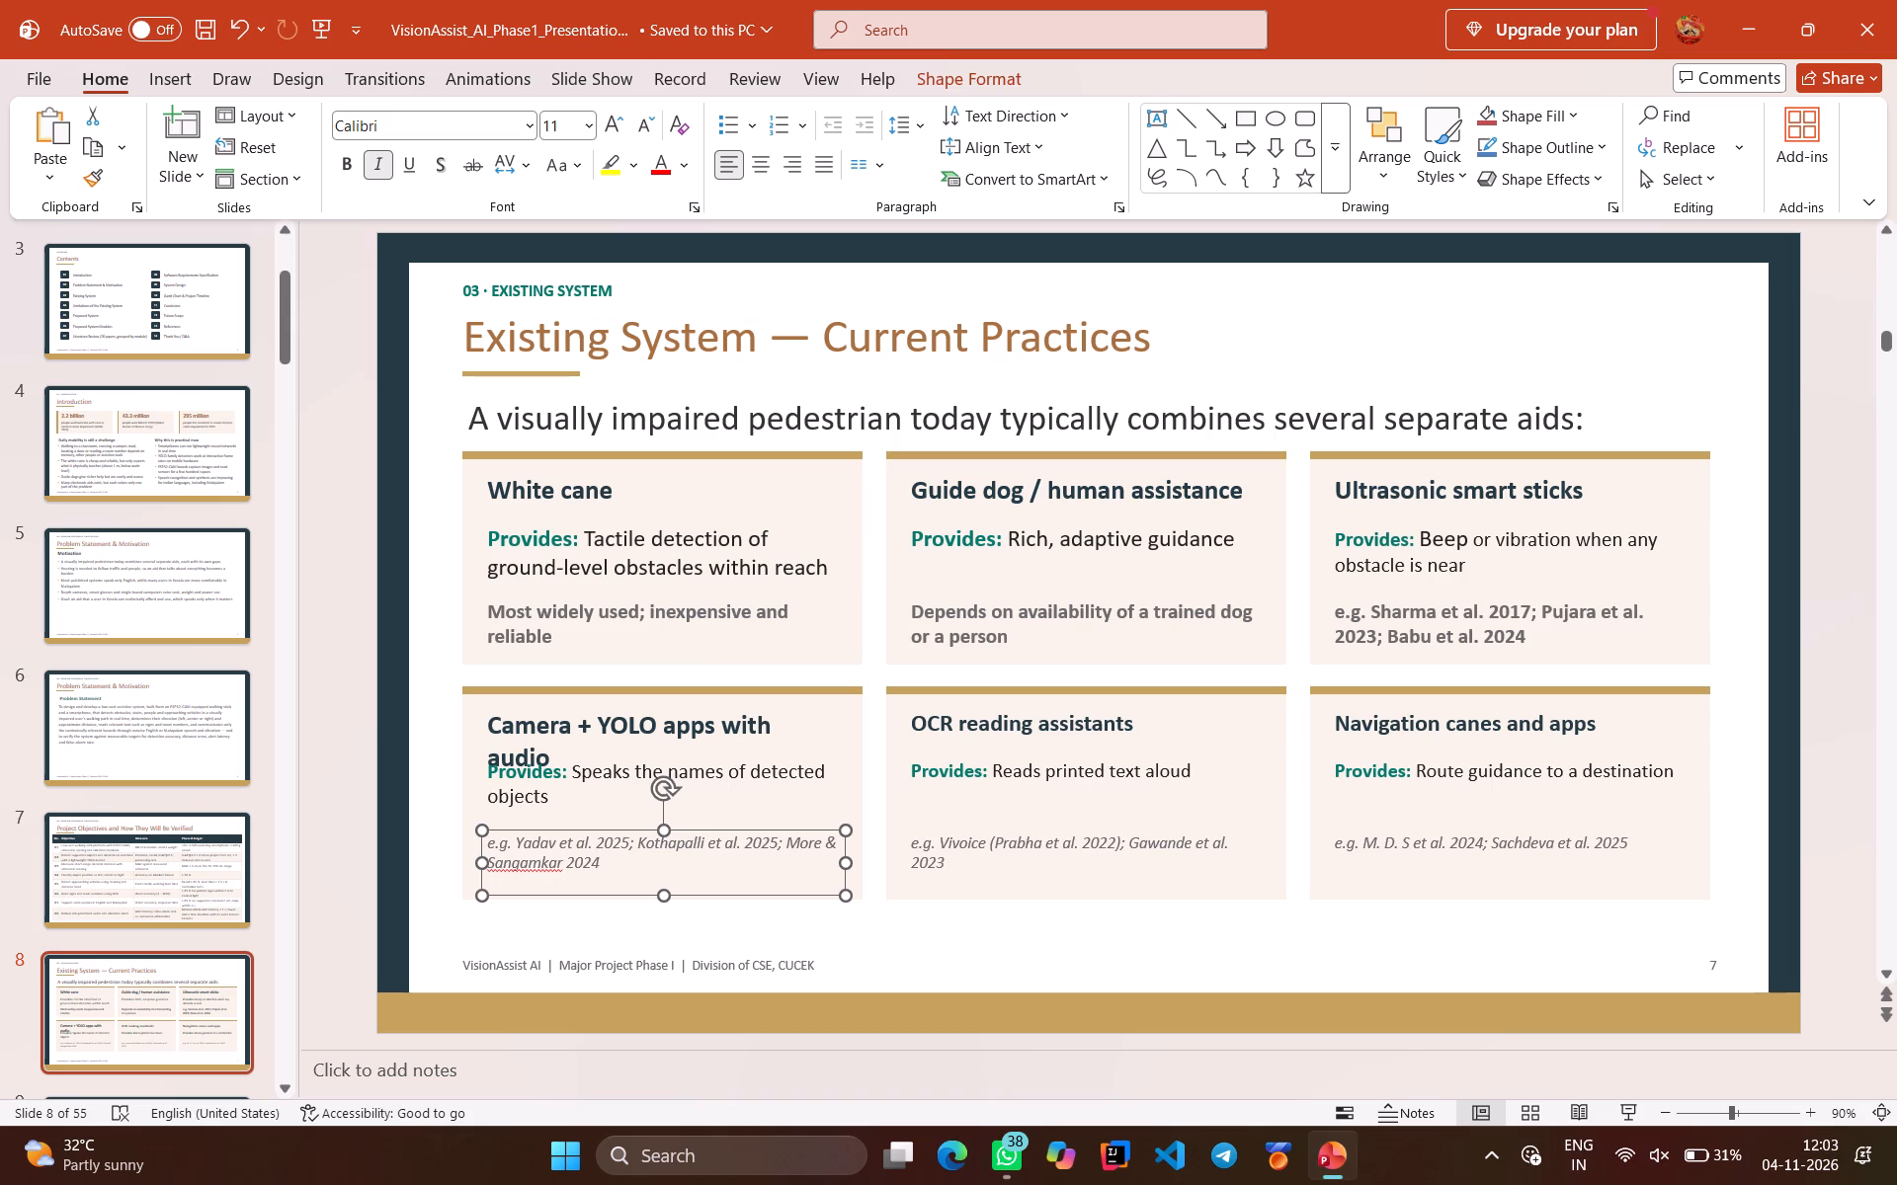
Delete the "e.g." citation note from the Camera + YOLO card and remove its empty text box.
click(616, 869)
key(ctrl+a)
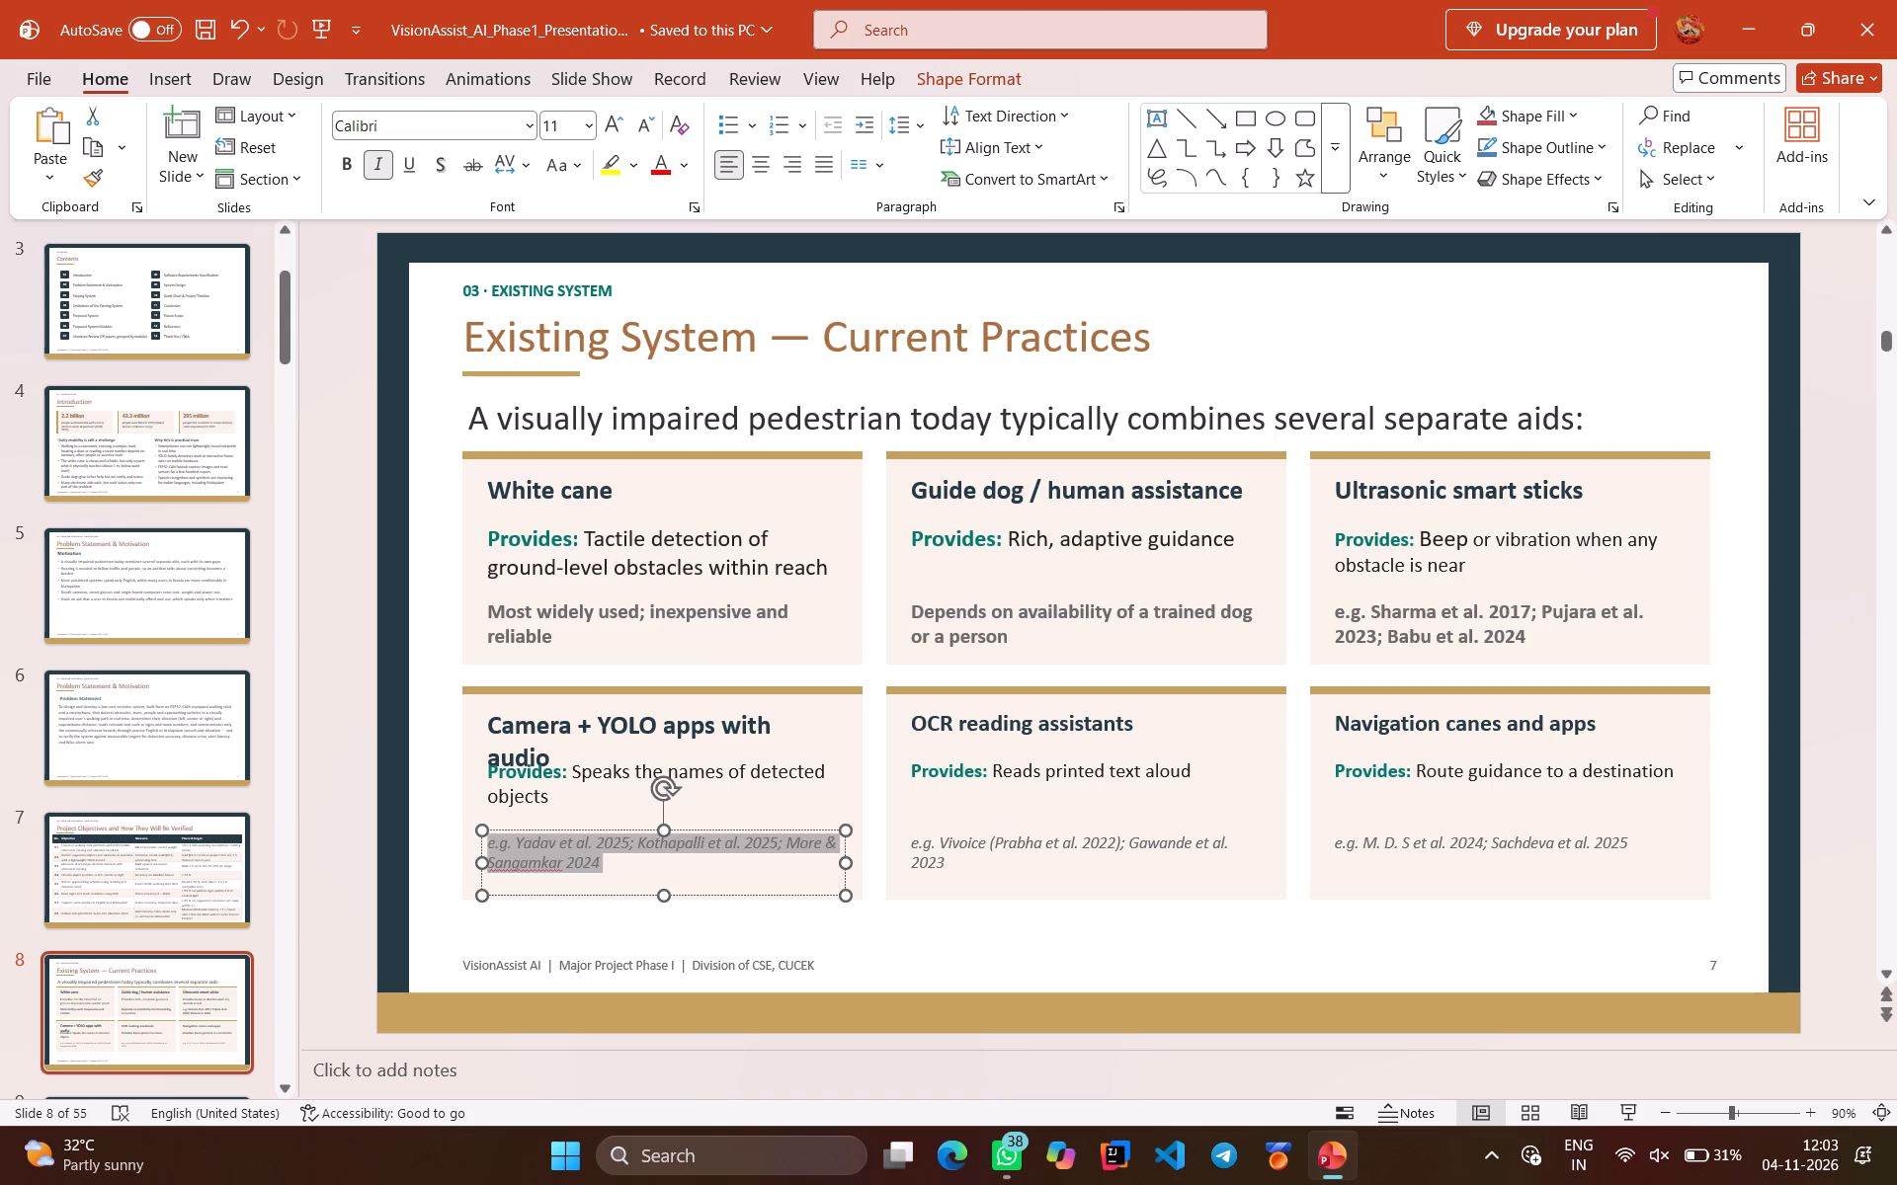
key(BackSpace)
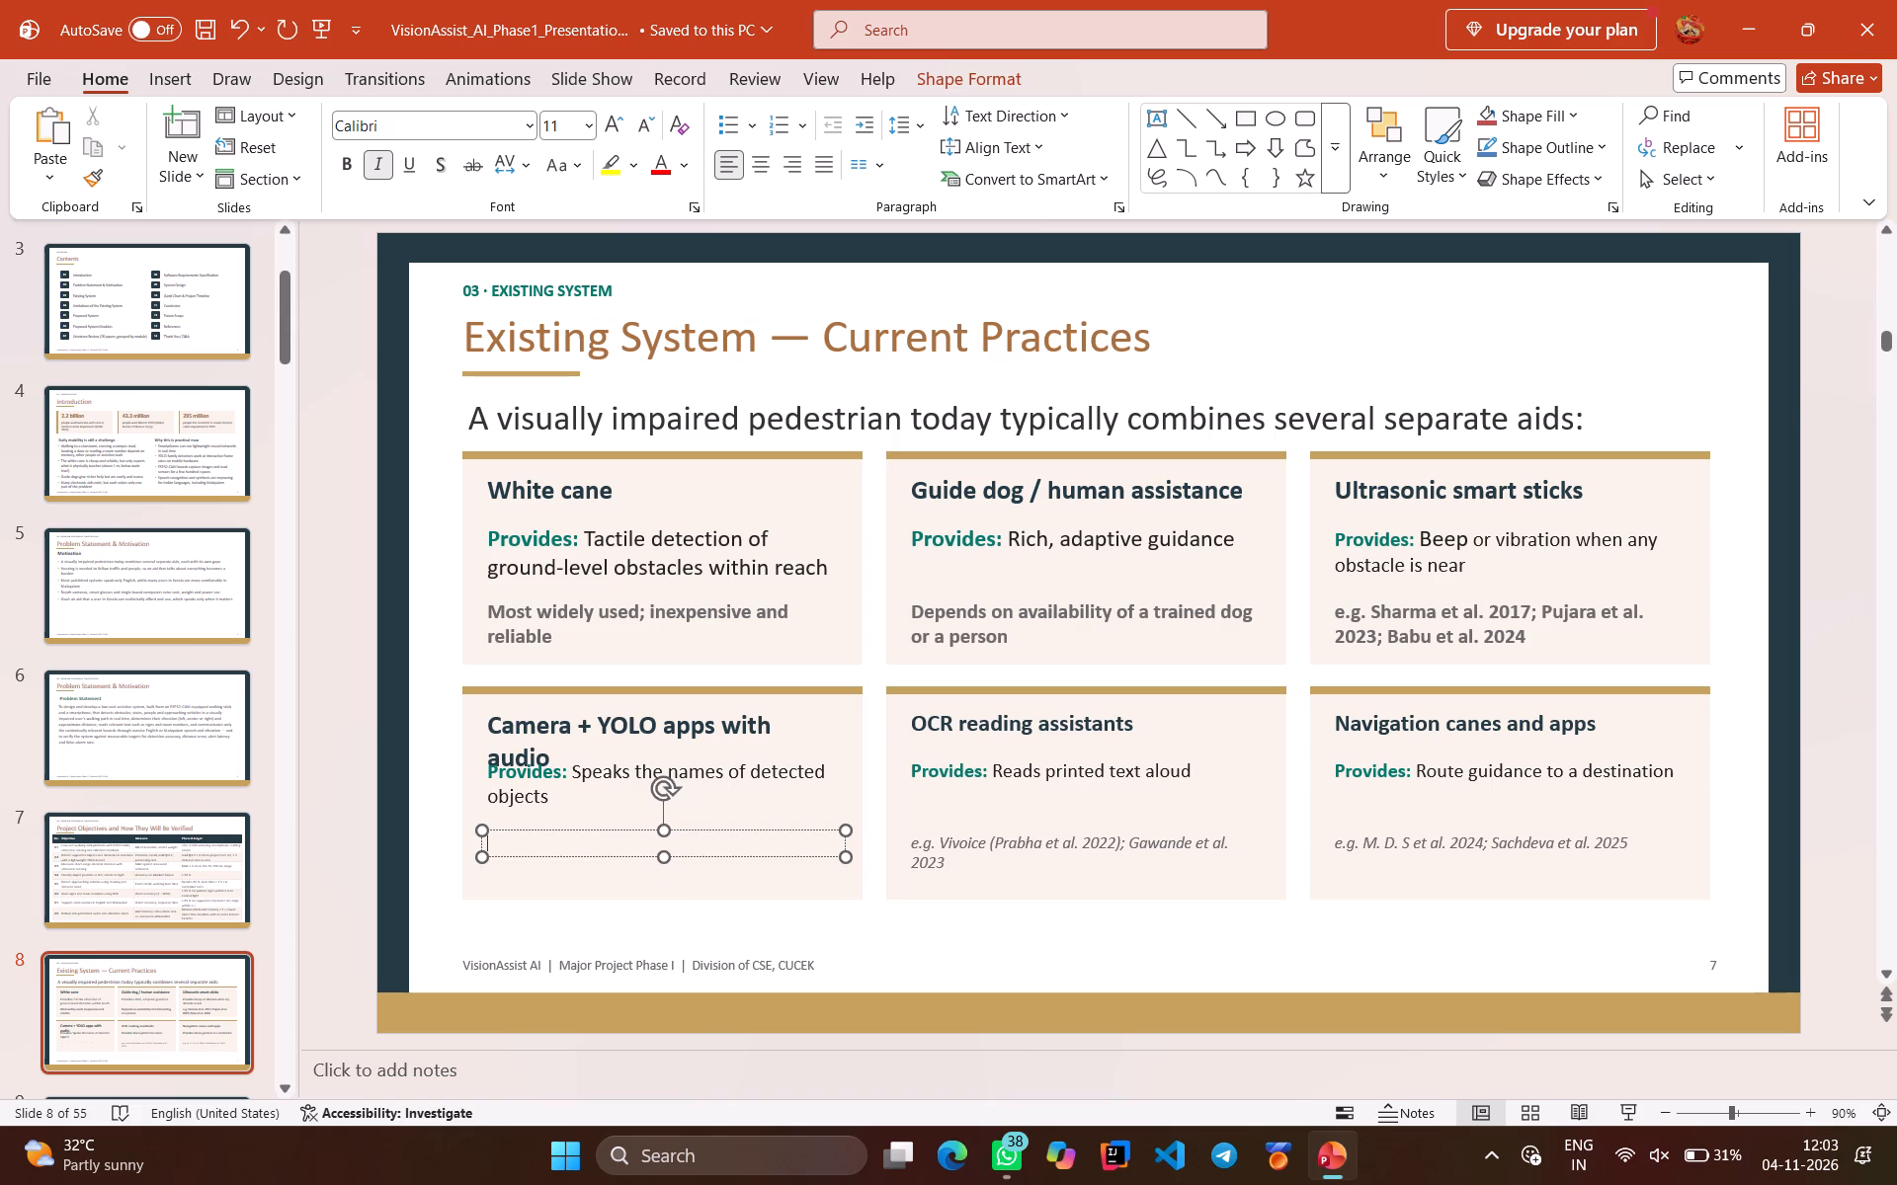
click(1014, 836)
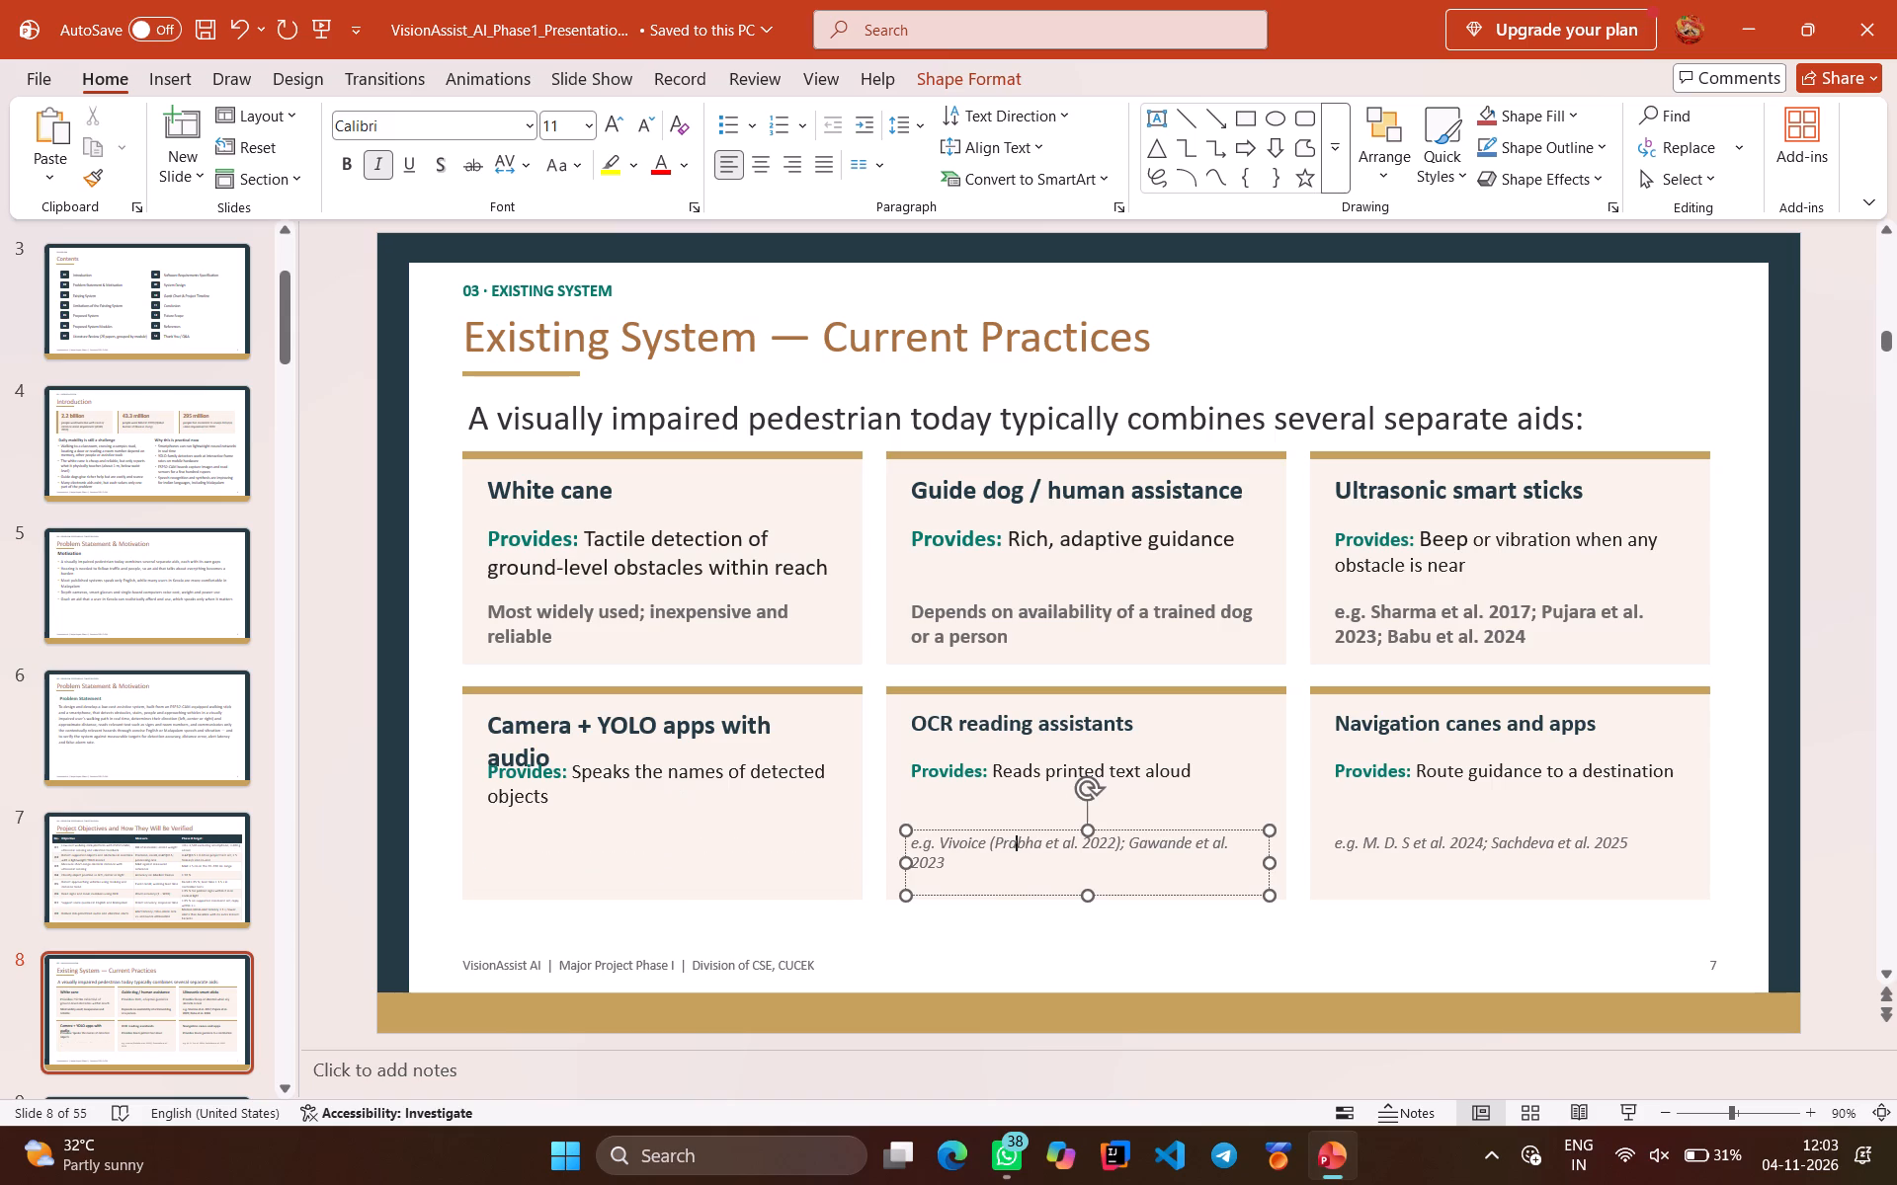
click(610, 858)
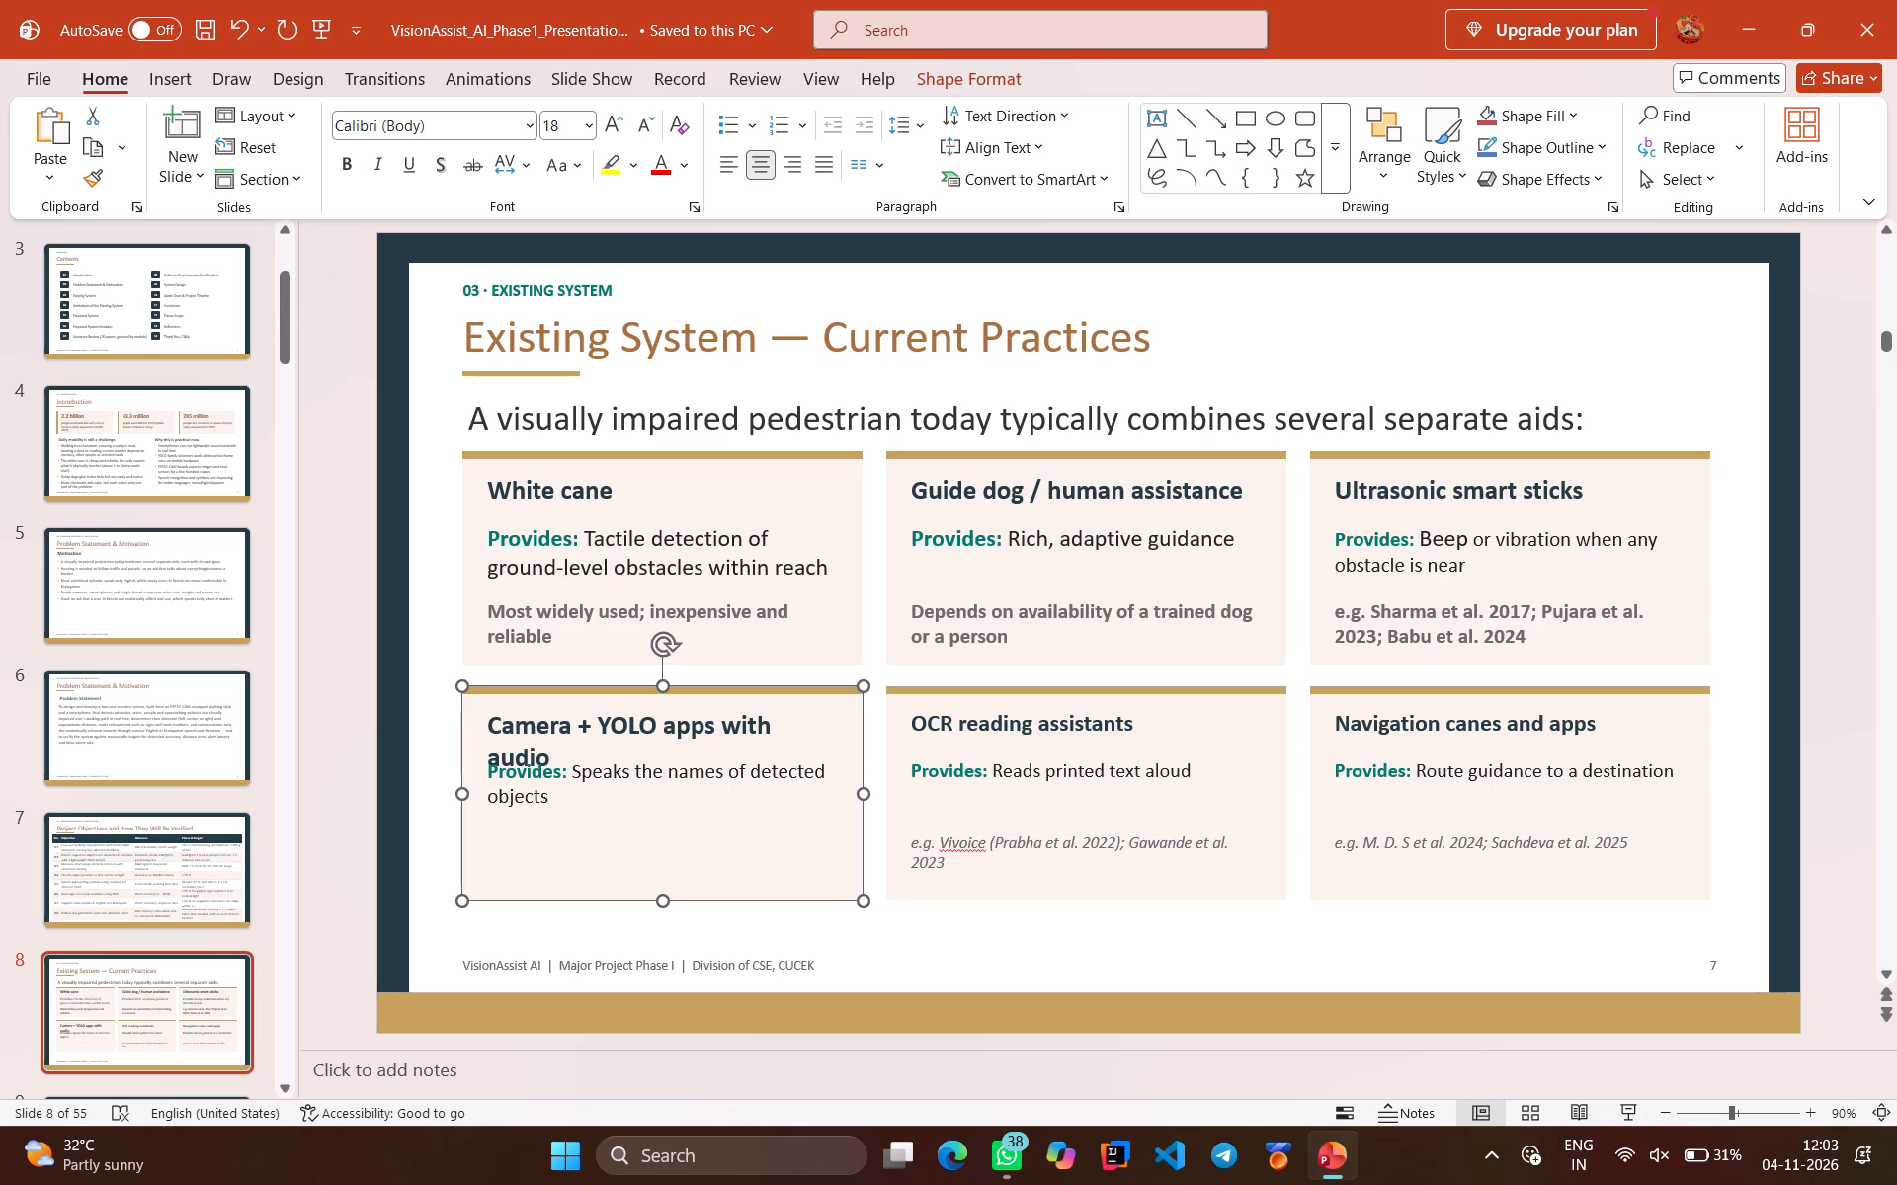
click(651, 843)
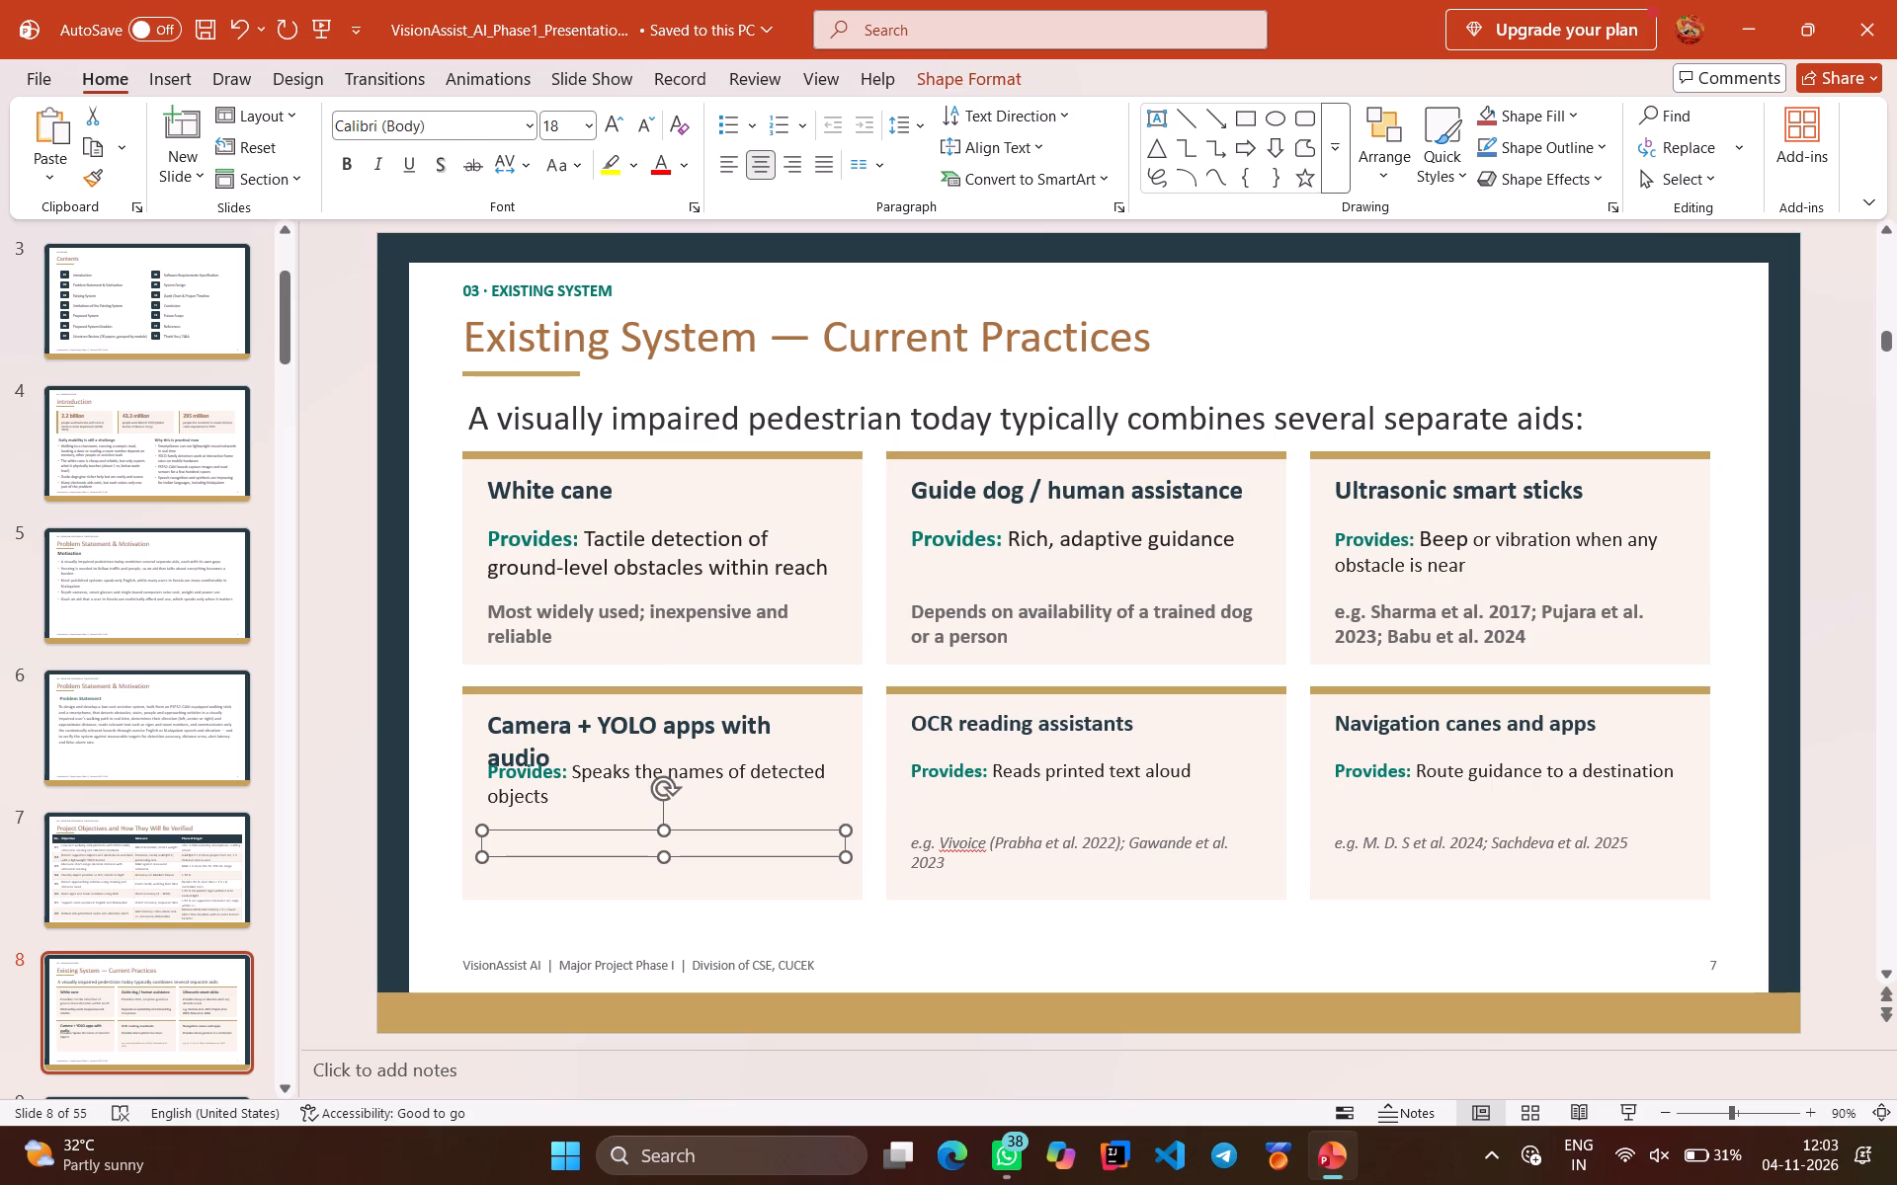
right_click(711, 849)
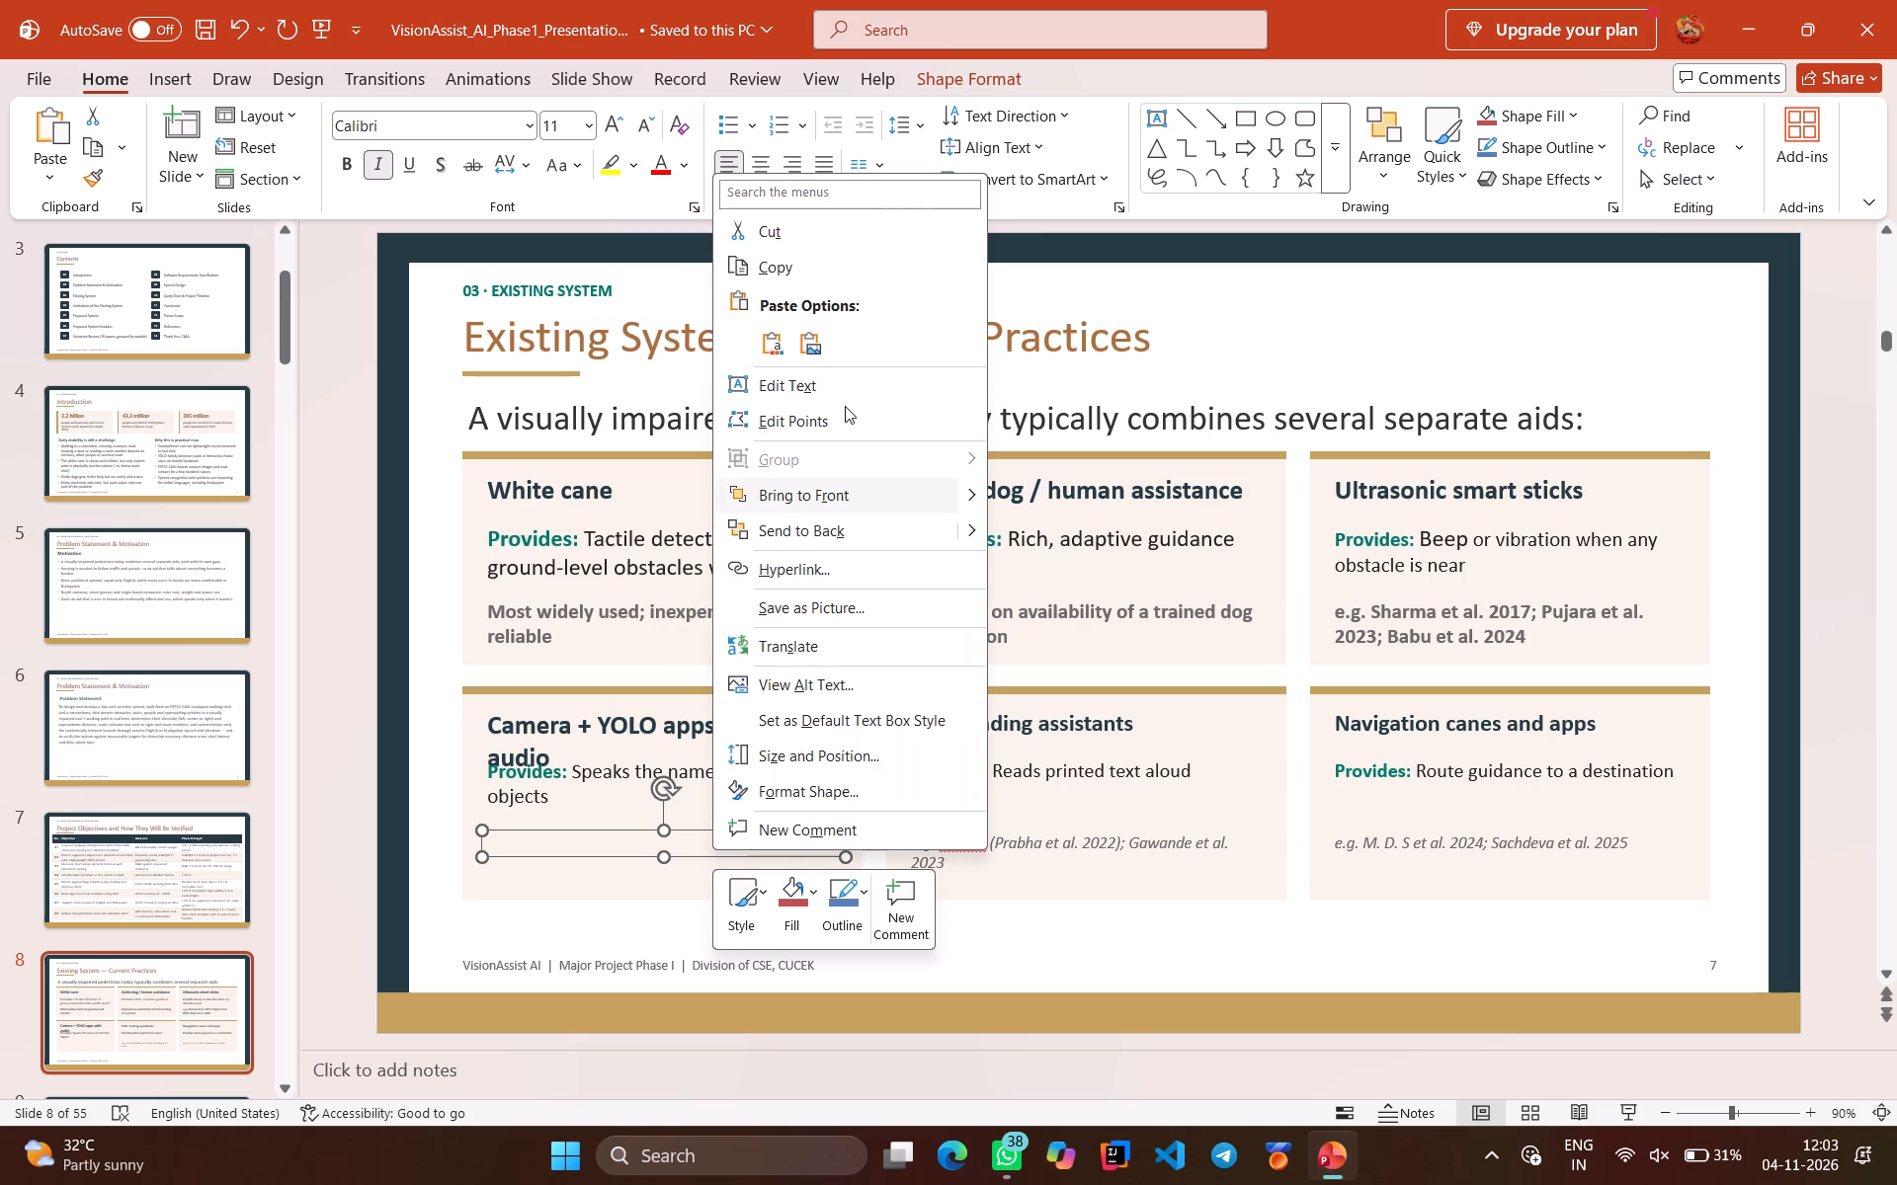
click(811, 248)
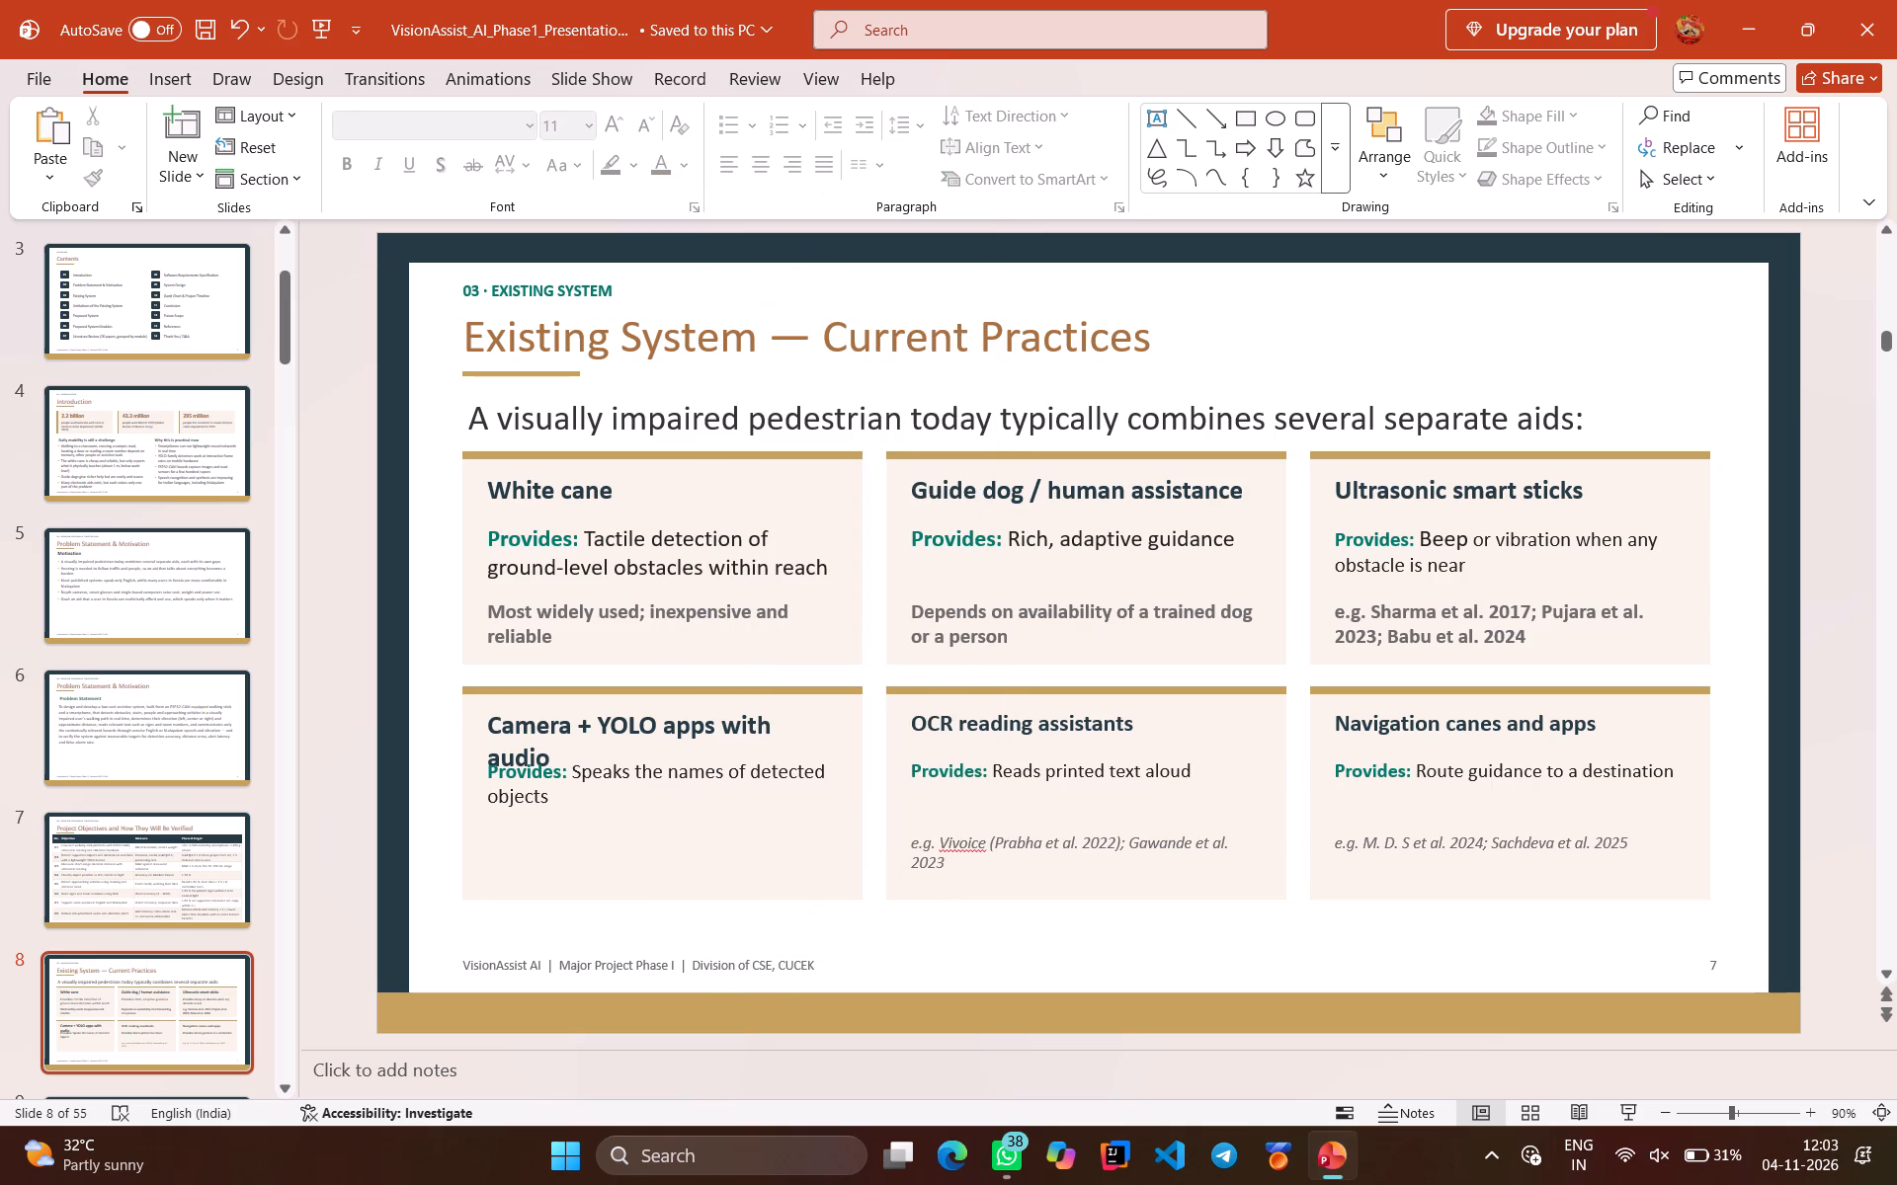
Delete the "e.g." citation note from the OCR reading assistants card and remove its empty text box.
click(1060, 842)
key(ctrl+a)
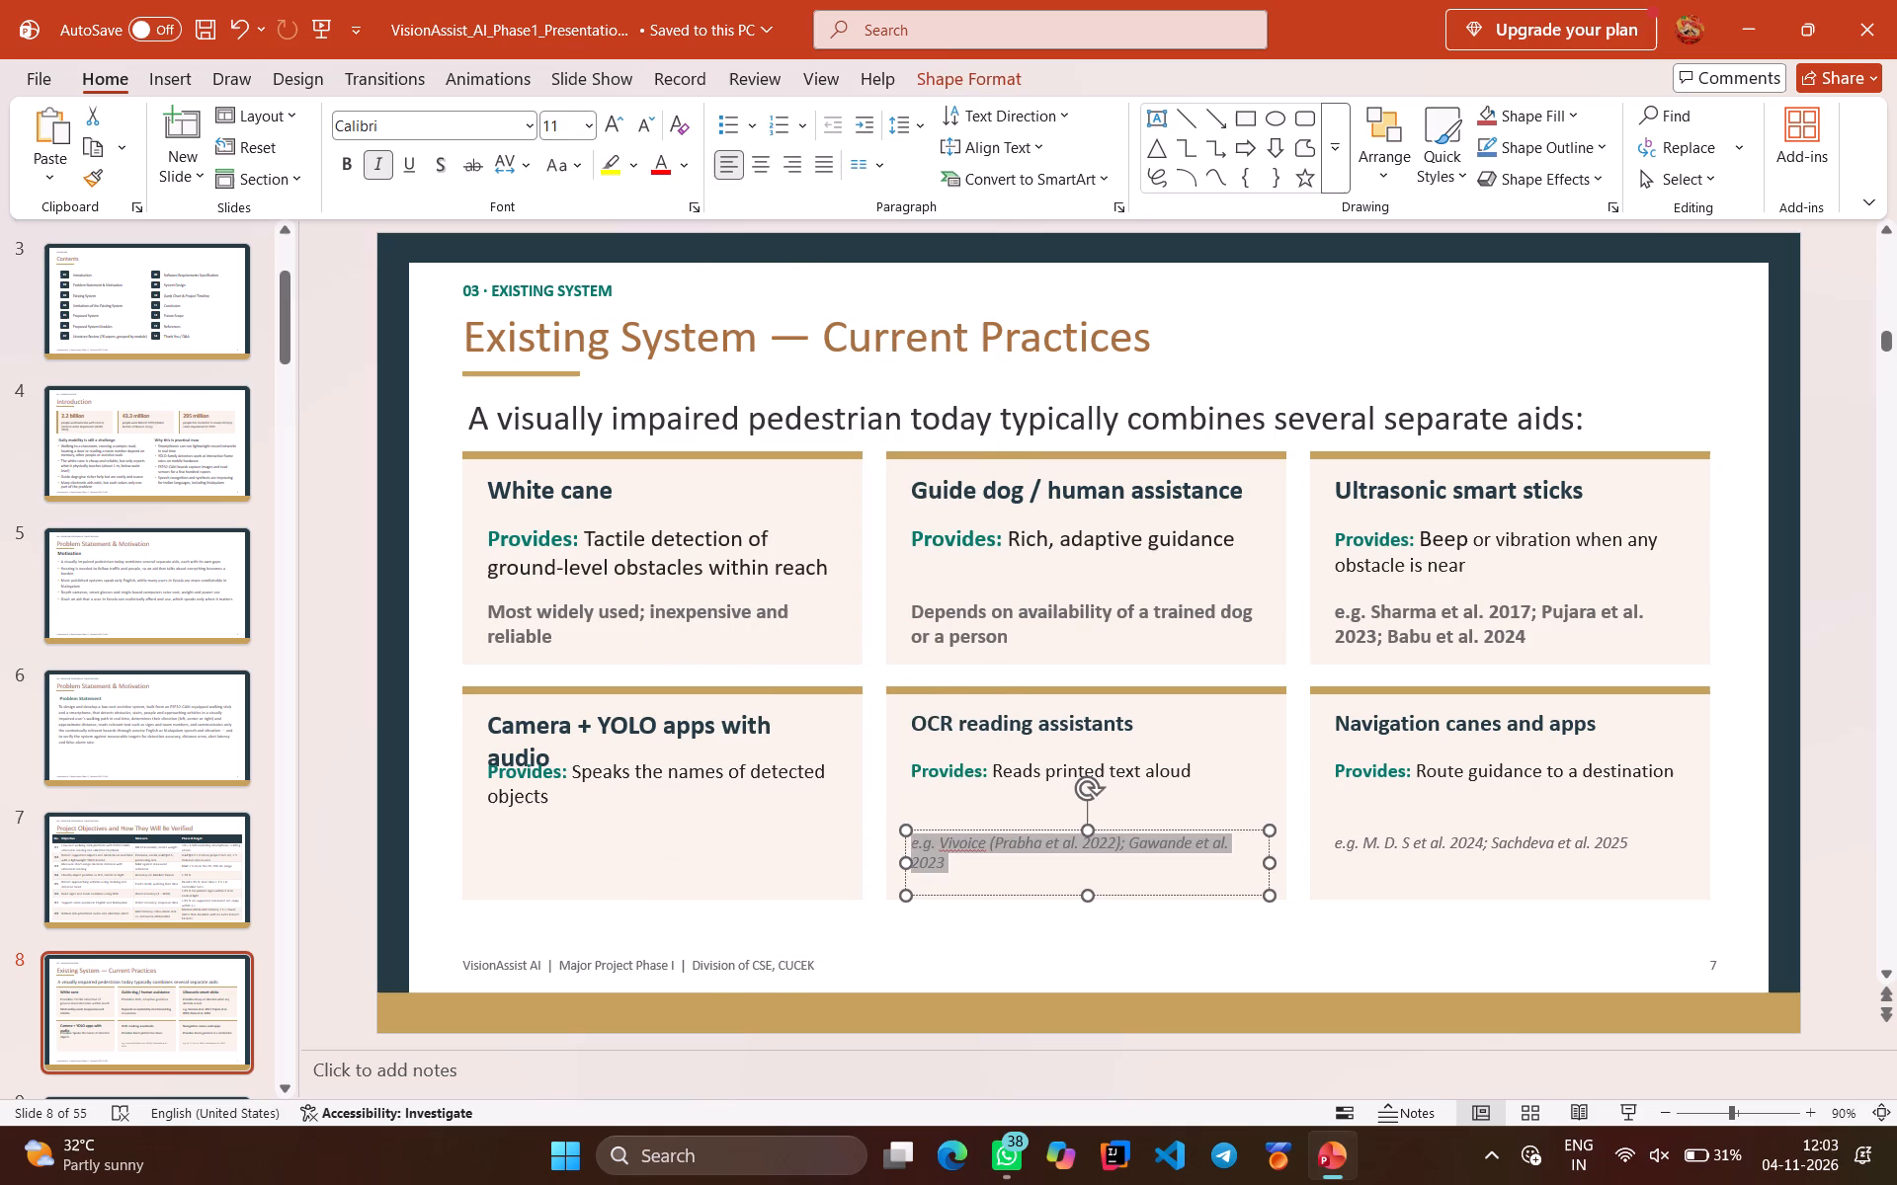
key(Delete)
right_click(1060, 842)
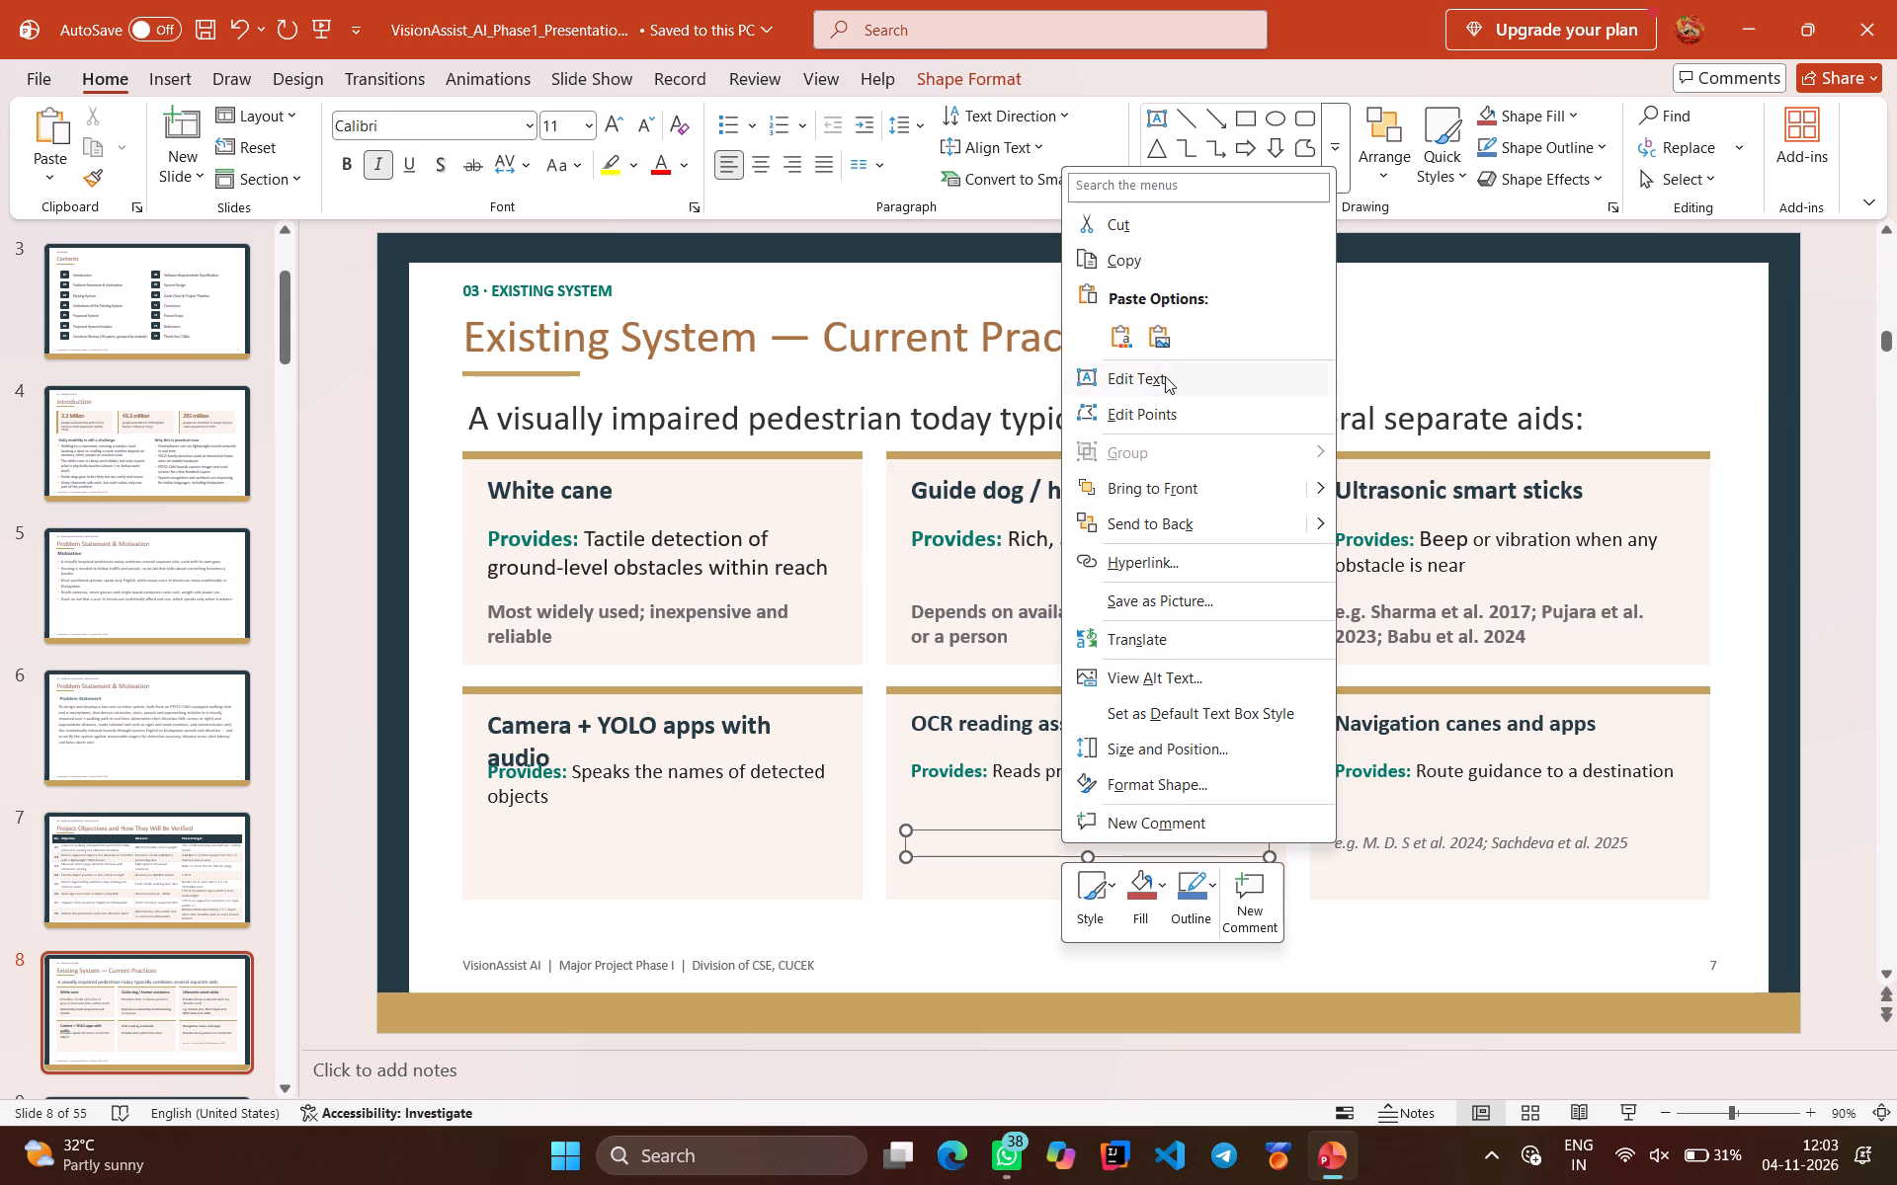
click(1134, 227)
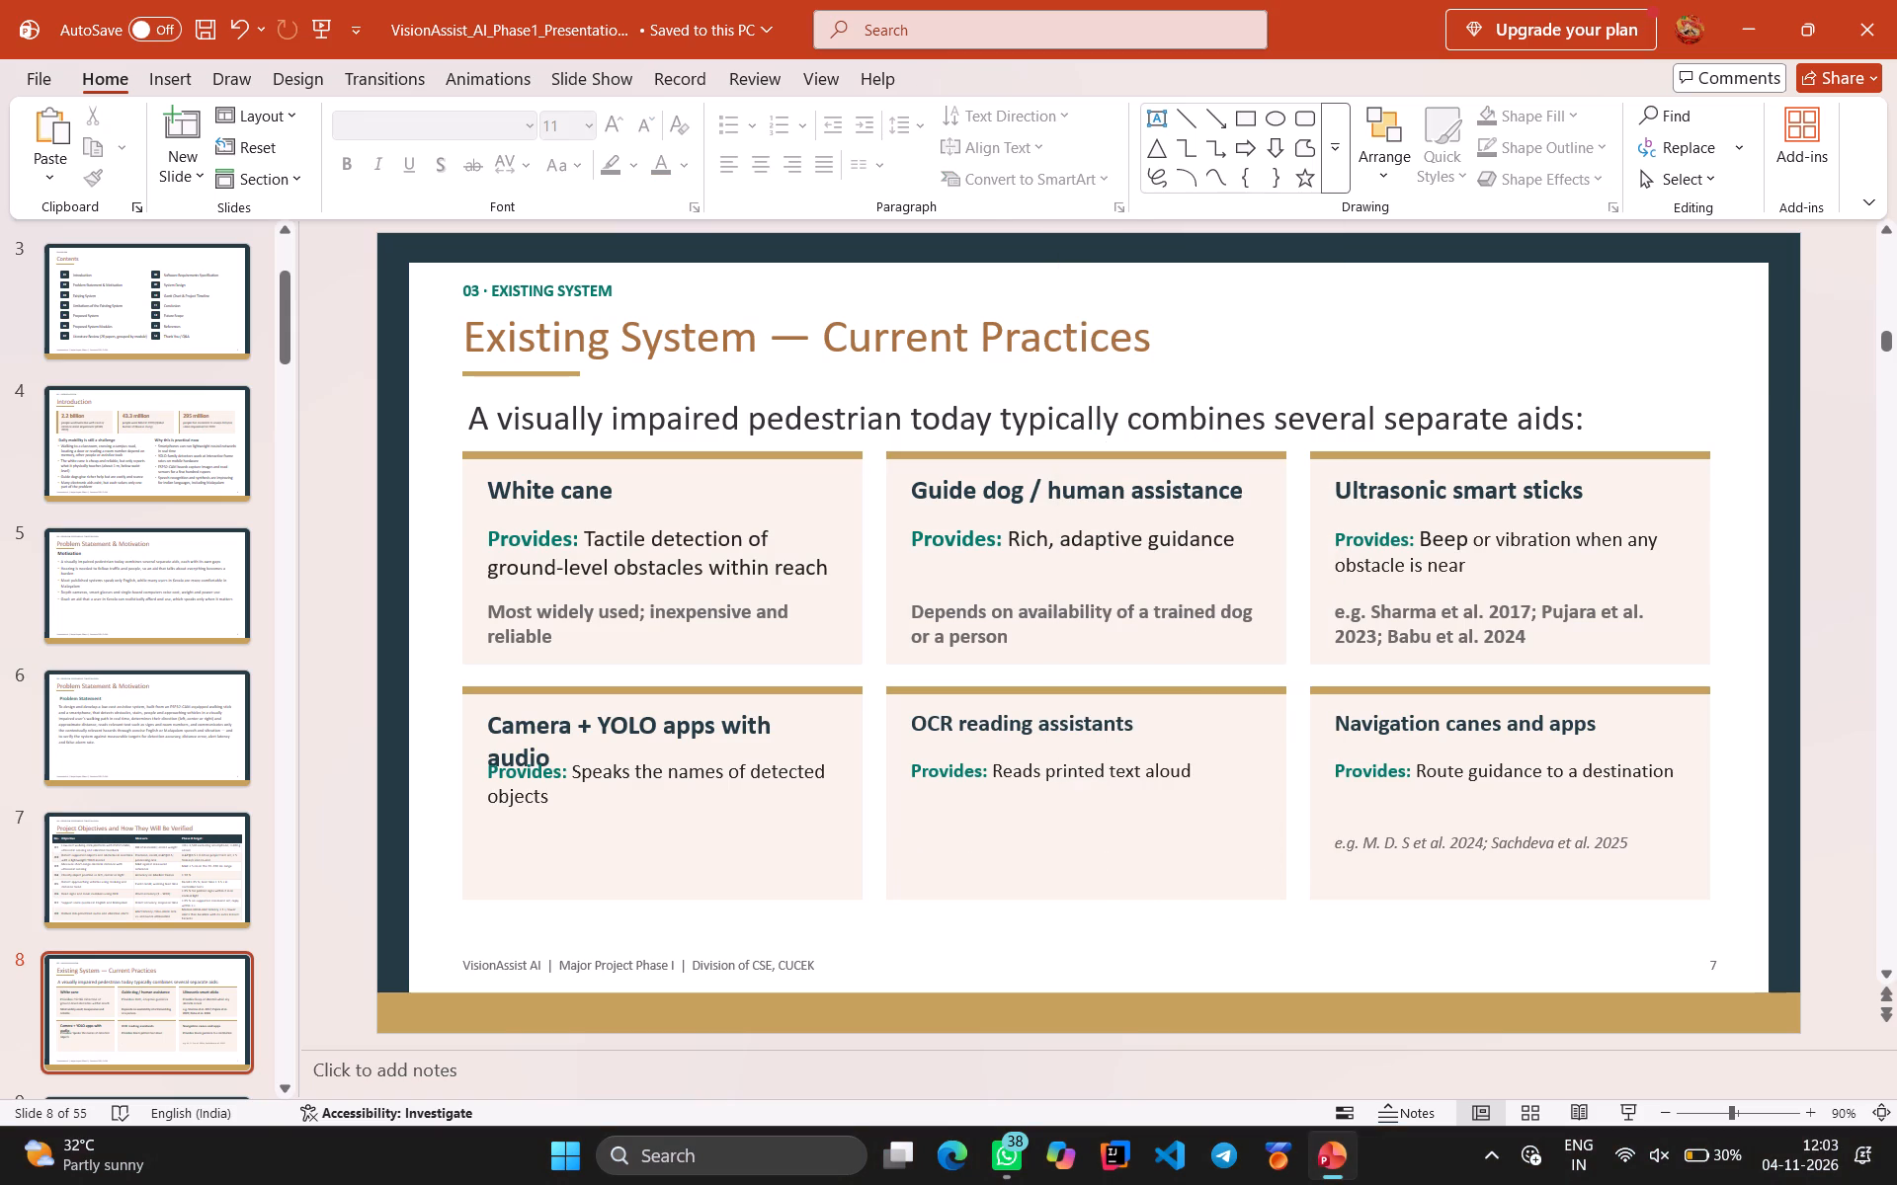
Delete the "e.g." citation note from the Navigation canes and apps card and remove its empty text box.
click(1470, 781)
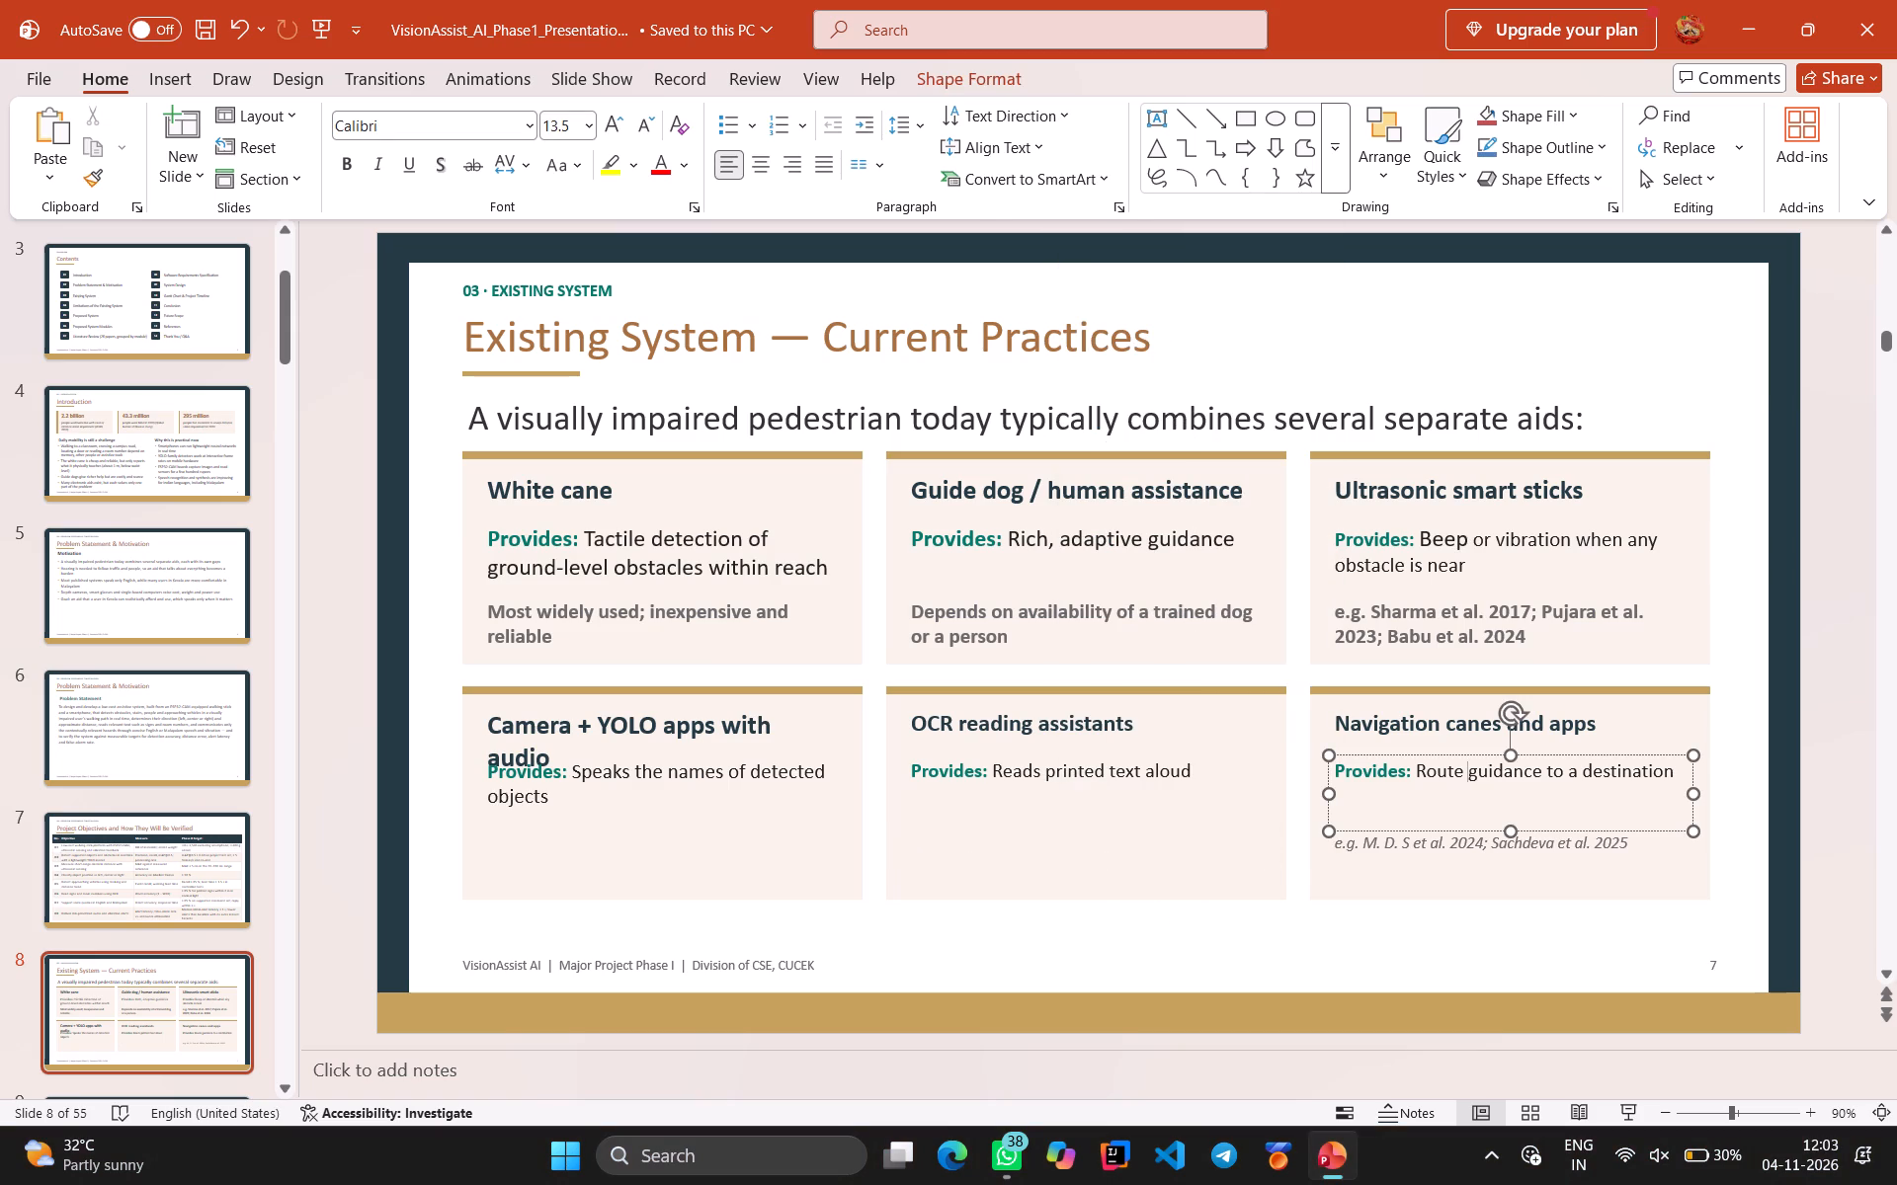
click(1482, 851)
key(ctrl+a)
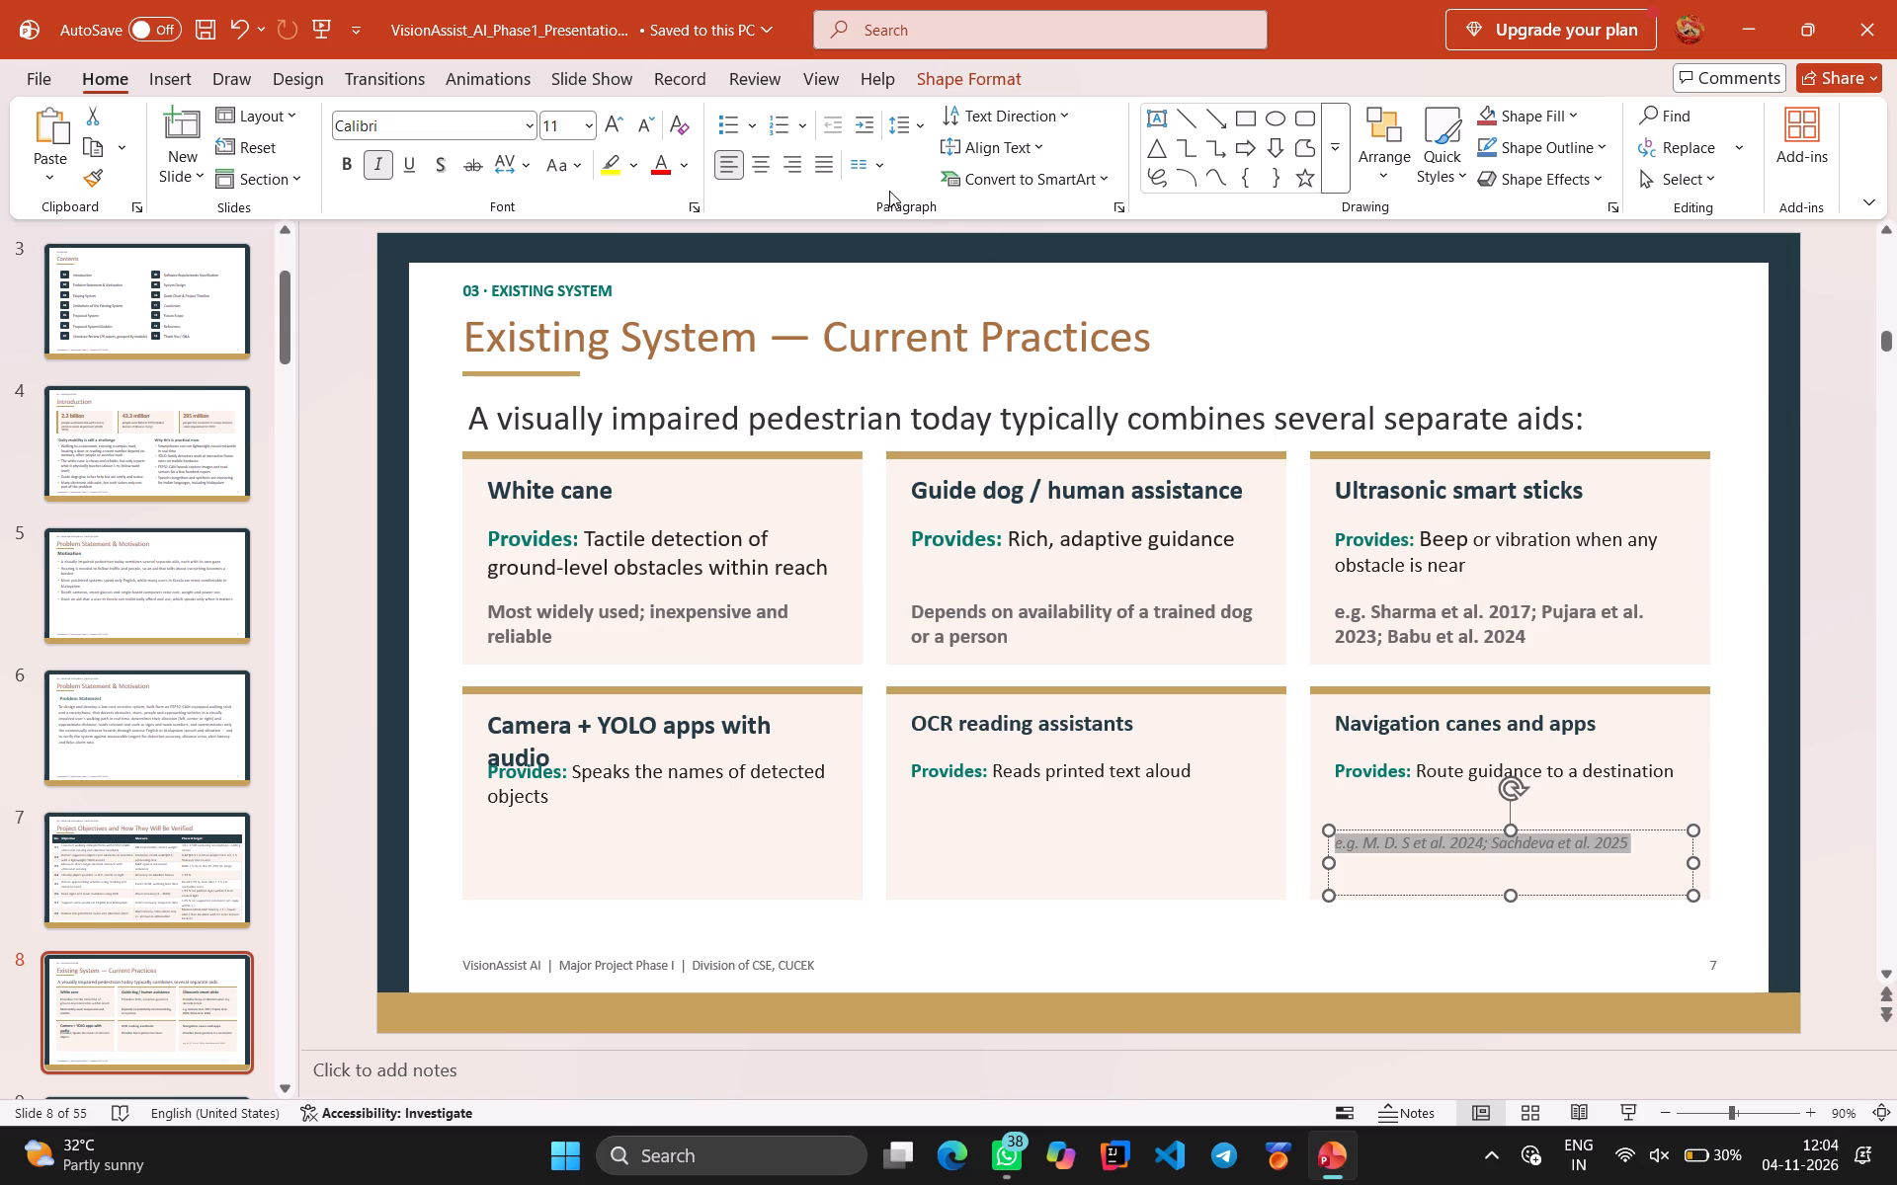
key(Delete)
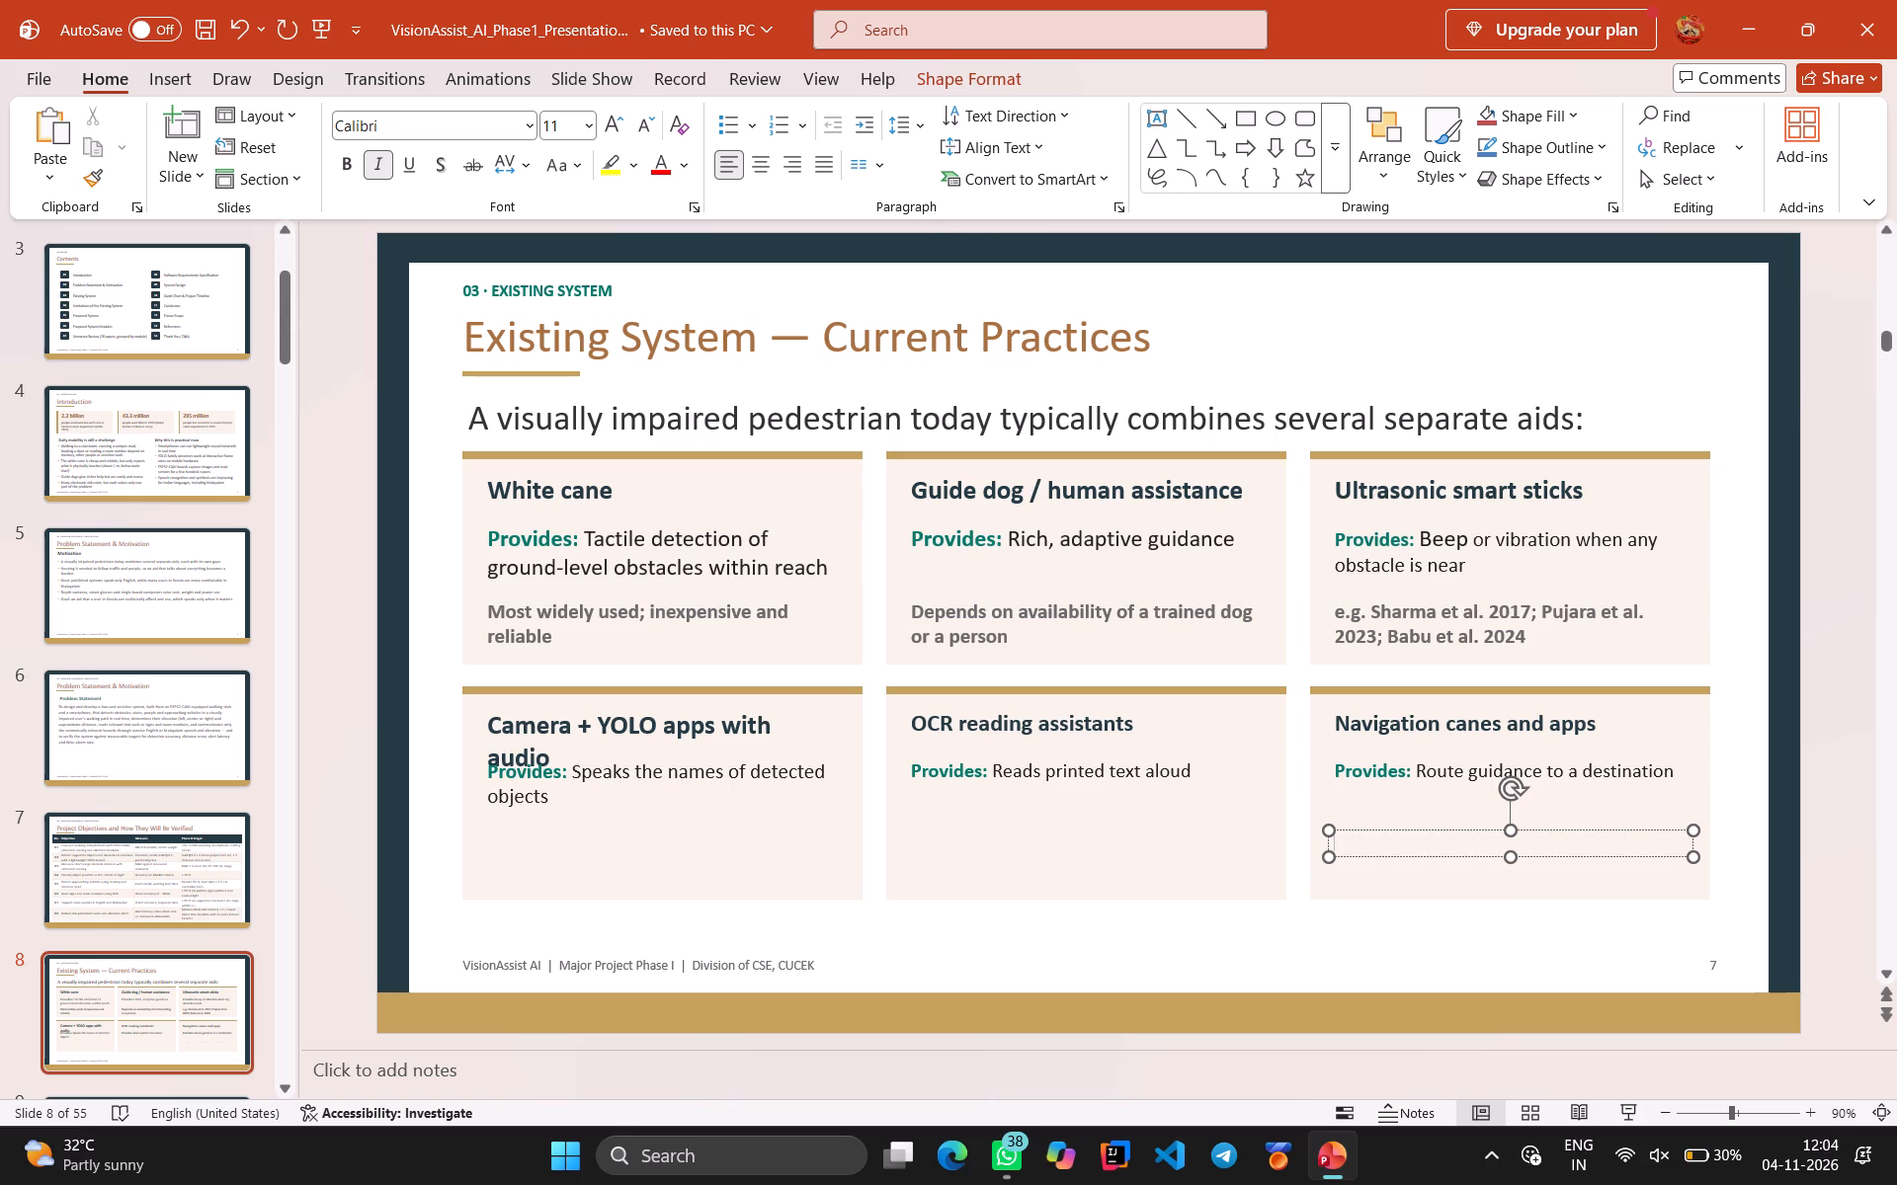
right_click(1373, 855)
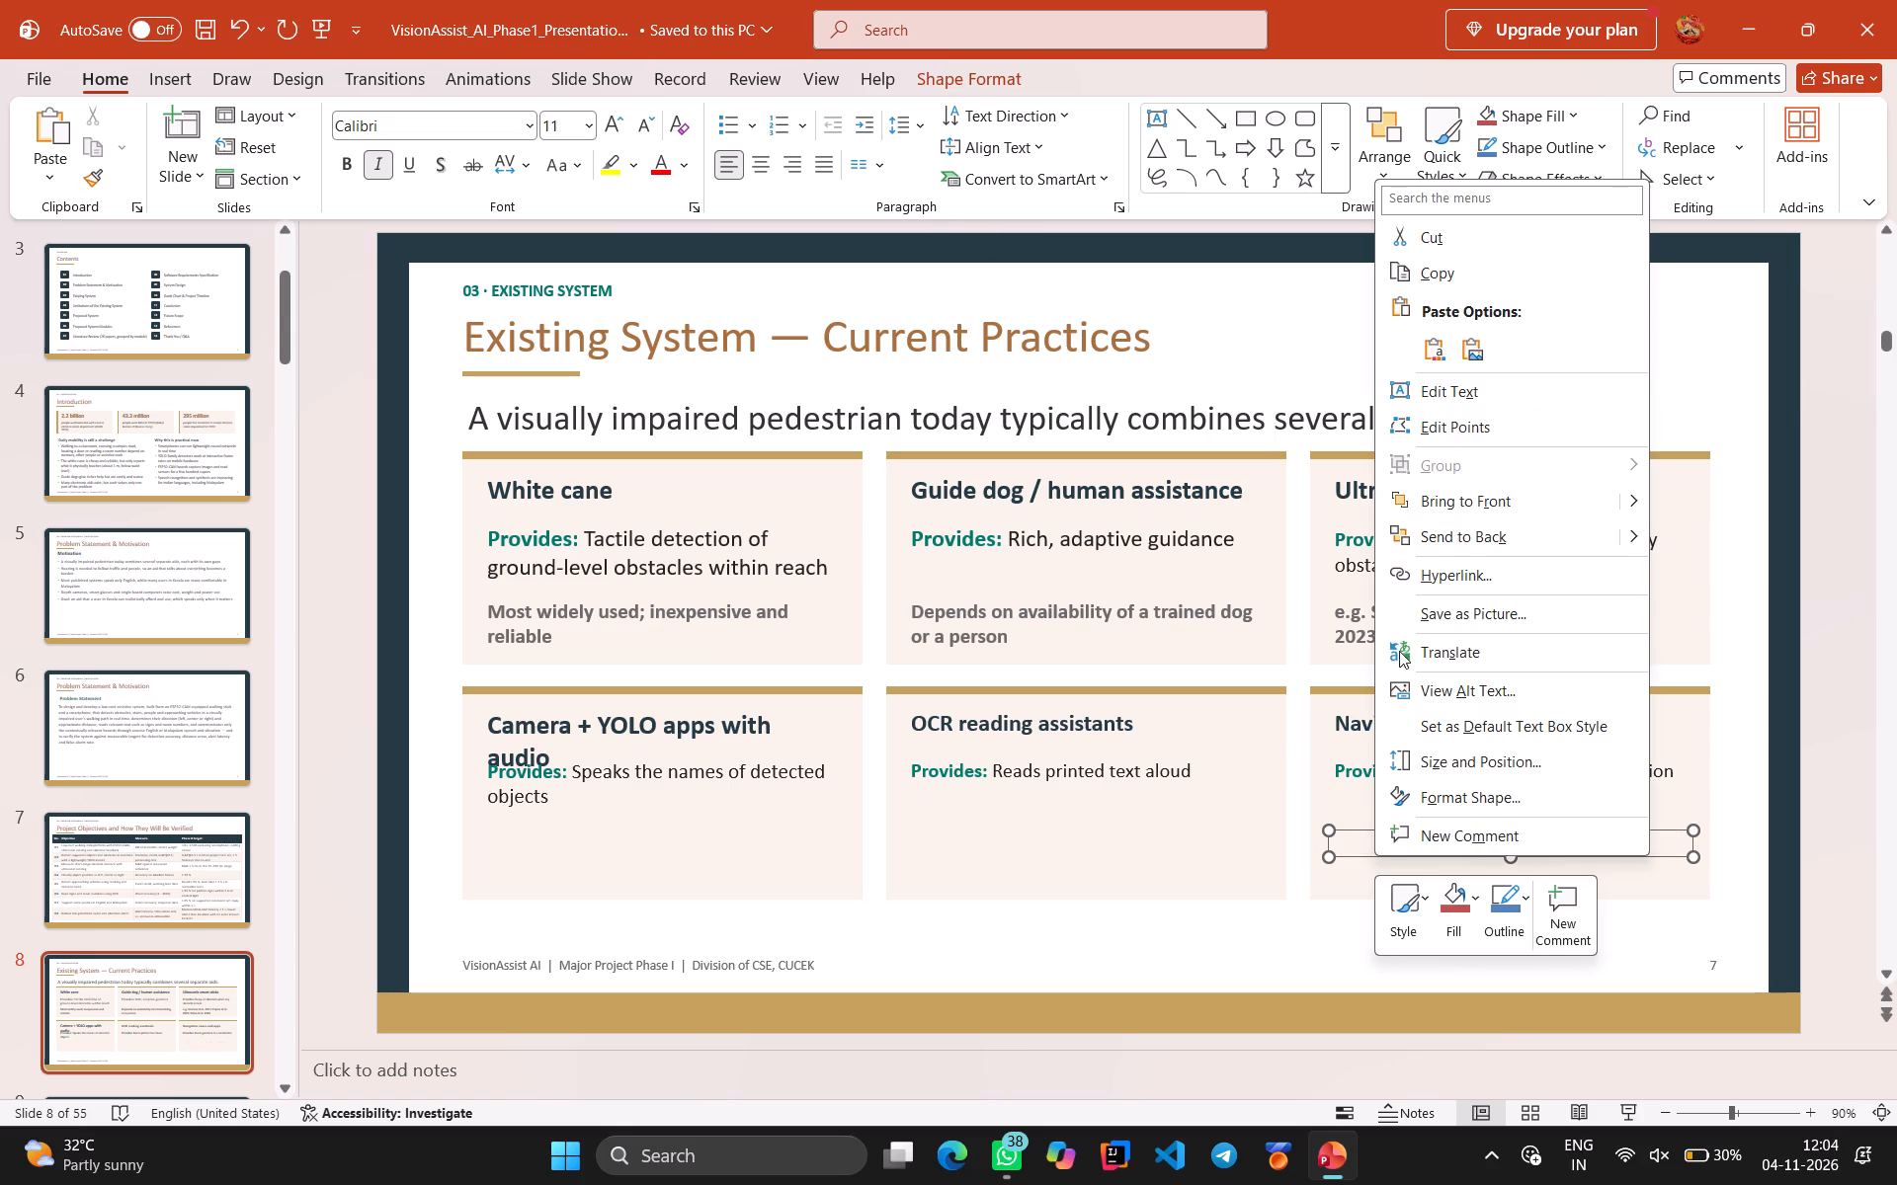
click(1448, 241)
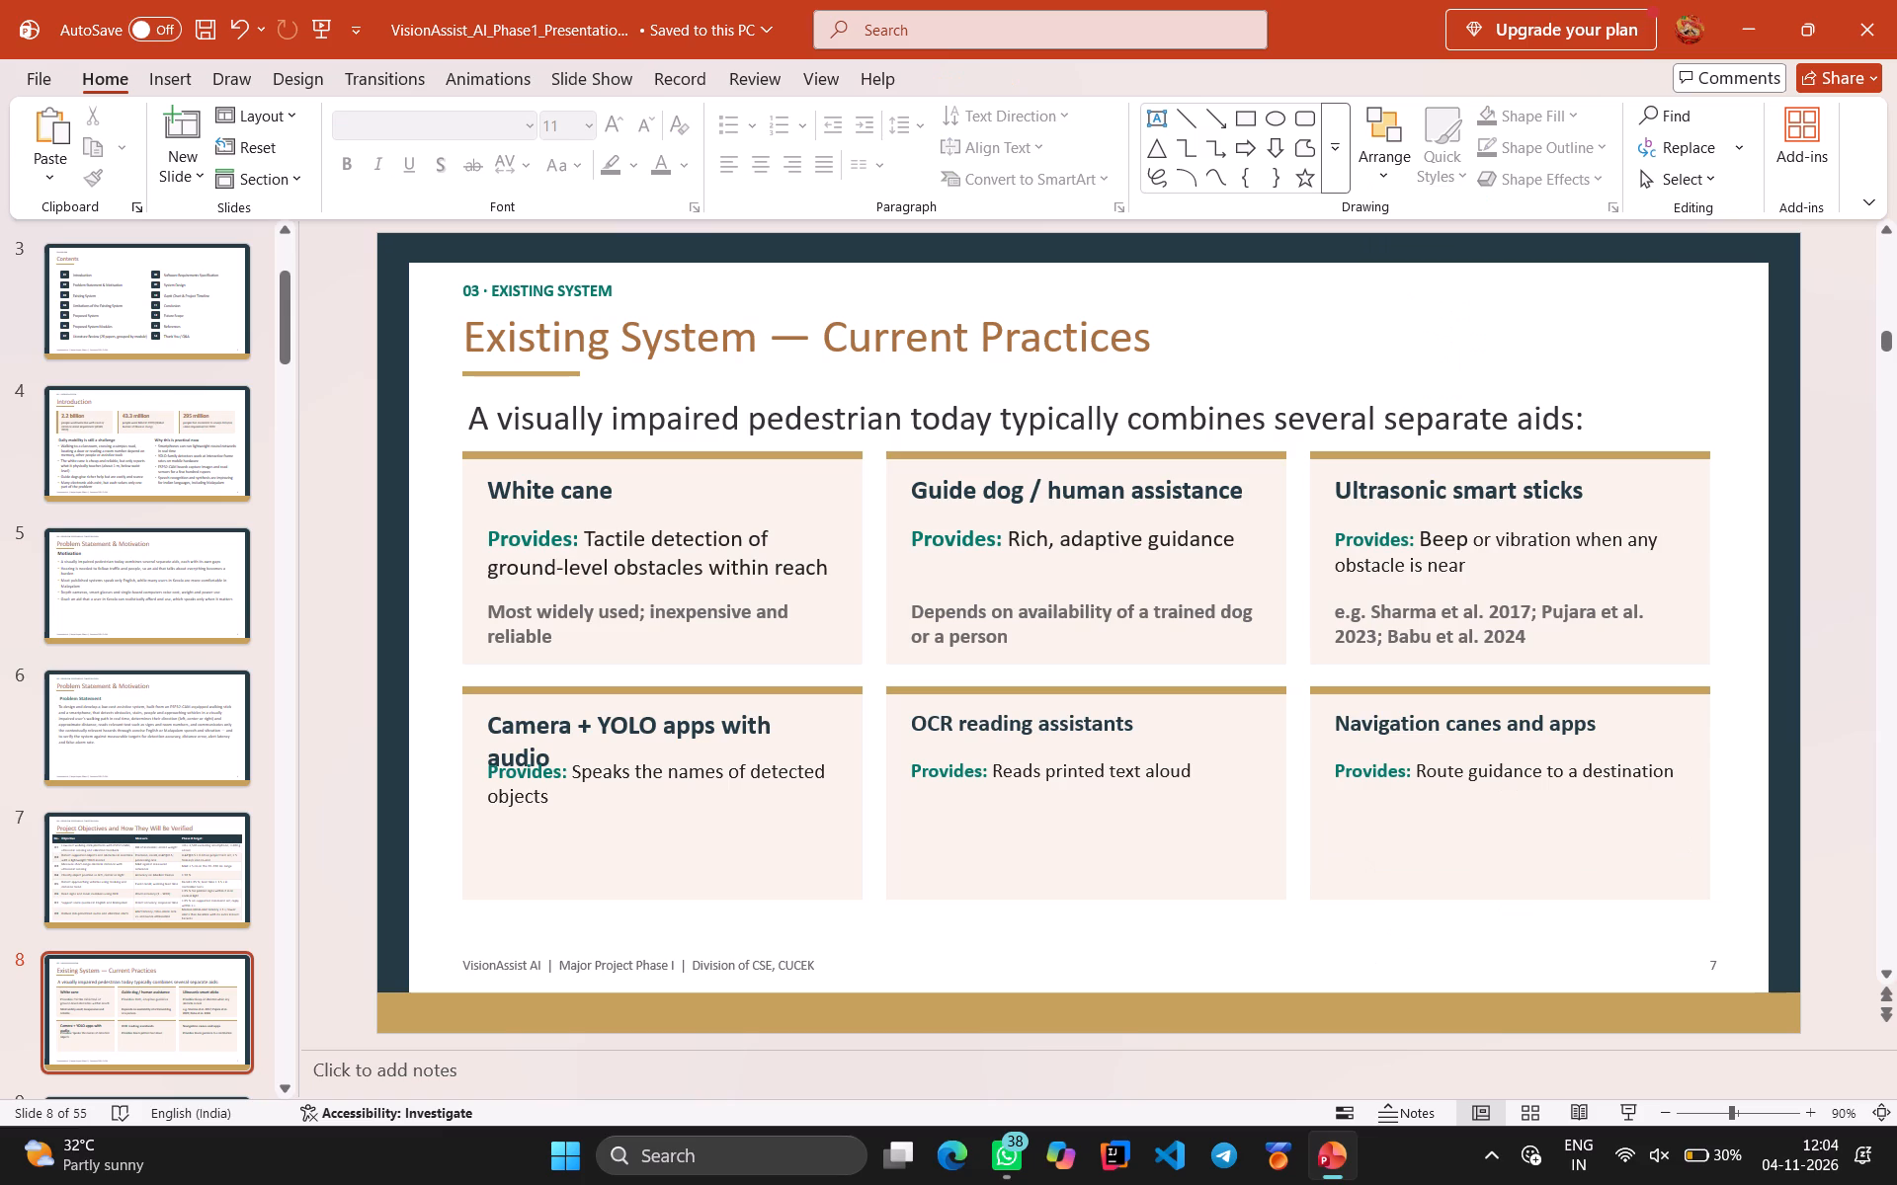
Delete the "e.g." citation note from the Ultrasonic smart sticks card and remove its empty text box.
click(1427, 648)
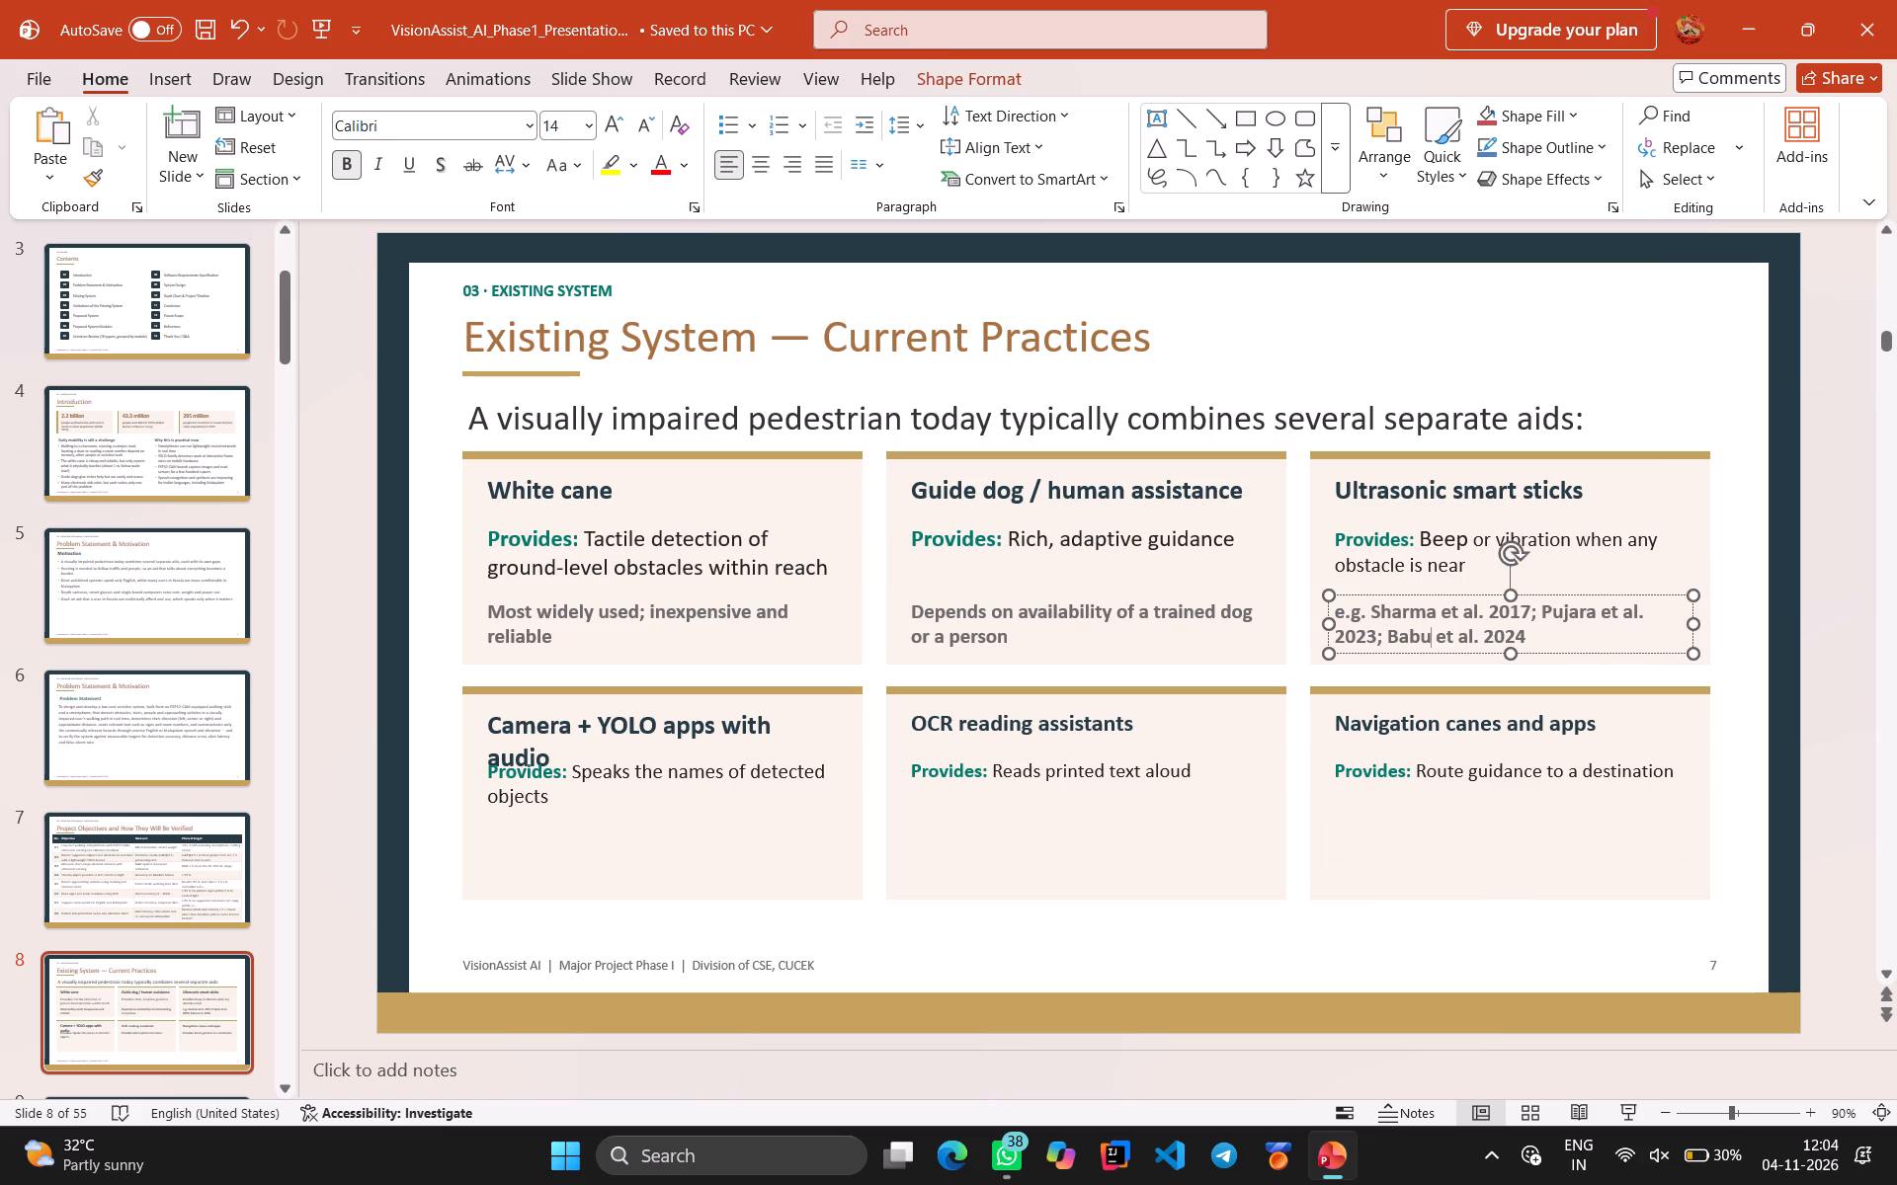
key(ctrl+a)
key(Delete)
right_click(1427, 607)
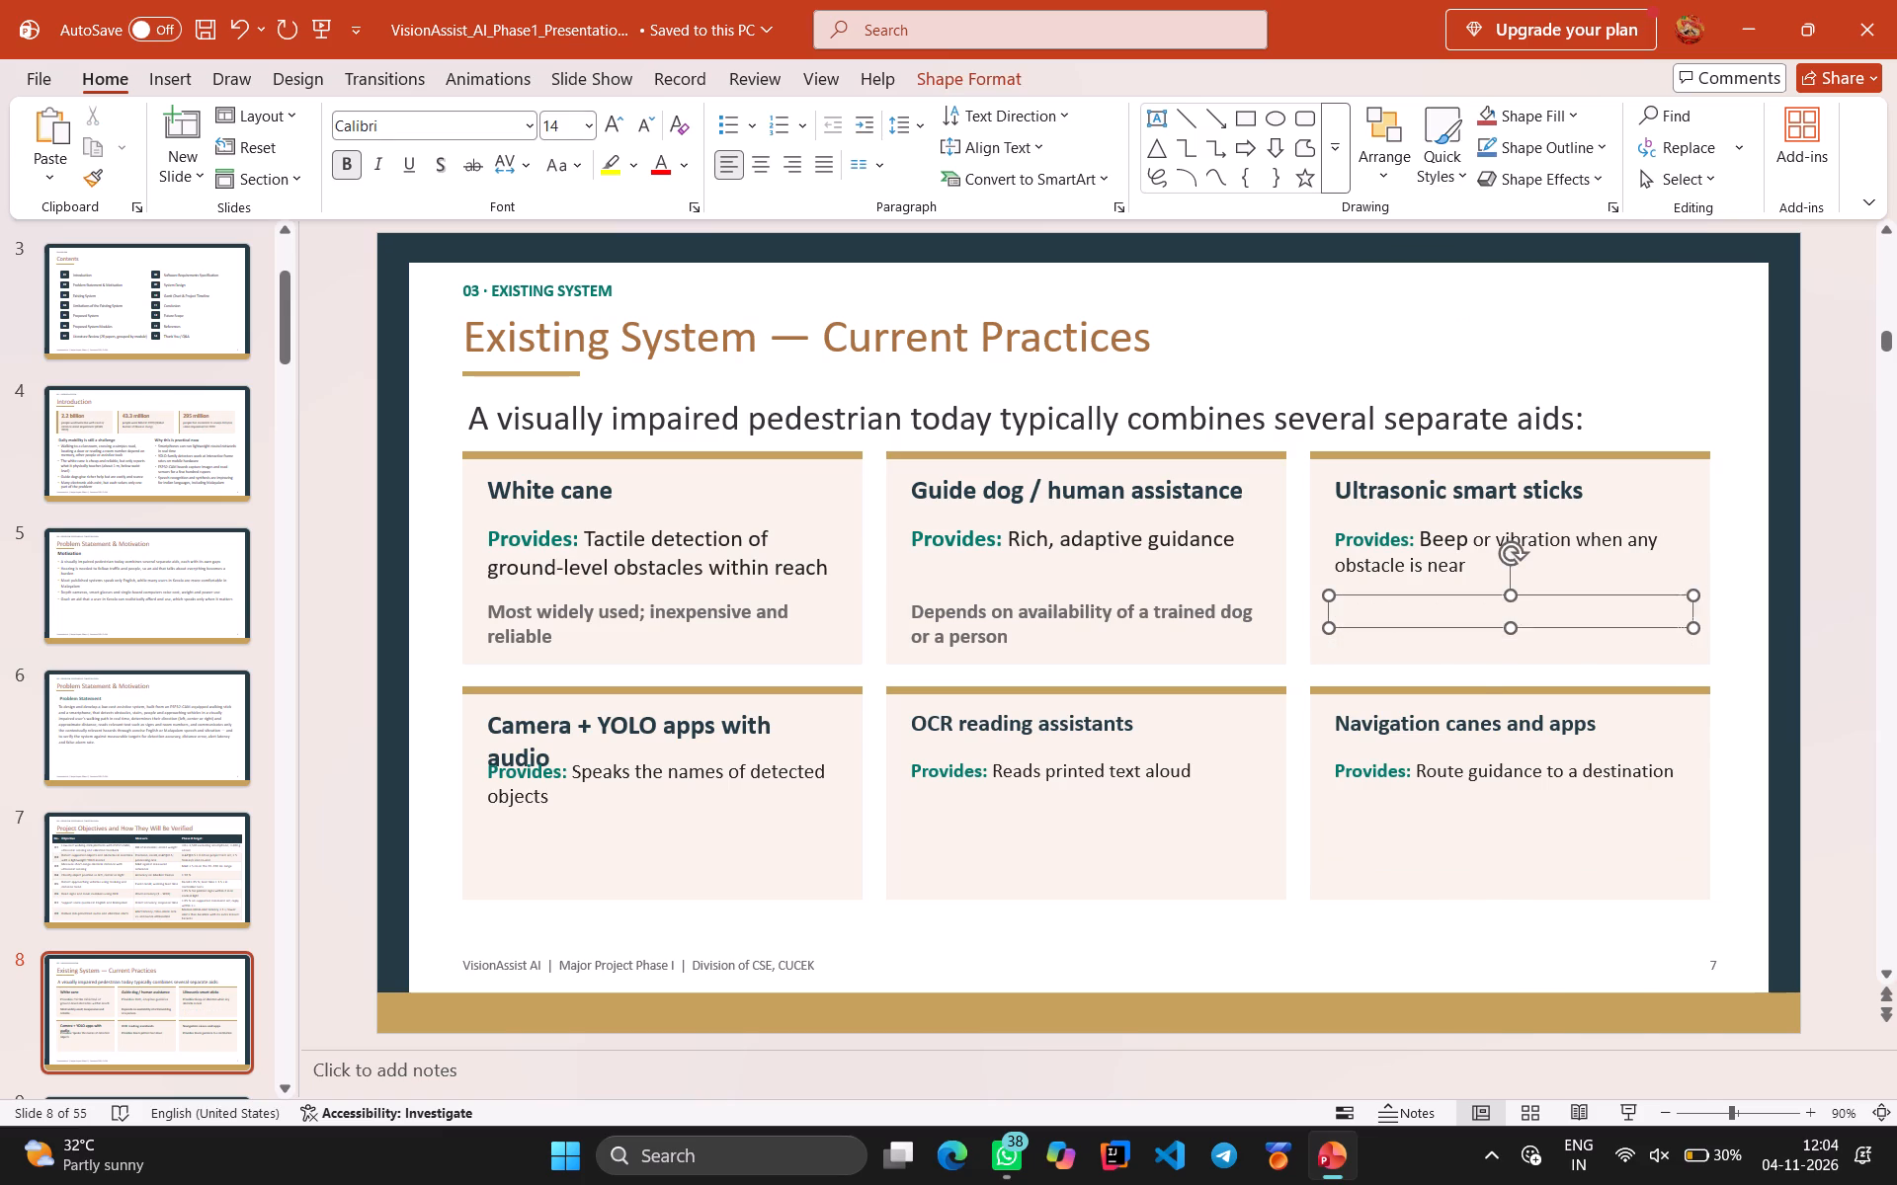
click(1486, 512)
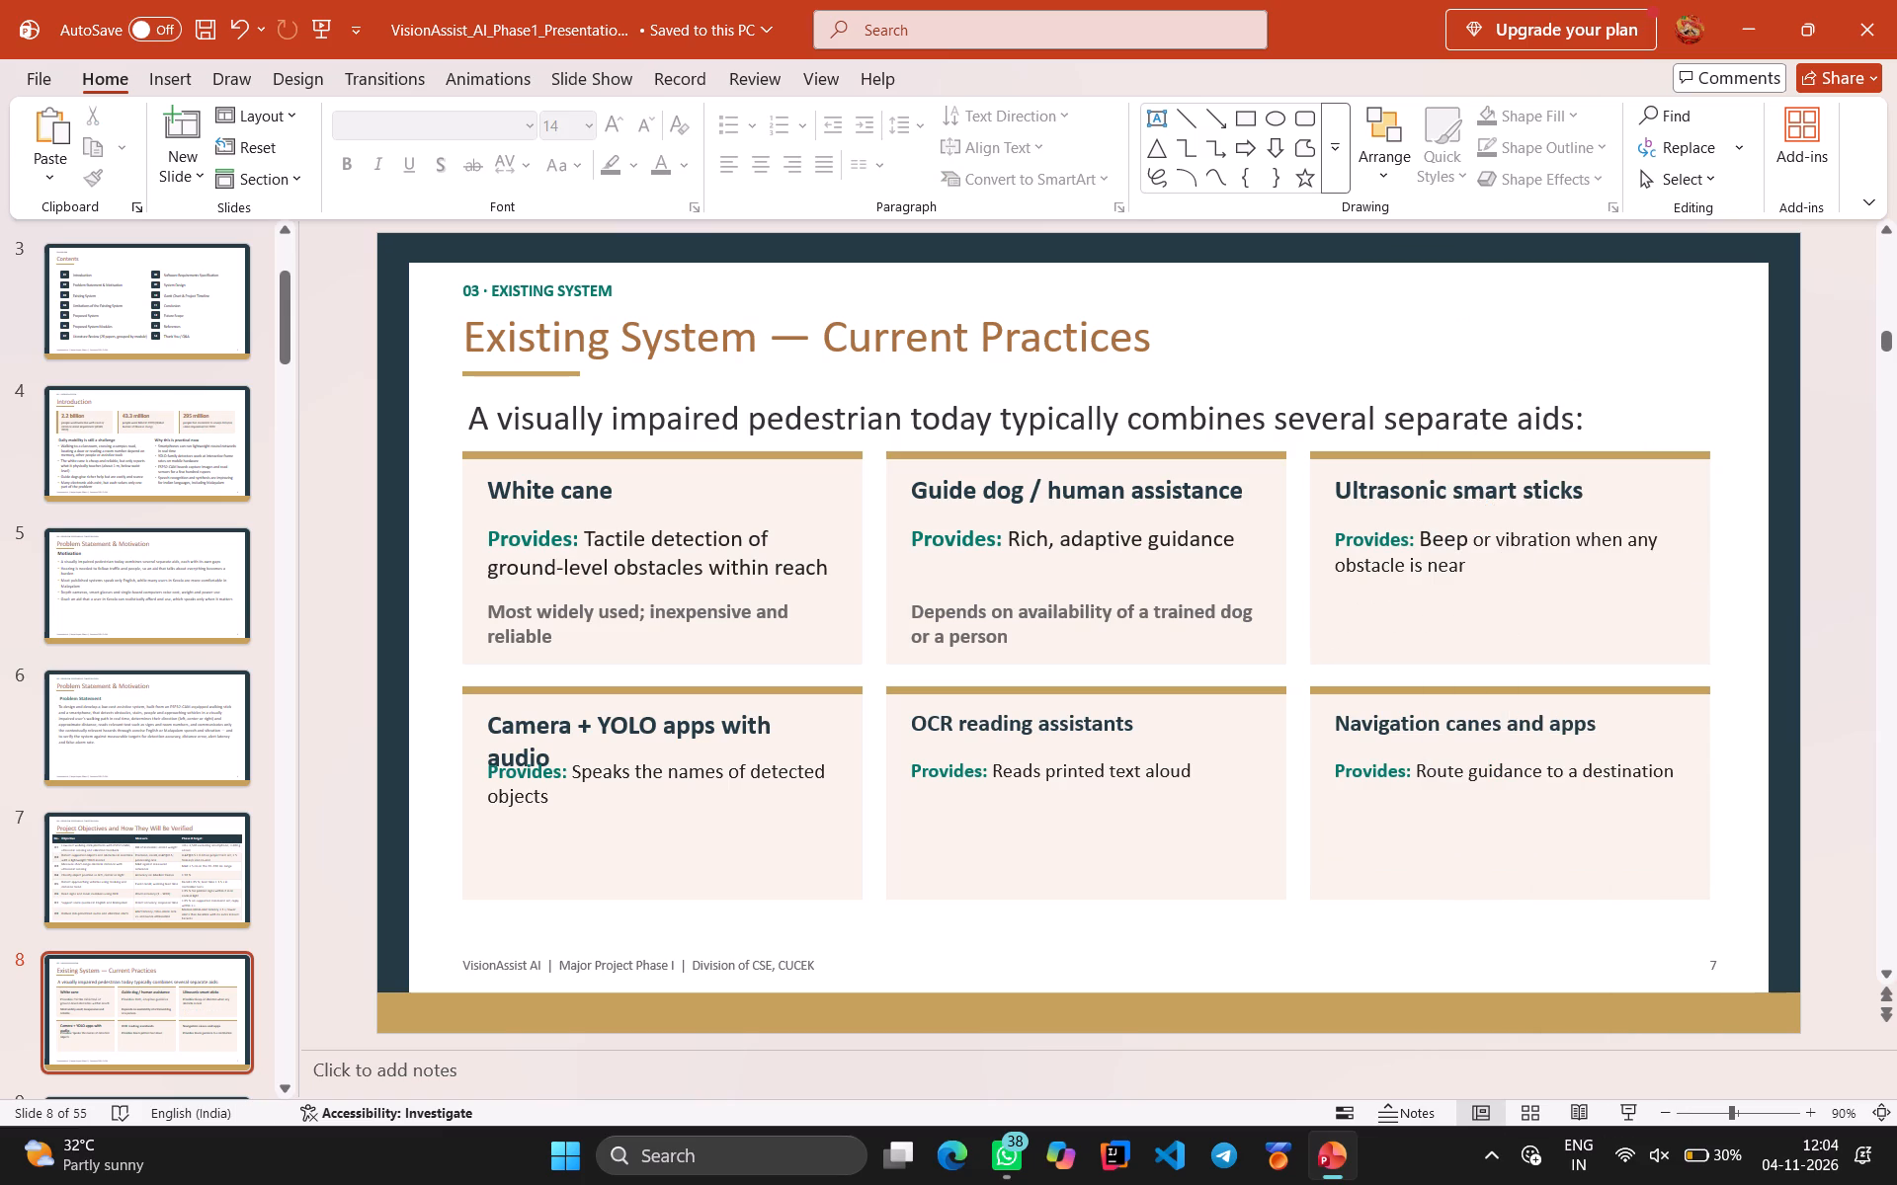
Delete the "Depends on availability" note from the Guide dog / human assistance card and remove its empty text box.
click(1071, 620)
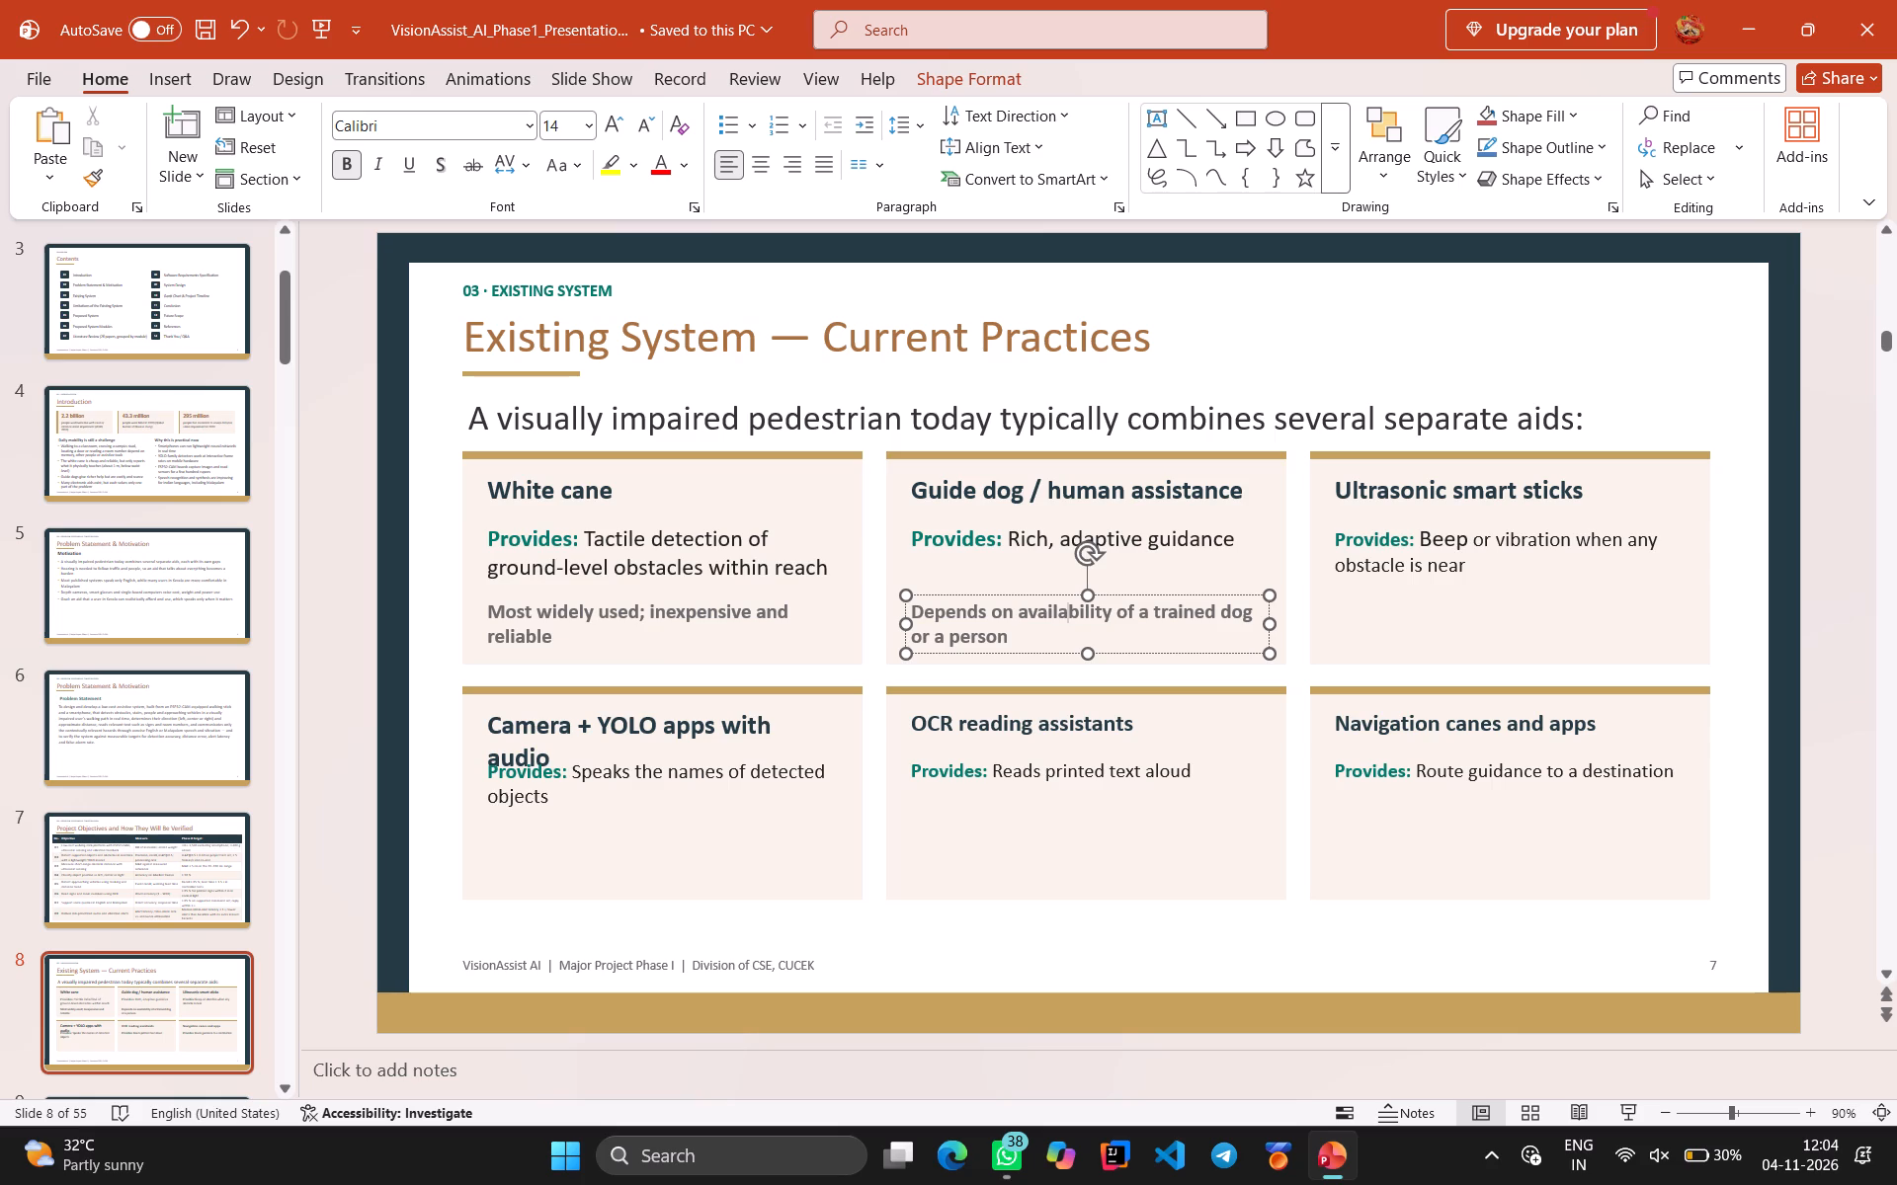
key(ctrl+a)
key(Delete)
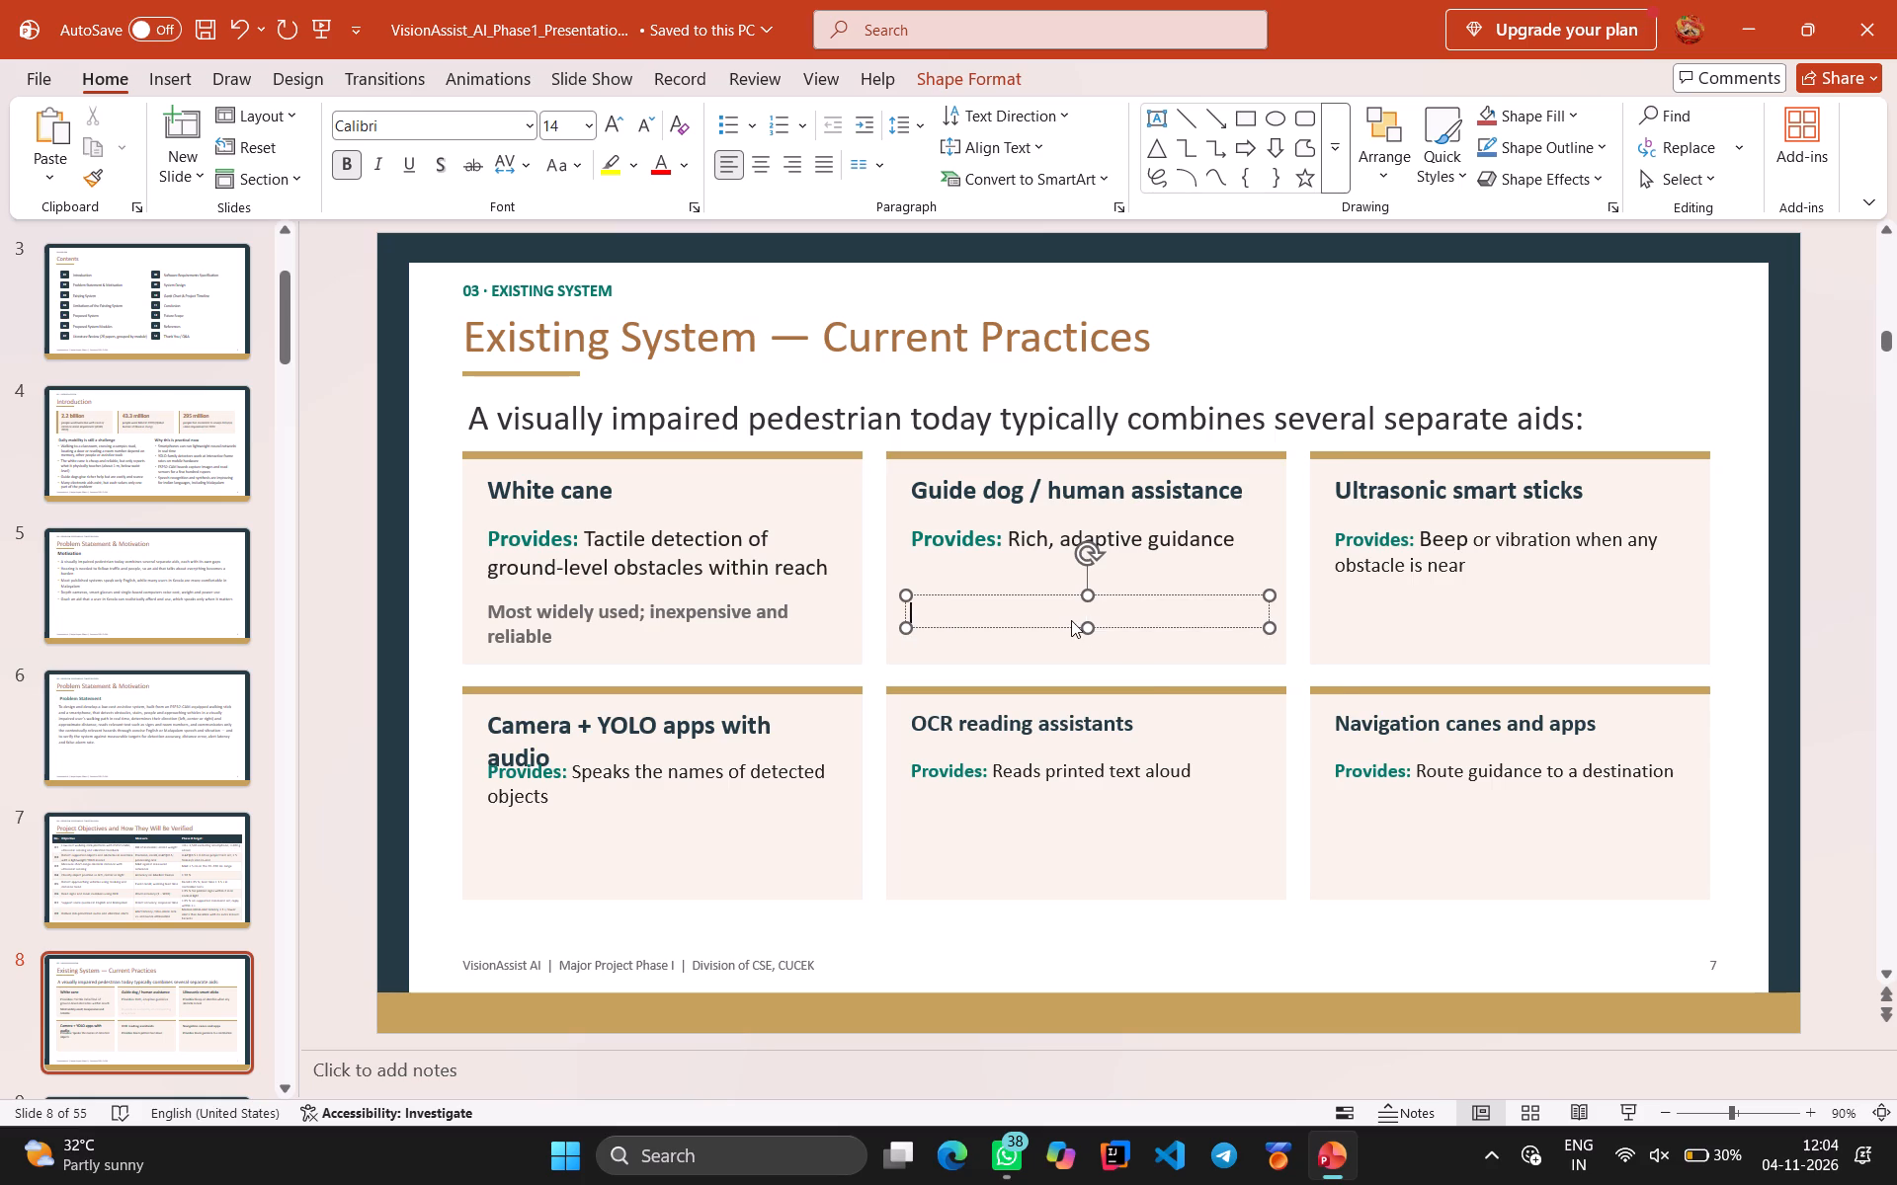
right_click(1071, 620)
click(1140, 492)
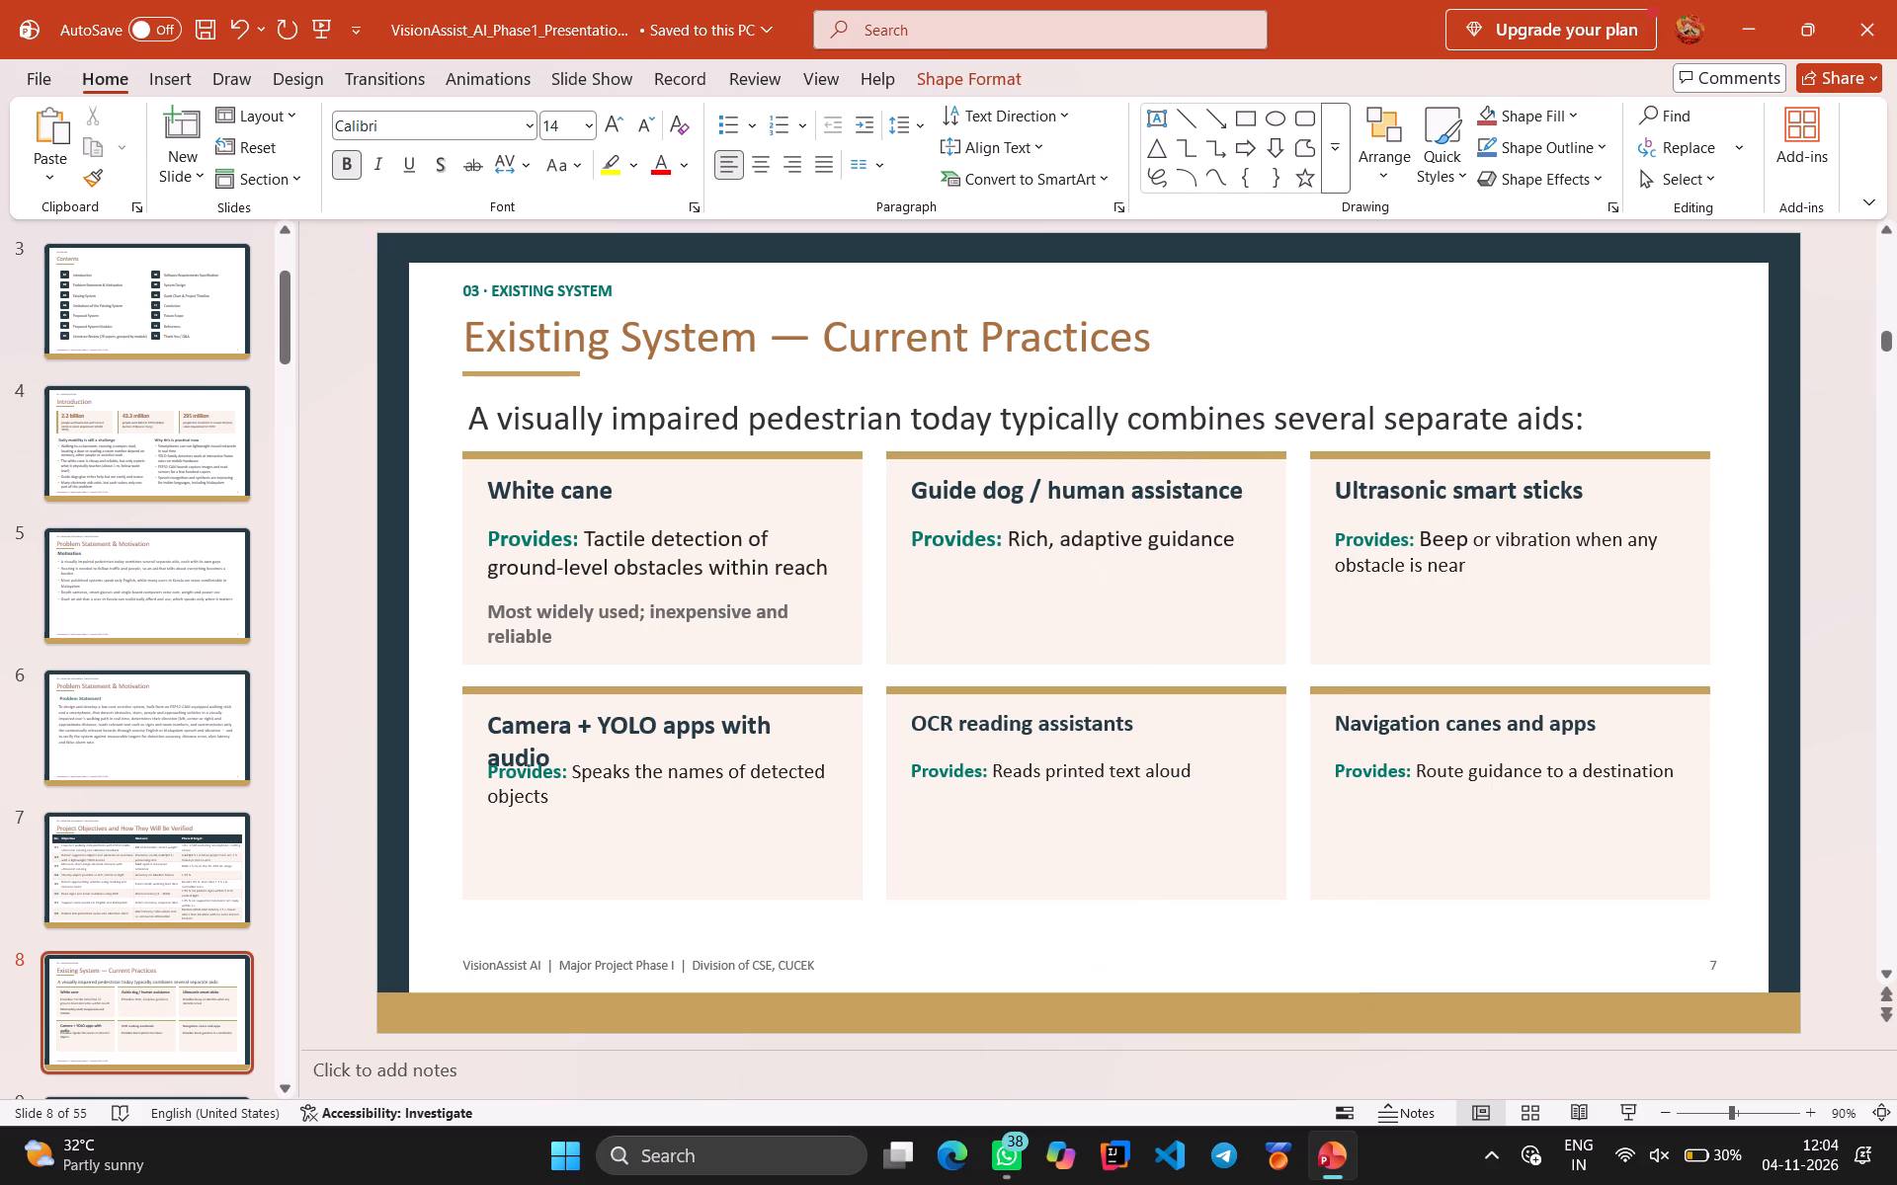
Delete the "Most widely used" note from the White cane card and remove its empty text box.
click(663, 606)
key(ctrl+a)
key(ctrl+Delete)
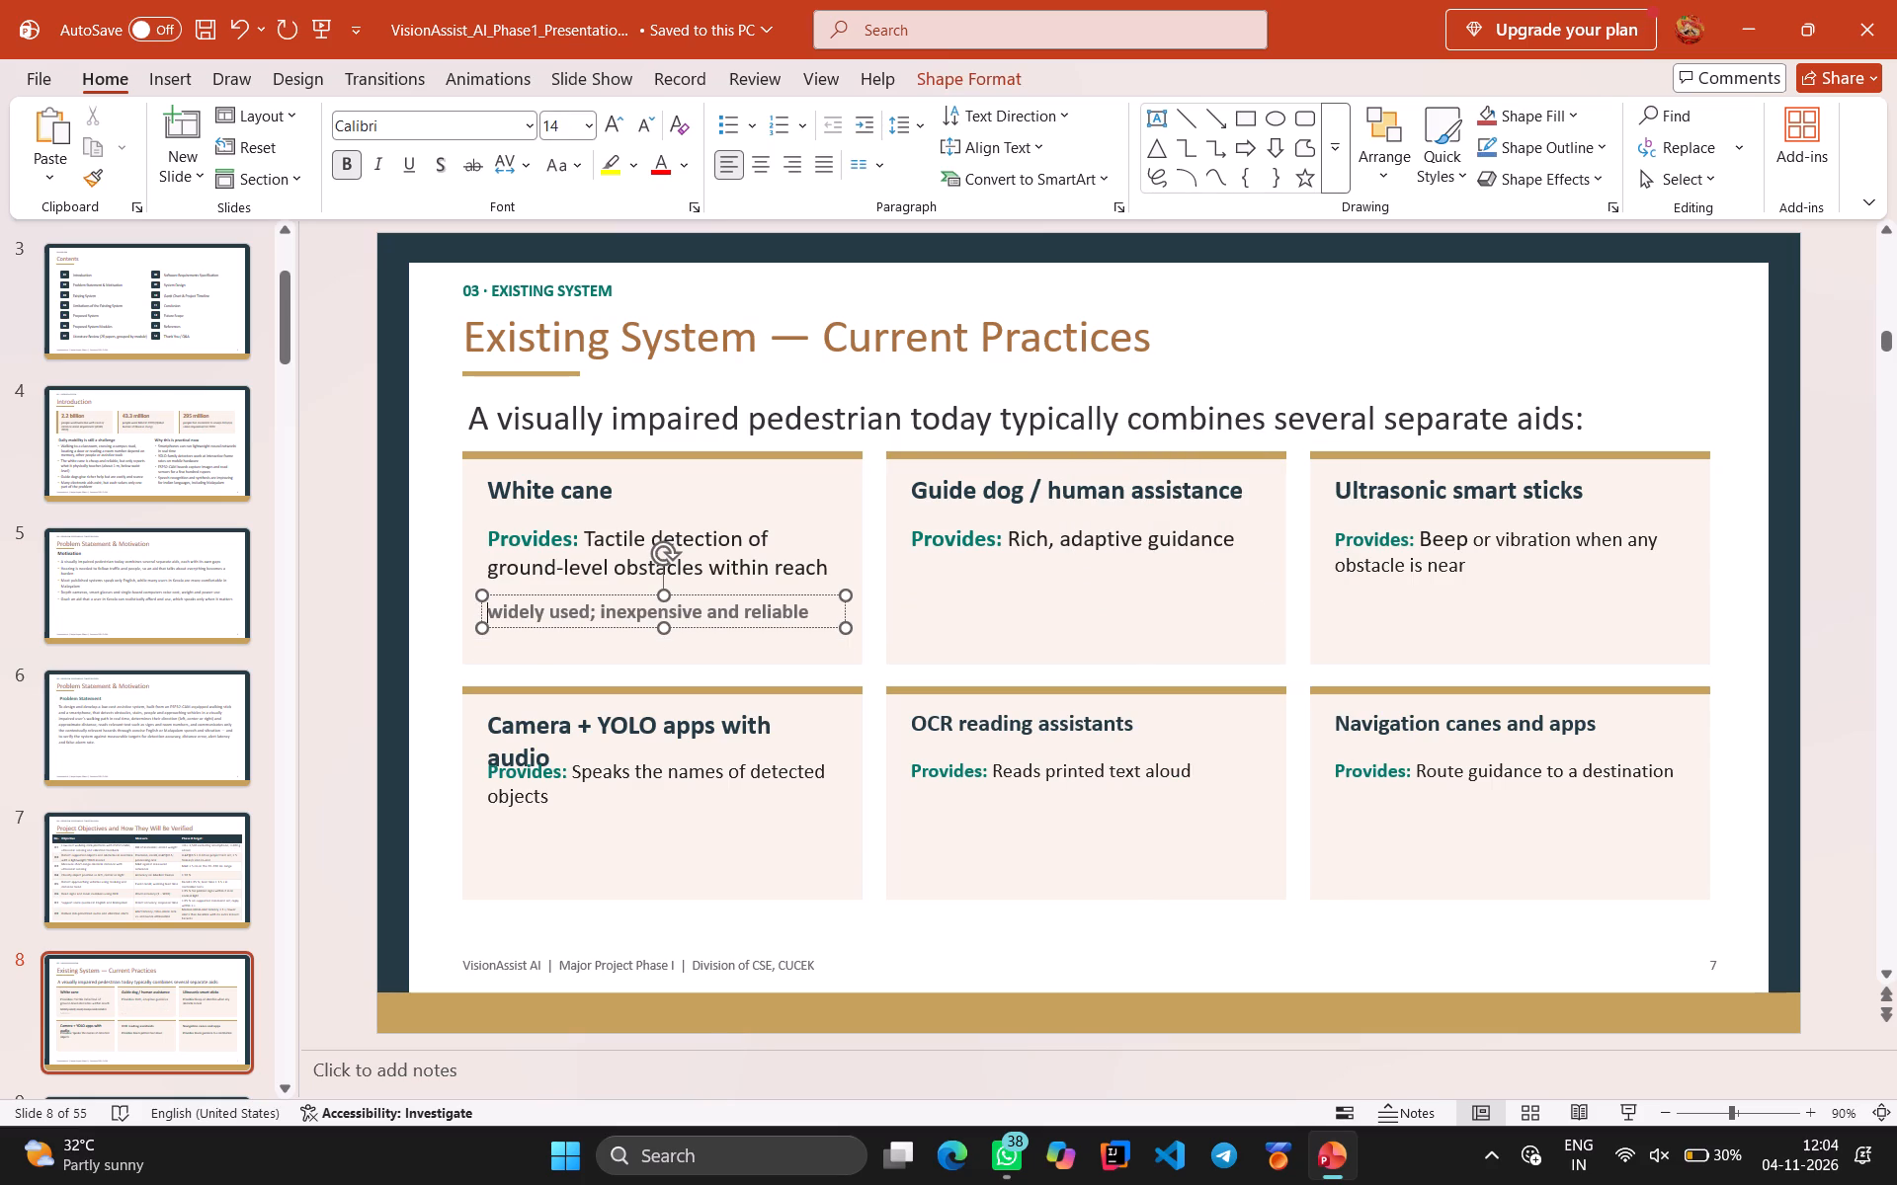
right_click(663, 606)
click(613, 611)
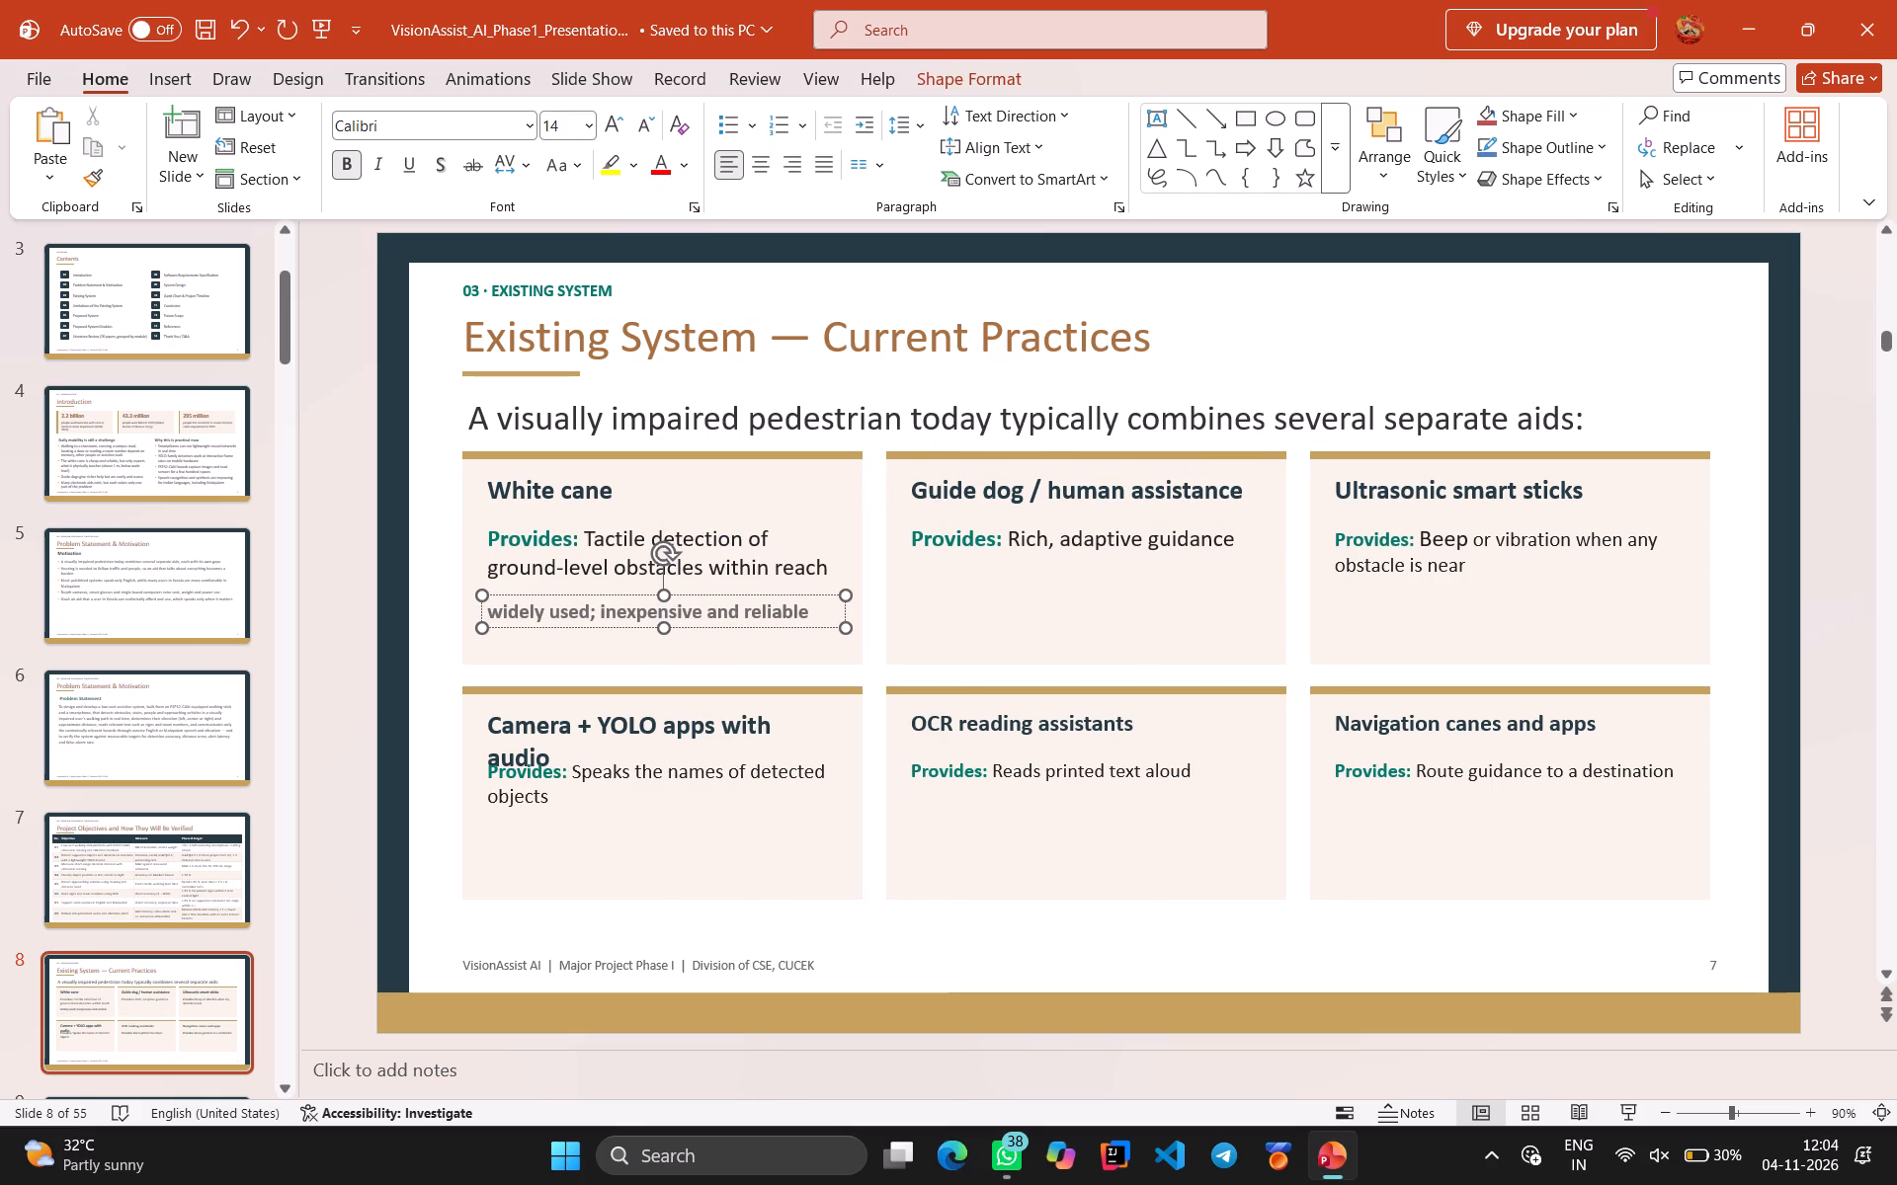
key(ctrl+a)
key(Delete)
right_click(613, 611)
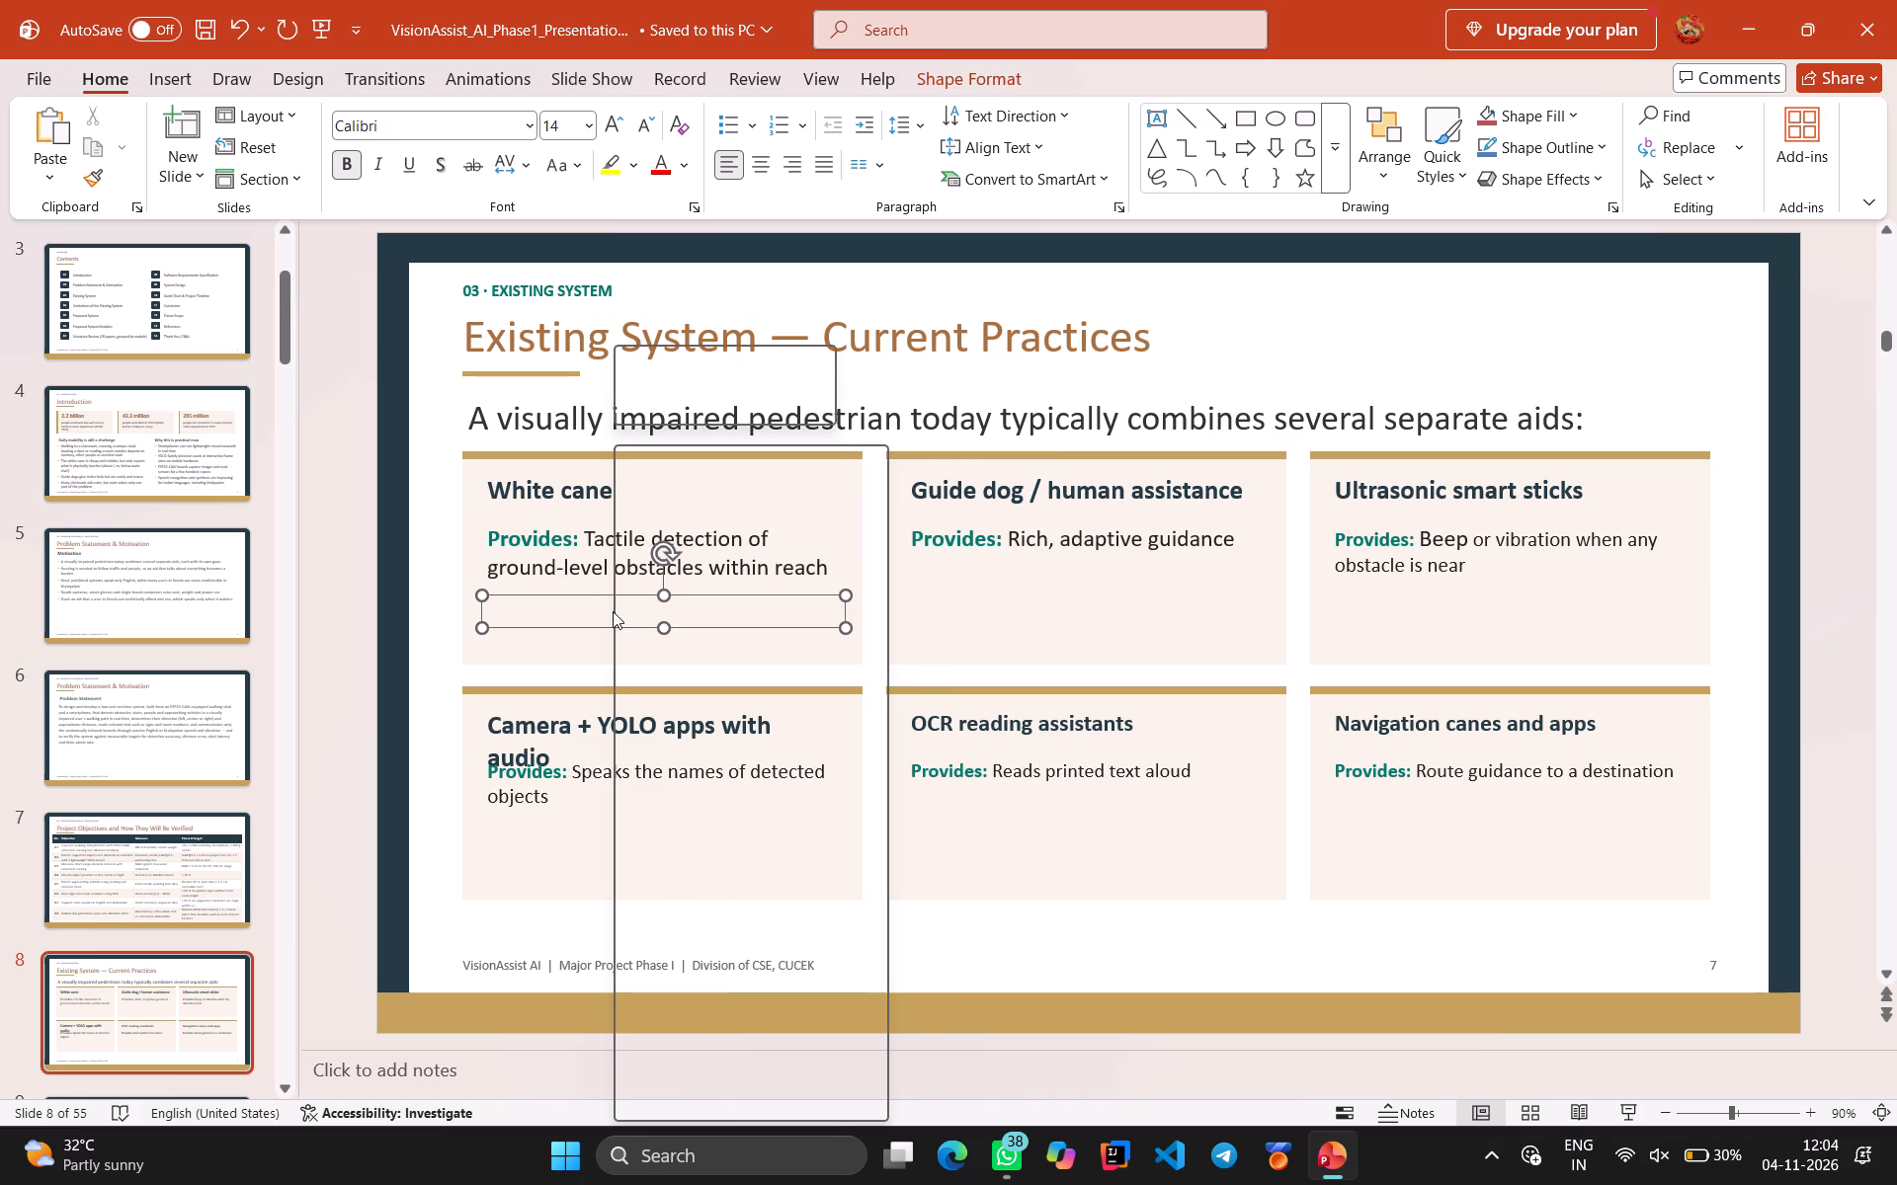
click(661, 504)
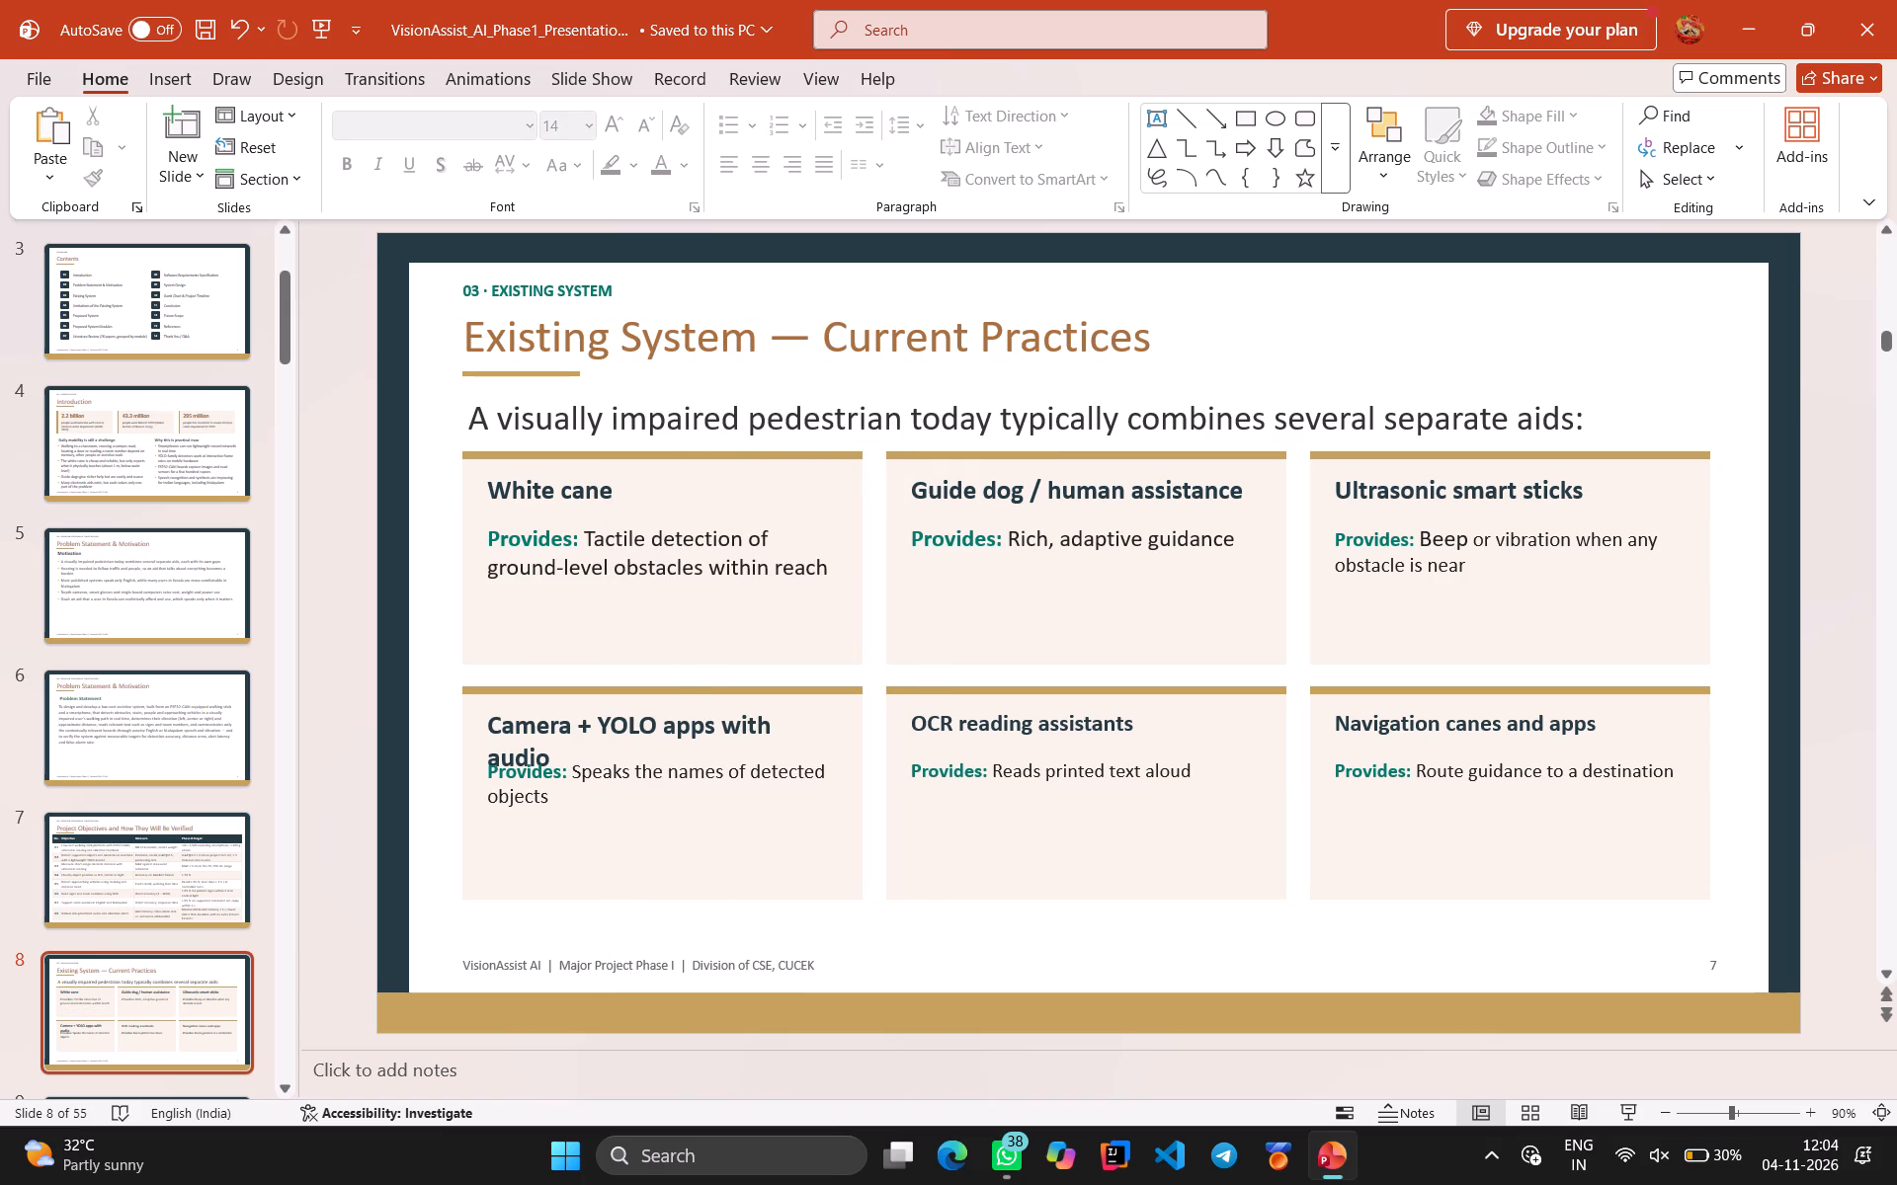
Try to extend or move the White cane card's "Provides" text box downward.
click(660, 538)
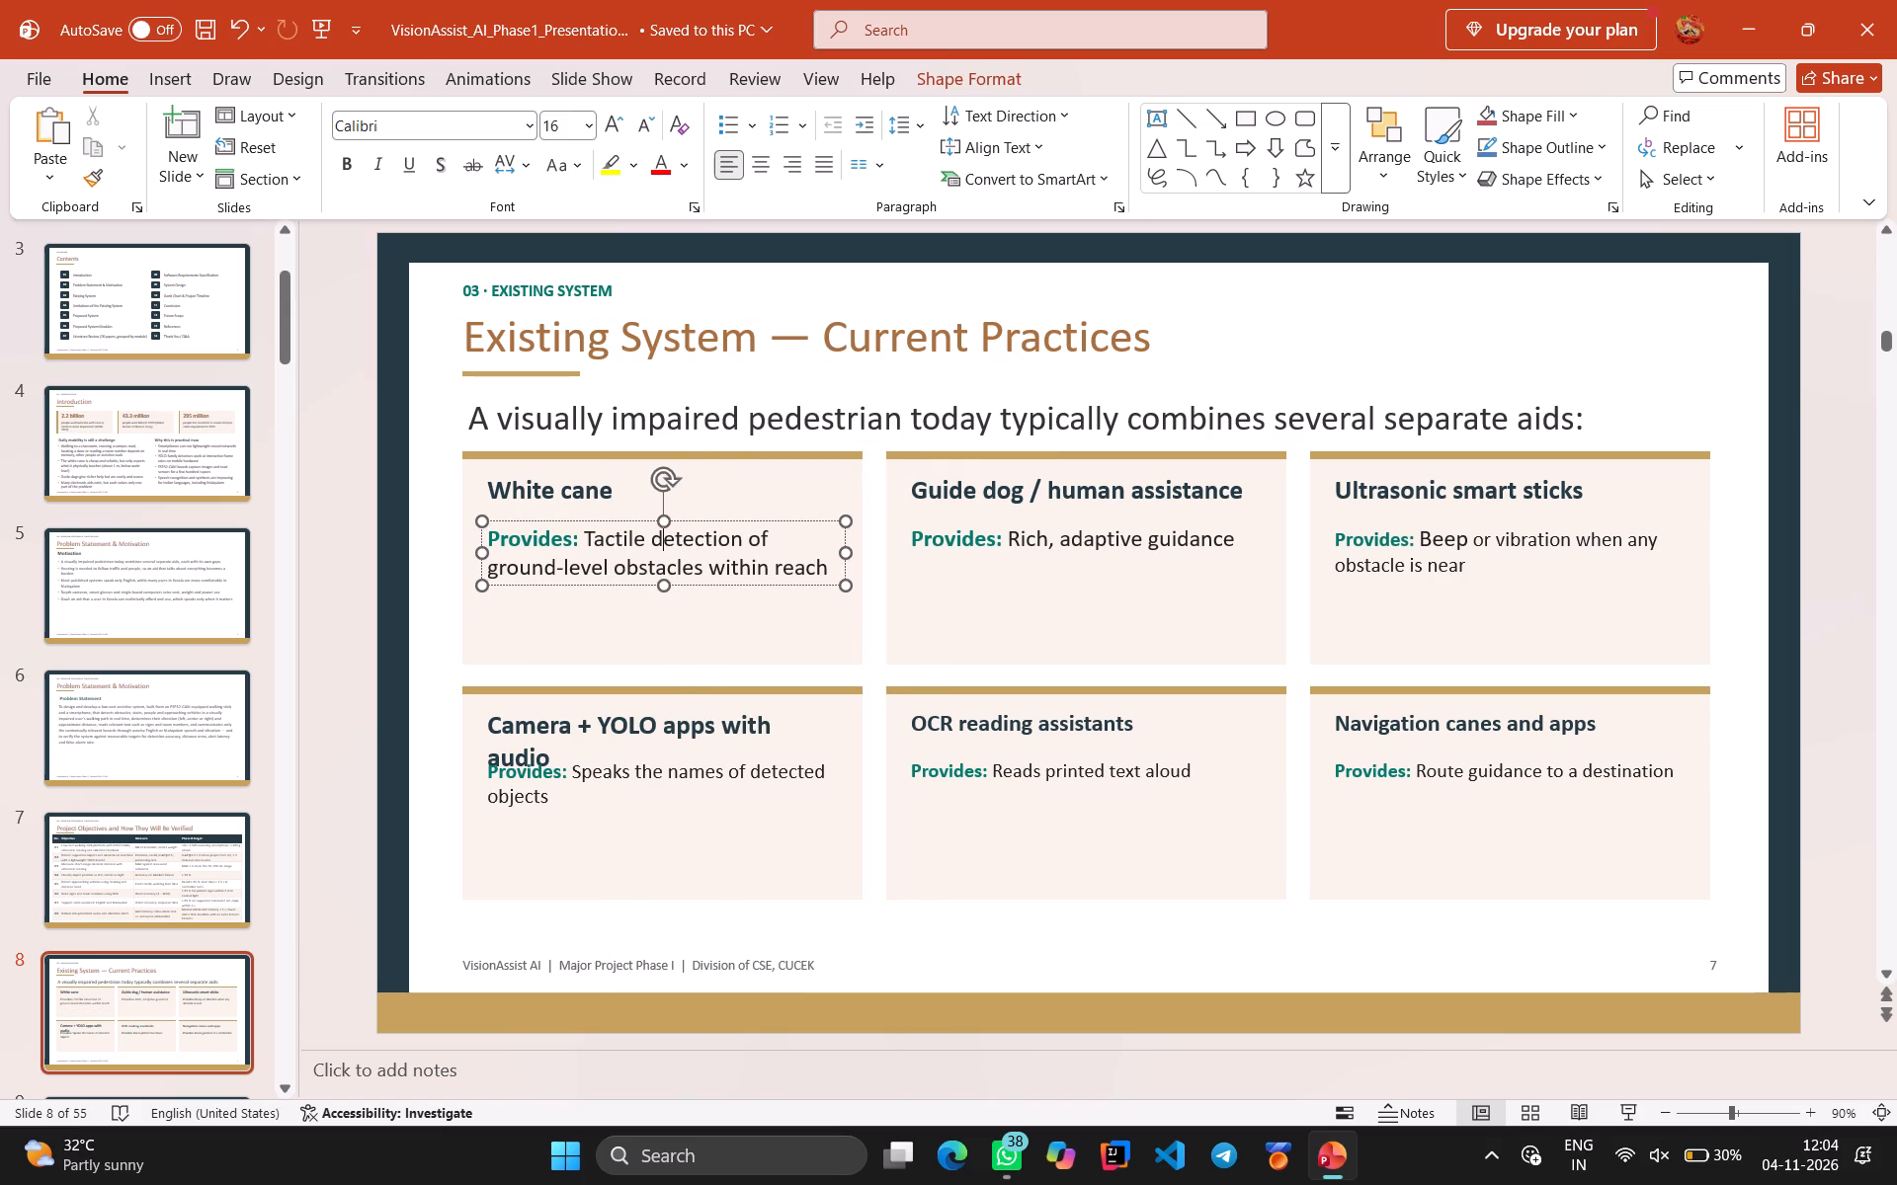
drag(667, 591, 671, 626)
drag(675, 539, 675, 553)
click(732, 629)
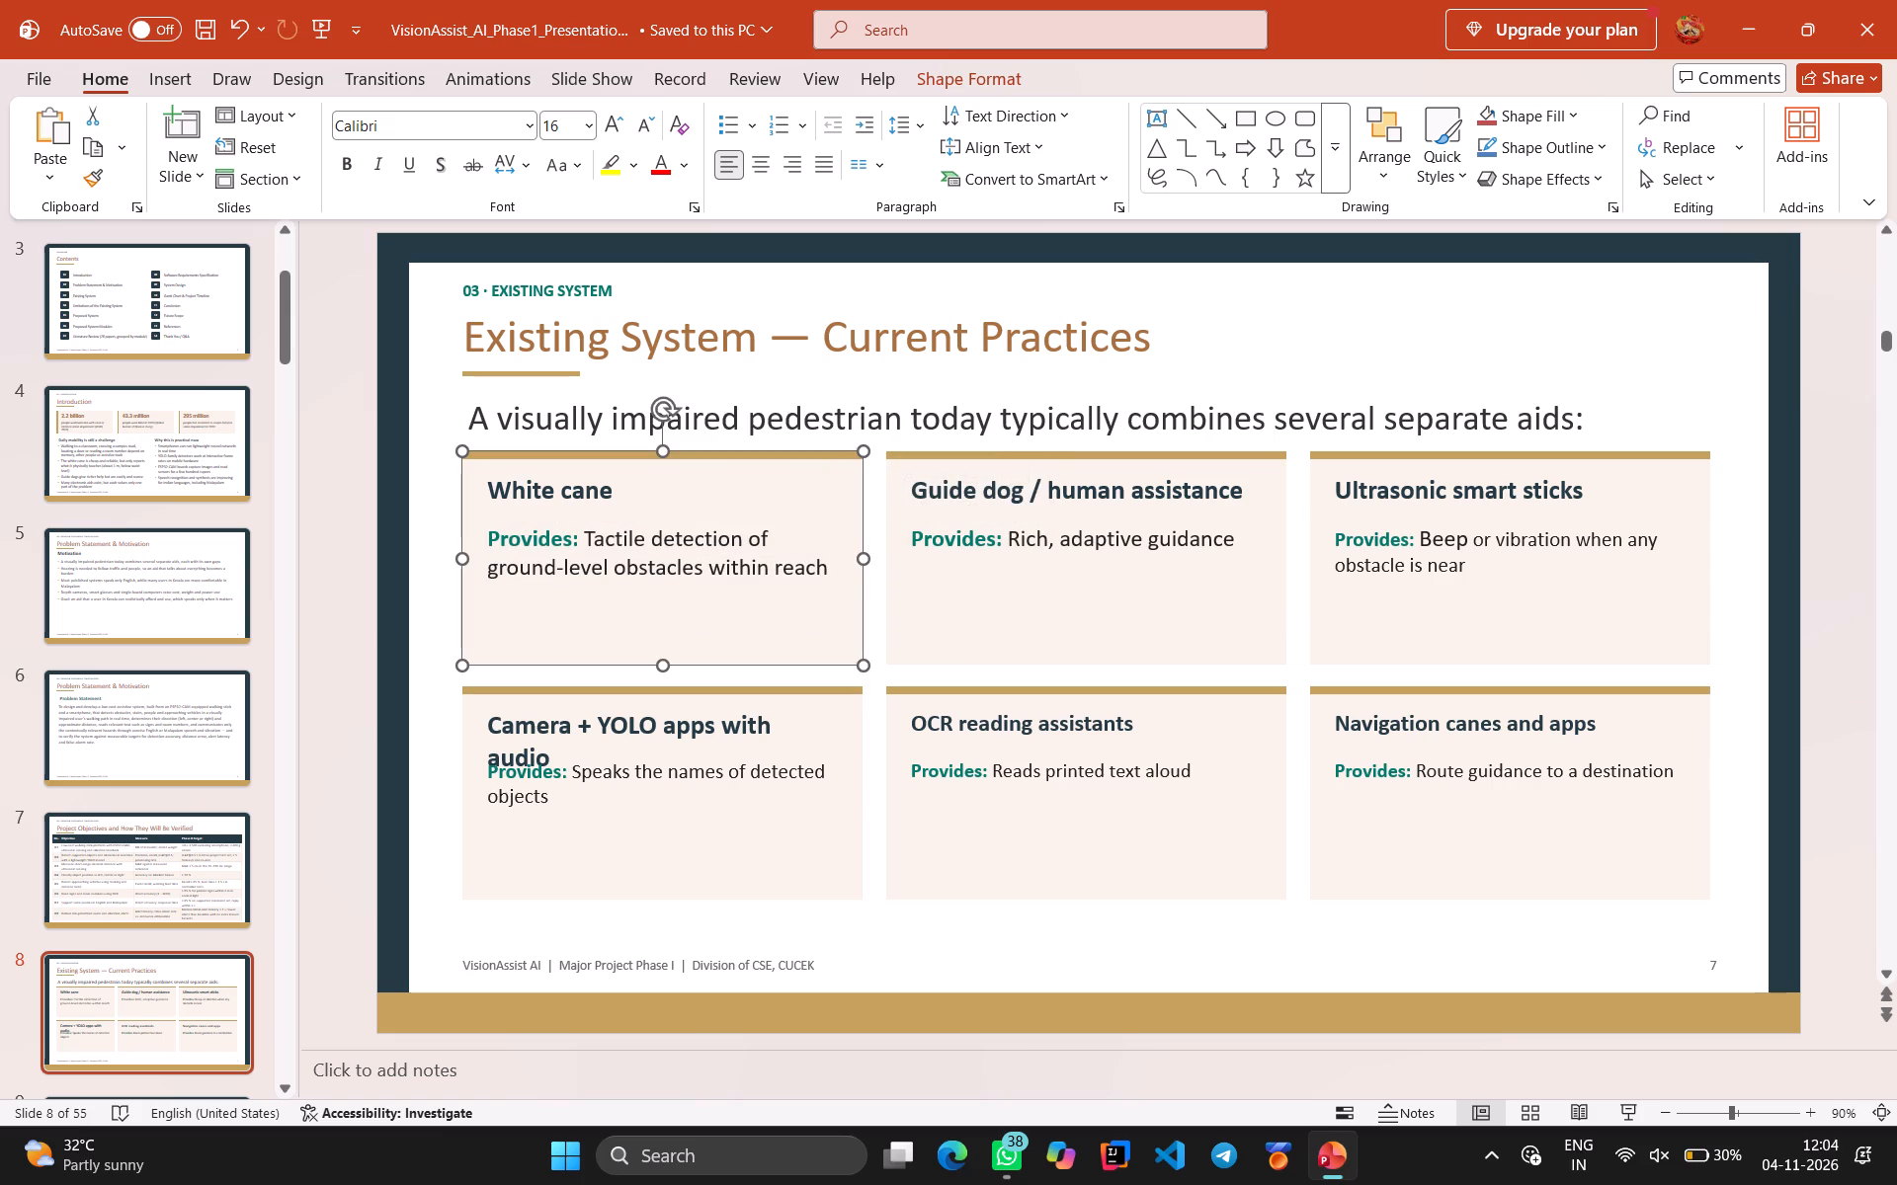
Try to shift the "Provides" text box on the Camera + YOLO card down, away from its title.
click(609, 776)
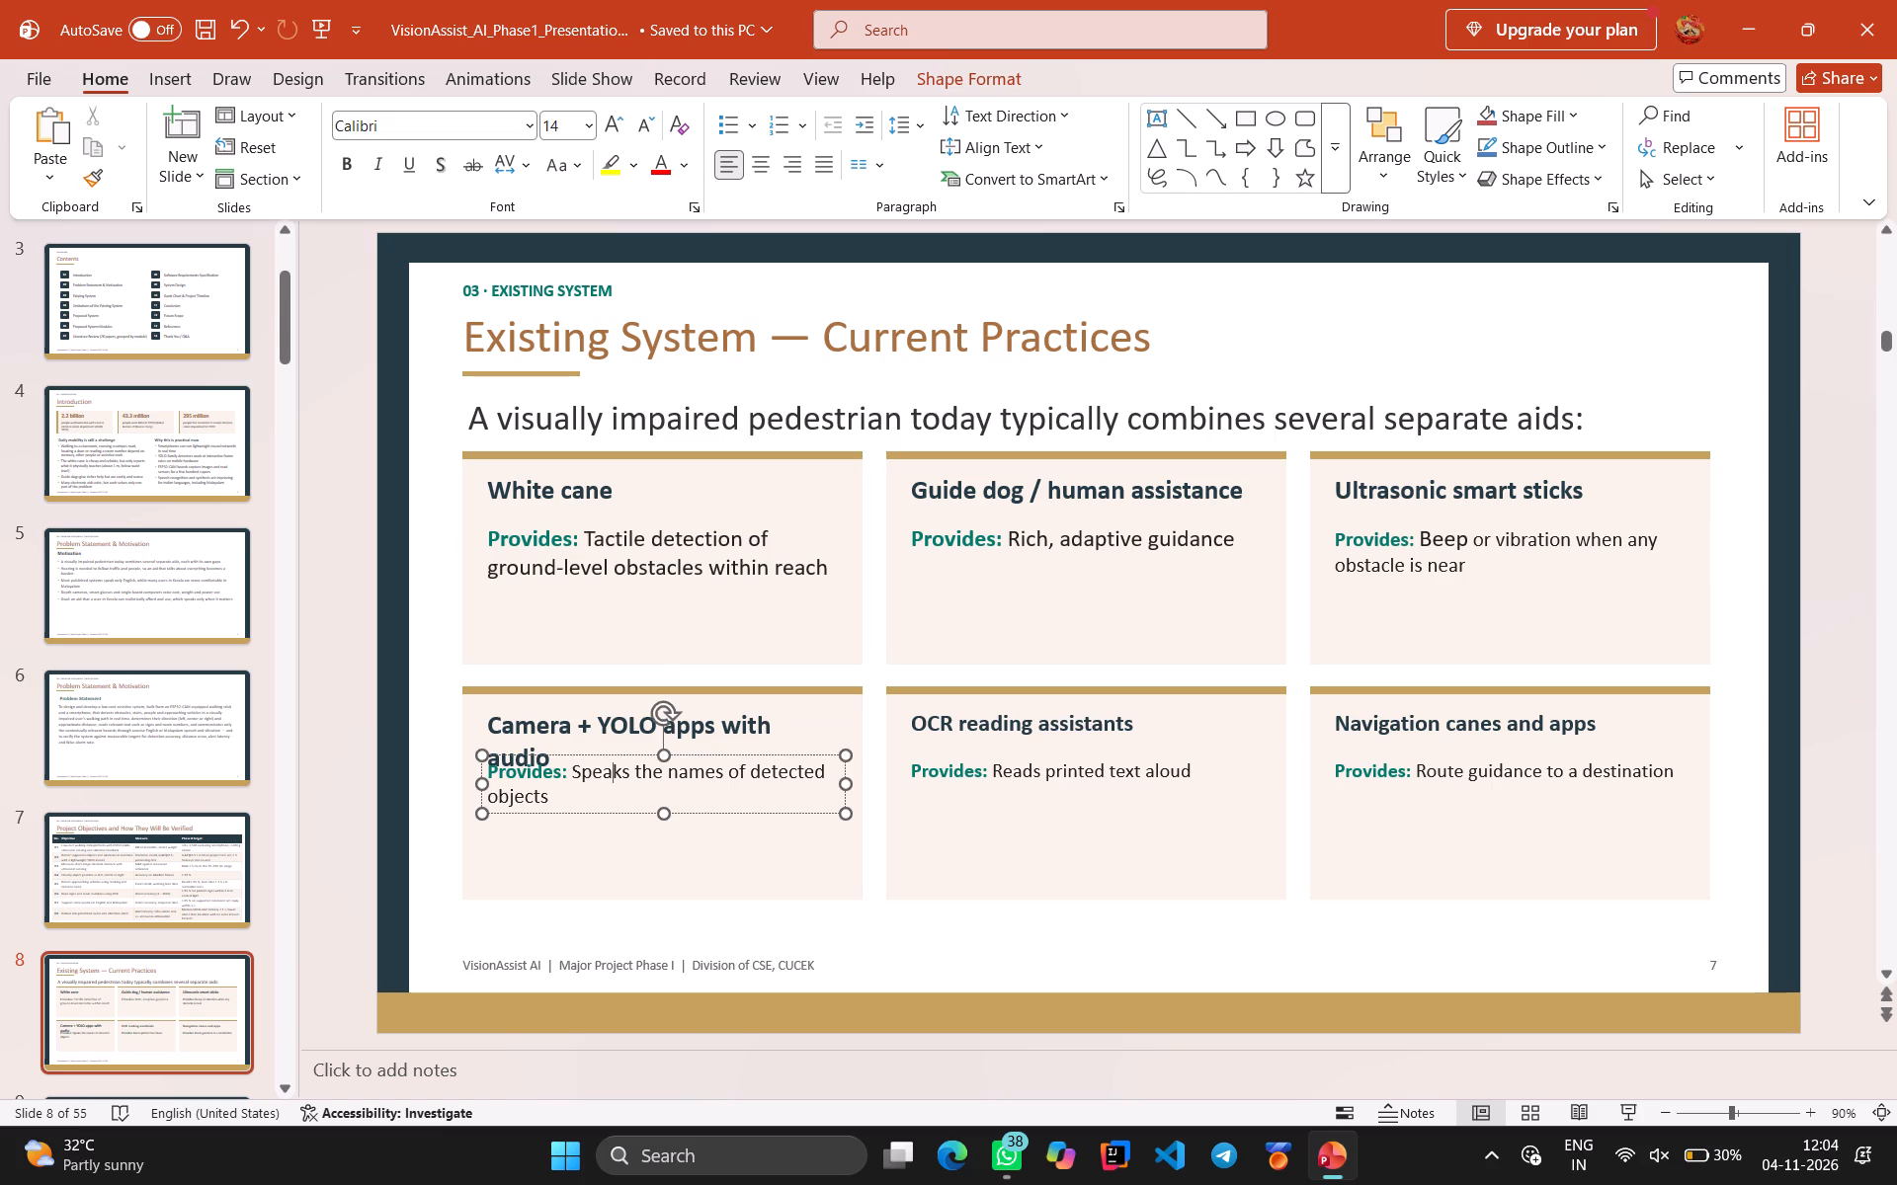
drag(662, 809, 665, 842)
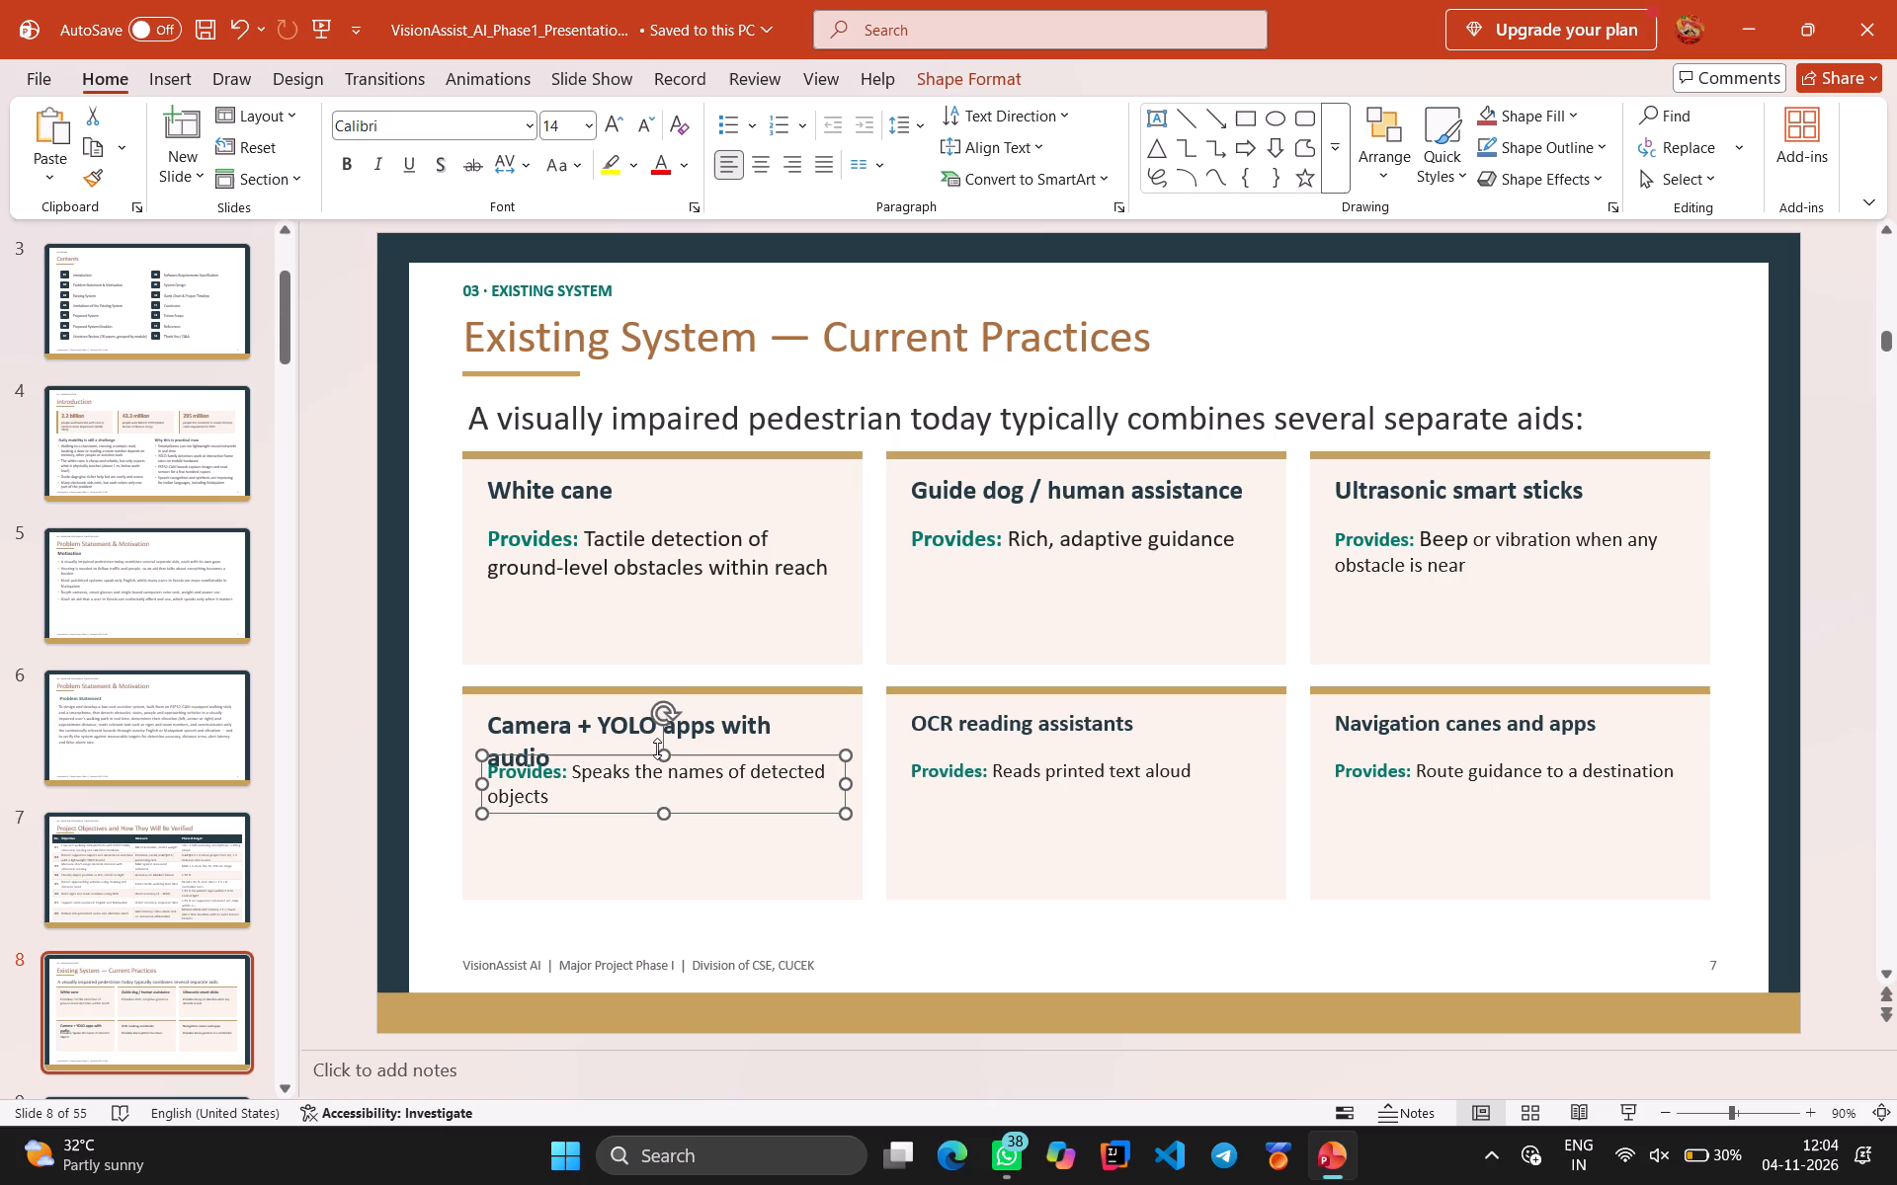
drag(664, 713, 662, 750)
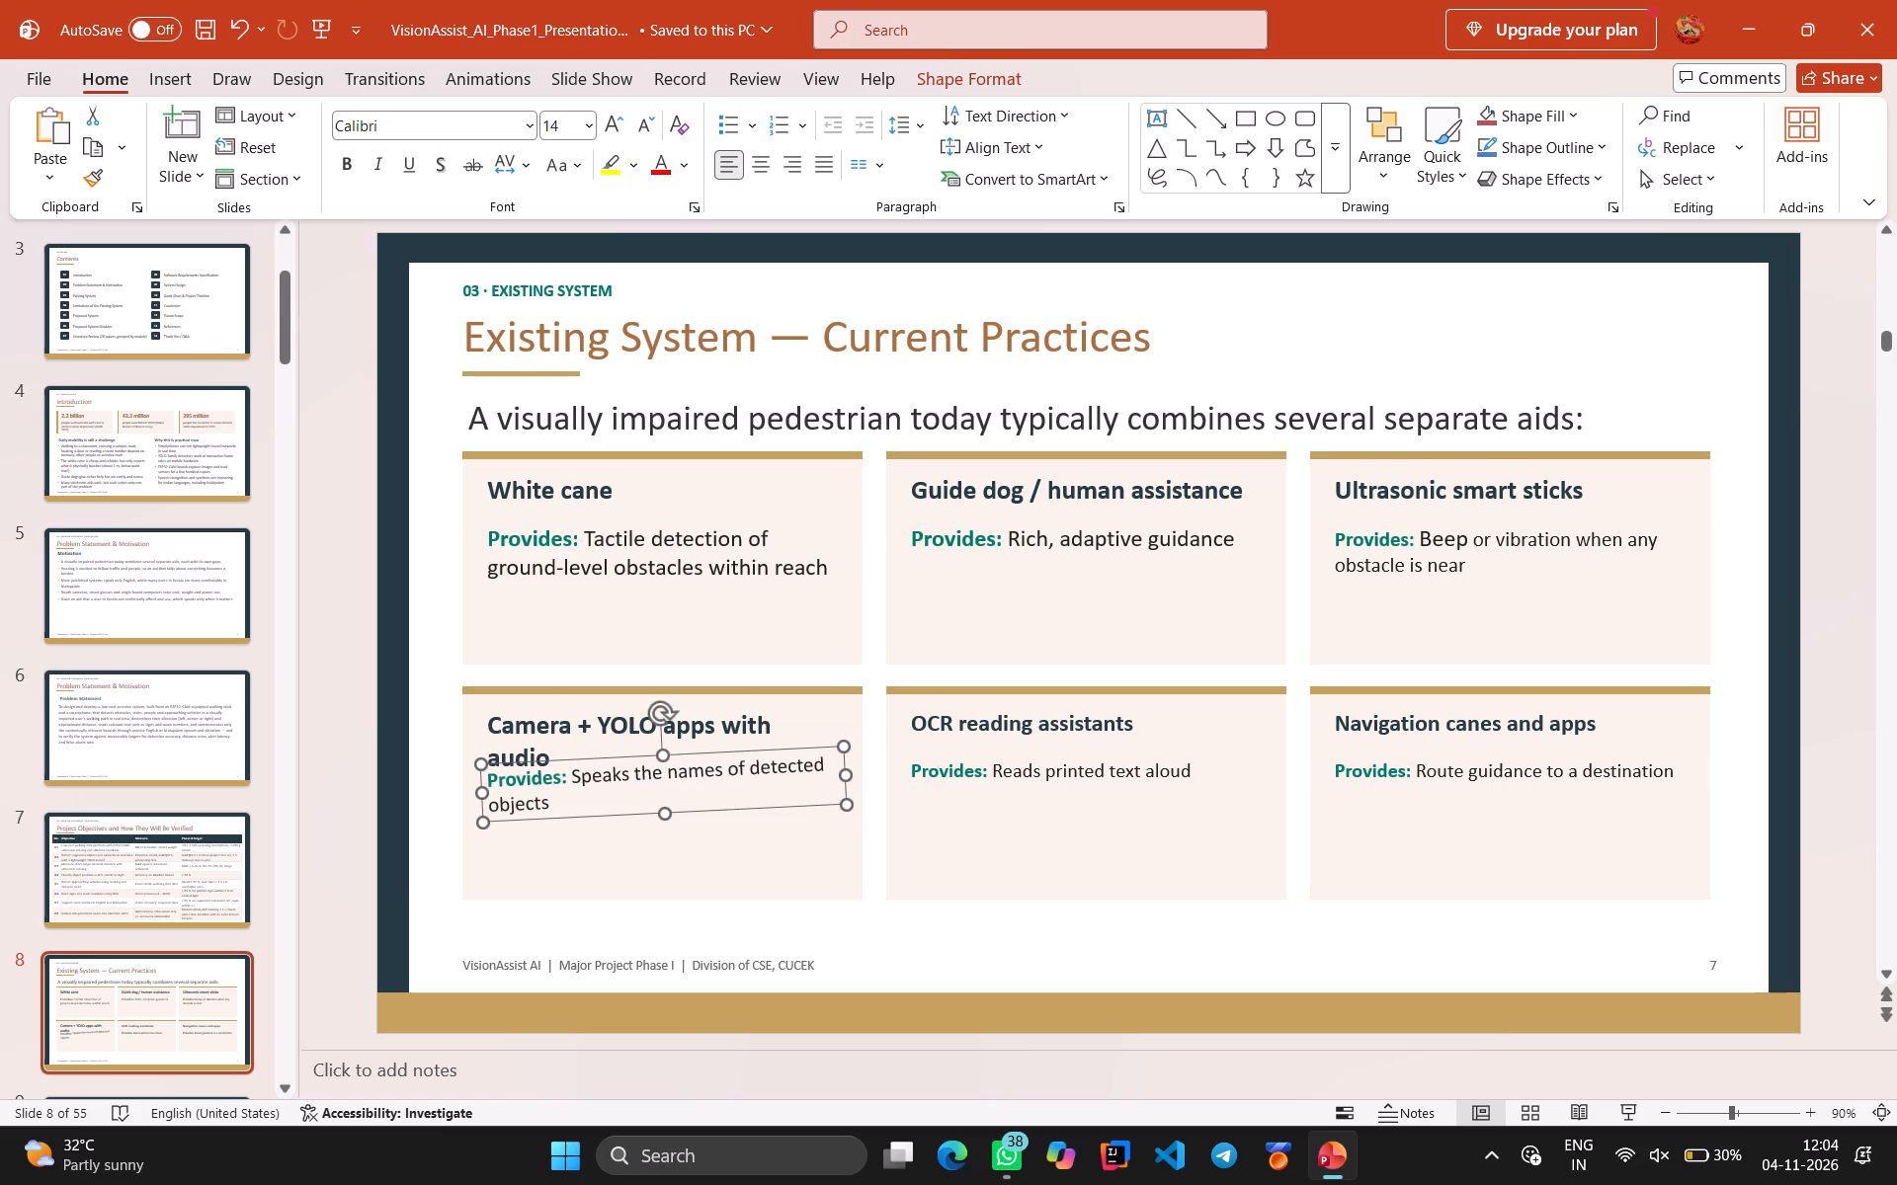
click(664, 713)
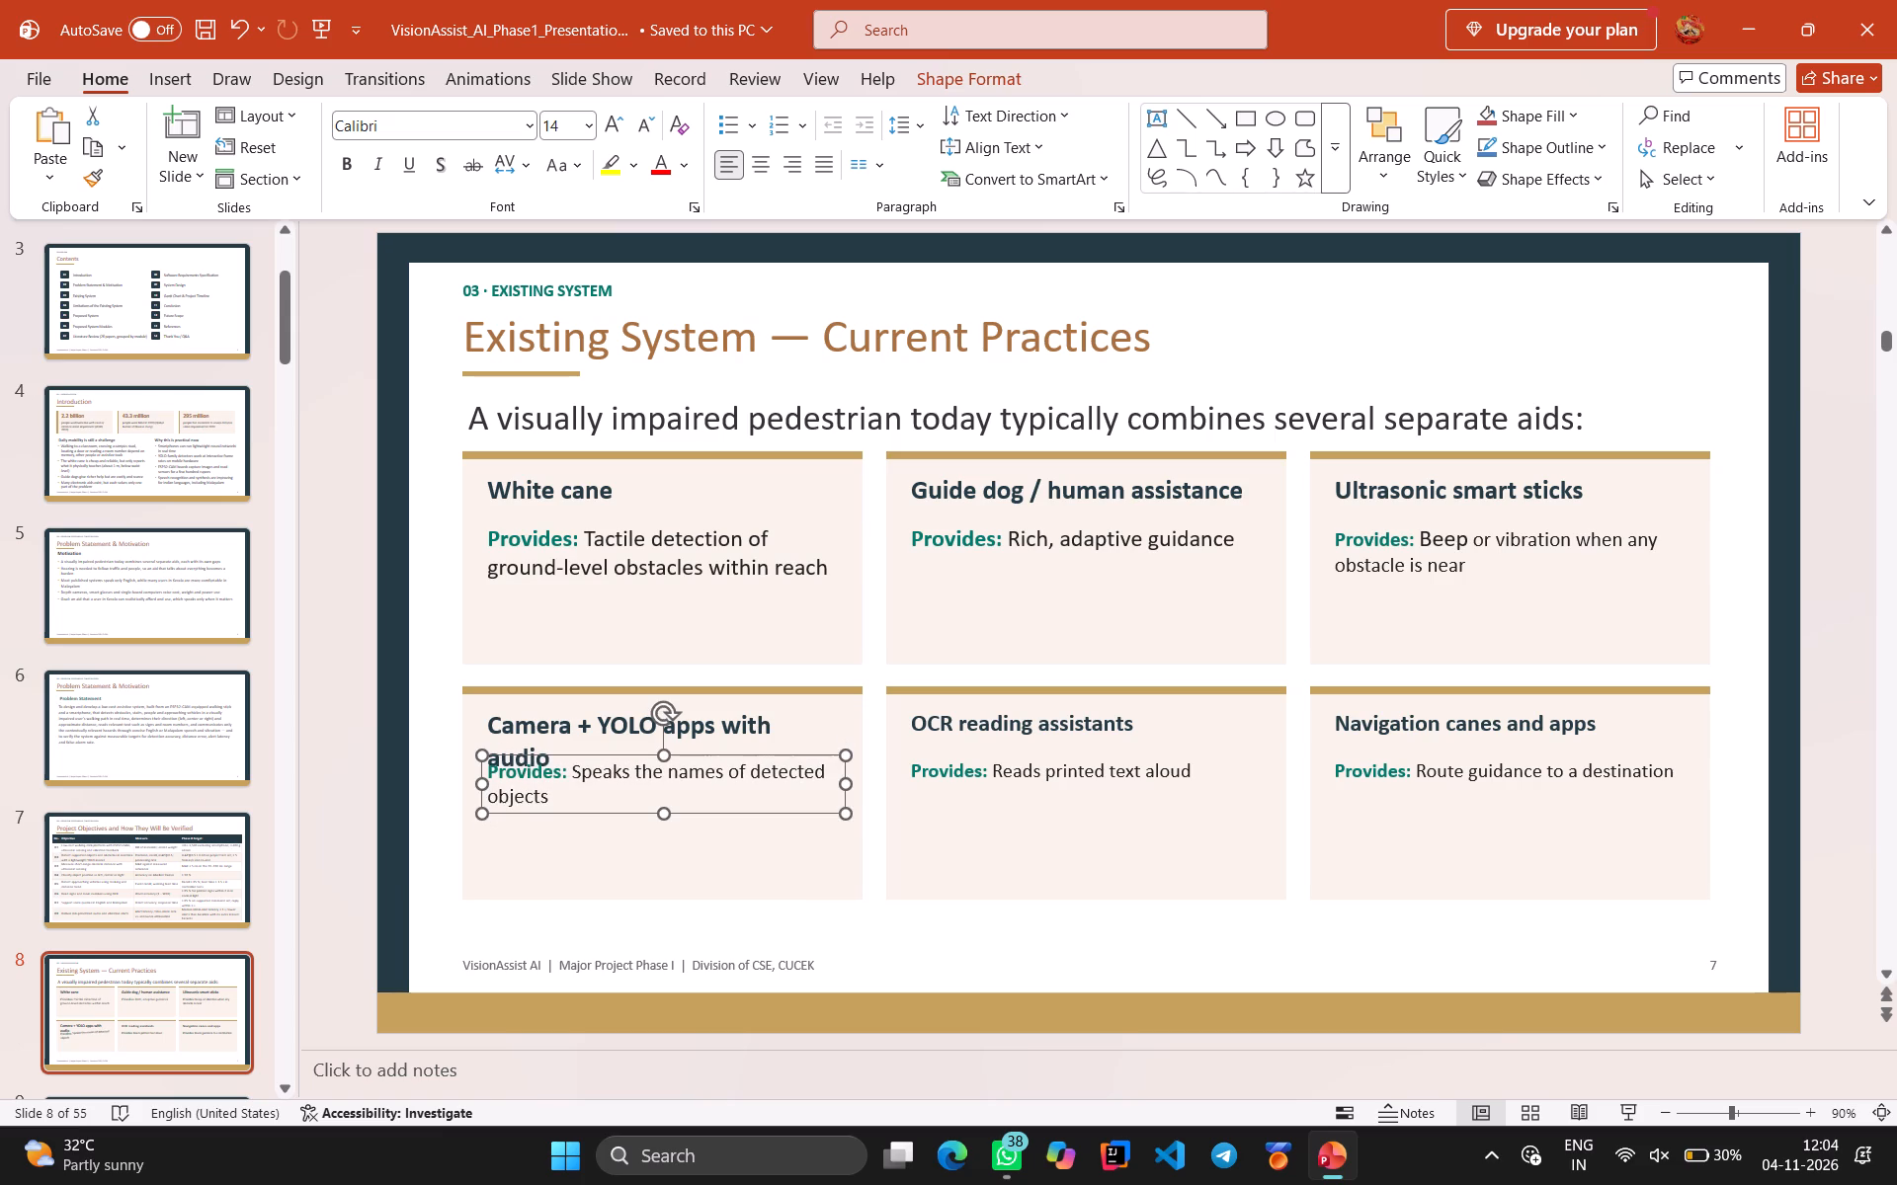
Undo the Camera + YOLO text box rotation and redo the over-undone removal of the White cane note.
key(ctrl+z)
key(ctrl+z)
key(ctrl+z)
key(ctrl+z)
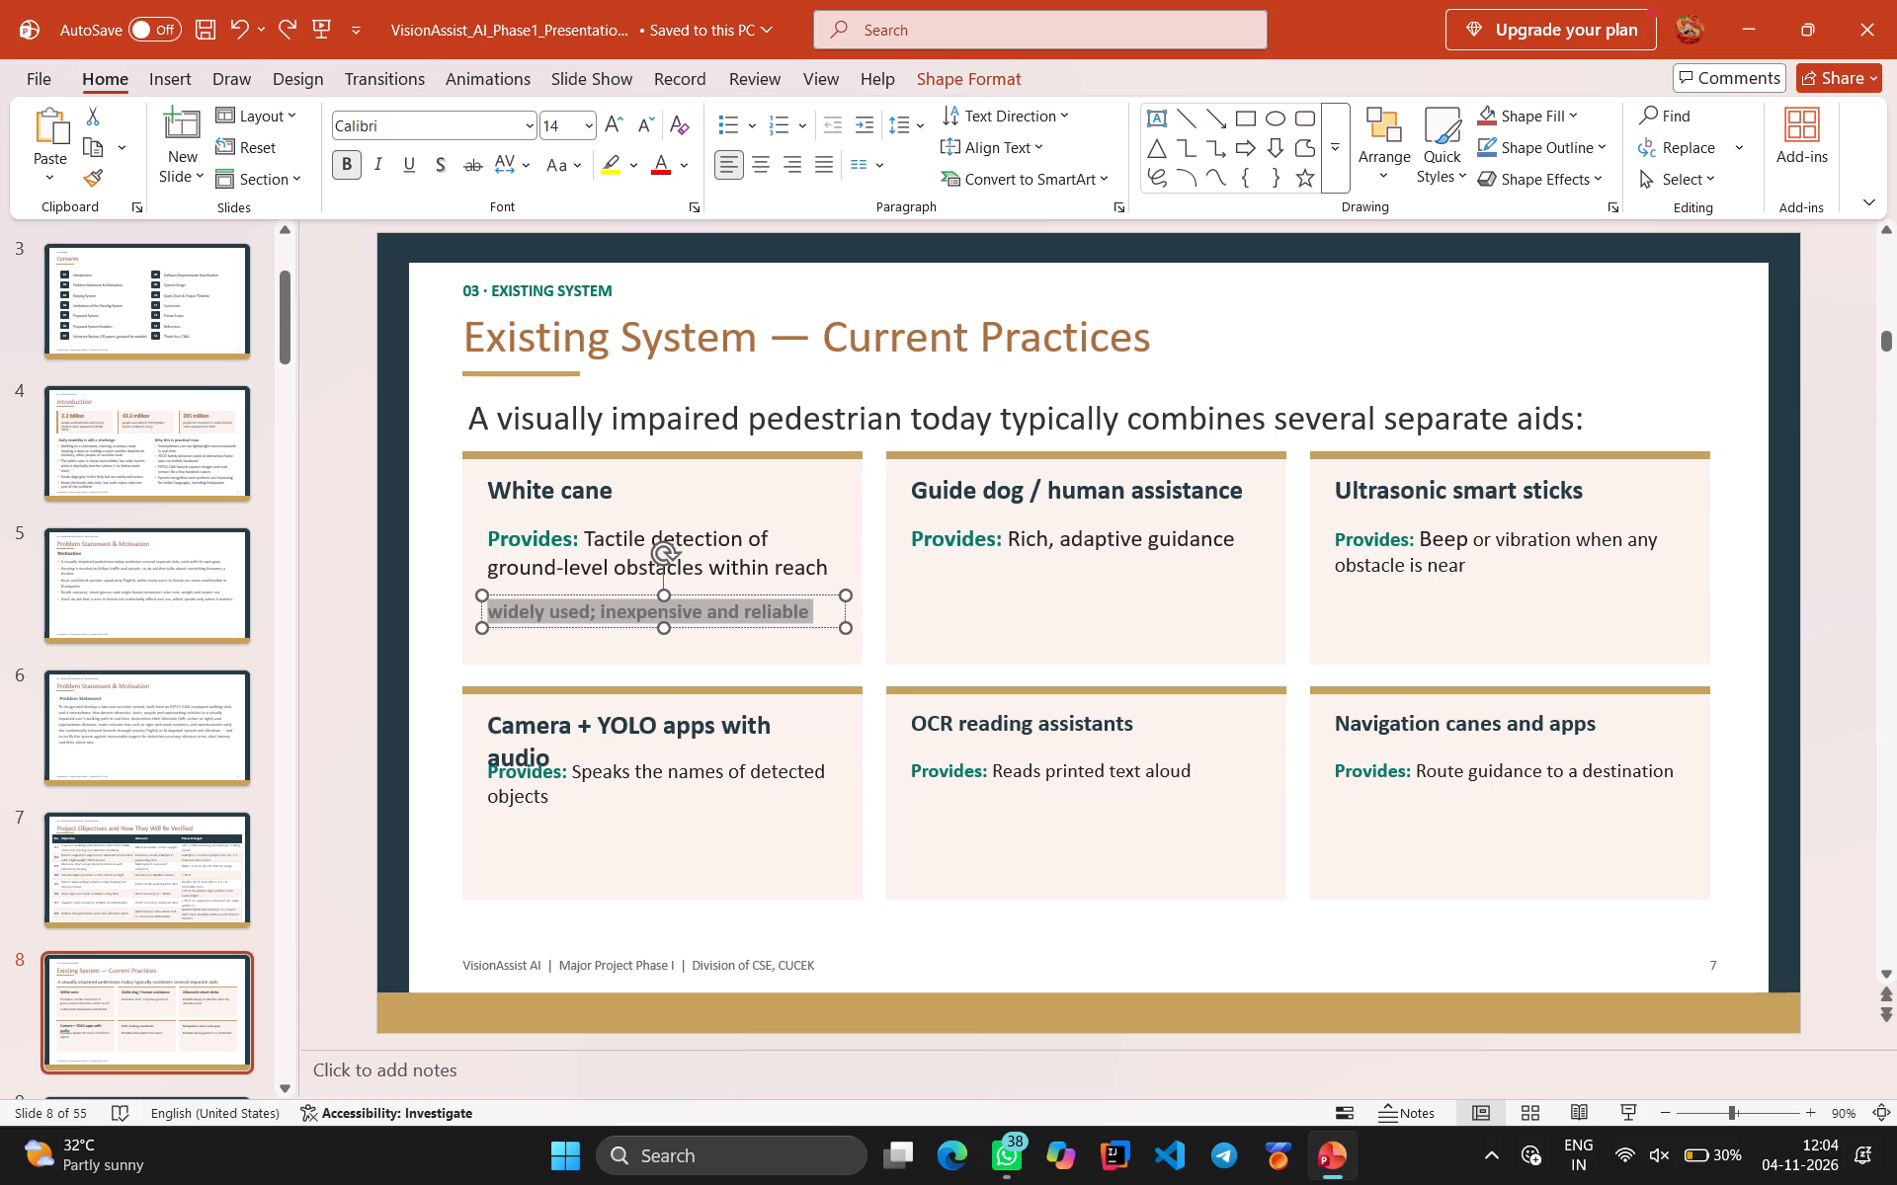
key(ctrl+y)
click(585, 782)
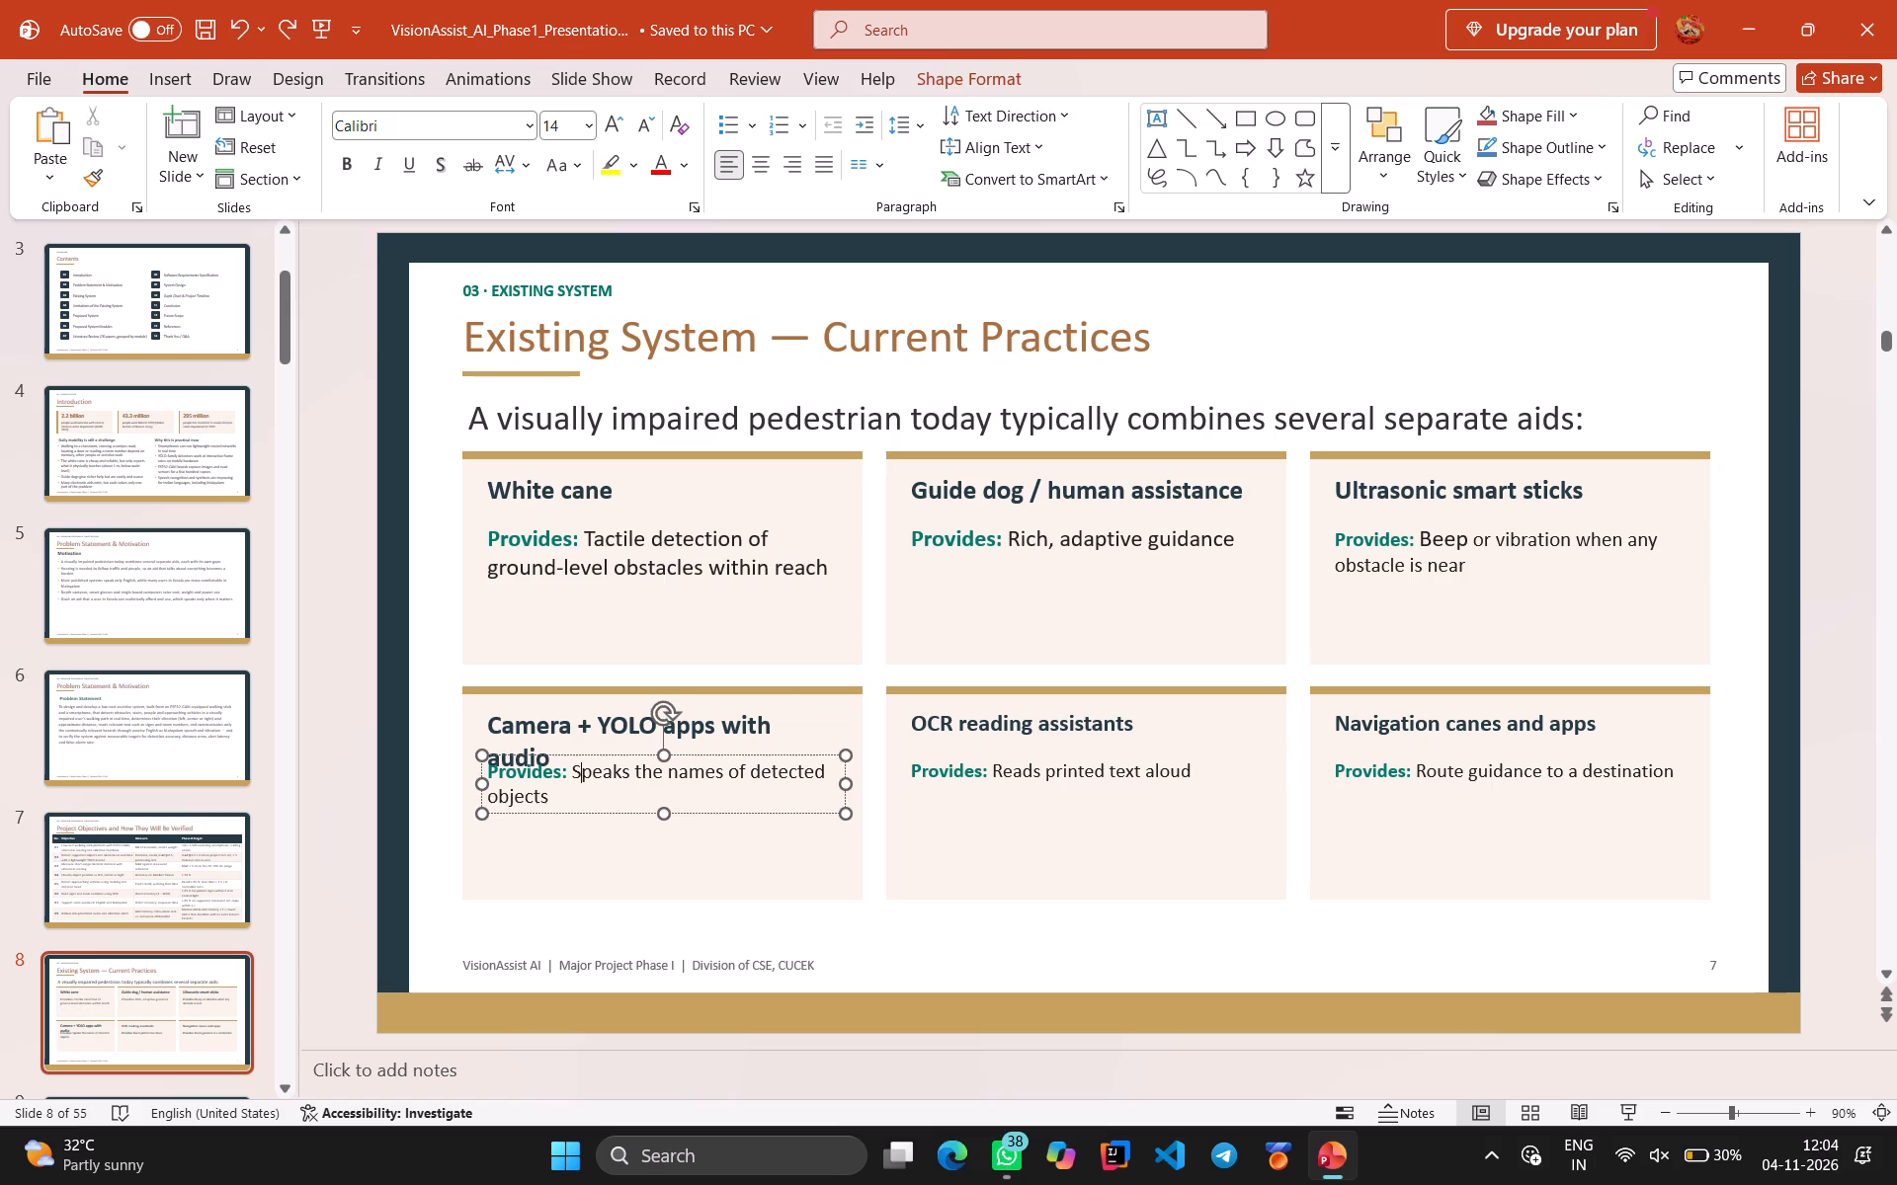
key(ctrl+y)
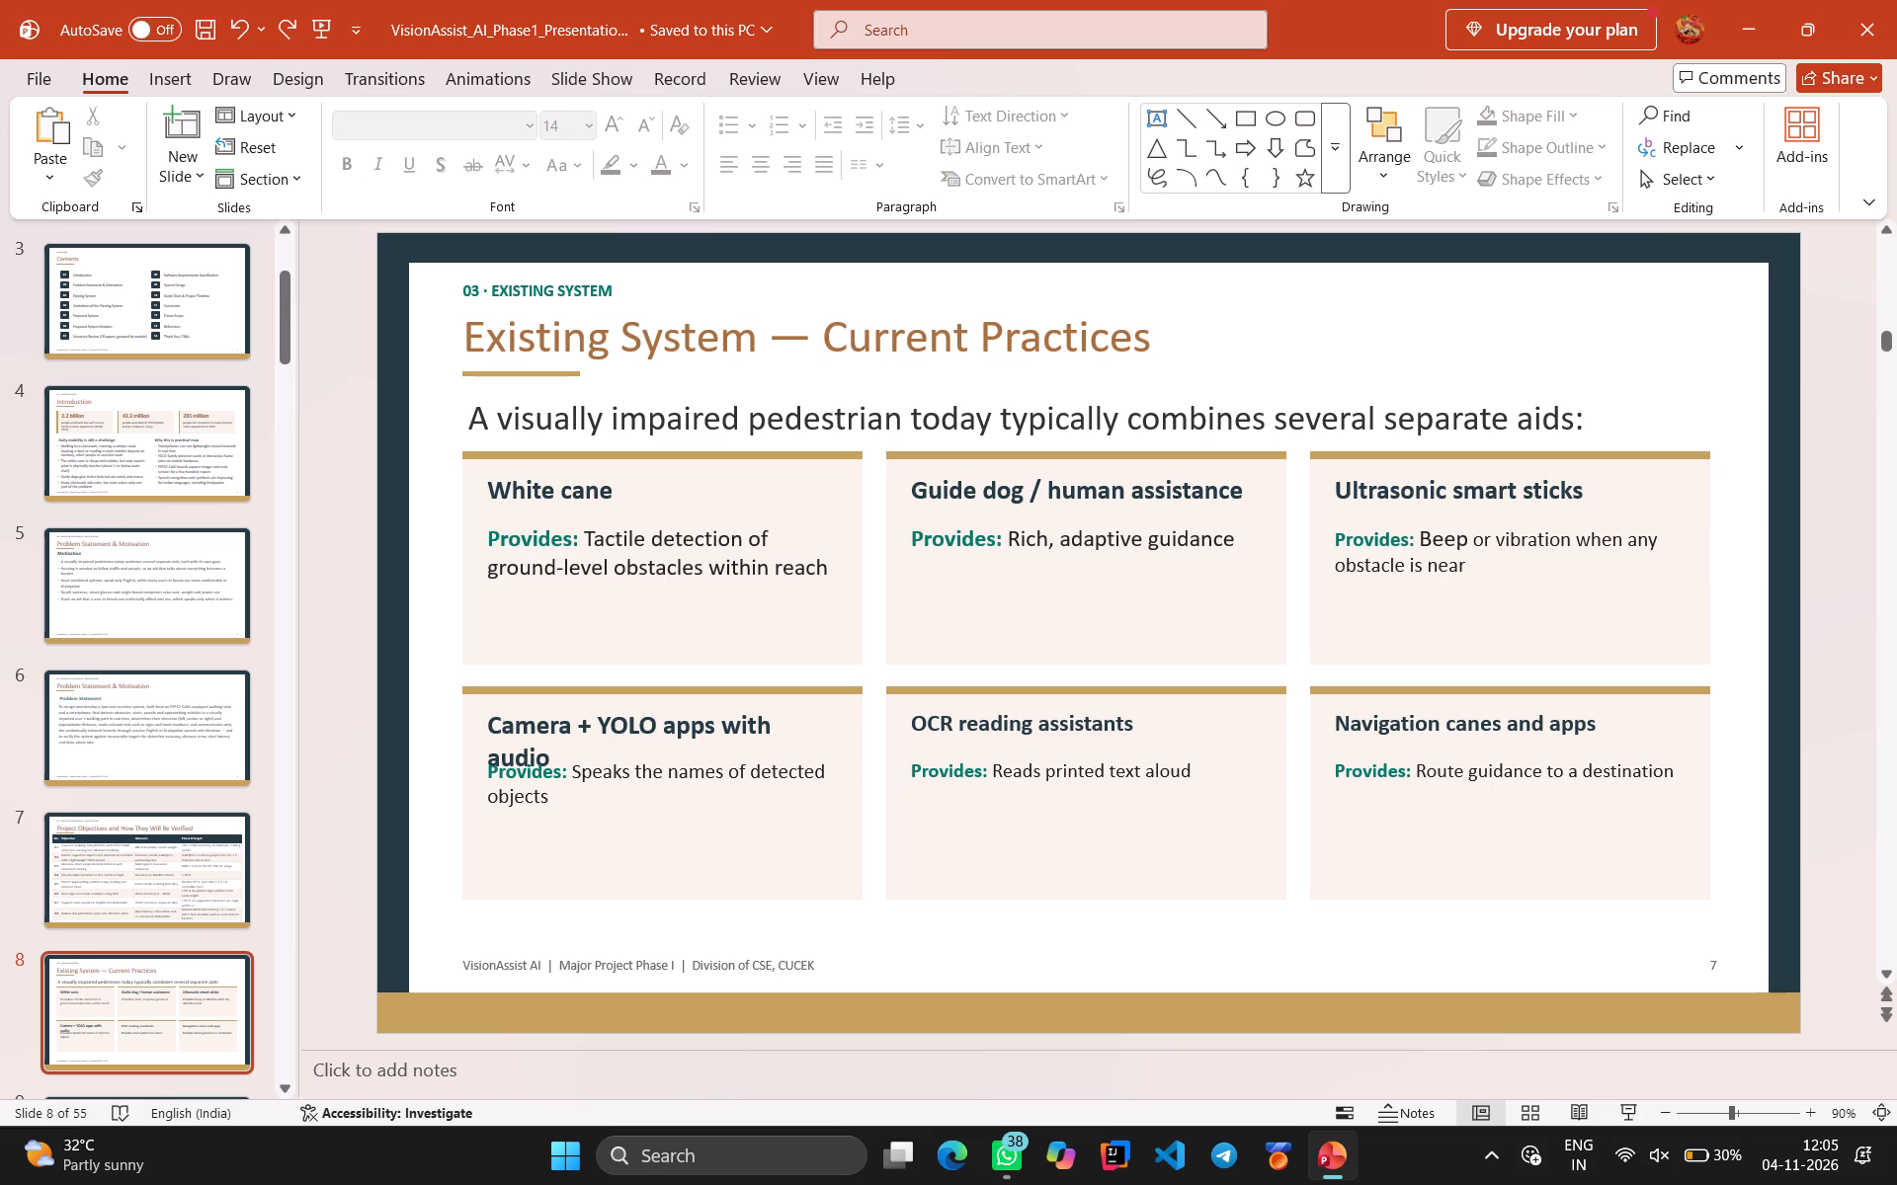
Move the Camera + YOLO card's "Provides" text below its two-line title and set it to 16 pt.
click(709, 773)
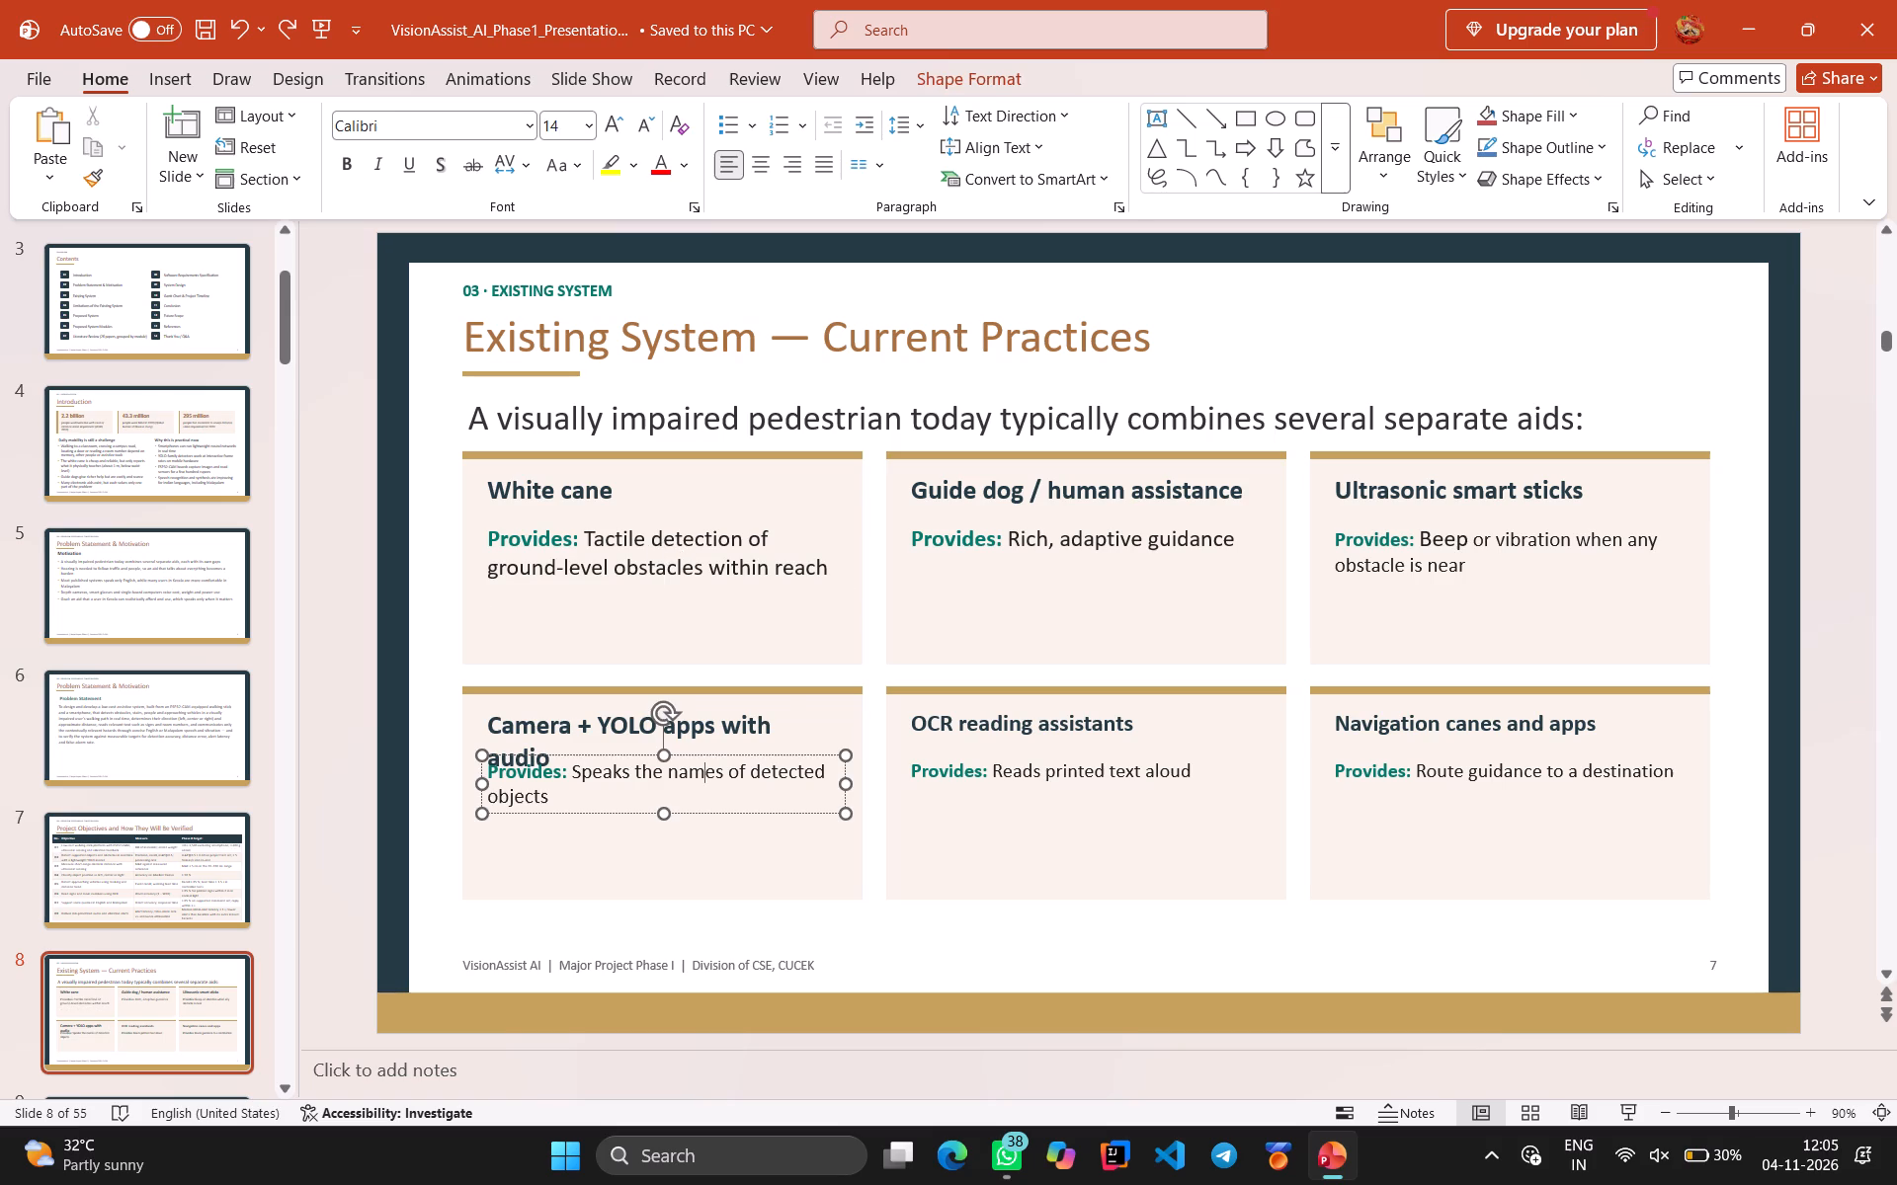
drag(570, 752, 569, 789)
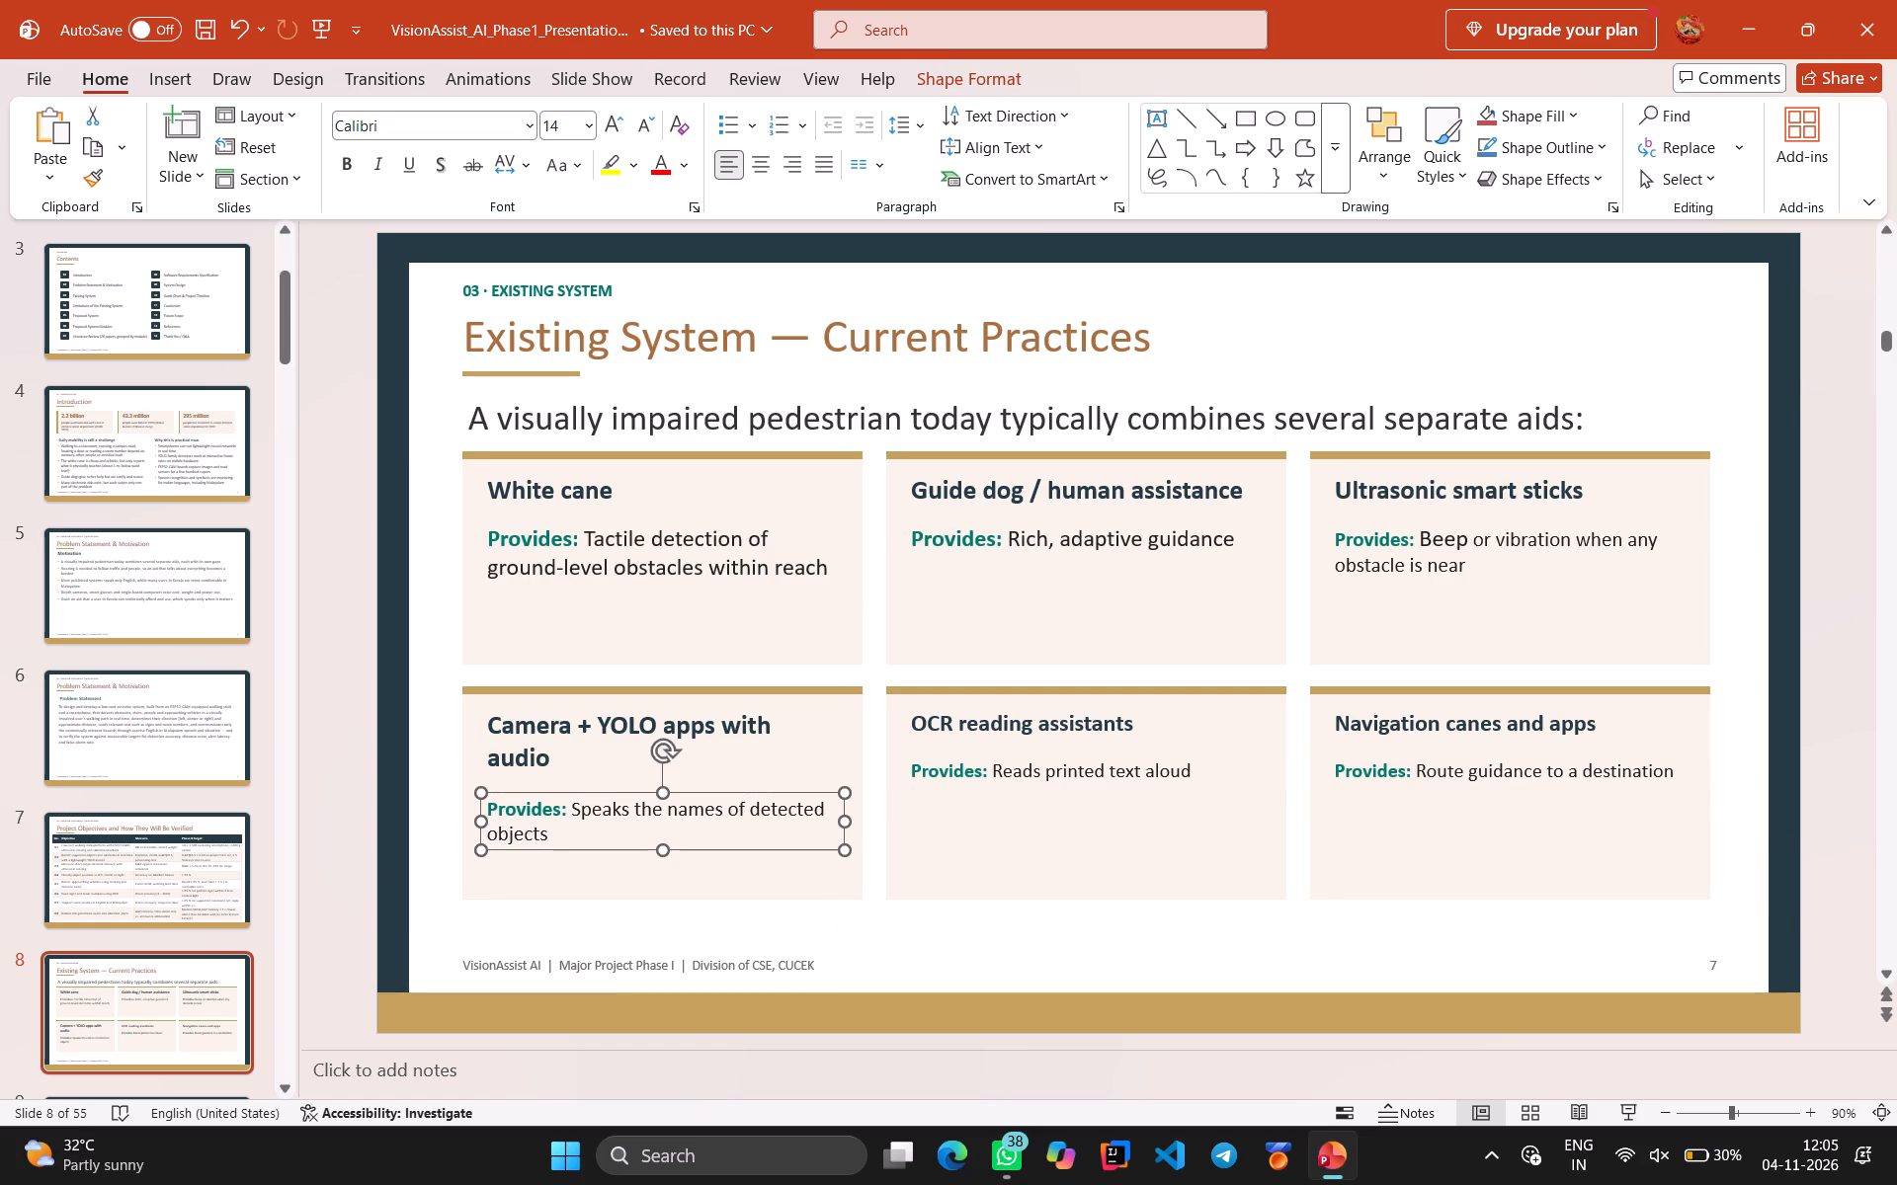
click(685, 817)
key(ctrl+a)
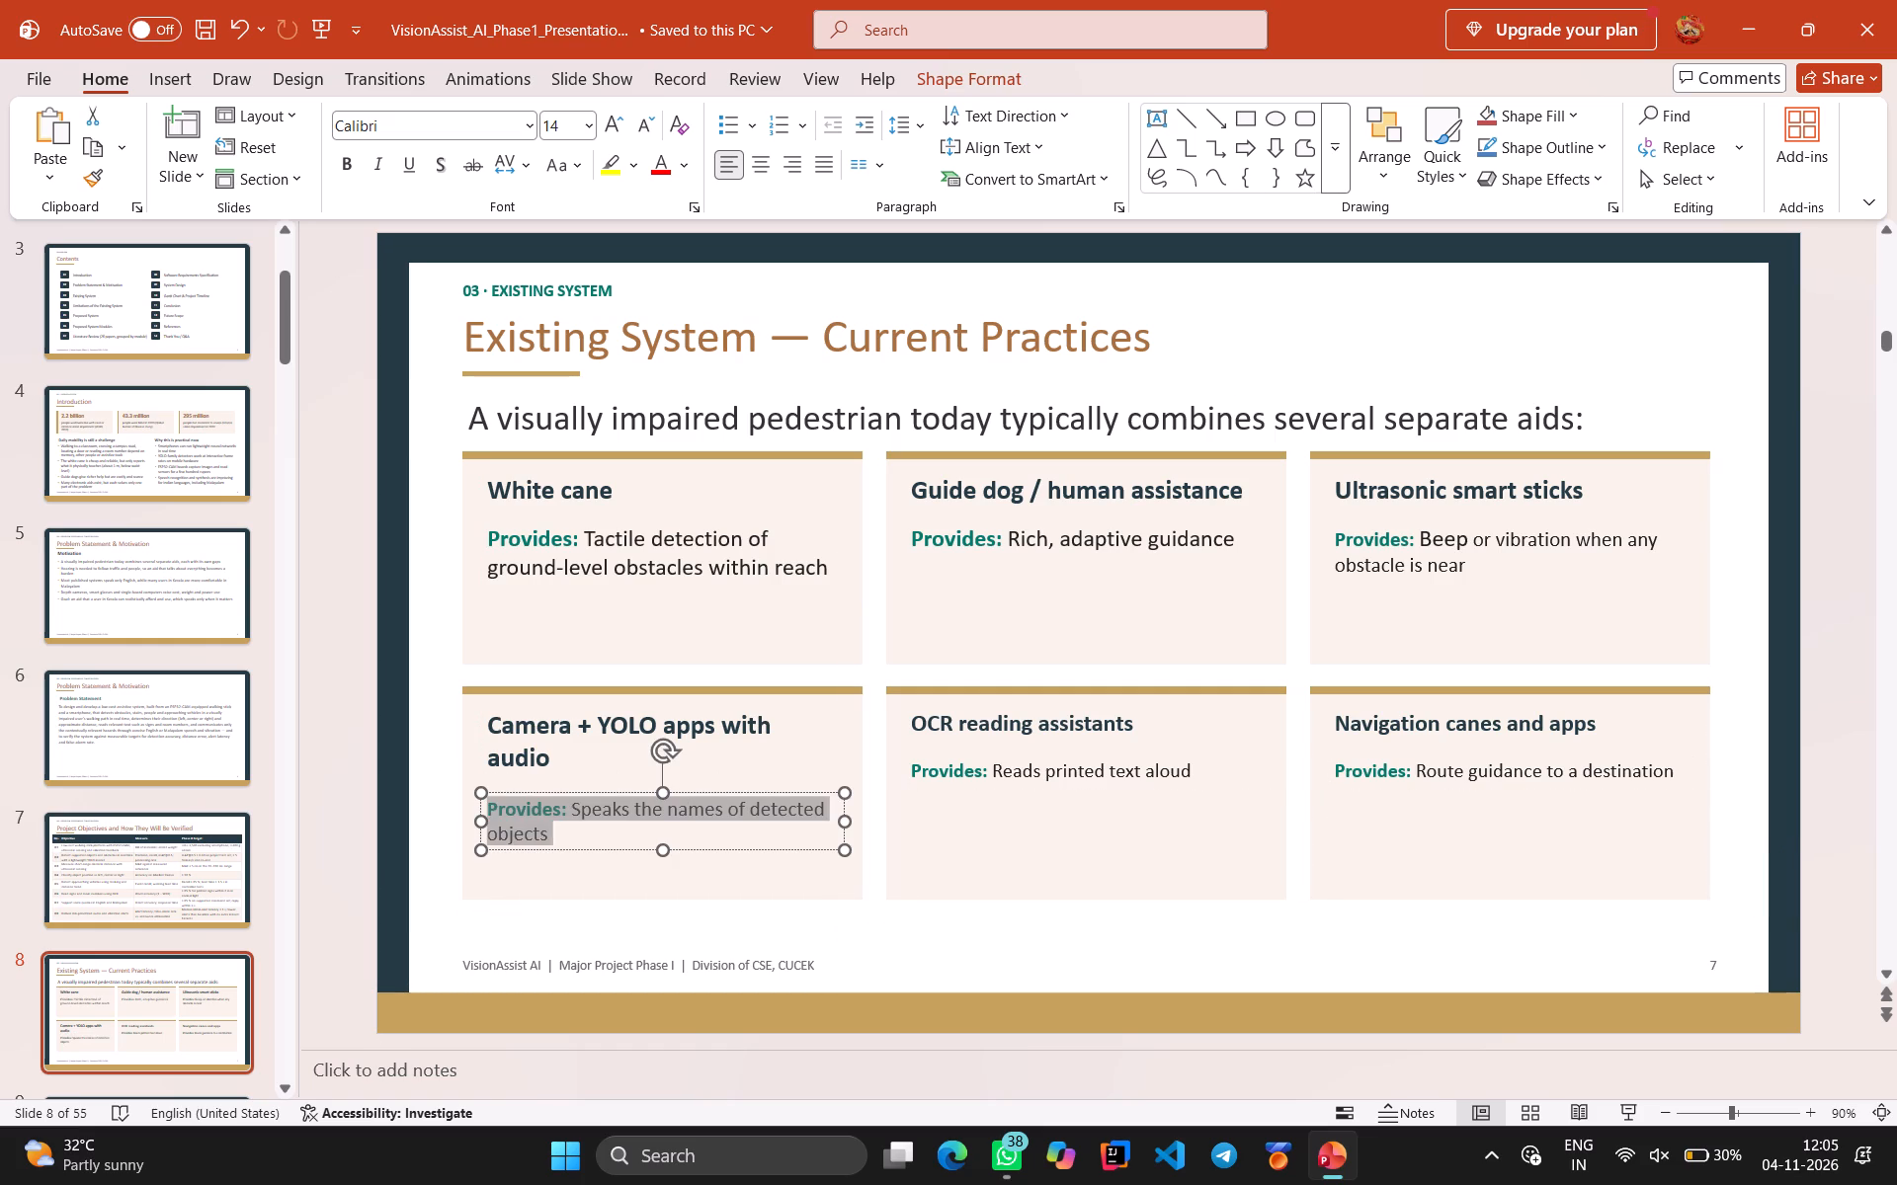
click(597, 130)
click(597, 130)
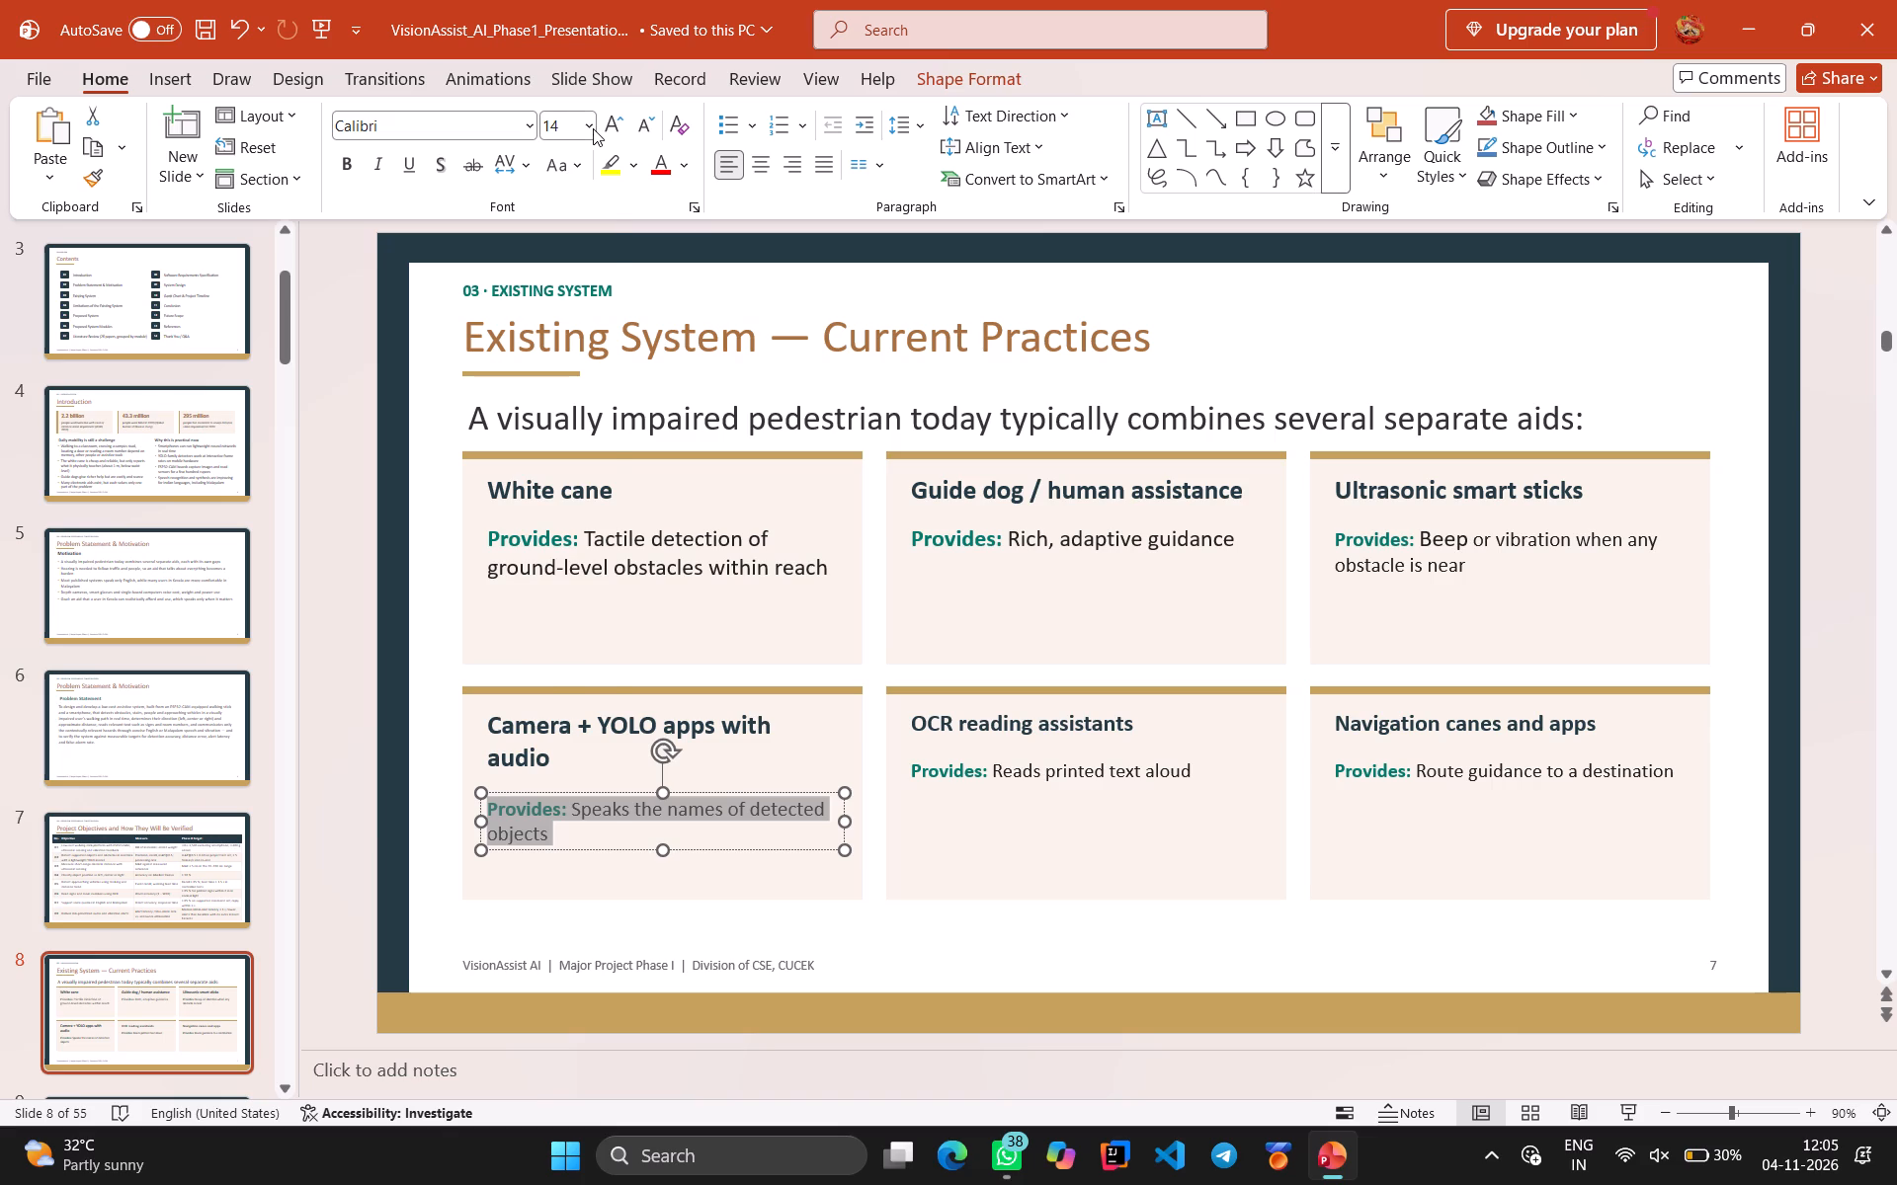
click(593, 128)
click(583, 363)
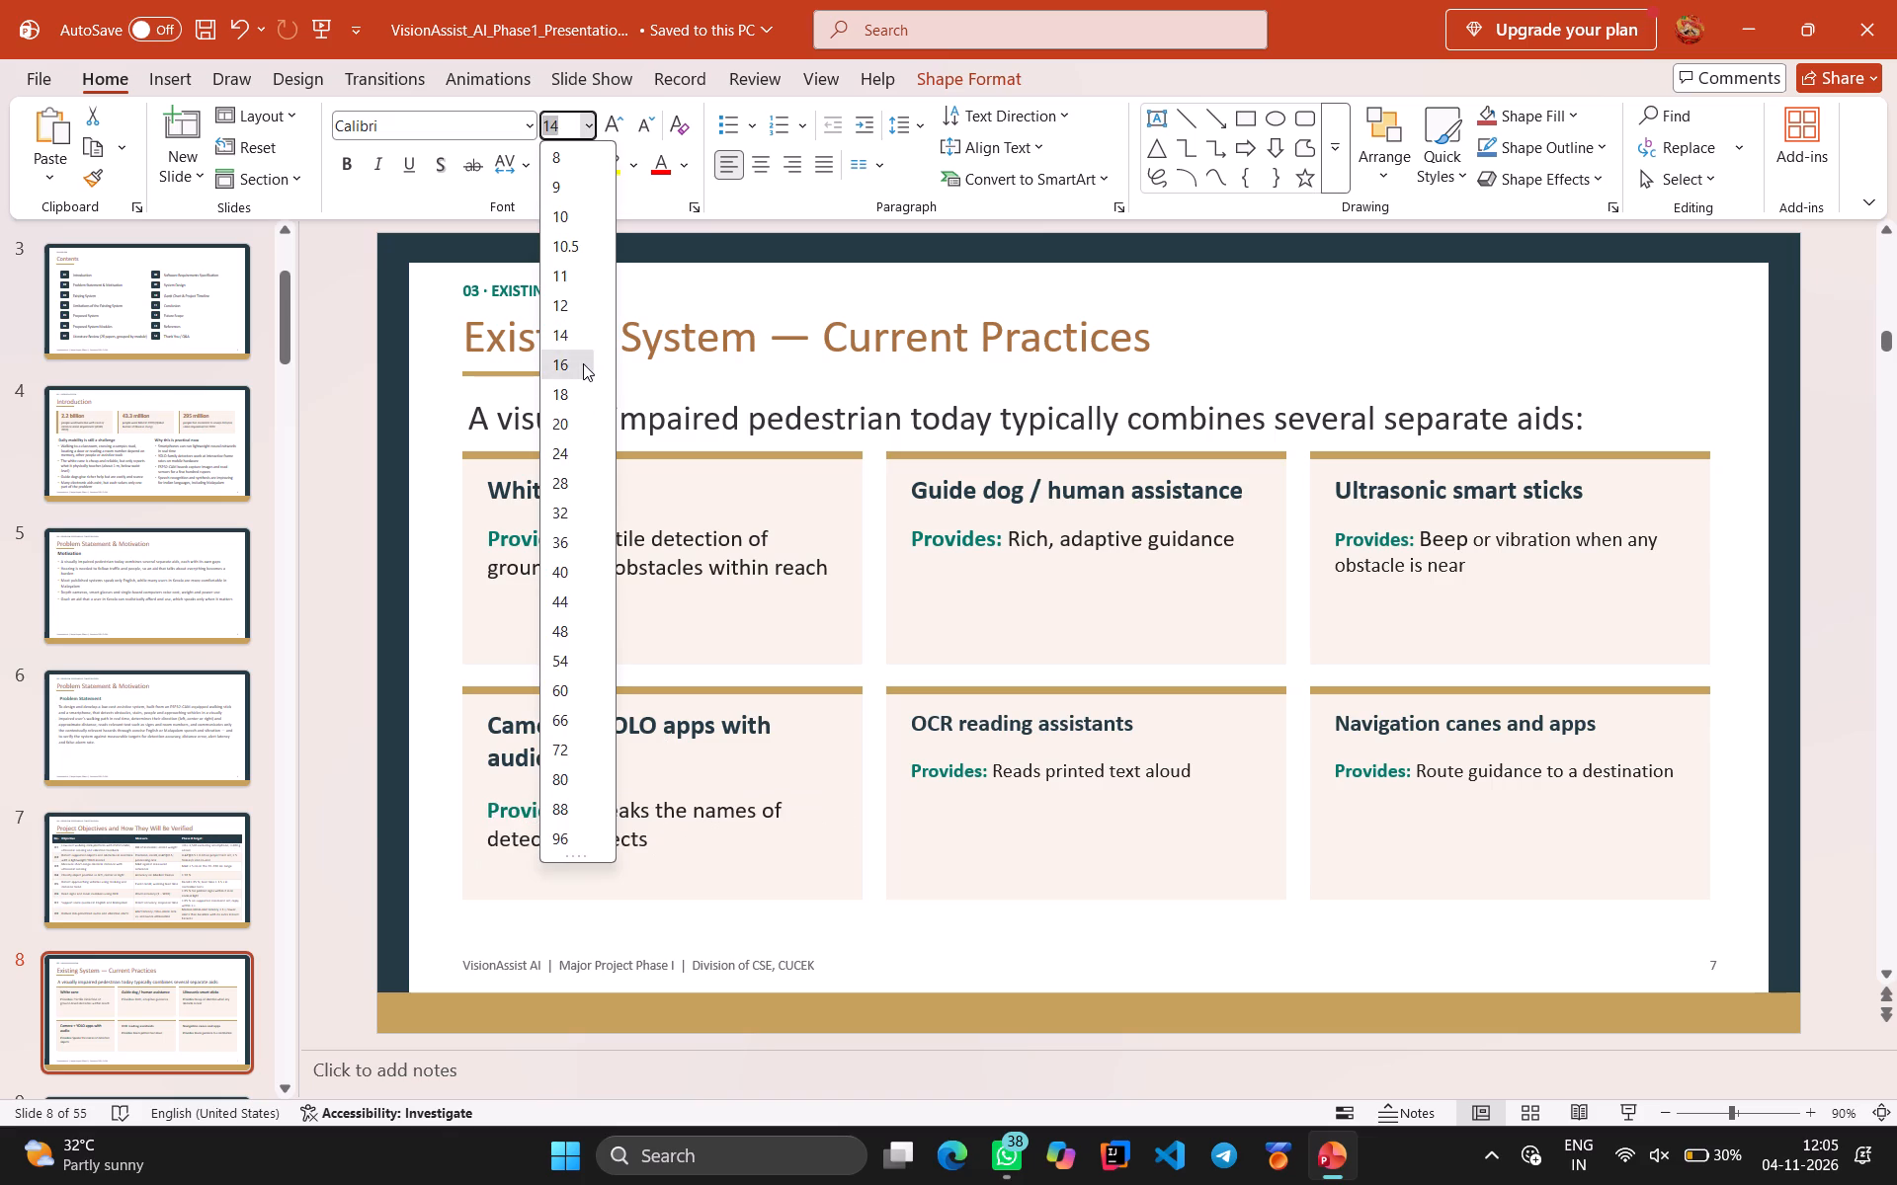
Set the "OCR reading assistants" card title to 18 pt.
click(1039, 725)
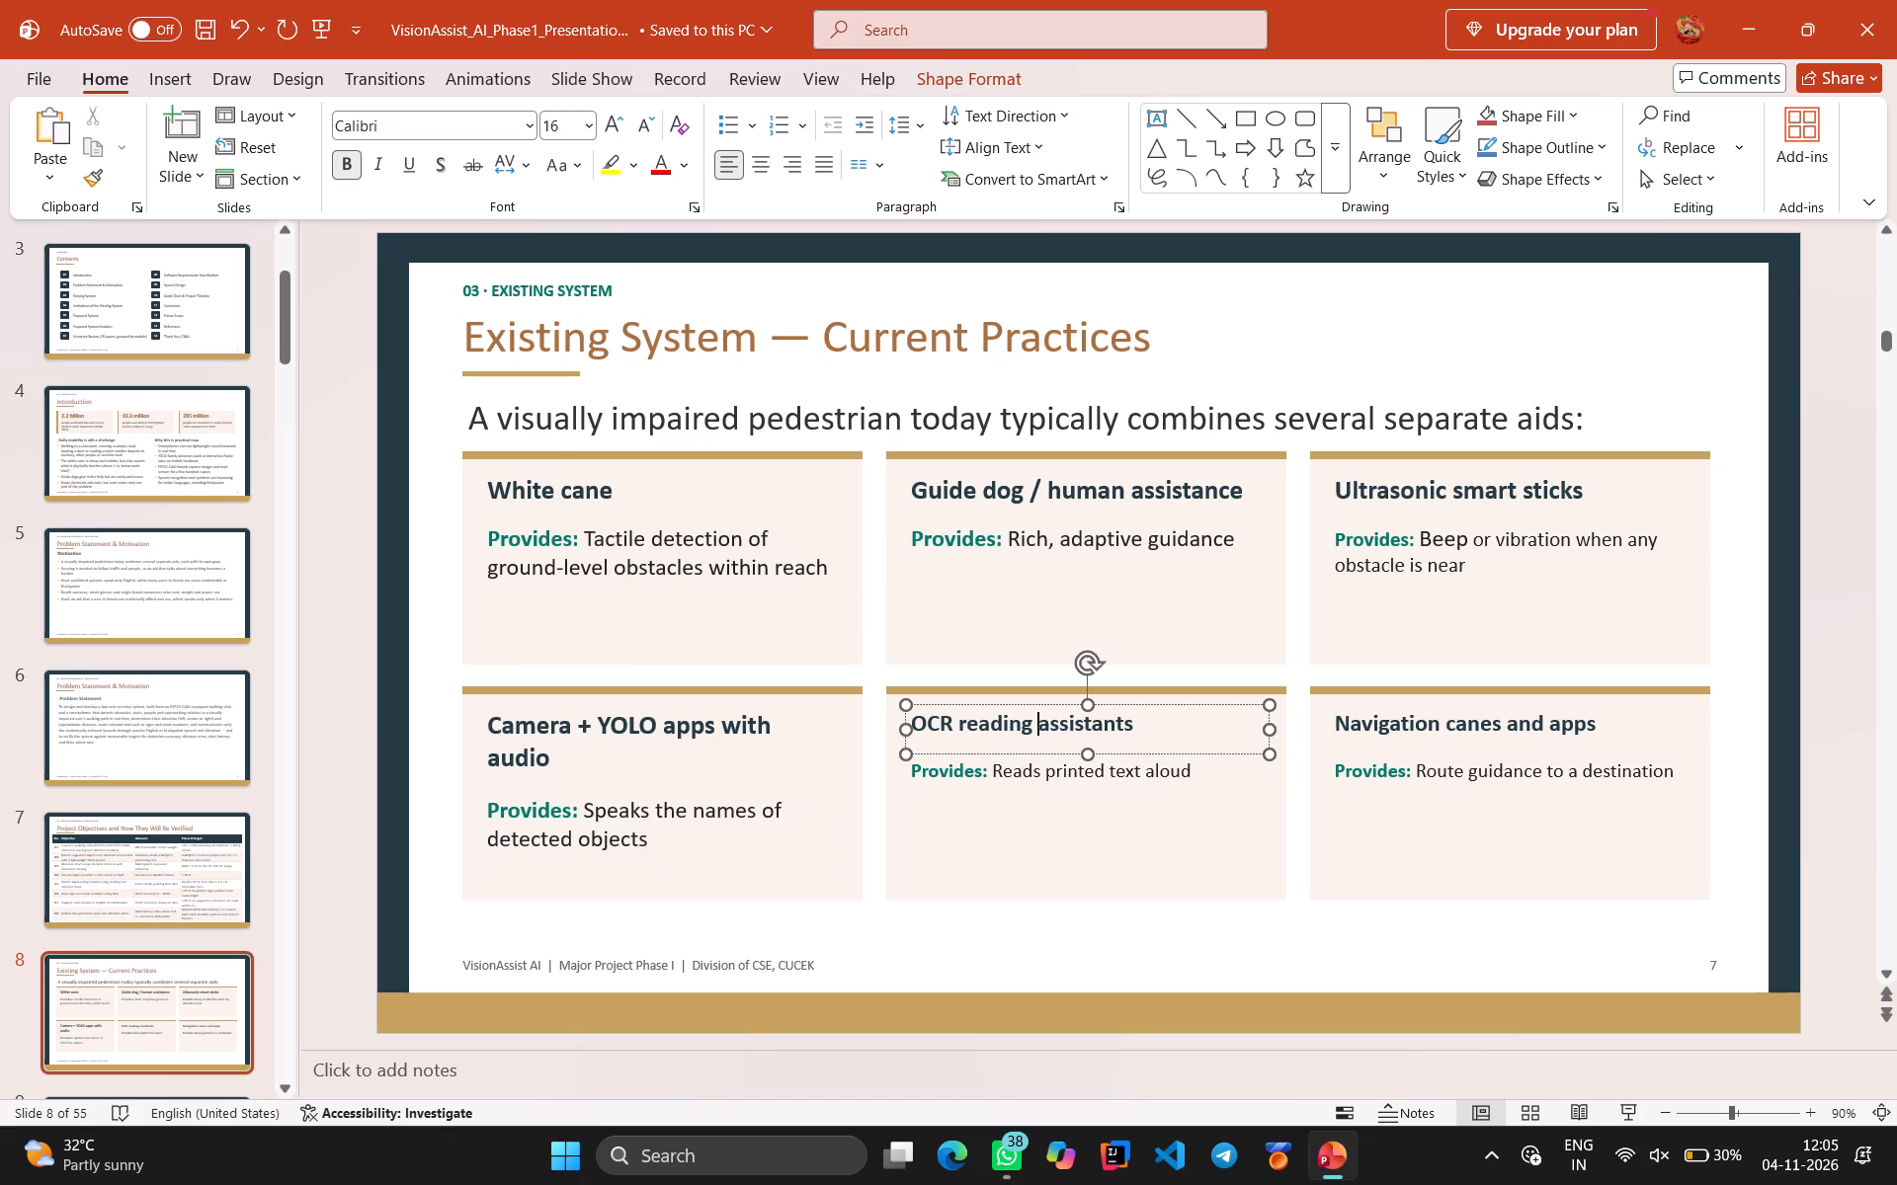
key(ctrl+a)
click(596, 125)
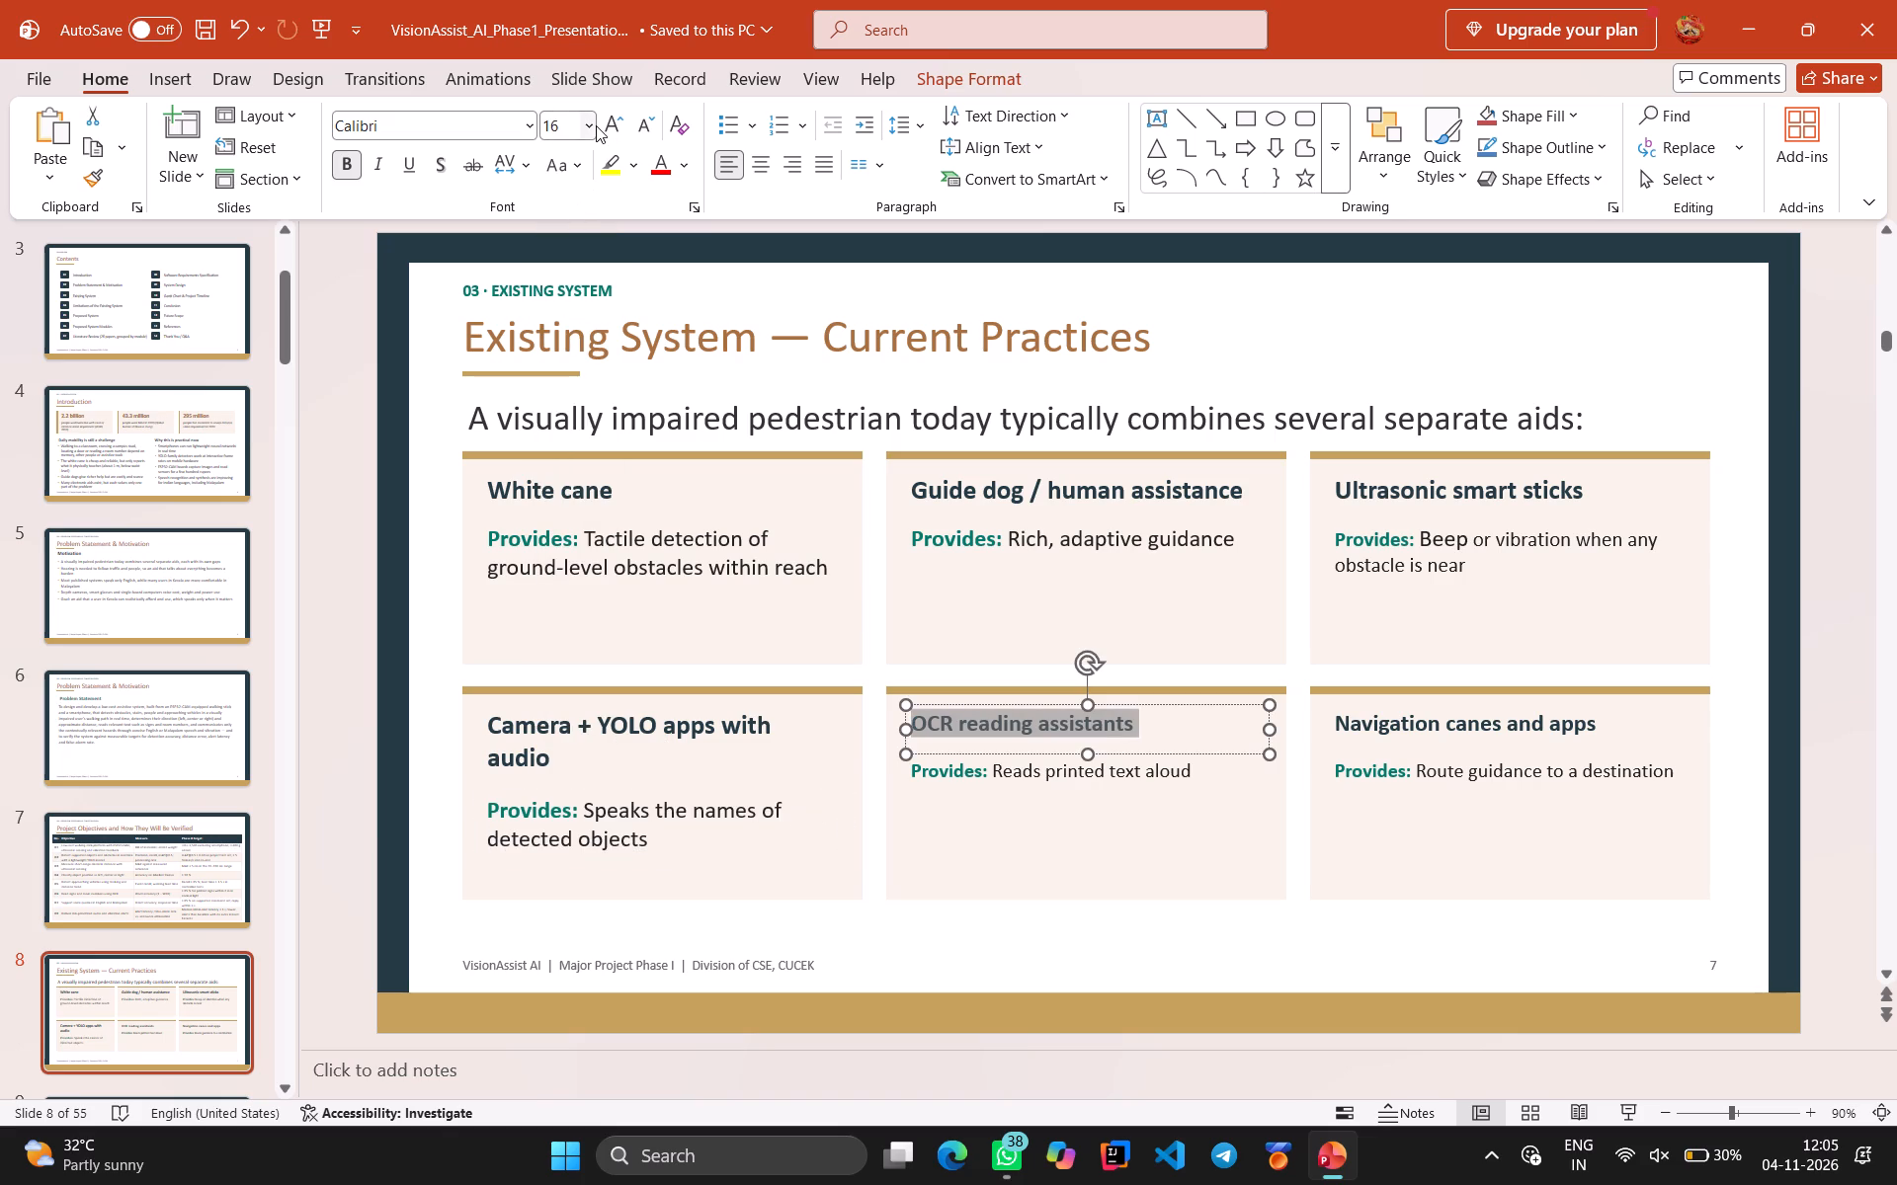
click(588, 123)
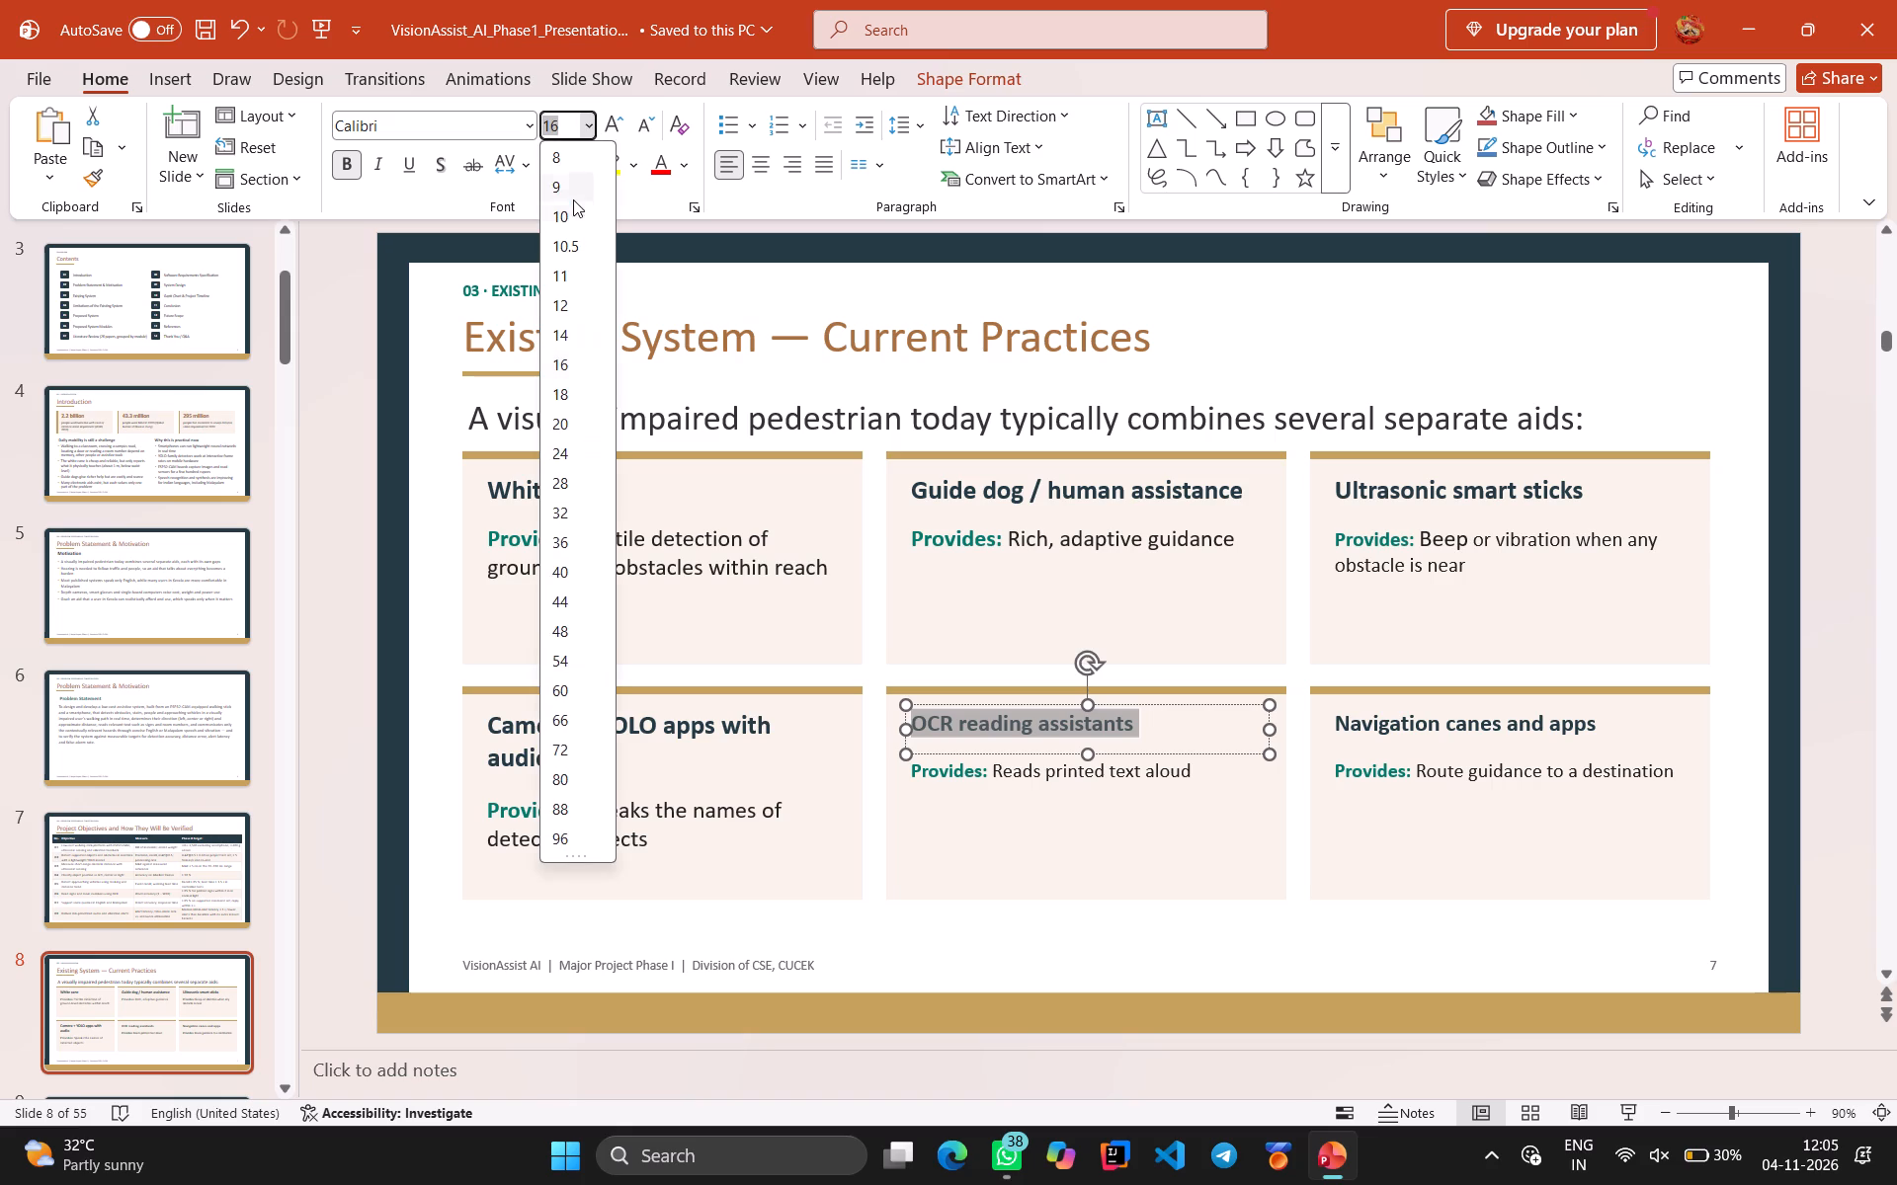
click(570, 384)
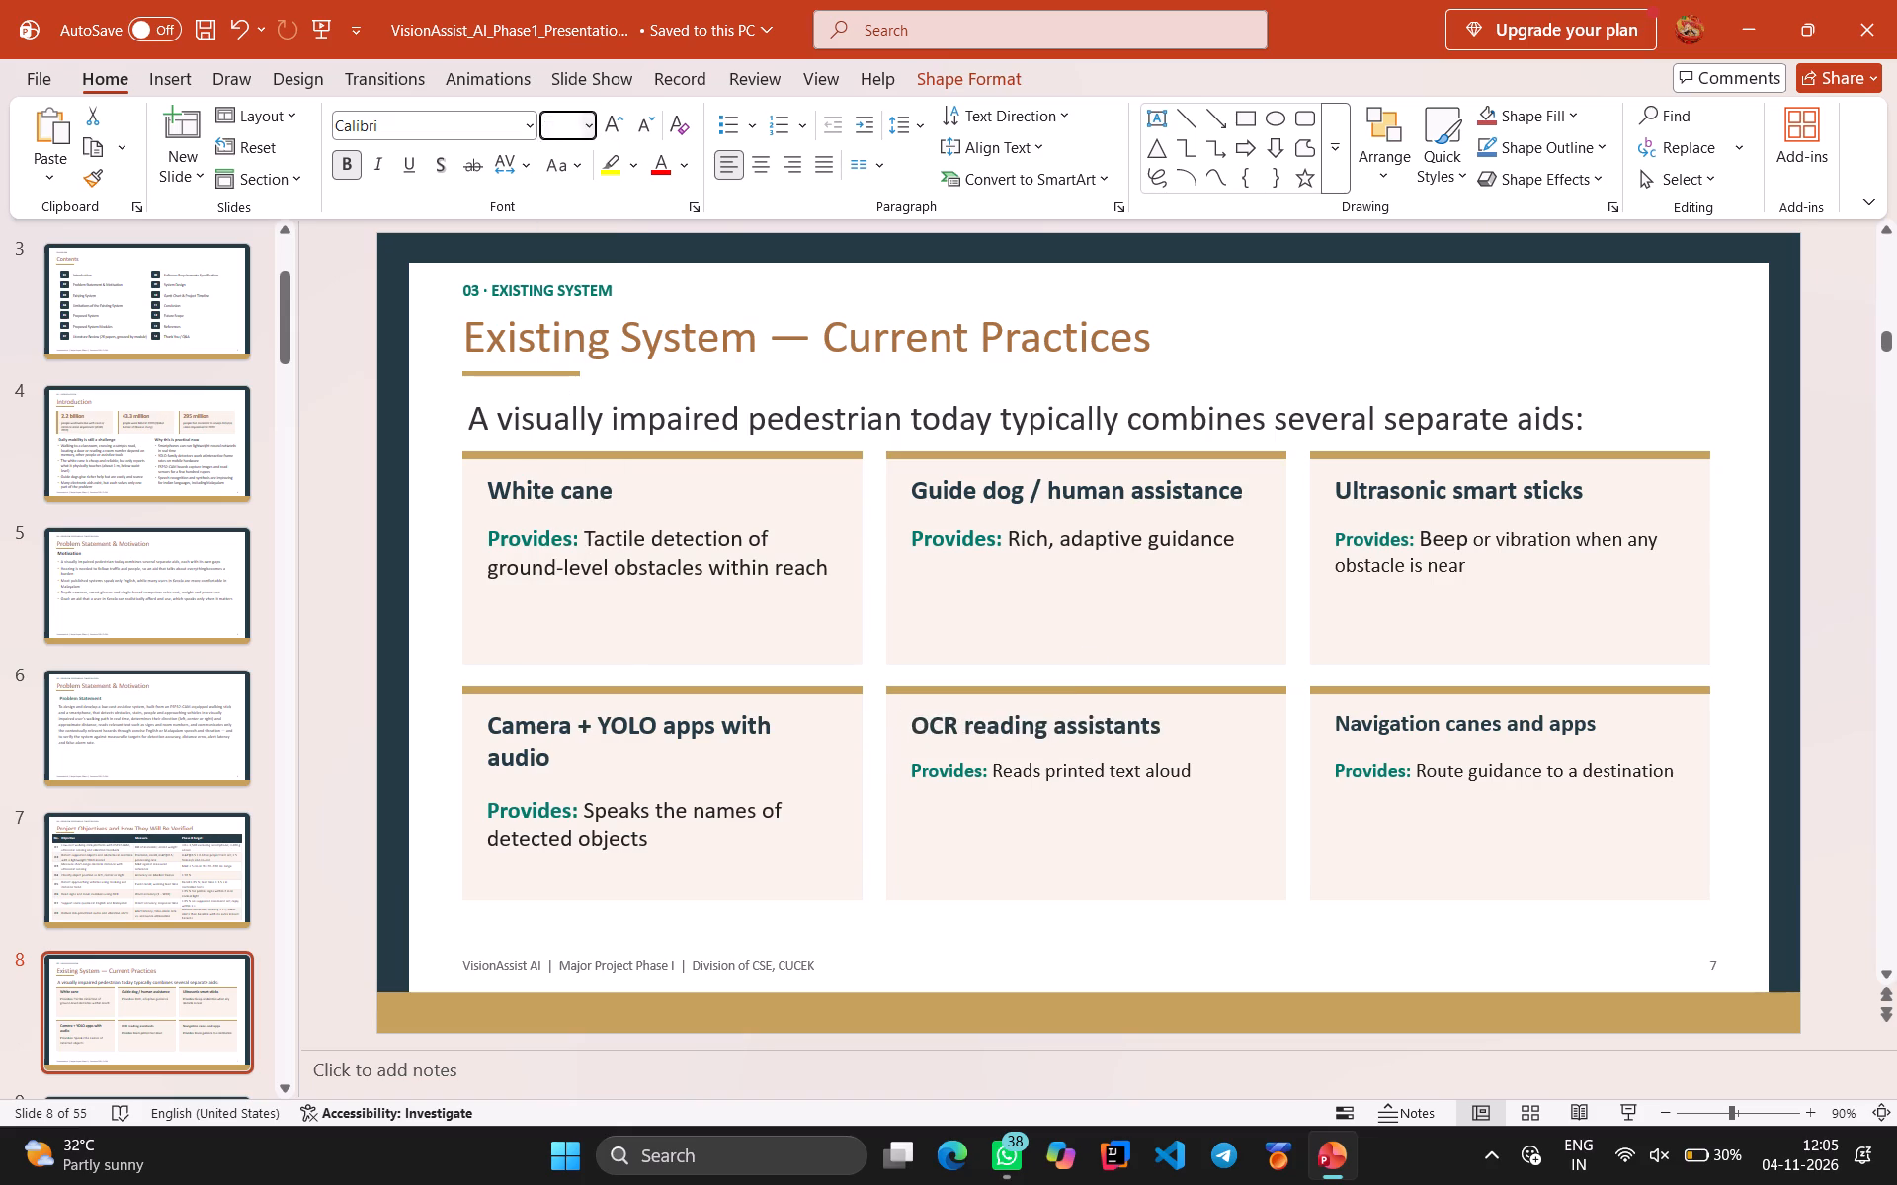
Move the OCR reading assistants card's "Provides" text down slightly and set it to 16 pt.
click(1005, 768)
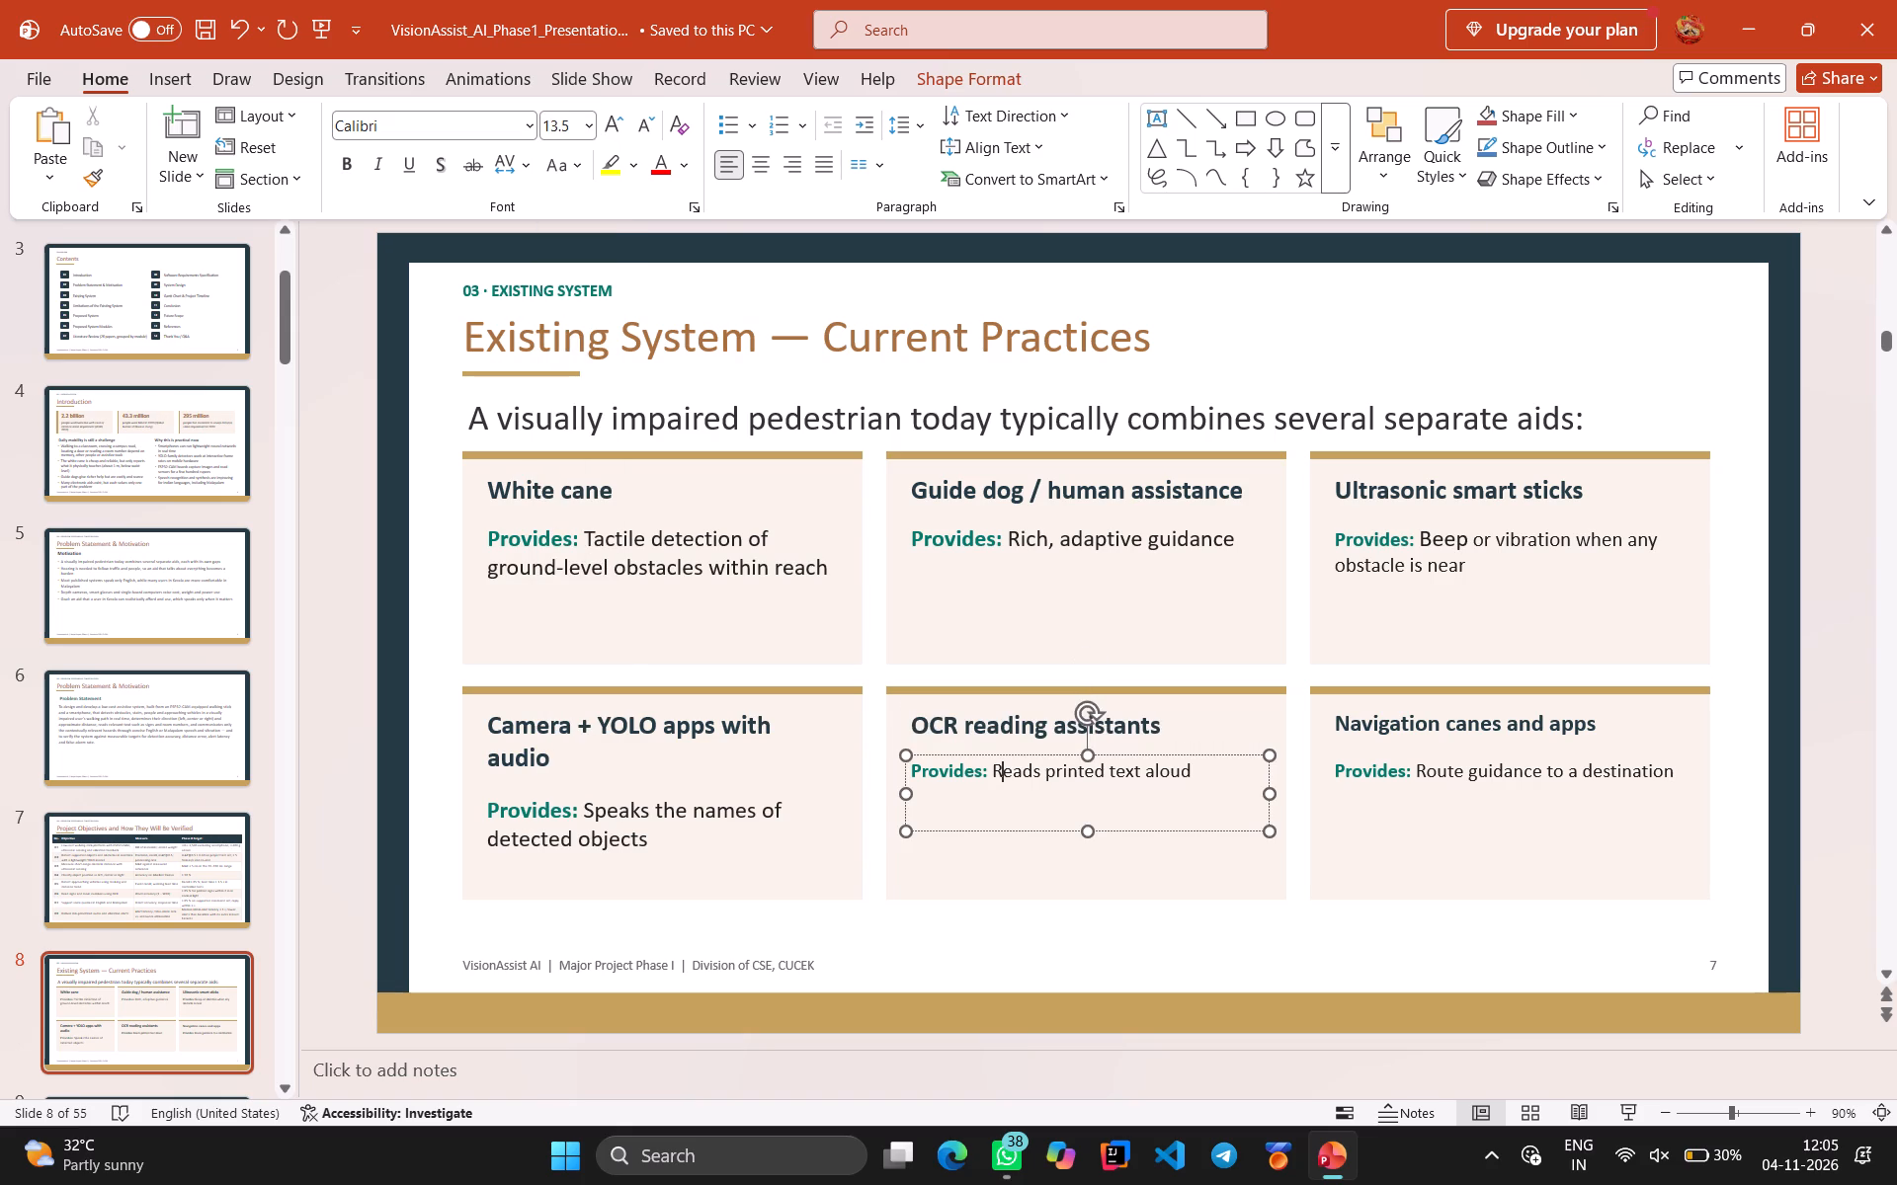
drag(1062, 752, 1064, 771)
click(1068, 784)
key(ctrl+a)
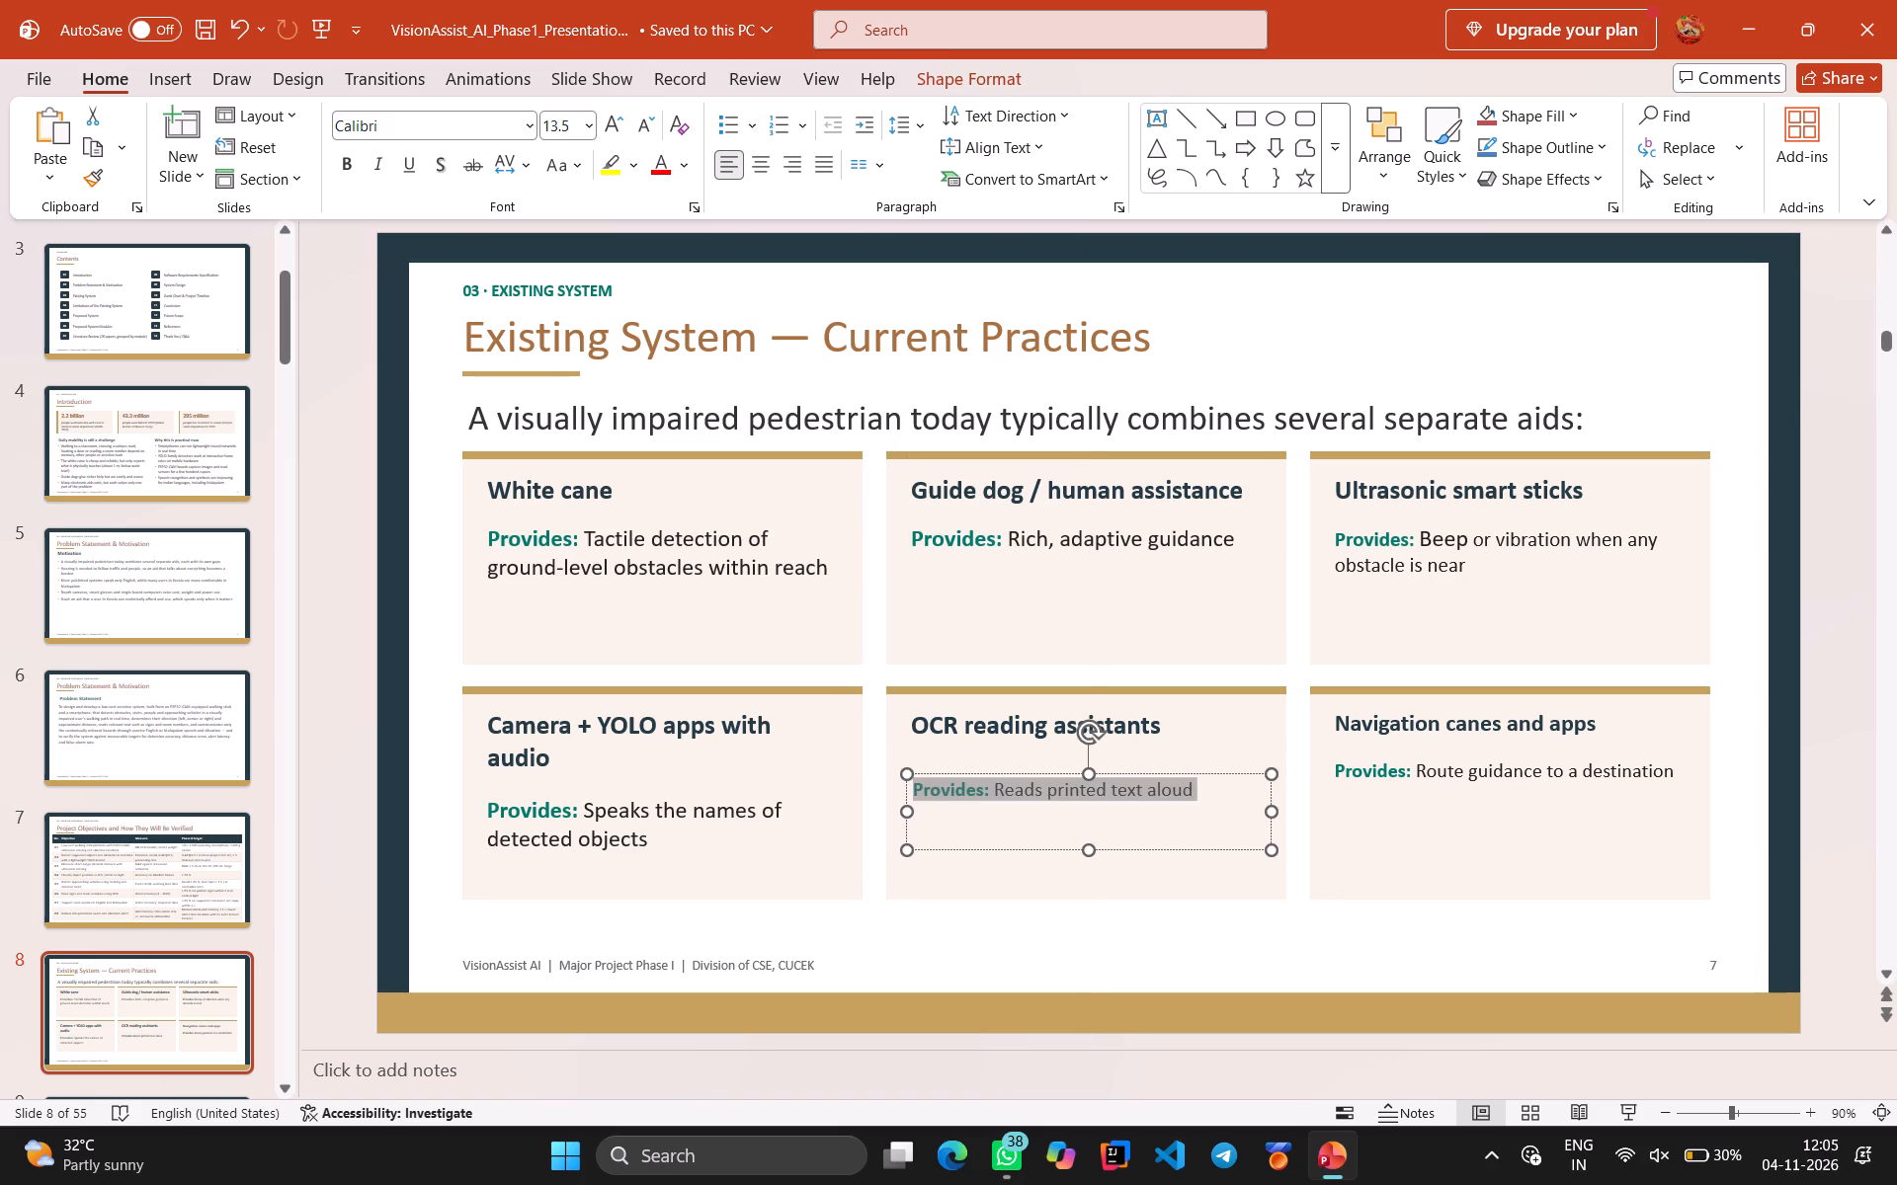
click(586, 130)
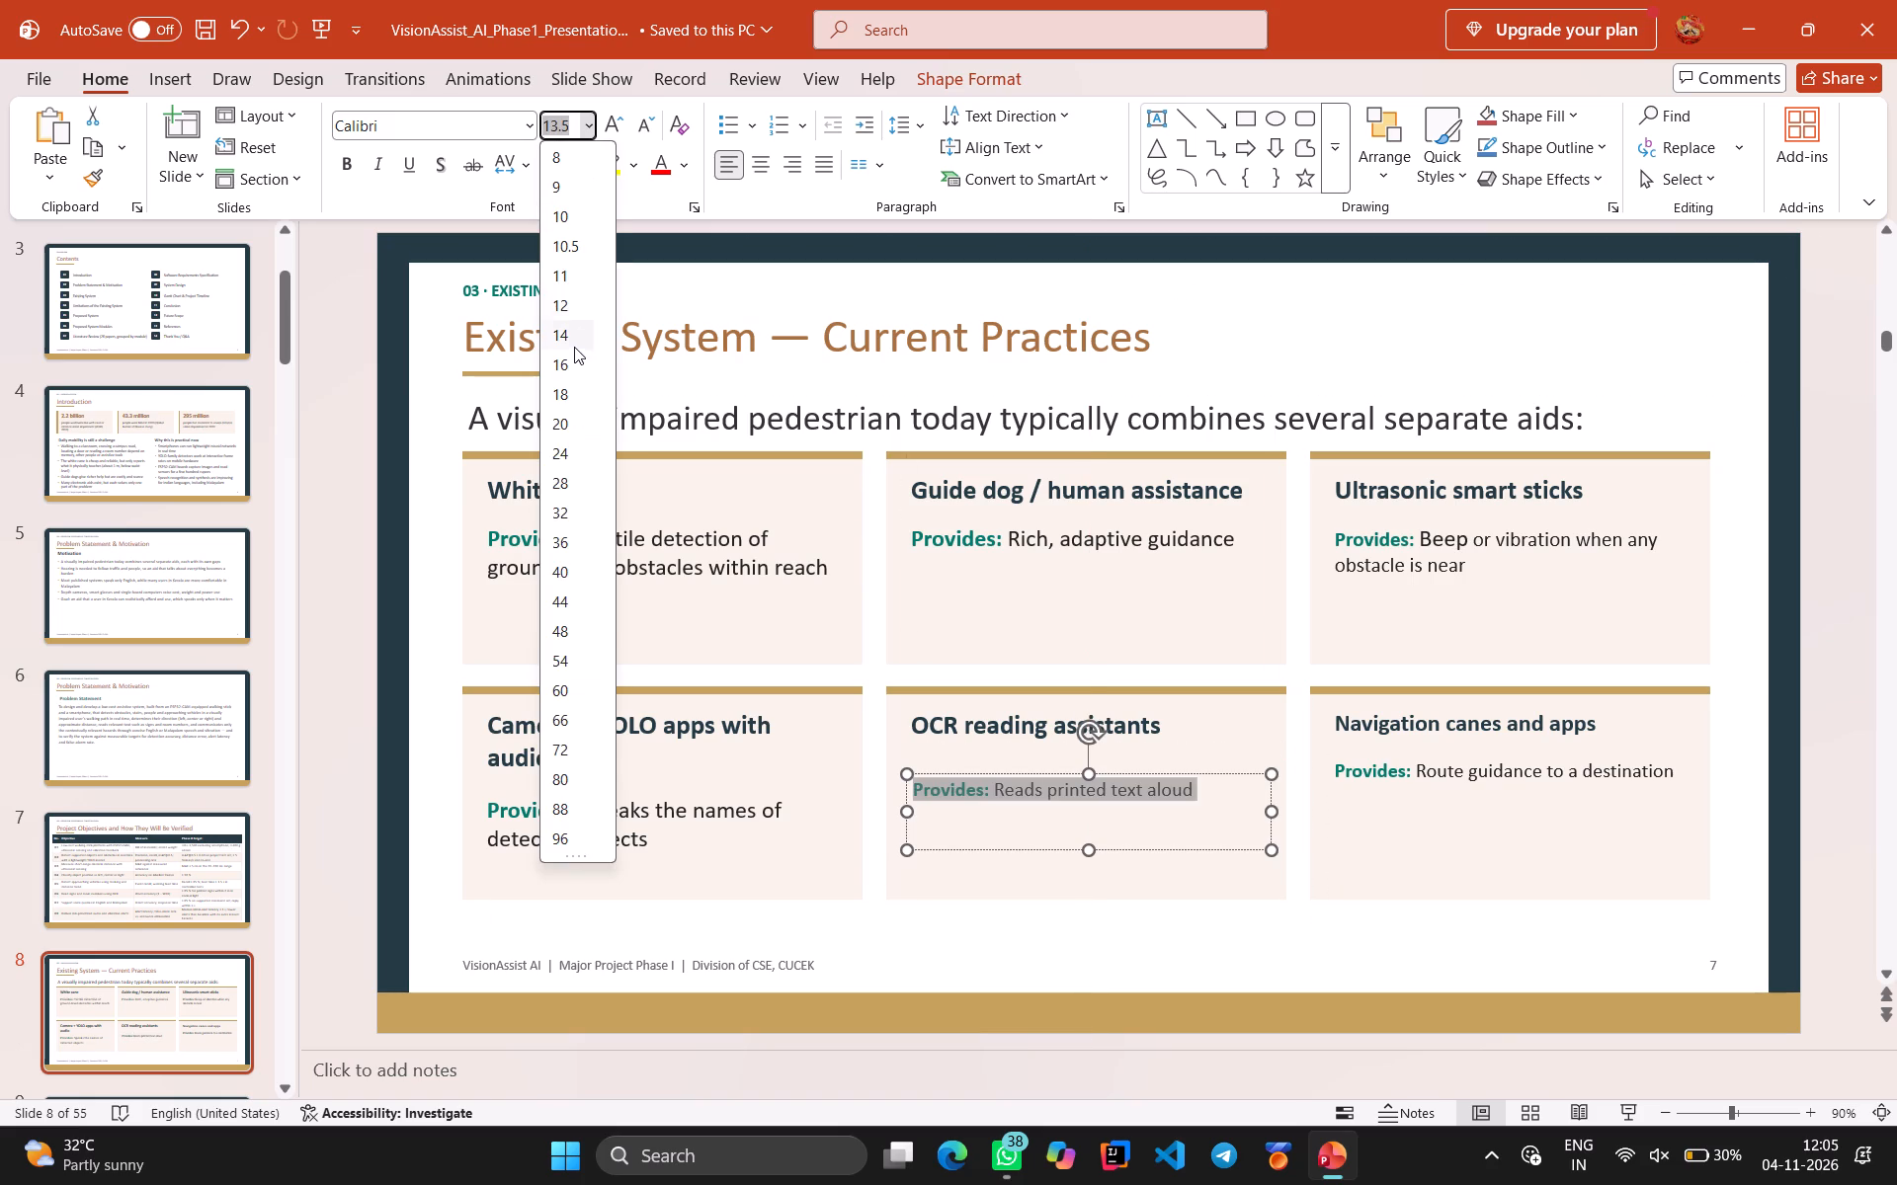
click(573, 365)
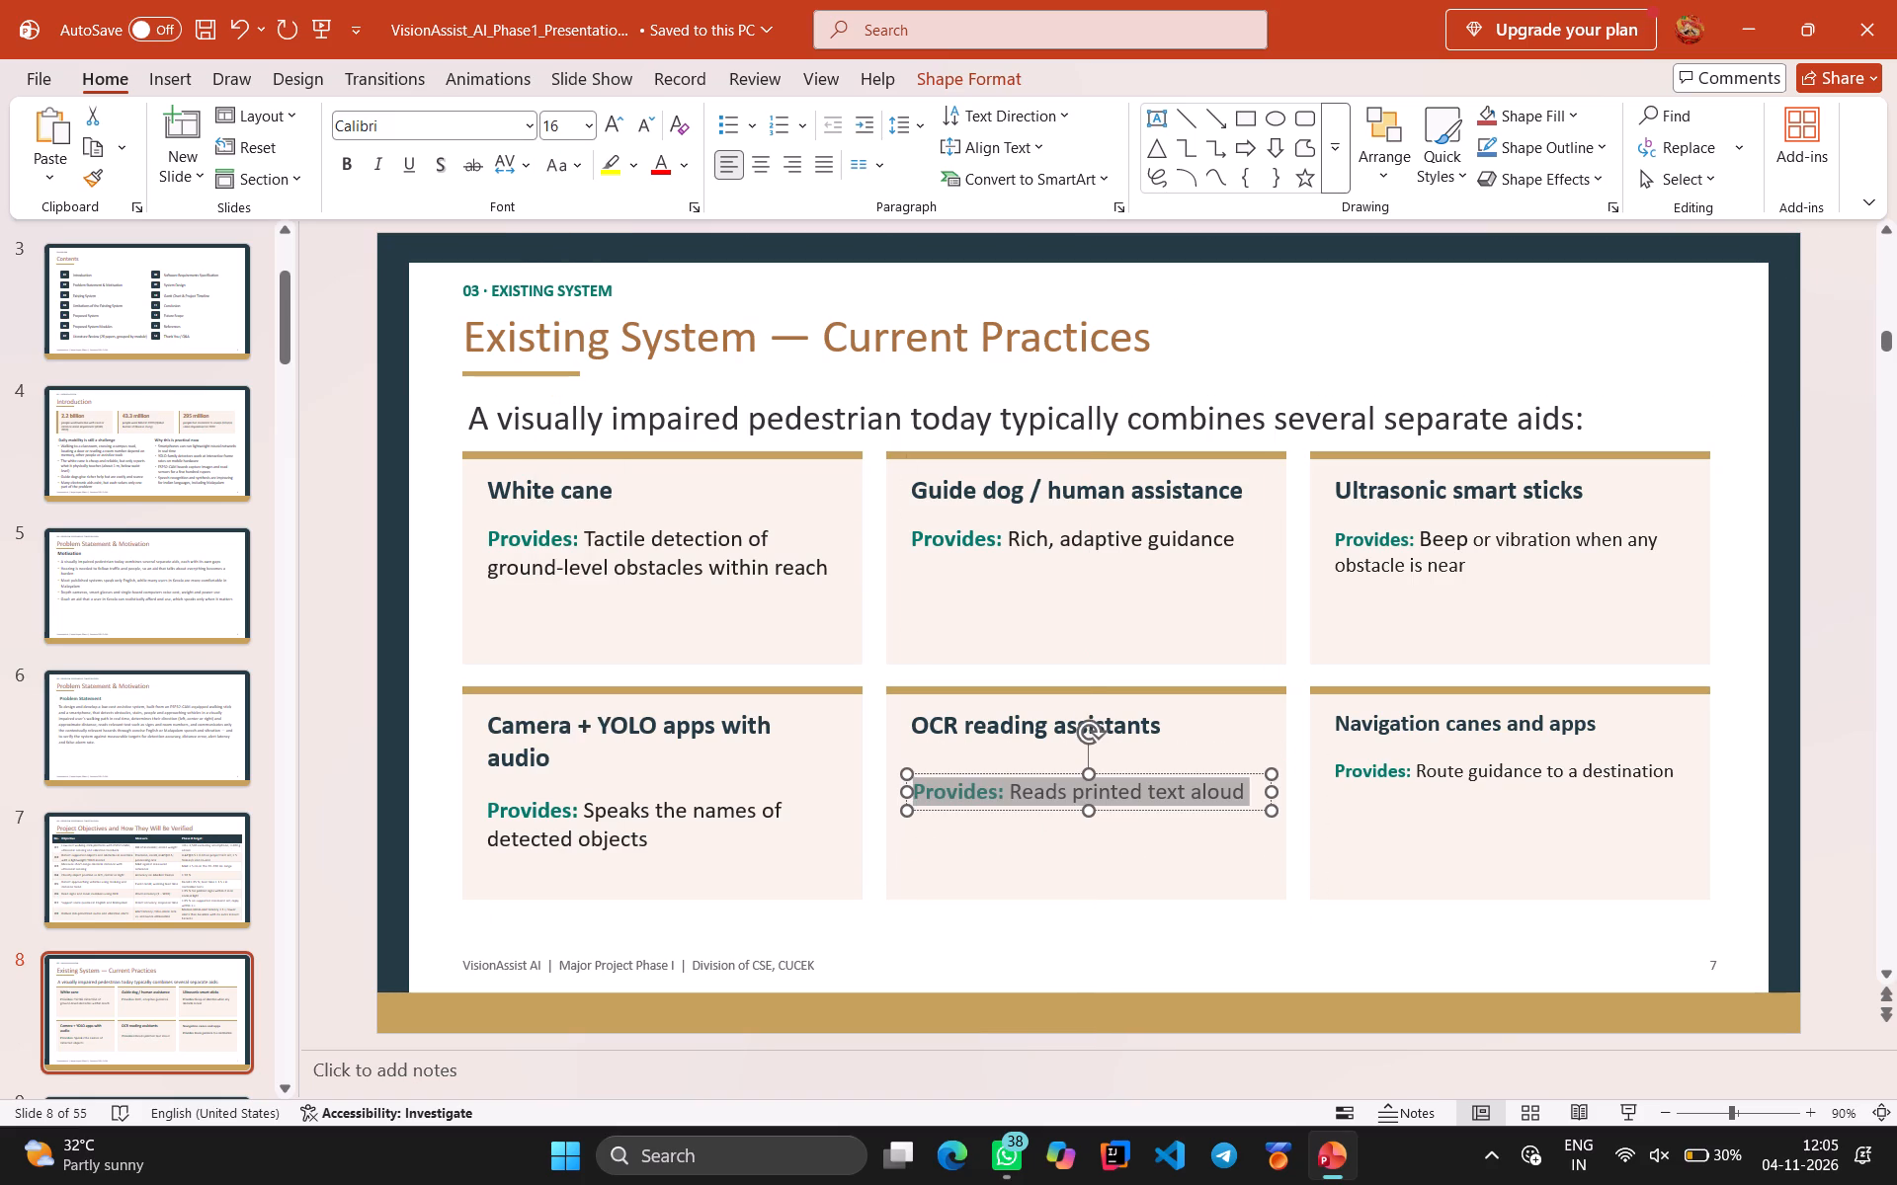
Set the "Navigation canes and apps" card title to 18 pt.
click(1455, 728)
key(ctrl+a)
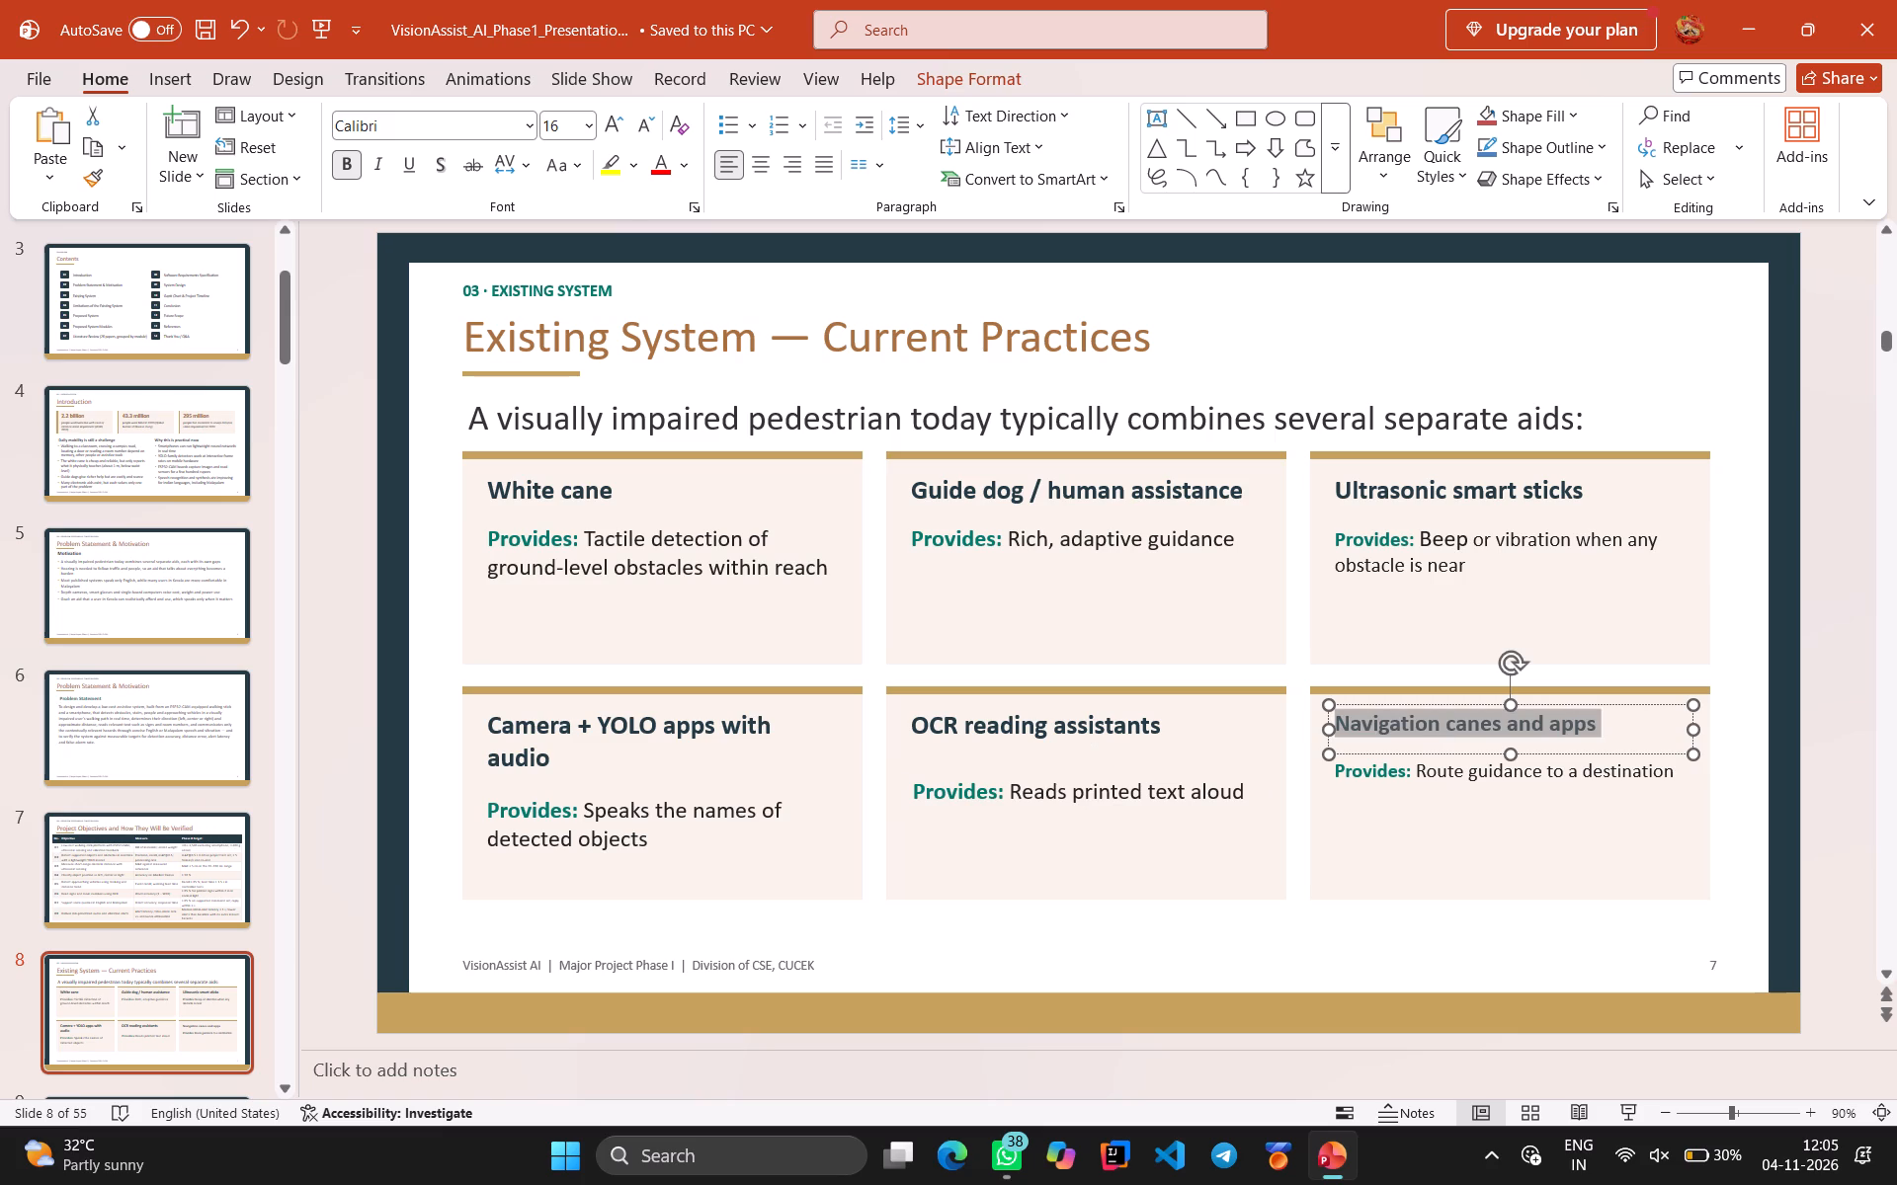
click(589, 120)
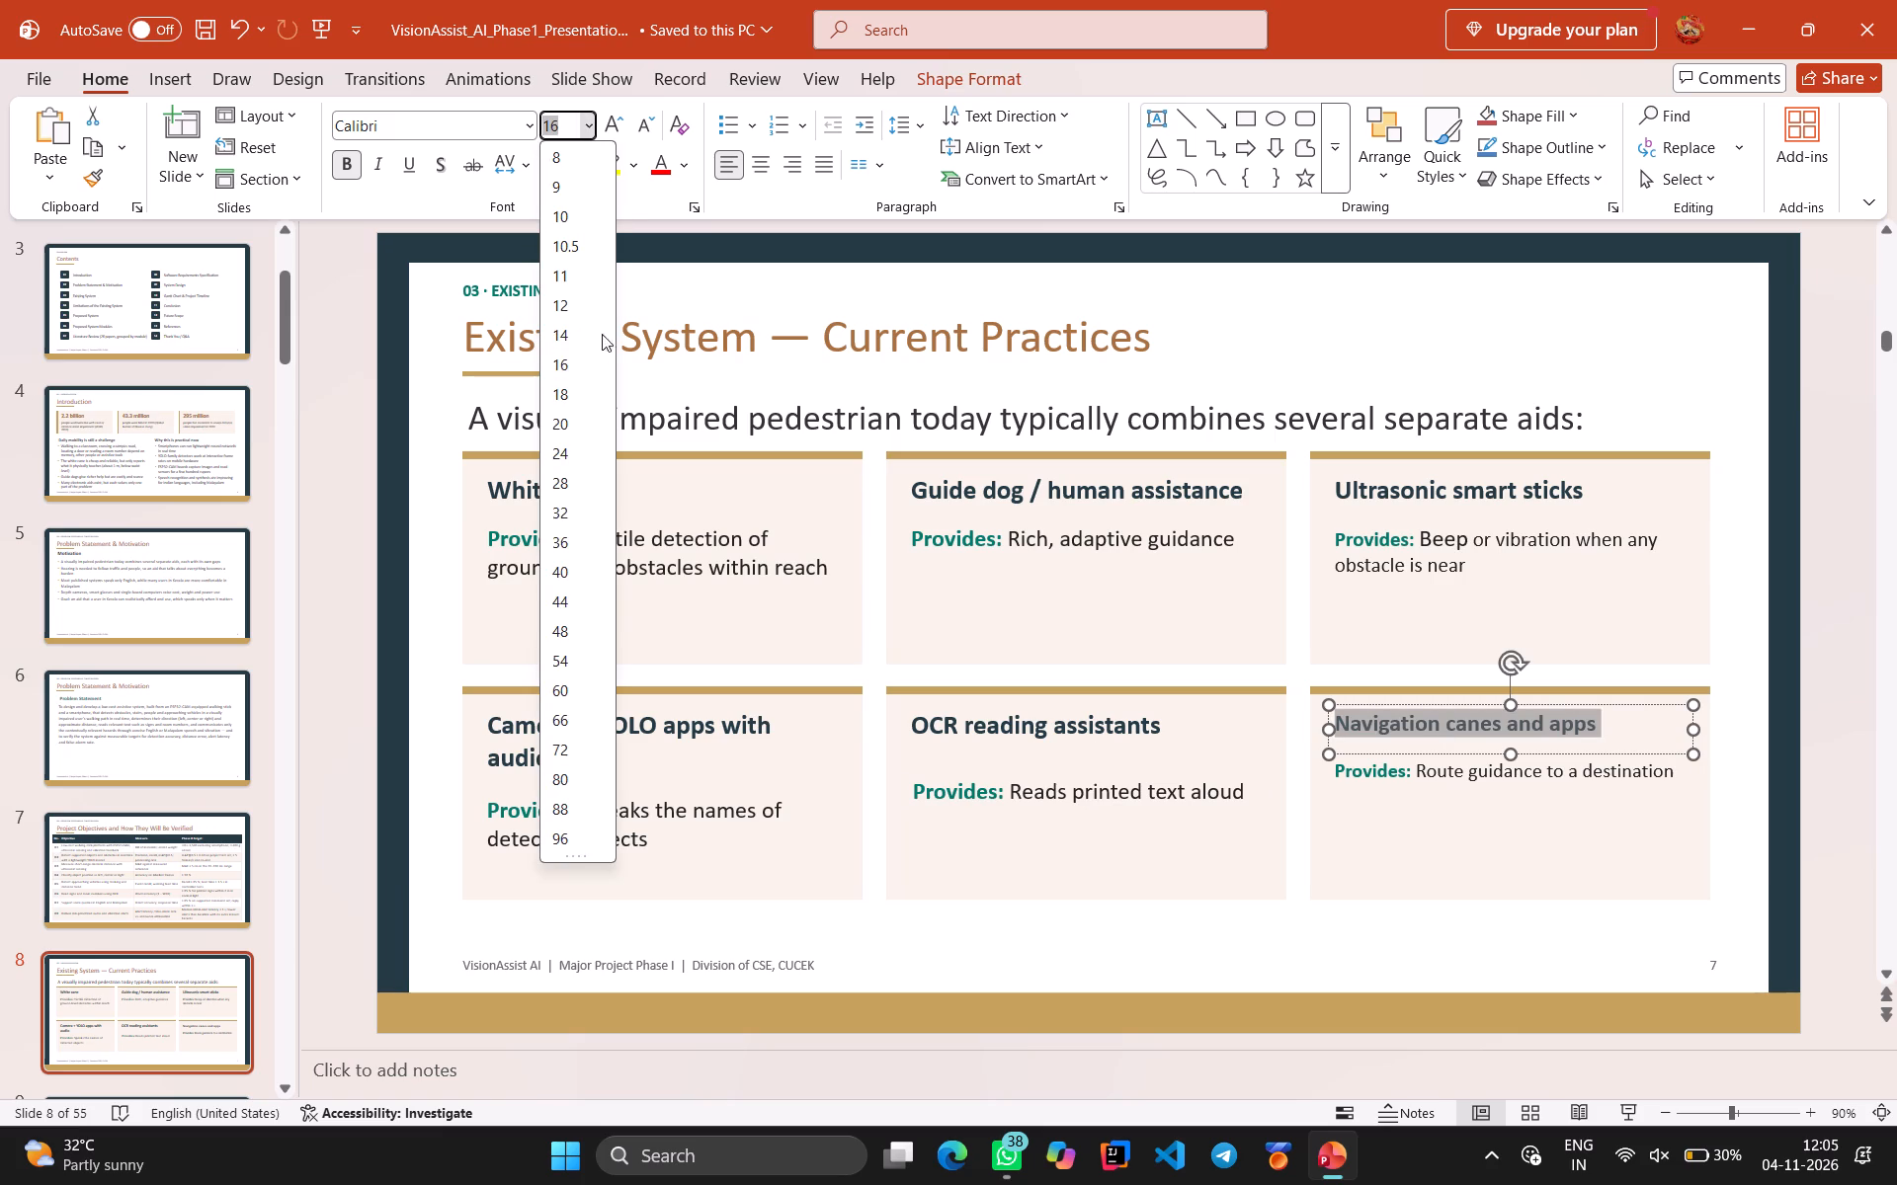
click(584, 401)
Set the "Provides" text on the Navigation canes and apps card to 16 pt.
click(1448, 772)
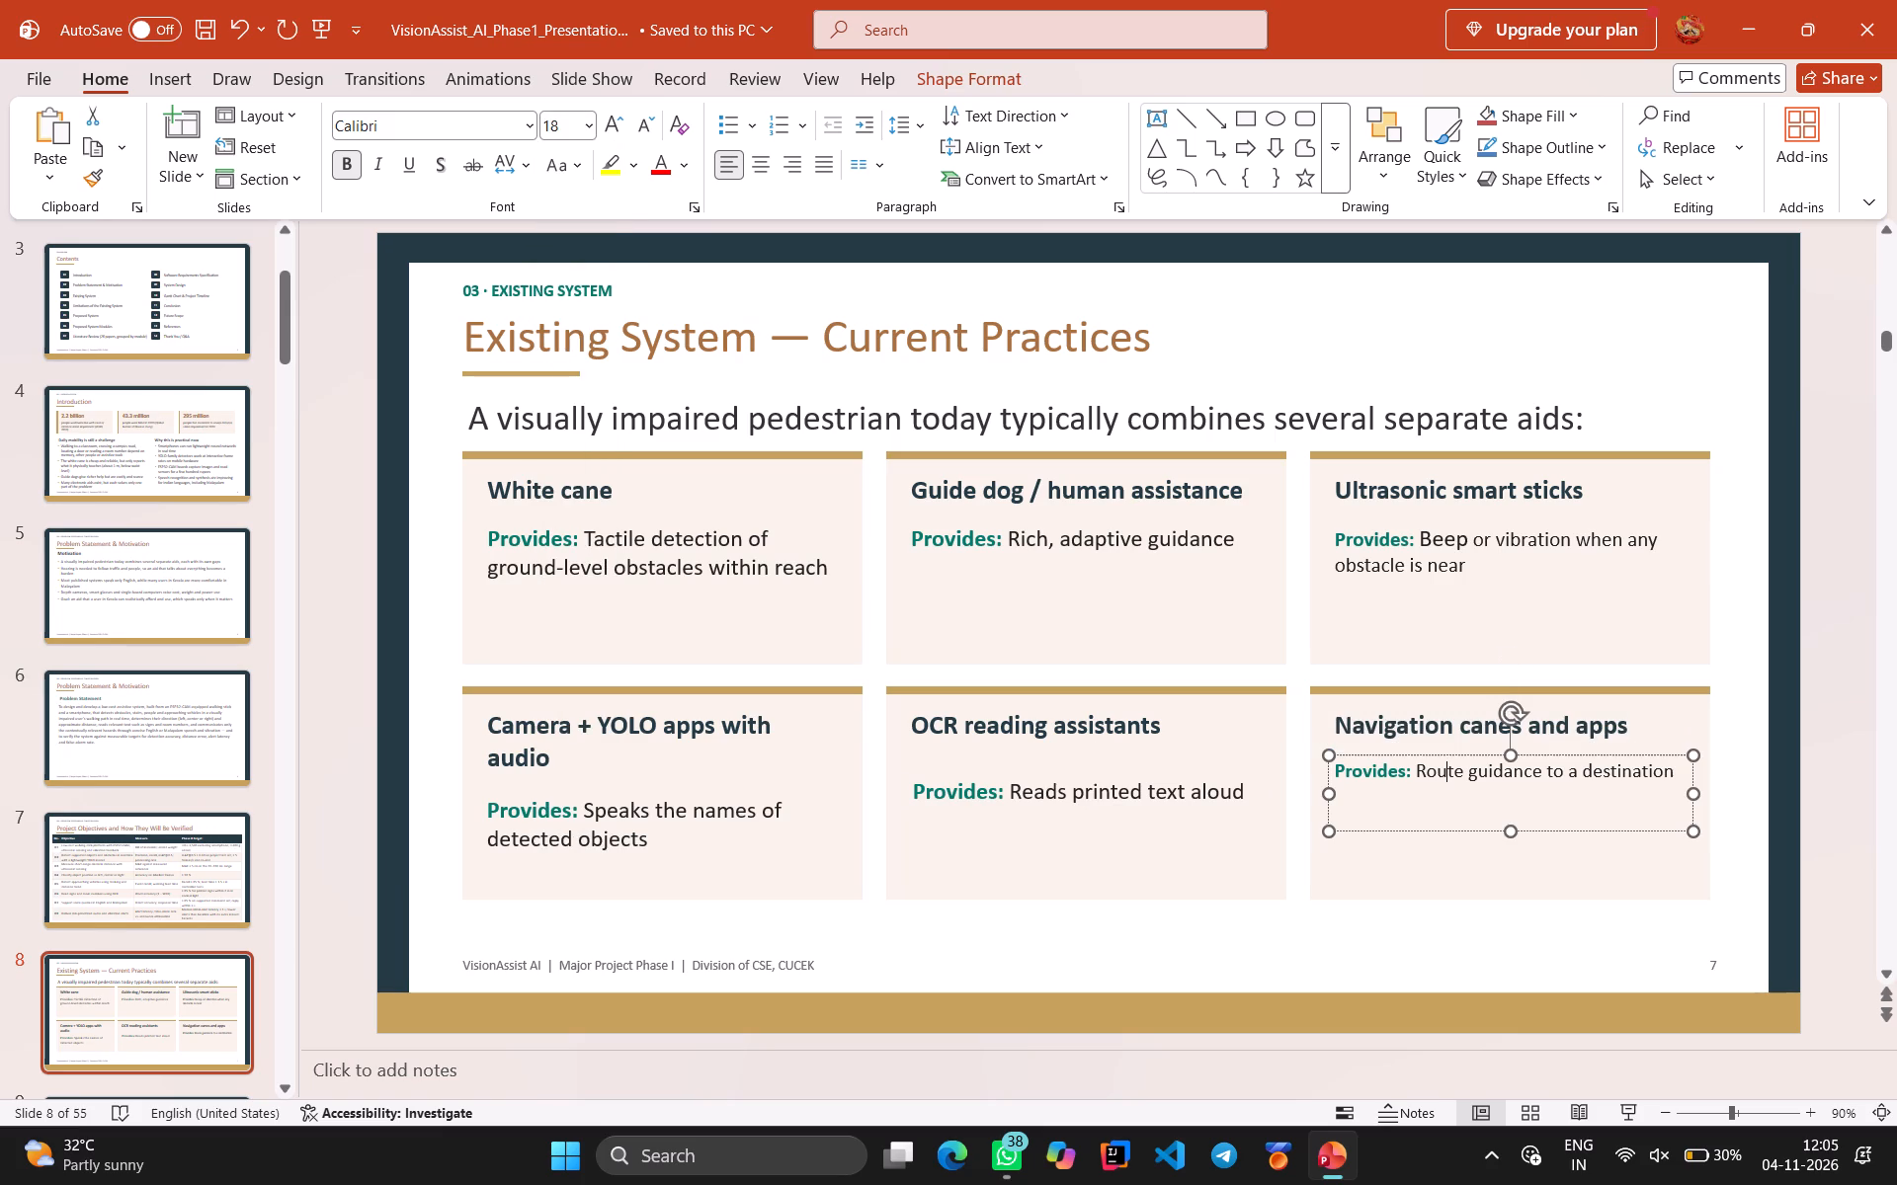
key(ctrl+a)
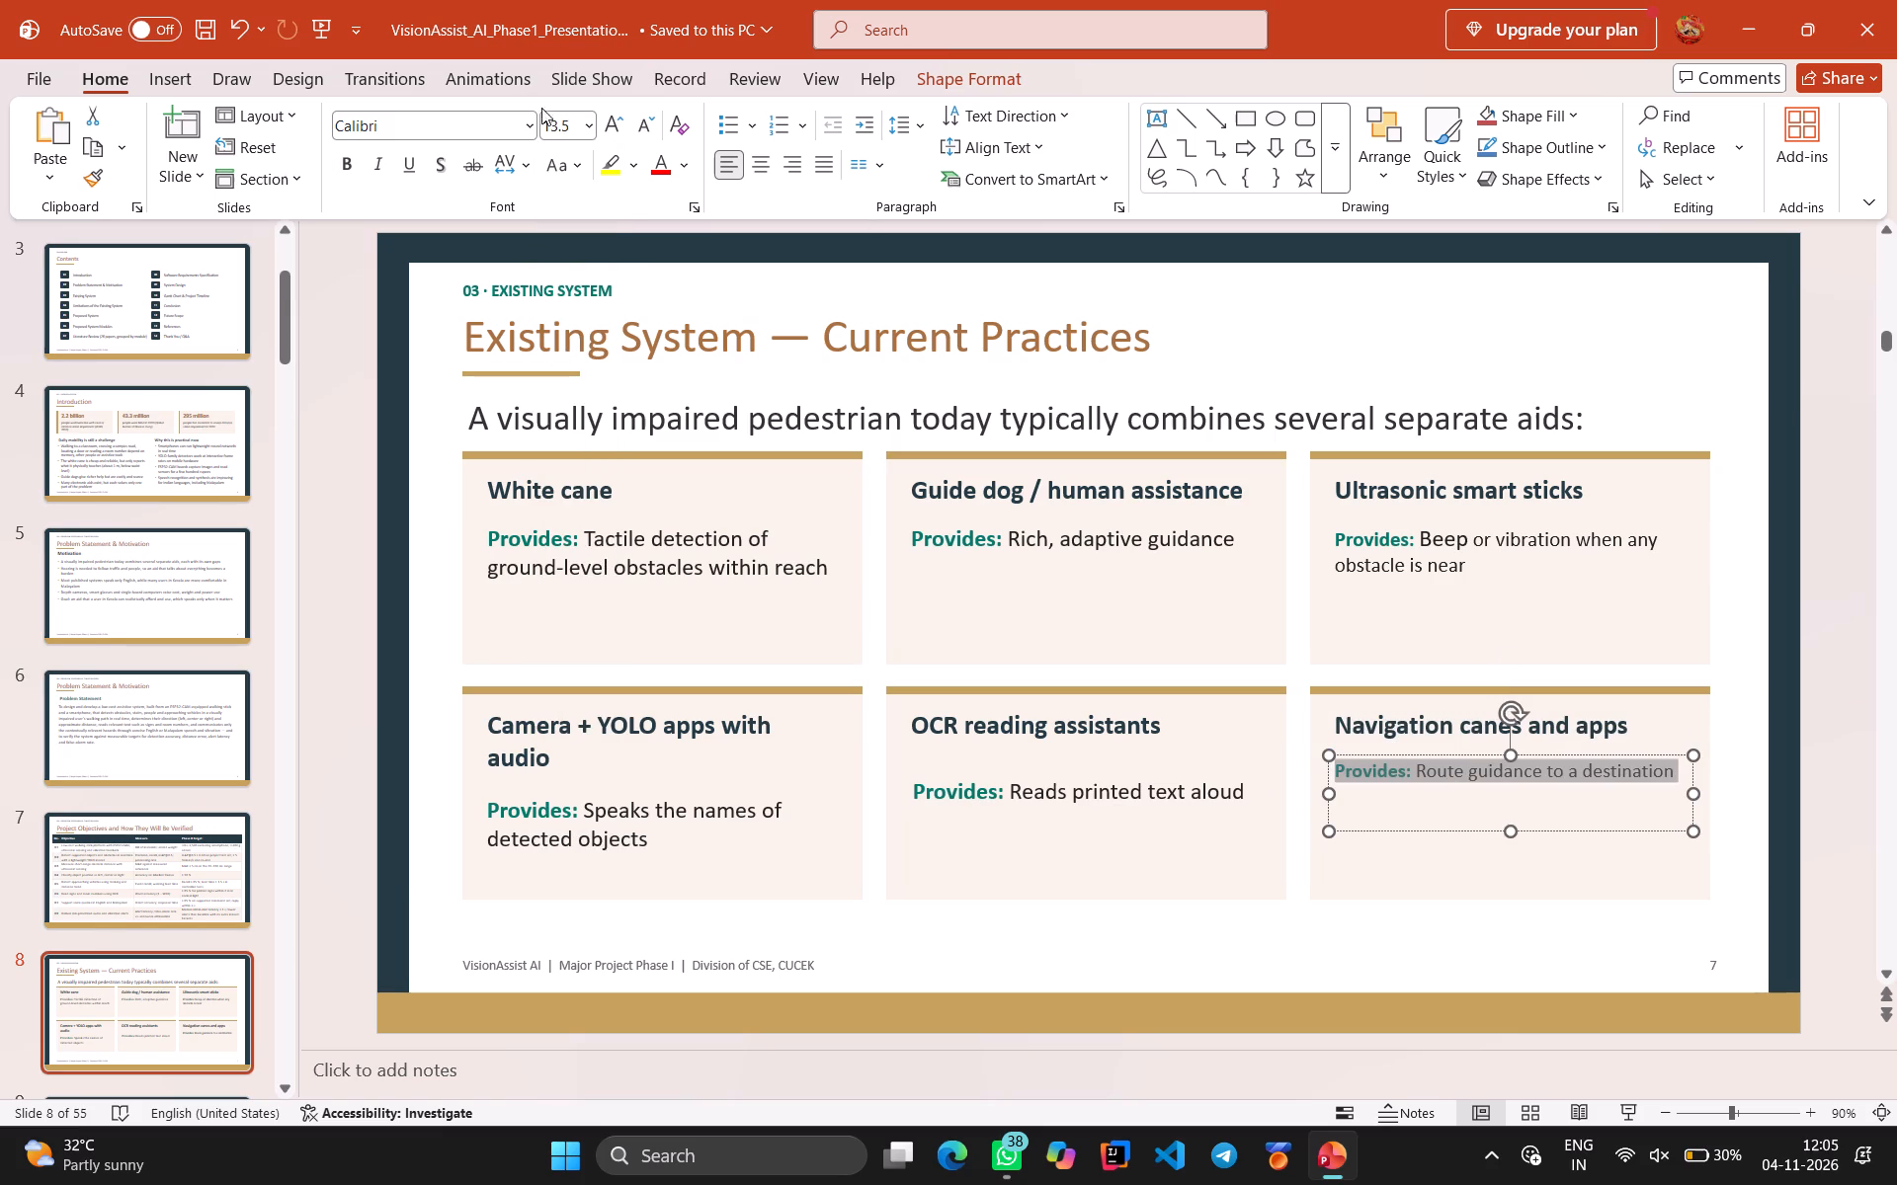
click(584, 133)
click(574, 359)
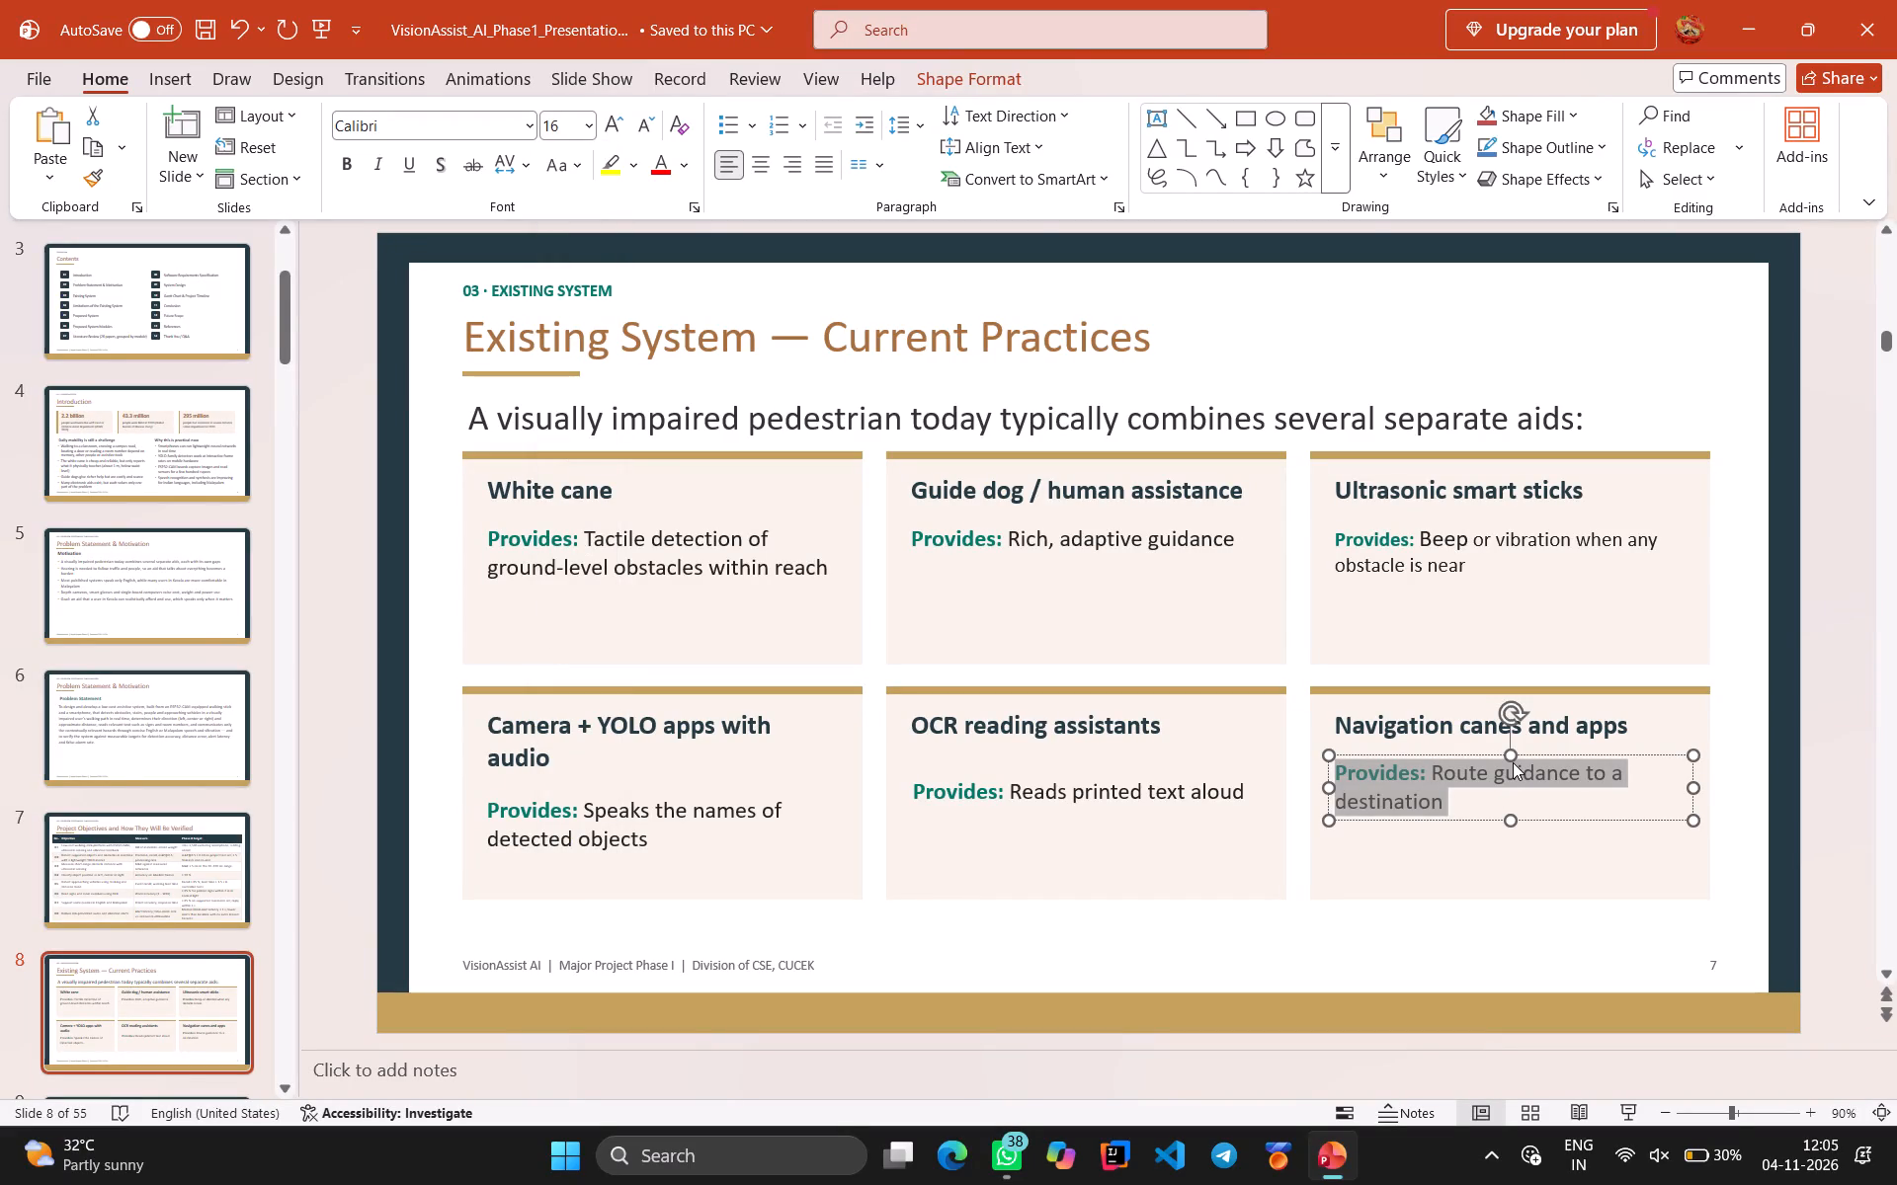
Move the "Provides" text on the Navigation canes and apps card down slightly, away from the card title.
drag(1497, 751, 1497, 763)
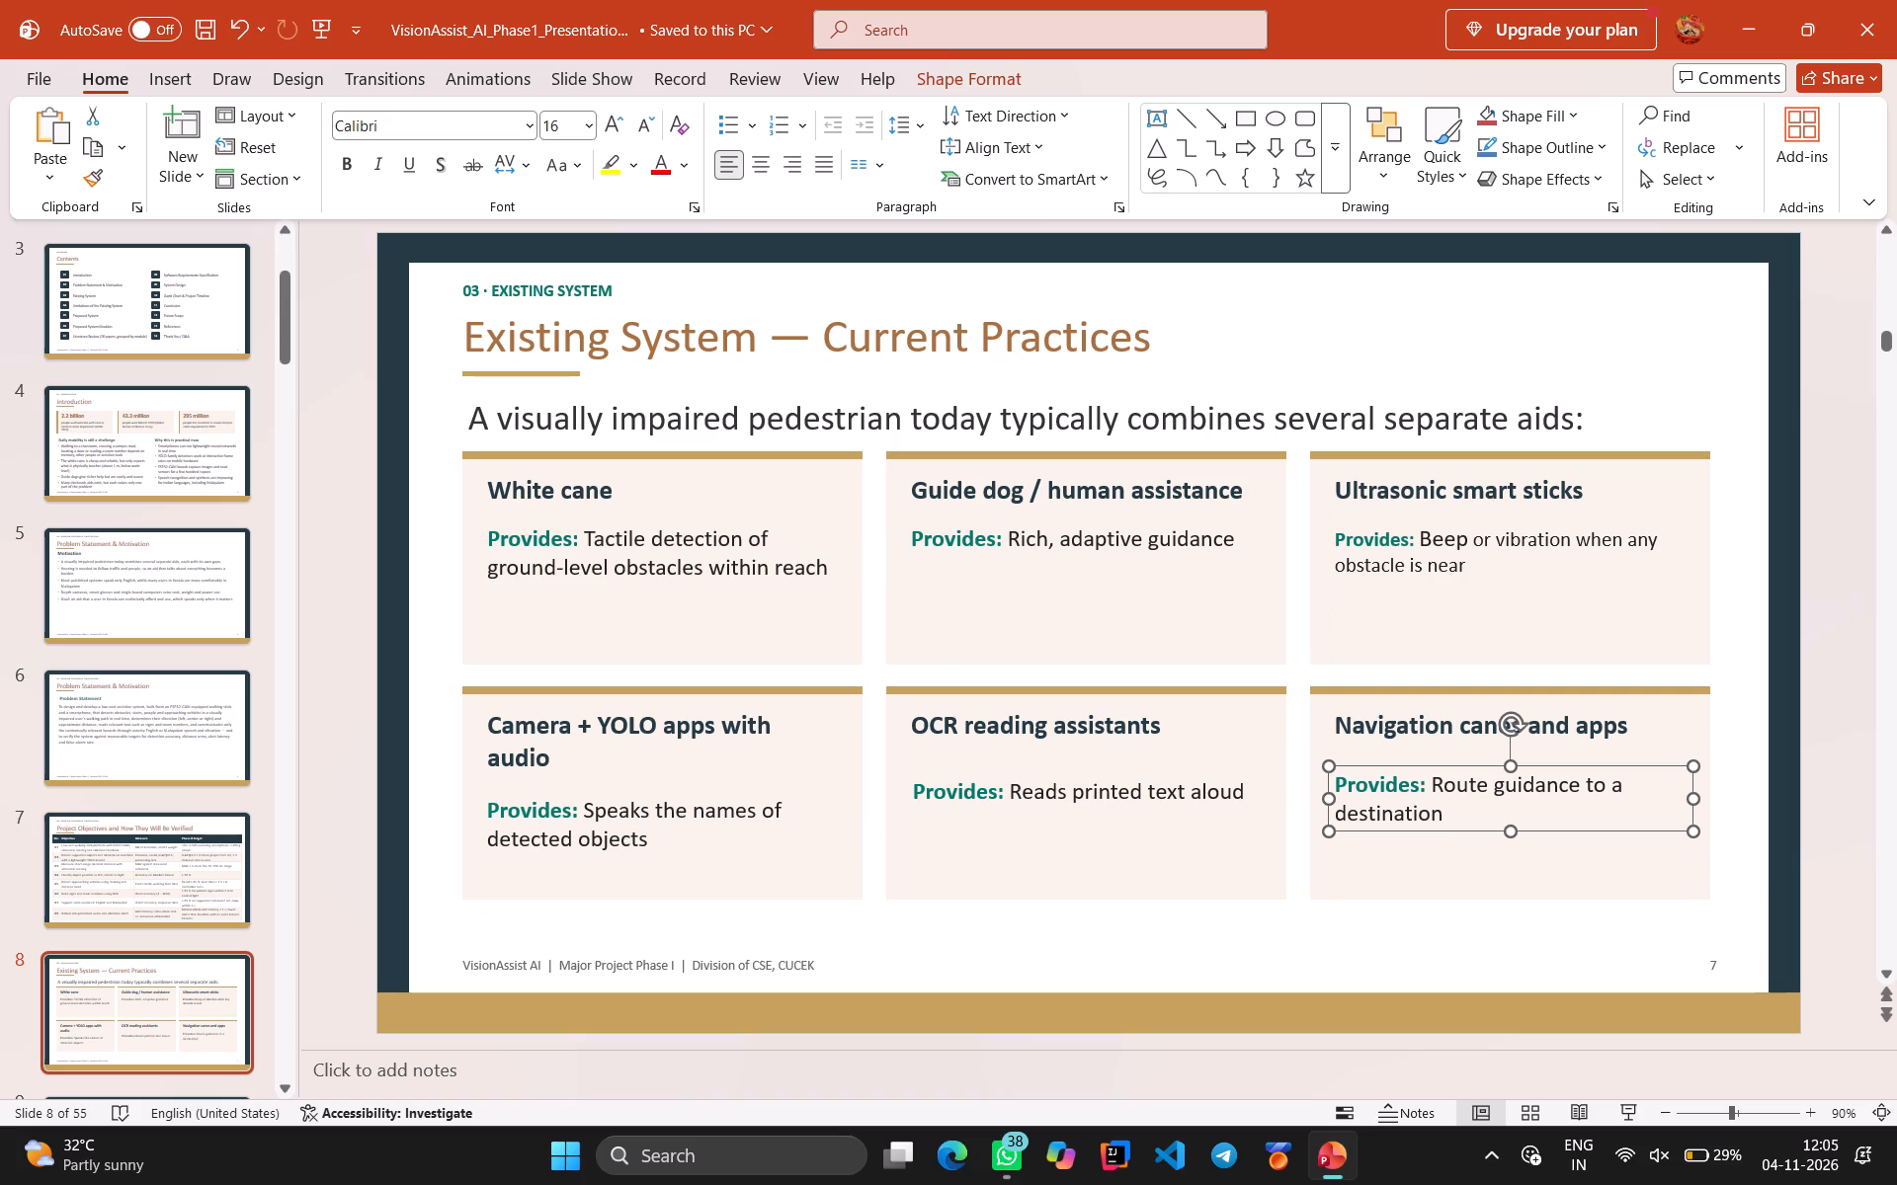
Set all of the "Provides" text on the Ultrasonic smart sticks card to 16 pt.
click(1523, 544)
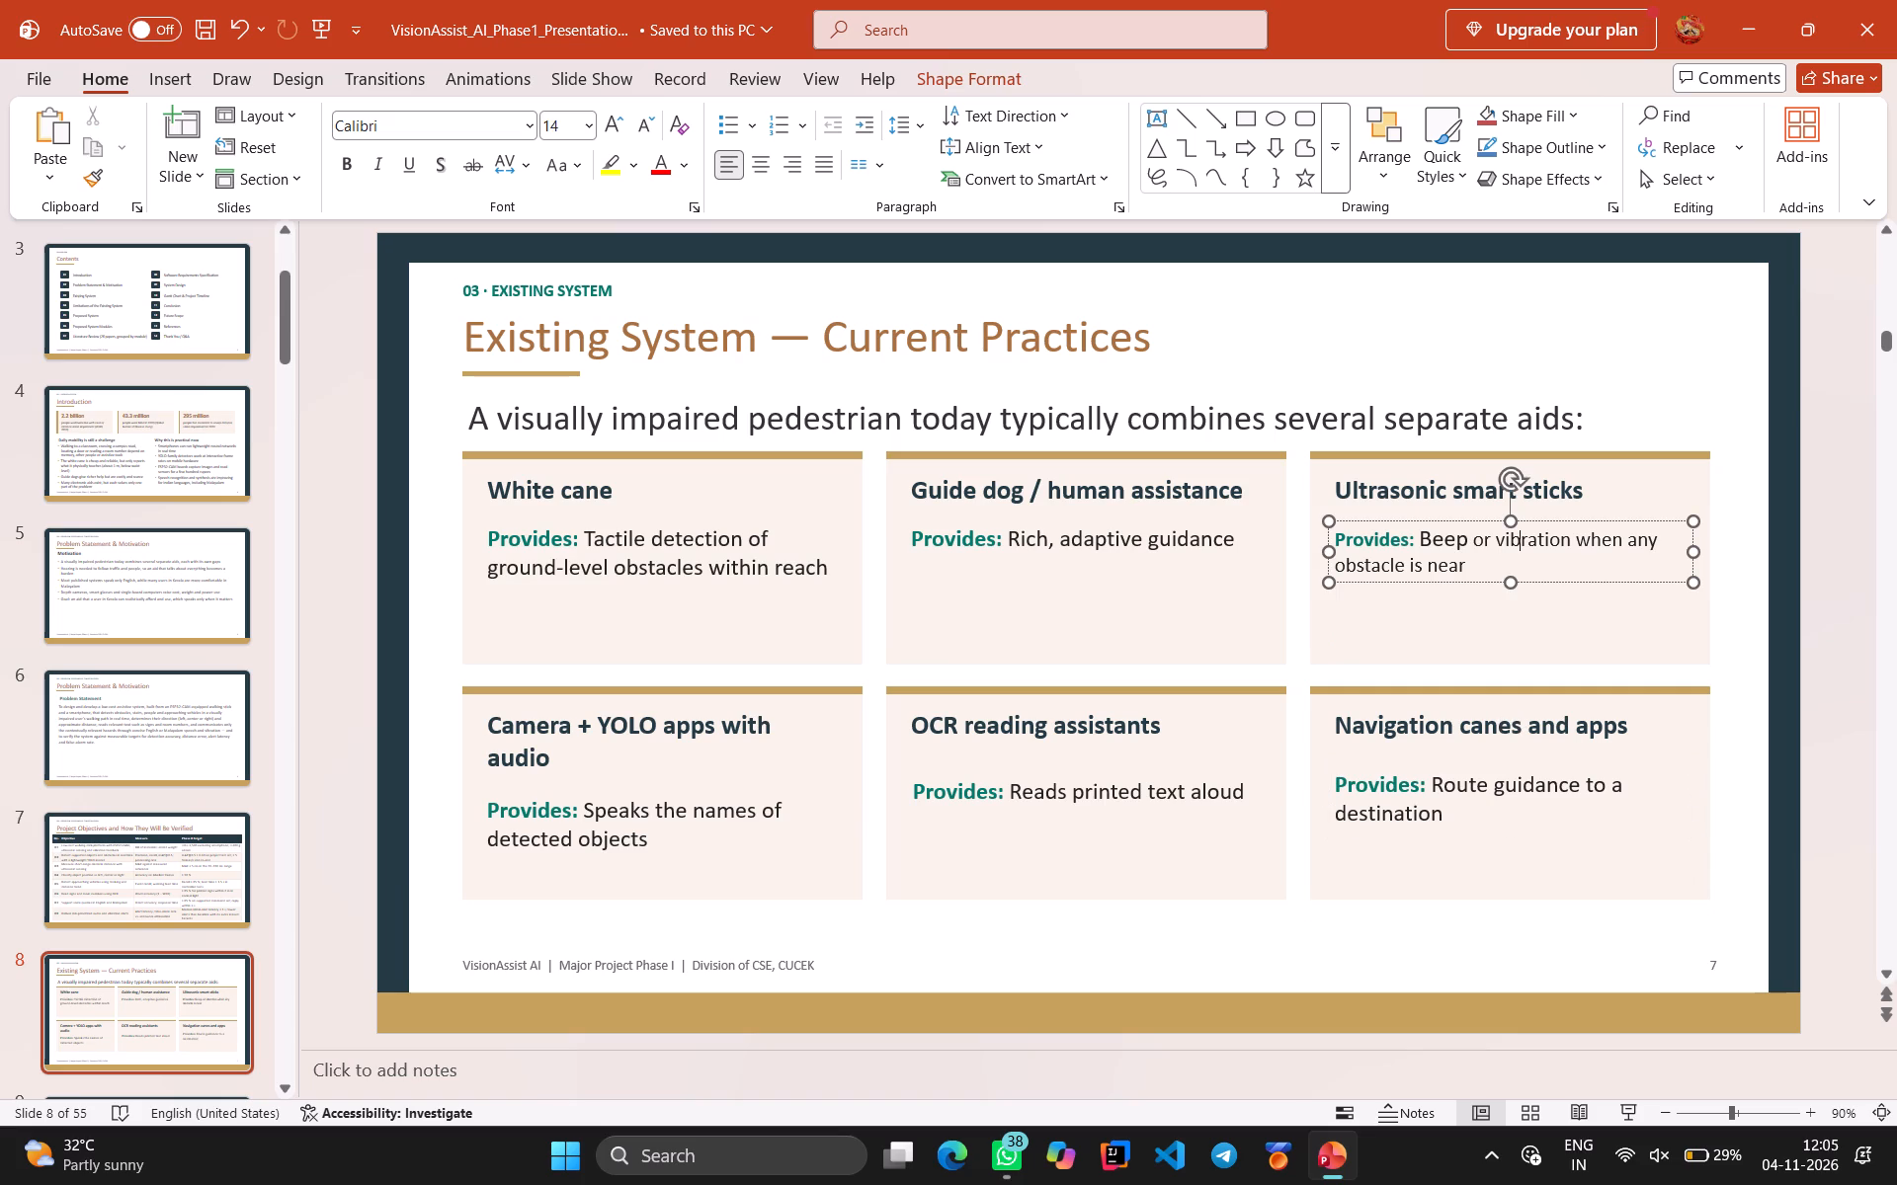
key(ctrl+a)
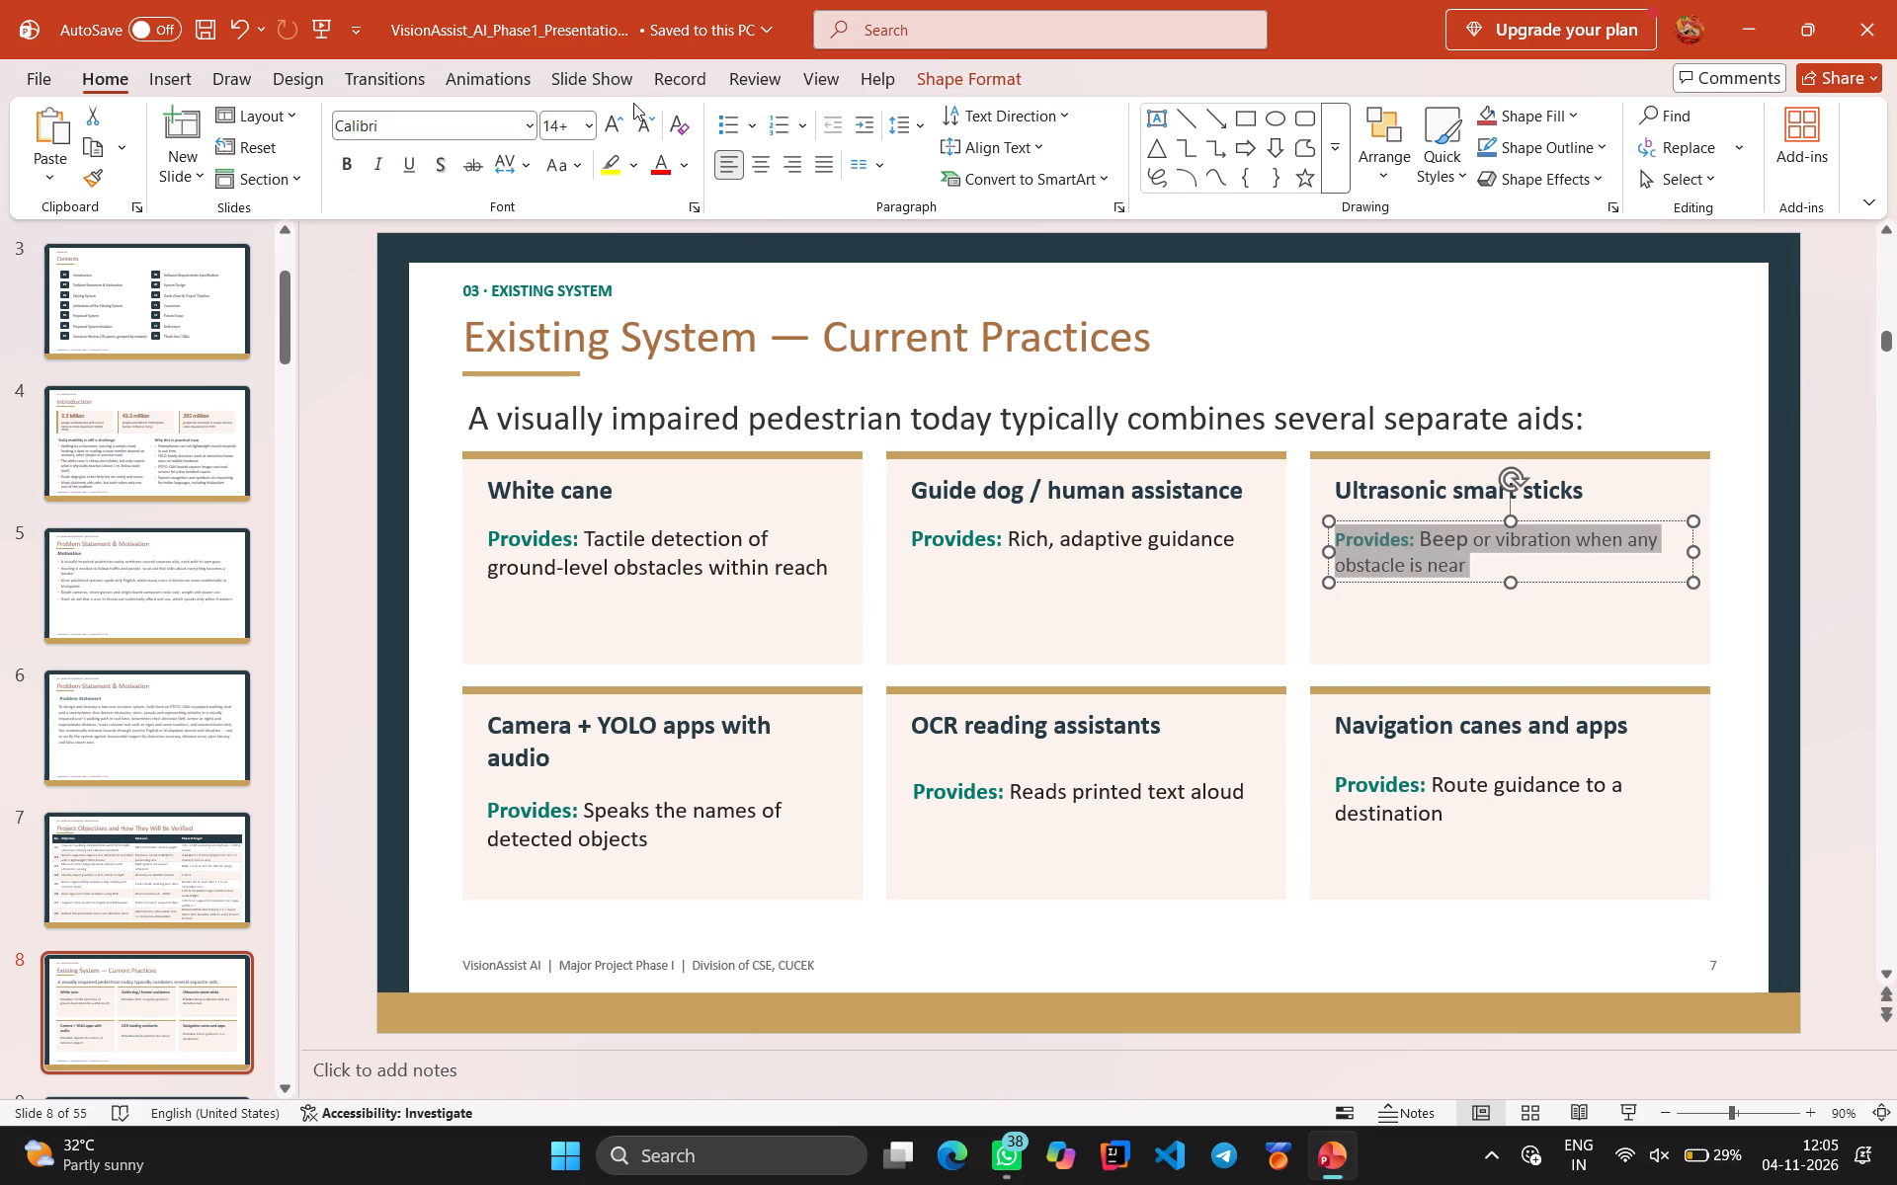
click(587, 118)
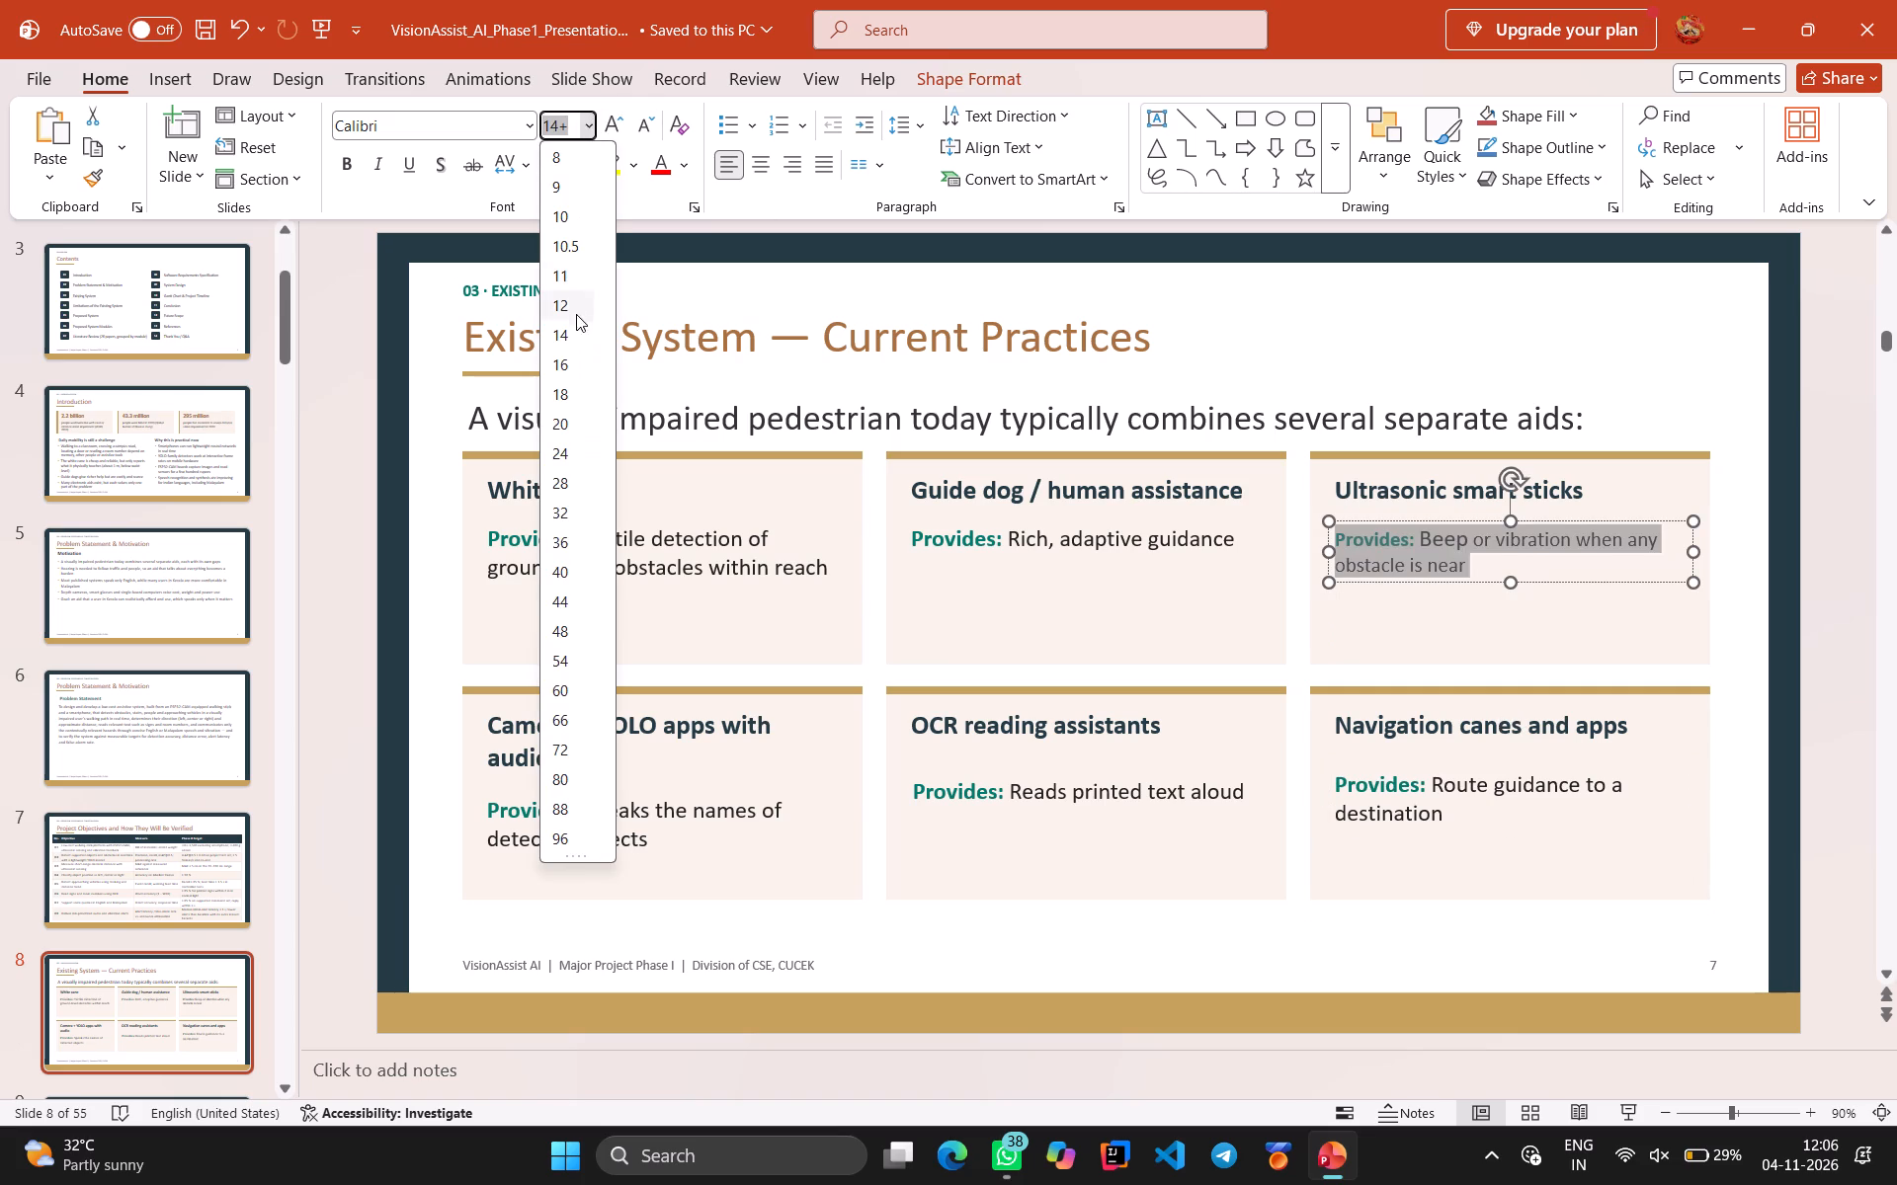
click(575, 336)
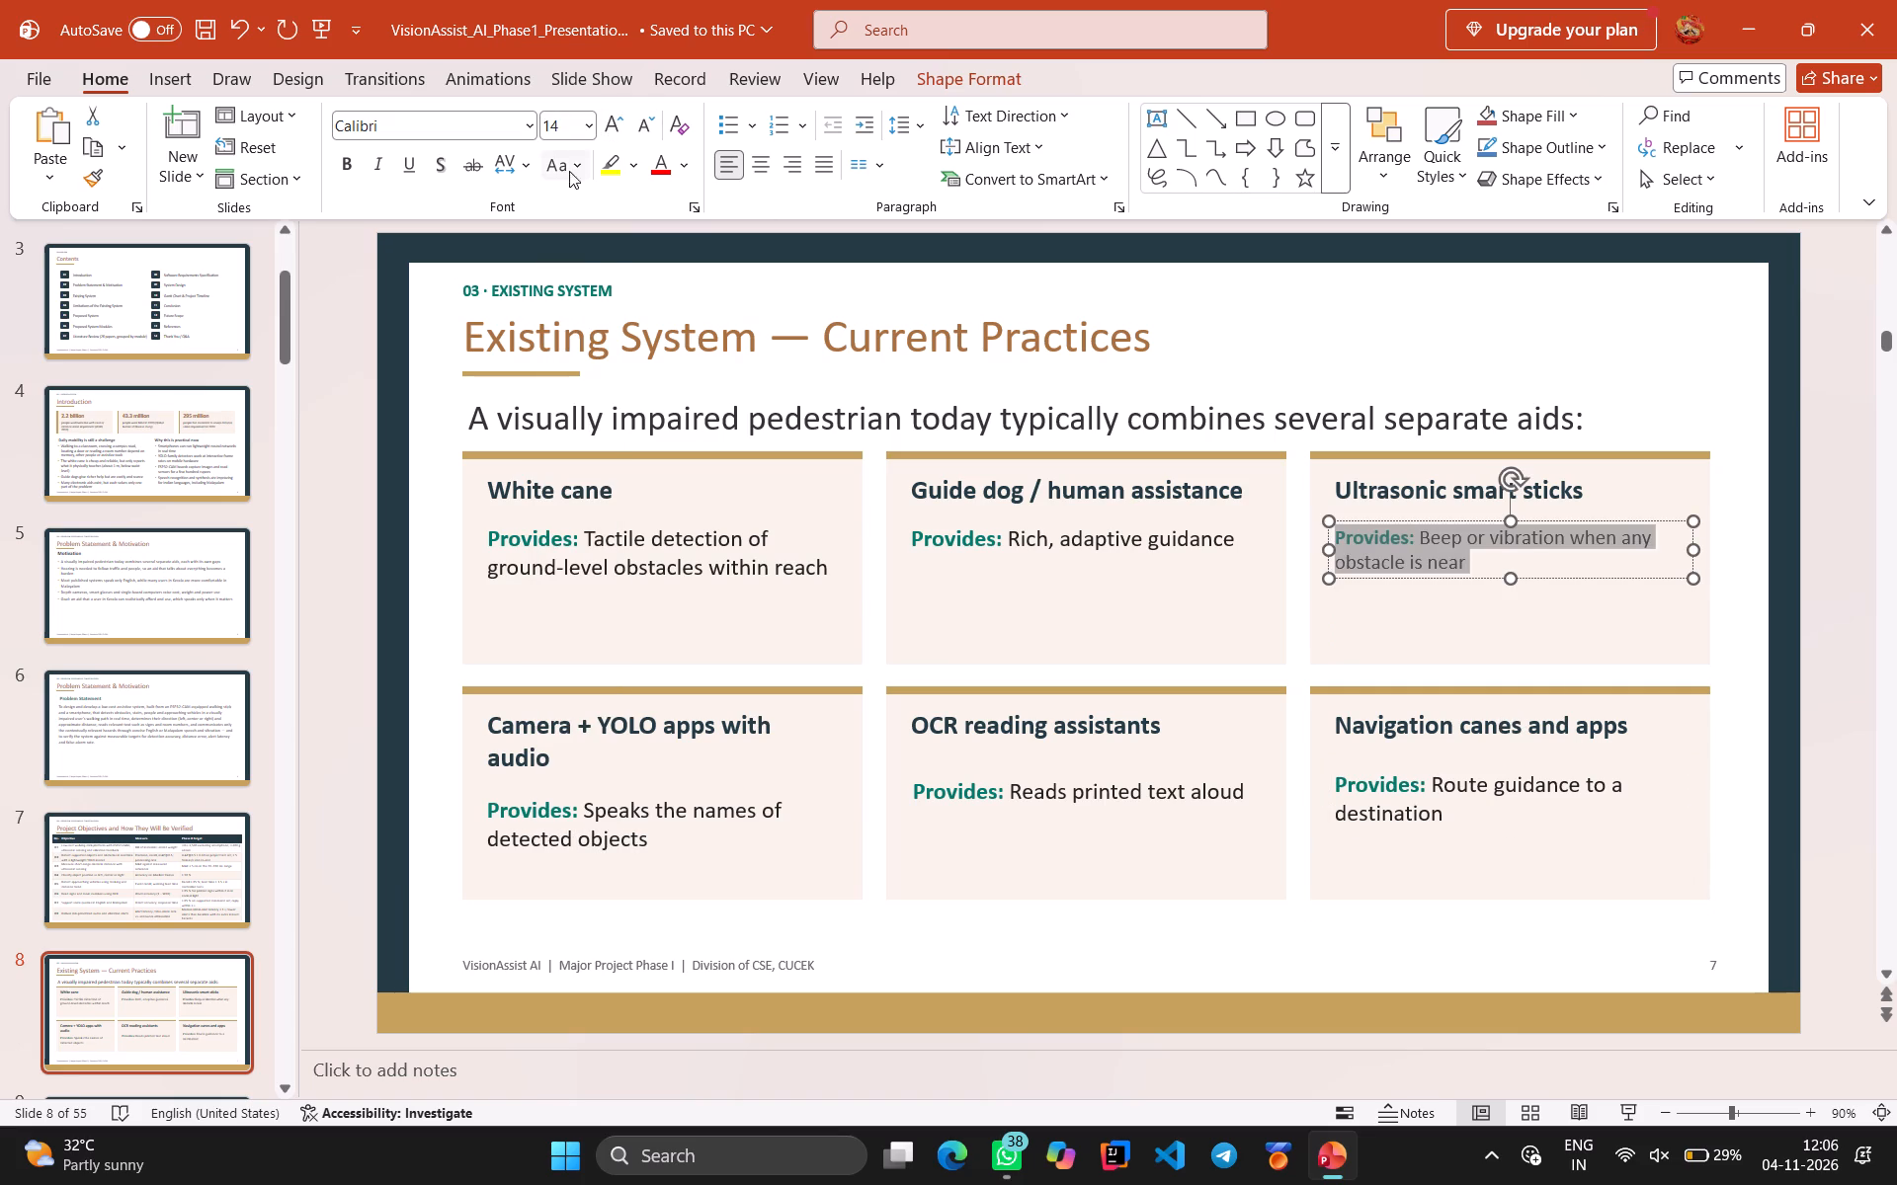
click(592, 120)
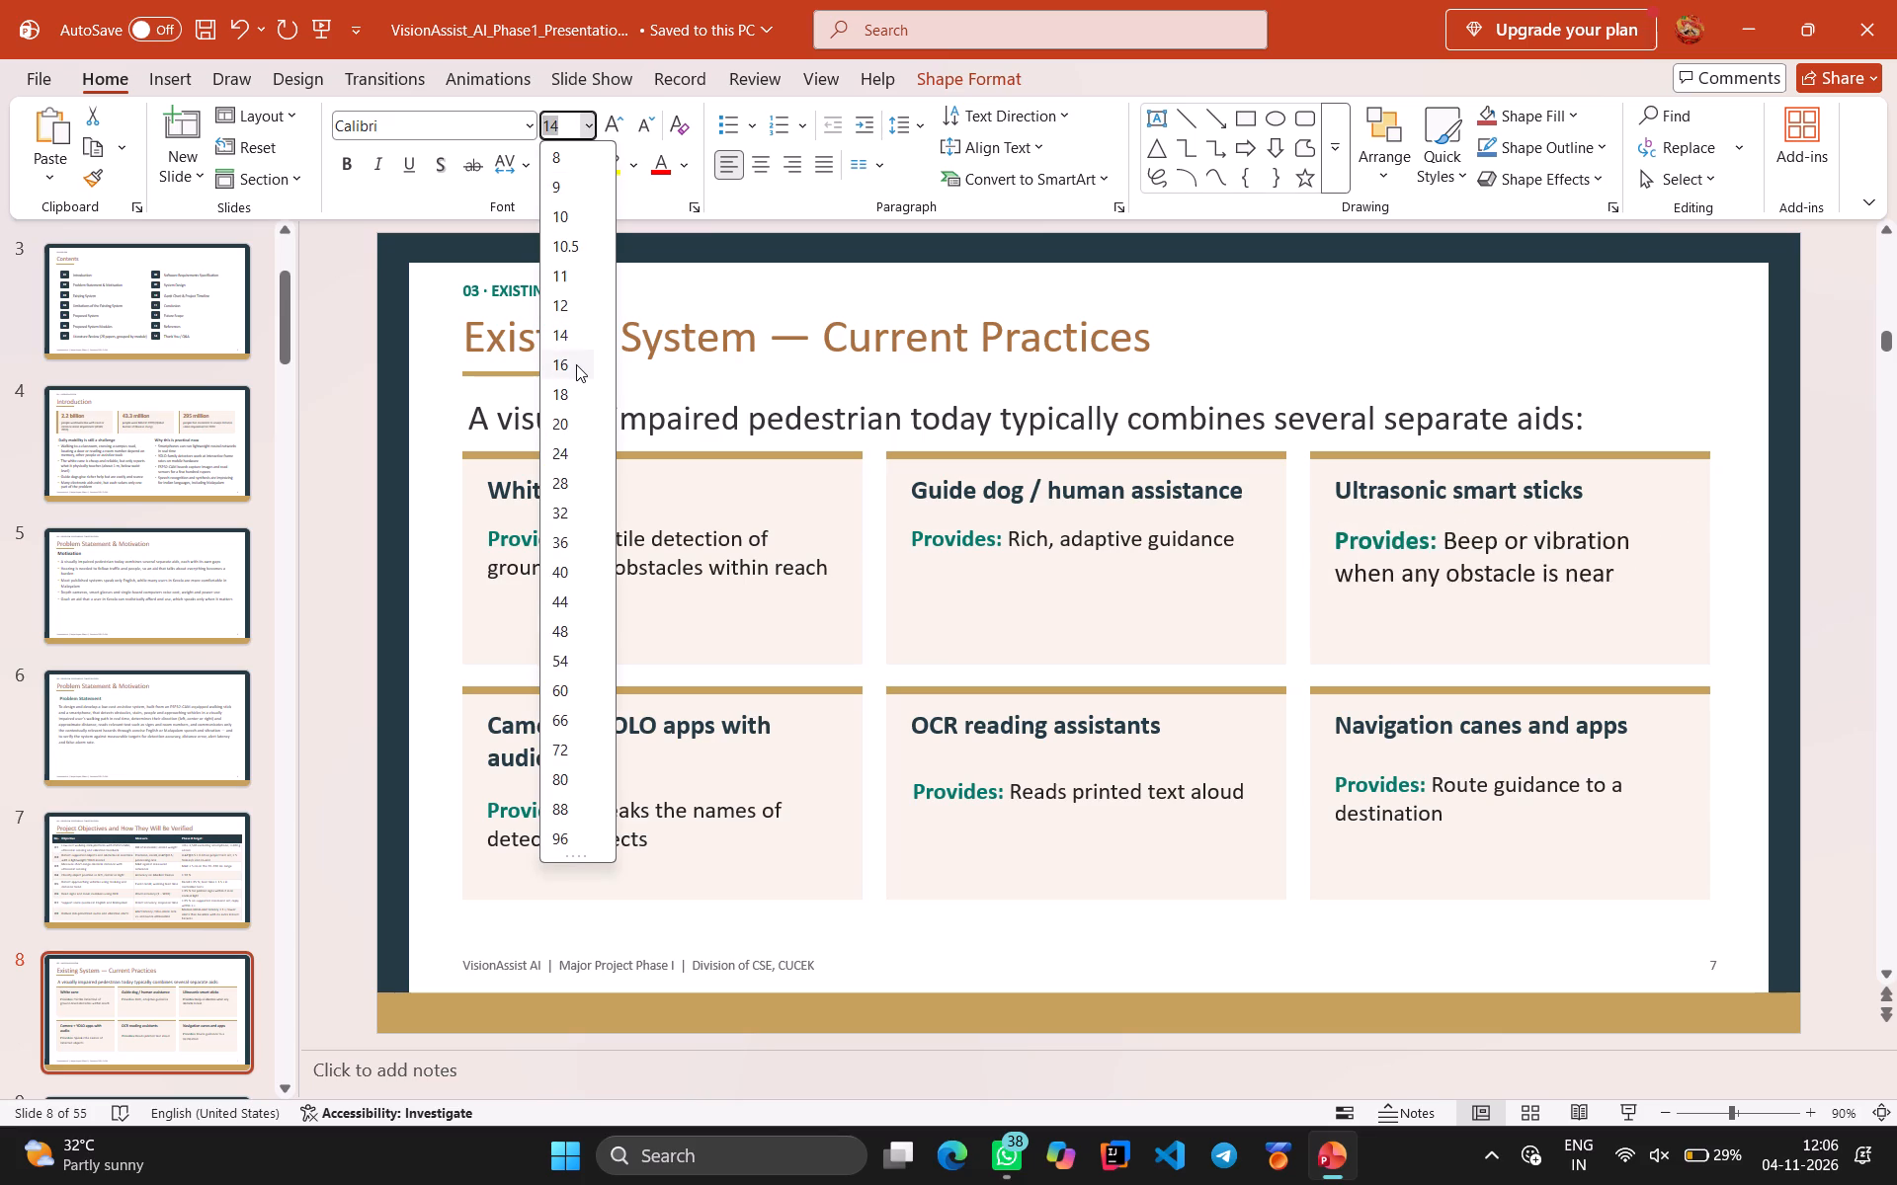
click(576, 364)
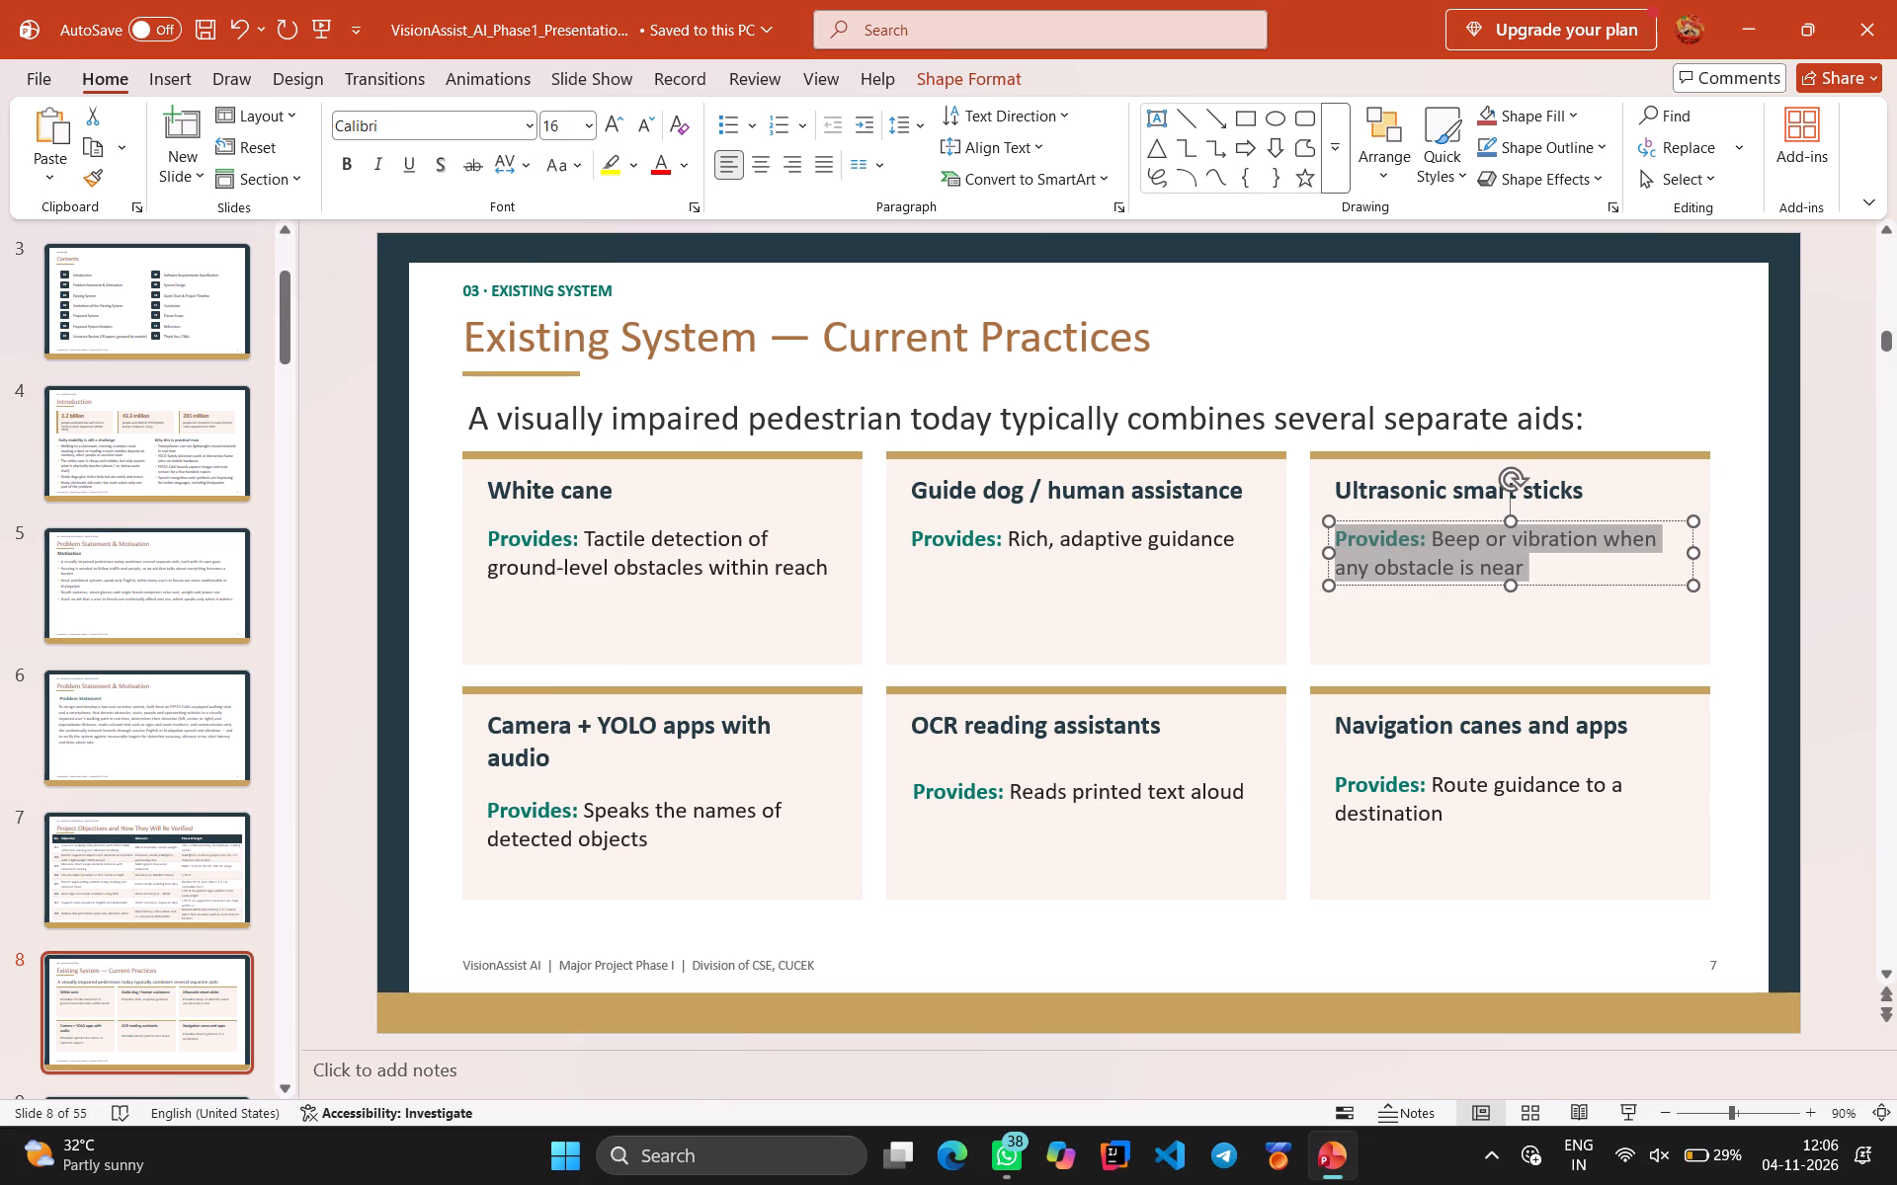
Review the Limitations of the Existing System and Proposed System slides, ending on the Limitations slide.
click(167, 978)
click(167, 978)
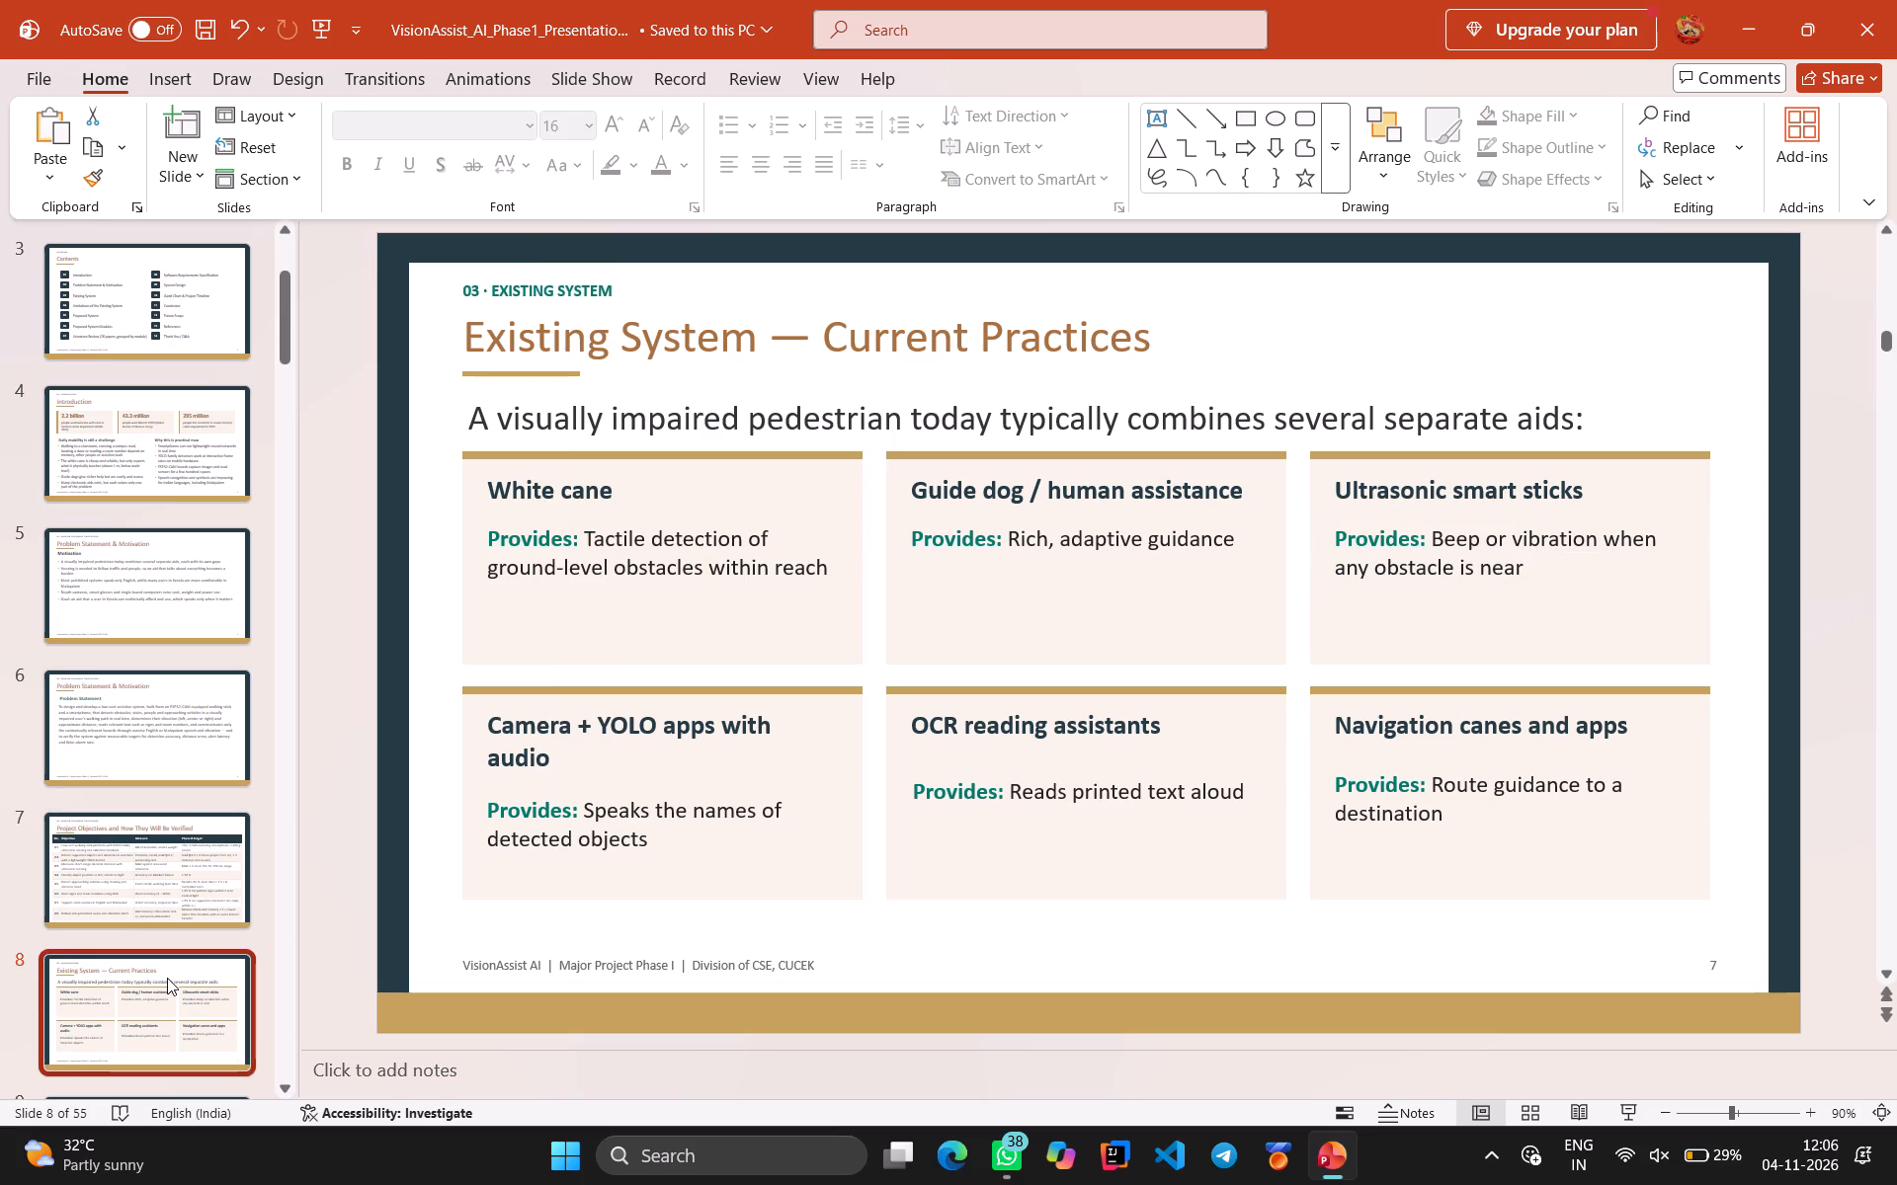
key(Down)
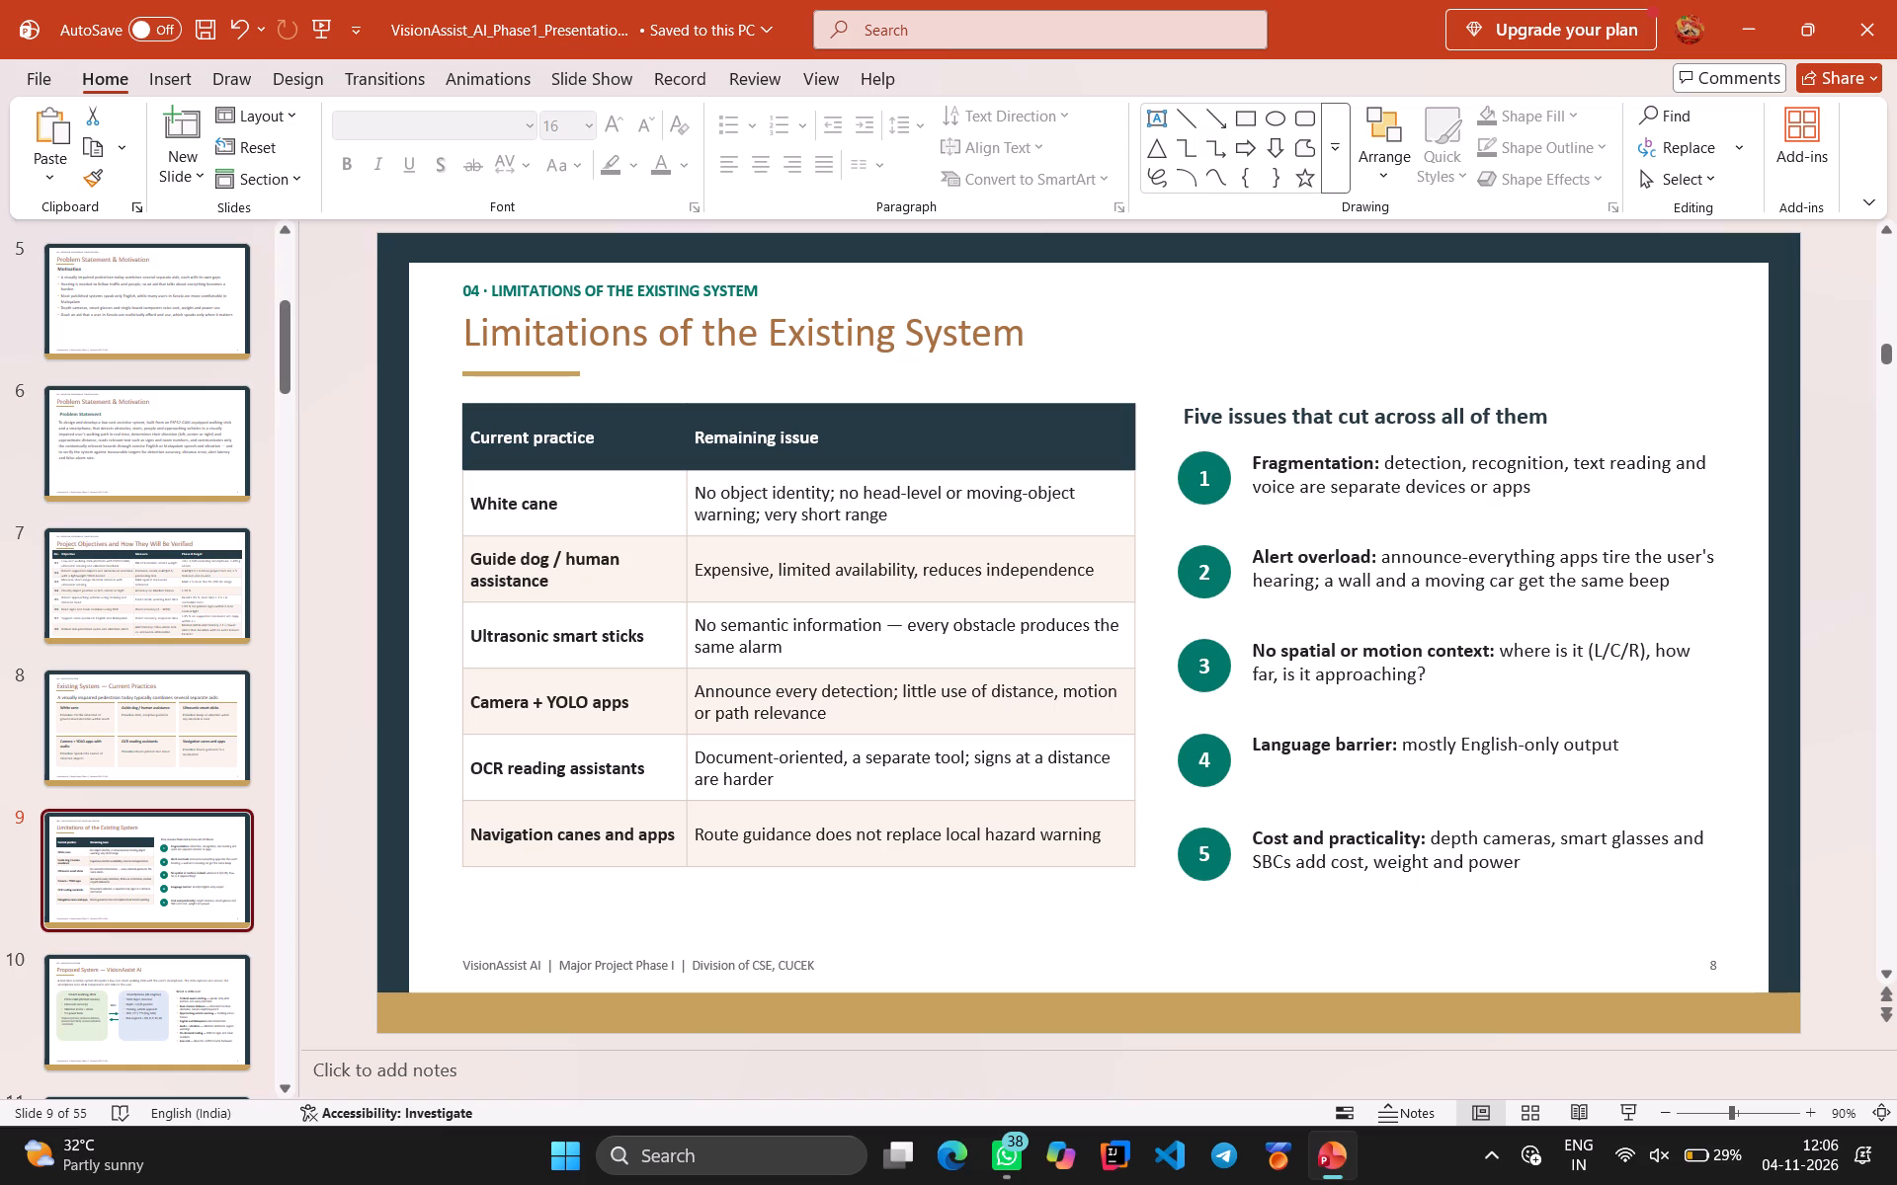
click(190, 976)
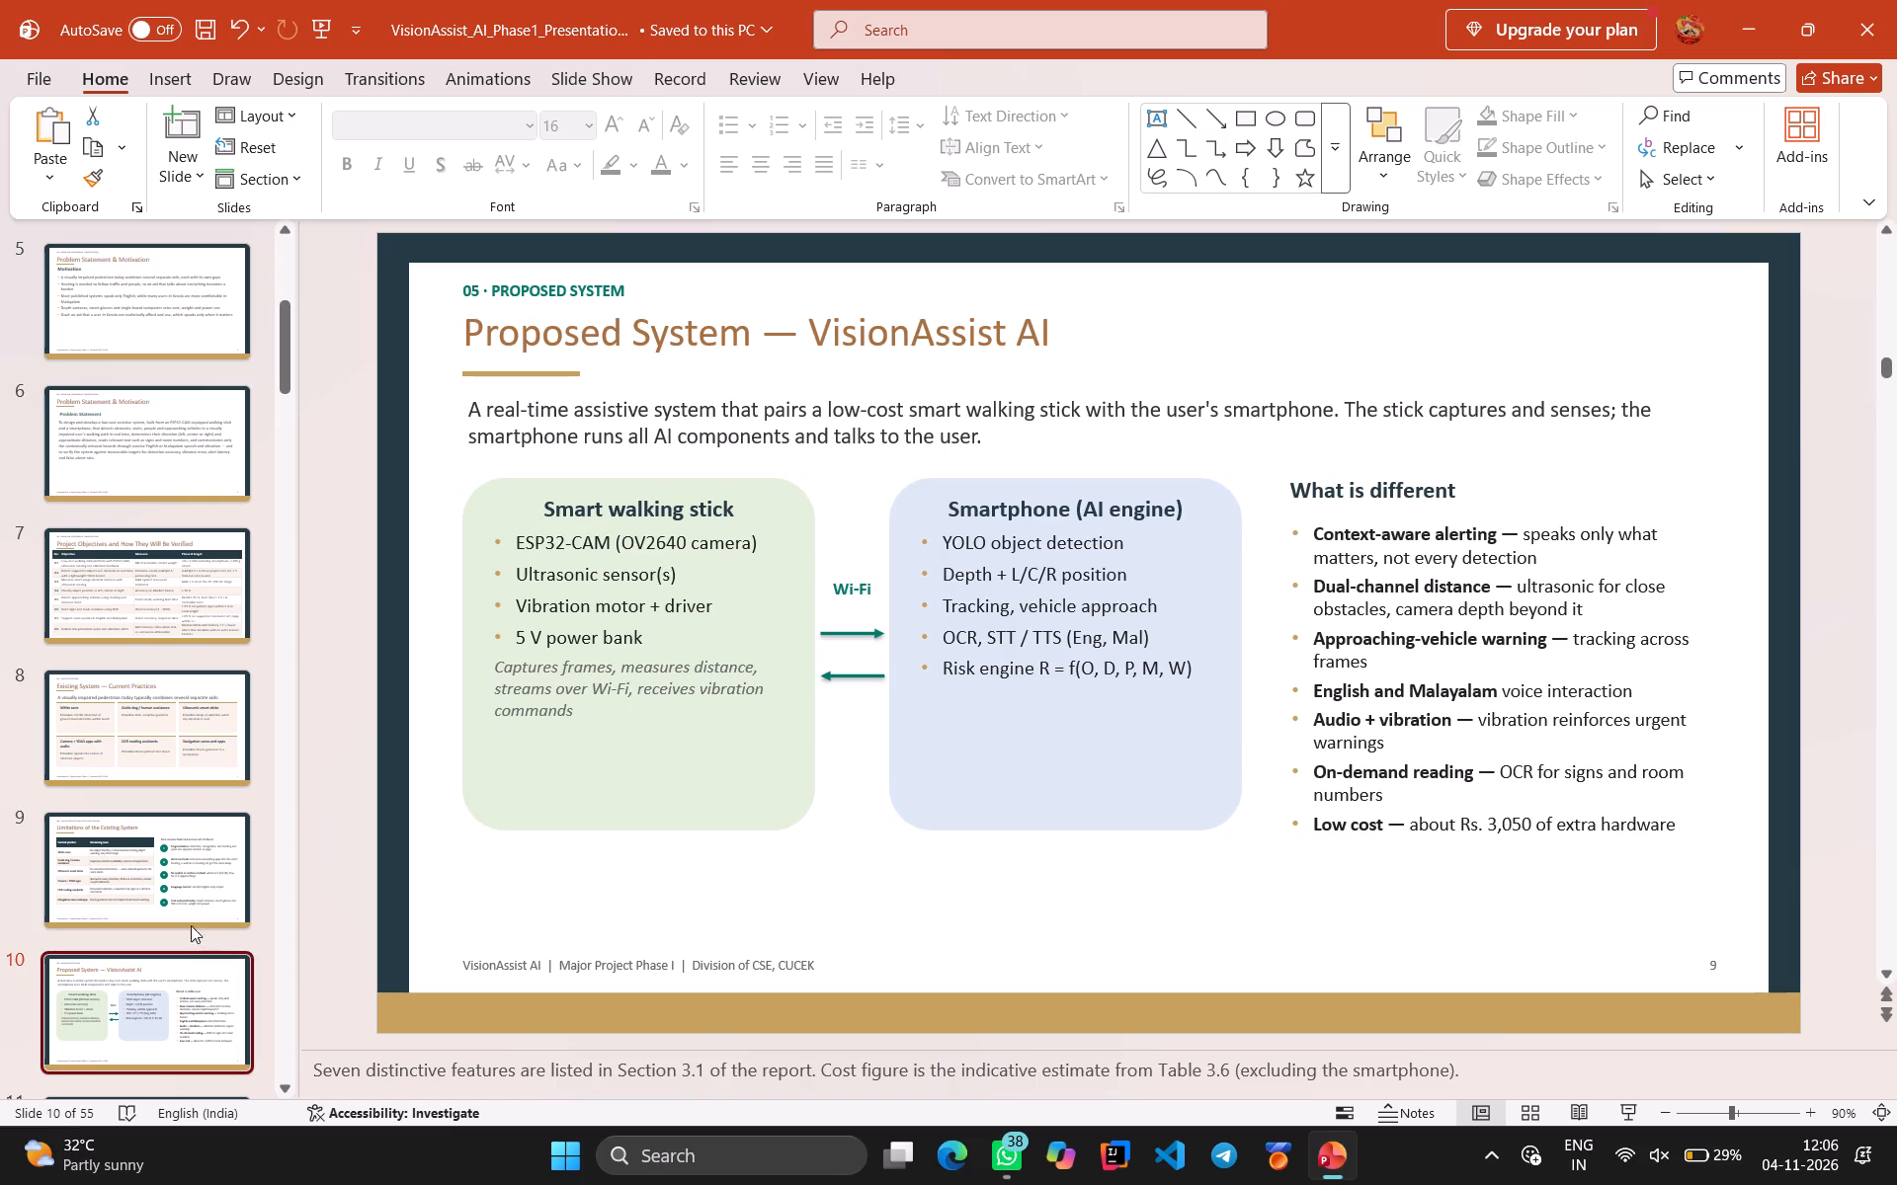
click(187, 905)
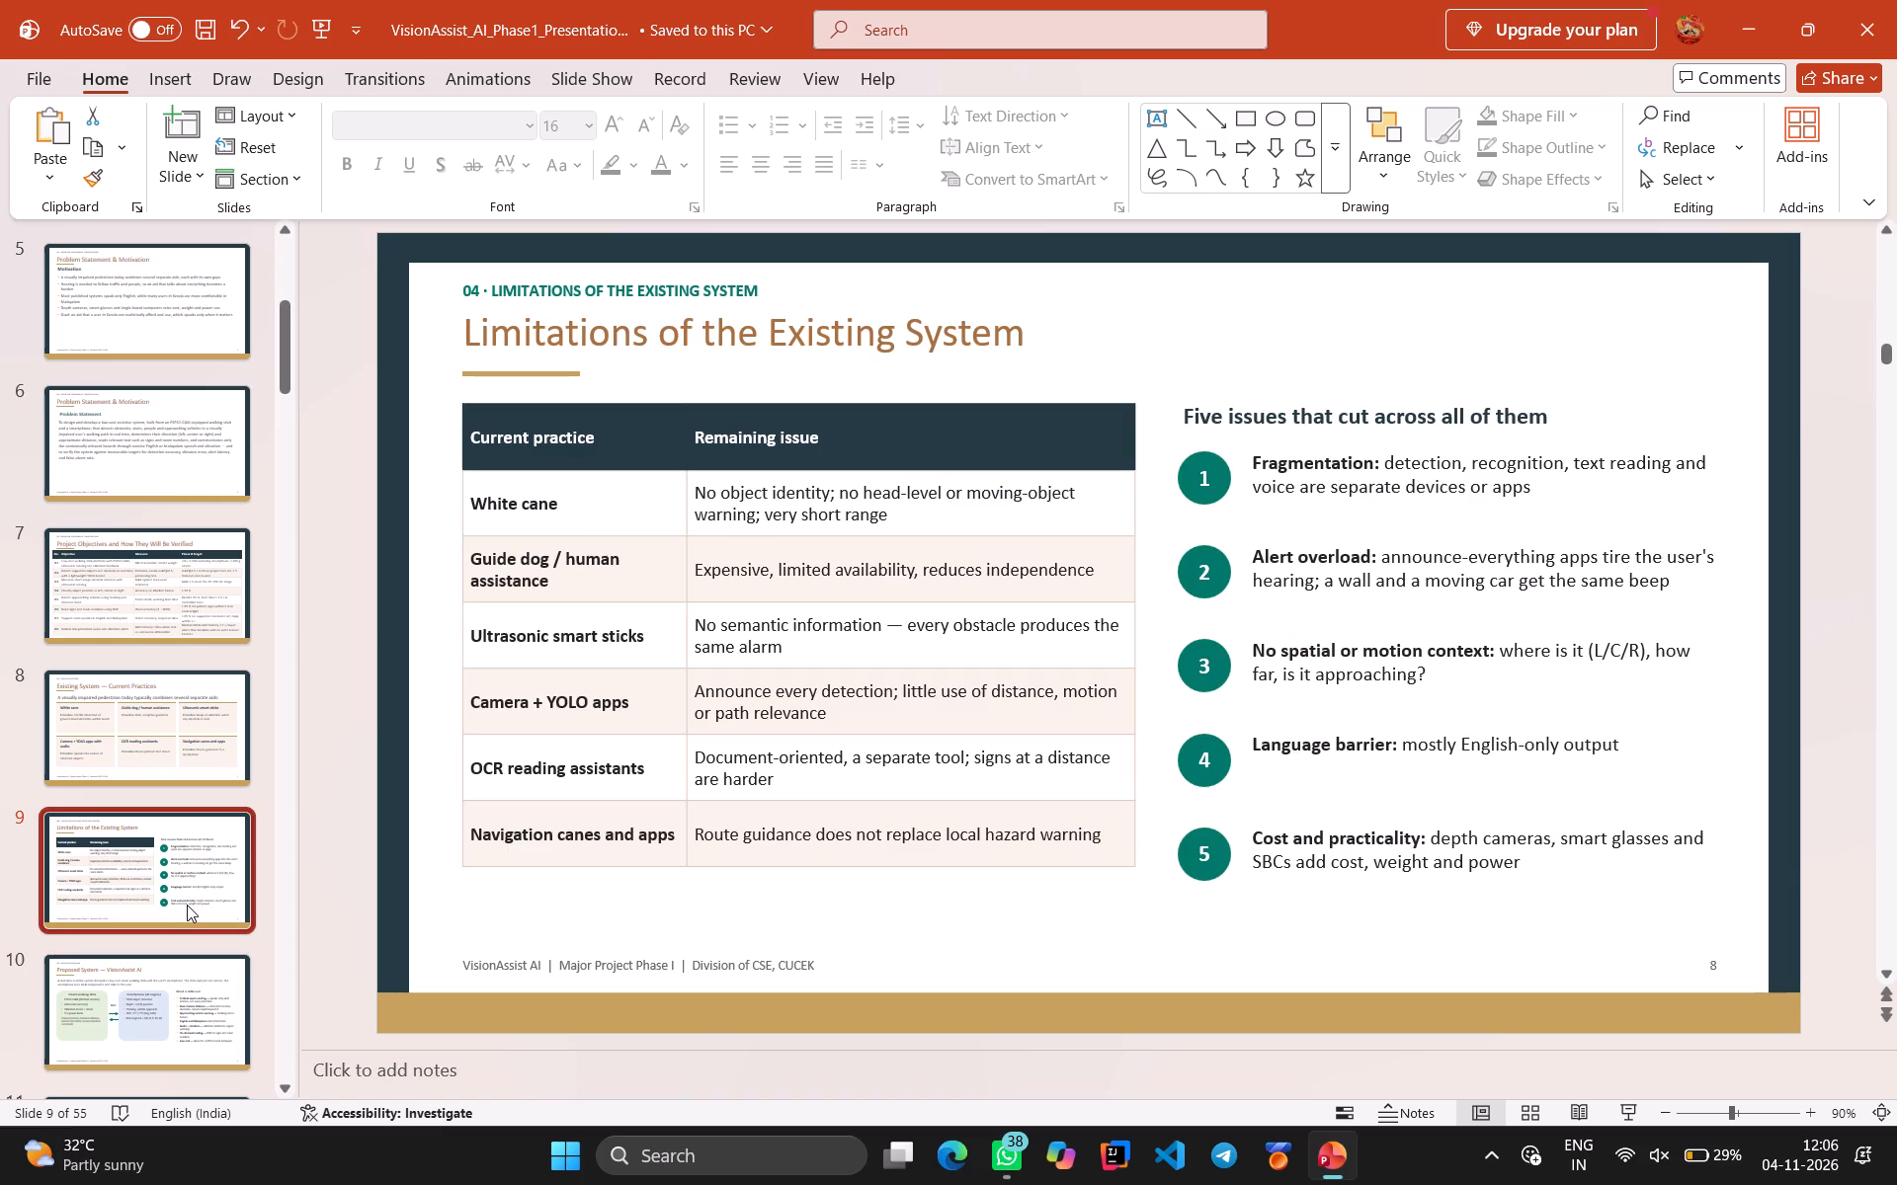
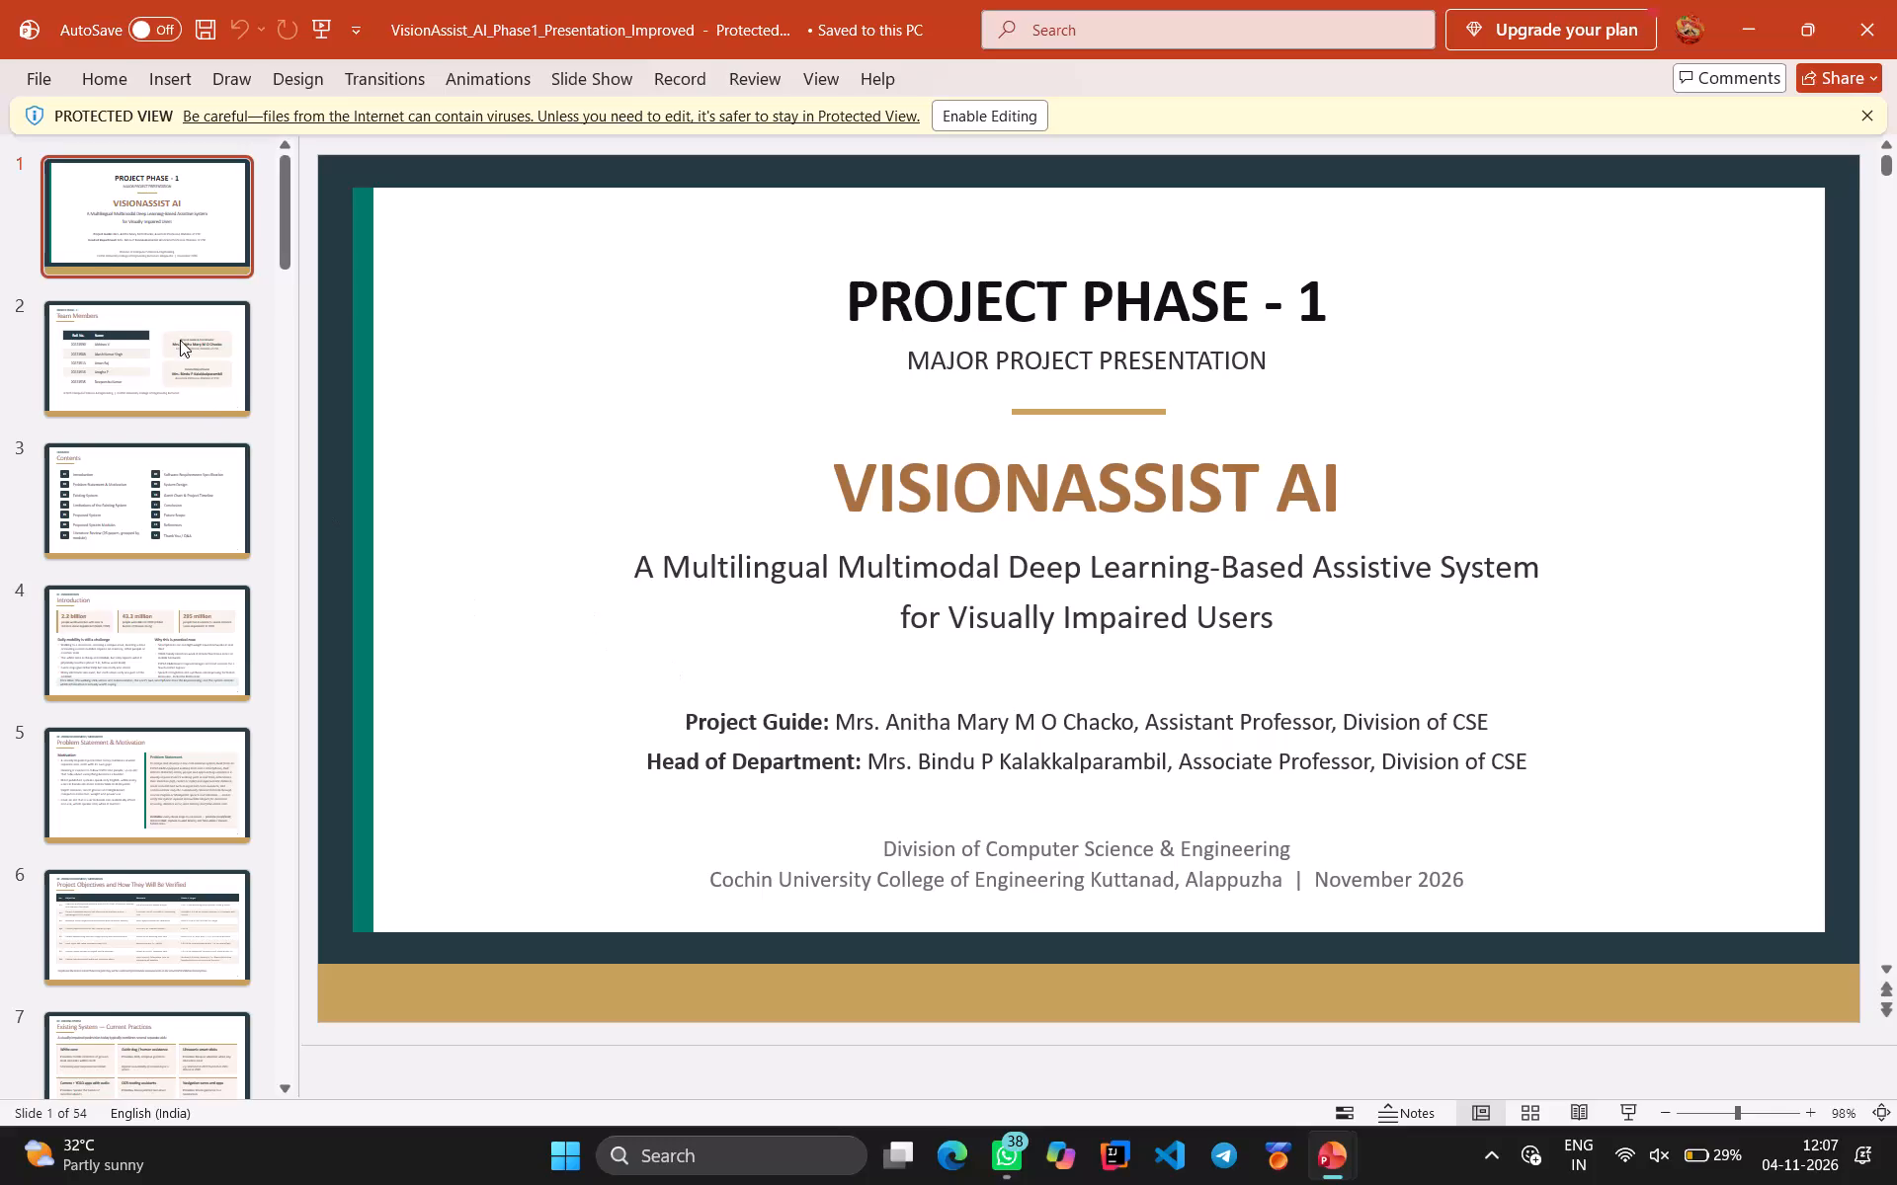
Examine slides 2, 4, 5 and 11 of the protected presentation copy, and the How the System Works slide in the edited copy.
click(165, 321)
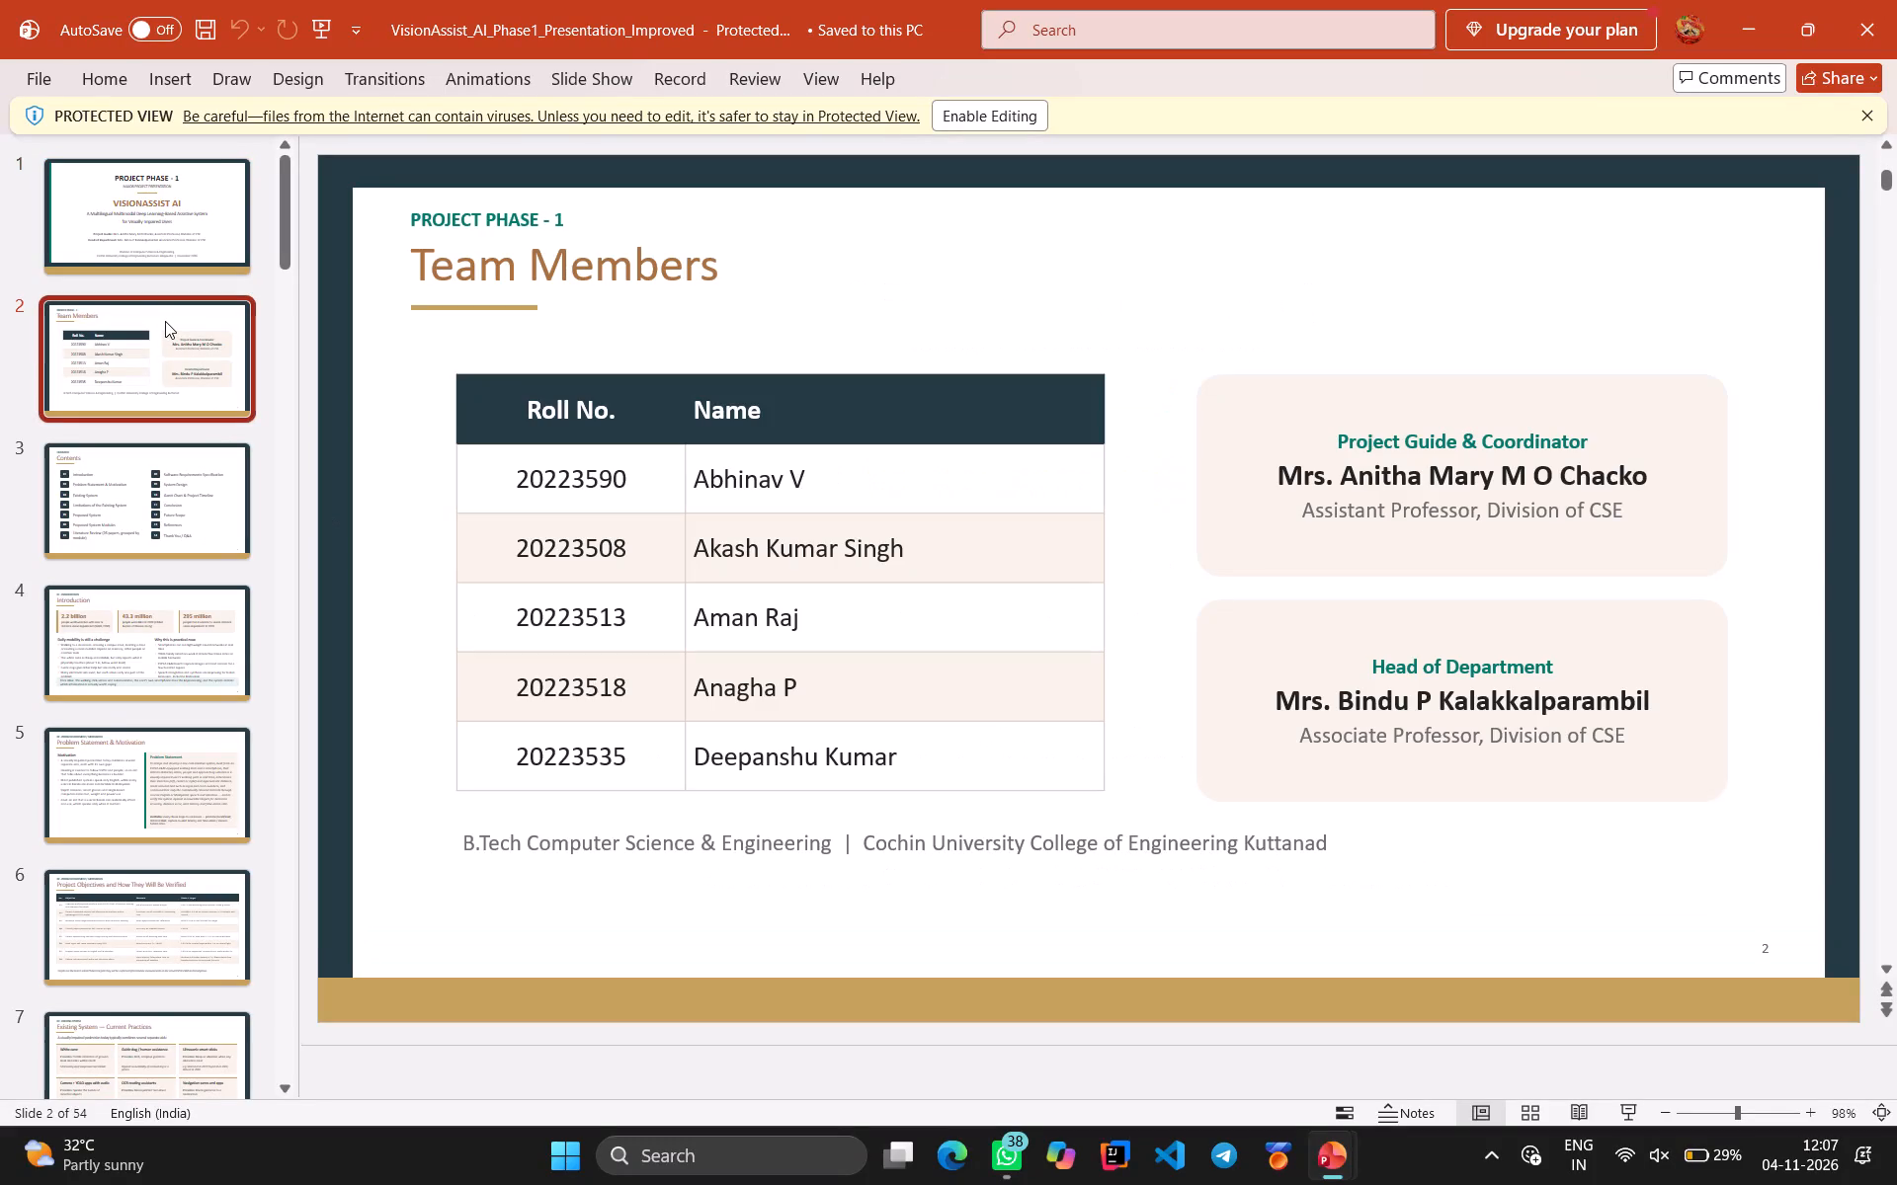
click(107, 628)
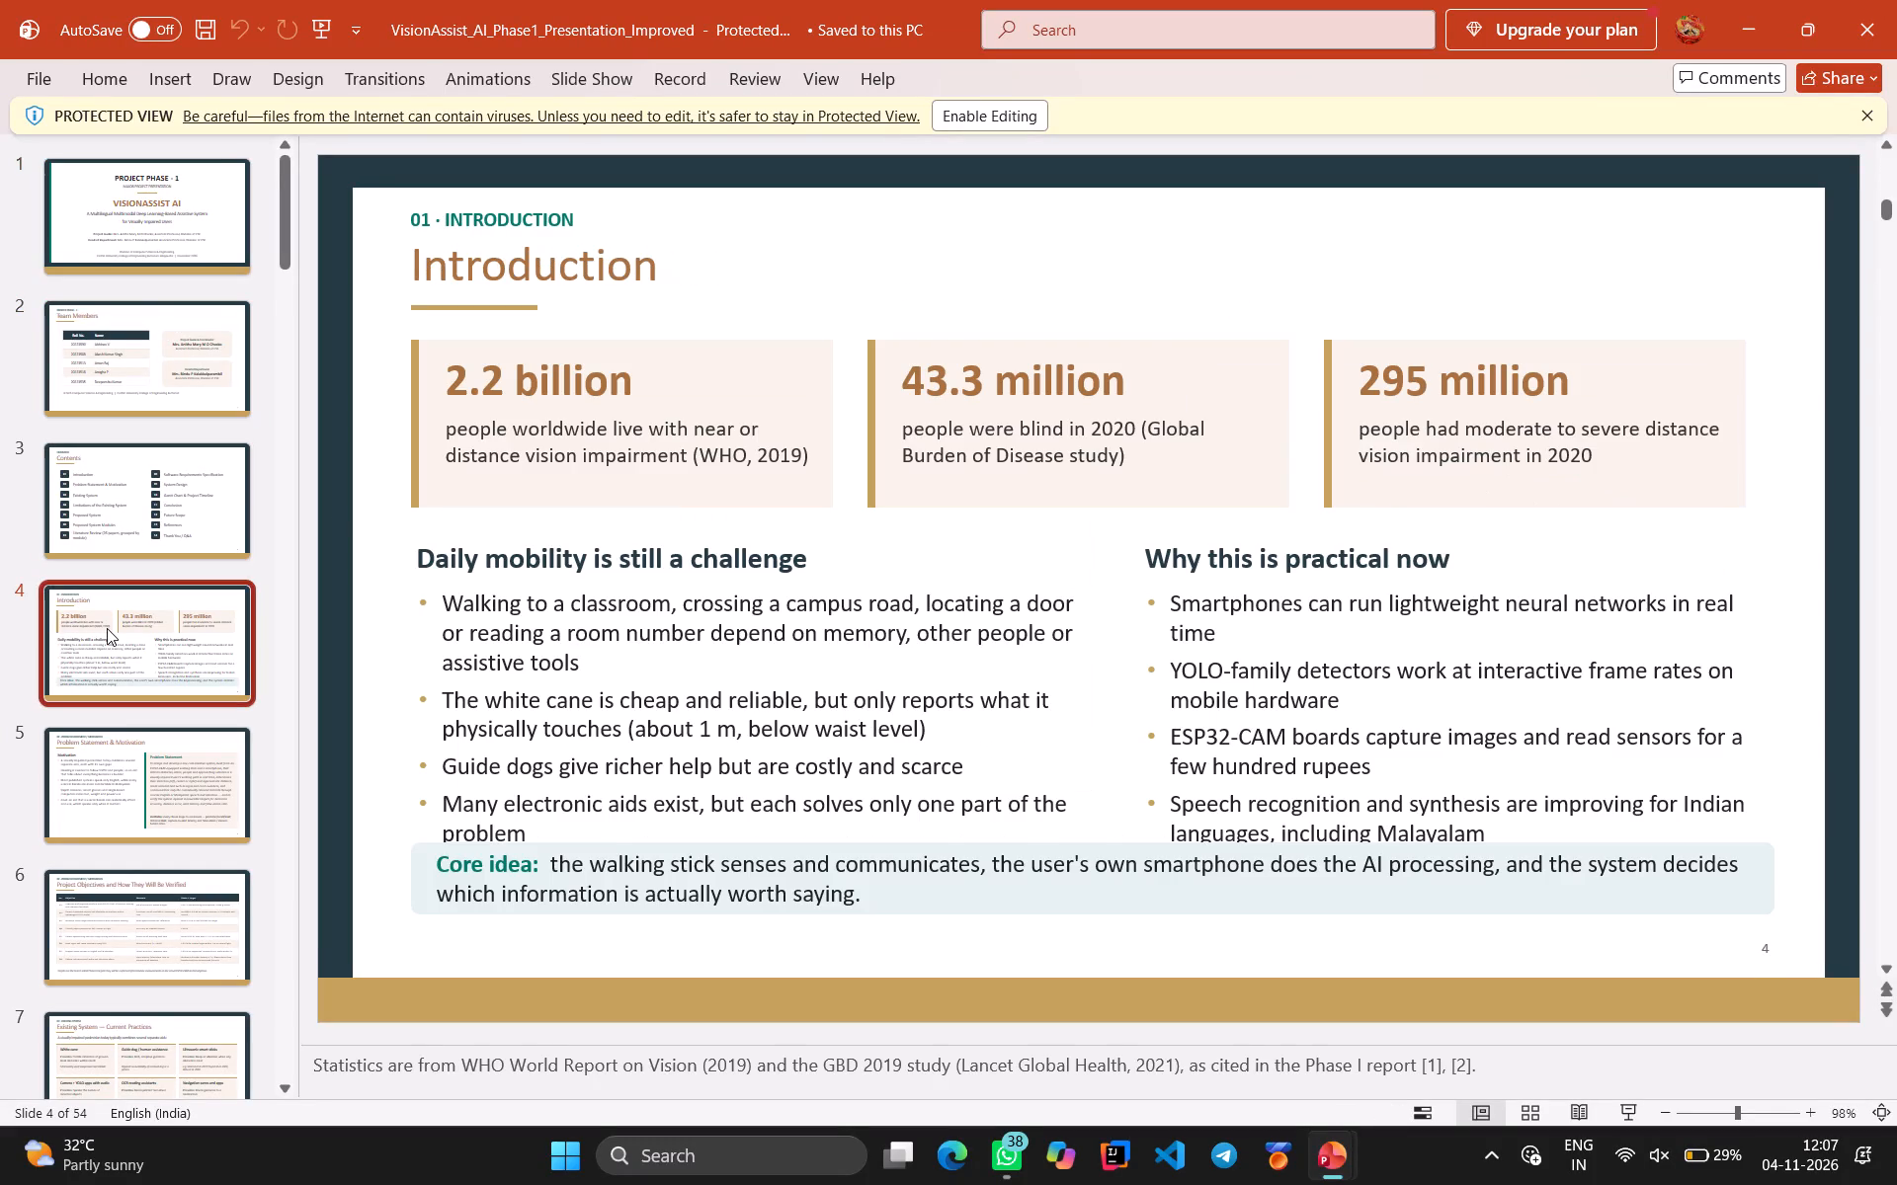
click(105, 782)
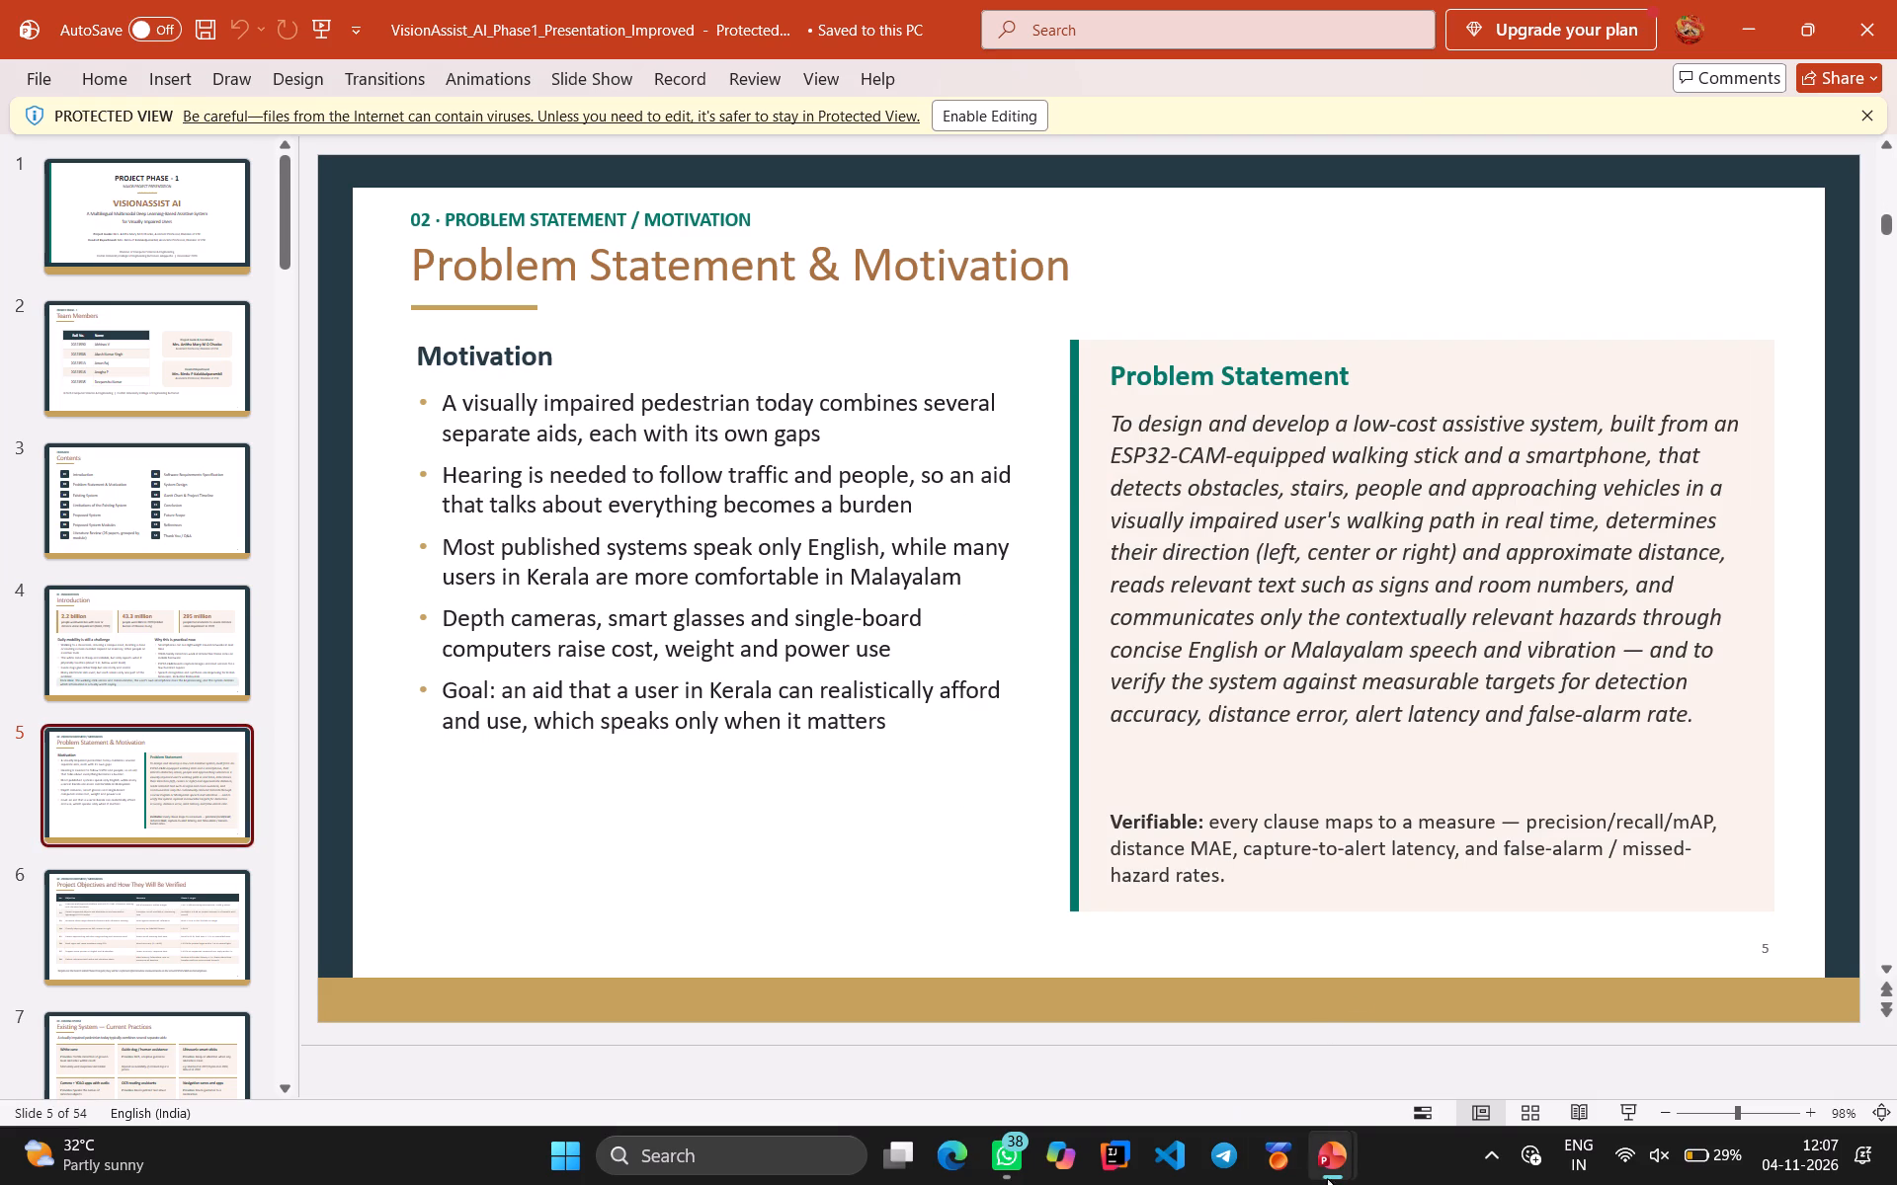
scroll(104, 948, down, 1)
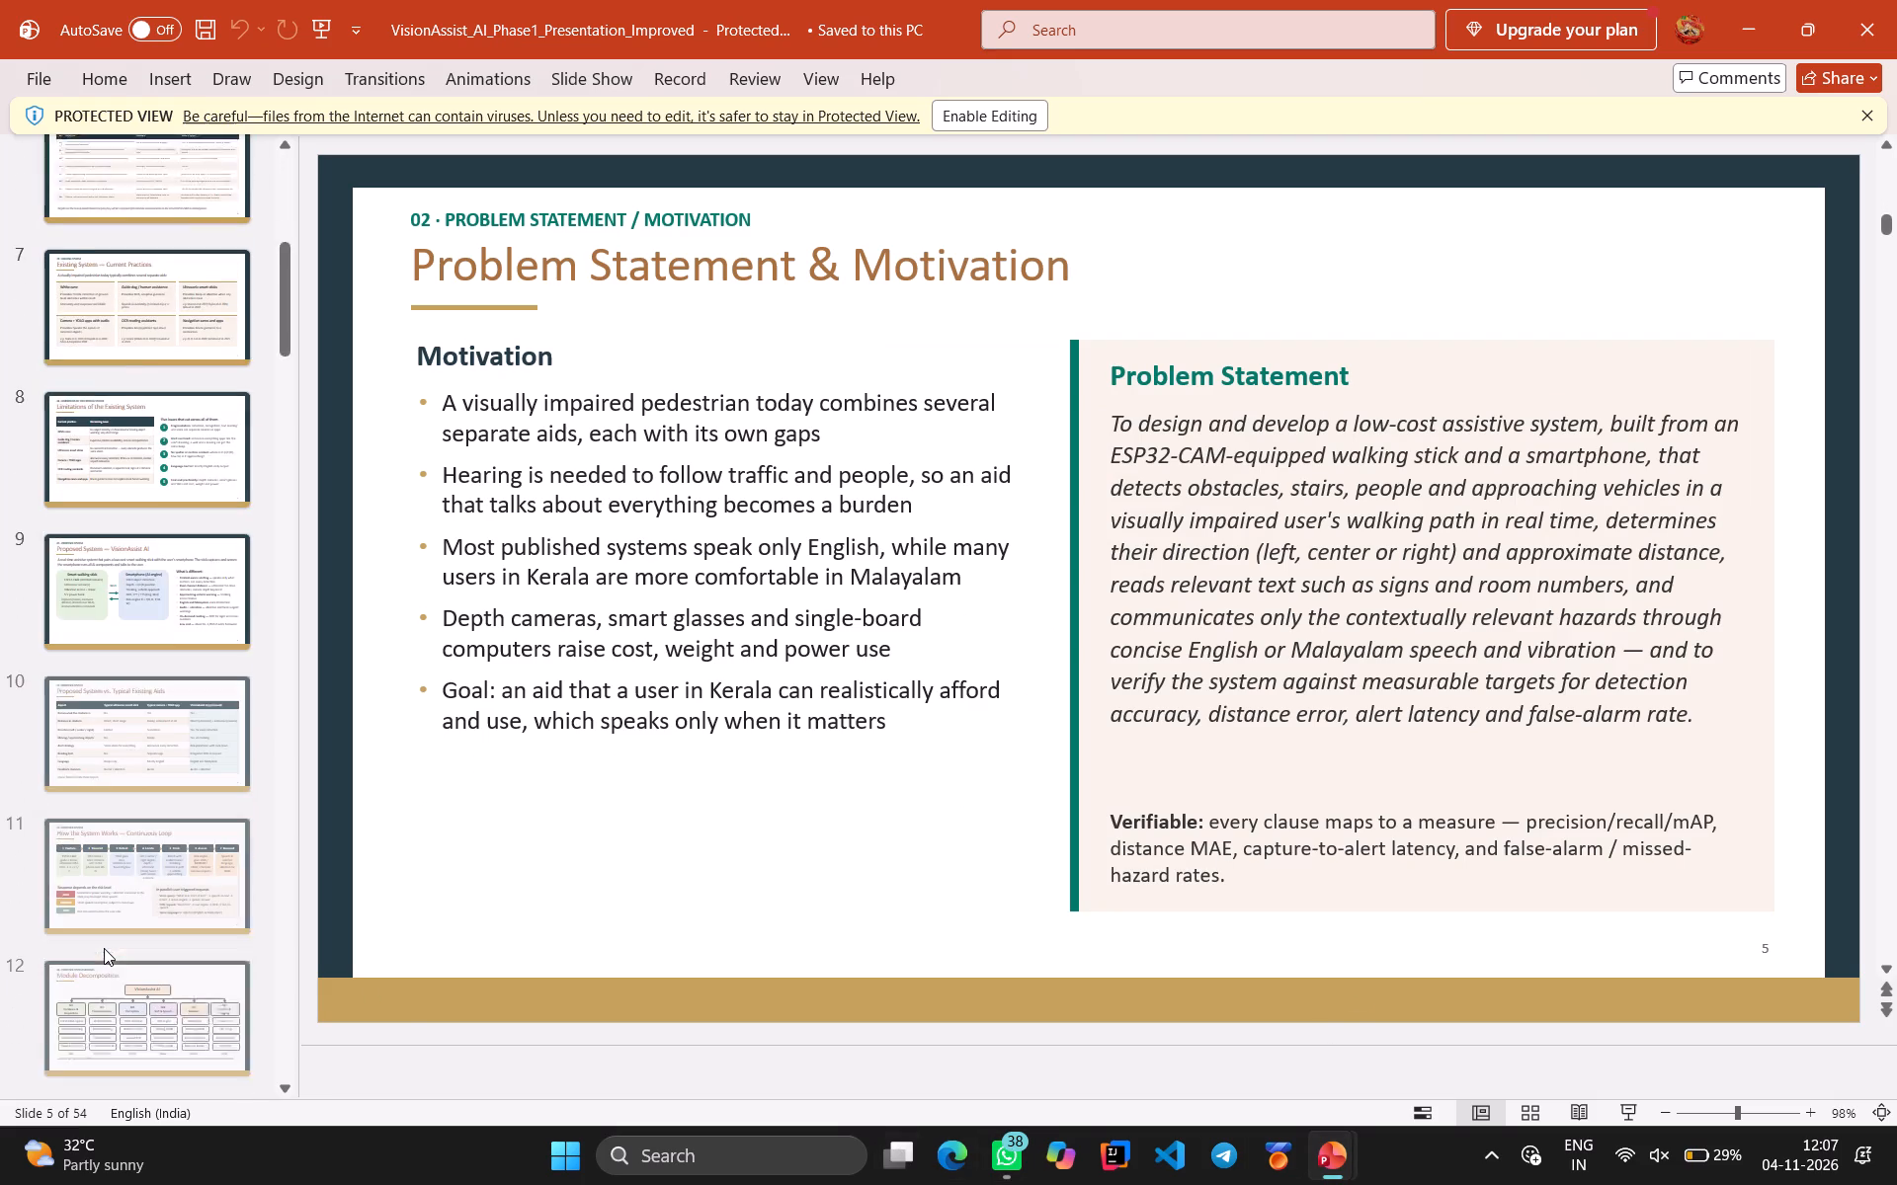
click(130, 860)
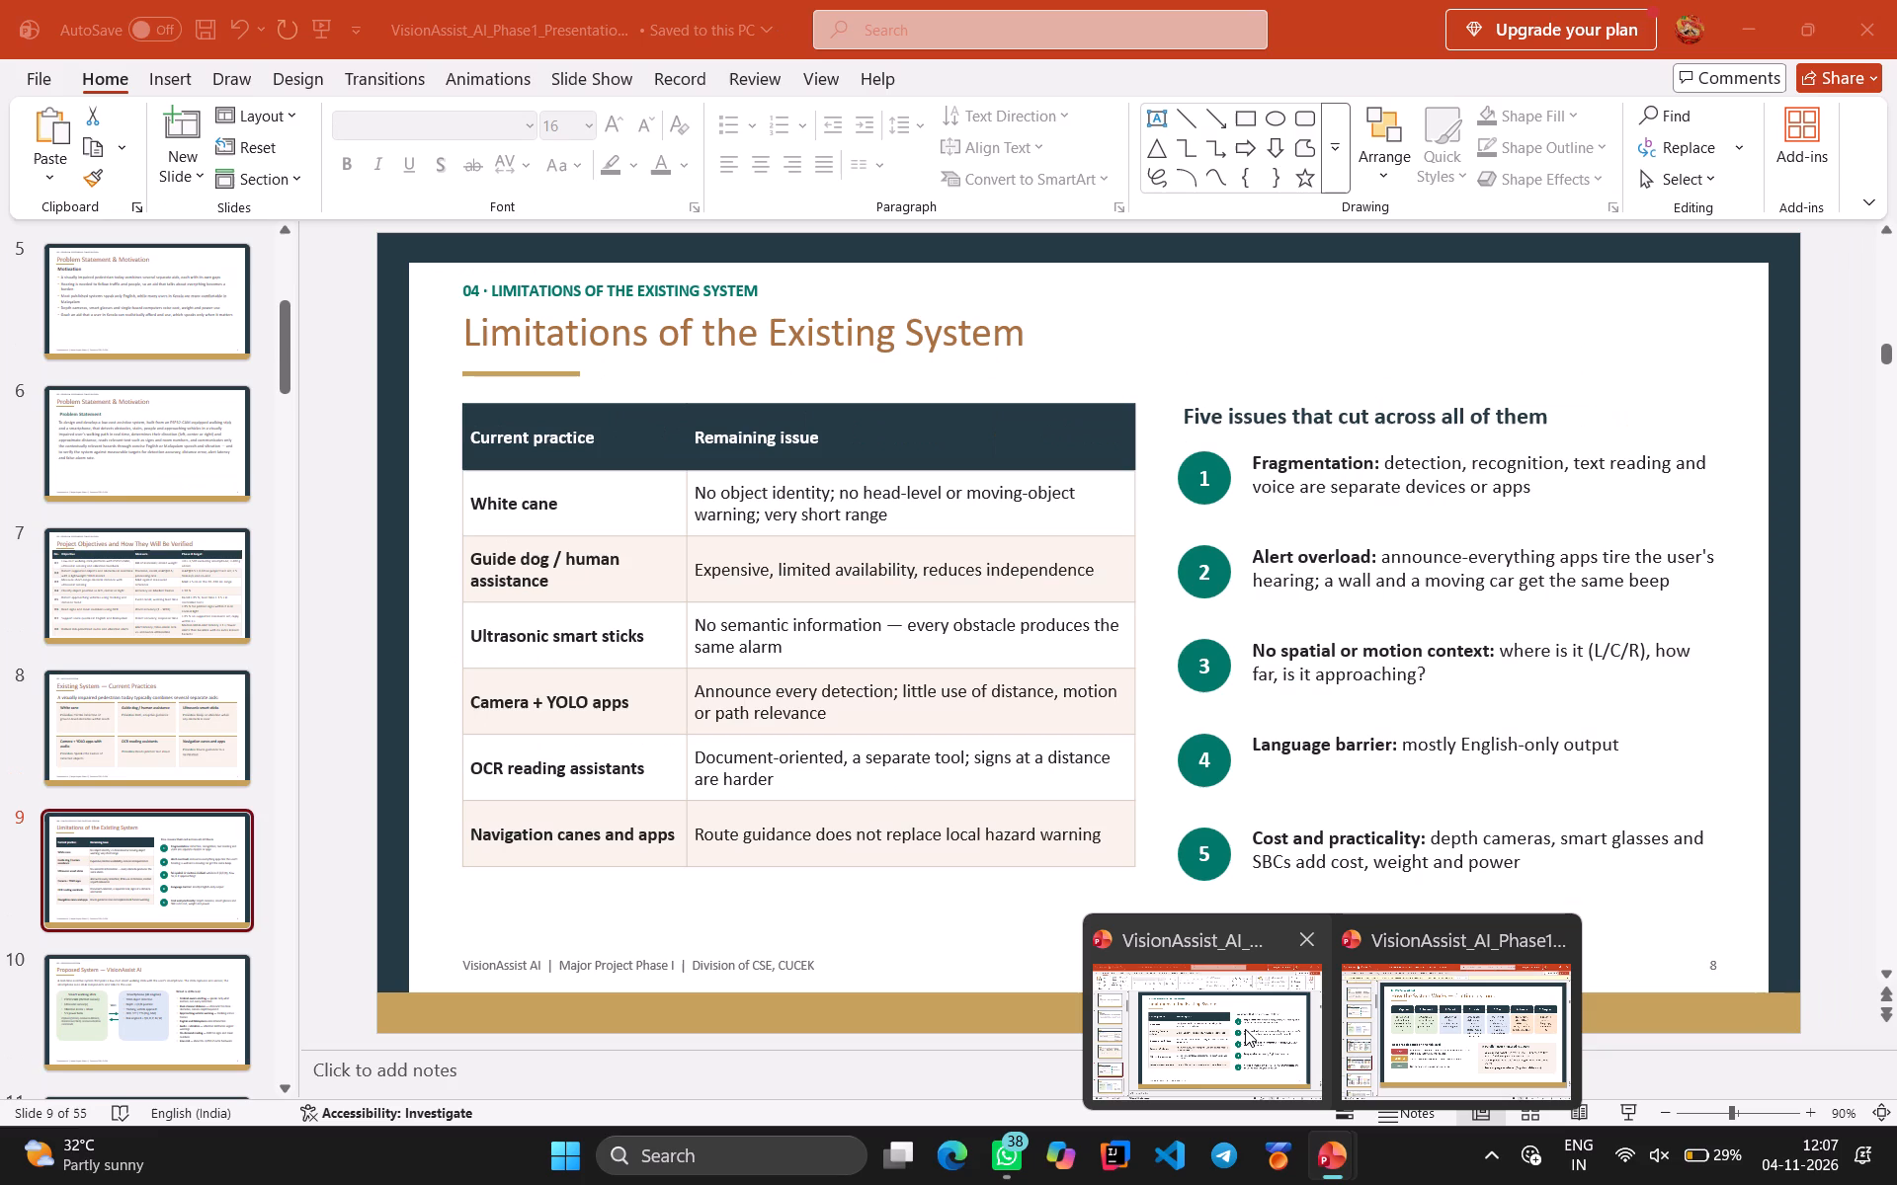
click(1245, 1029)
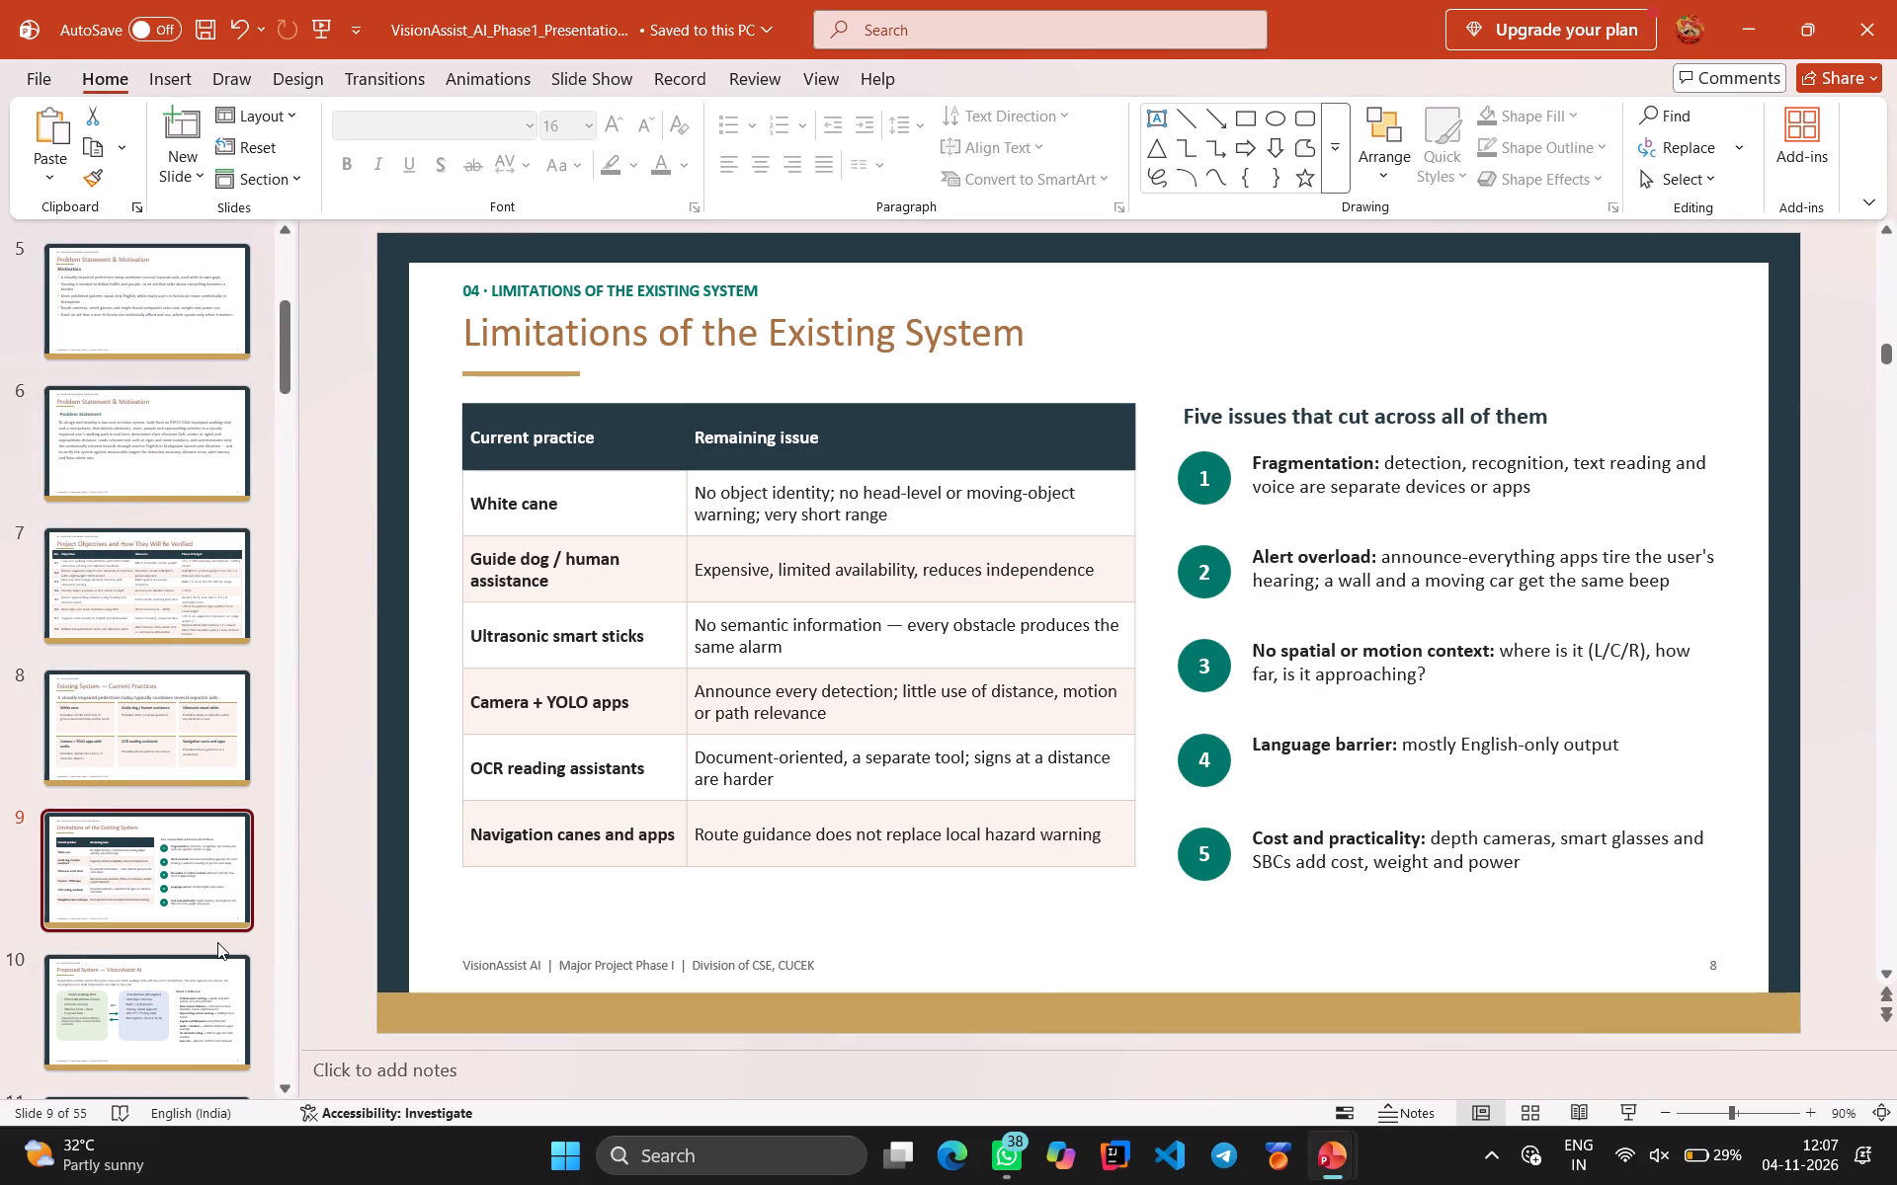
scroll(217, 942, down, 2)
click(142, 674)
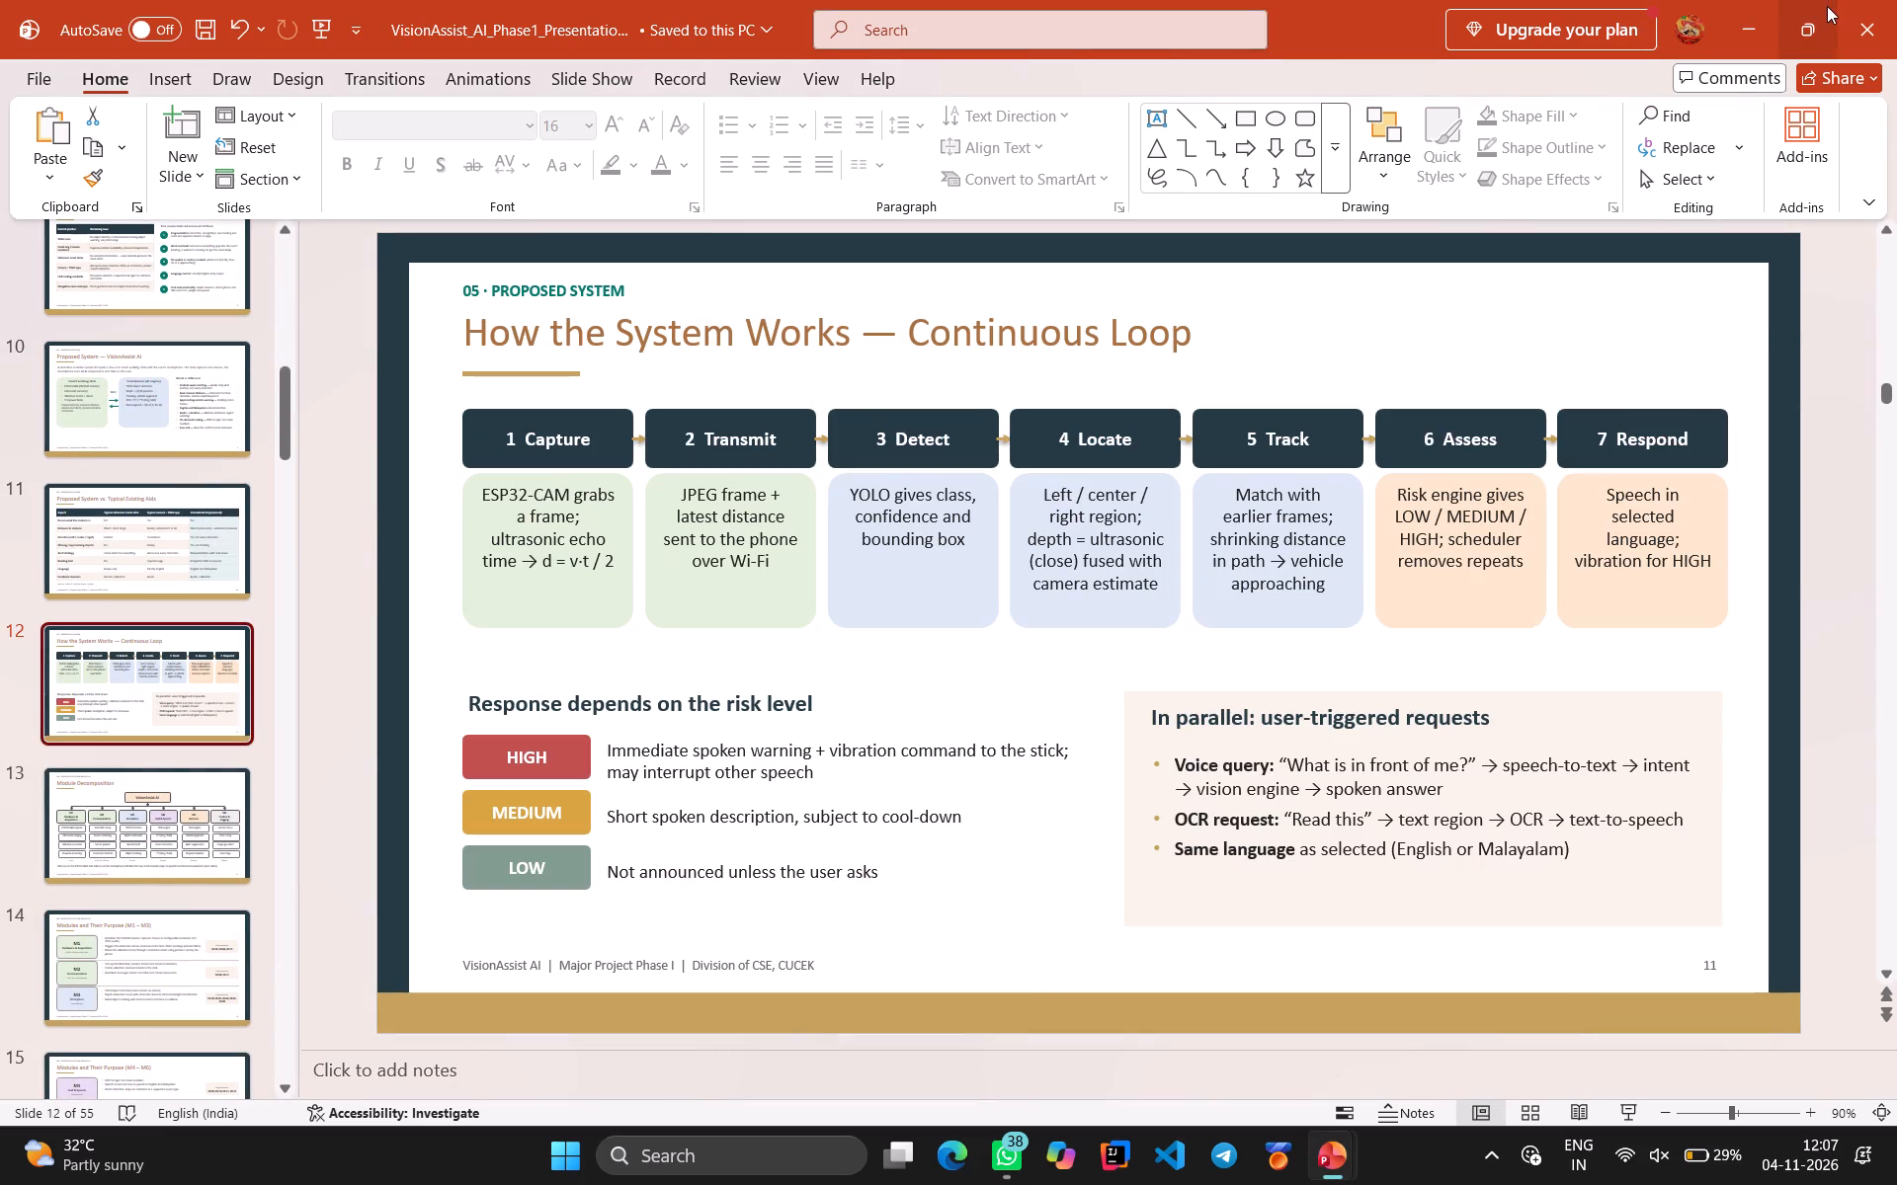
click(1620, 115)
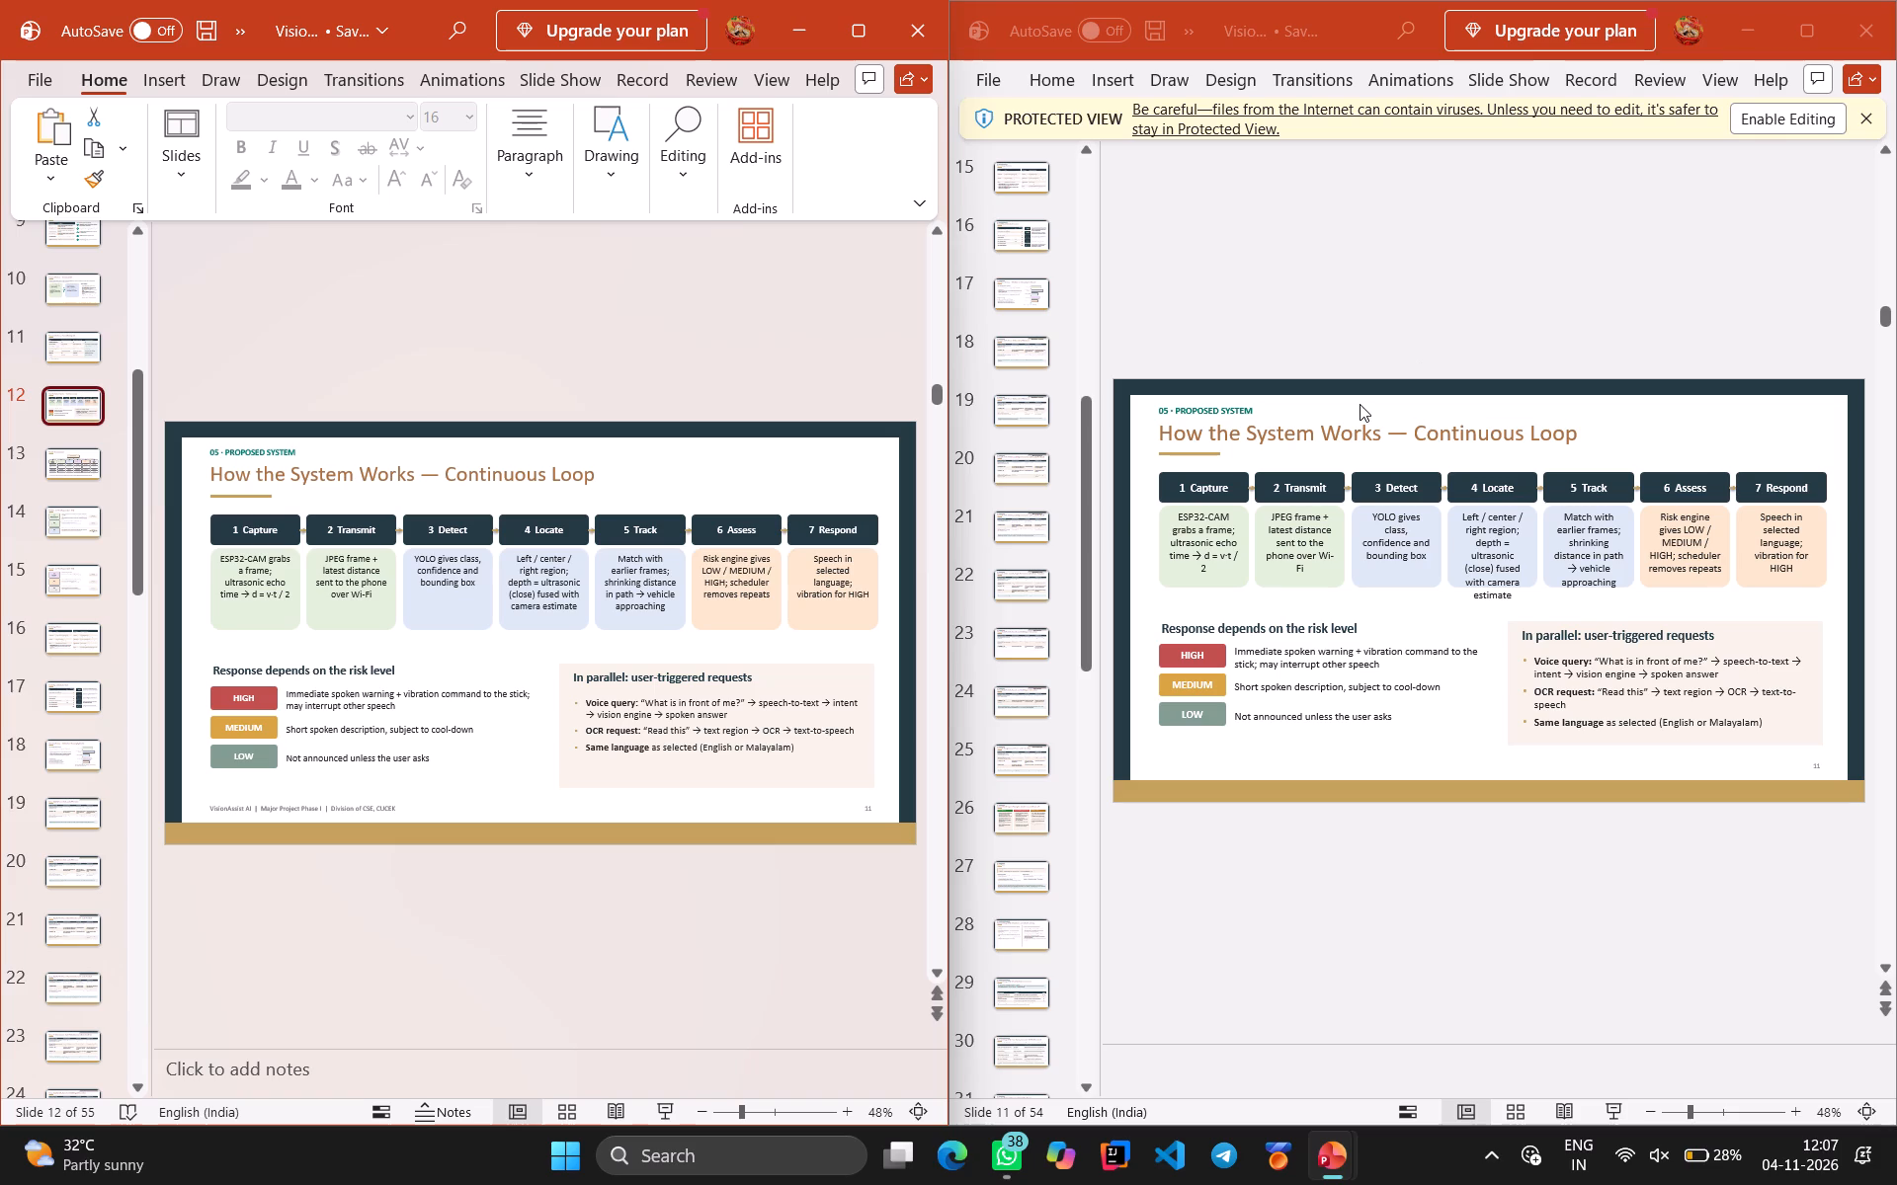
Close the protected presentation copy and maximize the window of the edited presentation.
click(1859, 11)
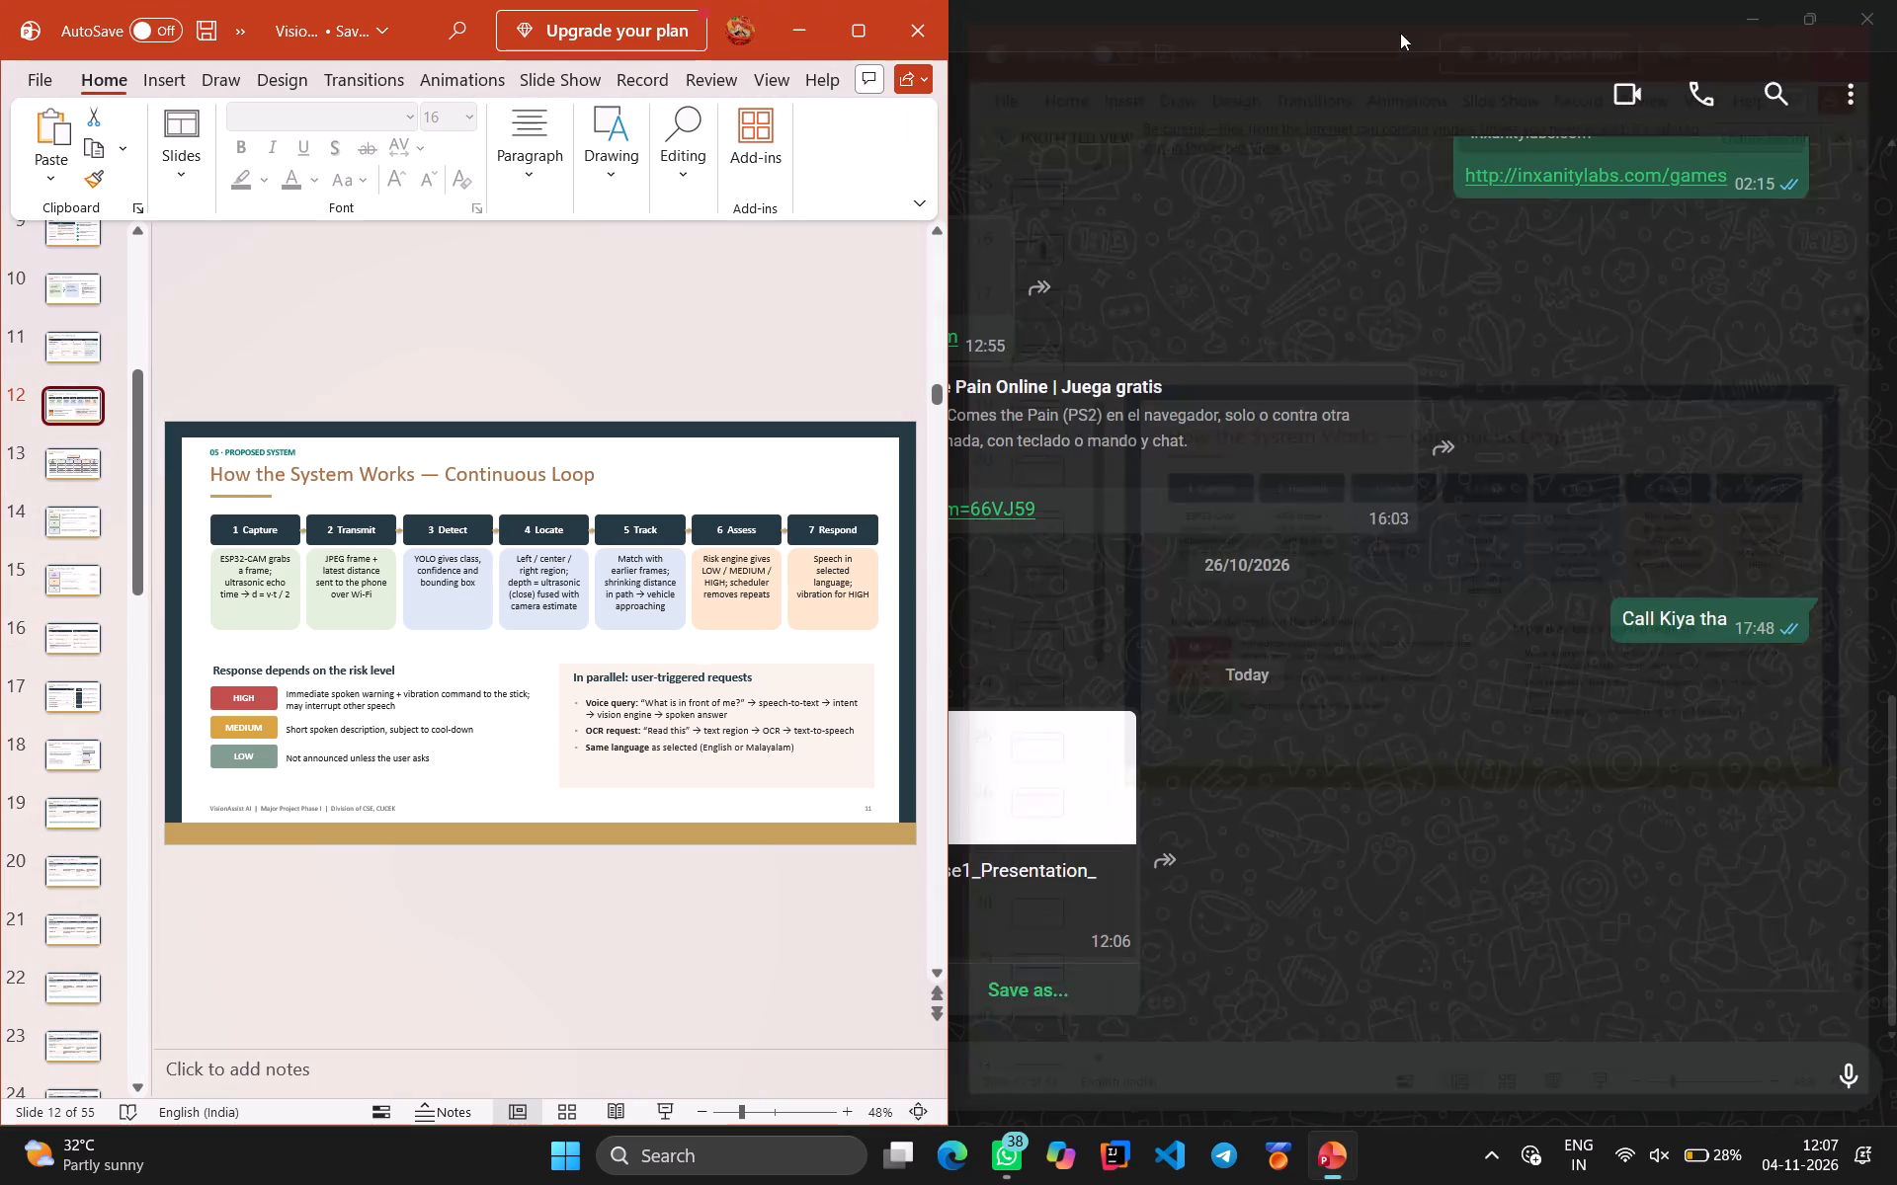
click(867, 26)
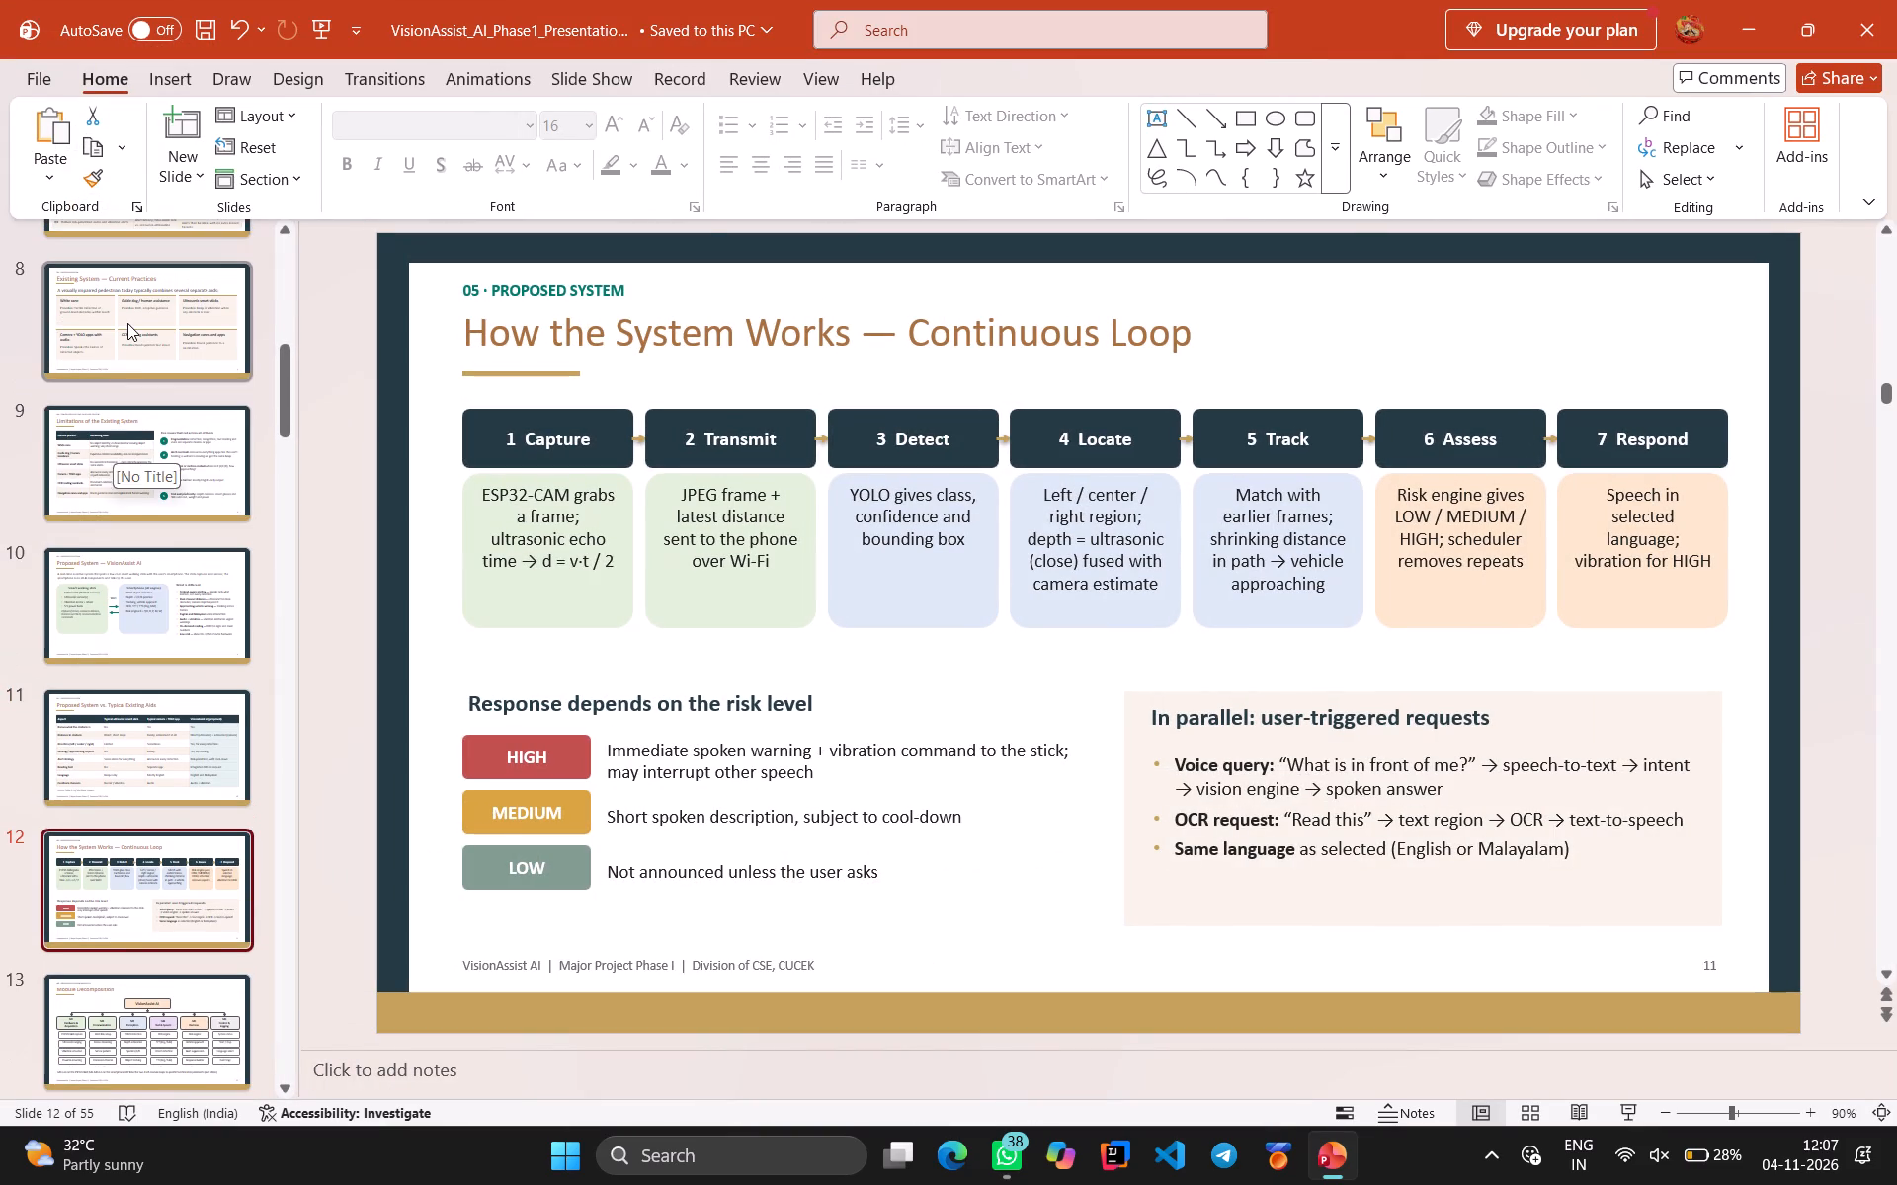
Select the entire title text on slide 9, Limitations of the Existing System.
click(109, 455)
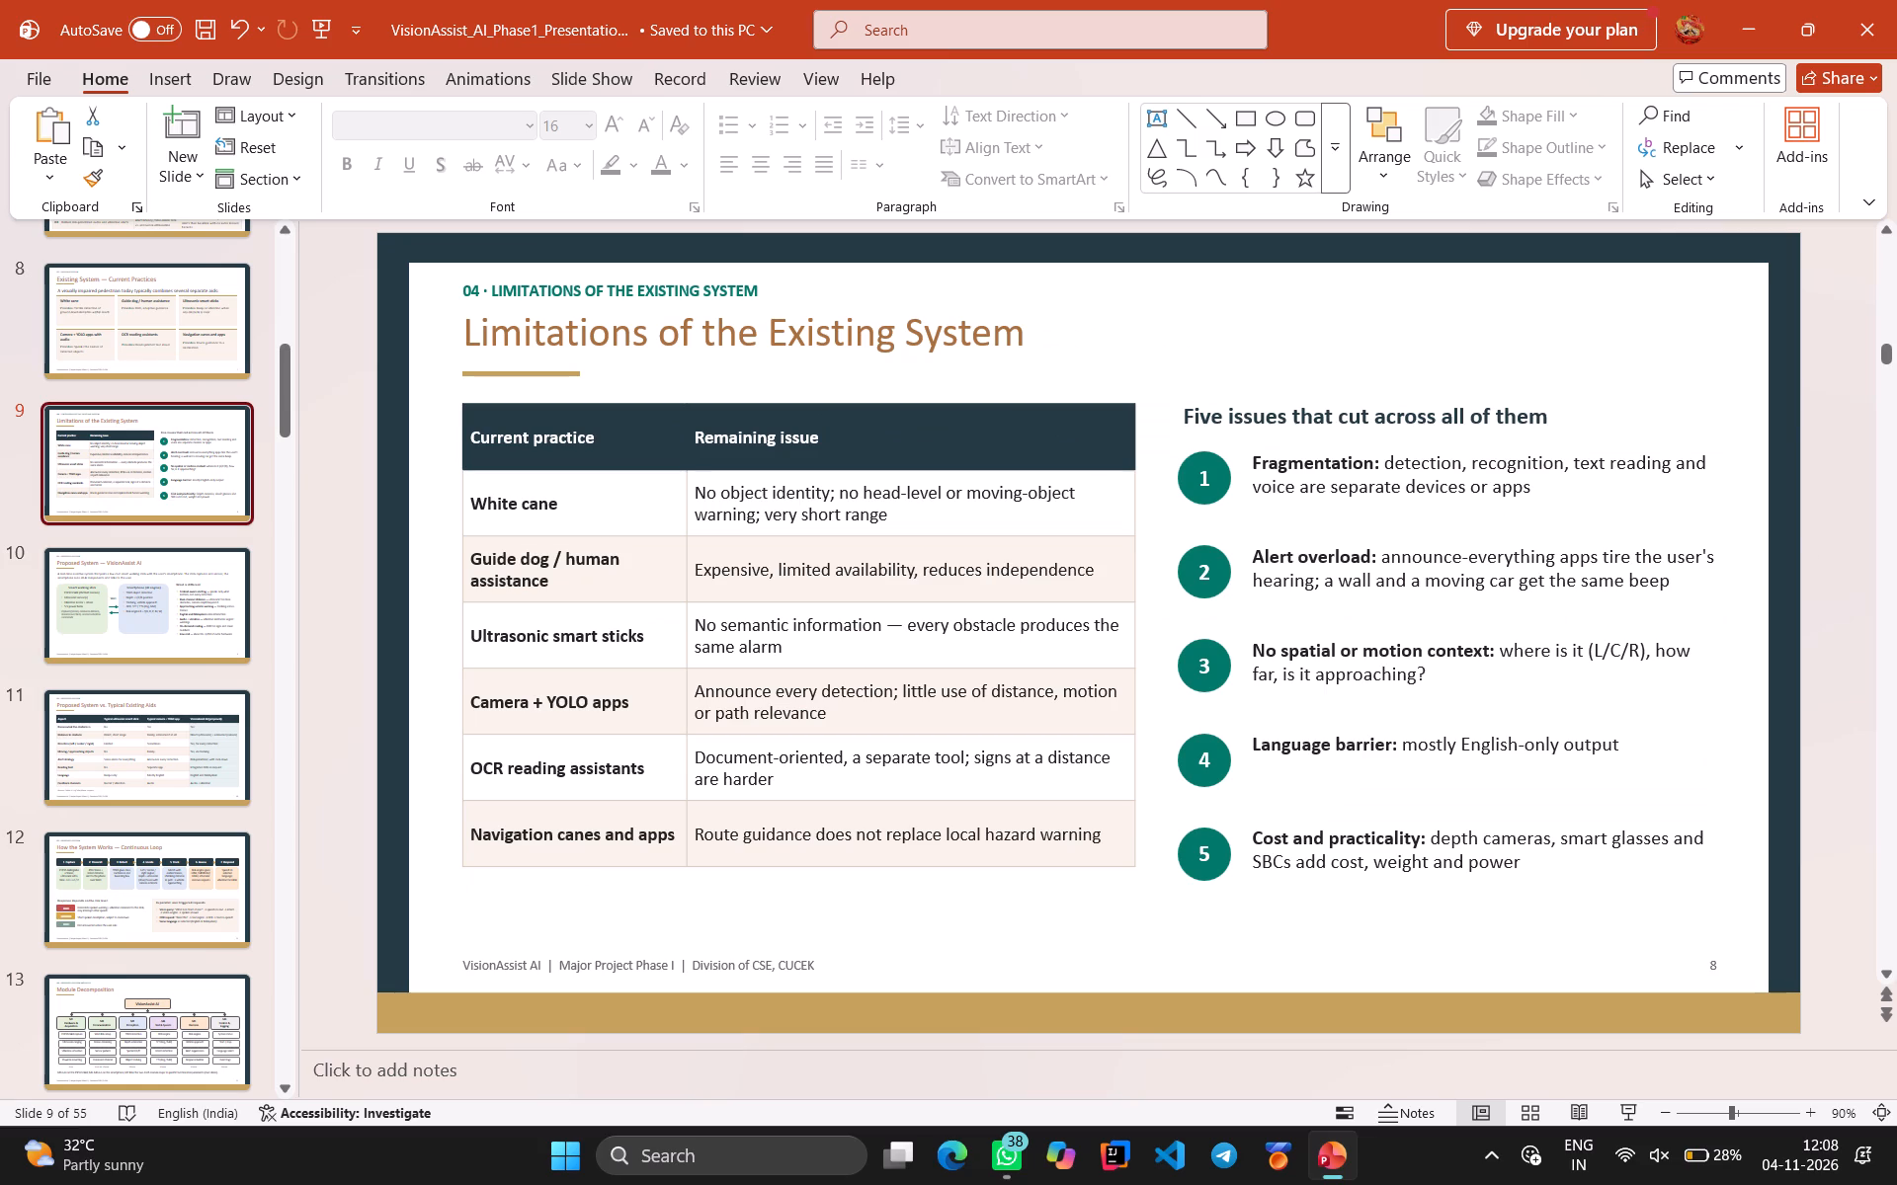
click(662, 329)
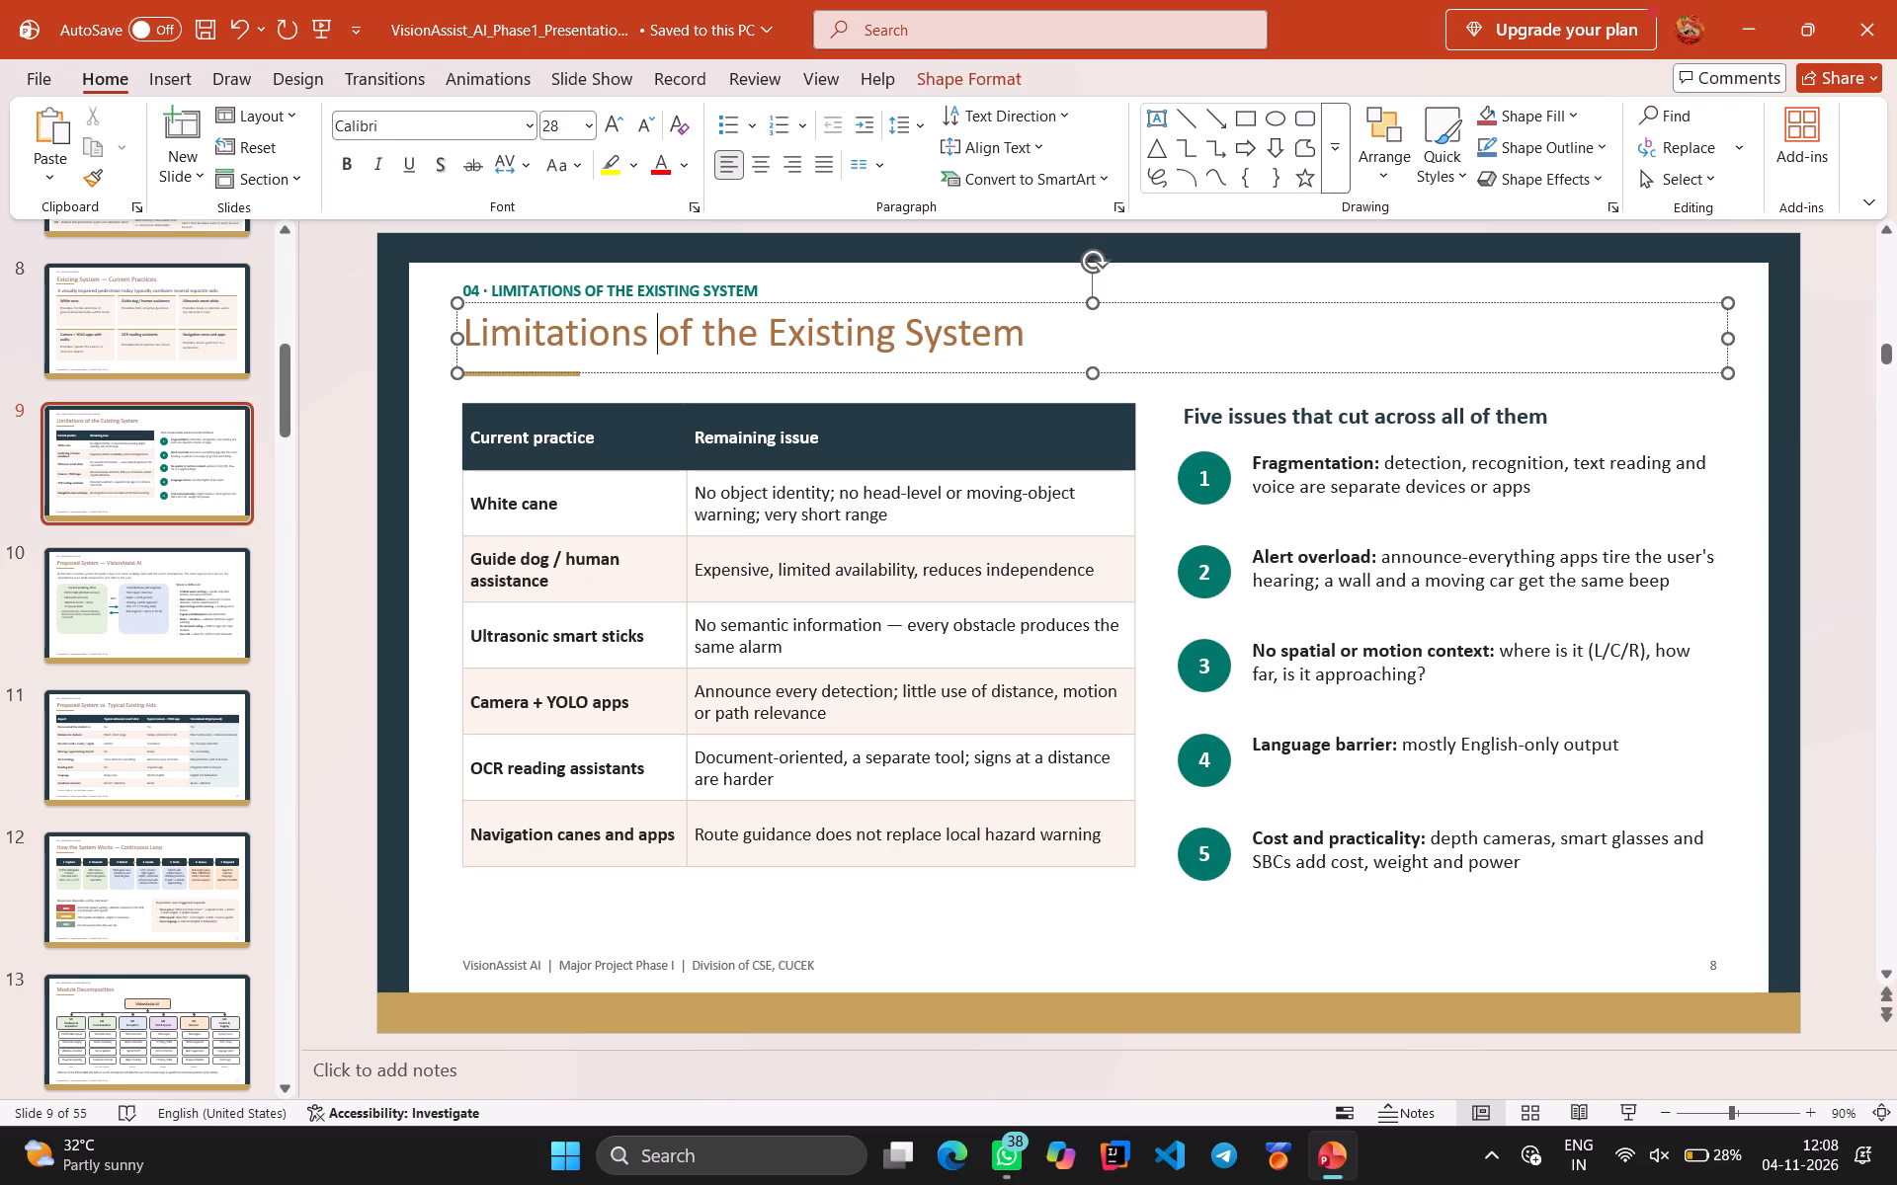
key(ctrl+a)
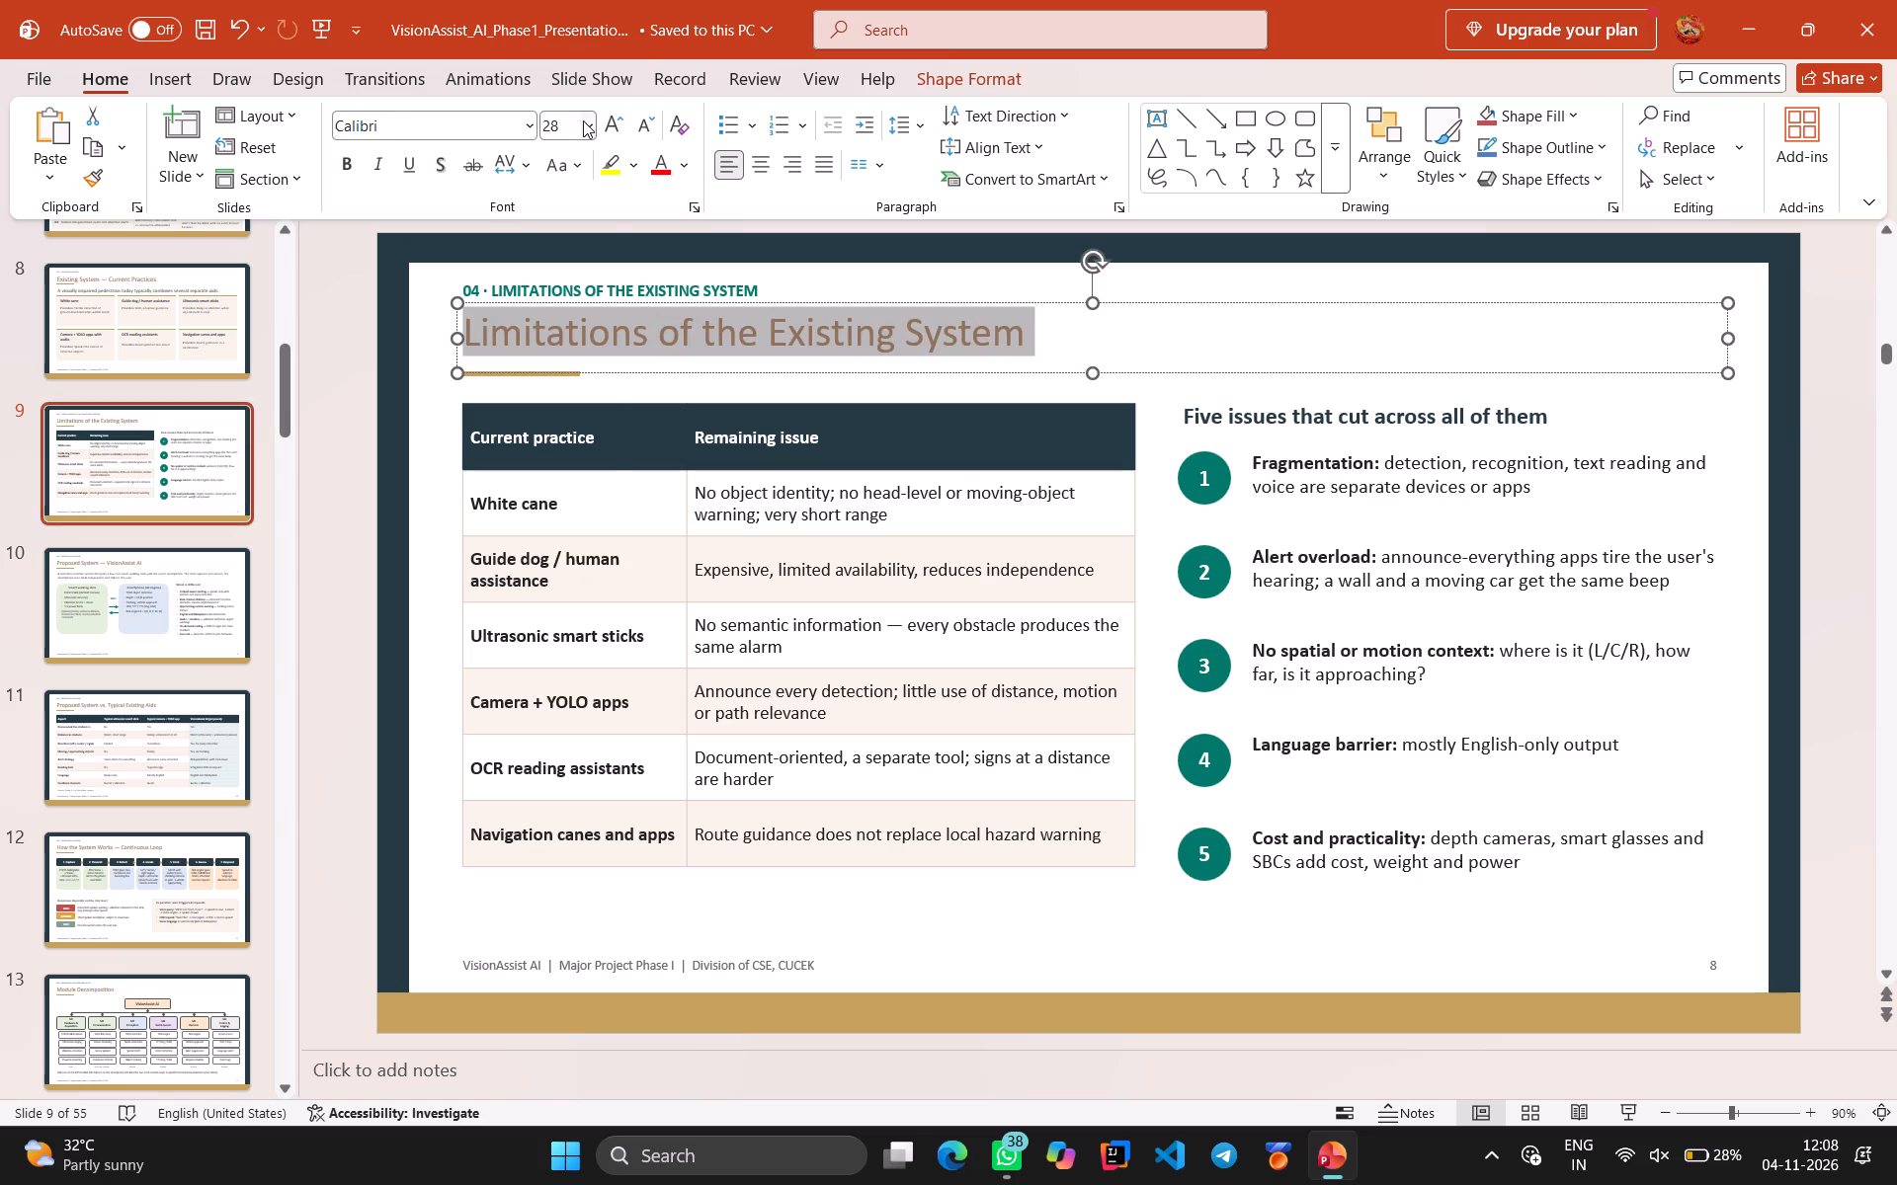
Set the title of the Limitations of the Existing System slide to 32 pt.
click(584, 124)
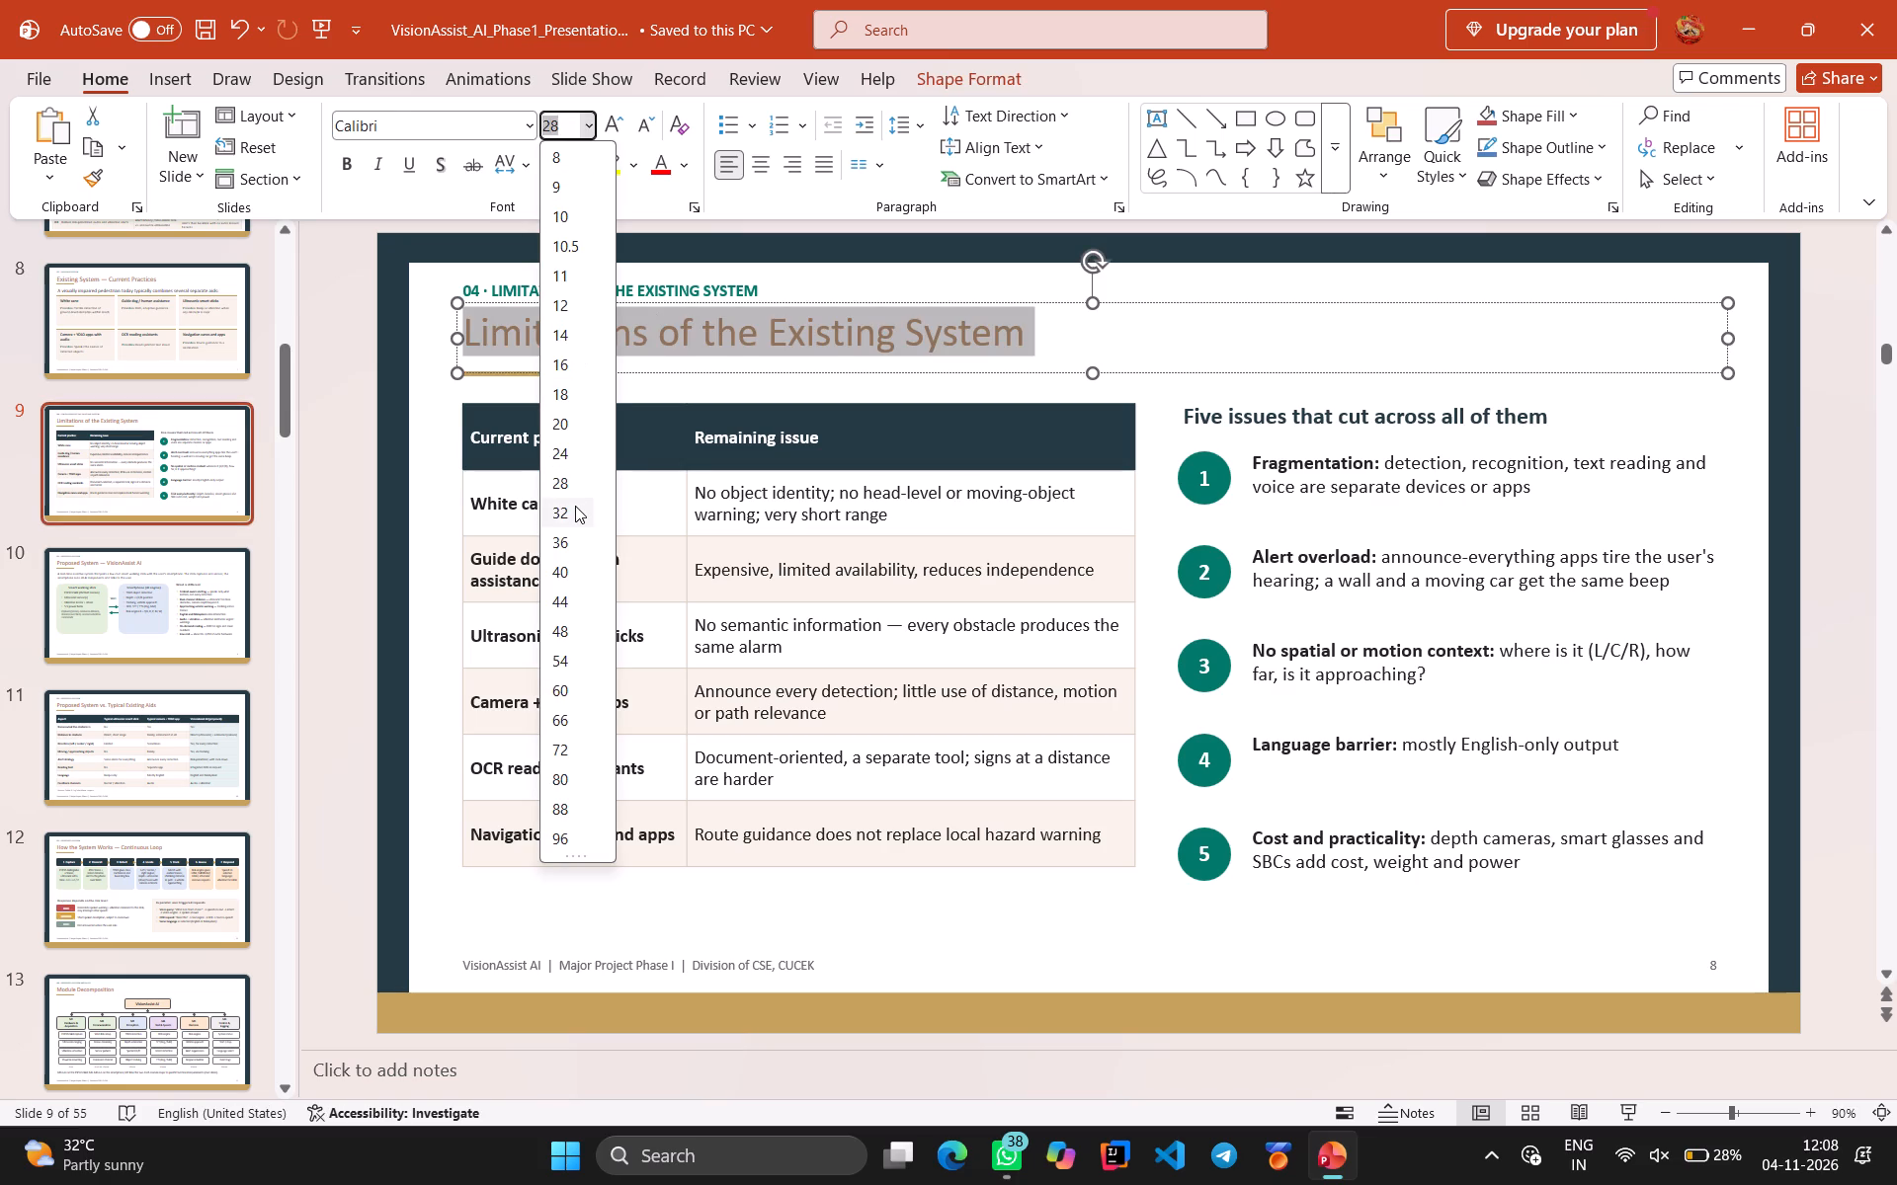
click(575, 506)
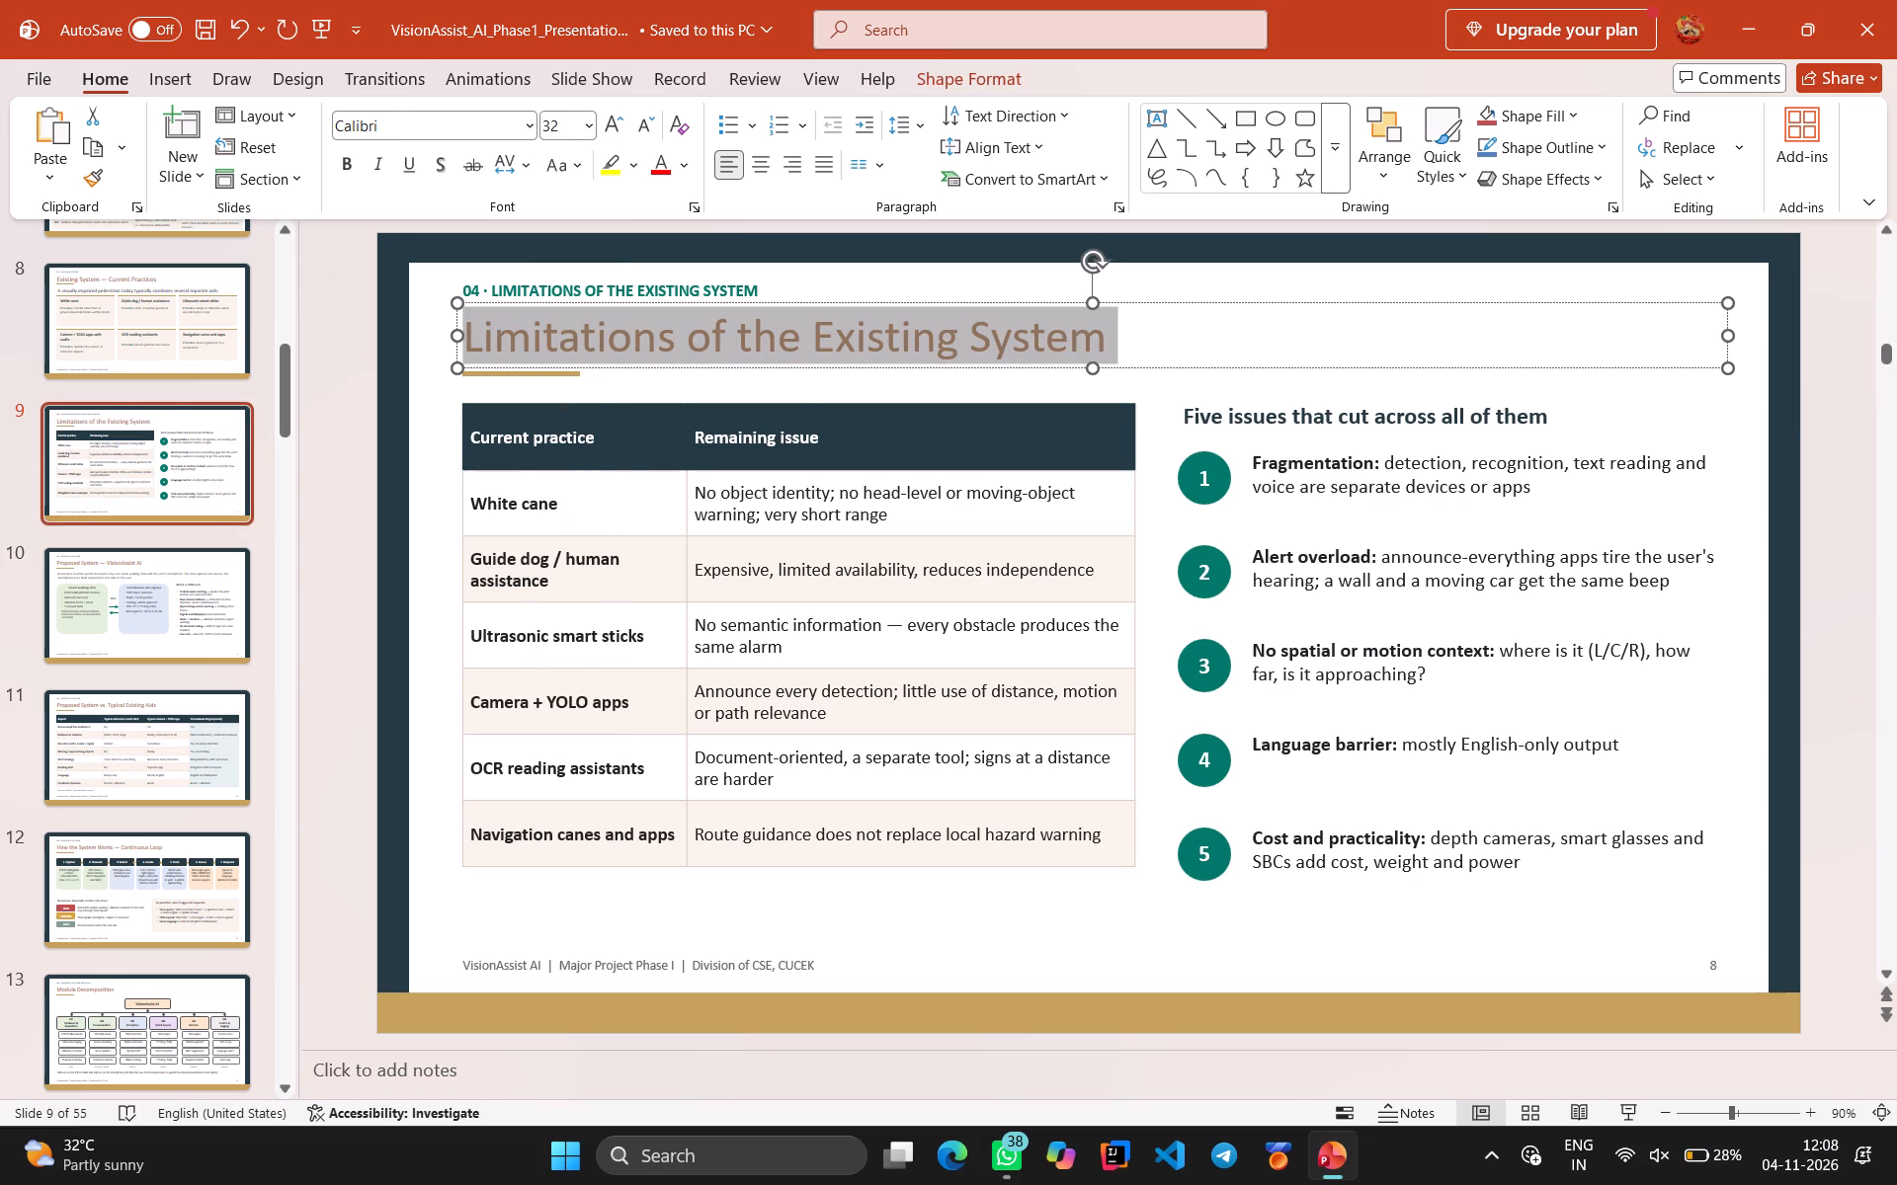
Set all text in the Current practice and Remaining issue table to 18 pt.
click(631, 449)
key(ctrl+a)
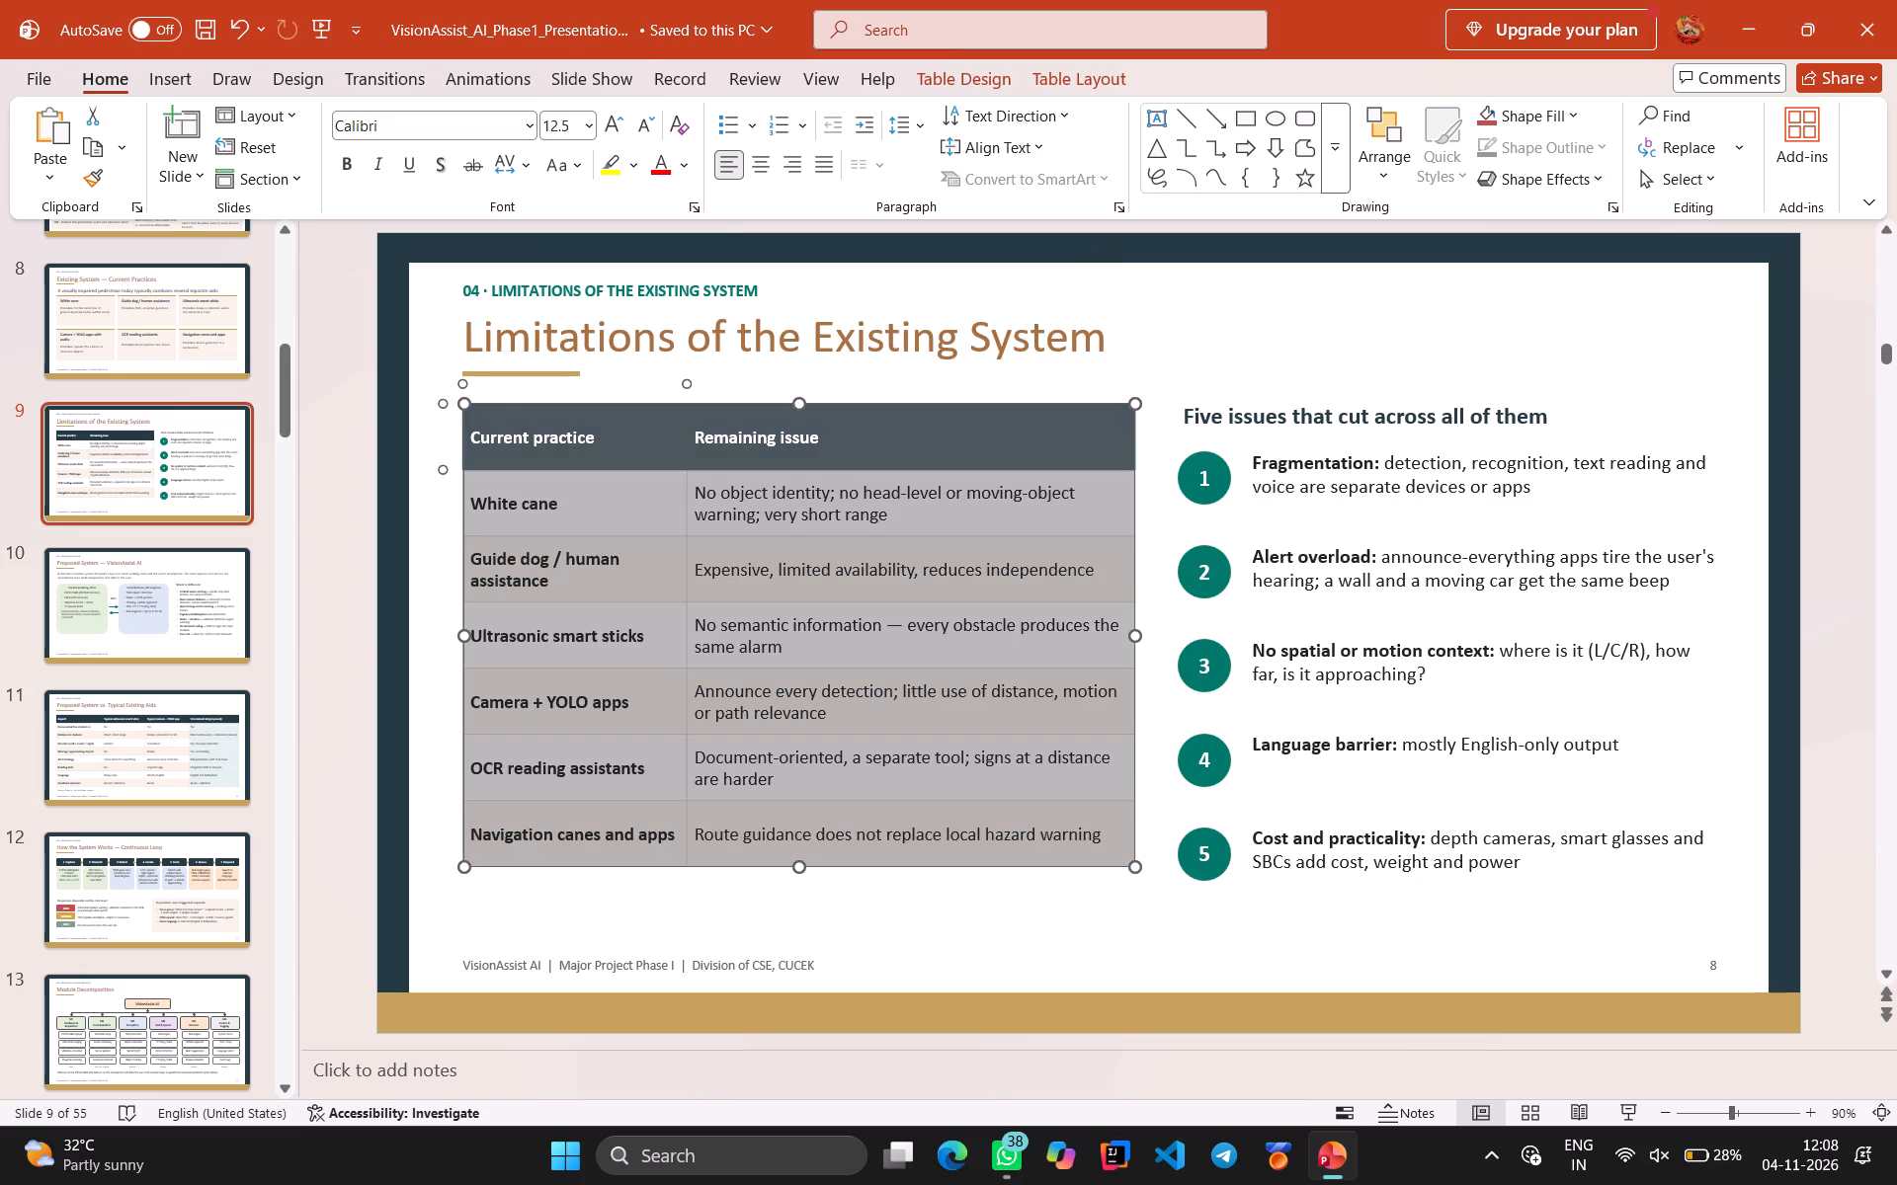
click(591, 130)
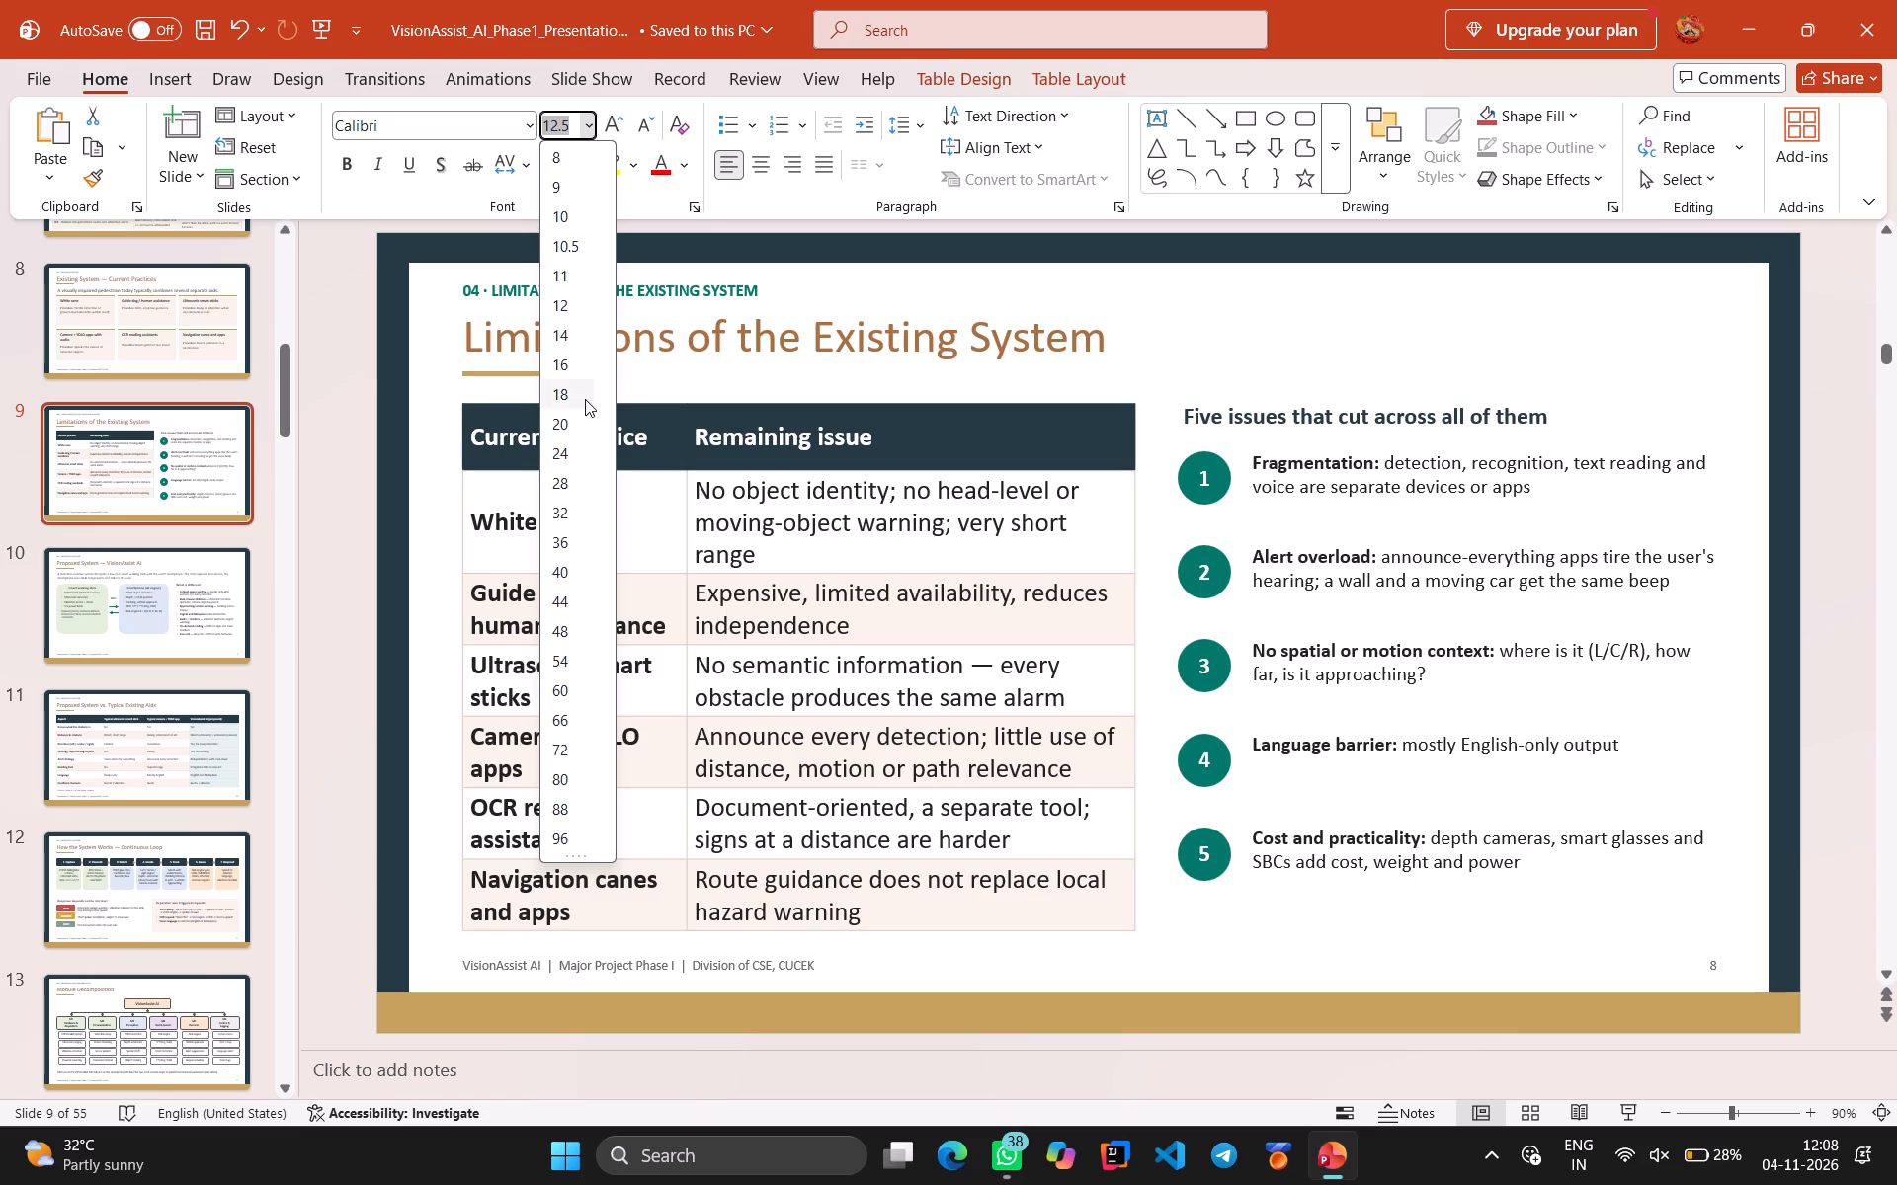
click(585, 399)
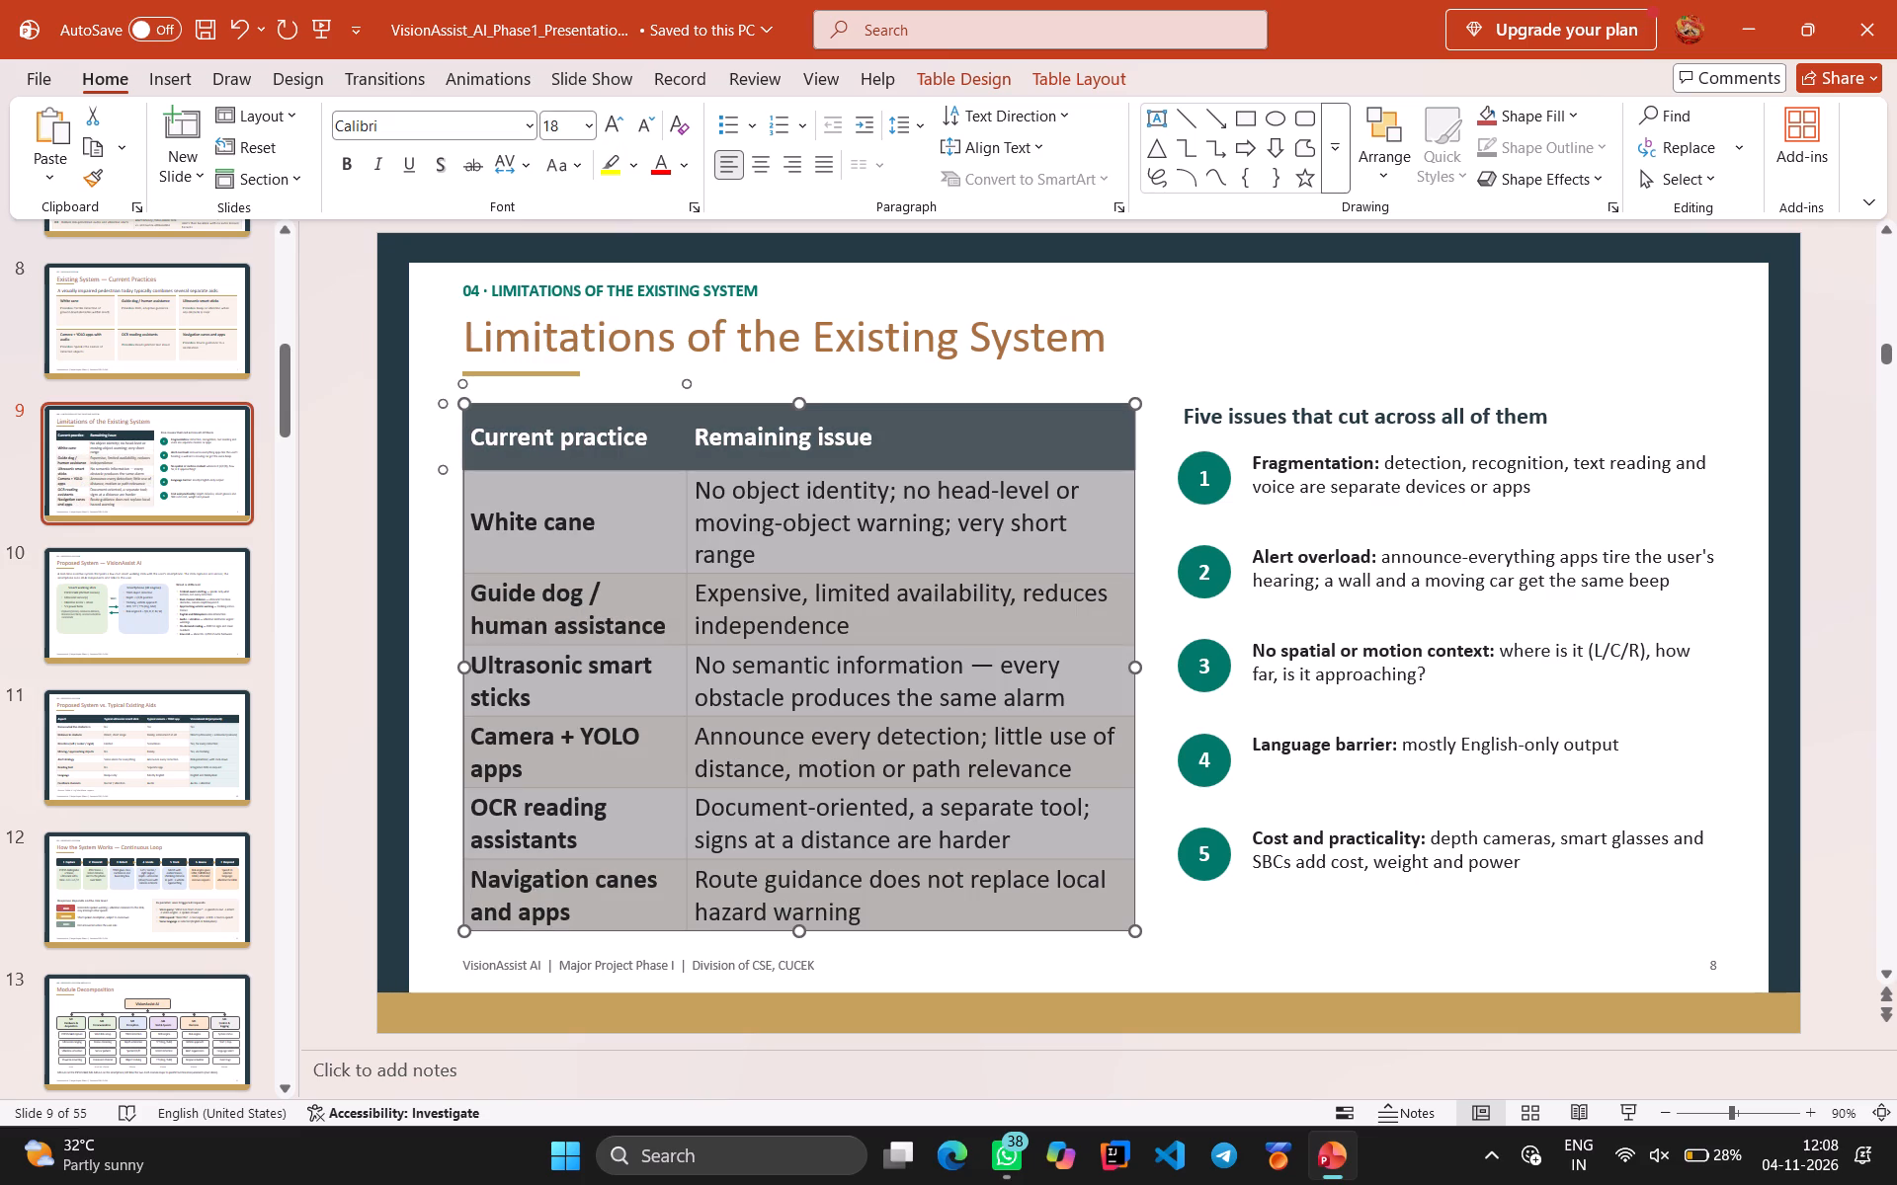
click(1221, 956)
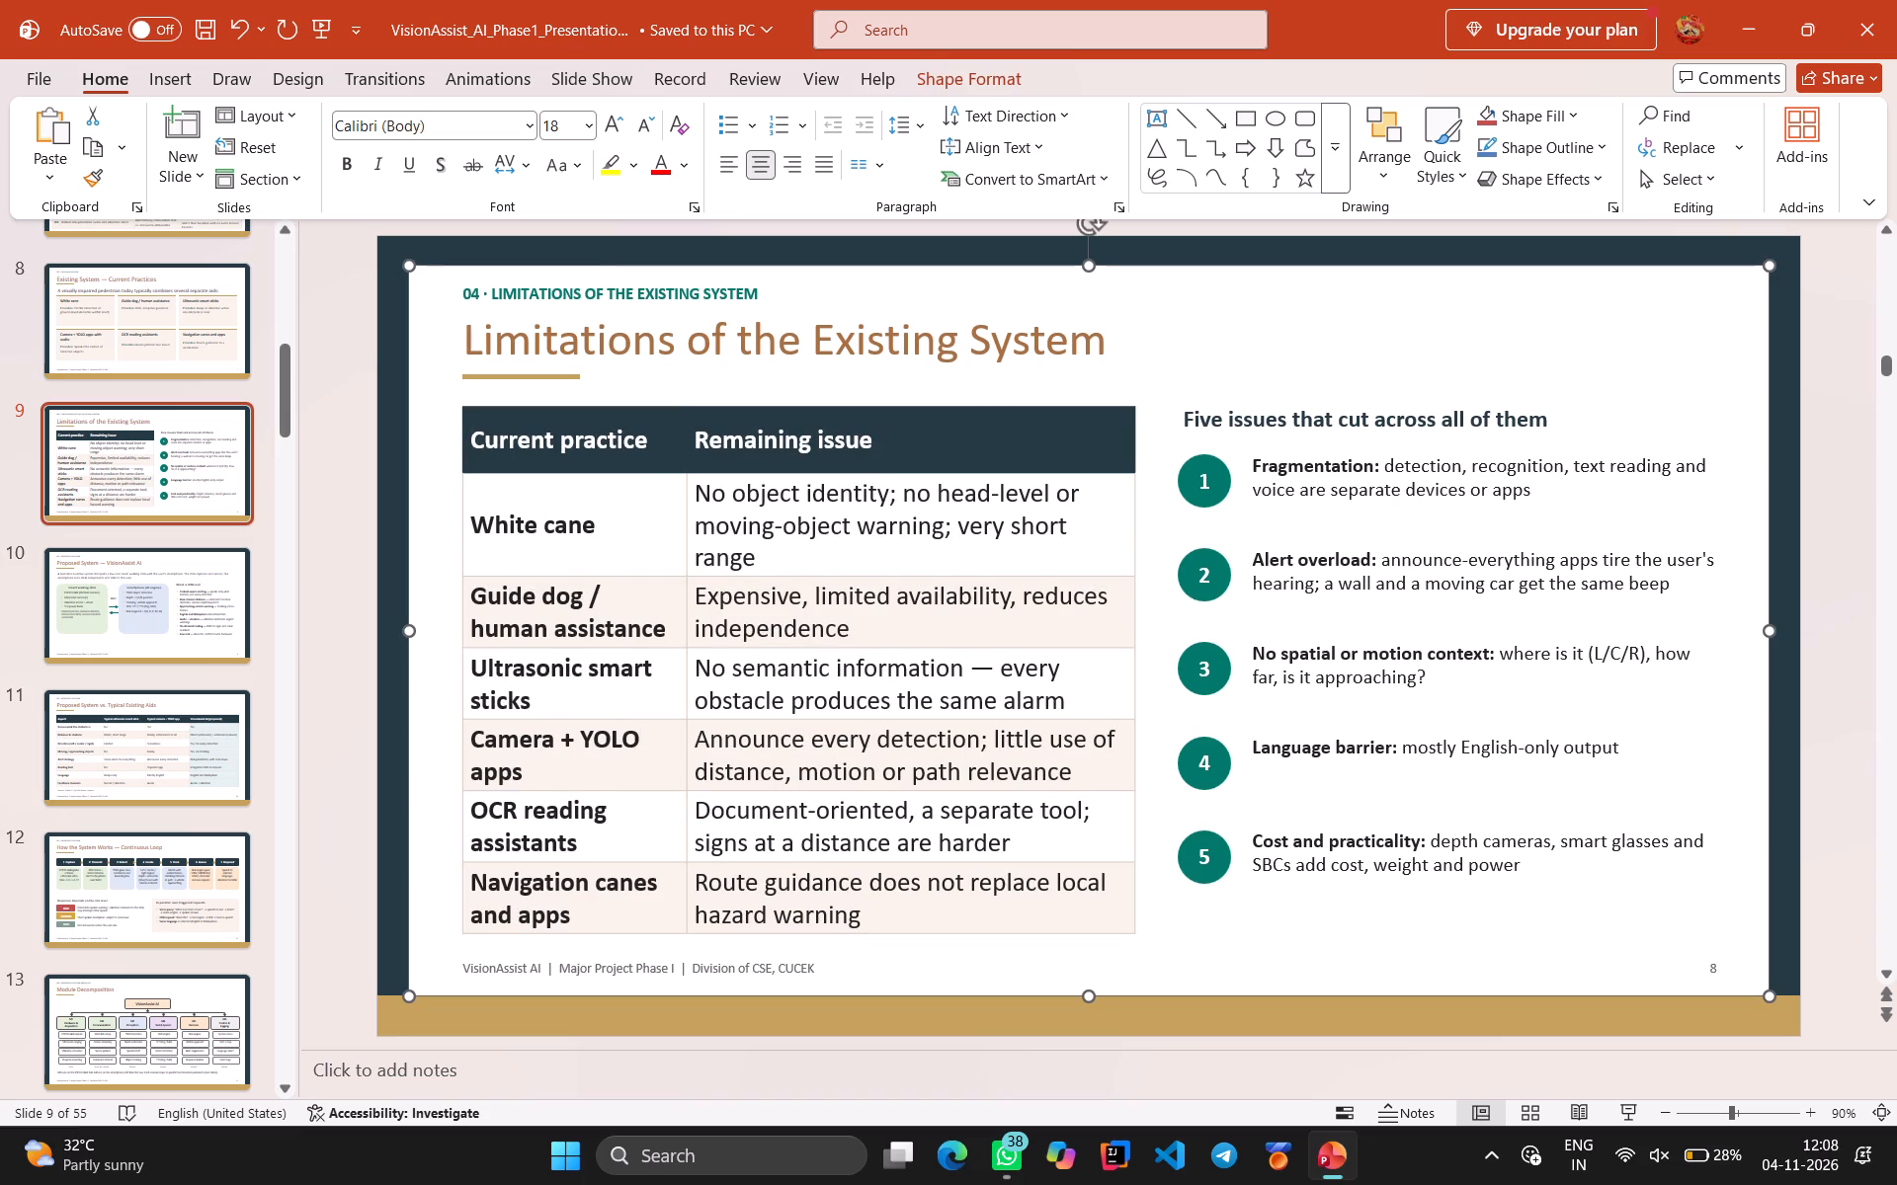
Set the "Five issues that cut across all of them" heading to 18 pt.
click(1382, 500)
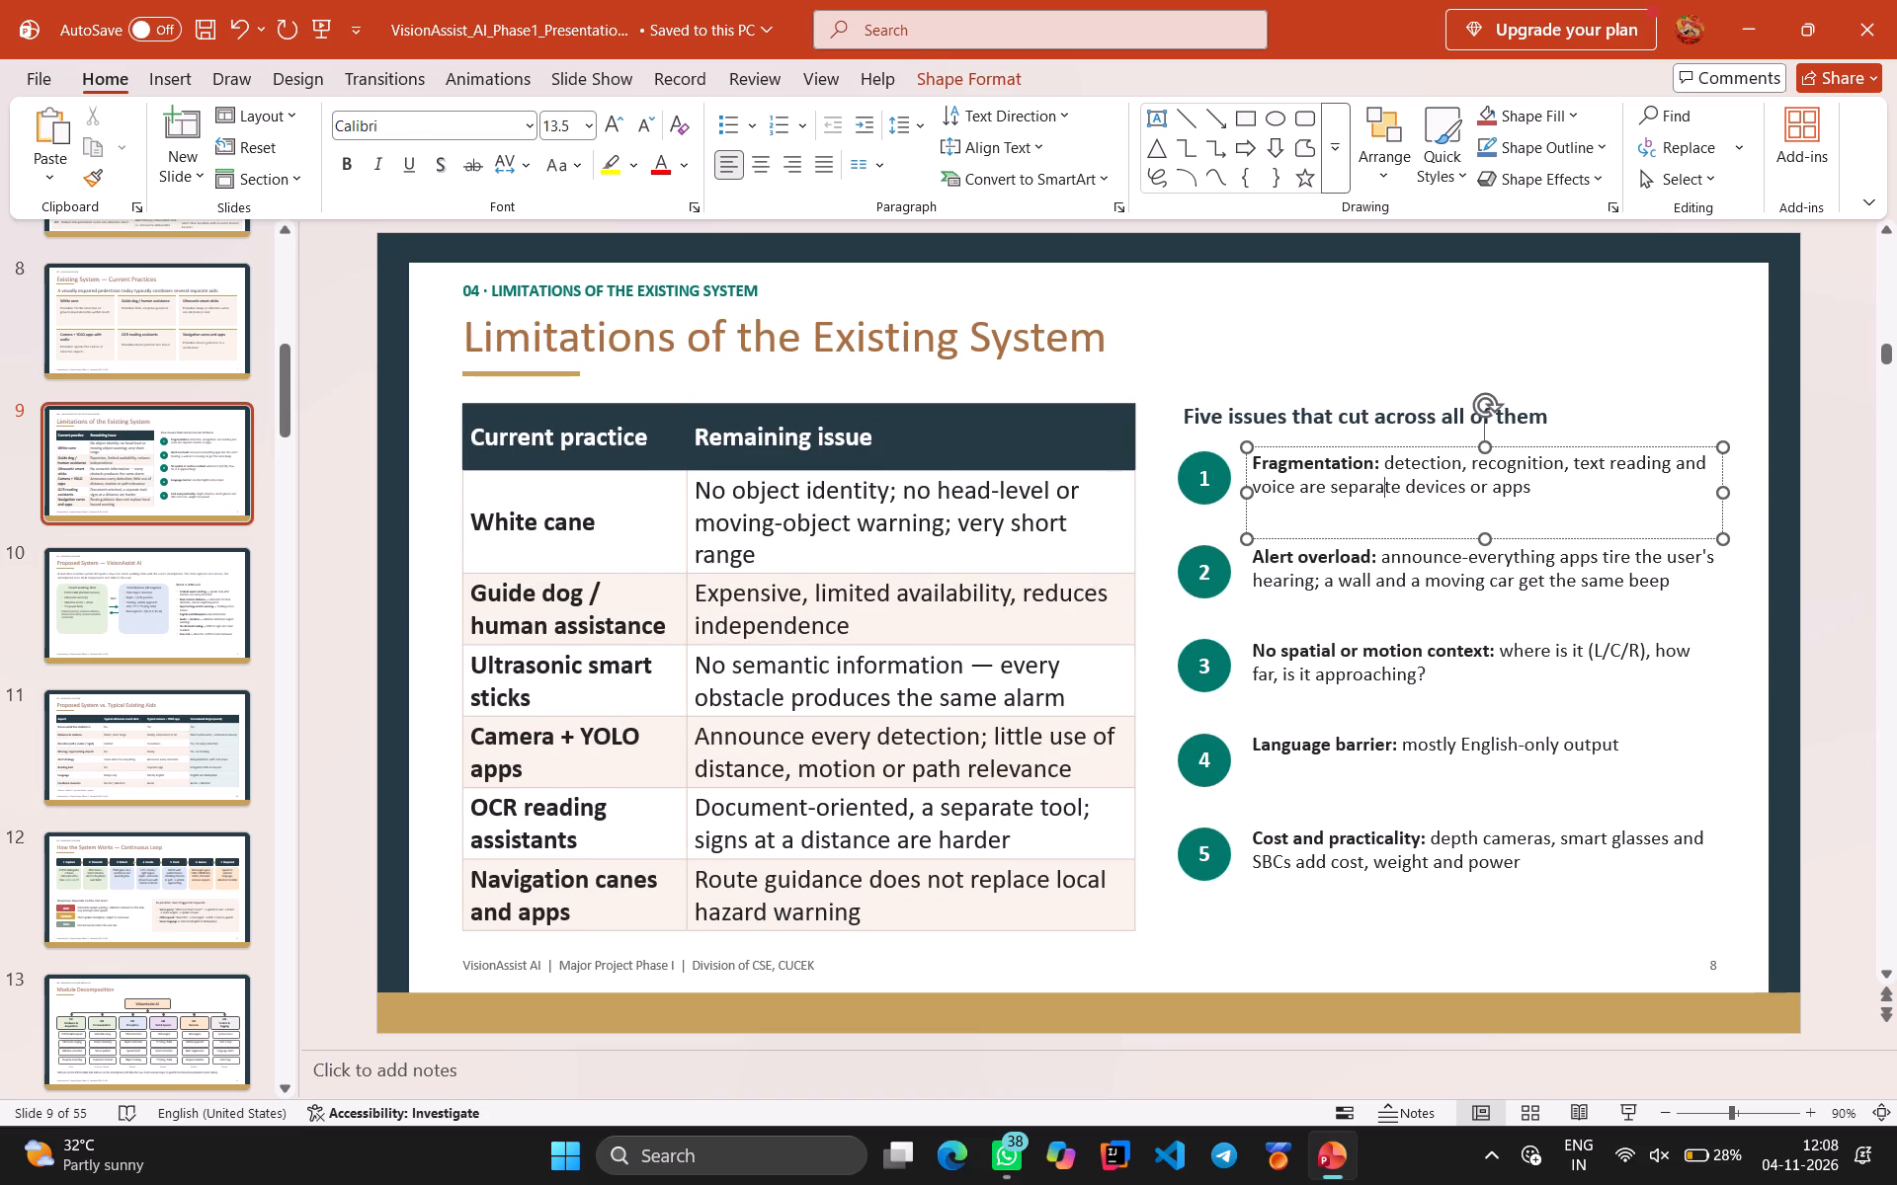
click(1197, 439)
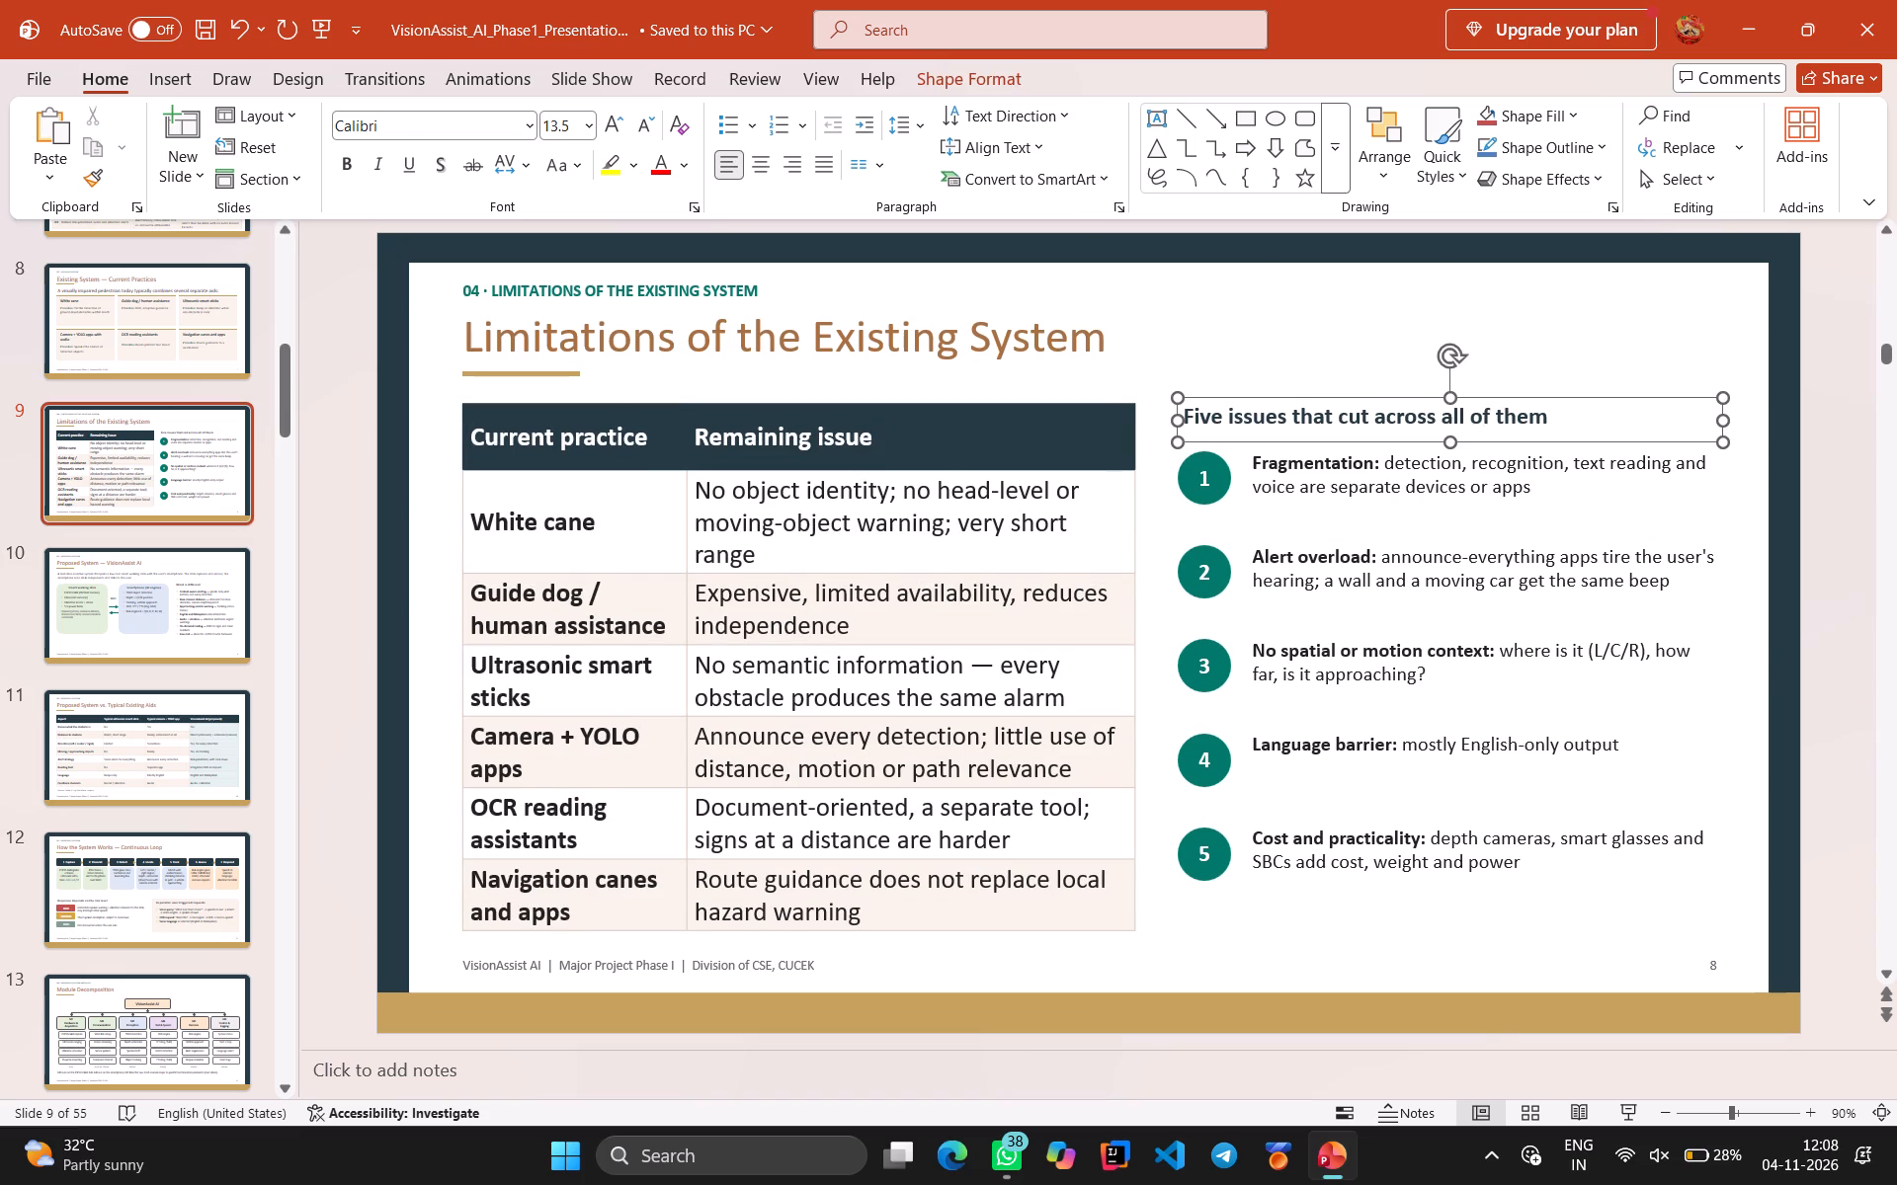
click(1187, 615)
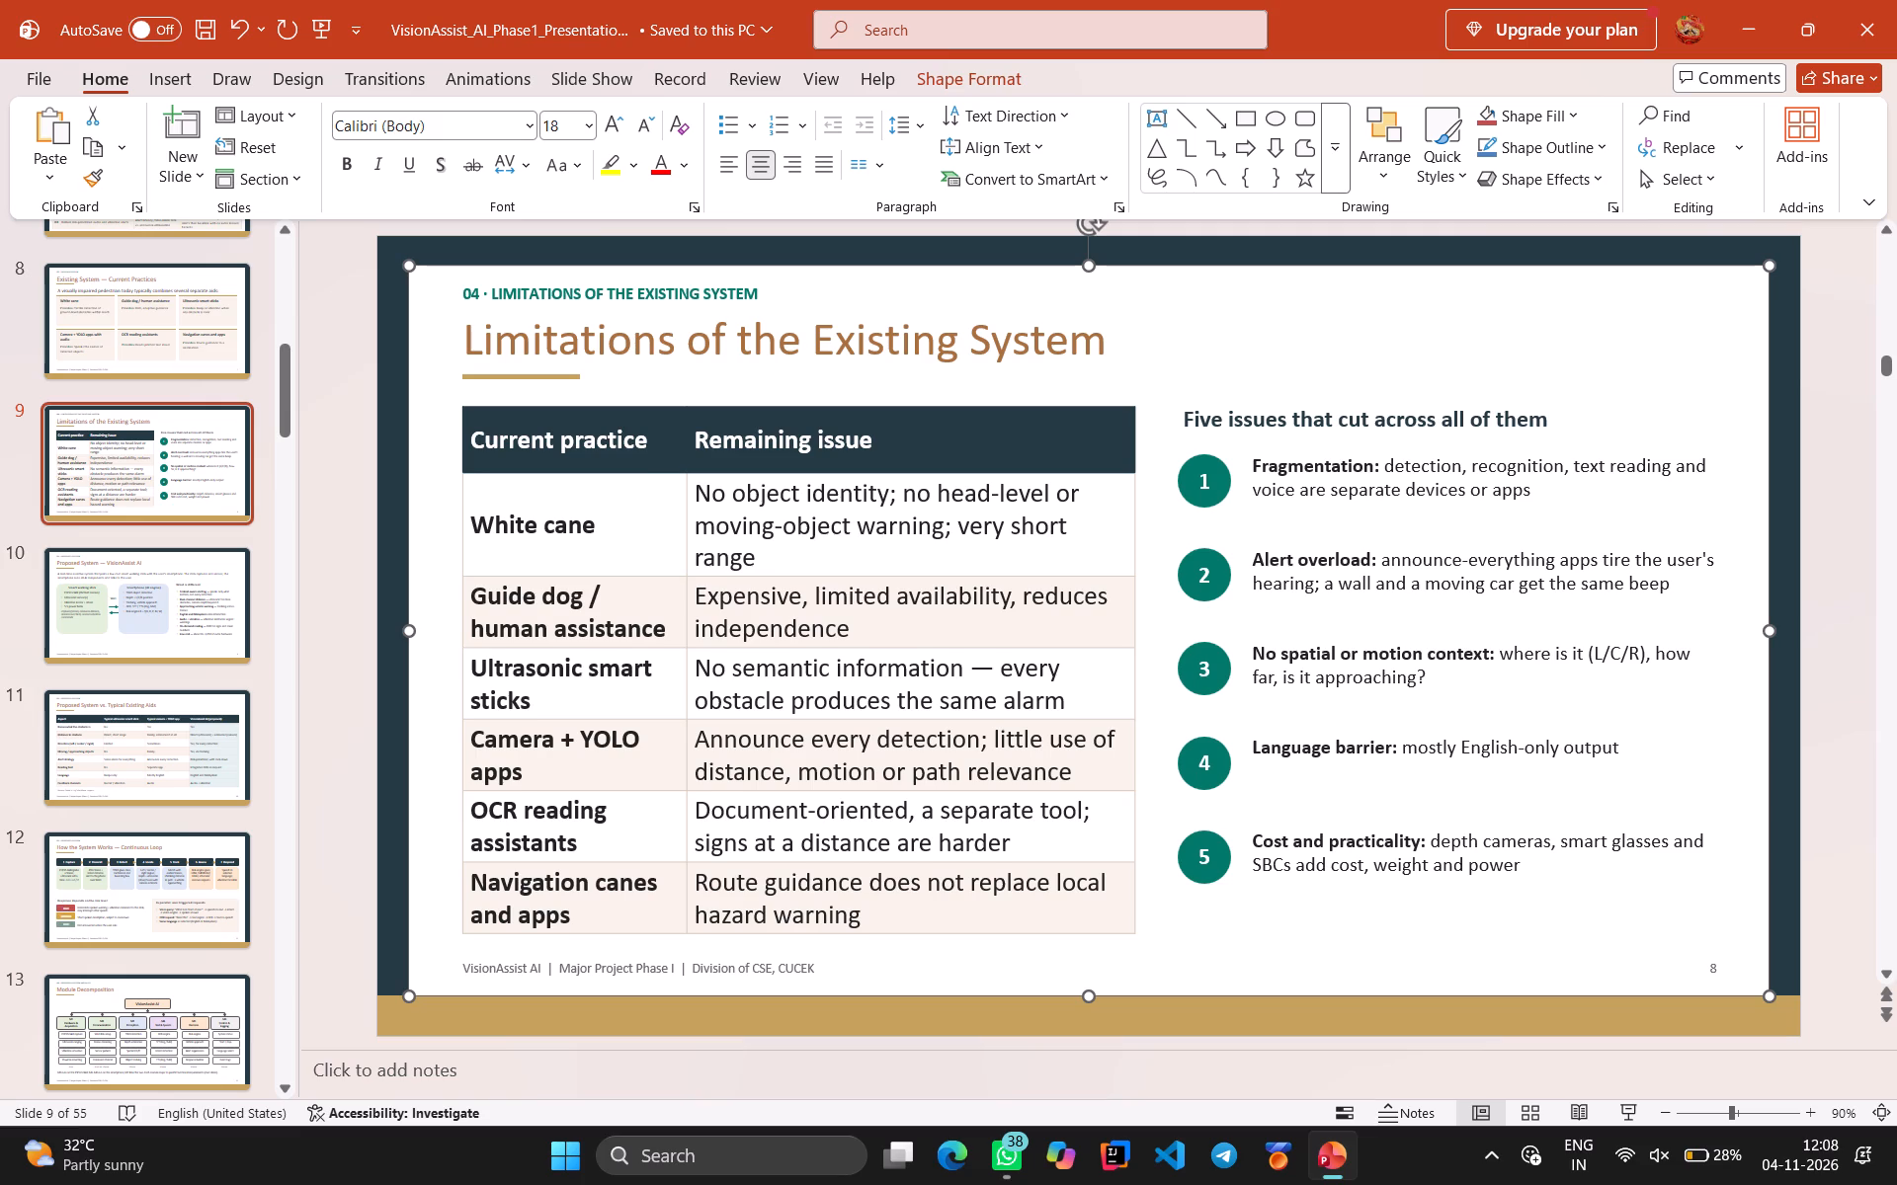
click(1251, 613)
click(1286, 425)
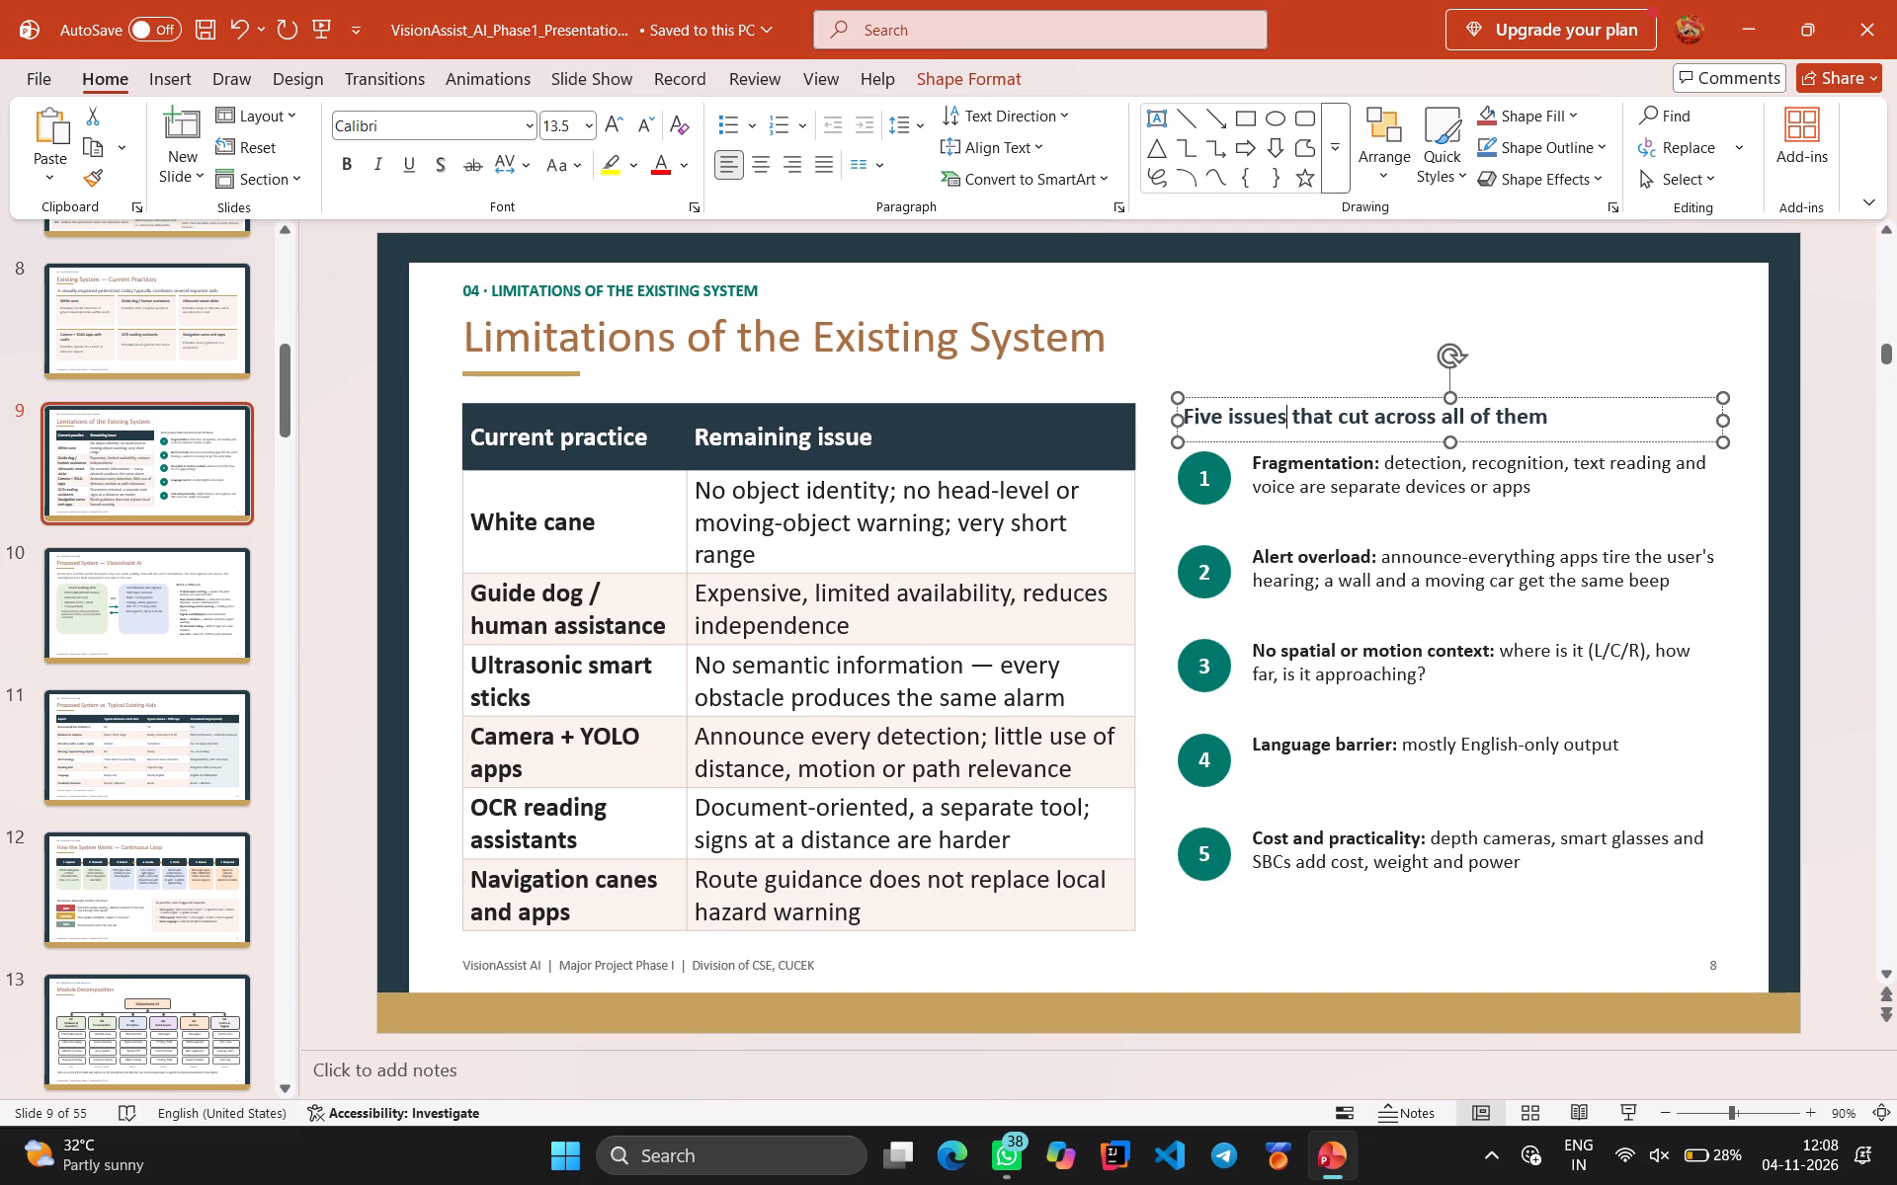
key(ctrl+a)
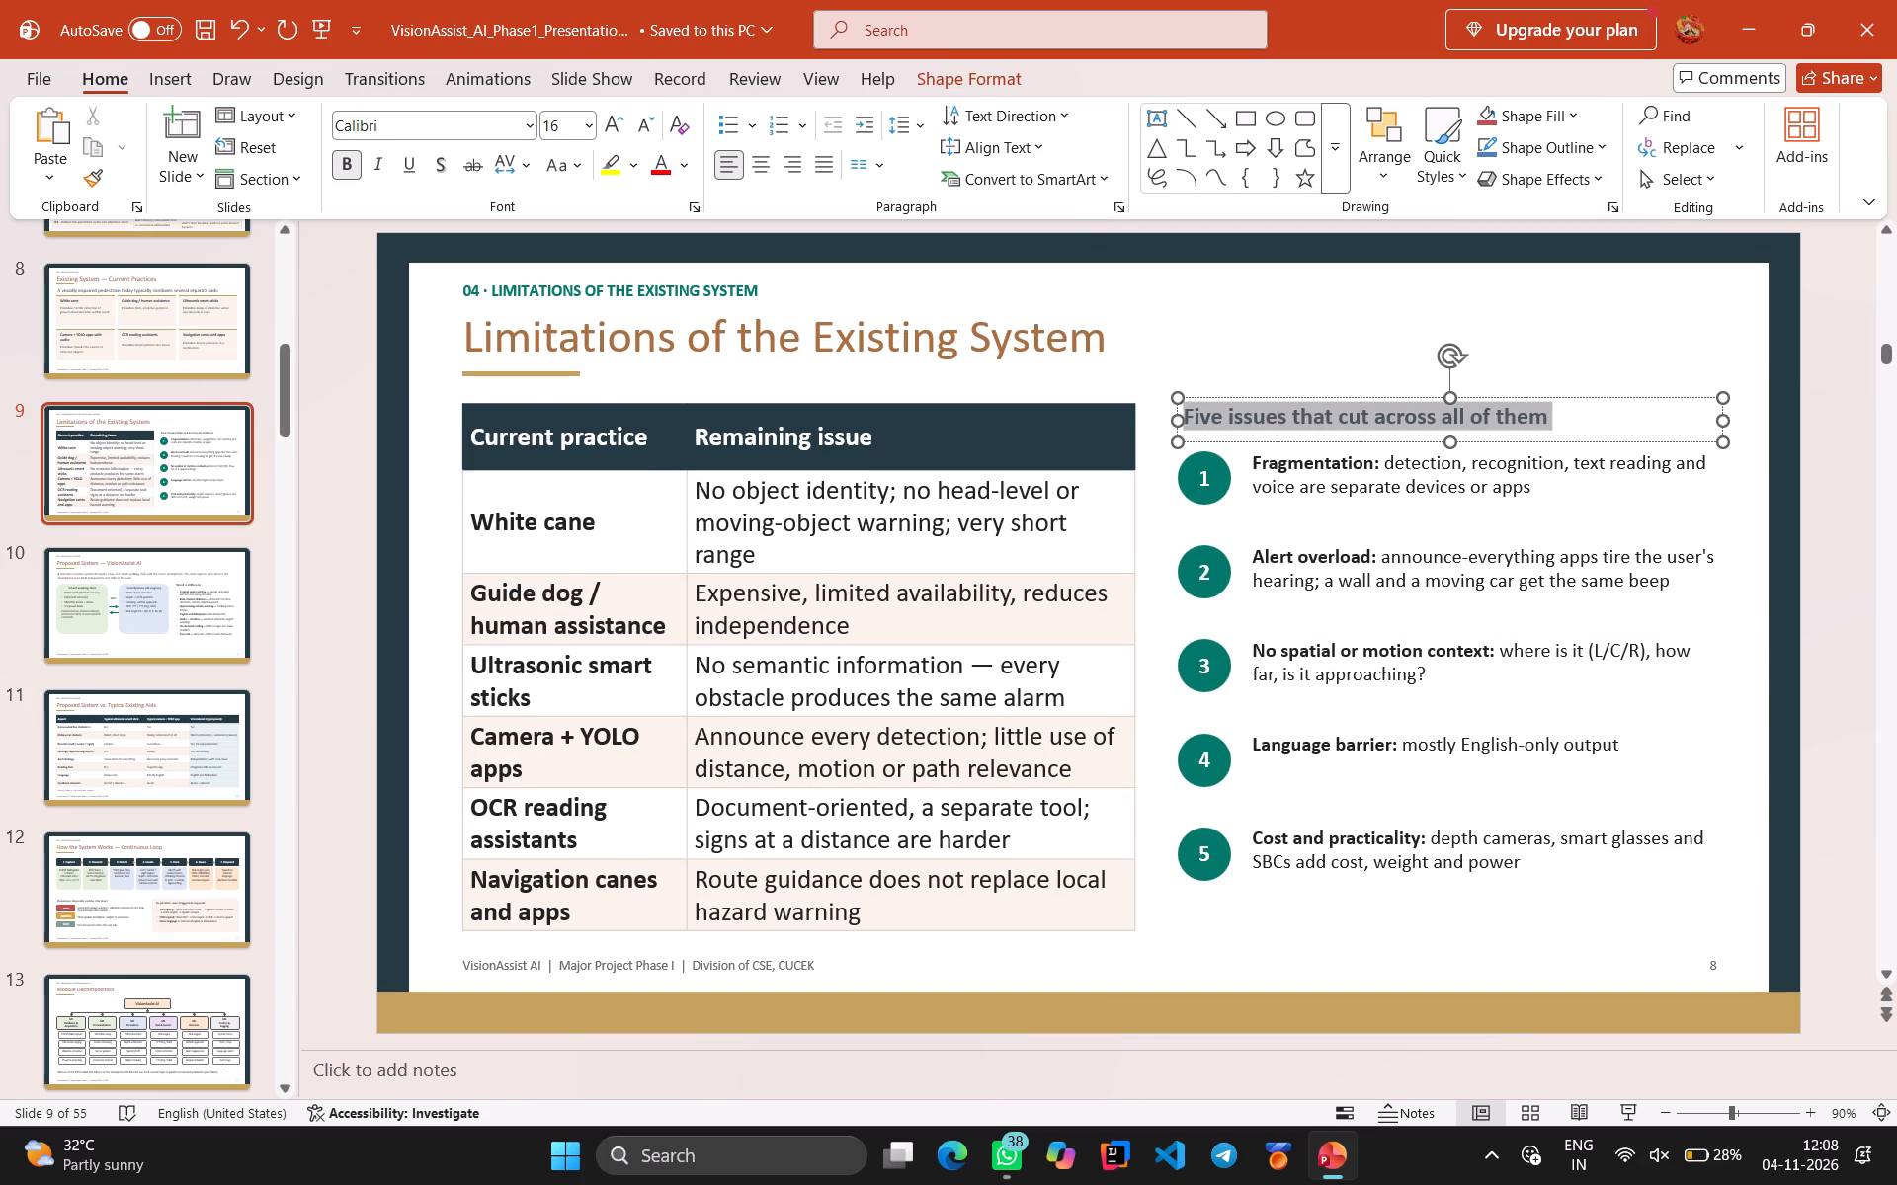
click(592, 121)
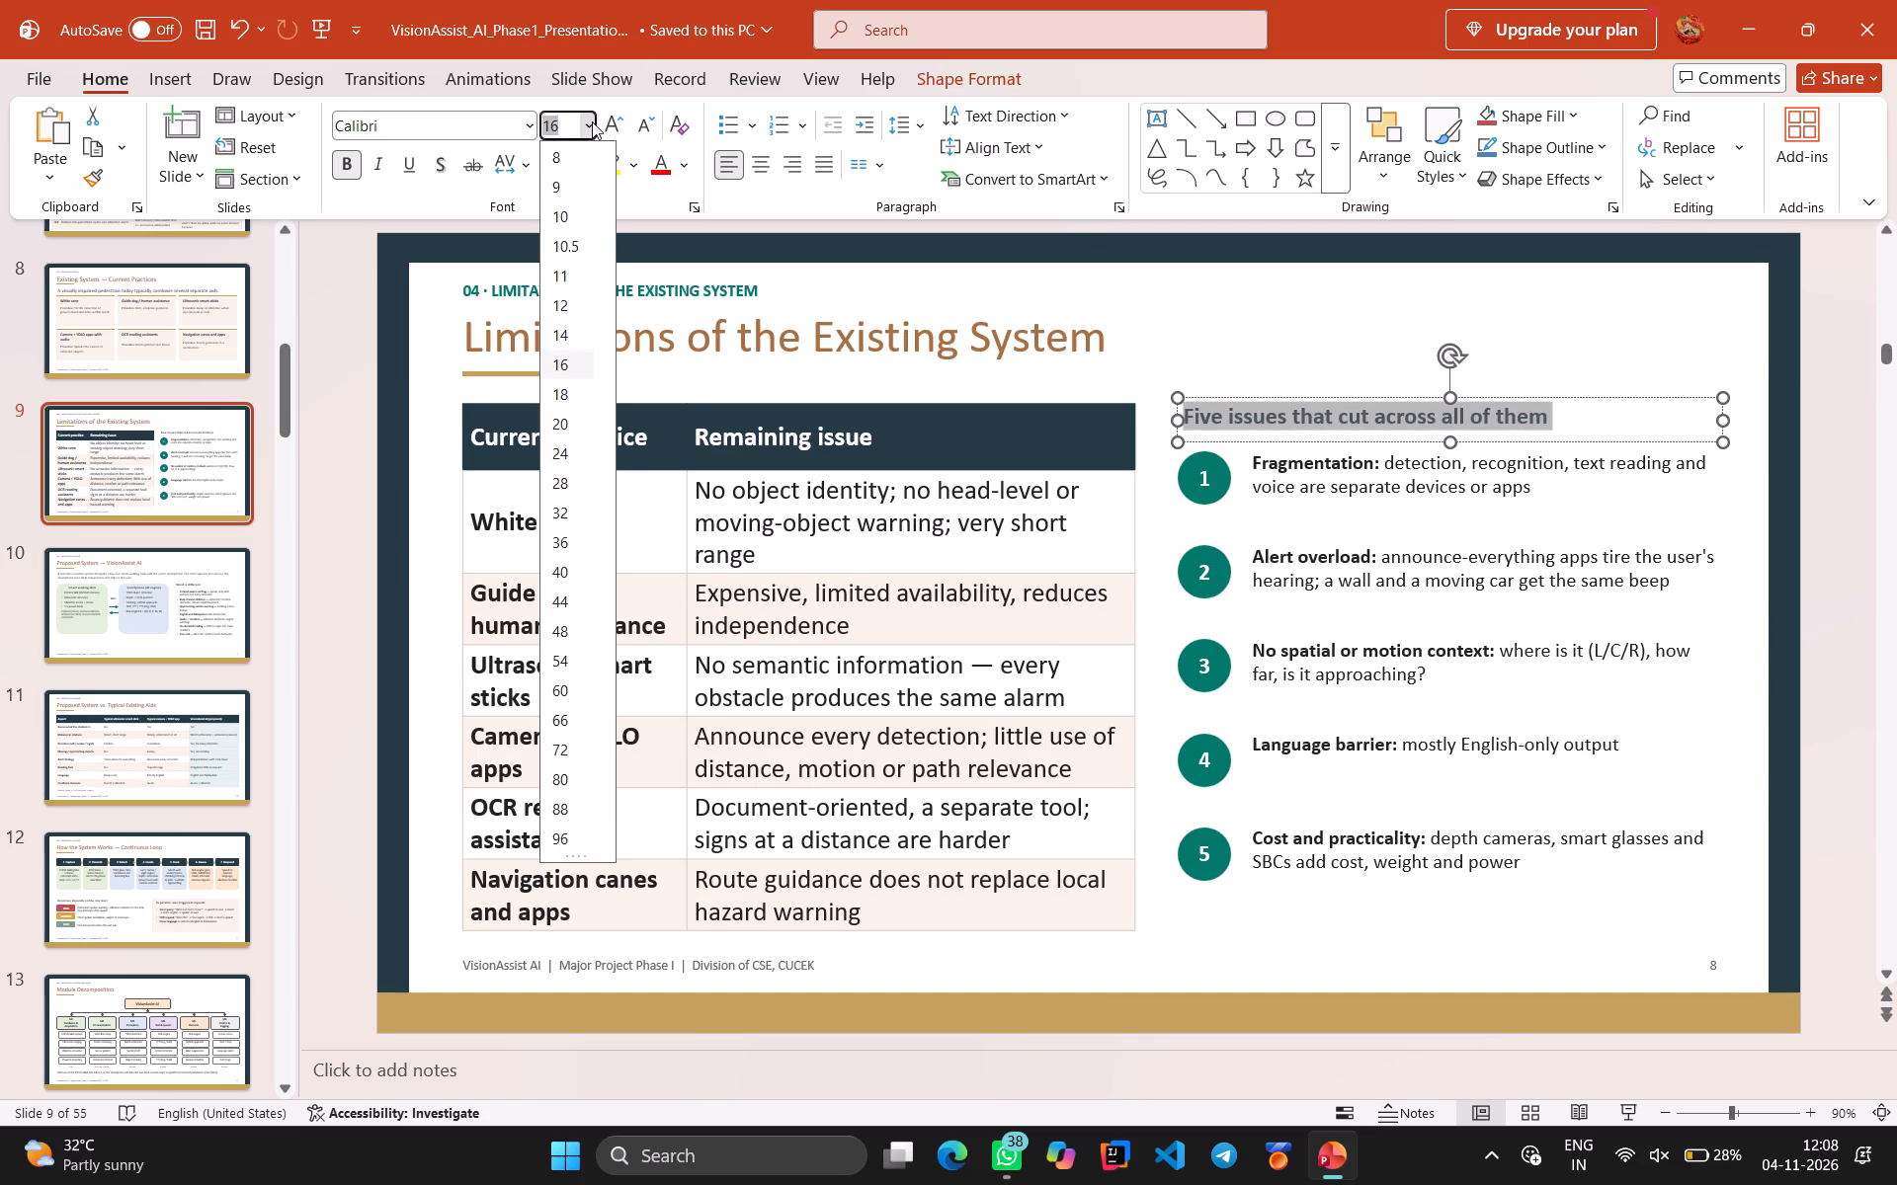
click(565, 403)
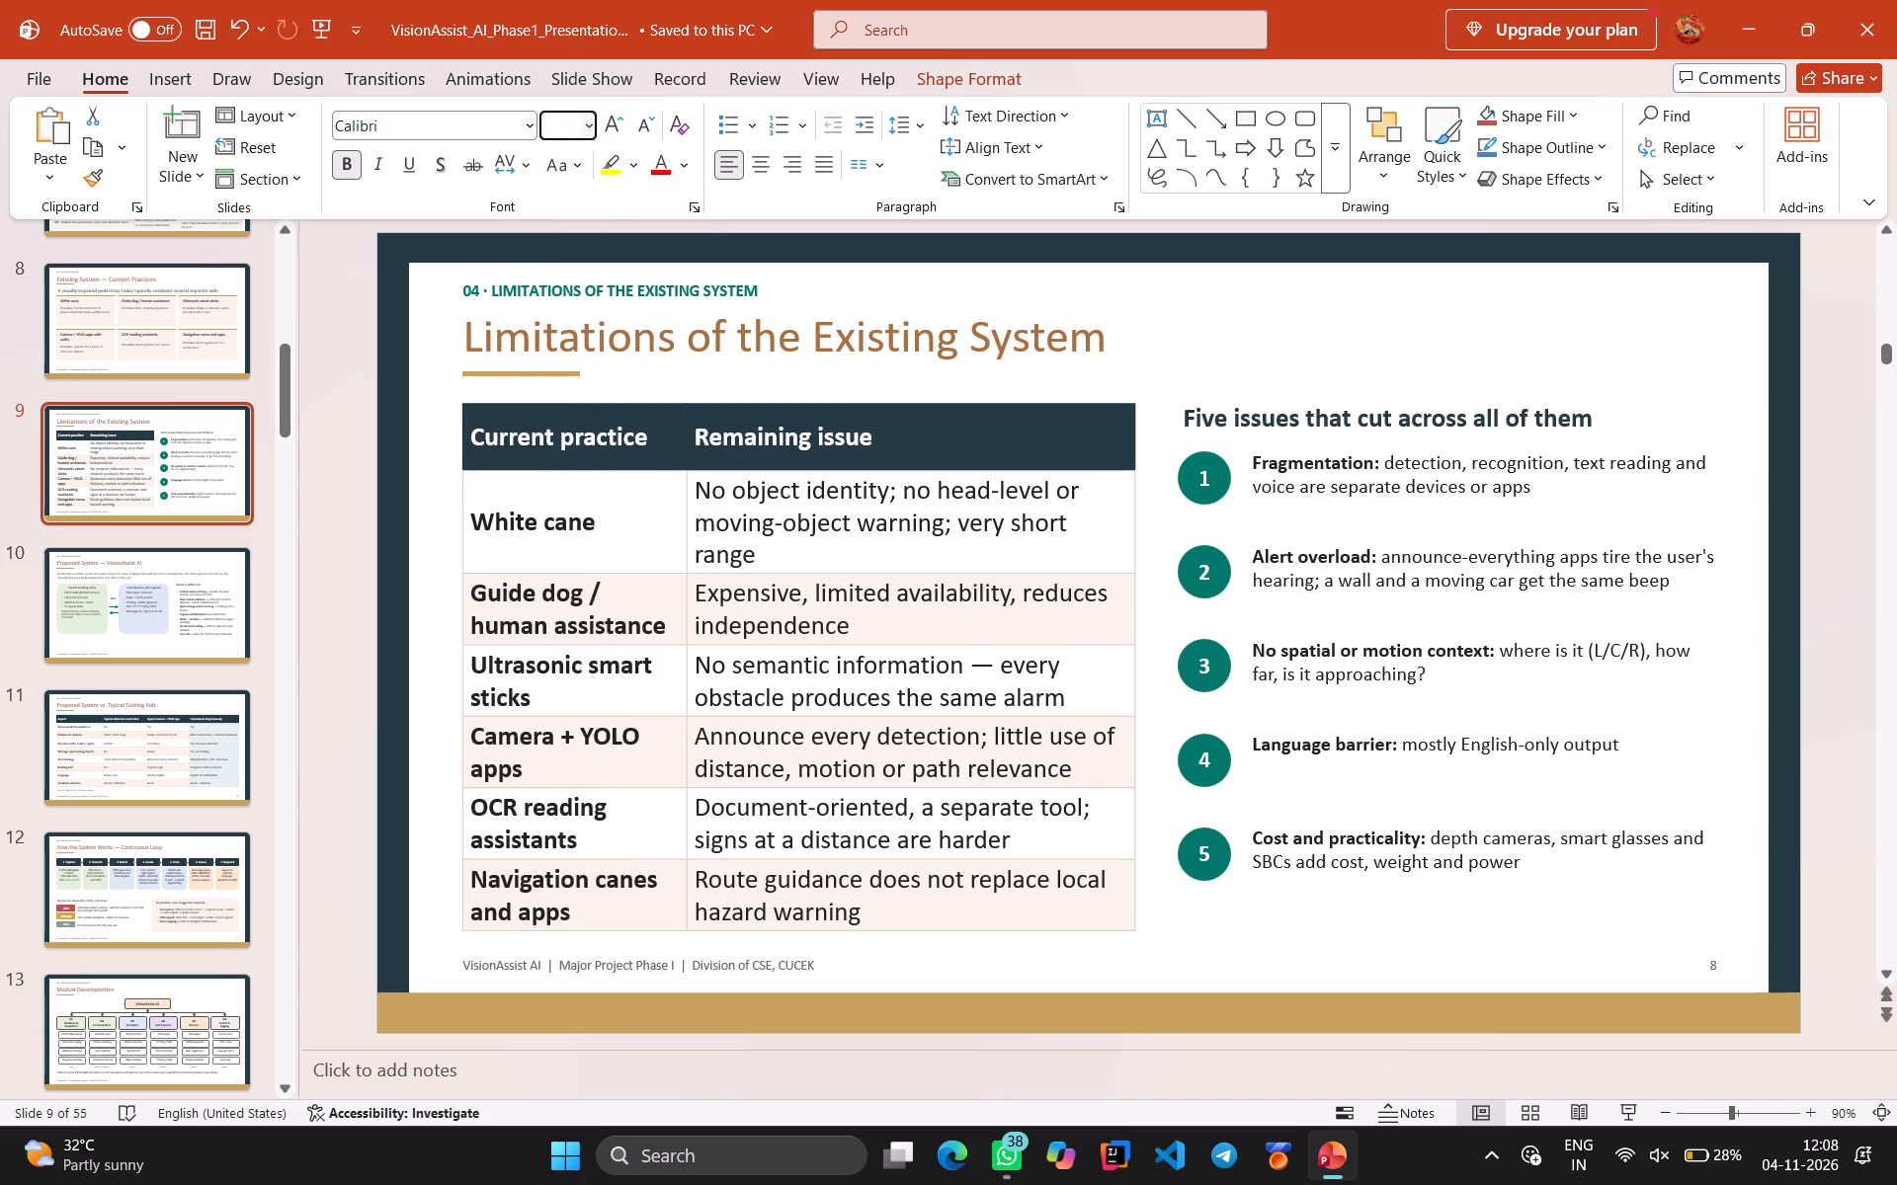
Set the full text of the Fragmentation and Alert overload issues to 16 pt.
click(1390, 475)
key(ctrl+a)
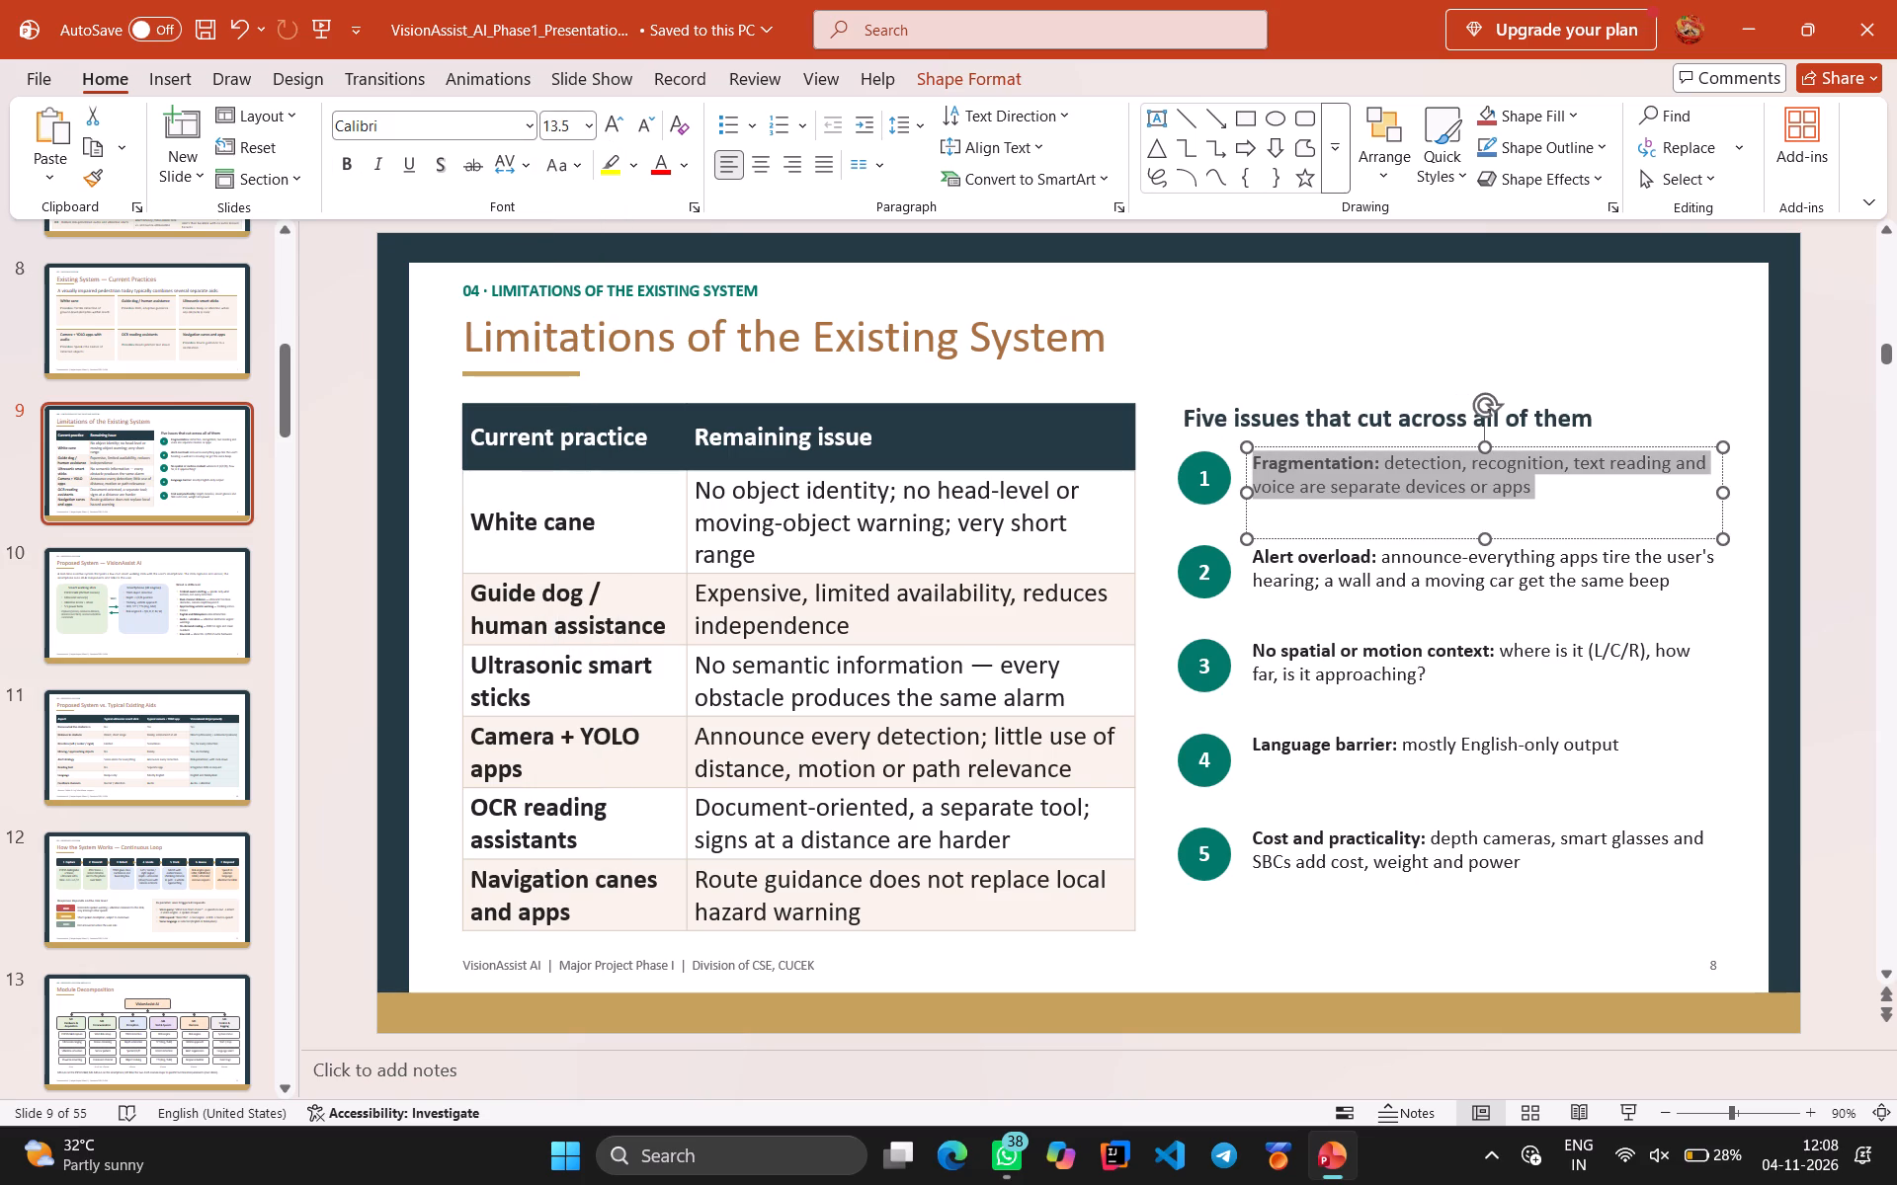
click(590, 118)
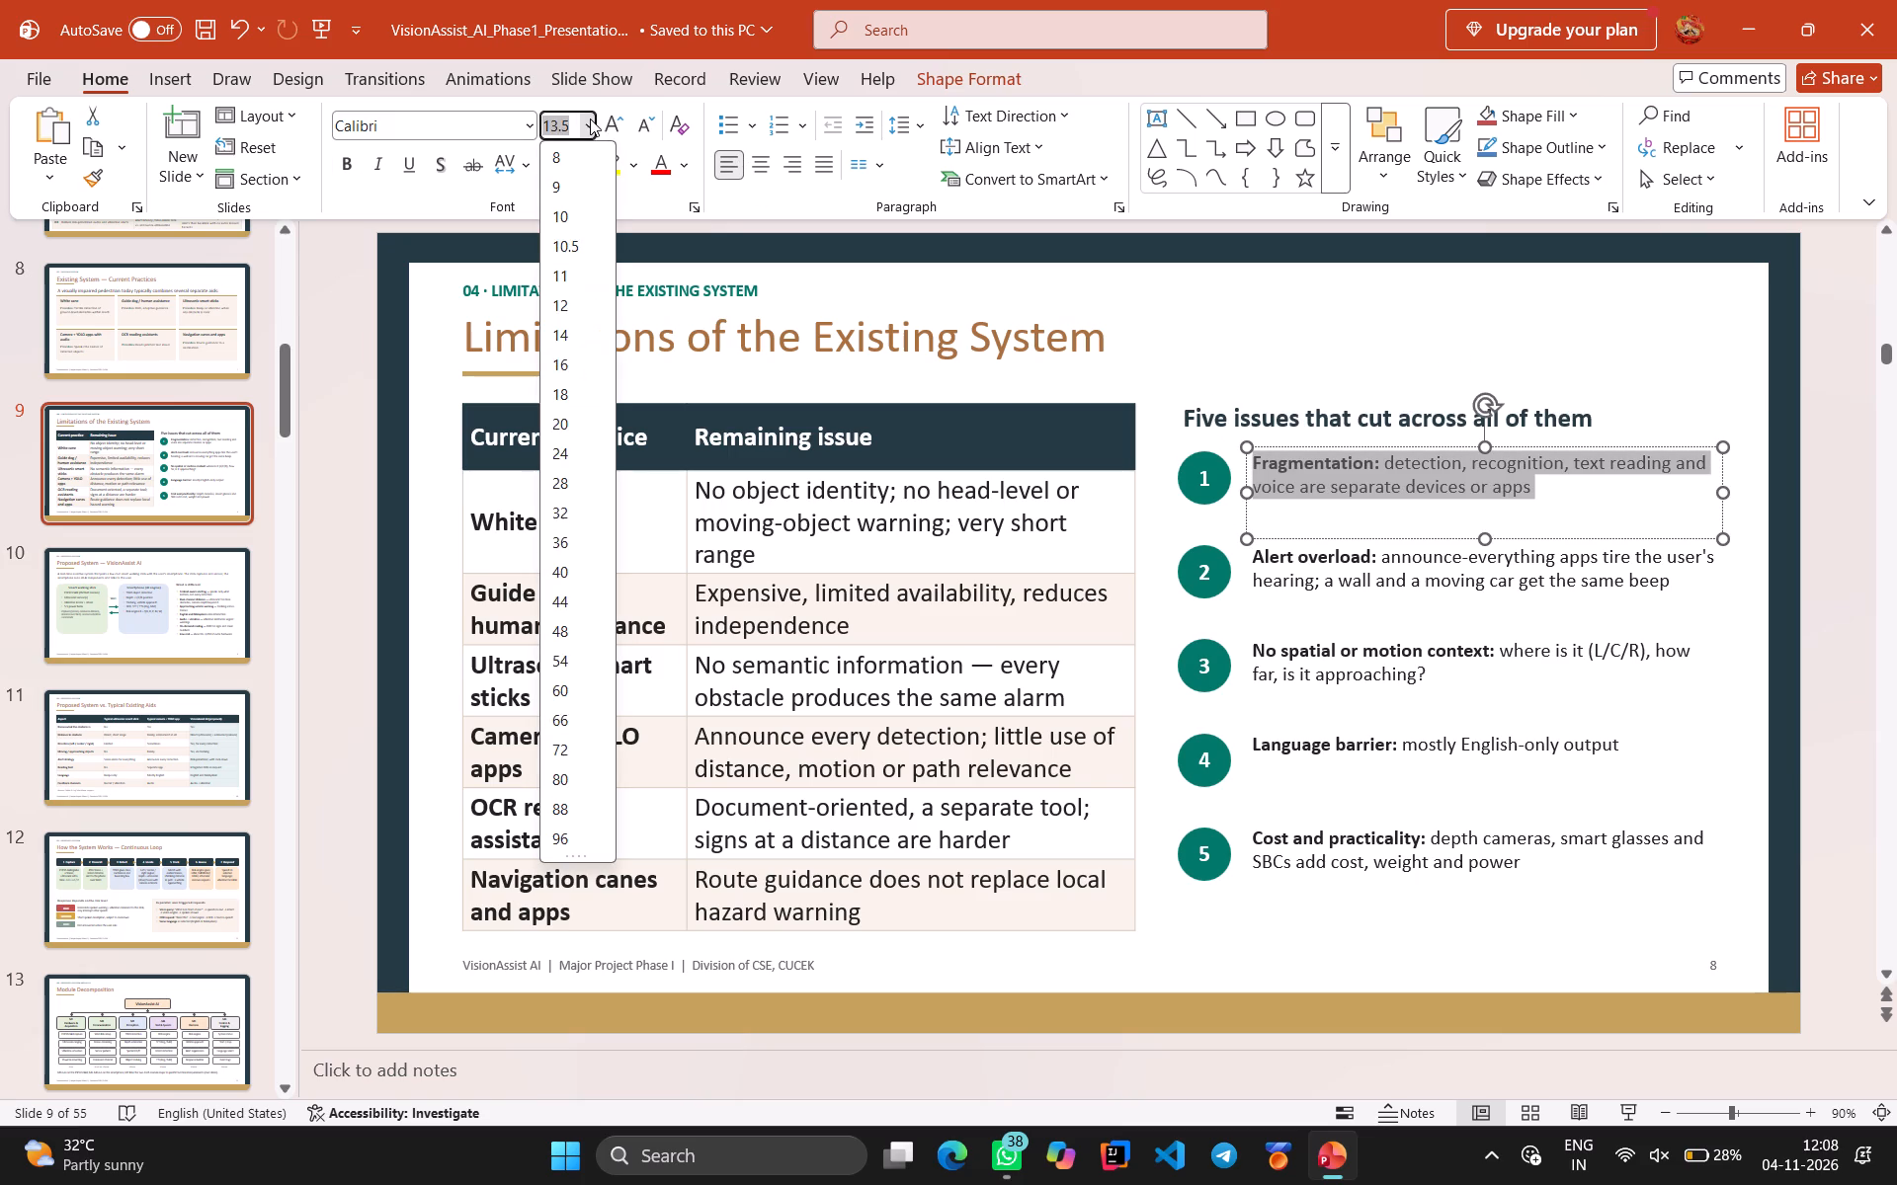
click(568, 370)
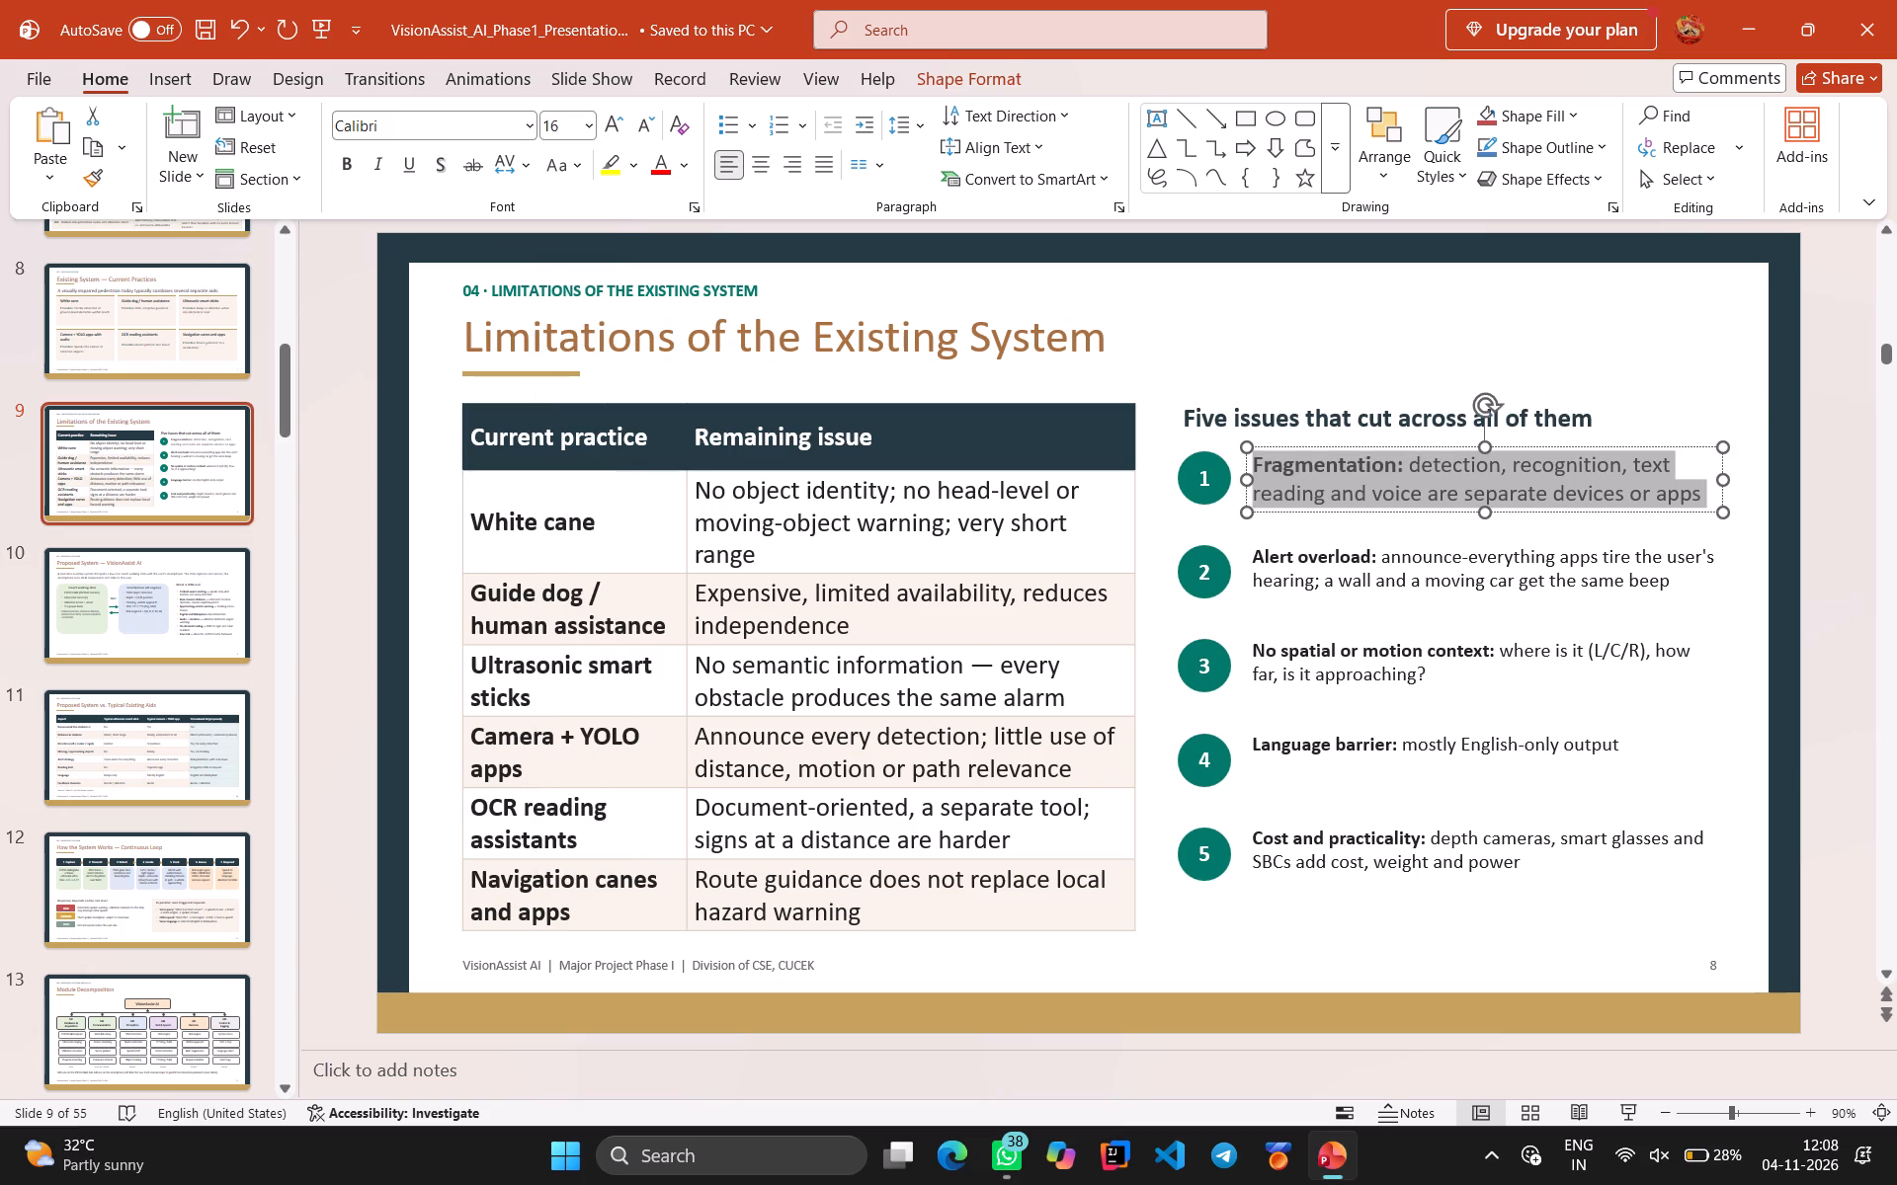
click(1374, 579)
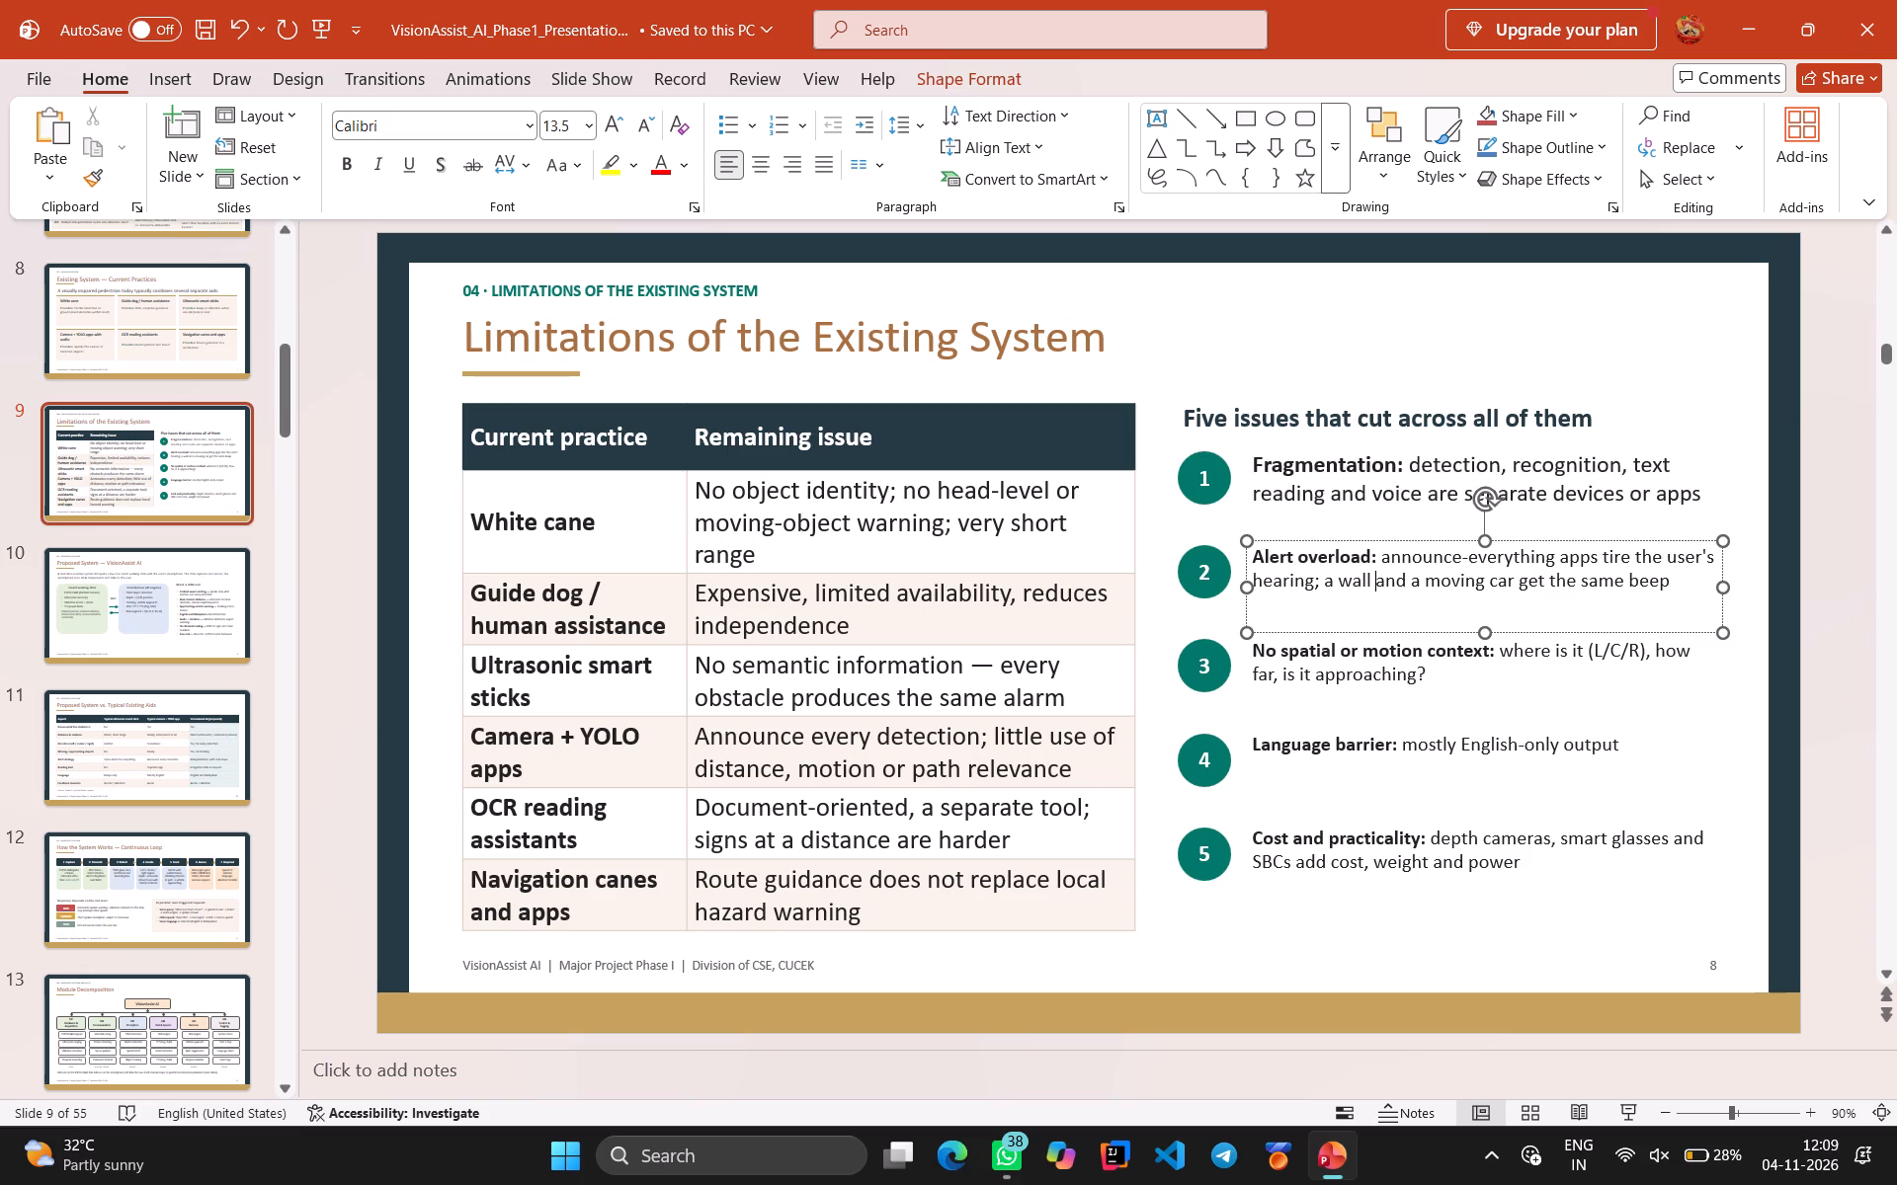
key(ctrl+a)
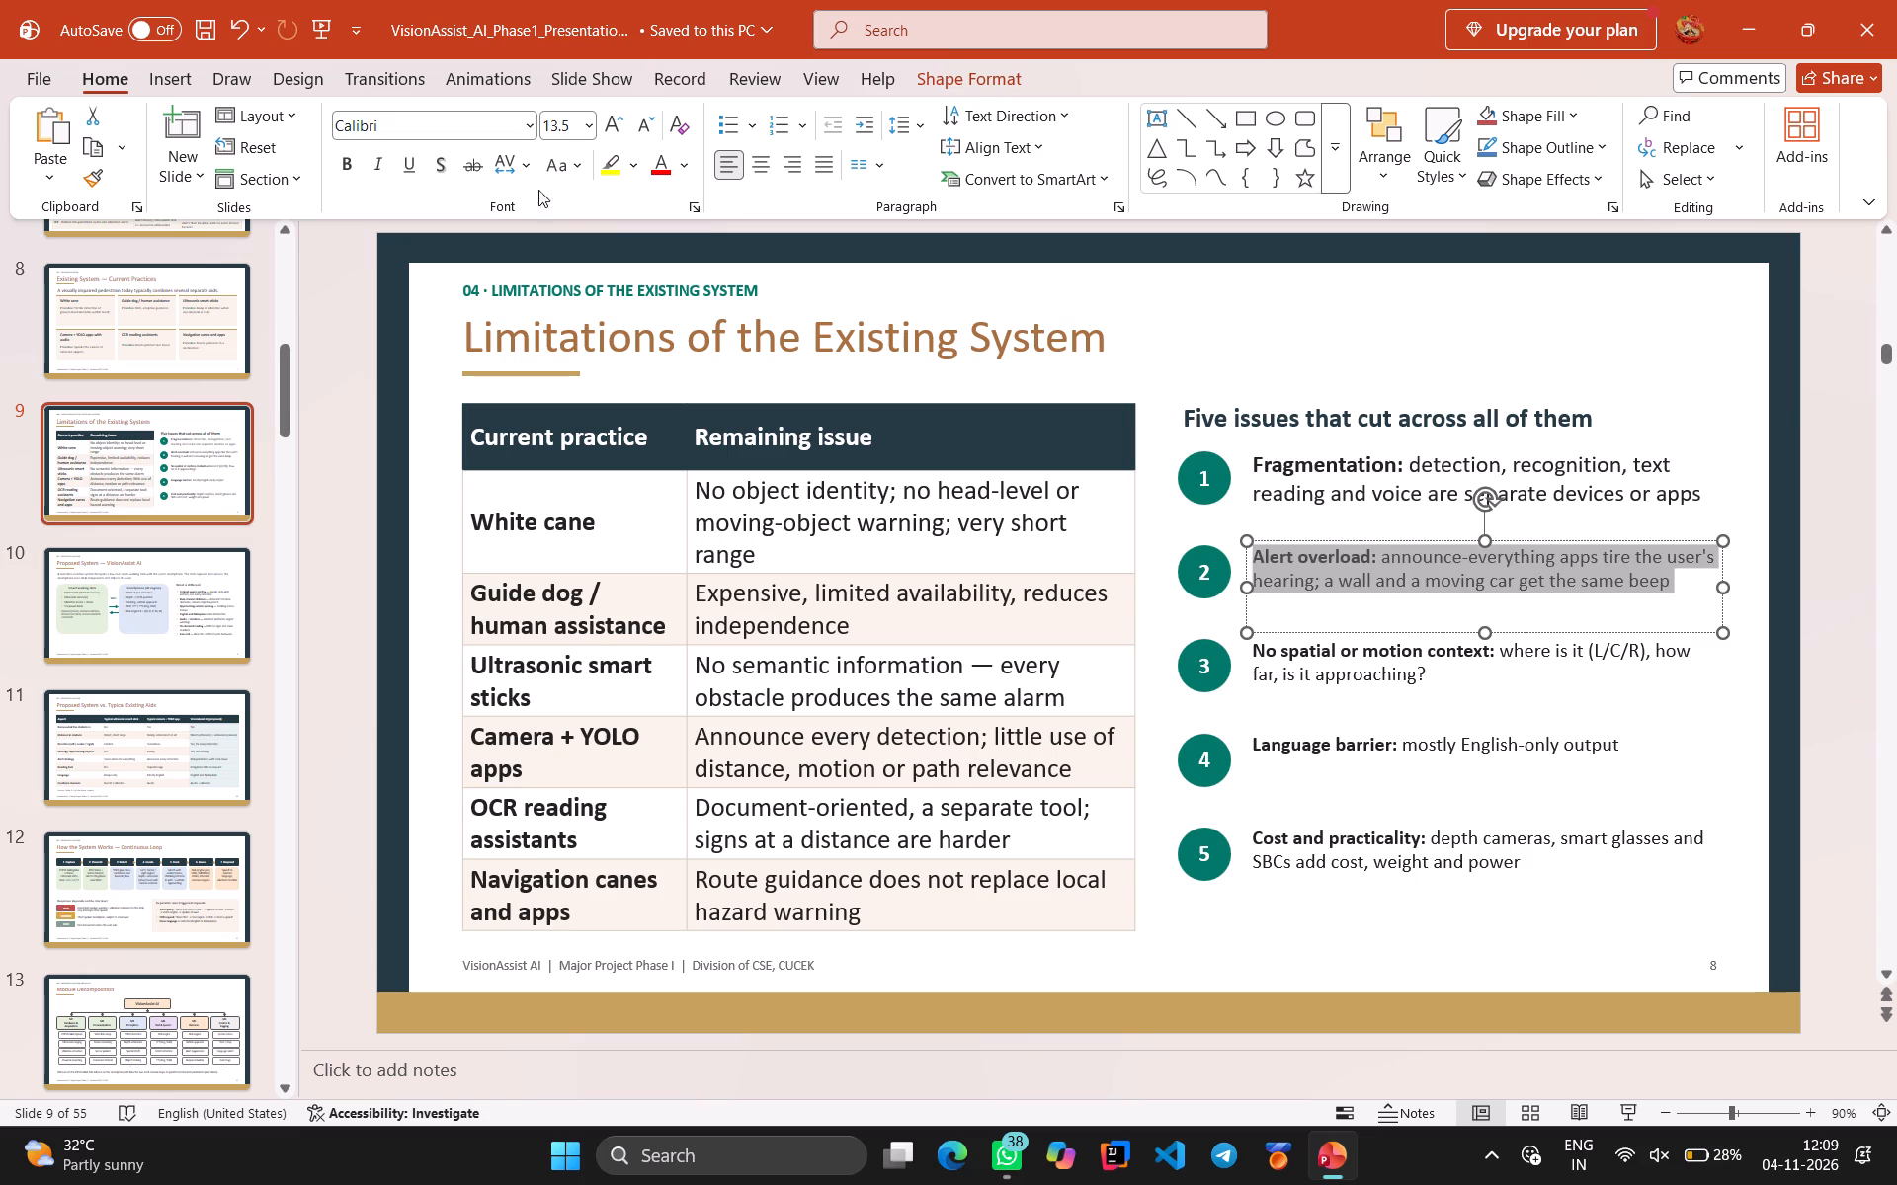
click(582, 134)
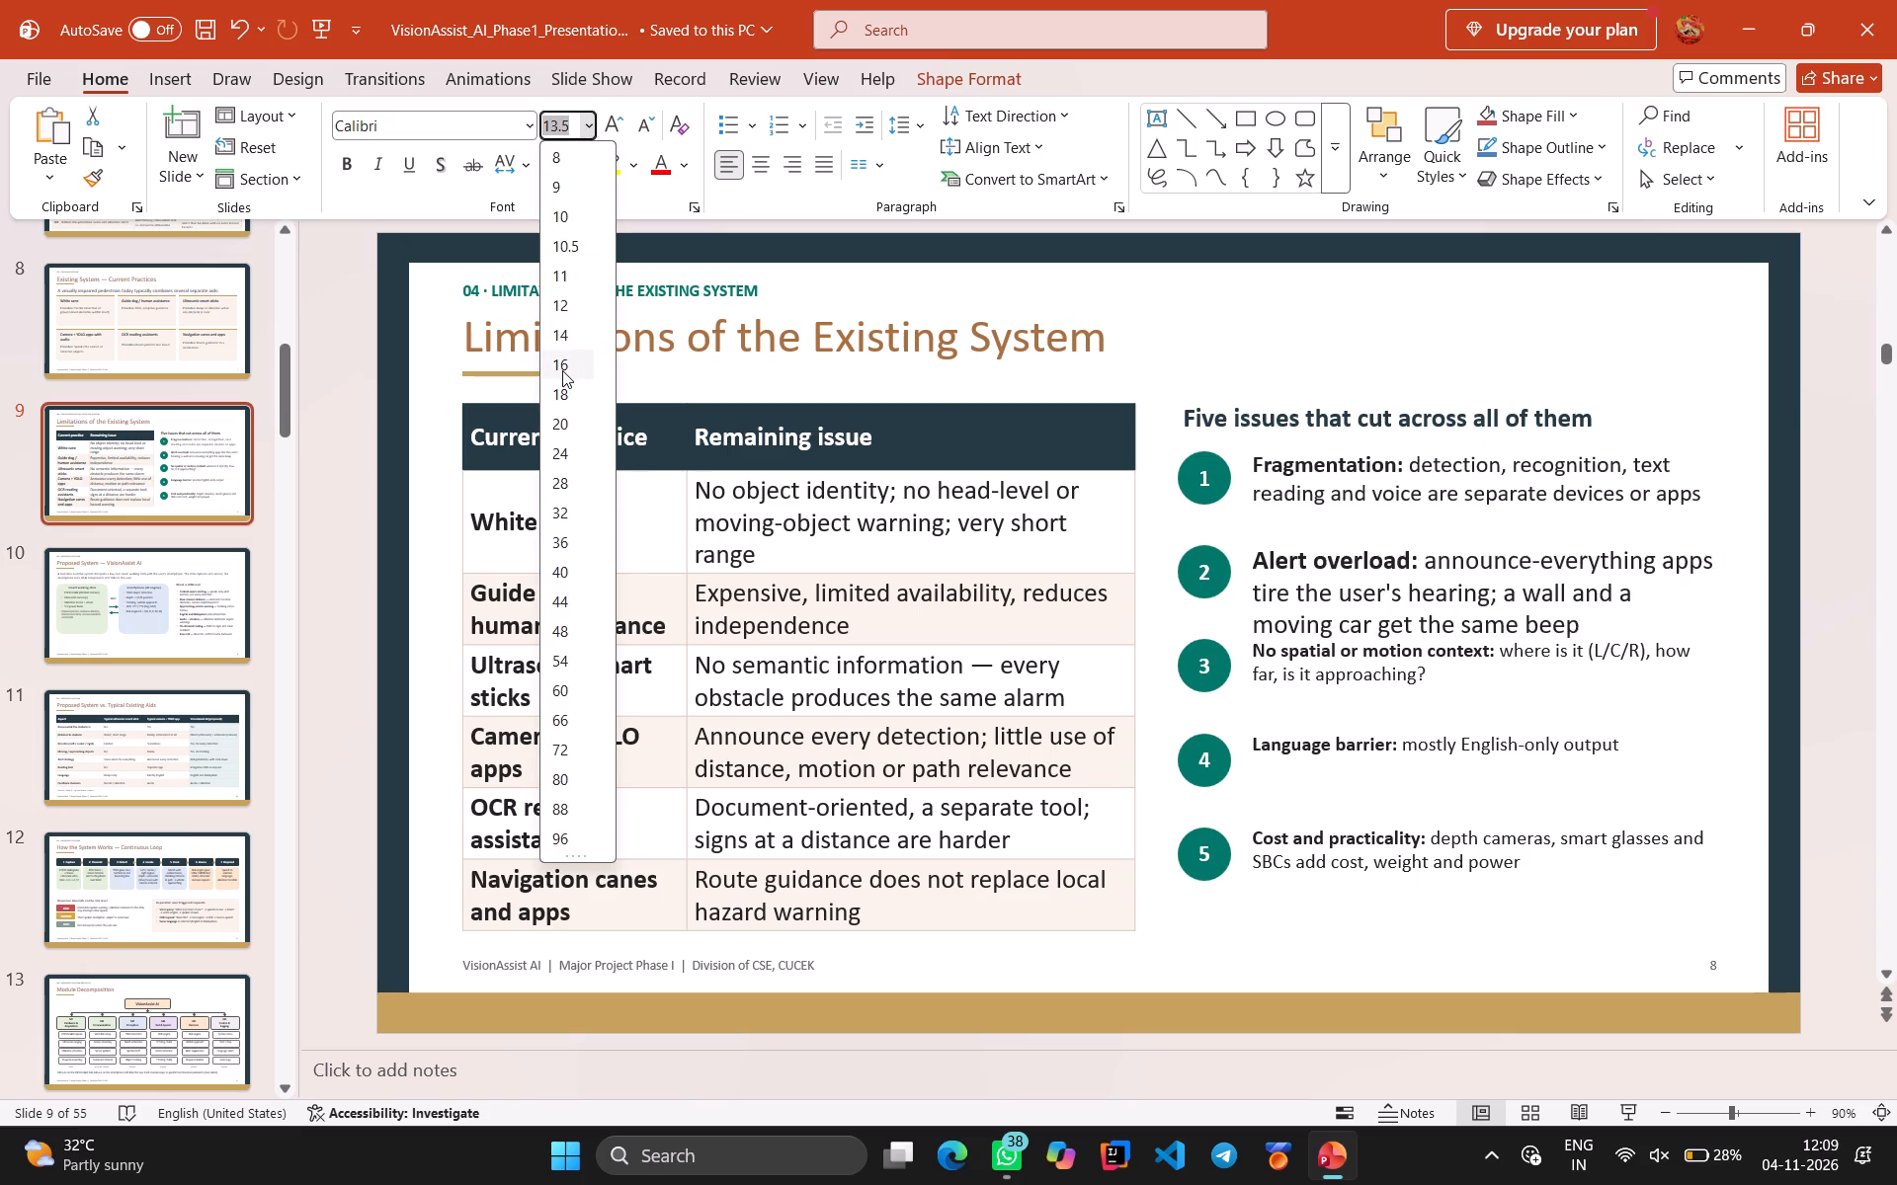
click(562, 370)
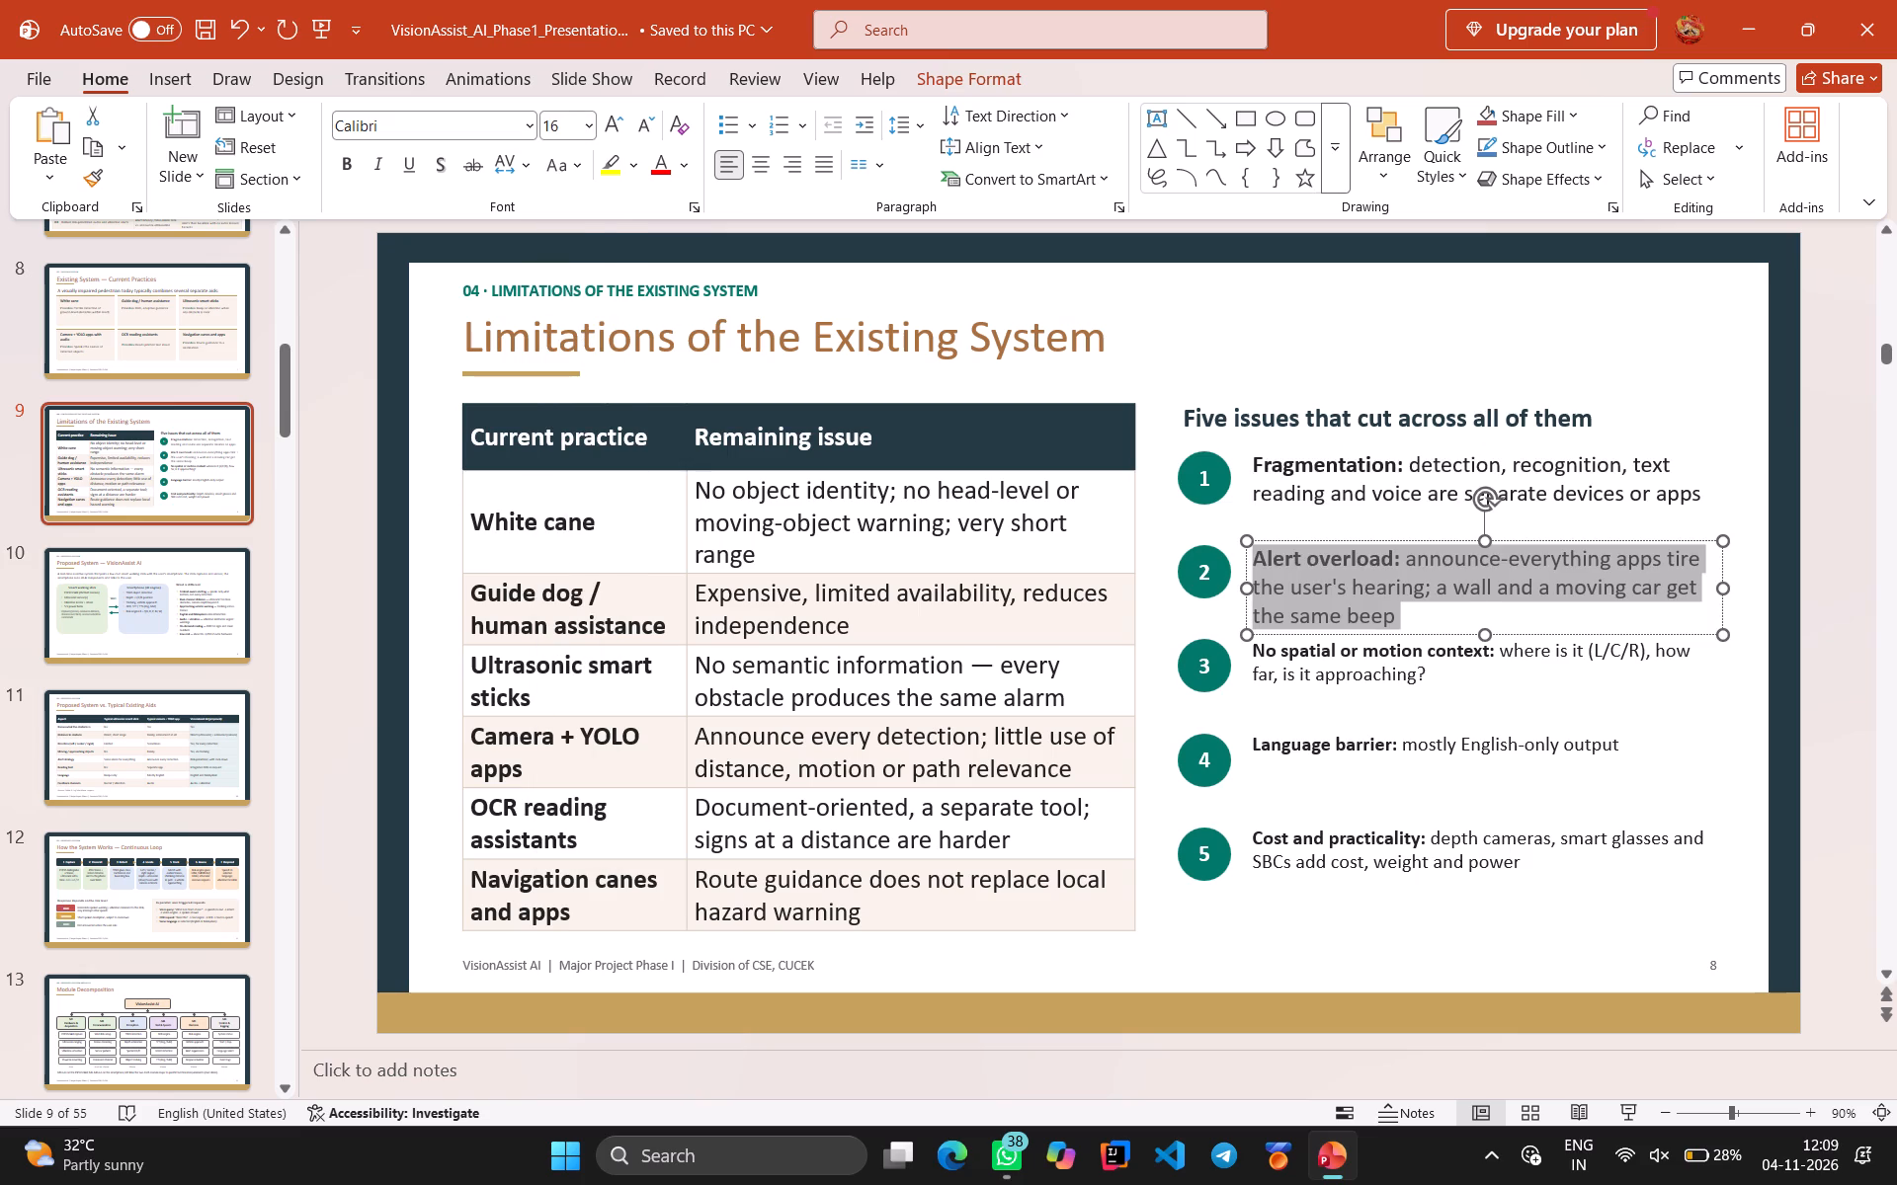
Set the full text of the No spatial or motion context and Language barrier issues to 16 pt.
click(1421, 661)
key(ctrl+a)
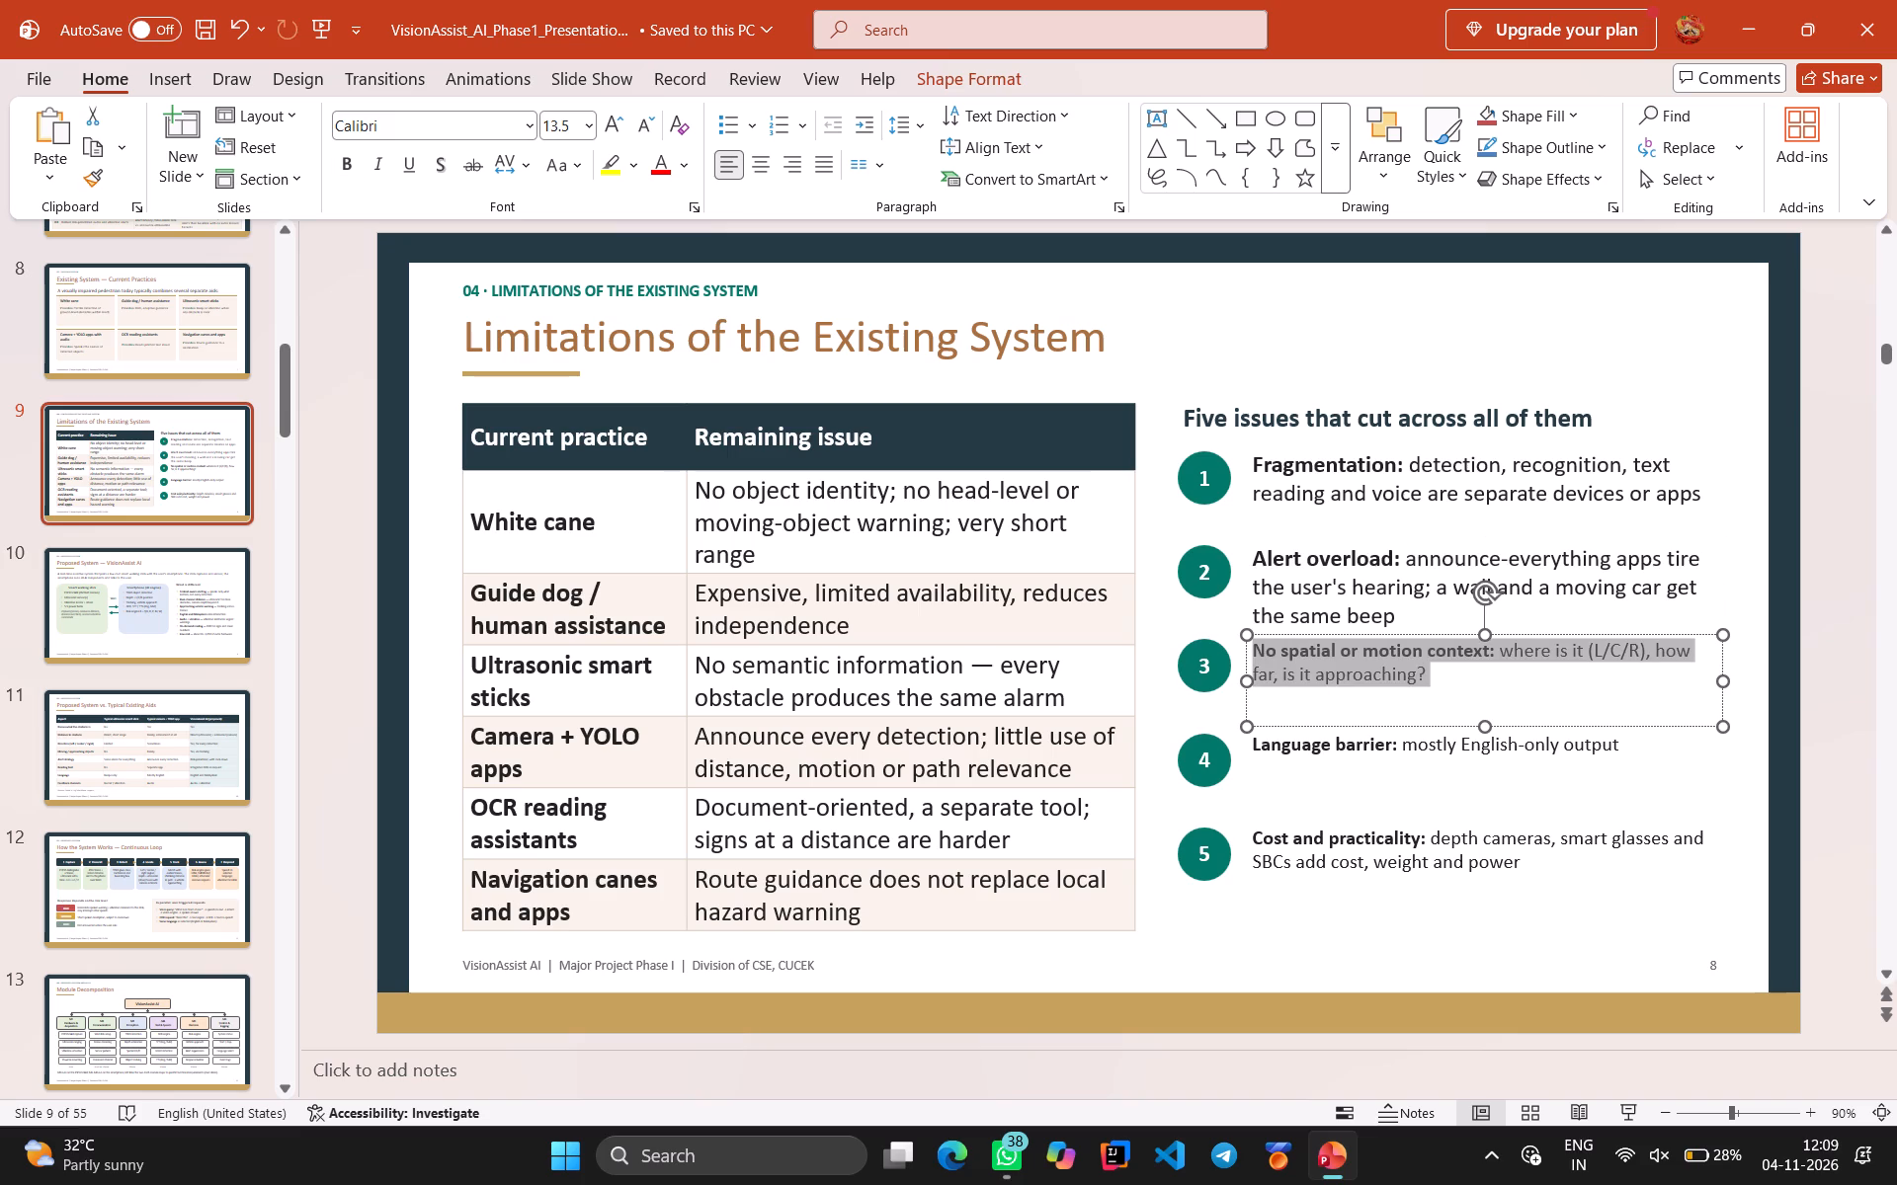
click(587, 130)
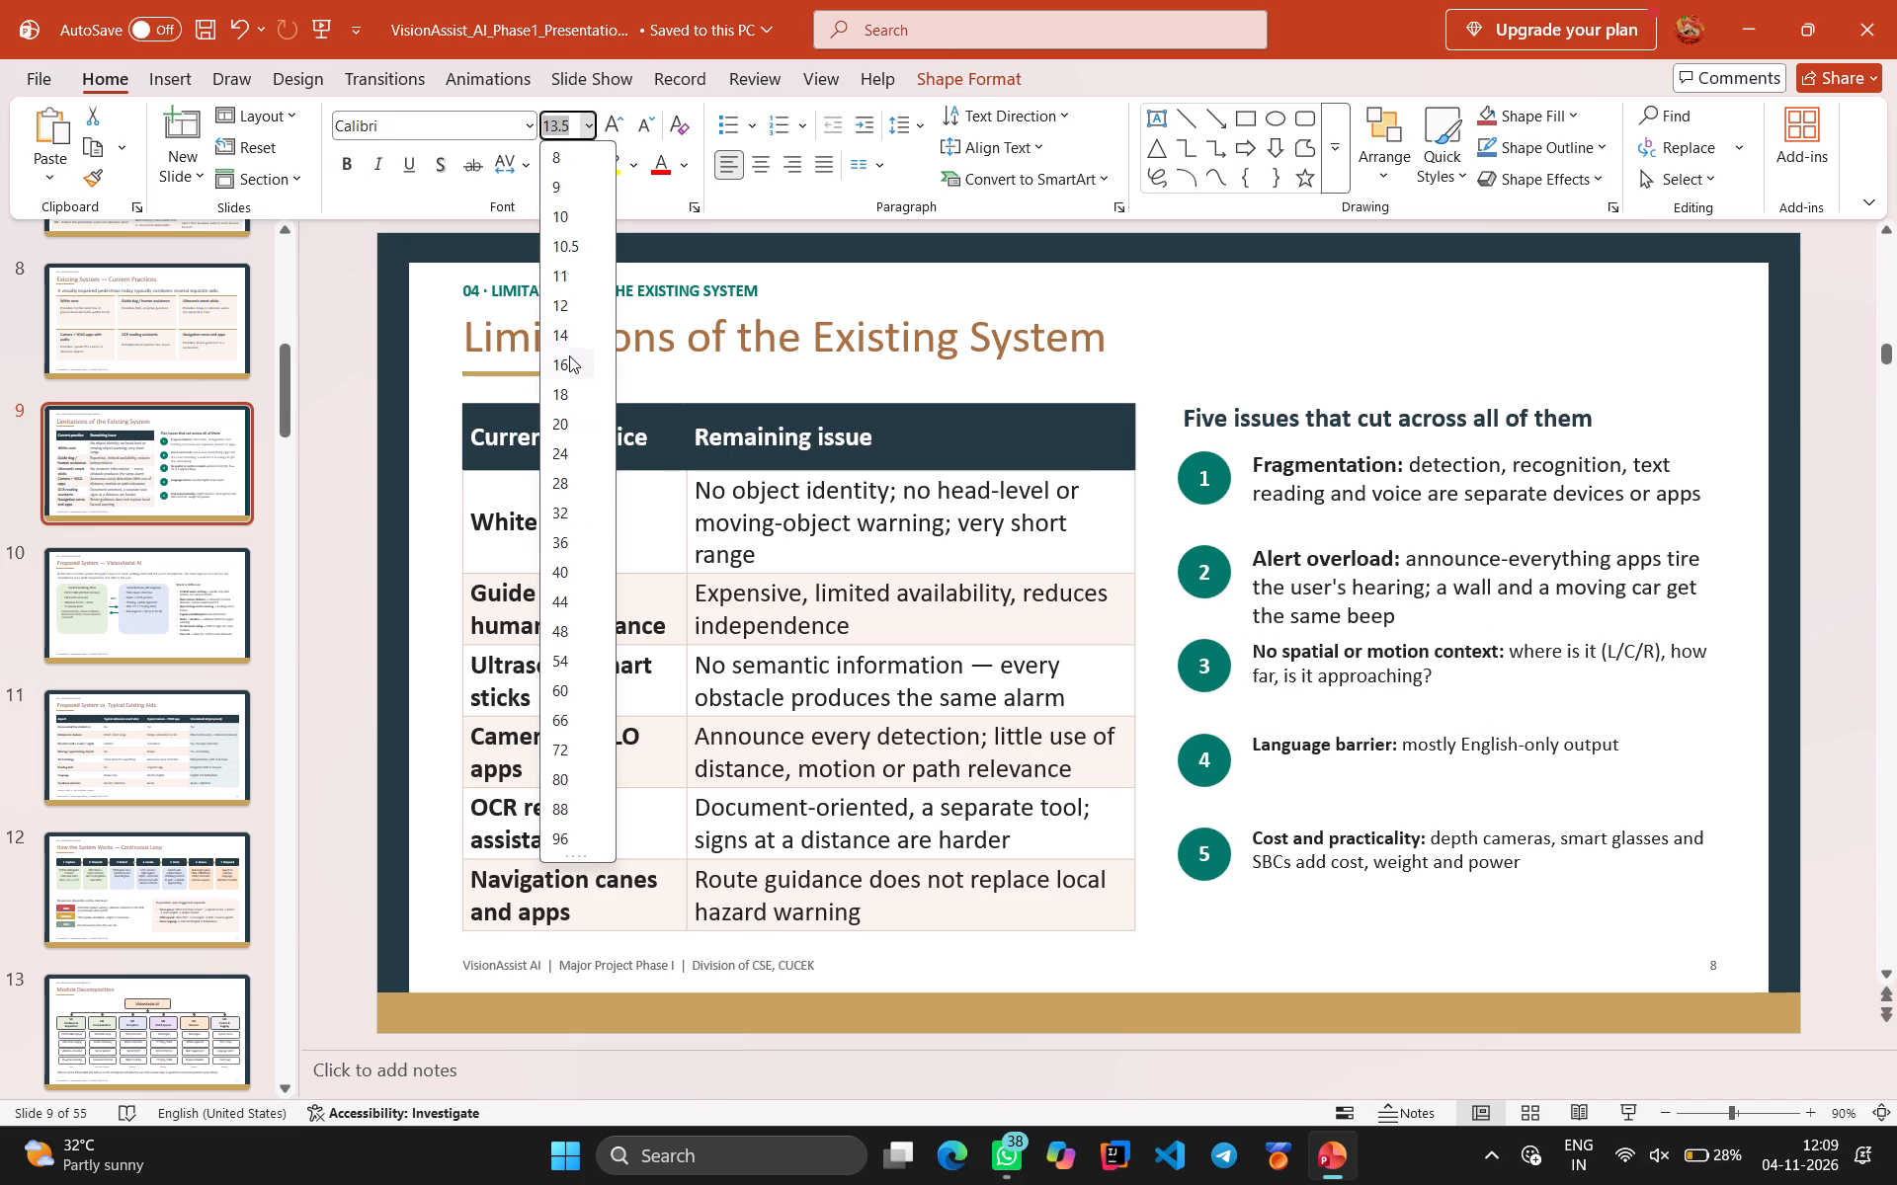
click(569, 363)
click(1371, 750)
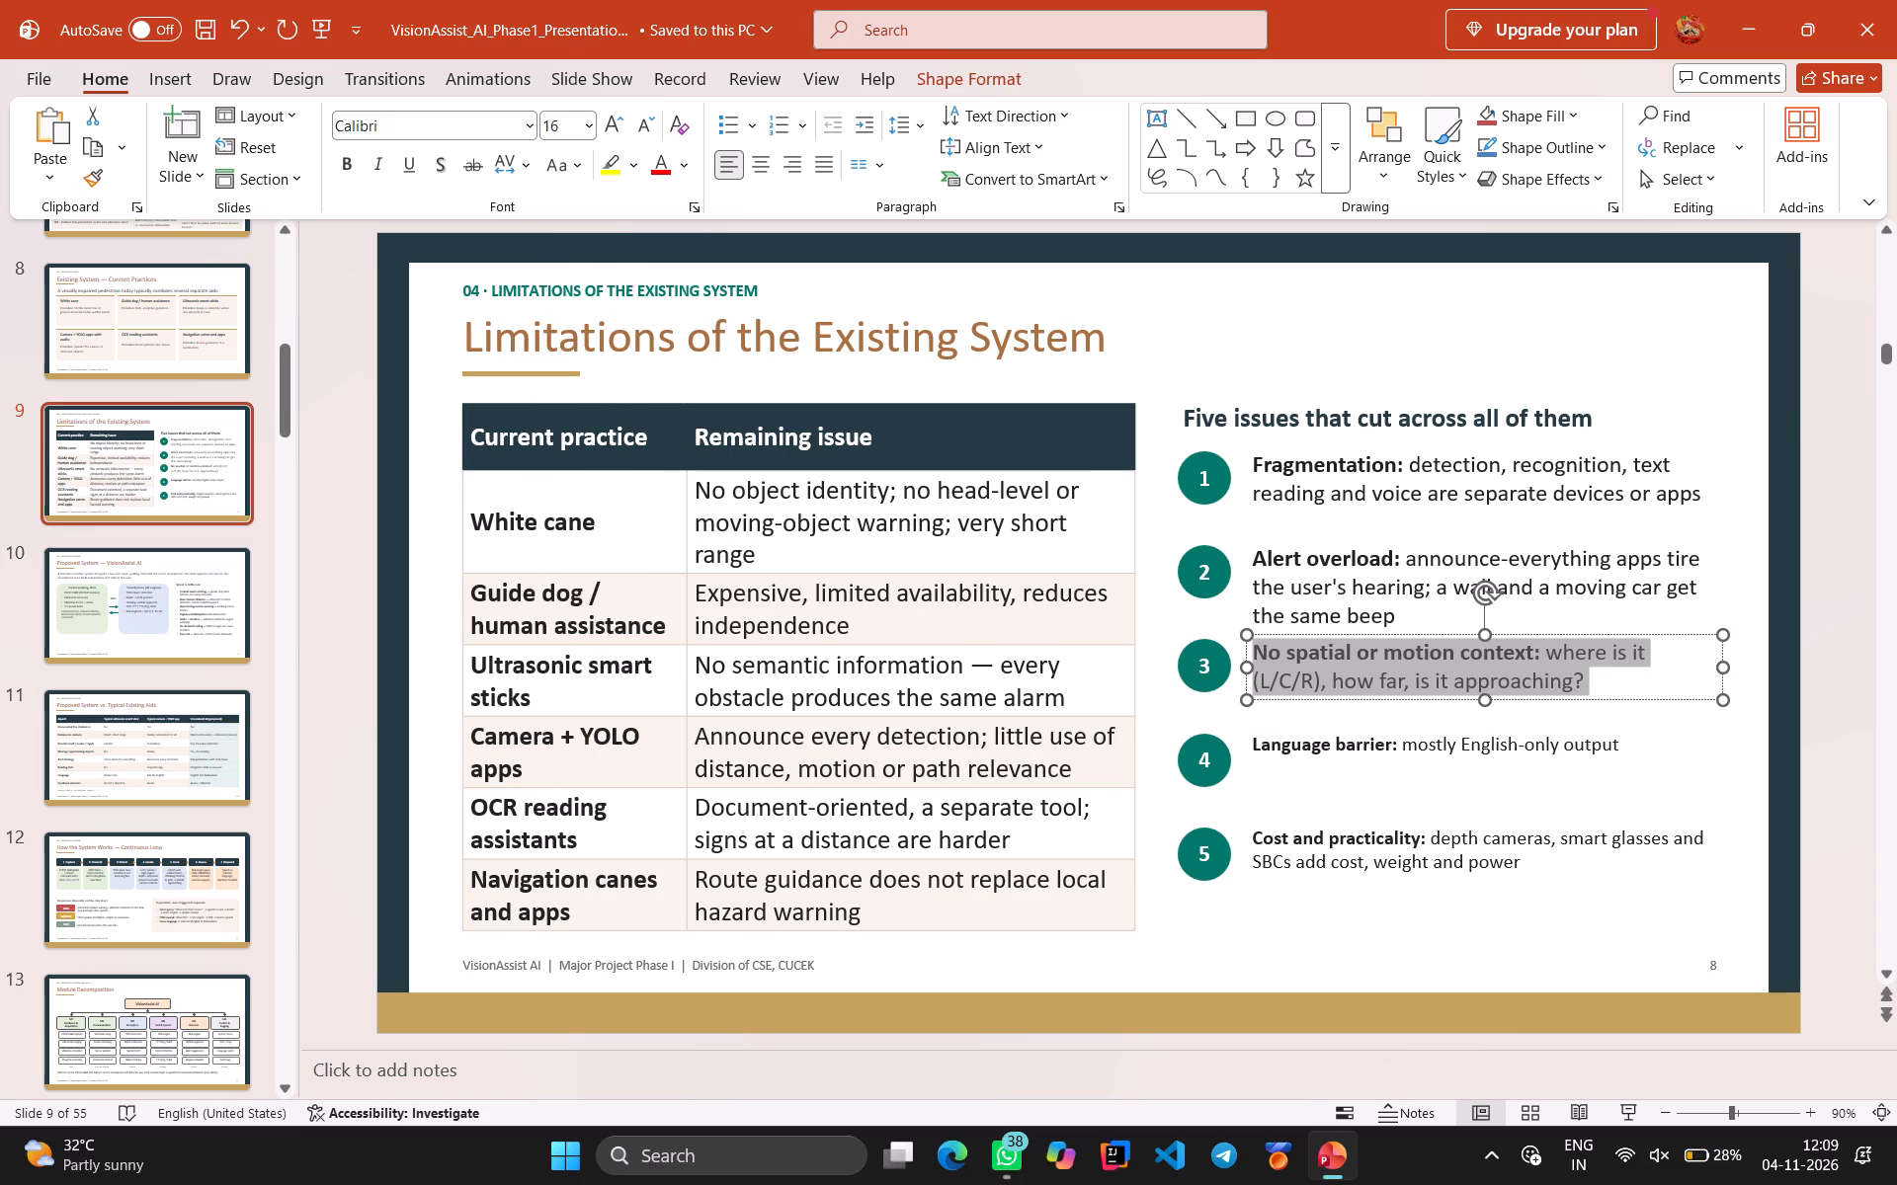
key(ctrl+a)
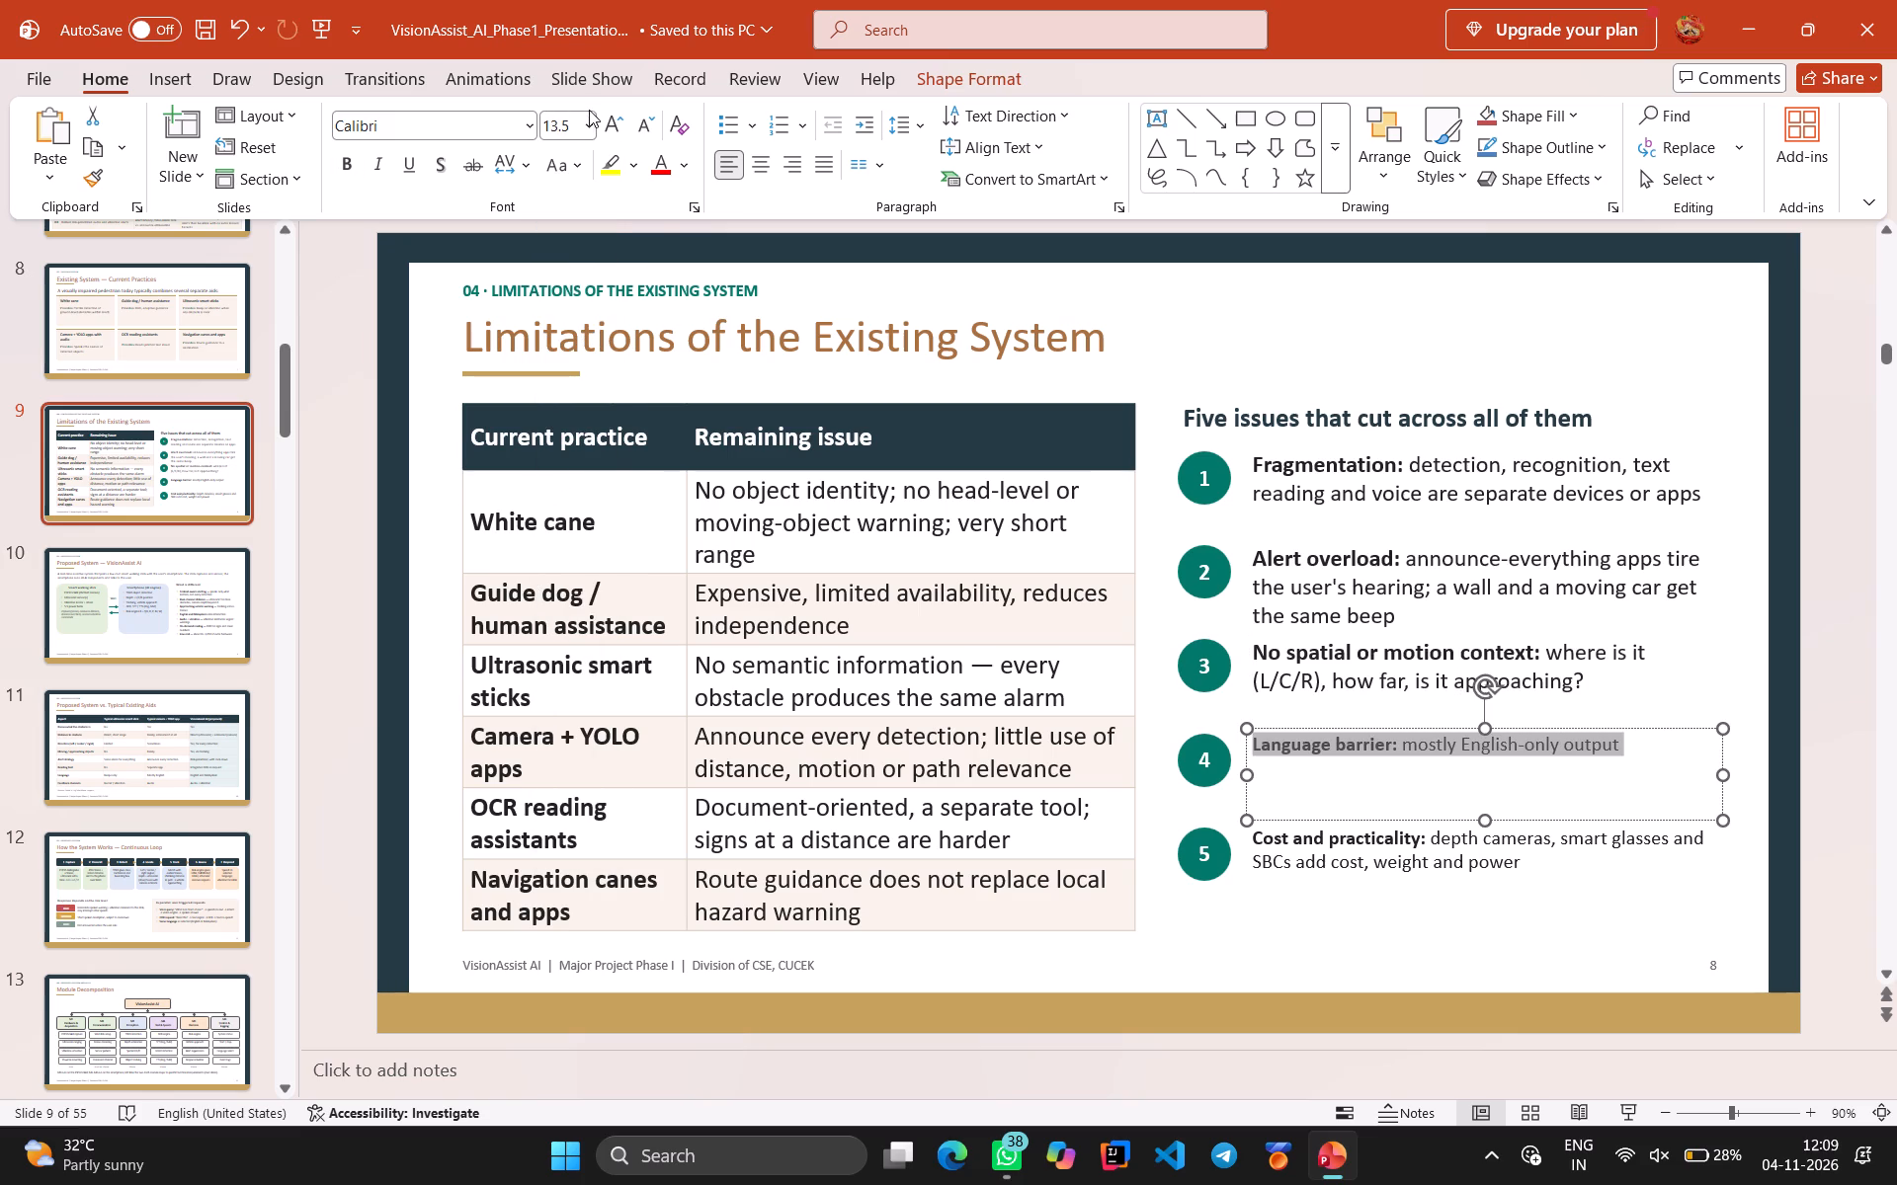
click(589, 118)
click(582, 370)
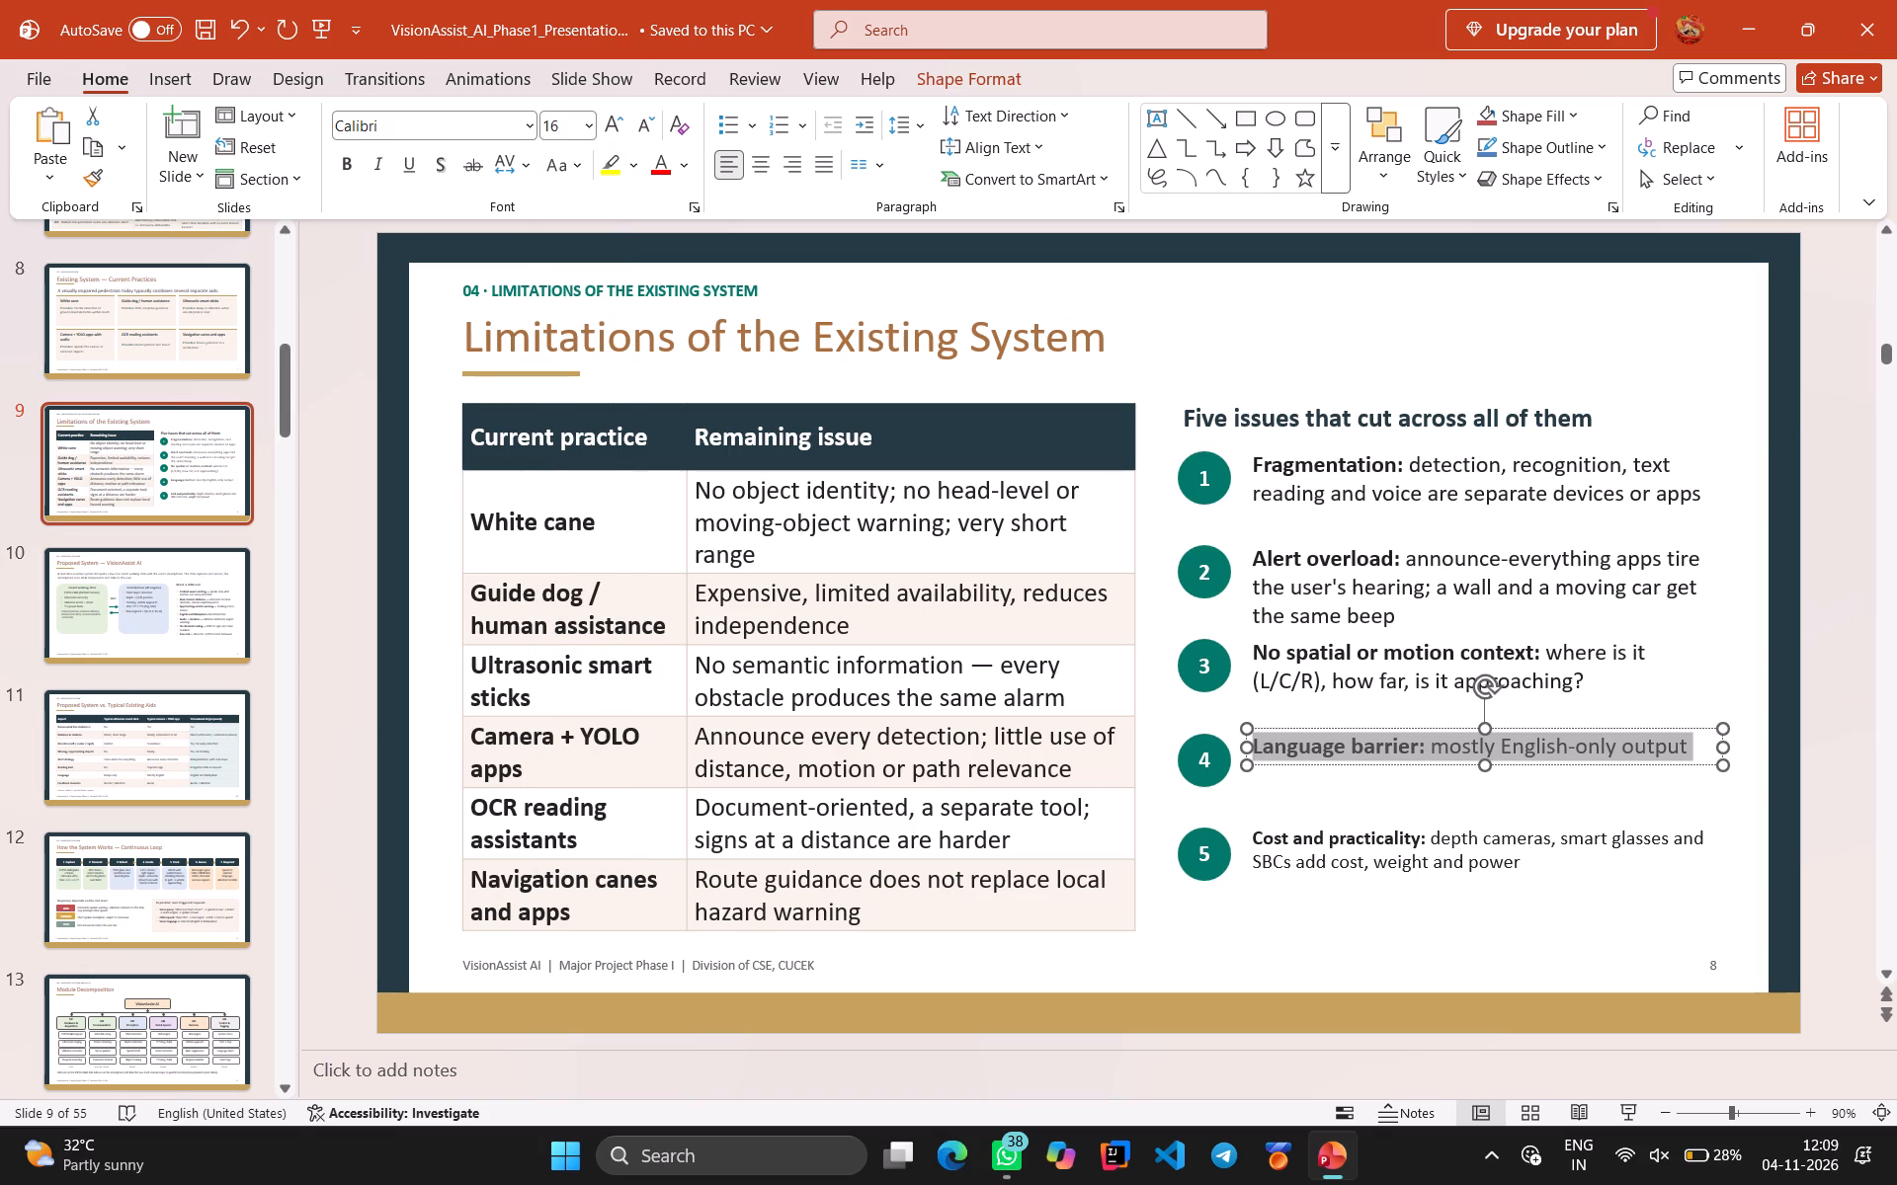
Set the full text of the Cost and practicality issue to 16 pt.
click(1415, 842)
key(ctrl+a)
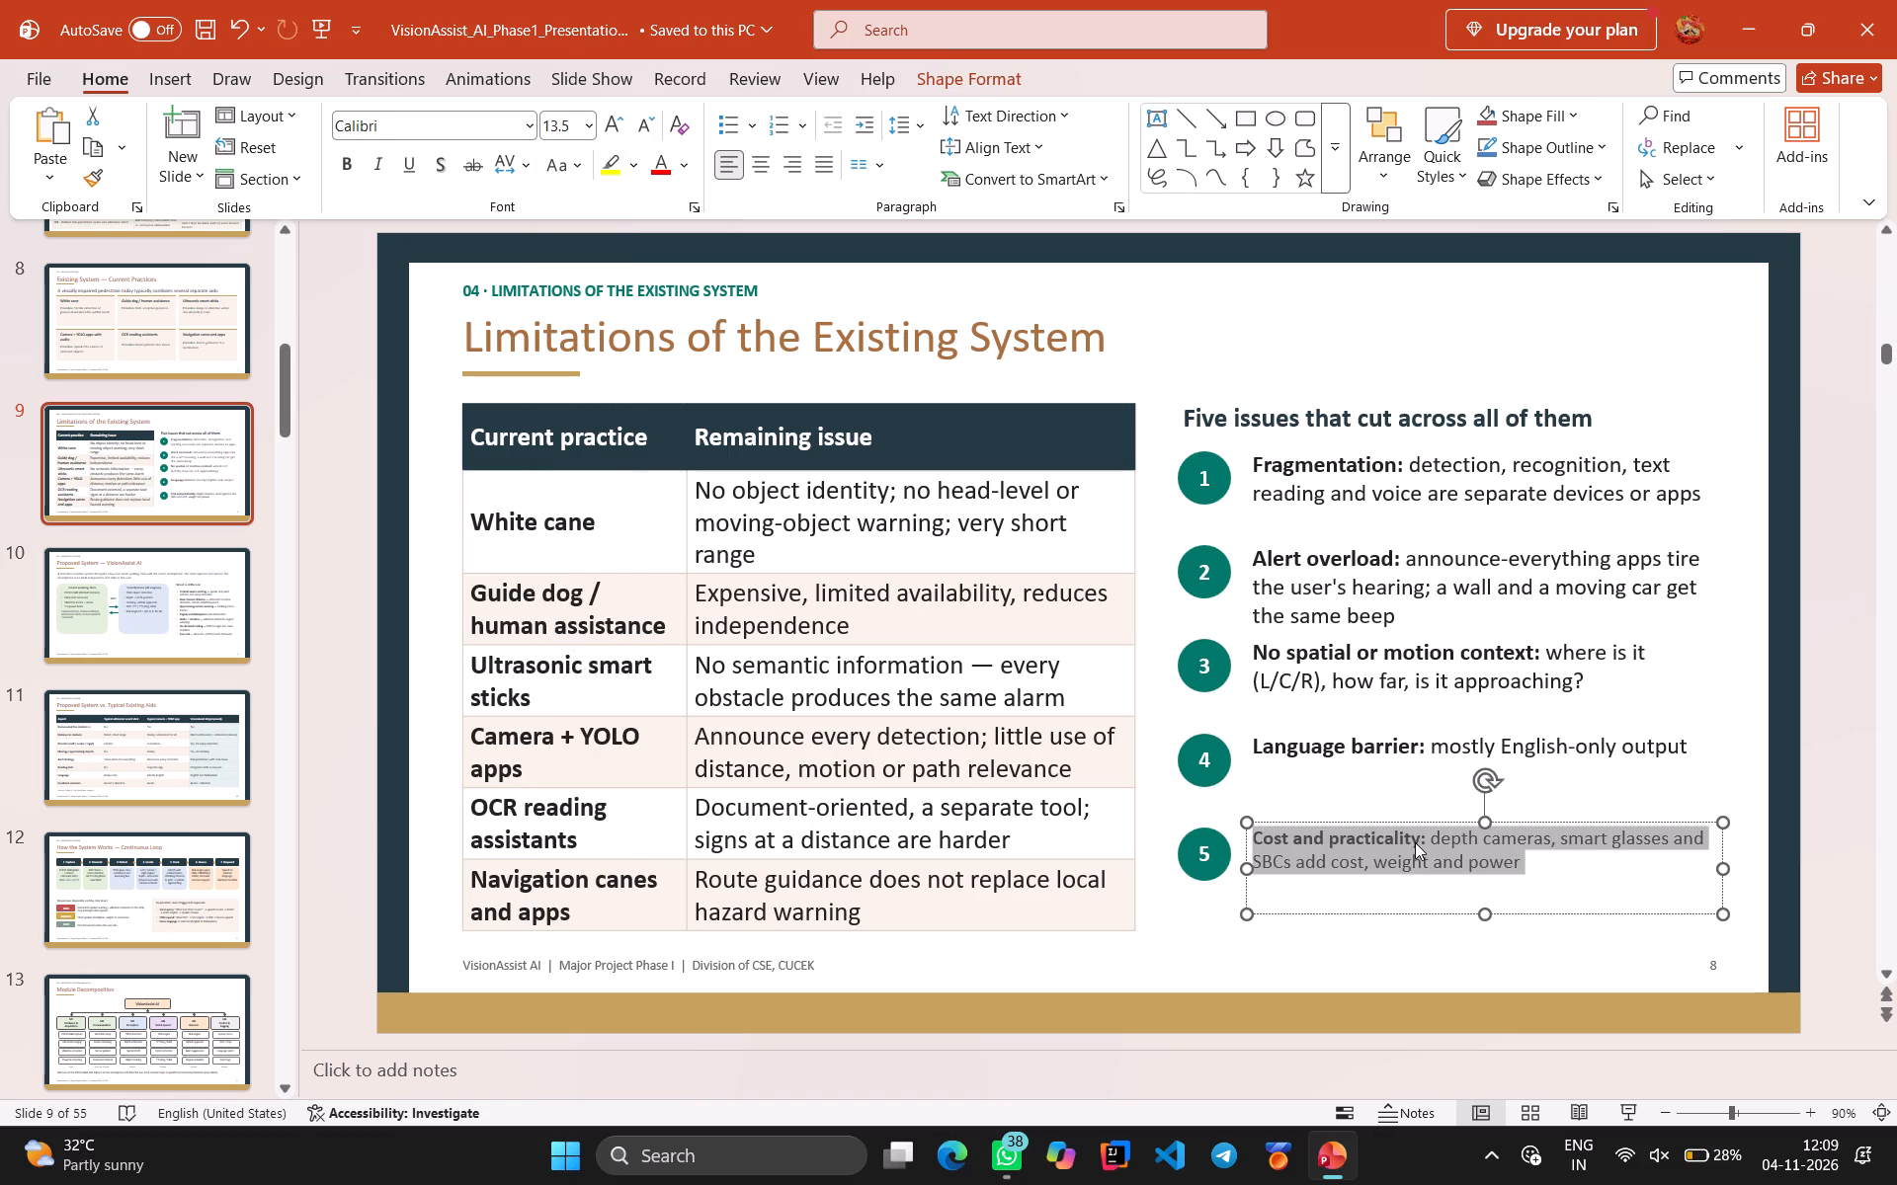
click(589, 126)
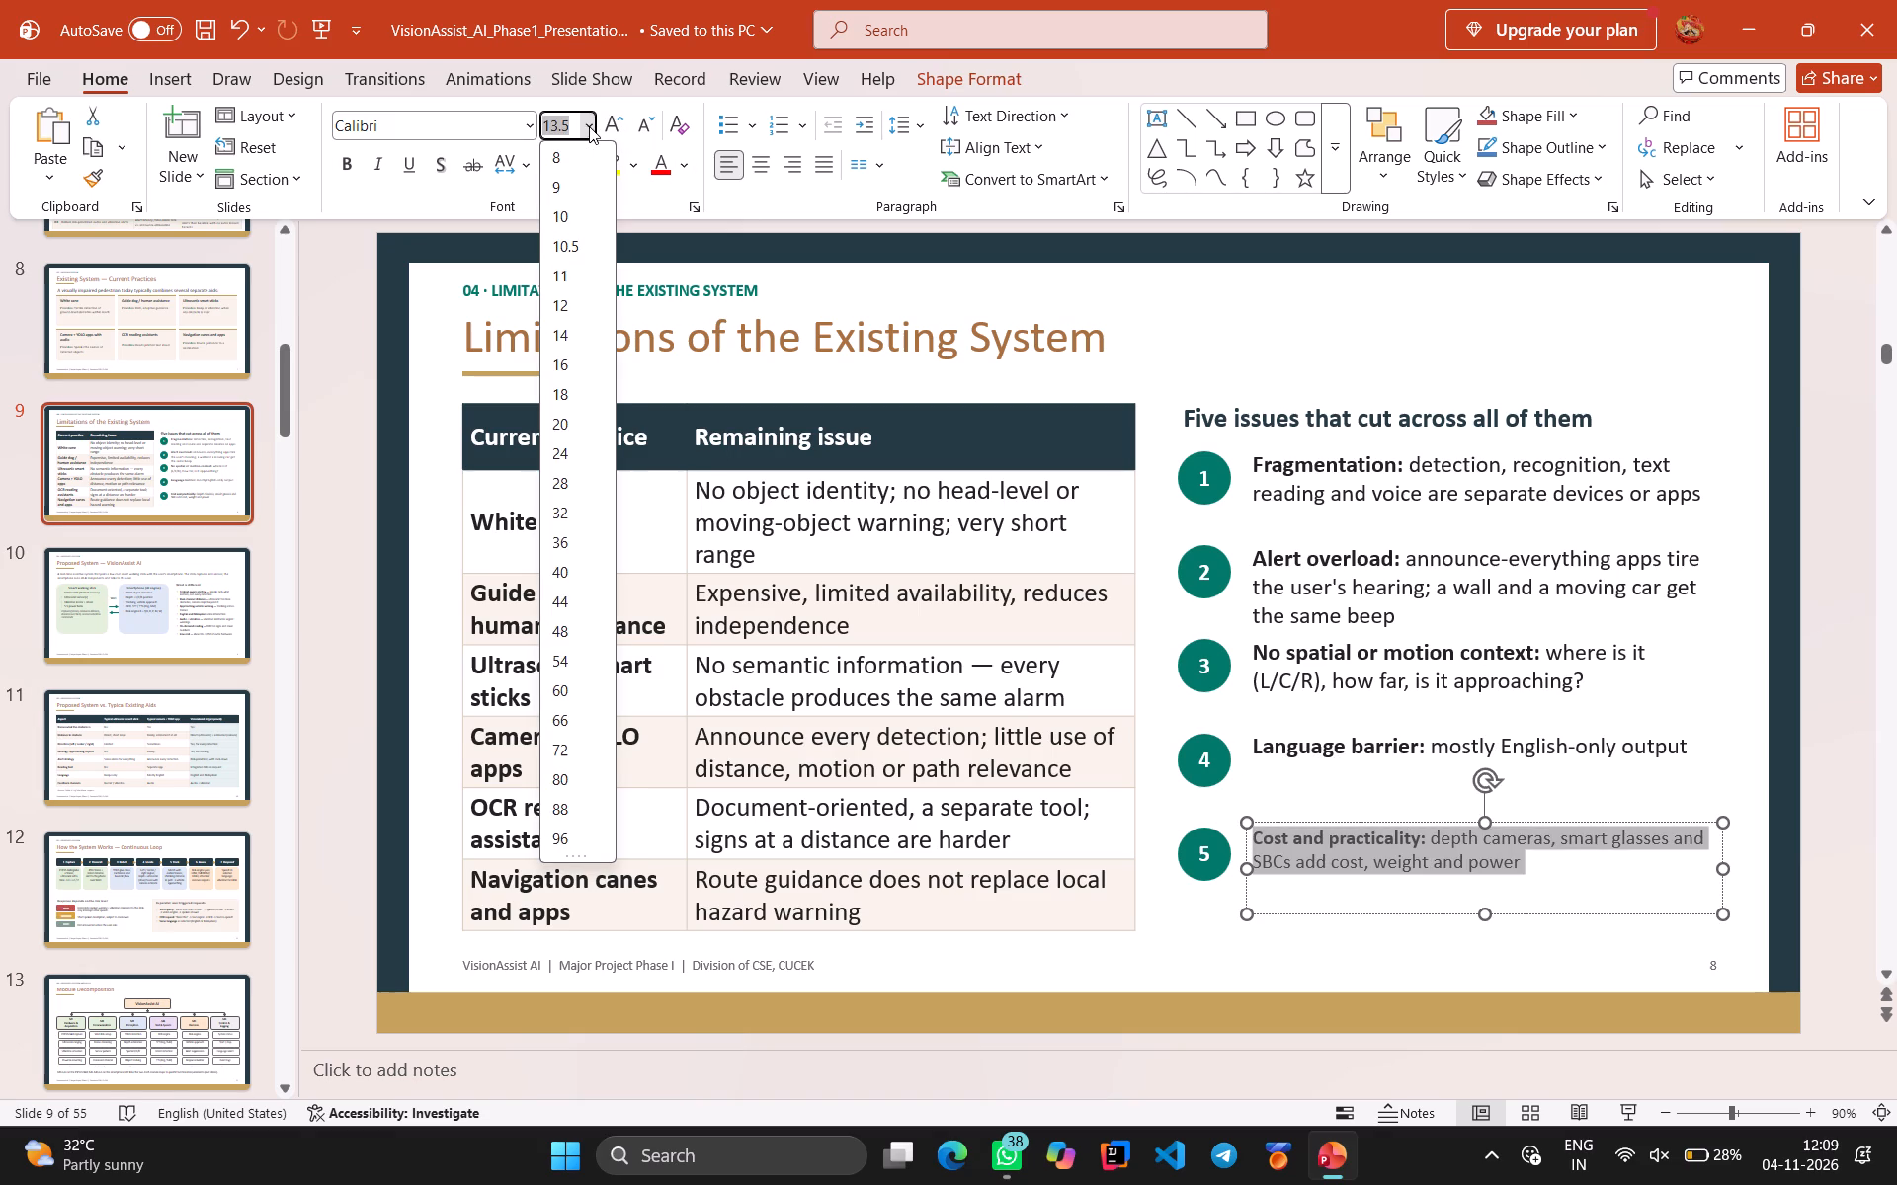
click(583, 364)
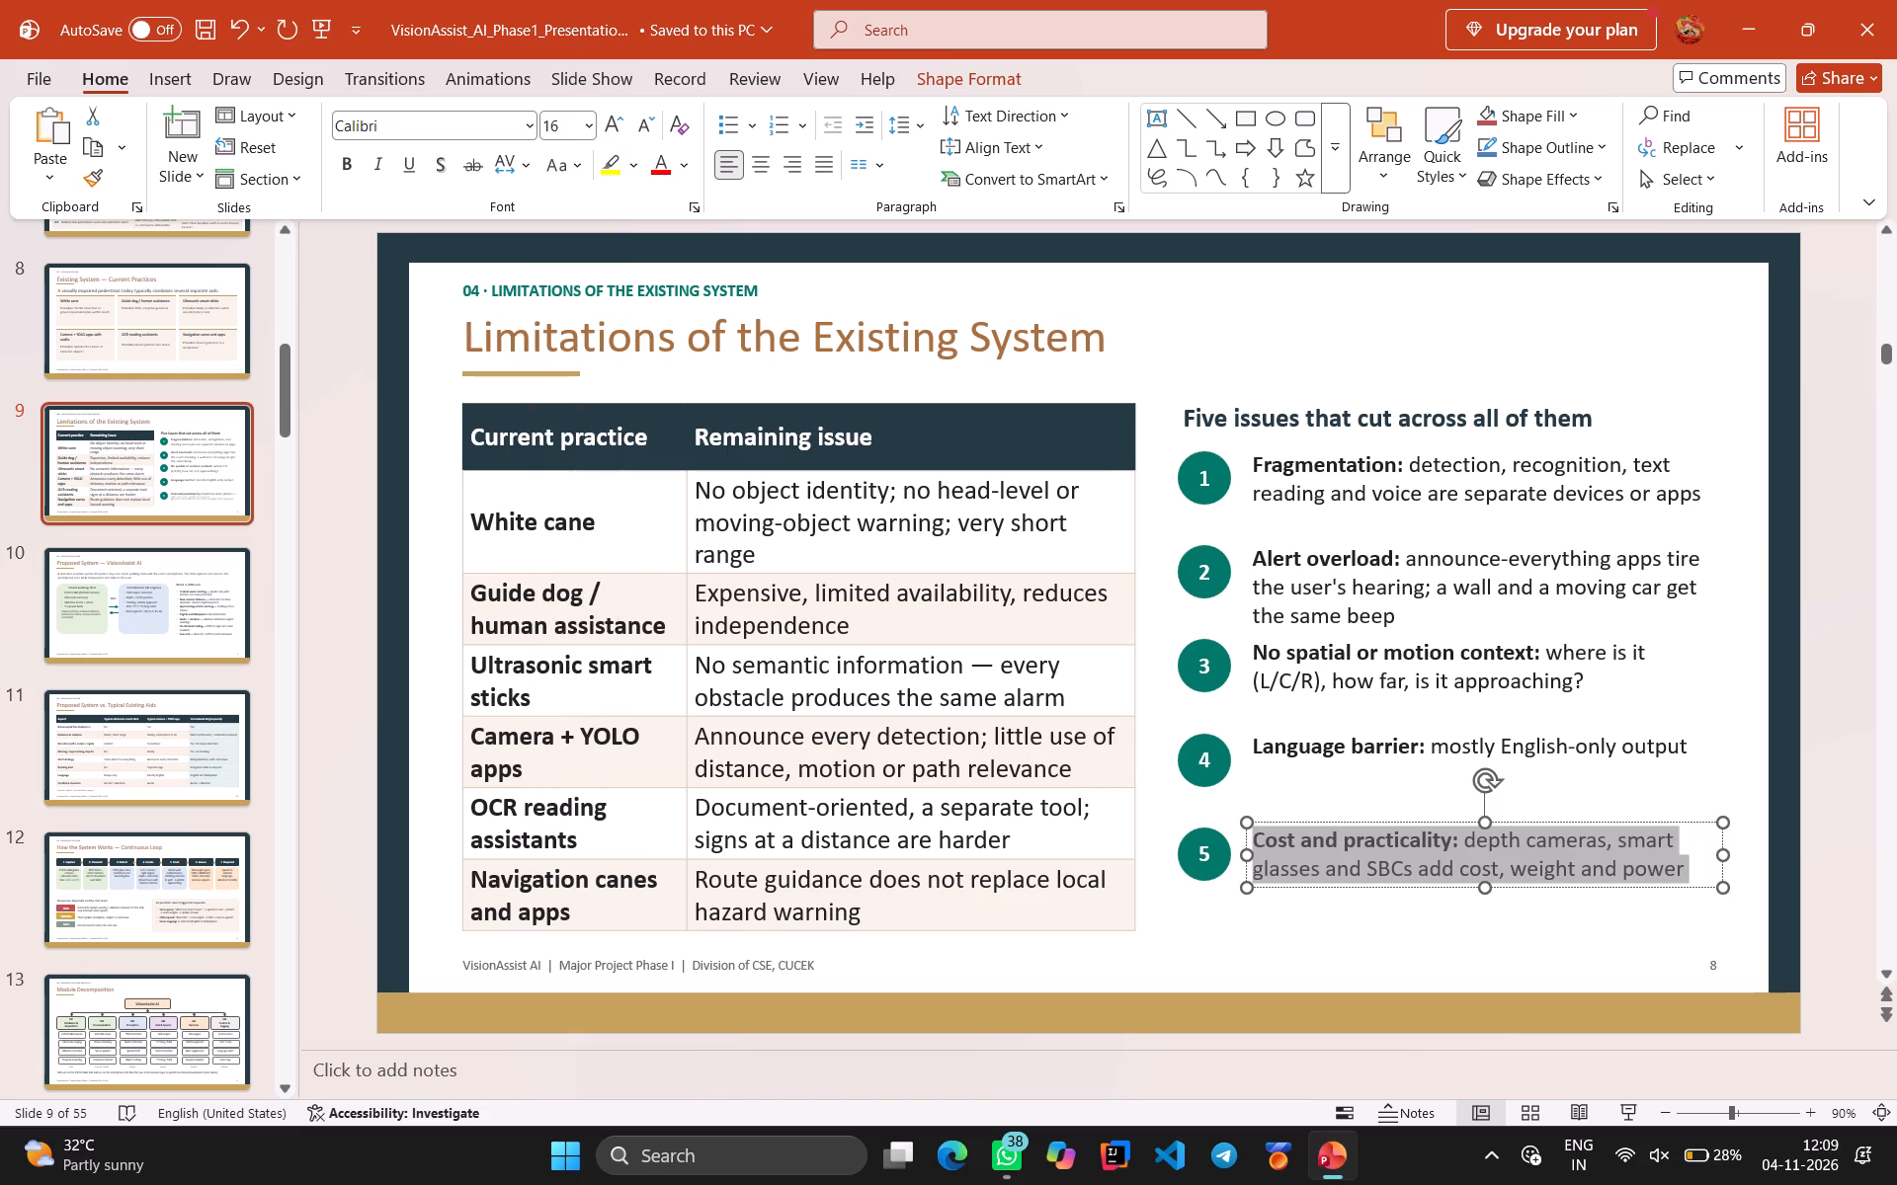
click(1446, 971)
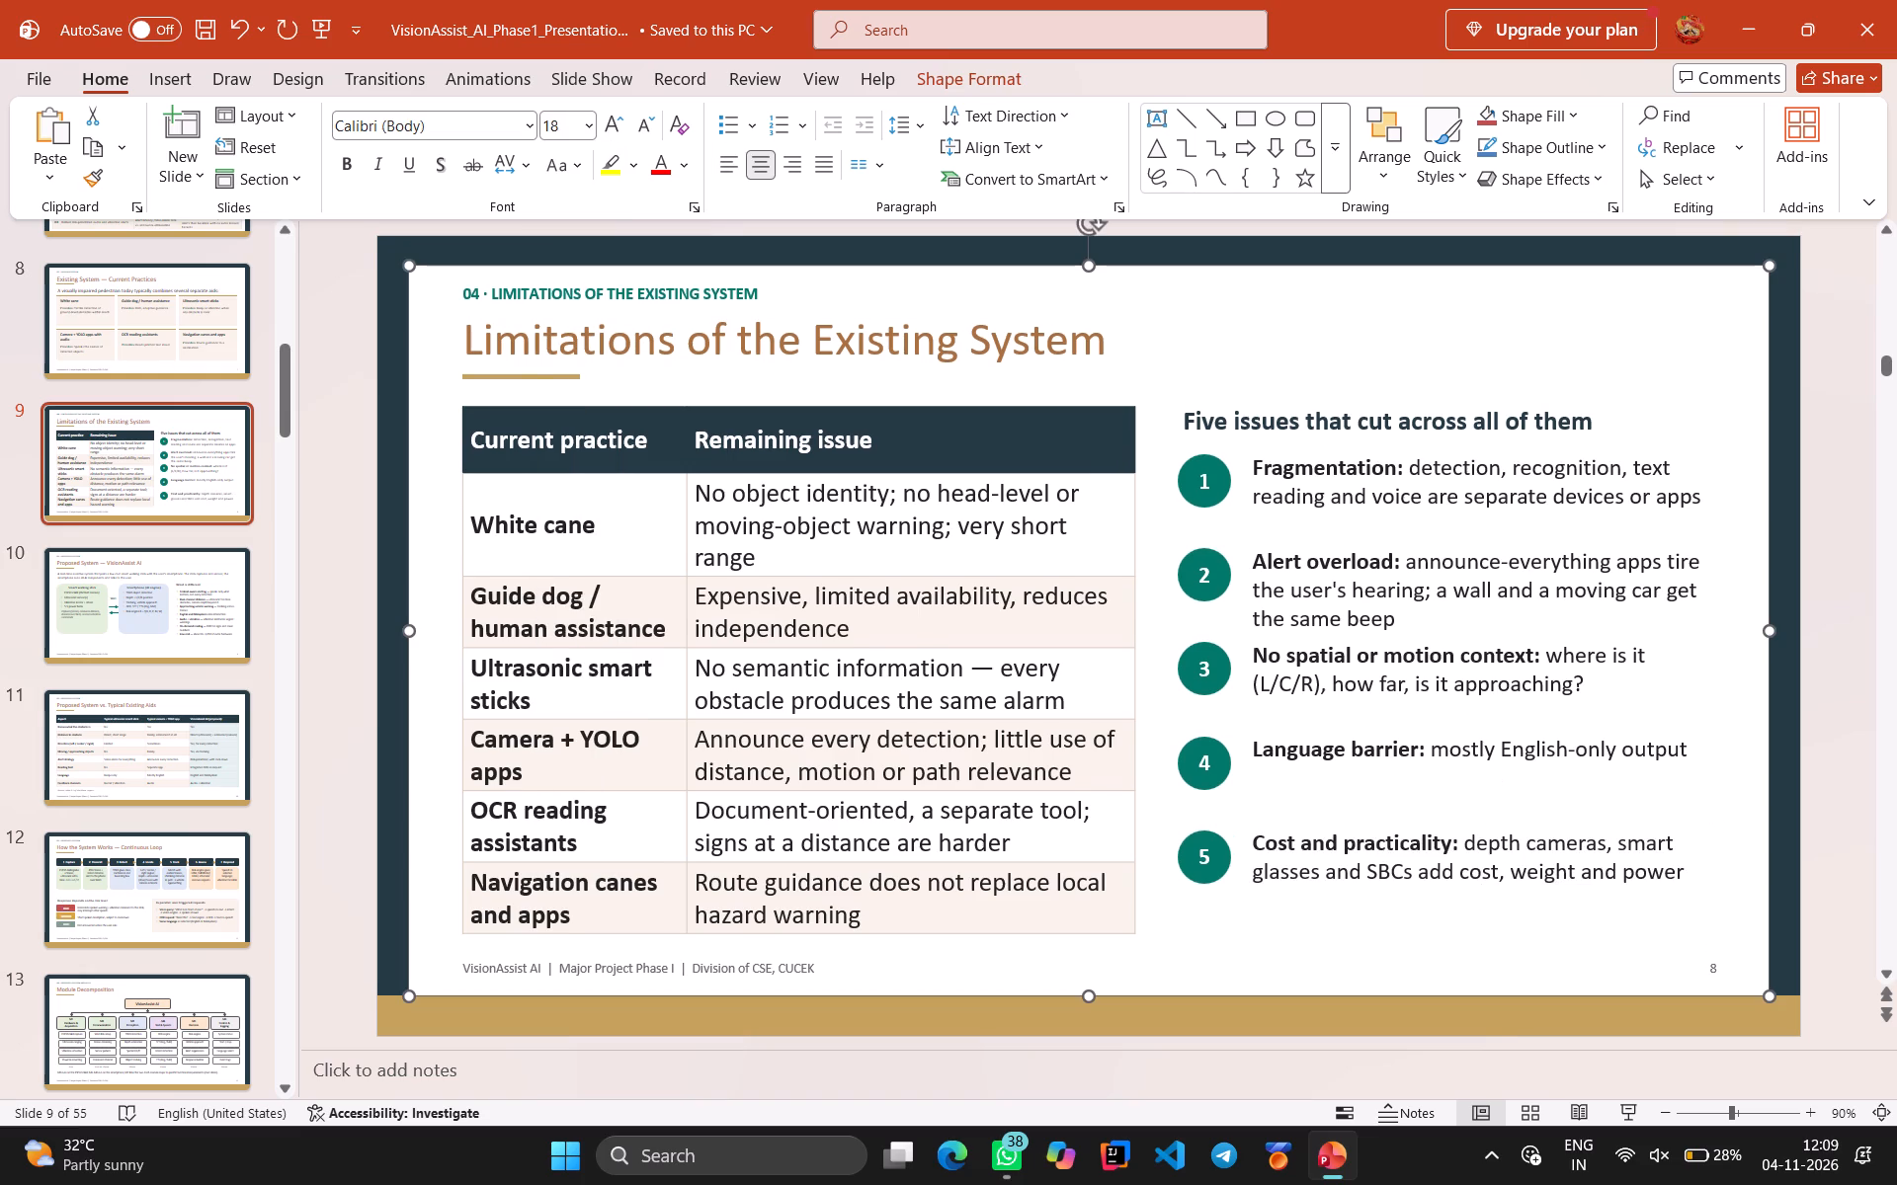
Move the Language barrier and No spatial or motion context texts slightly down to line up with their numbered circles.
click(1343, 750)
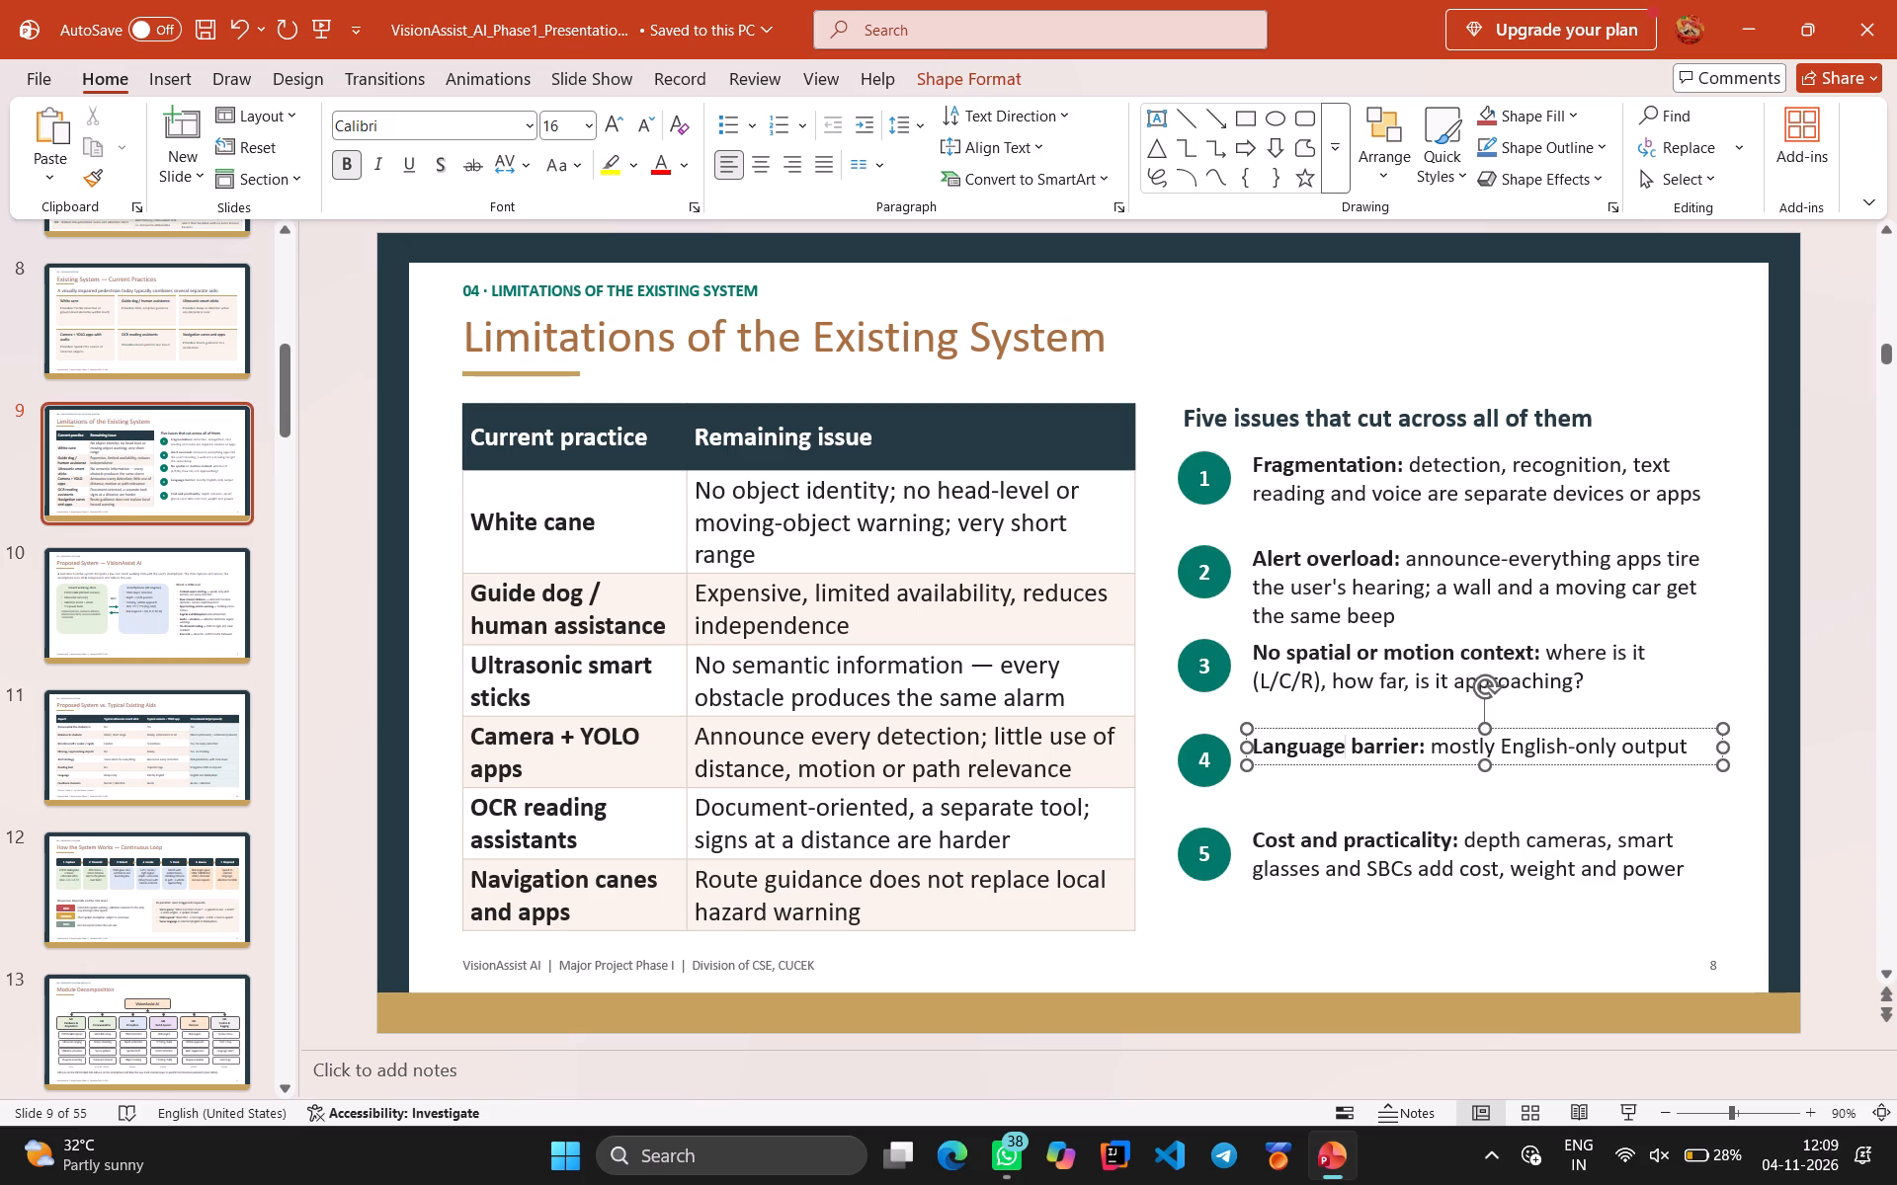
drag(1439, 729, 1439, 748)
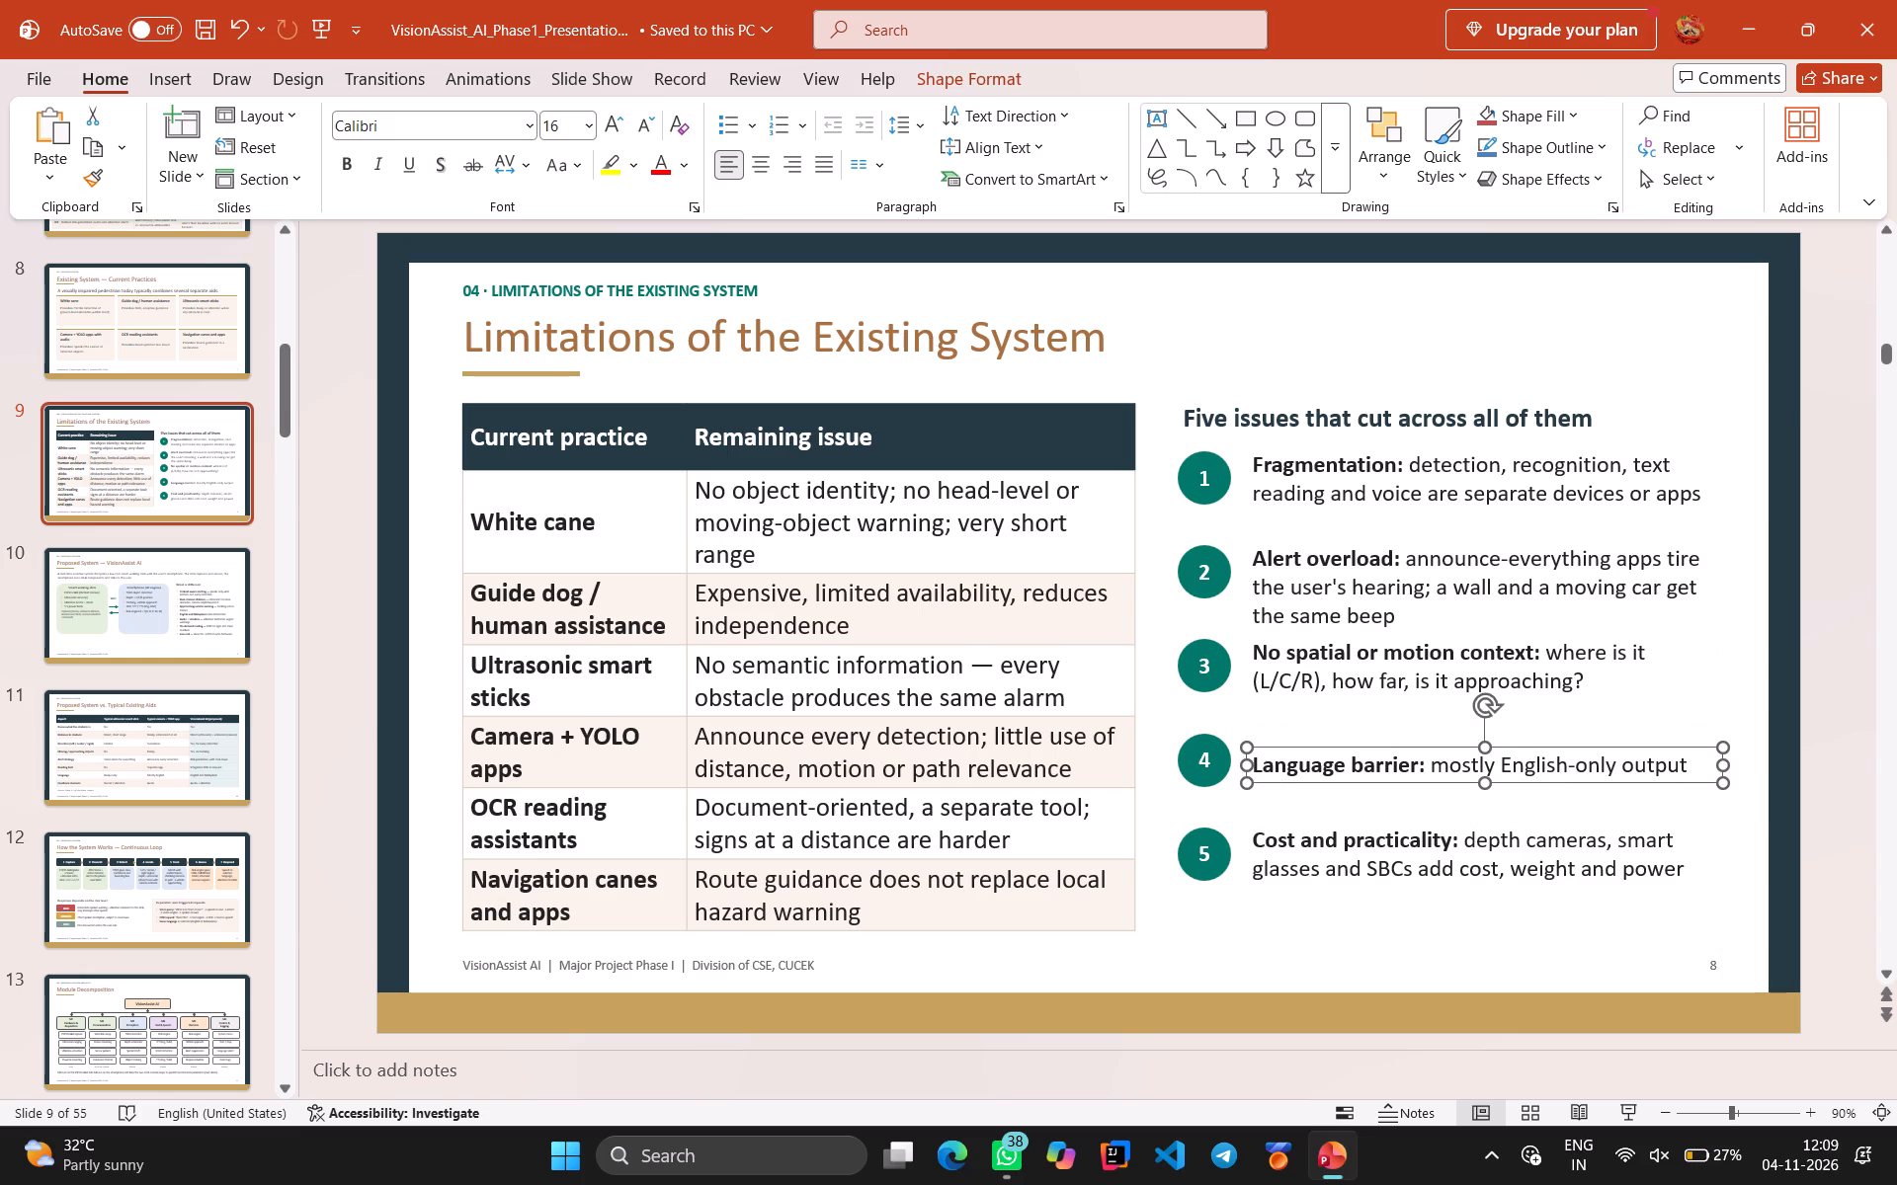
click(1397, 661)
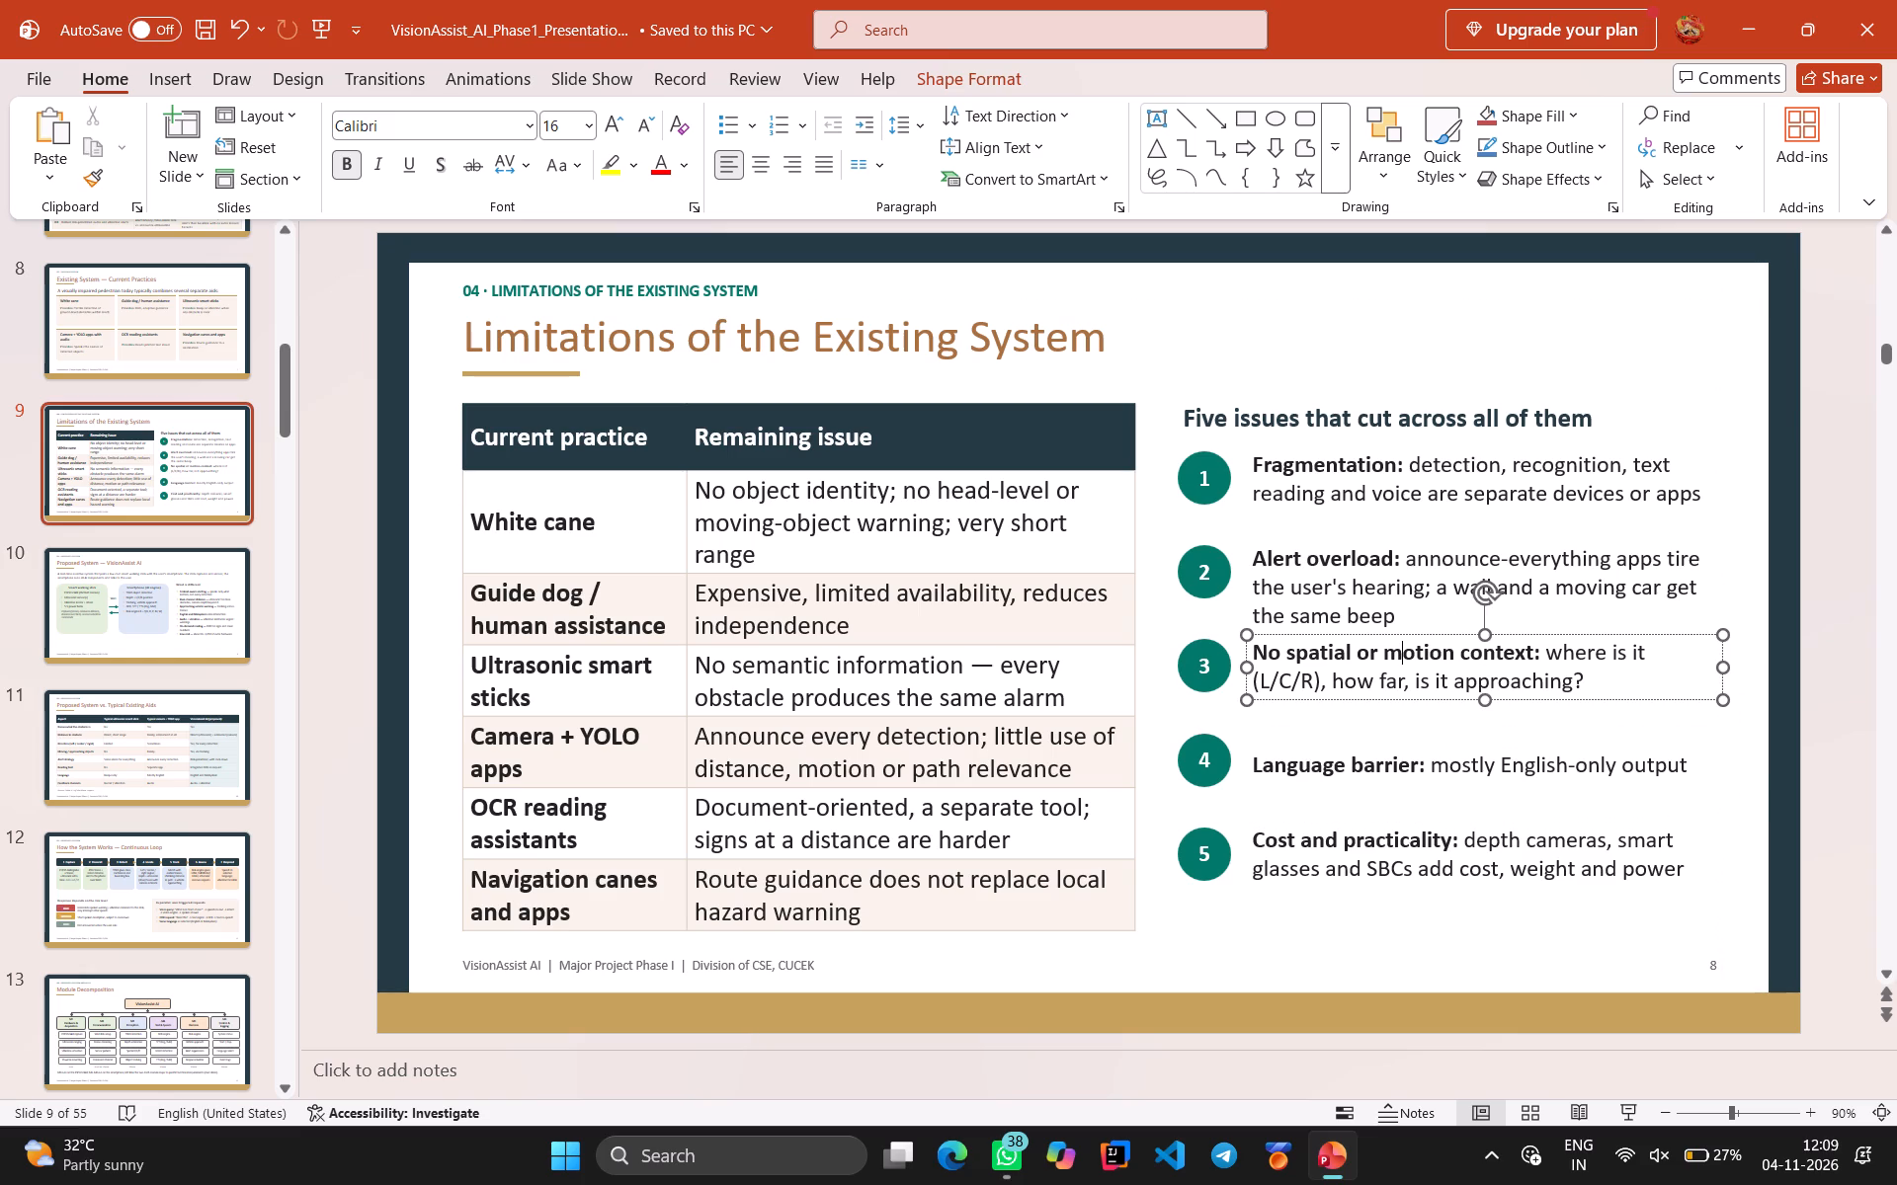
drag(1453, 634, 1455, 647)
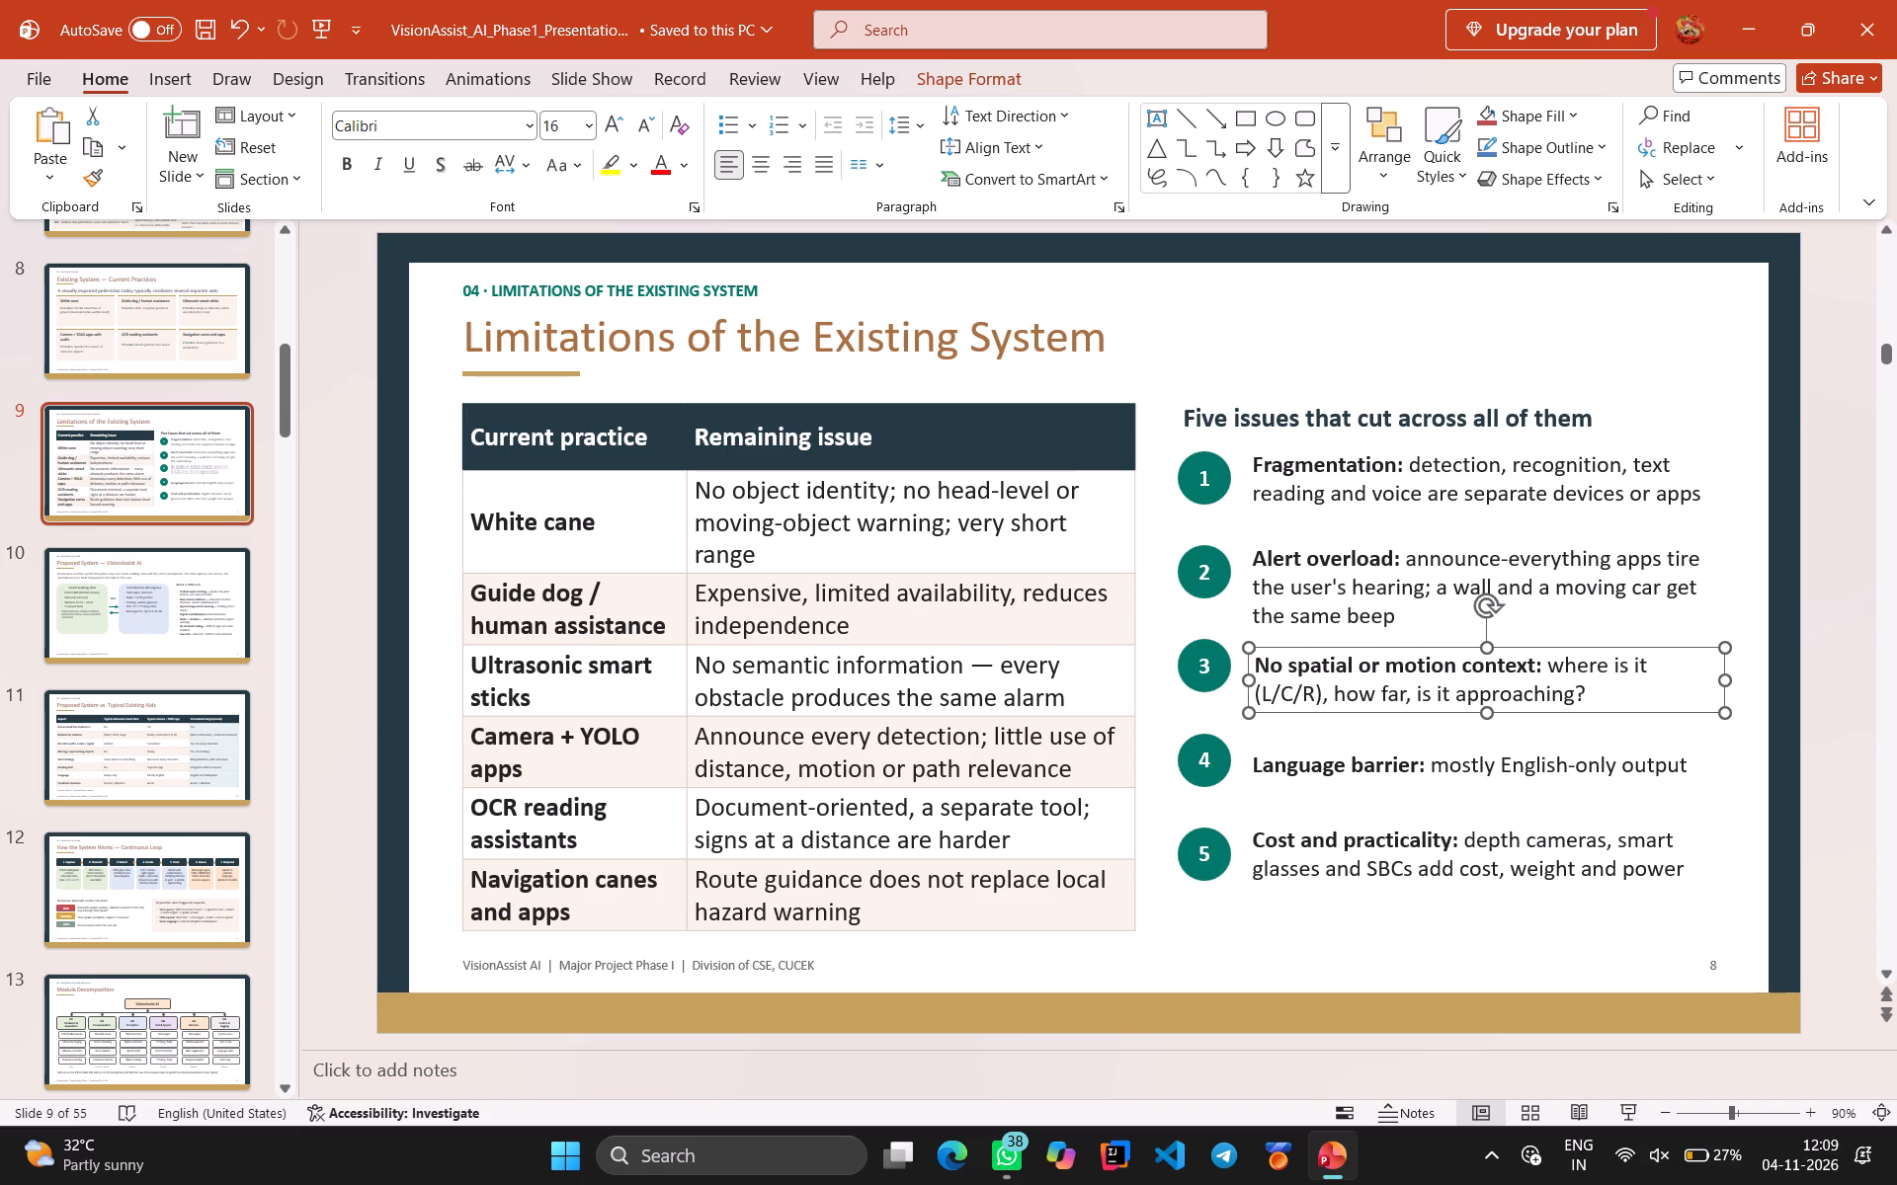
click(1463, 572)
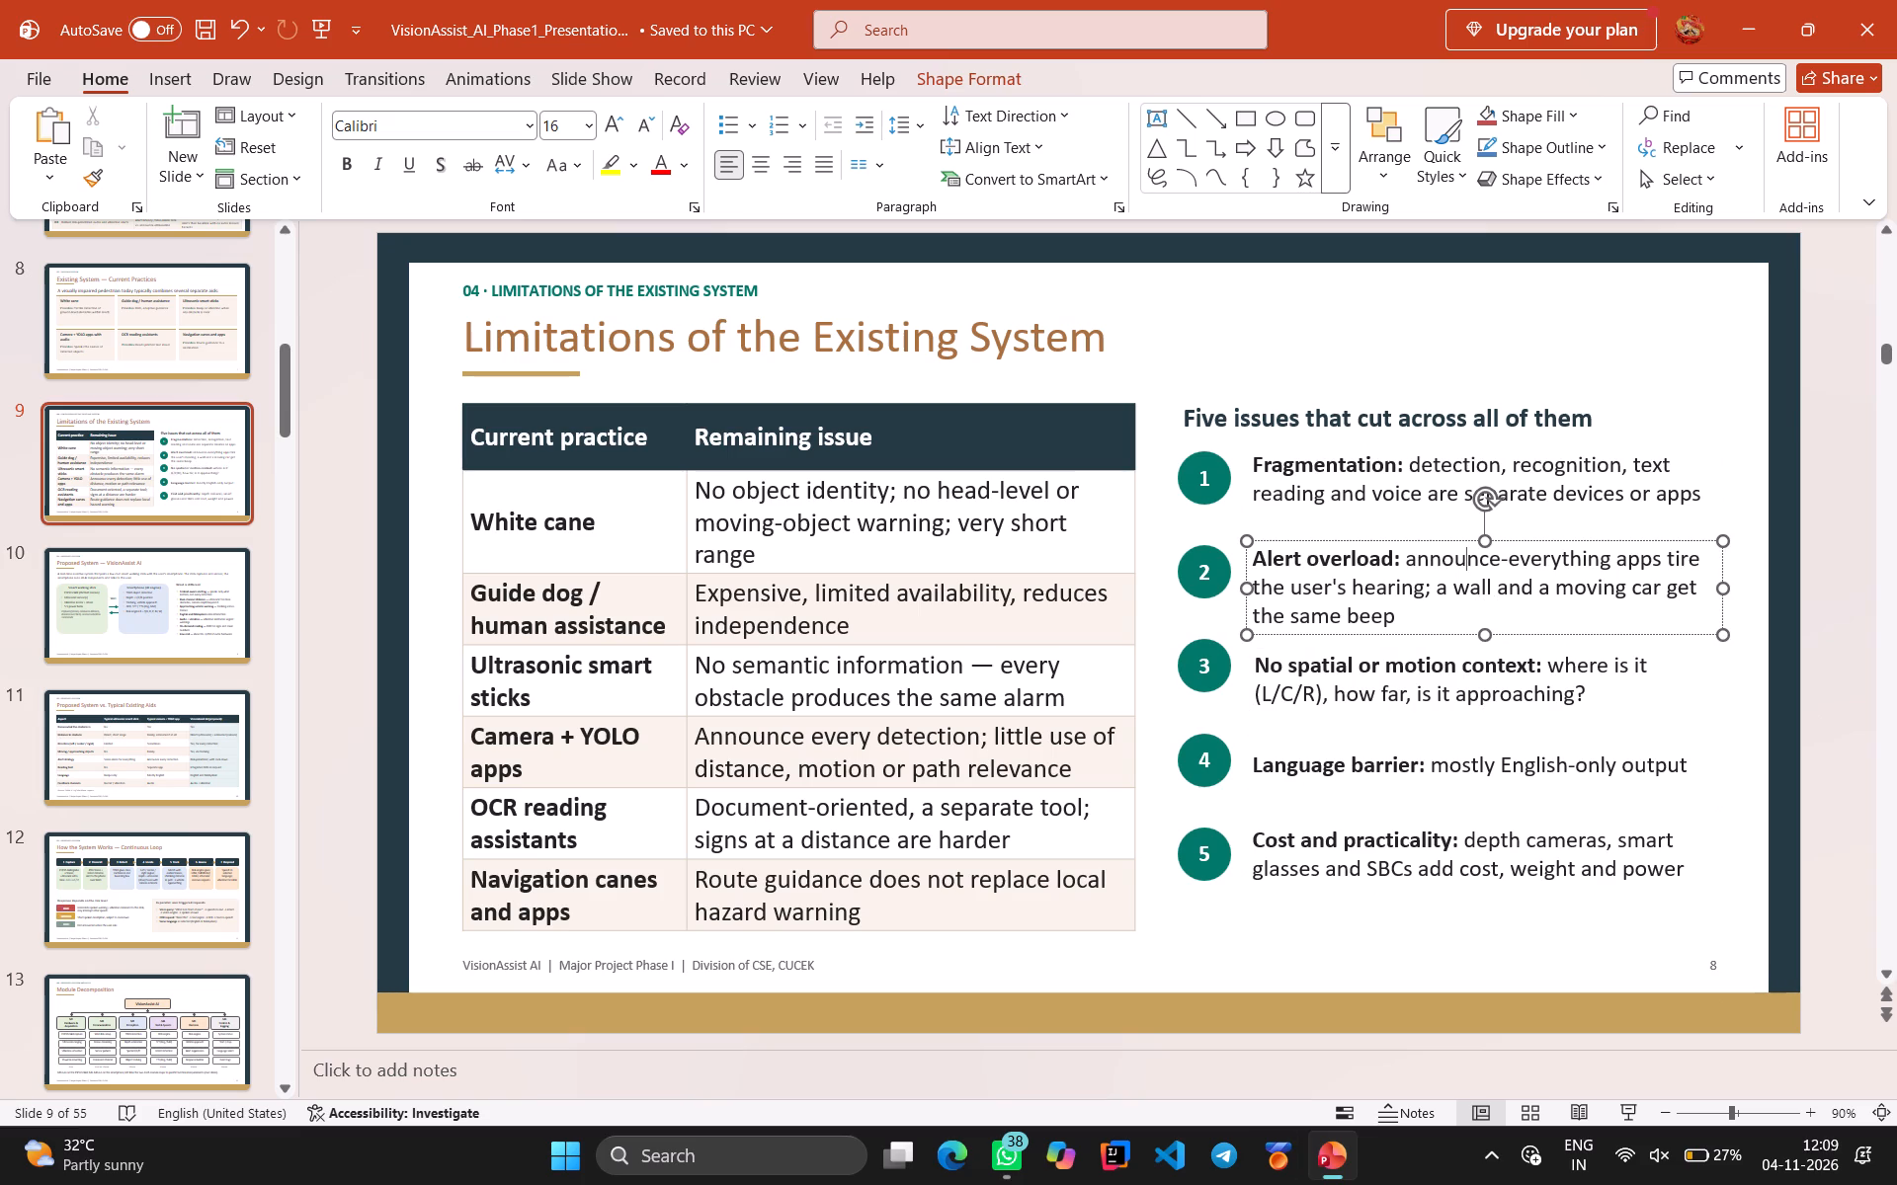
Set the "Current practice" table header text to 20 pt.
click(556, 441)
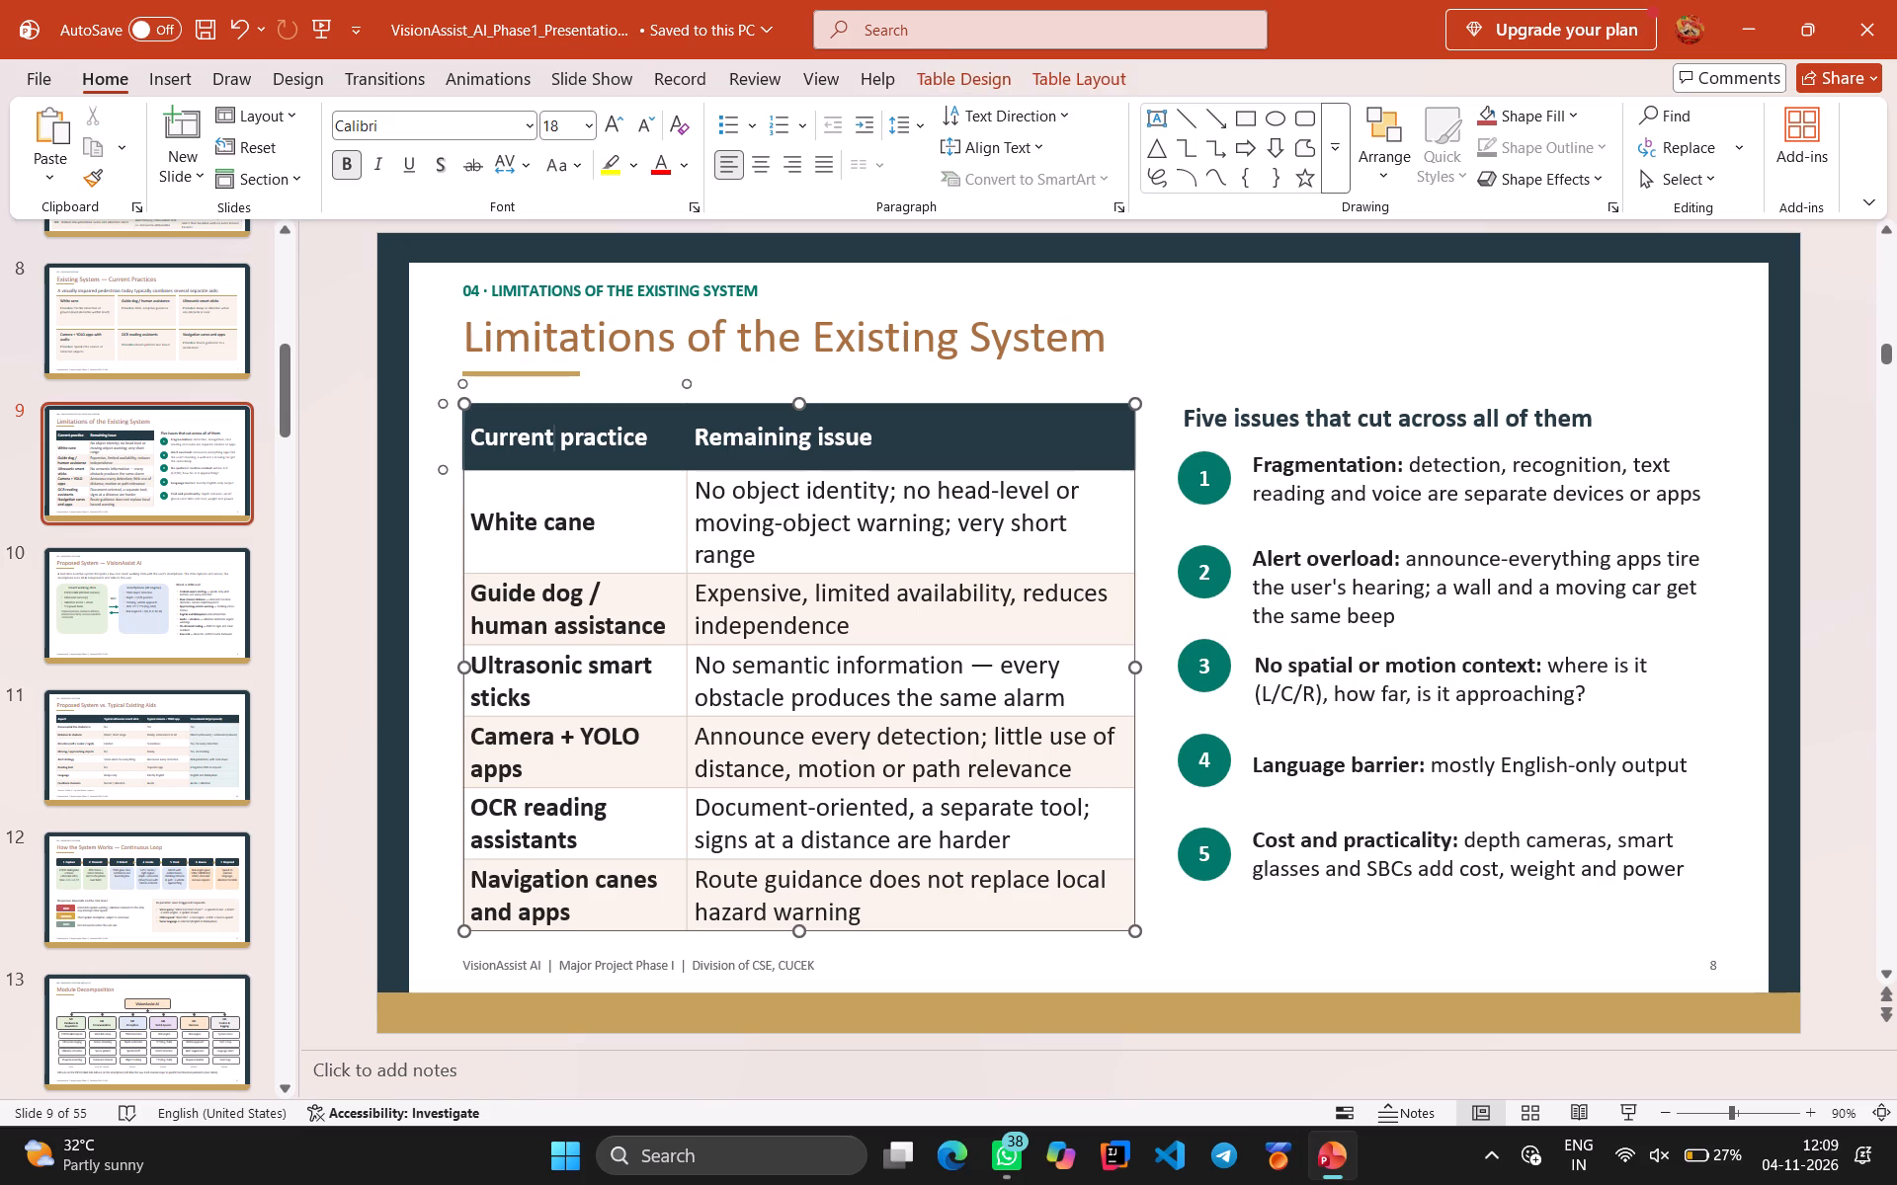
key(ctrl+a)
click(625, 432)
drag(663, 435, 499, 441)
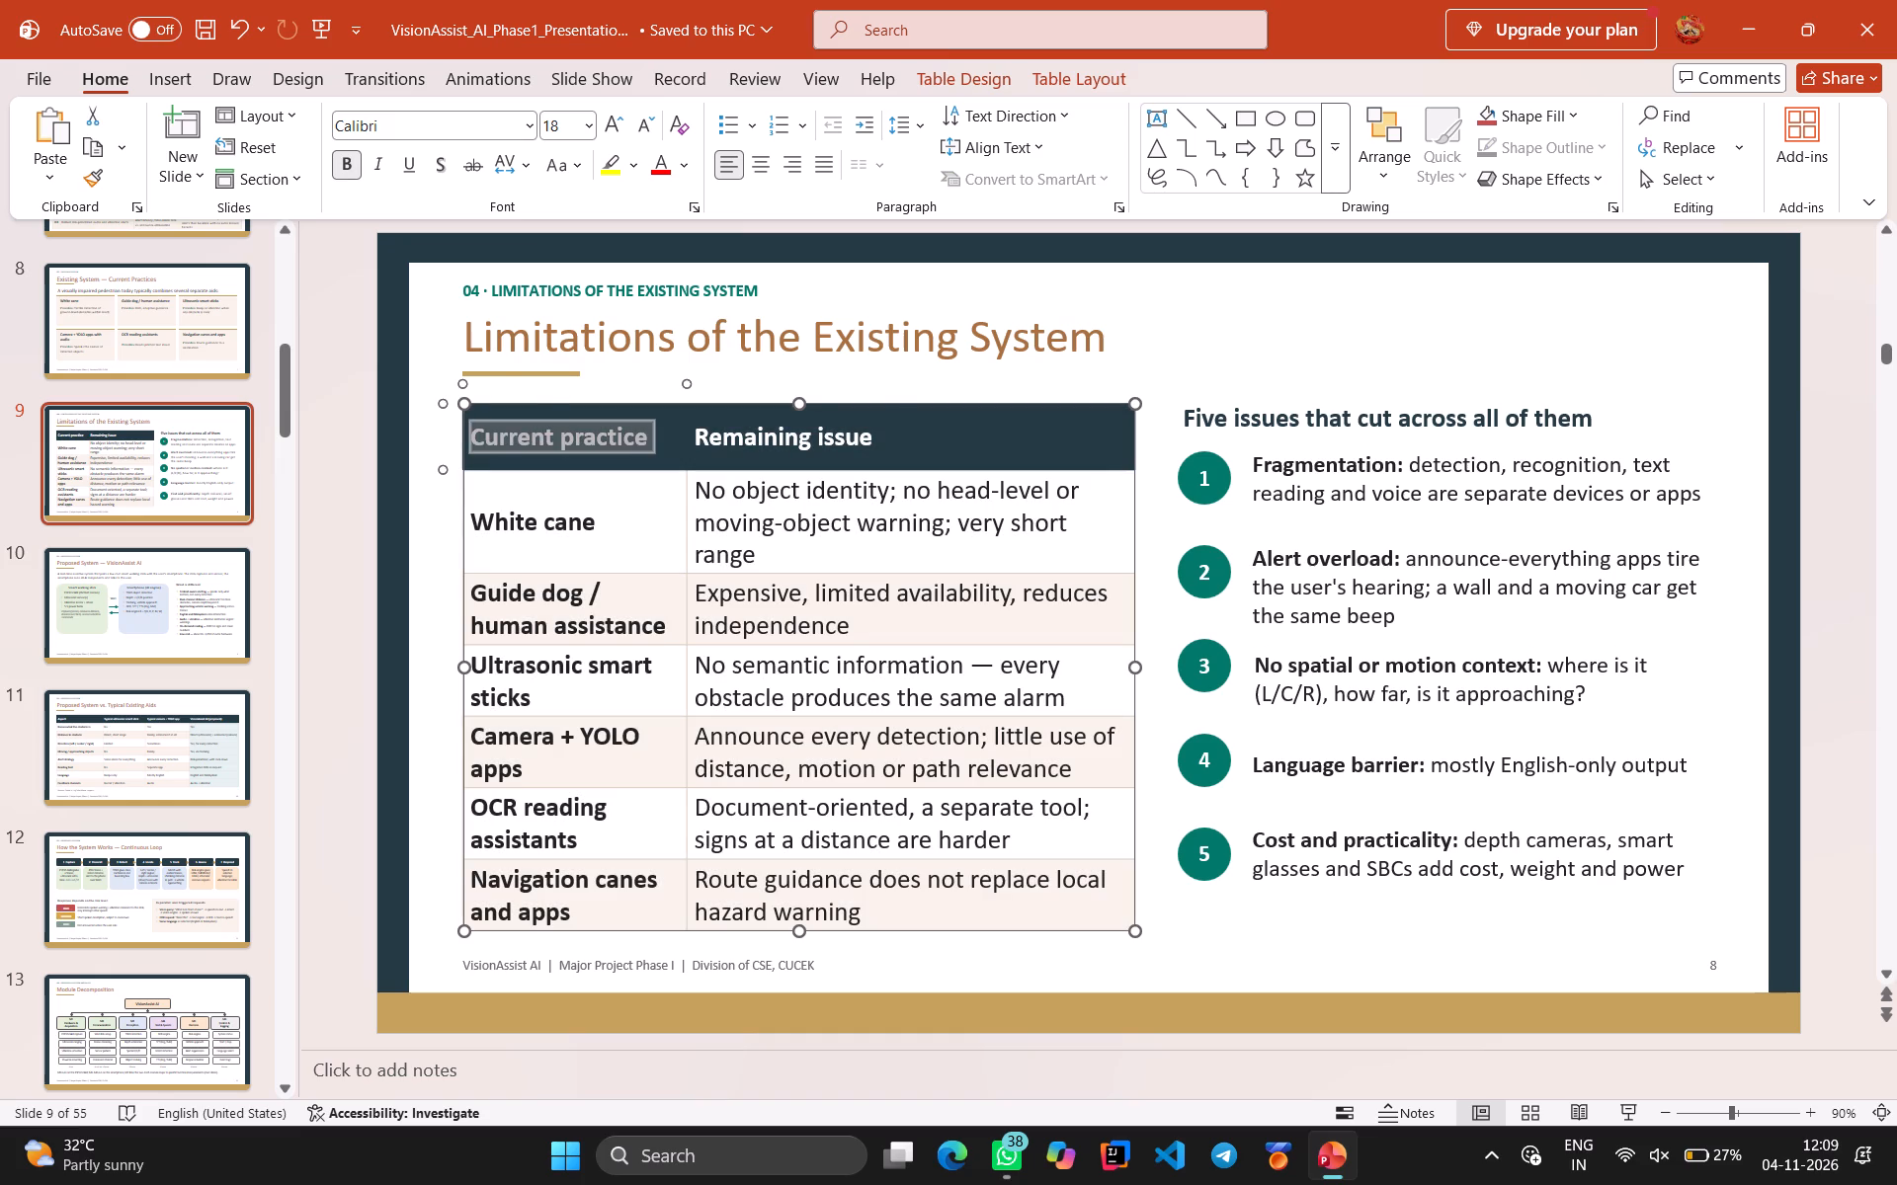
drag(499, 441, 502, 441)
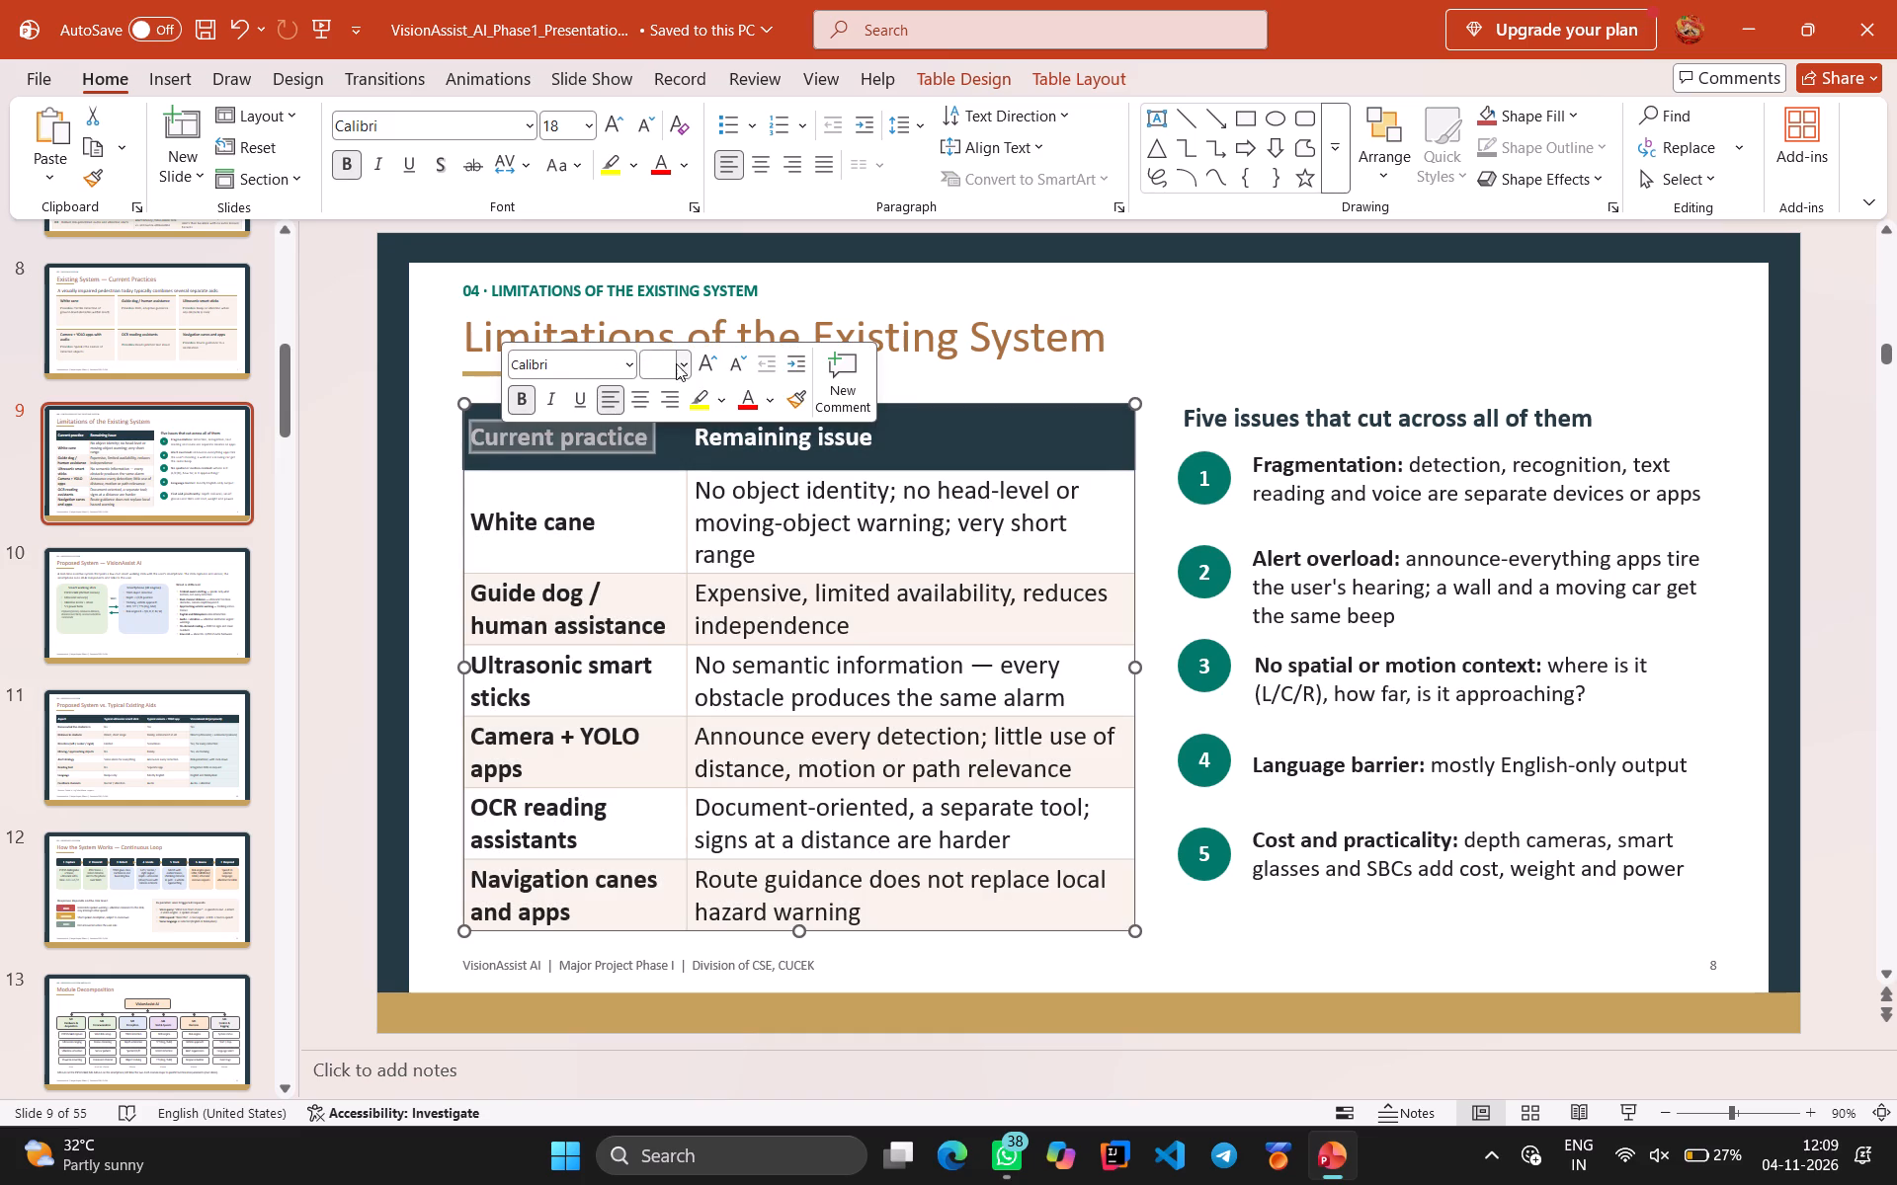
click(681, 366)
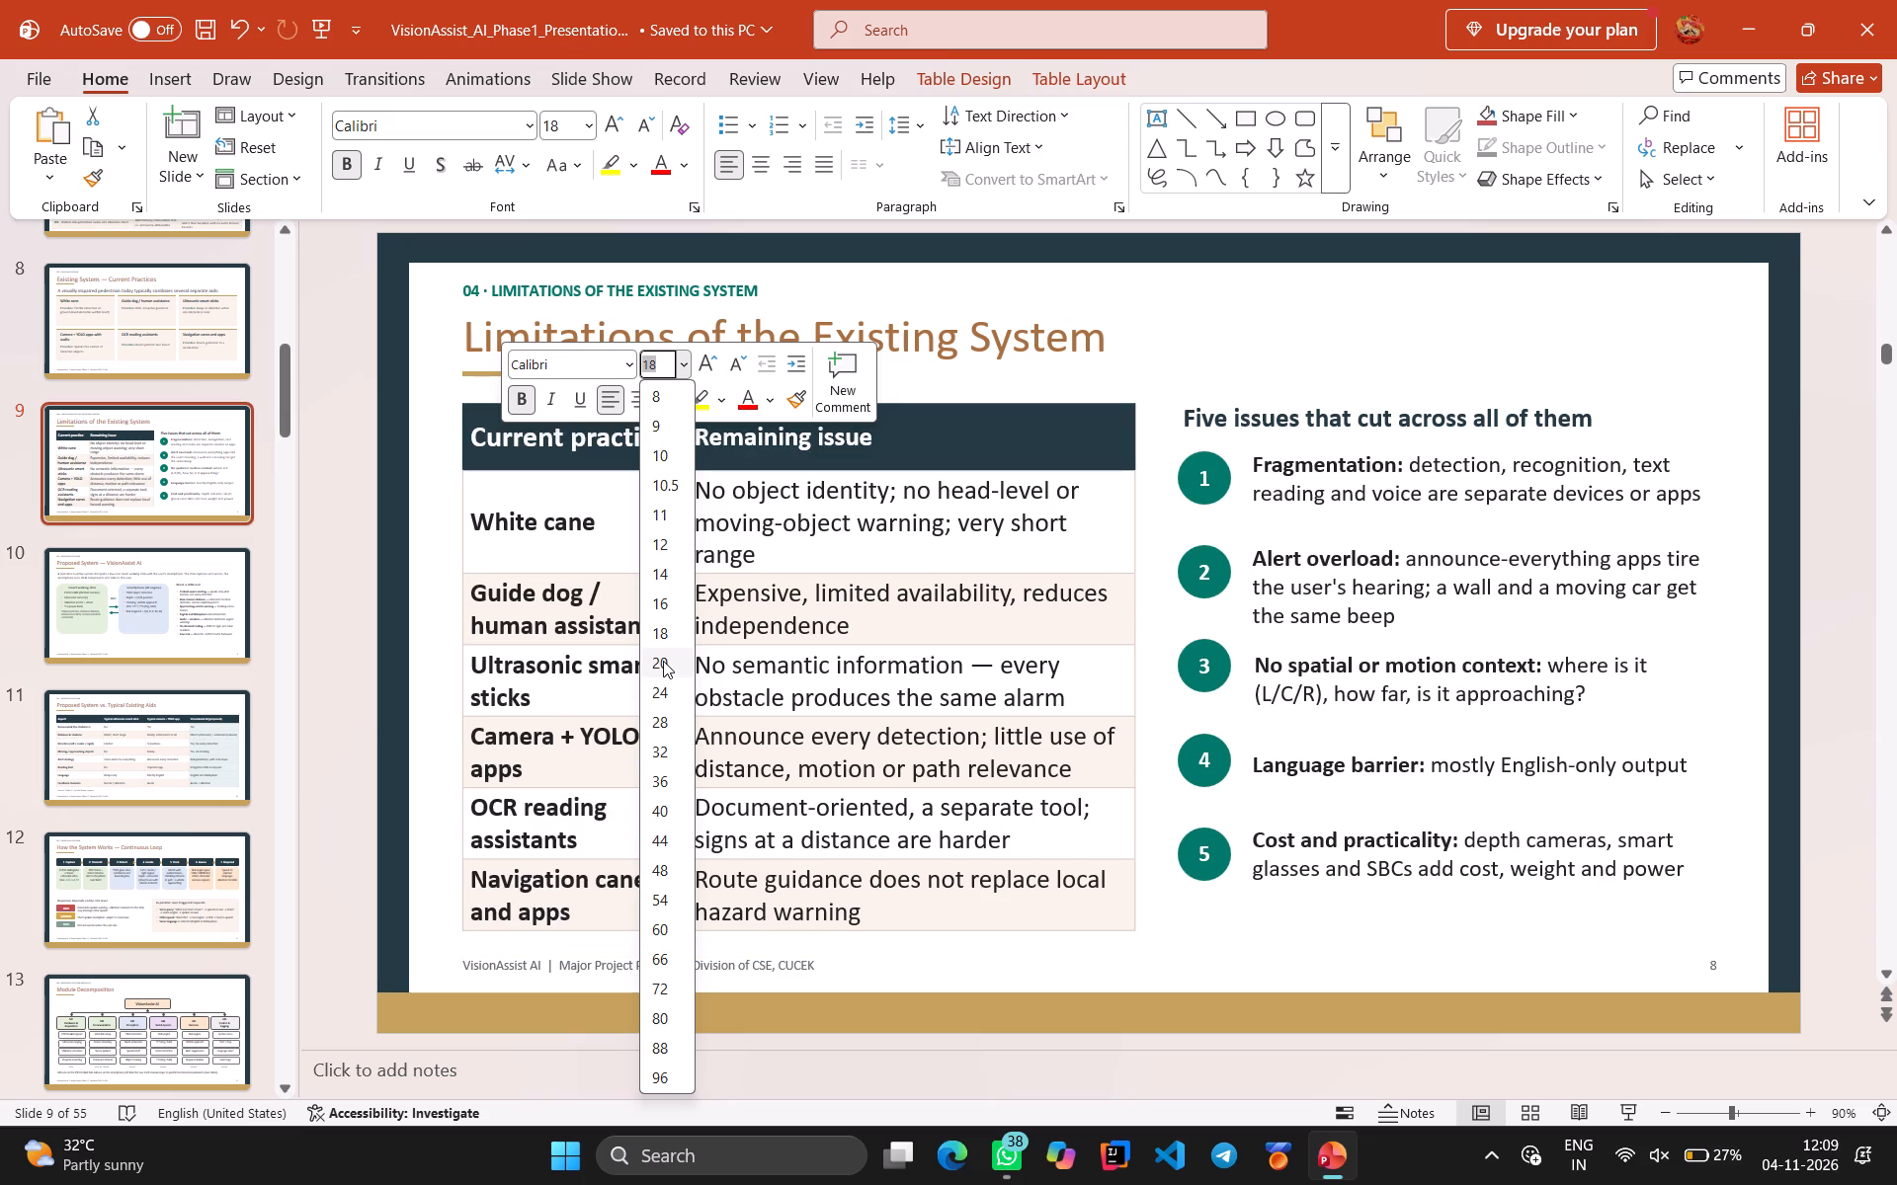
click(663, 661)
Set the "Remaining issue" table header text to 20 pt.
click(865, 441)
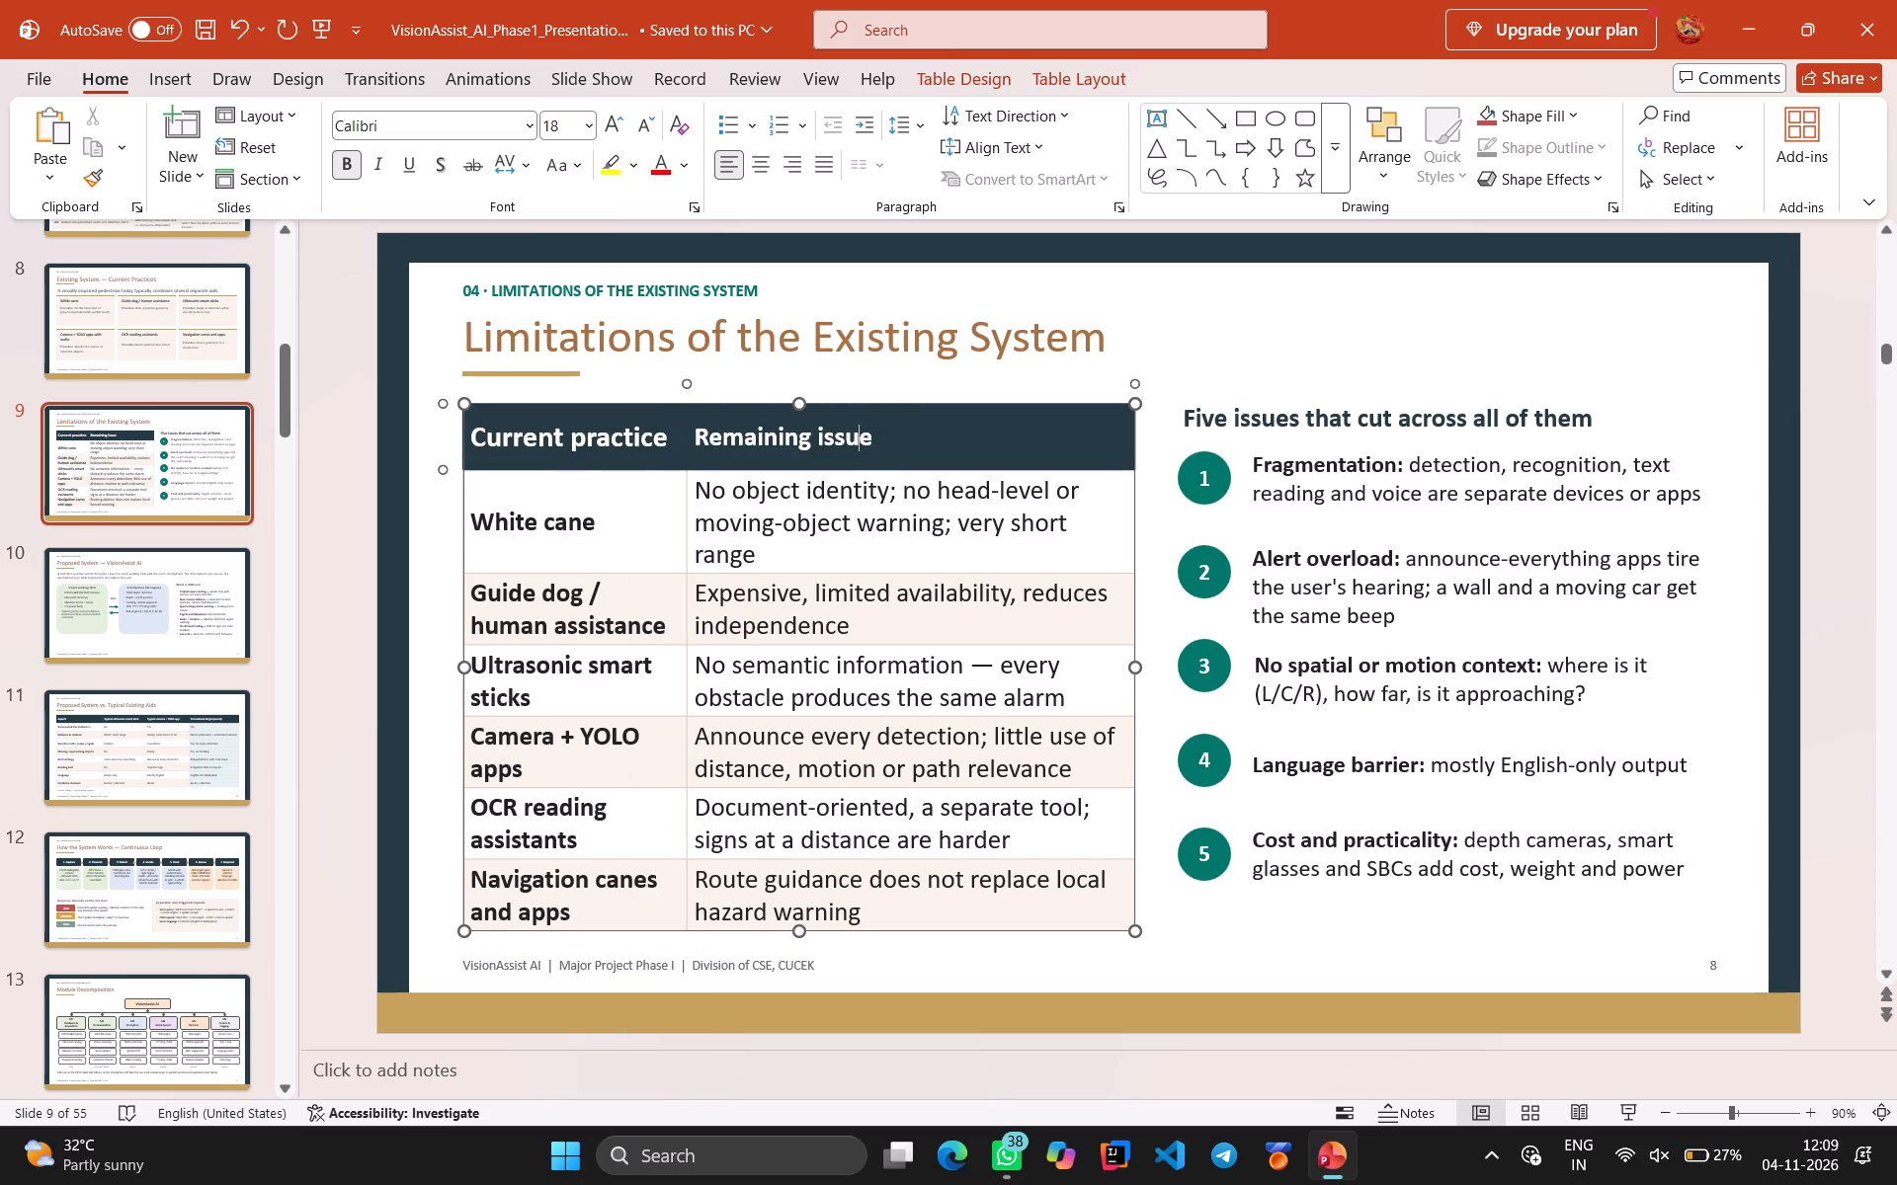
key(ctrl+a)
click(857, 441)
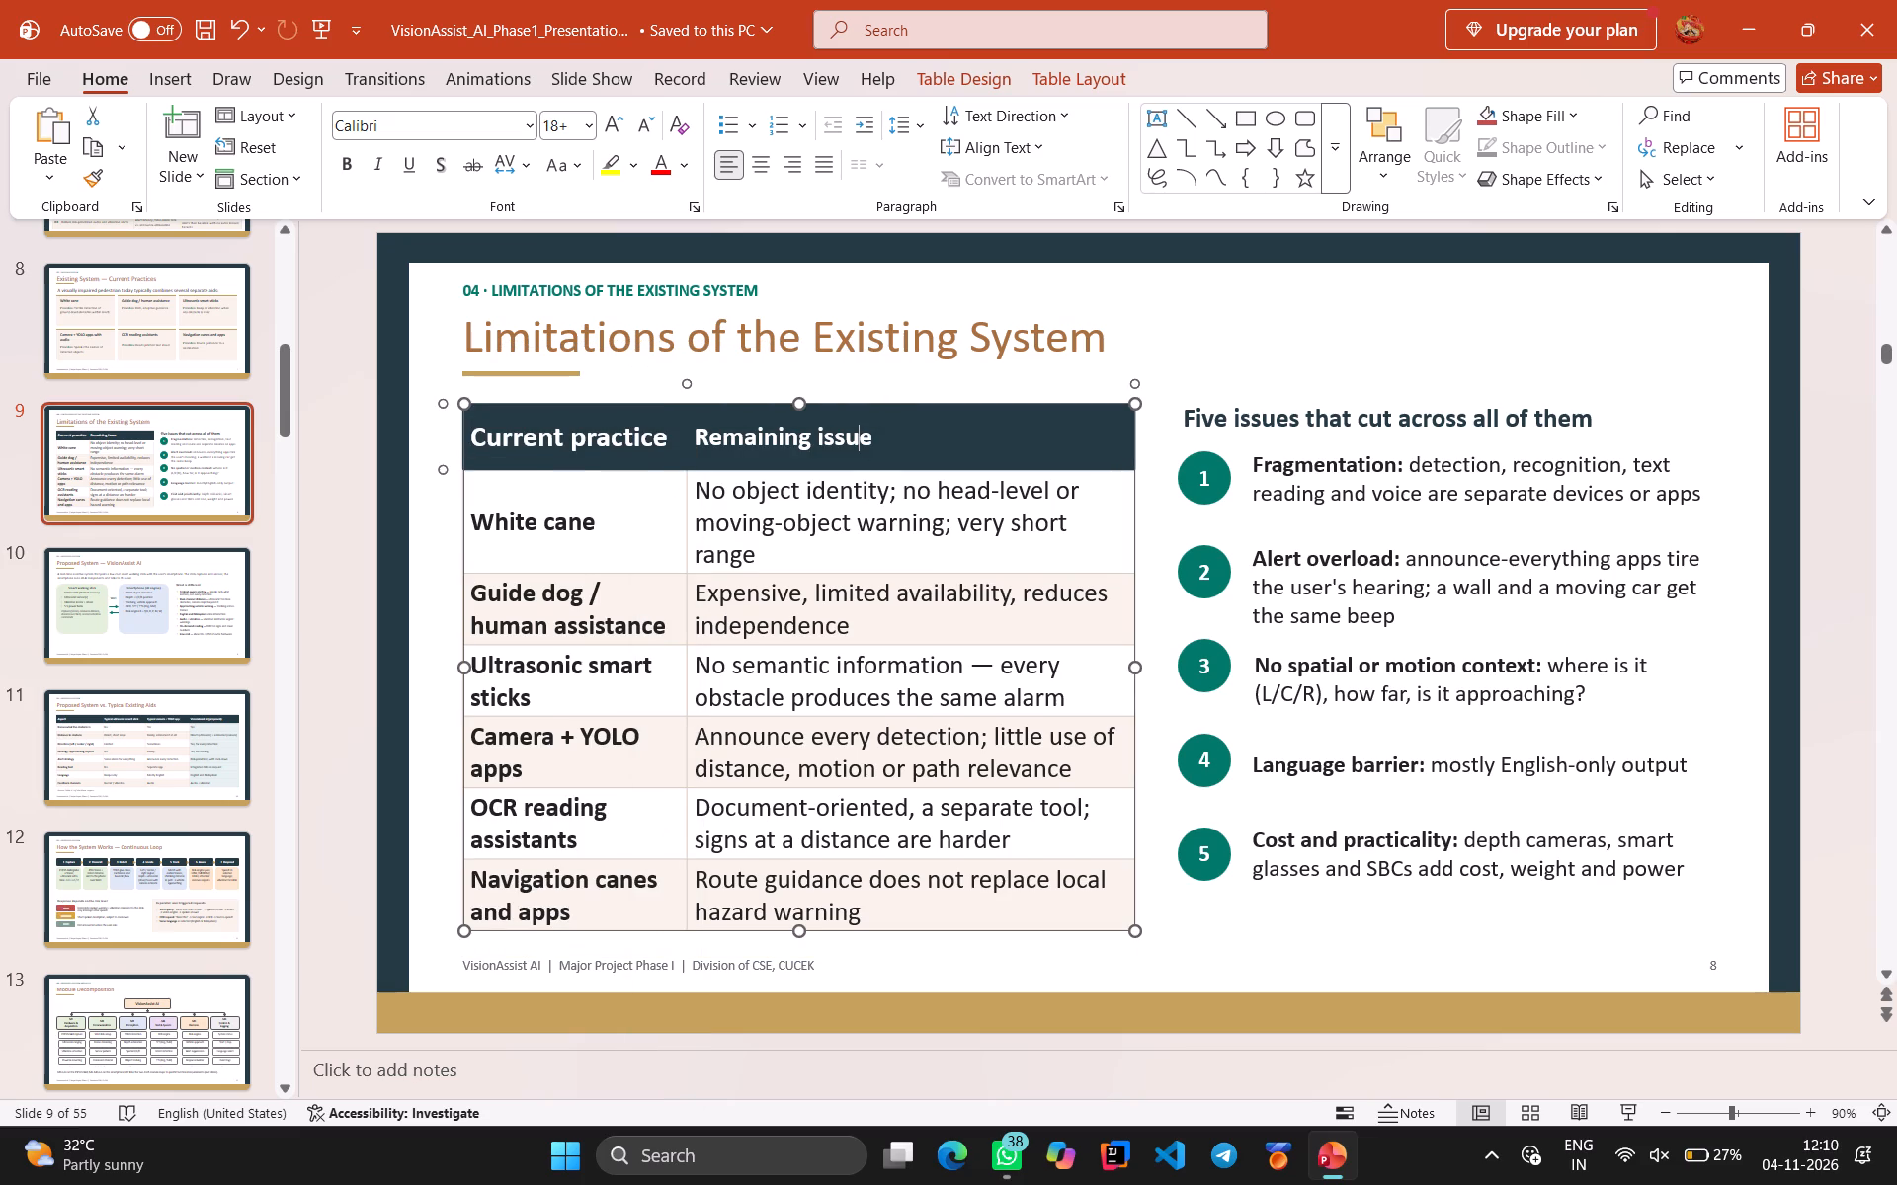
click(857, 441)
drag(879, 438, 738, 434)
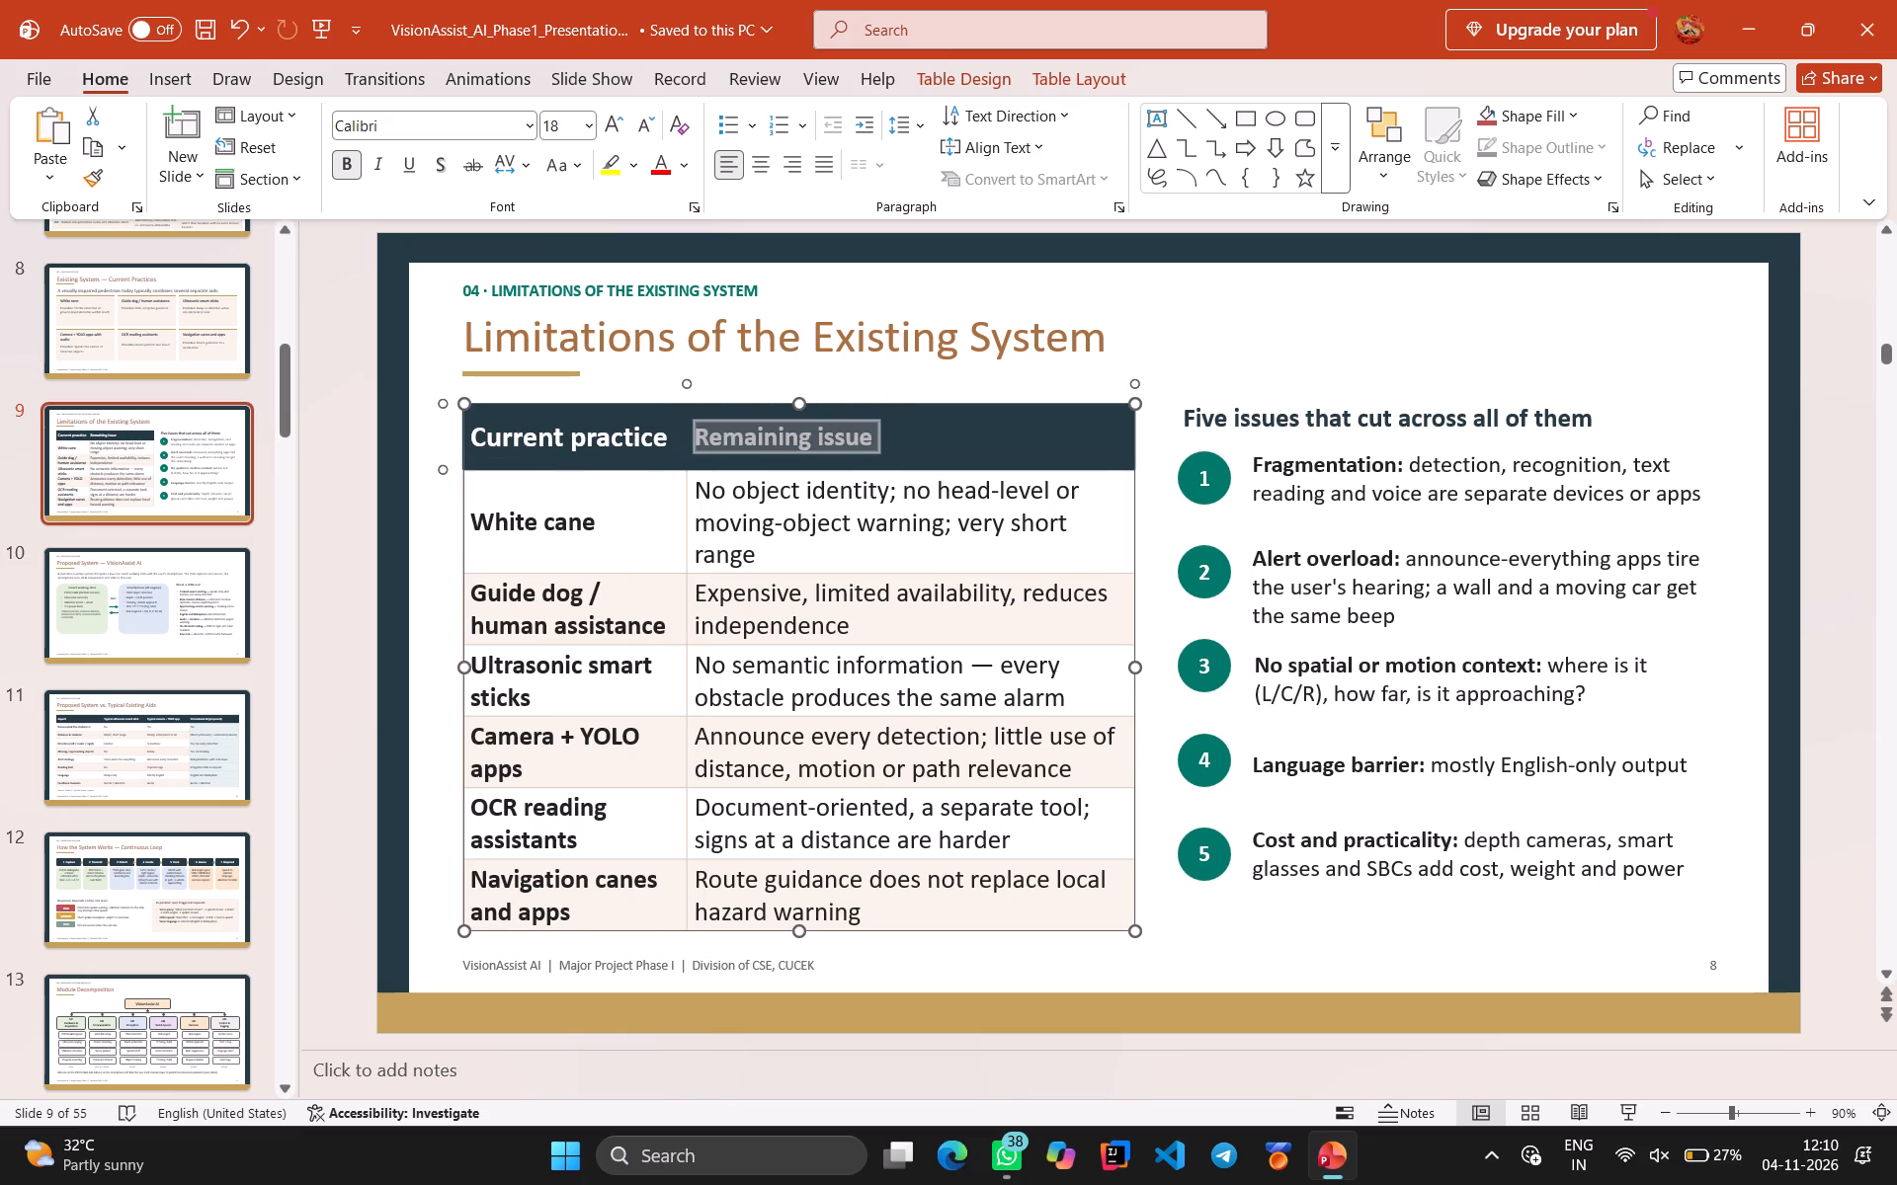
drag(738, 434, 738, 435)
click(923, 361)
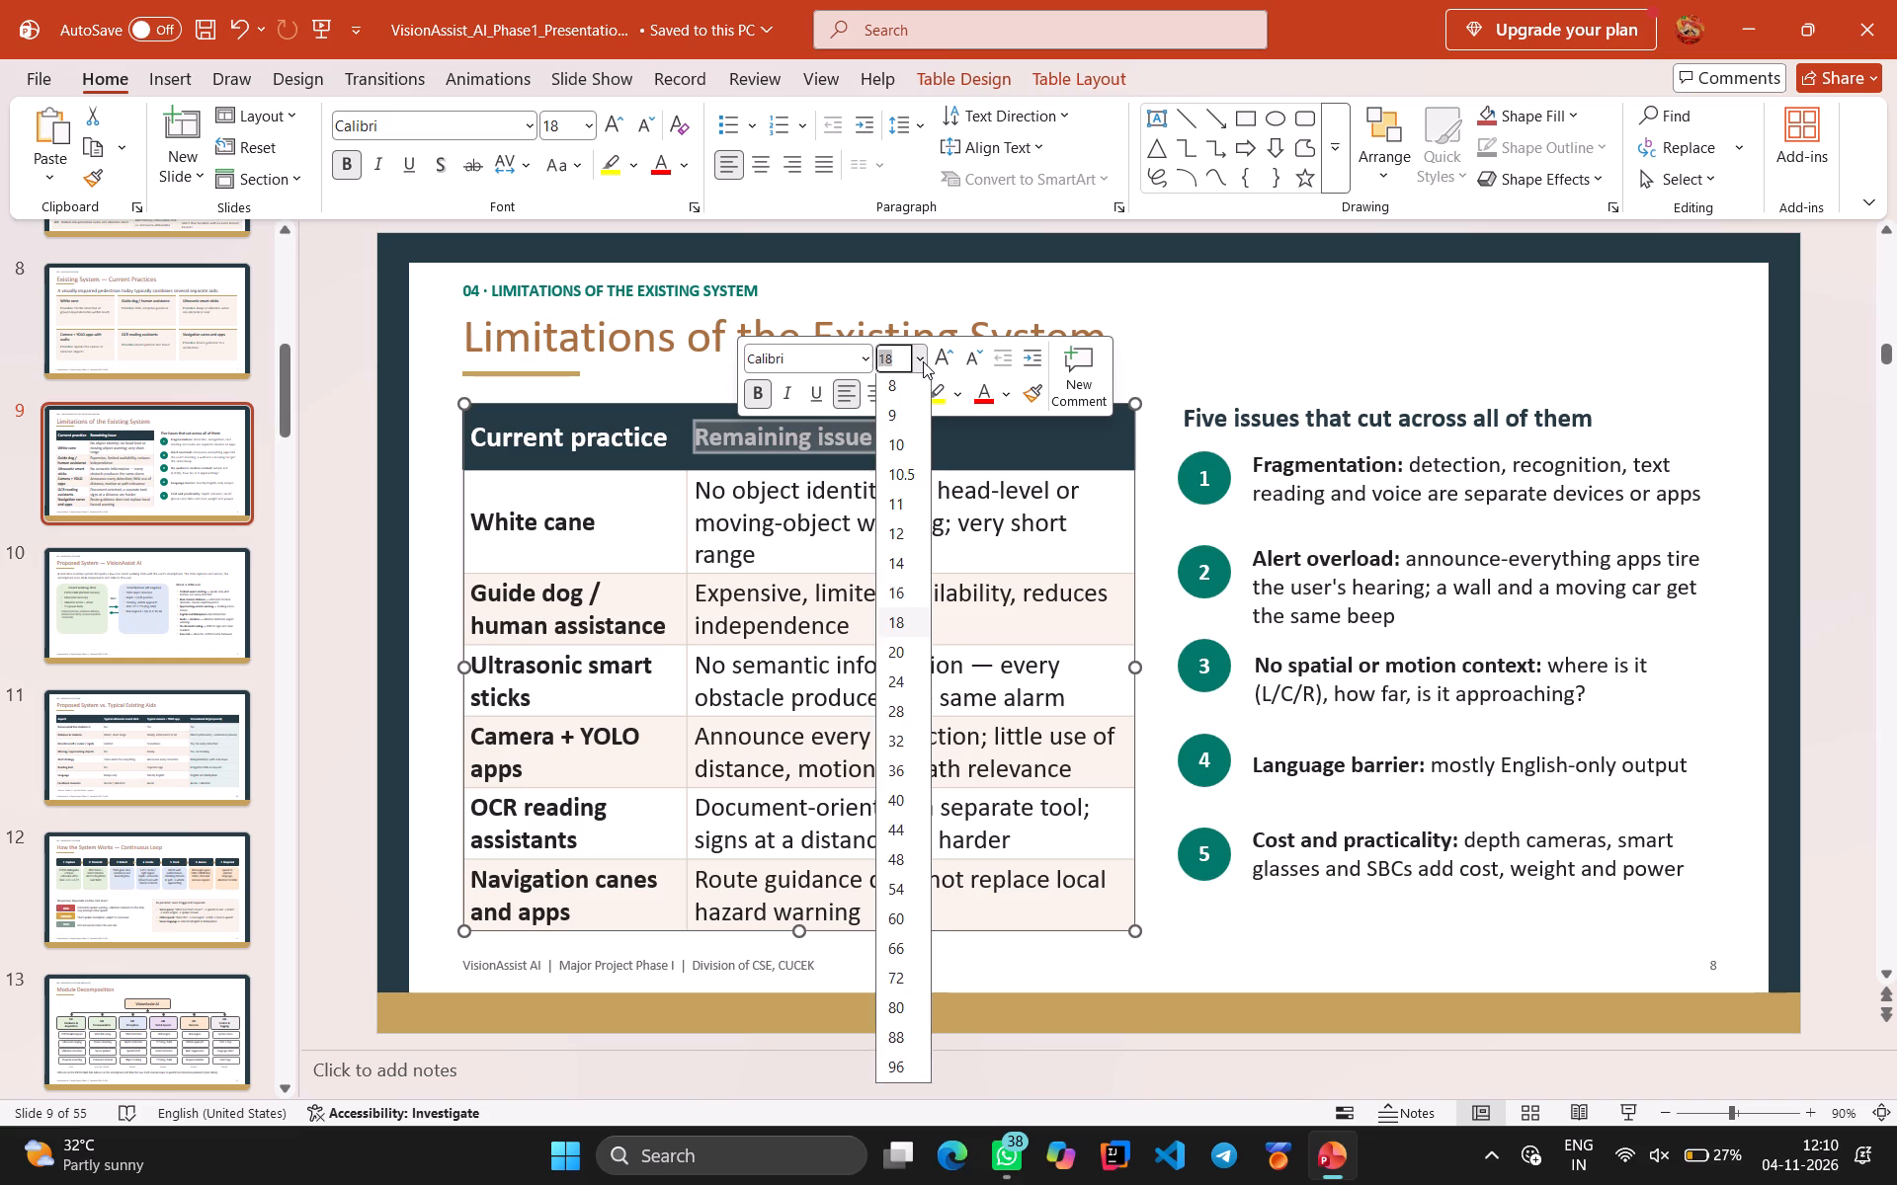
click(893, 644)
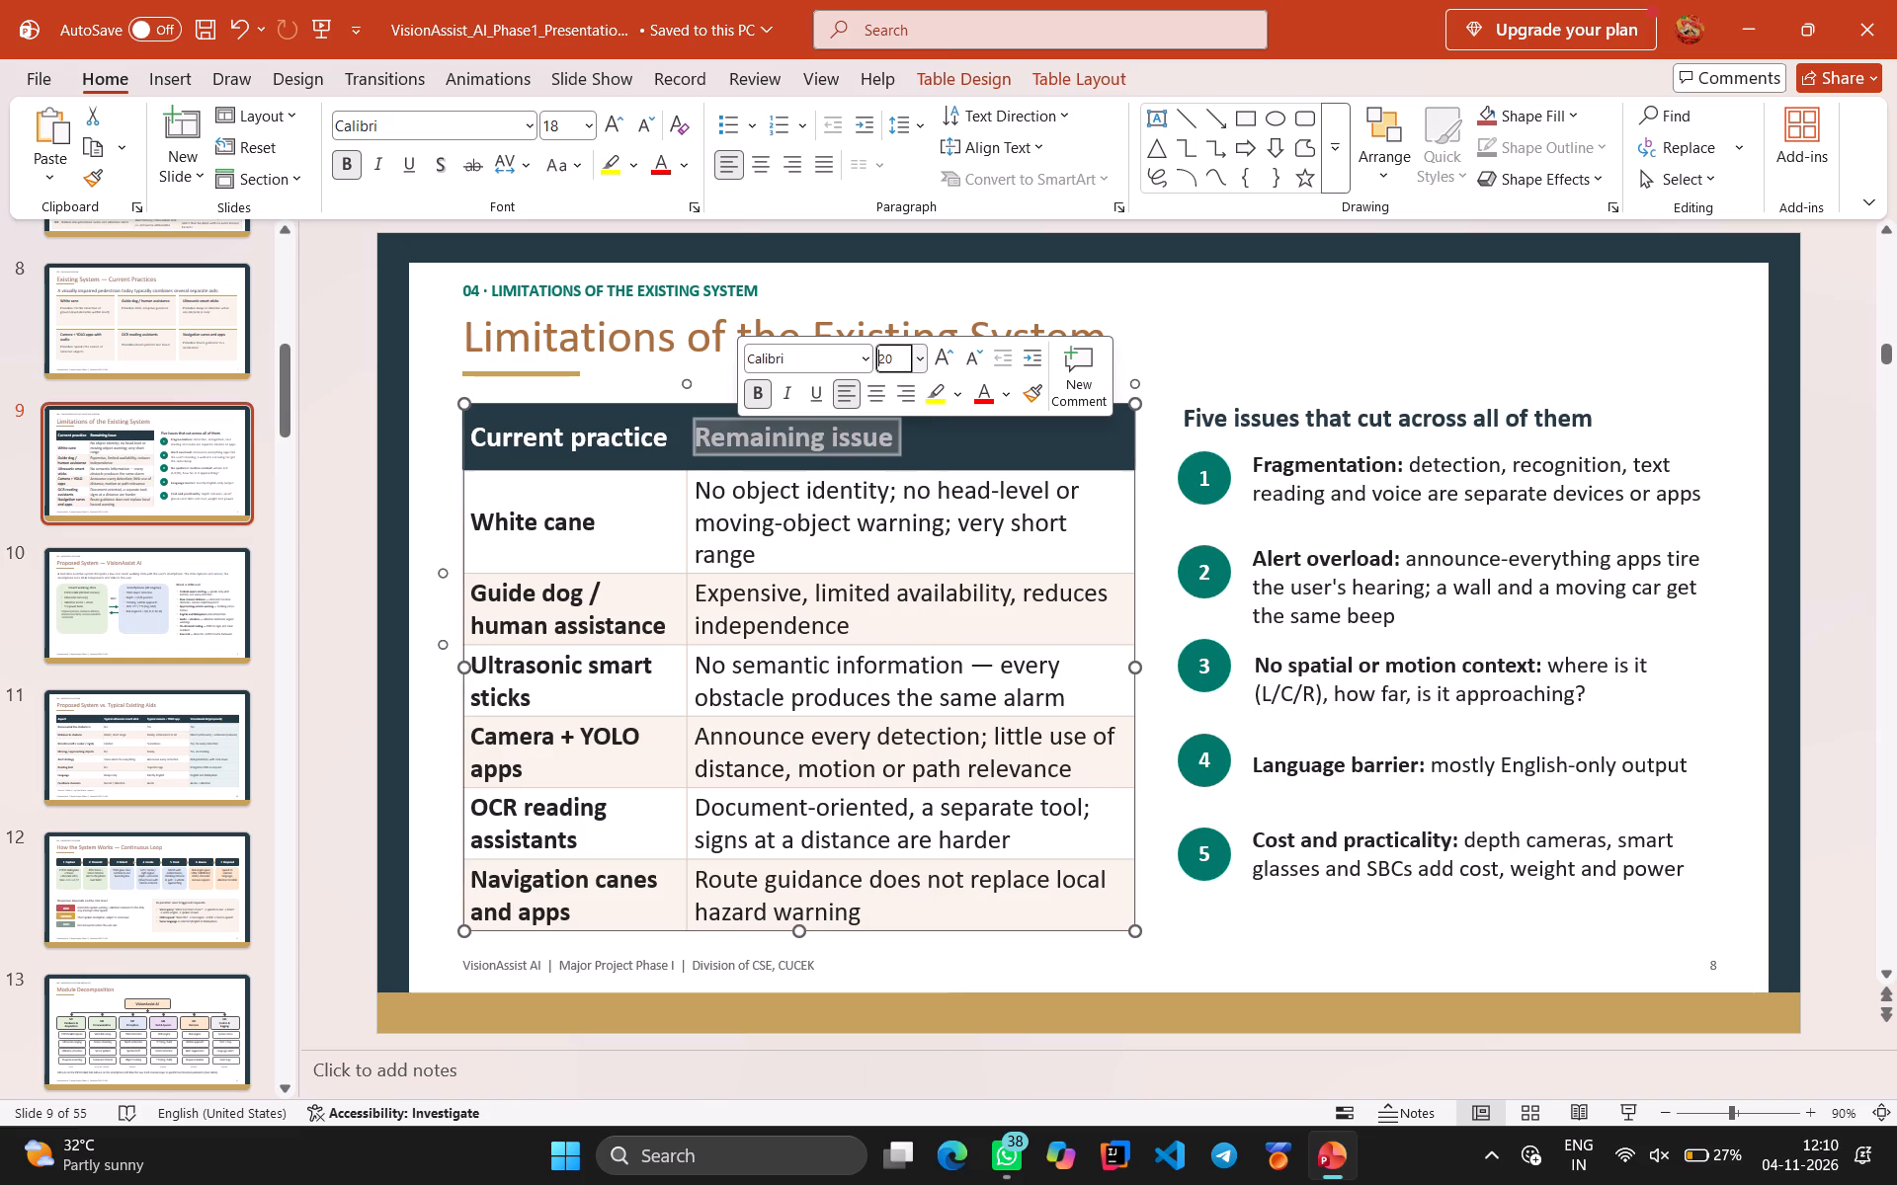
click(1295, 972)
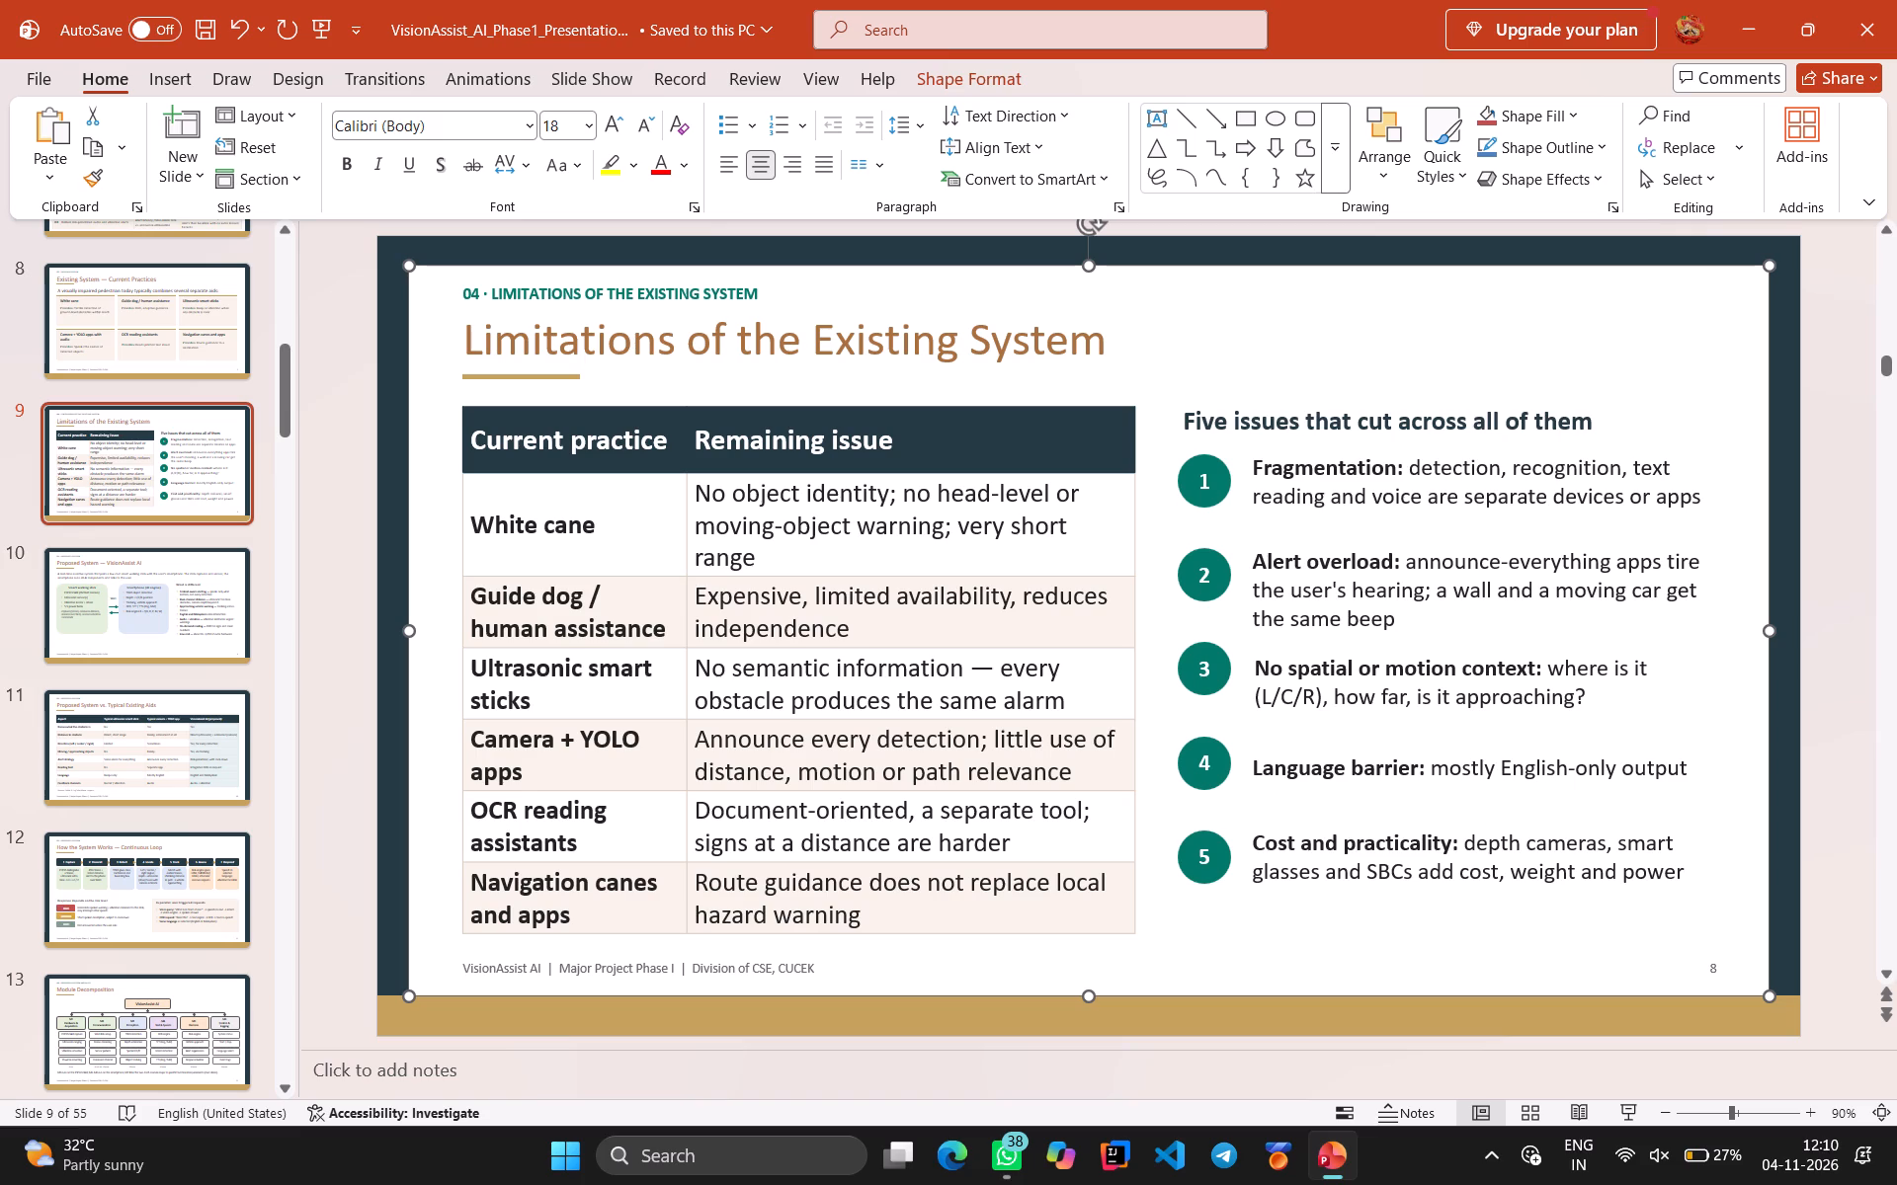
Set the word "cut" in the "Five issues that cut across all of them" heading to 20 pt.
click(1385, 421)
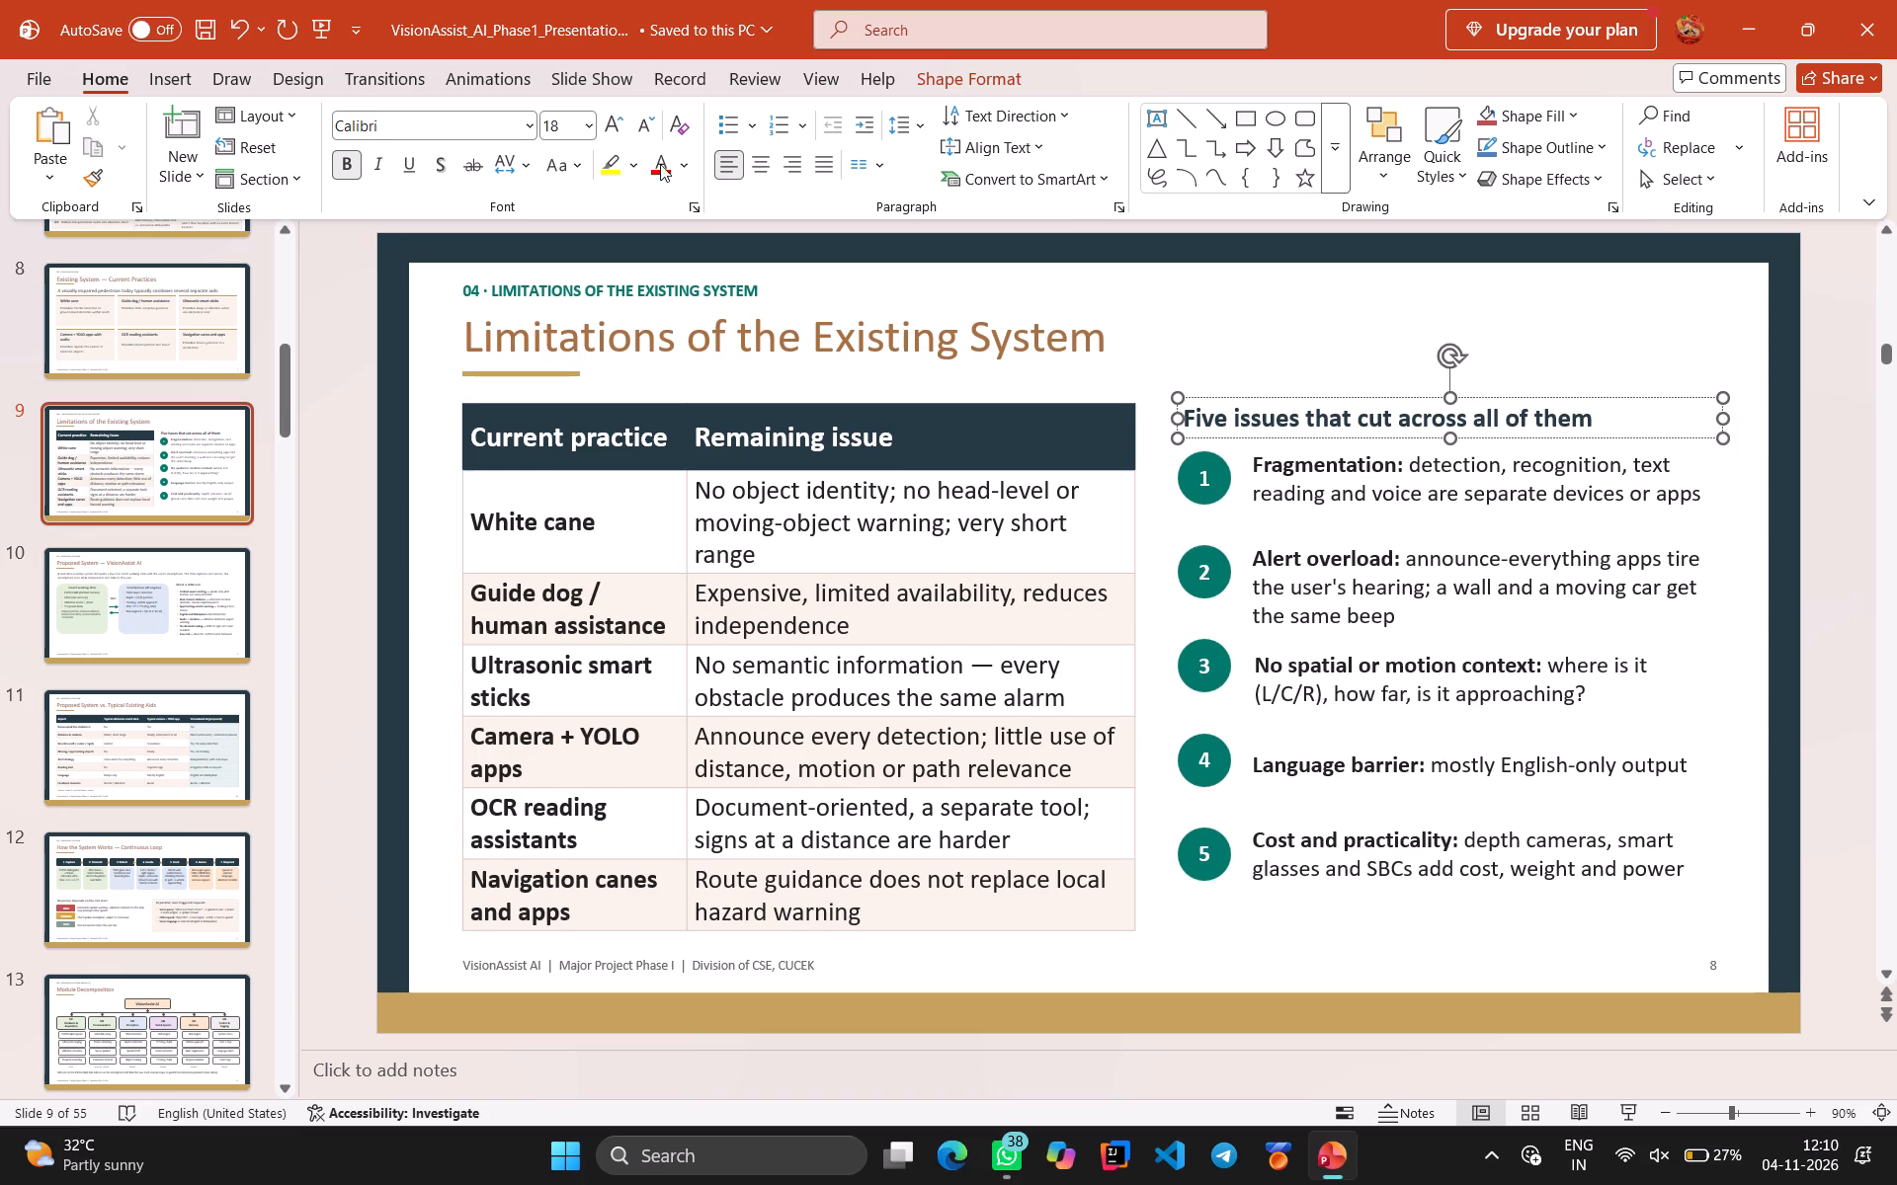
click(593, 118)
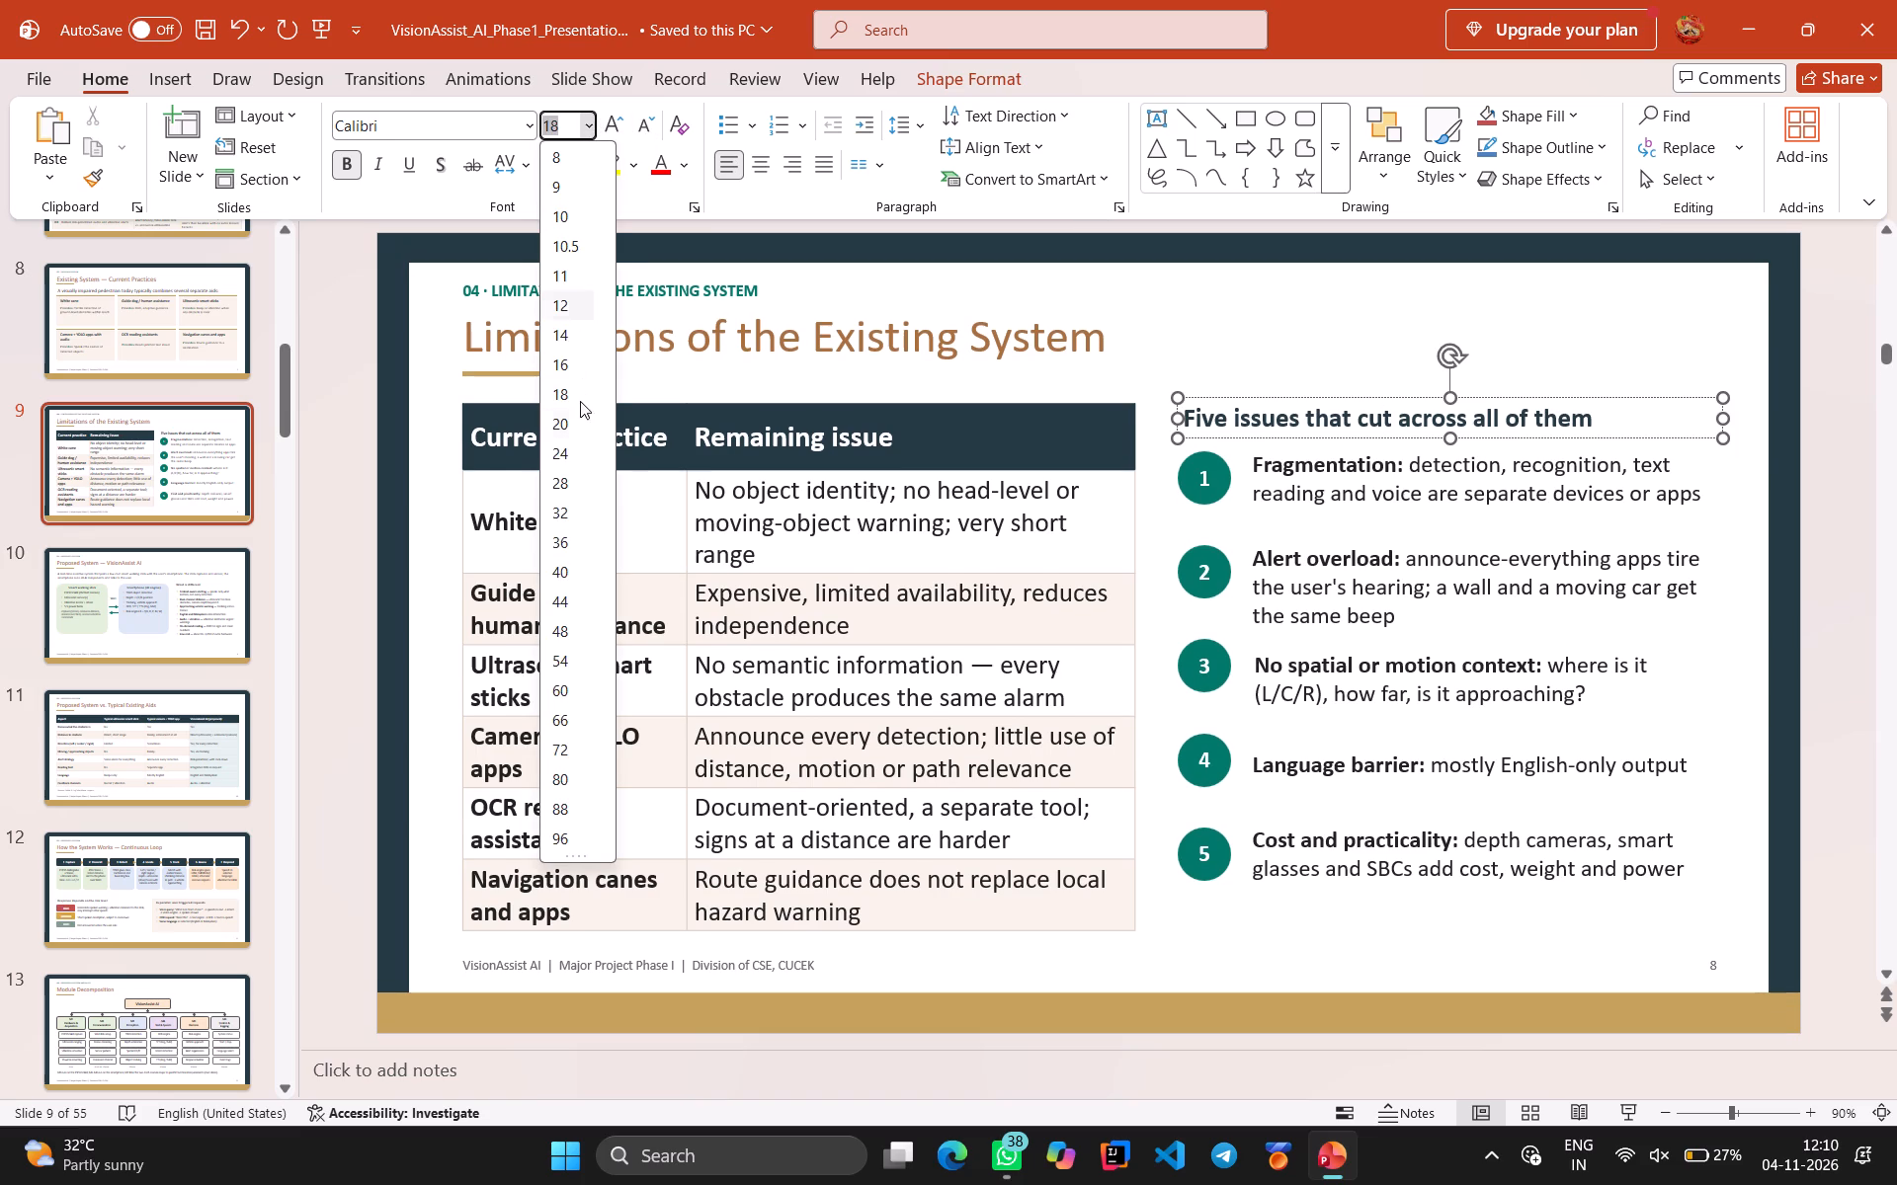
click(579, 423)
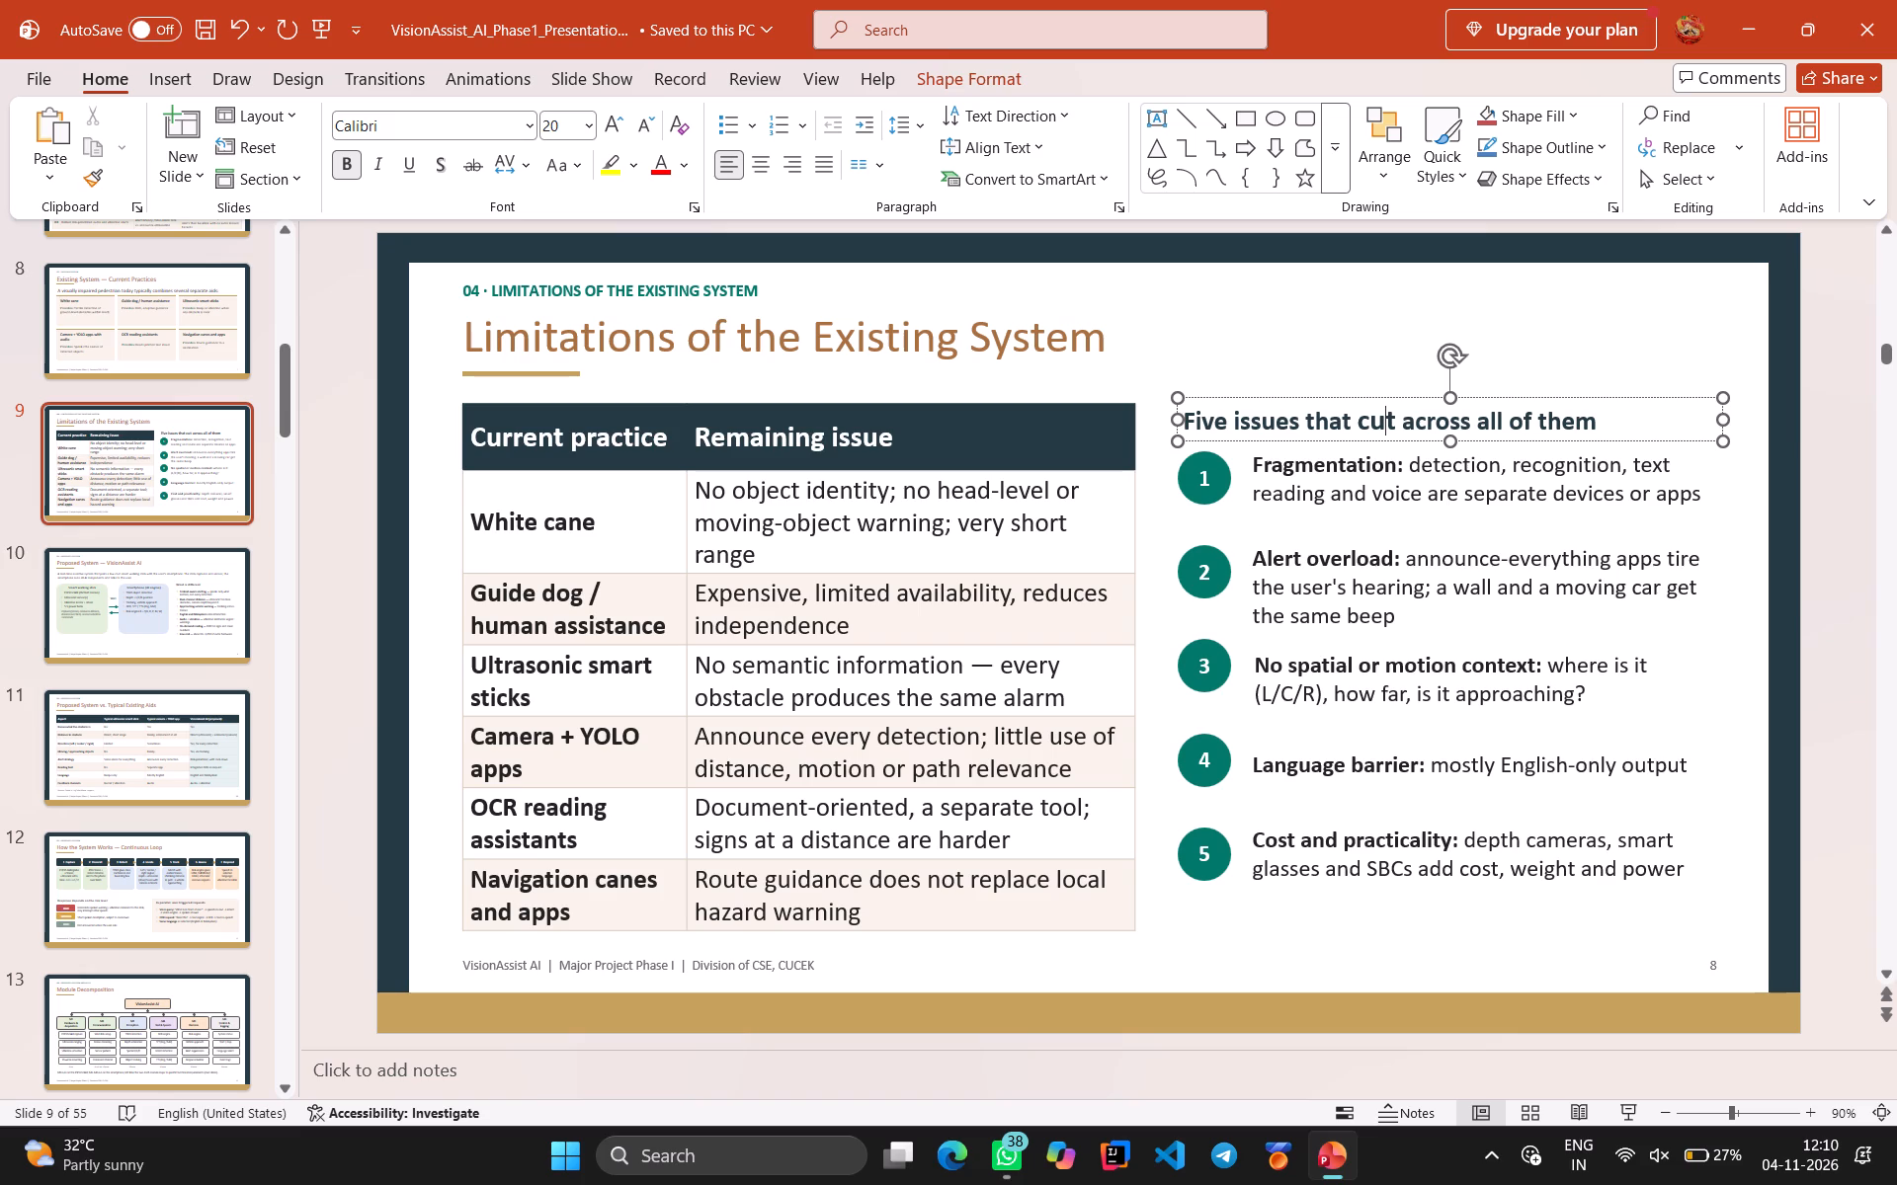
Set the full text of the Fragmentation and Alert overload issues to 18 pt.
click(1396, 471)
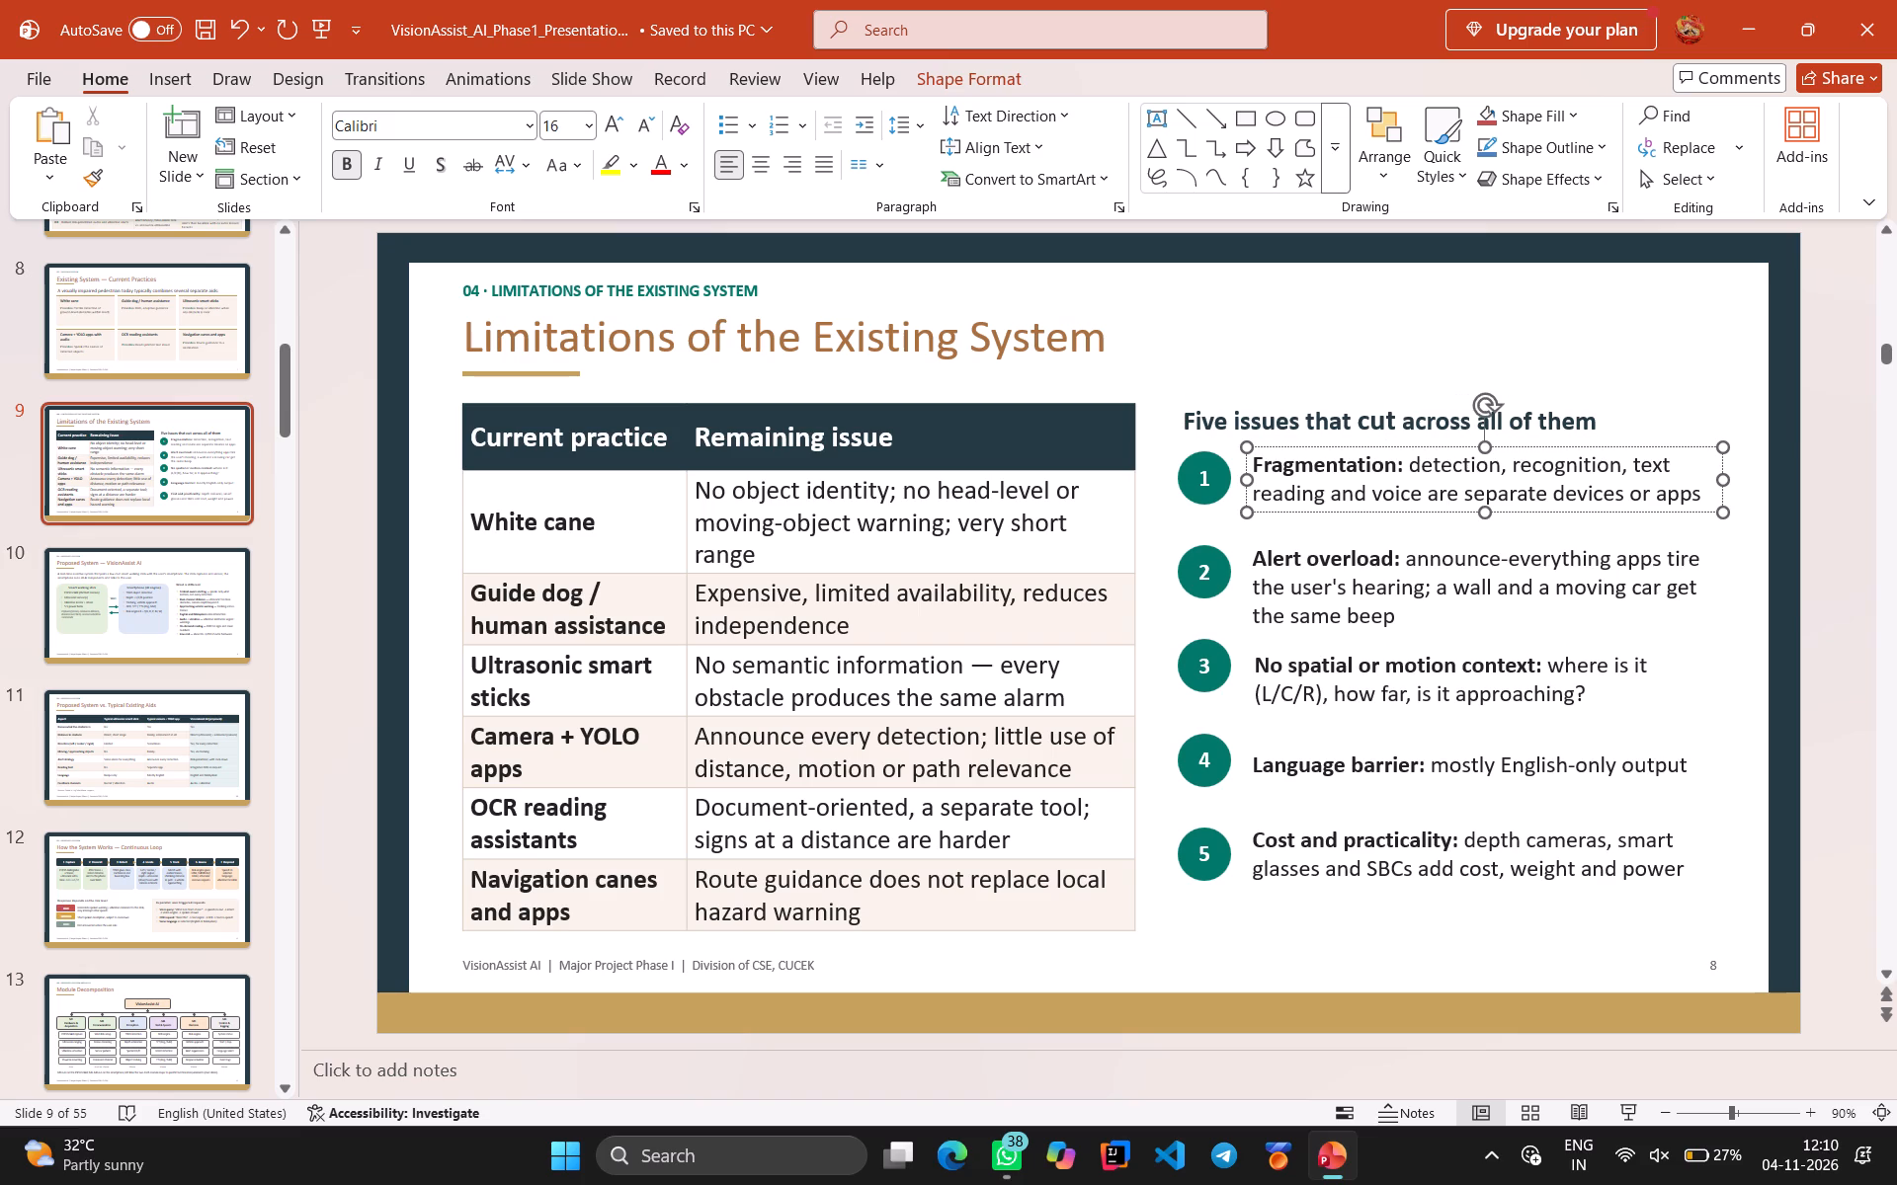
key(ctrl+a)
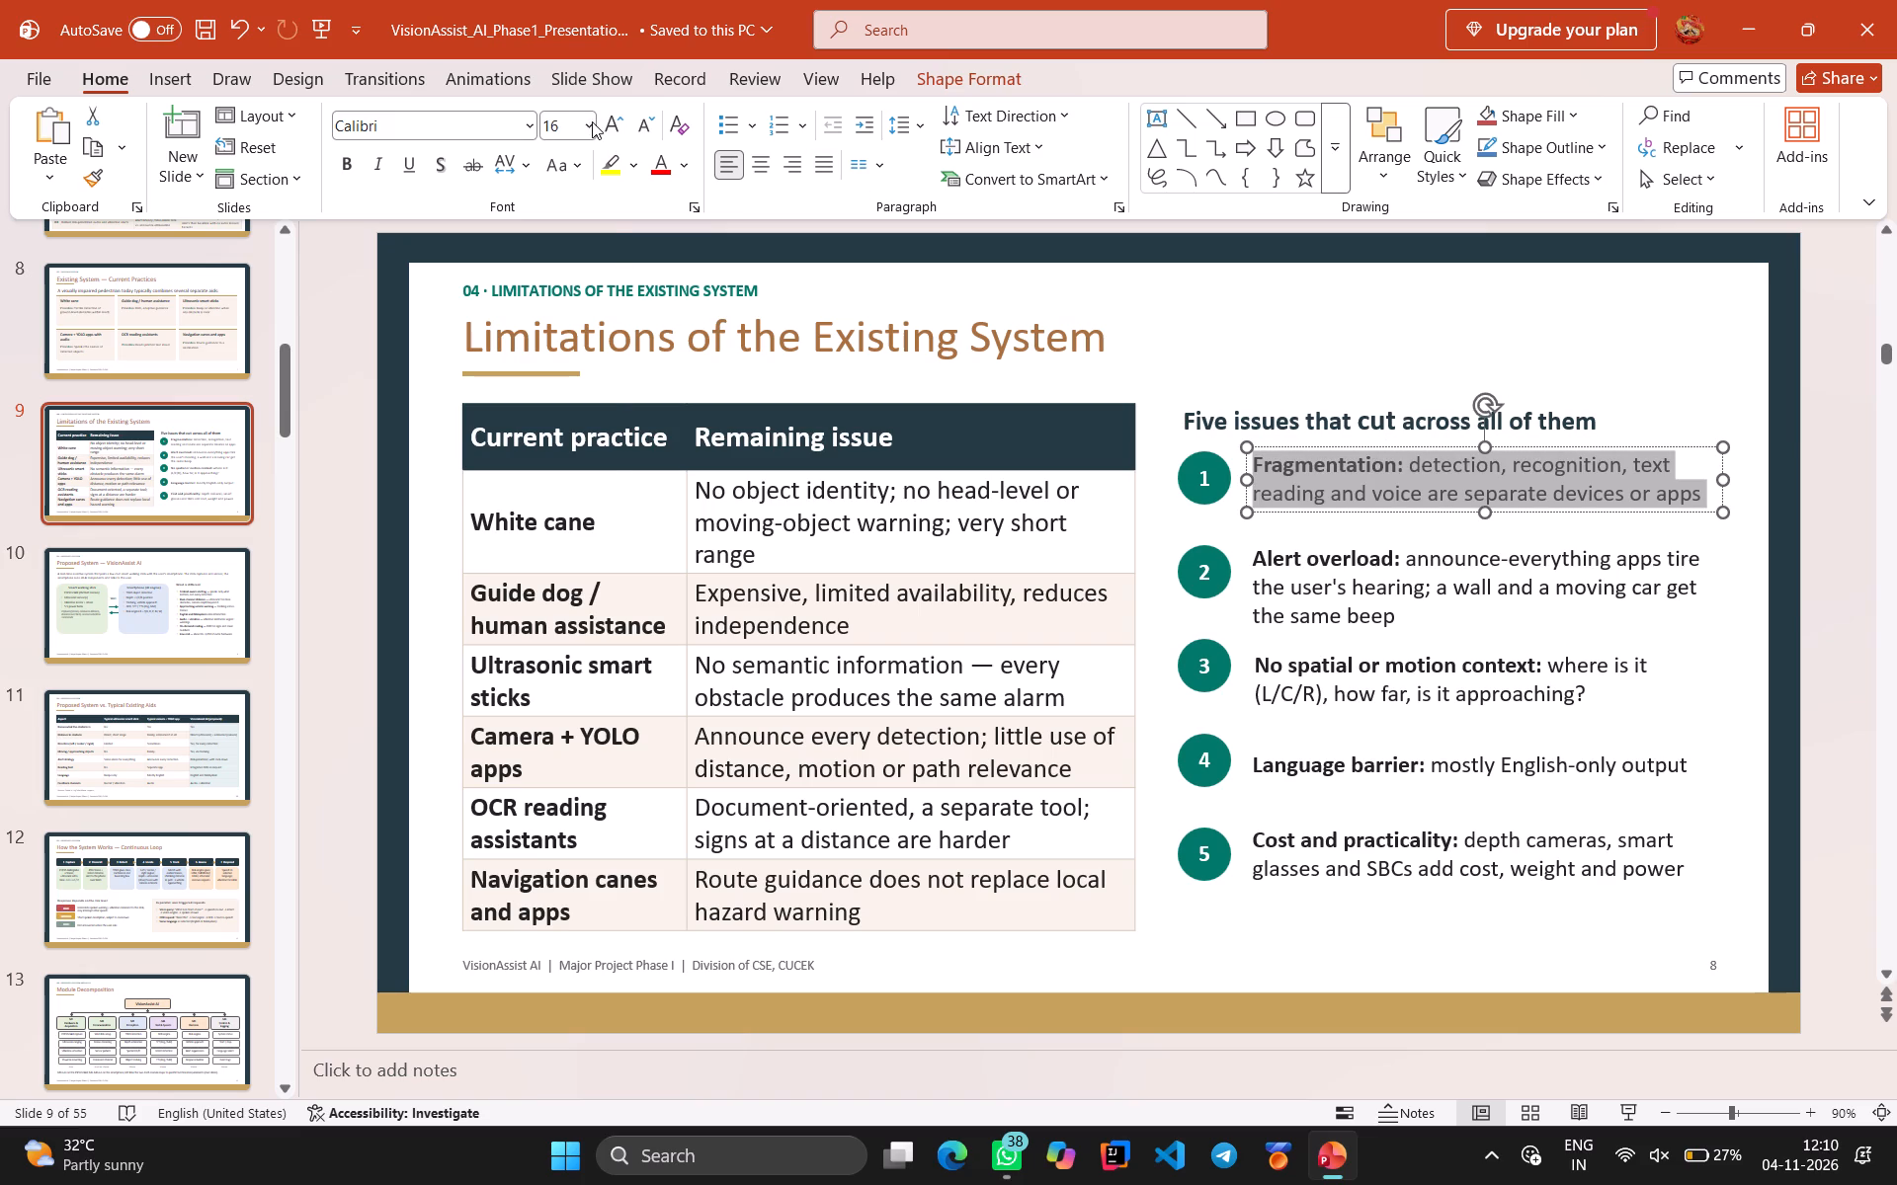
click(589, 121)
click(578, 407)
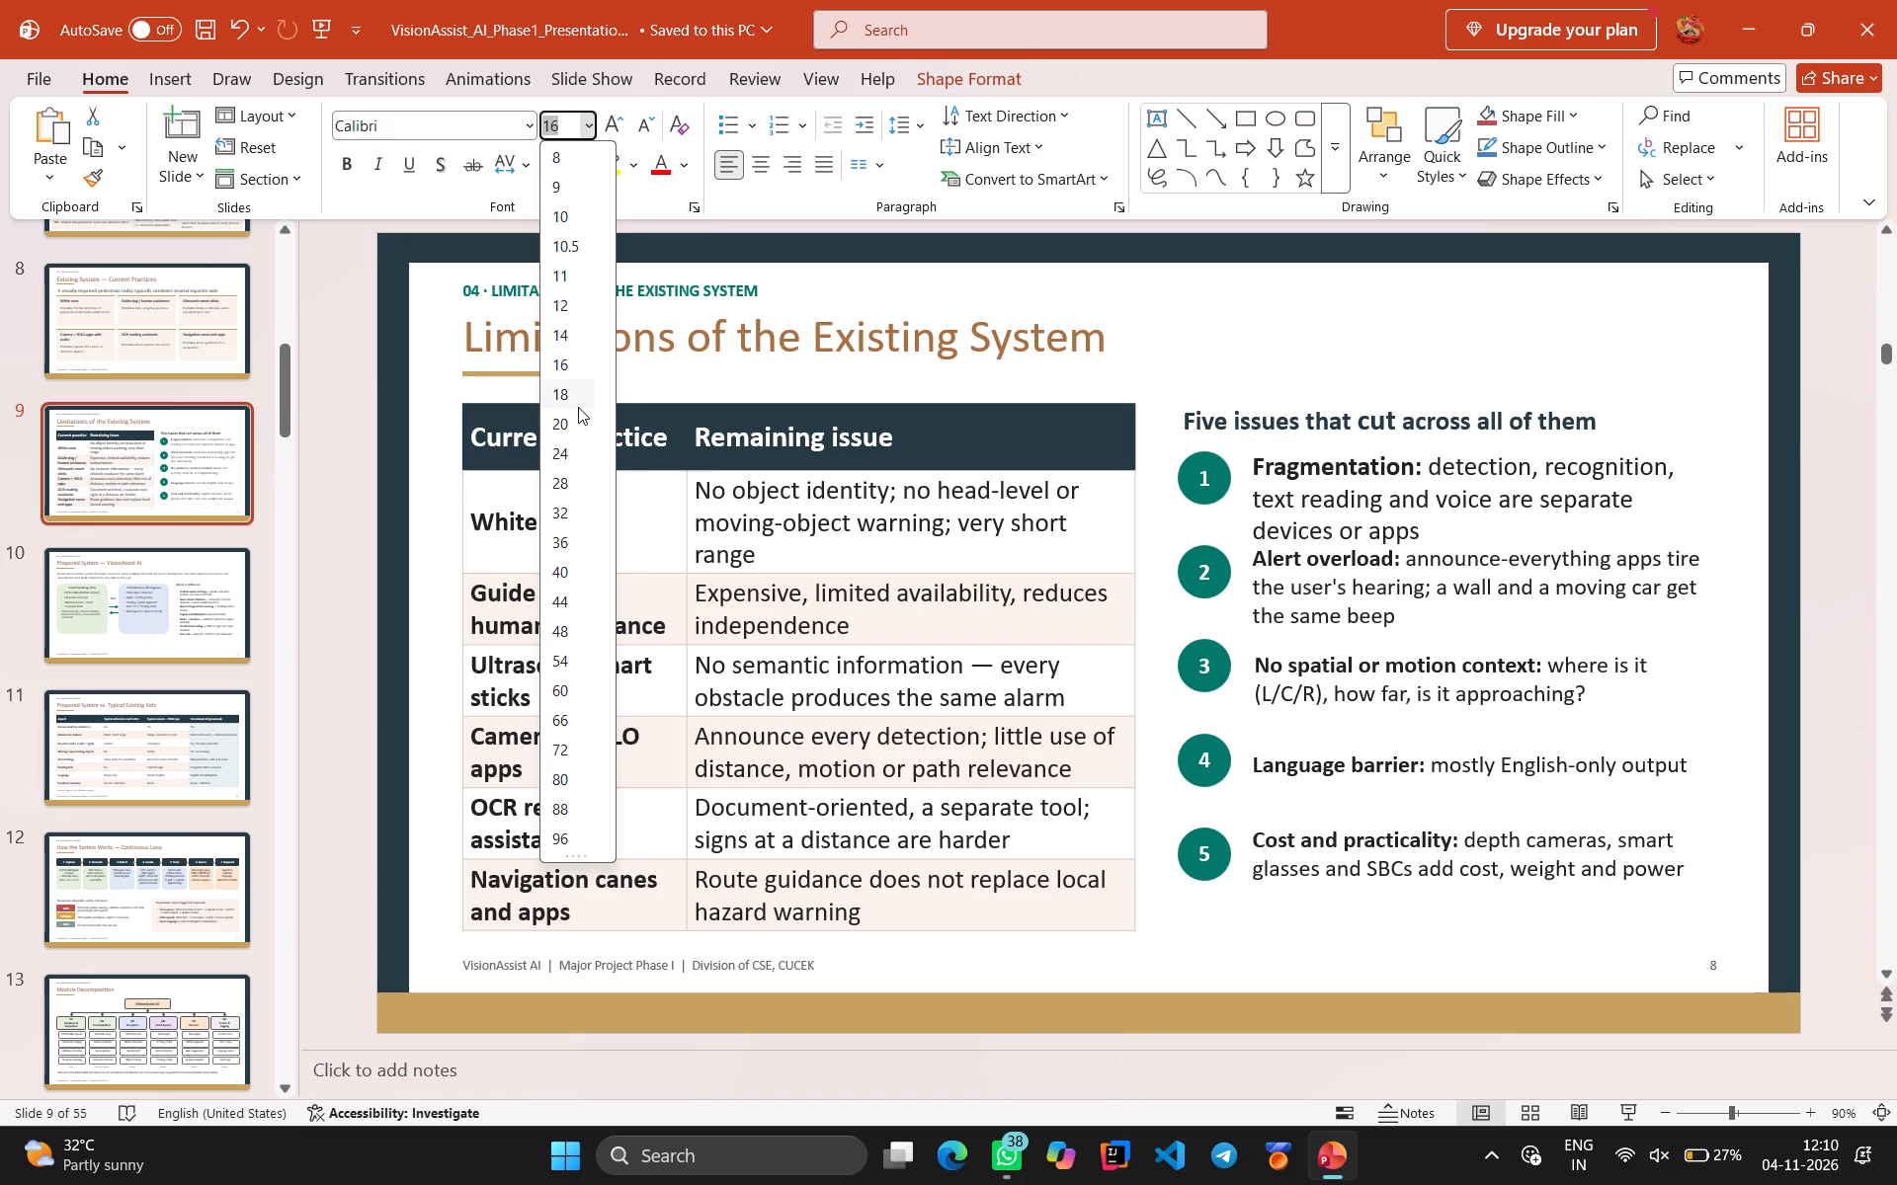
click(1430, 590)
key(ctrl+a)
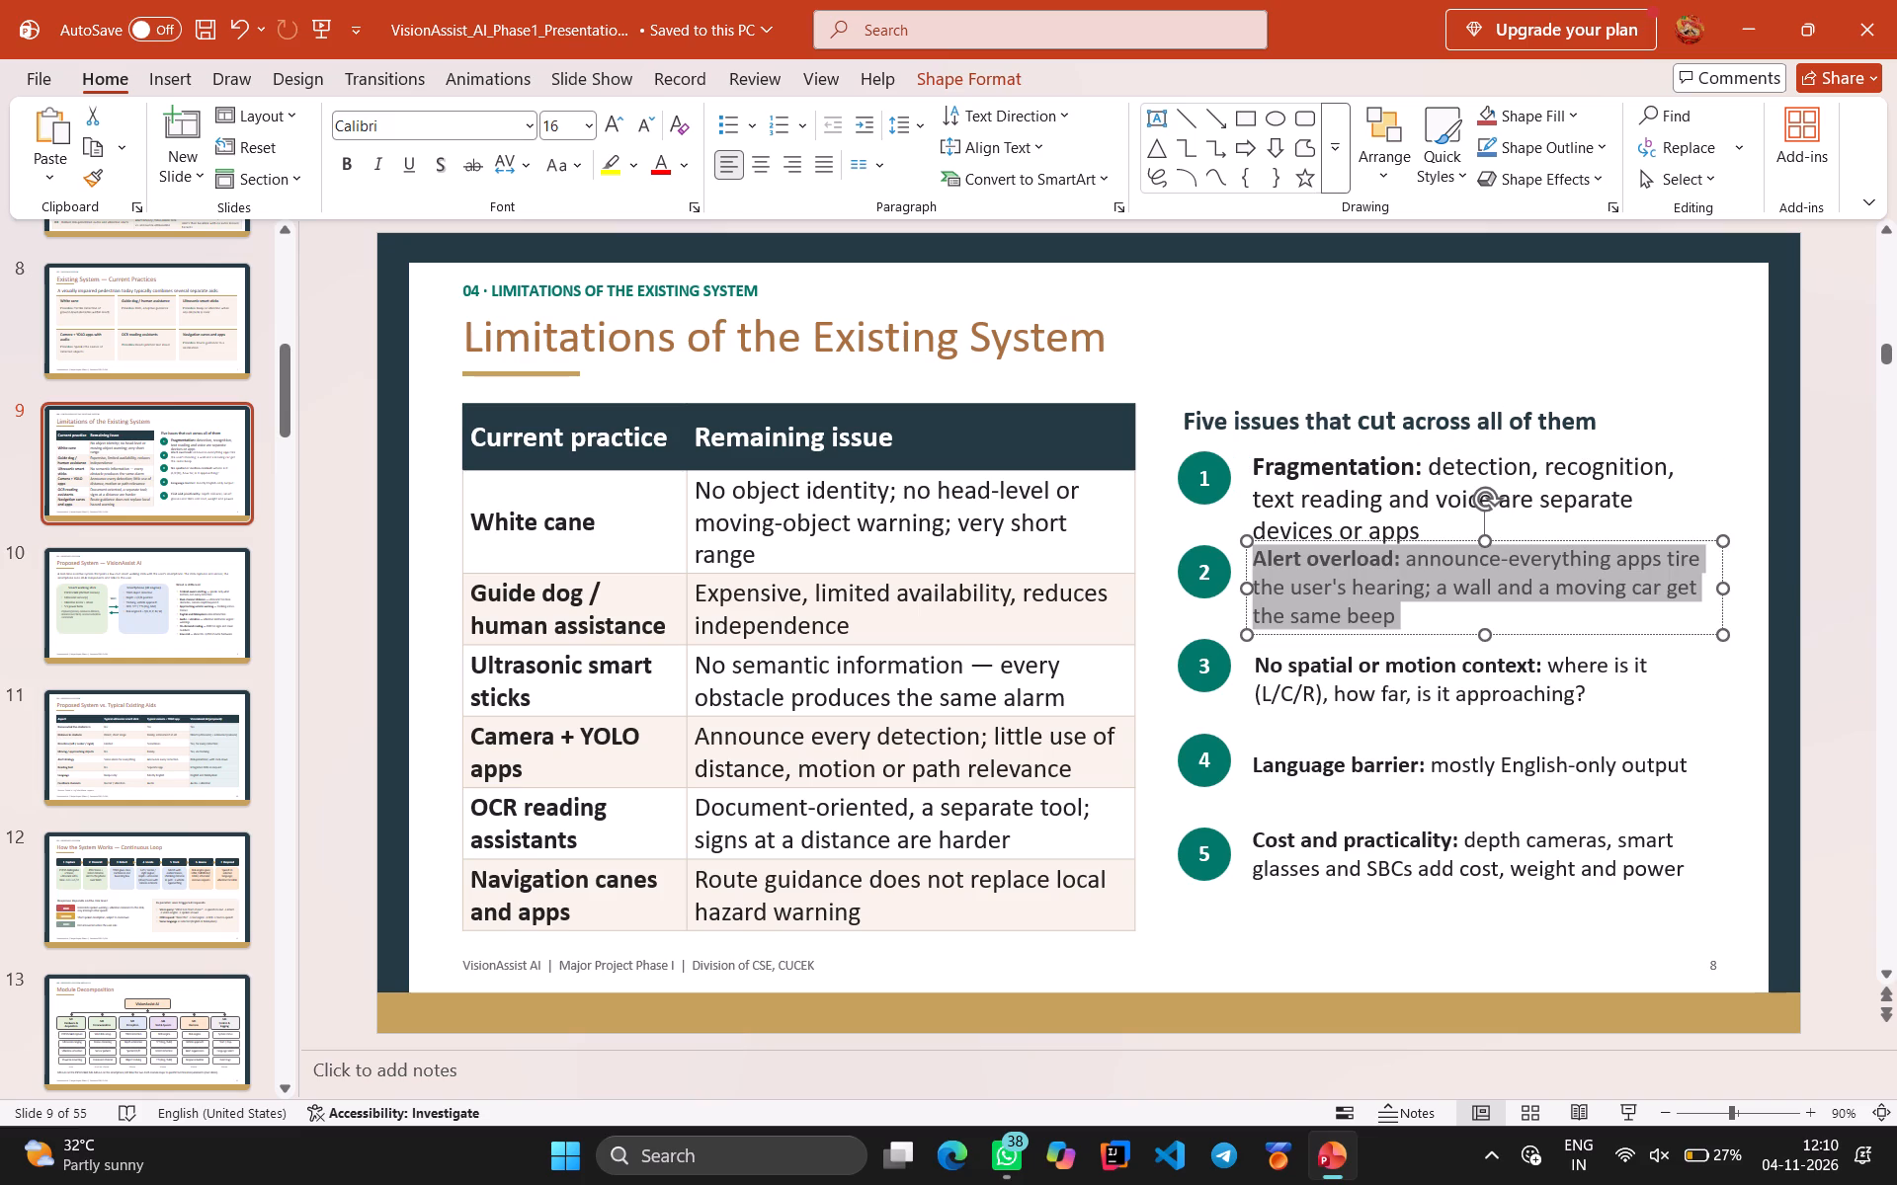
click(590, 126)
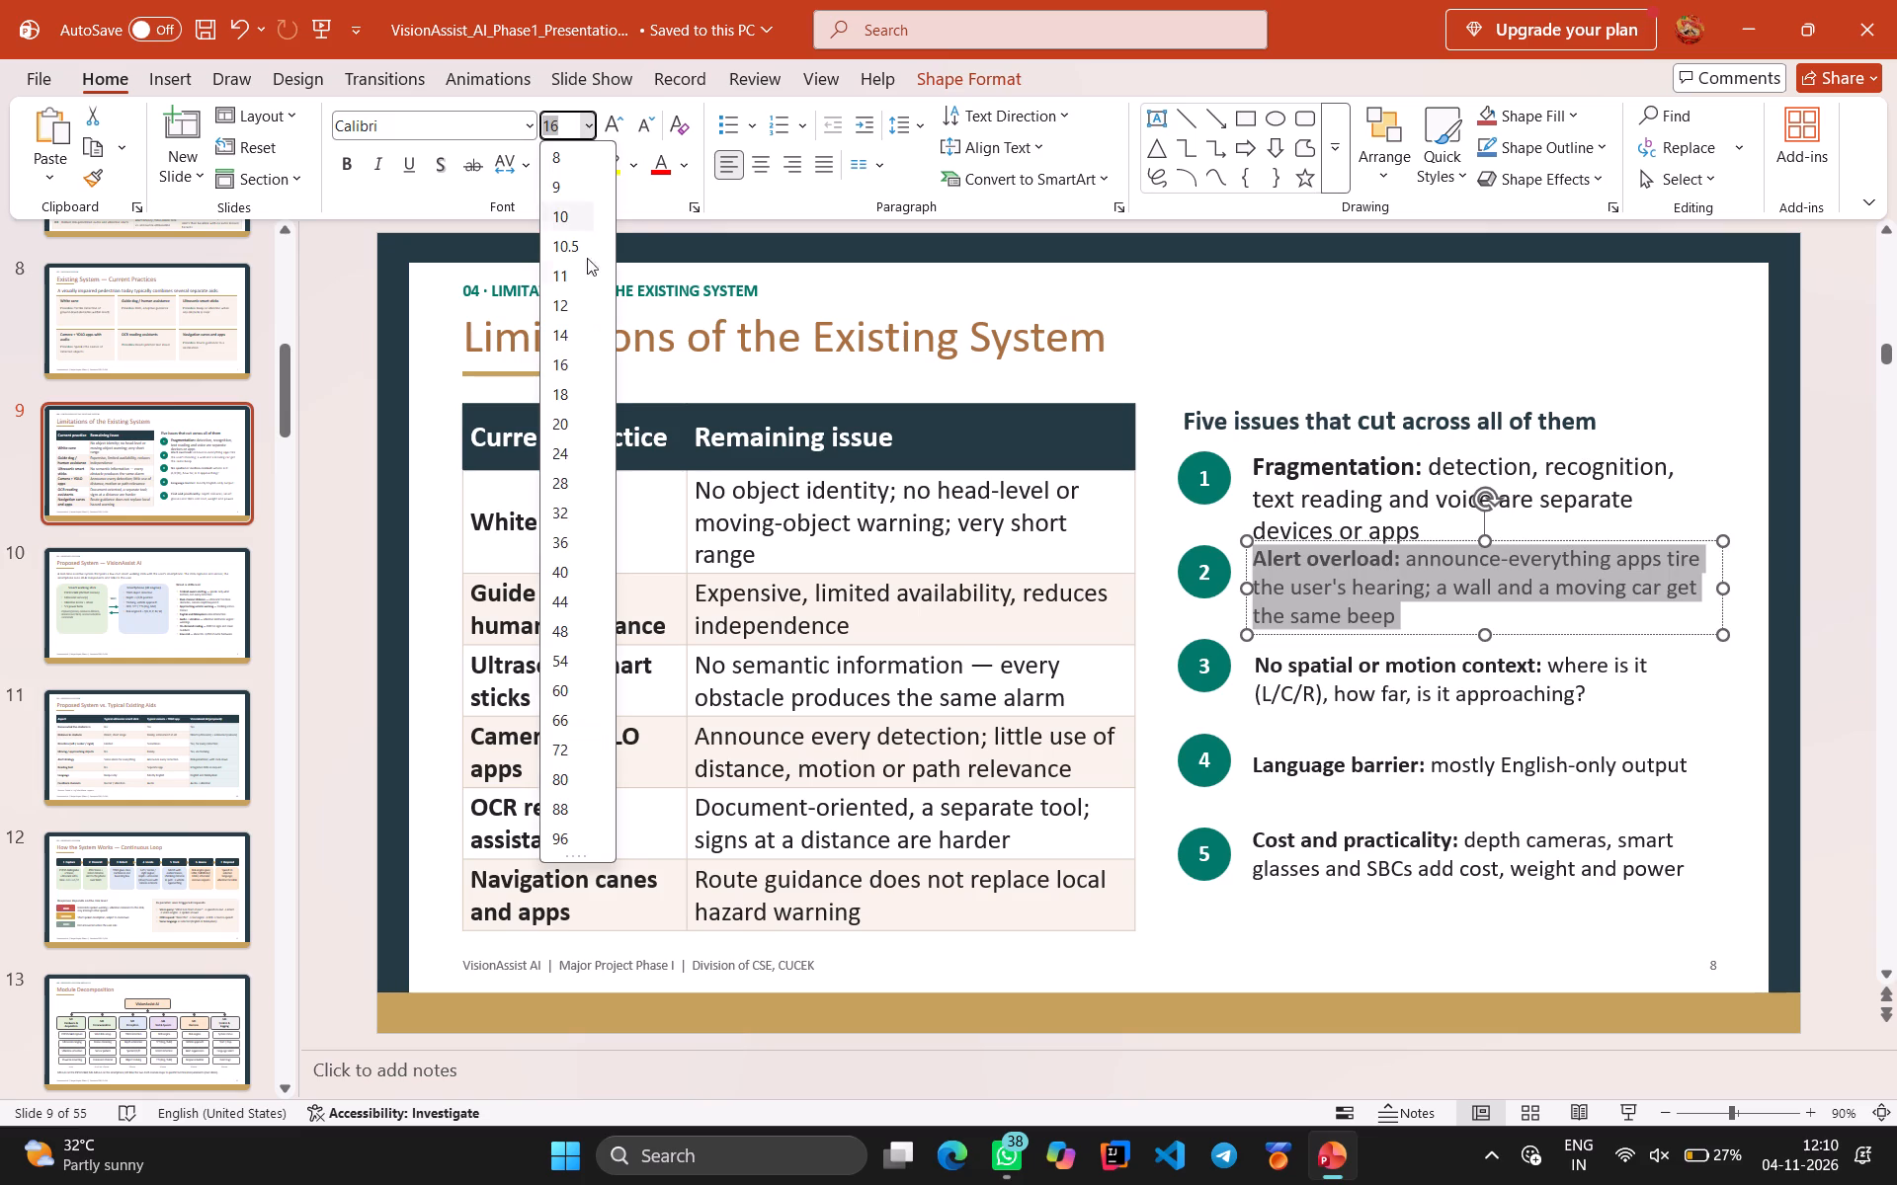
click(574, 396)
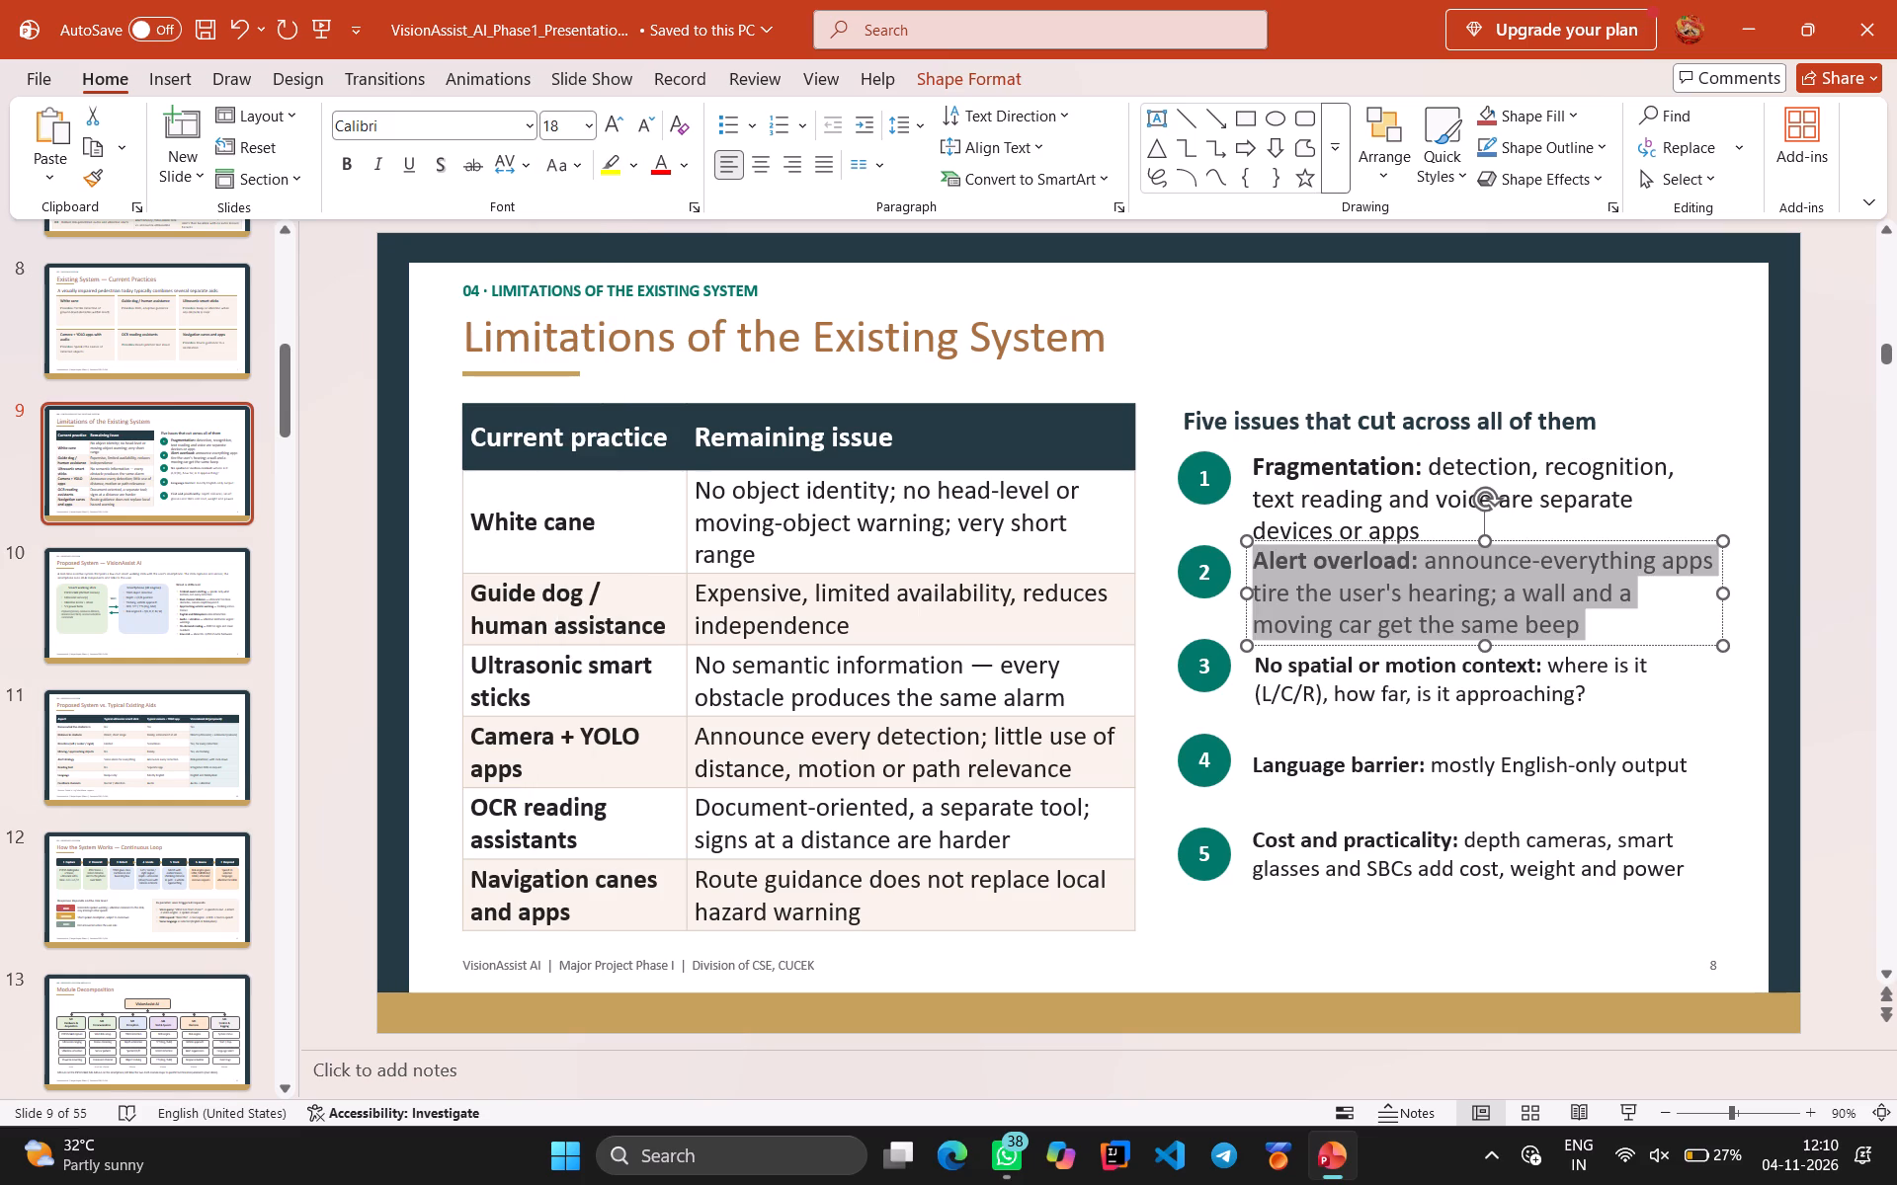
Set the full text of the No spatial or motion context and Language barrier issues to 18 pt.
click(1488, 683)
key(ctrl+a)
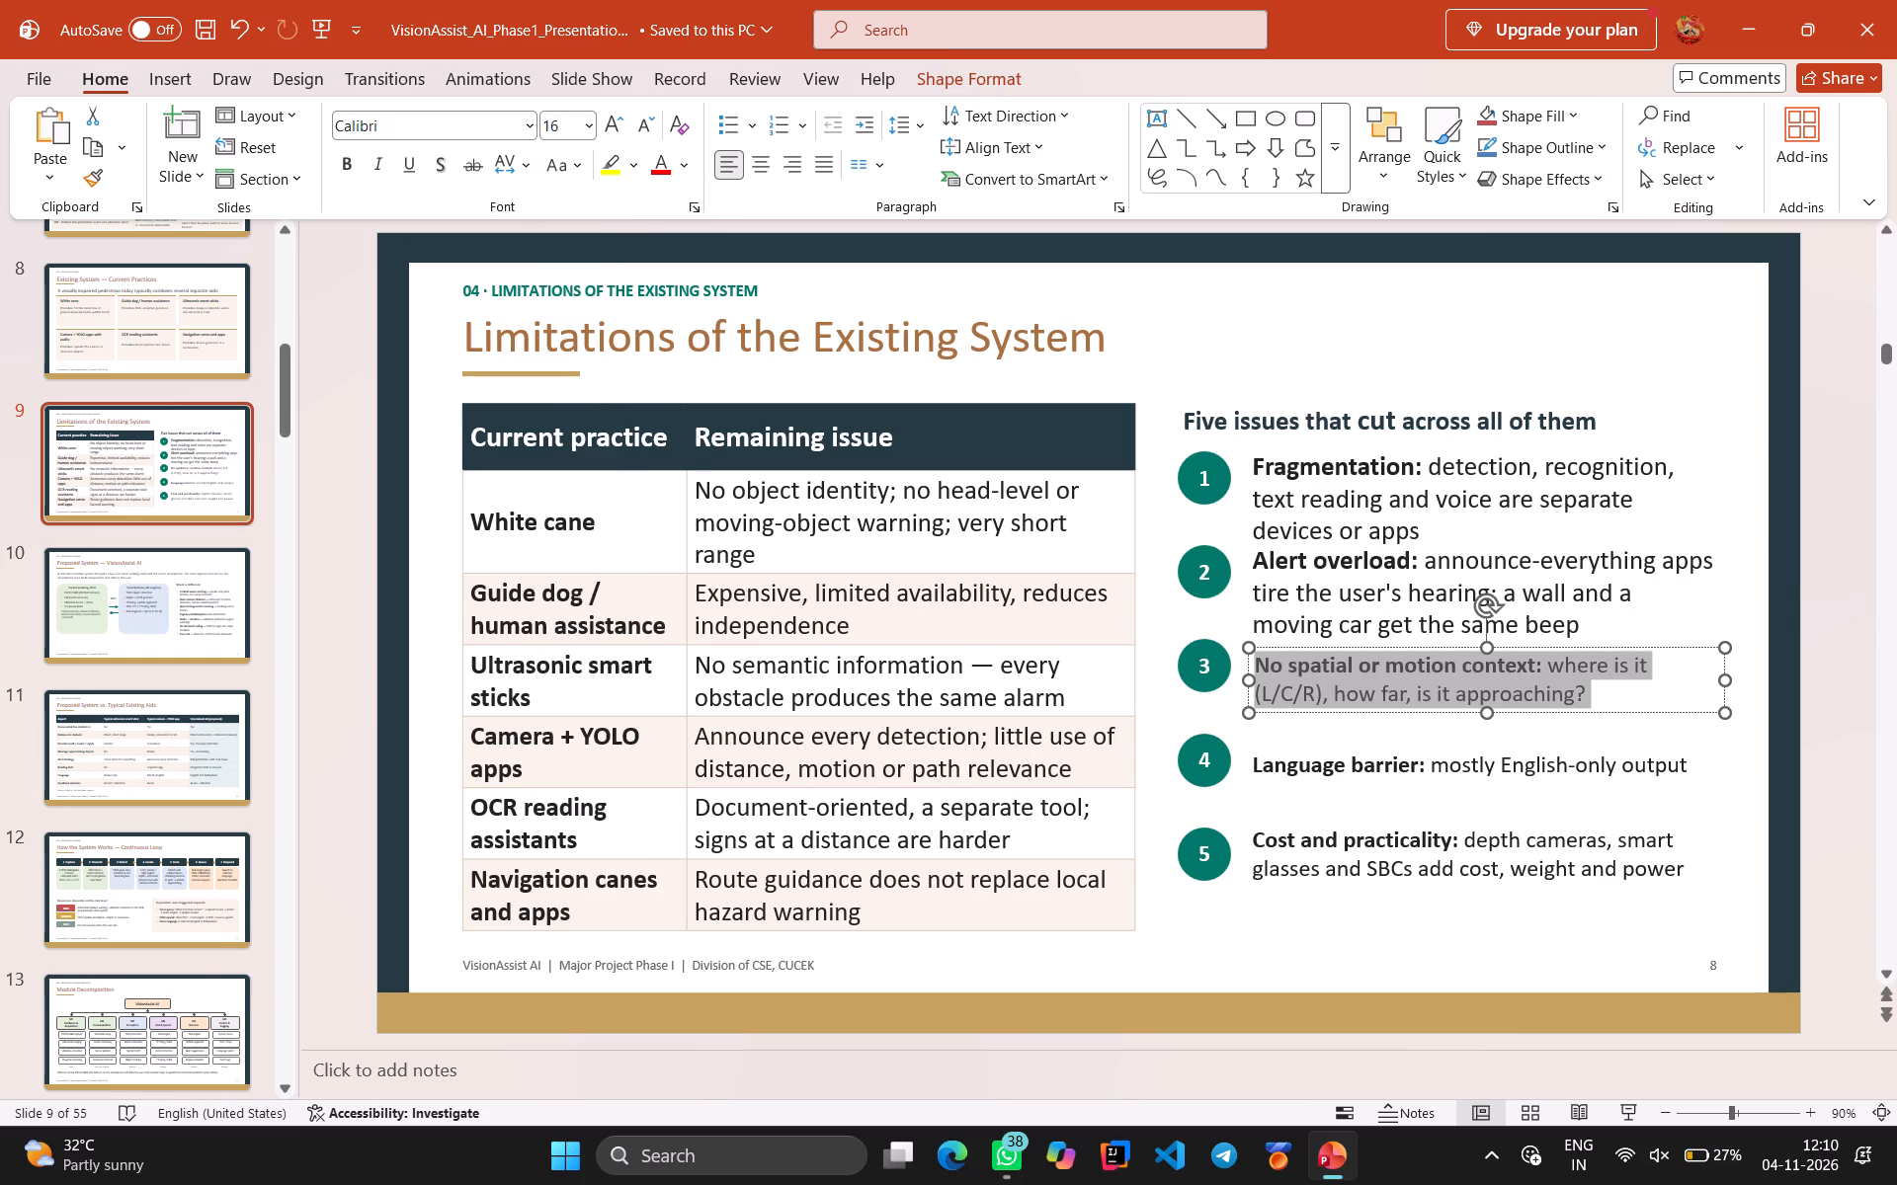
click(593, 125)
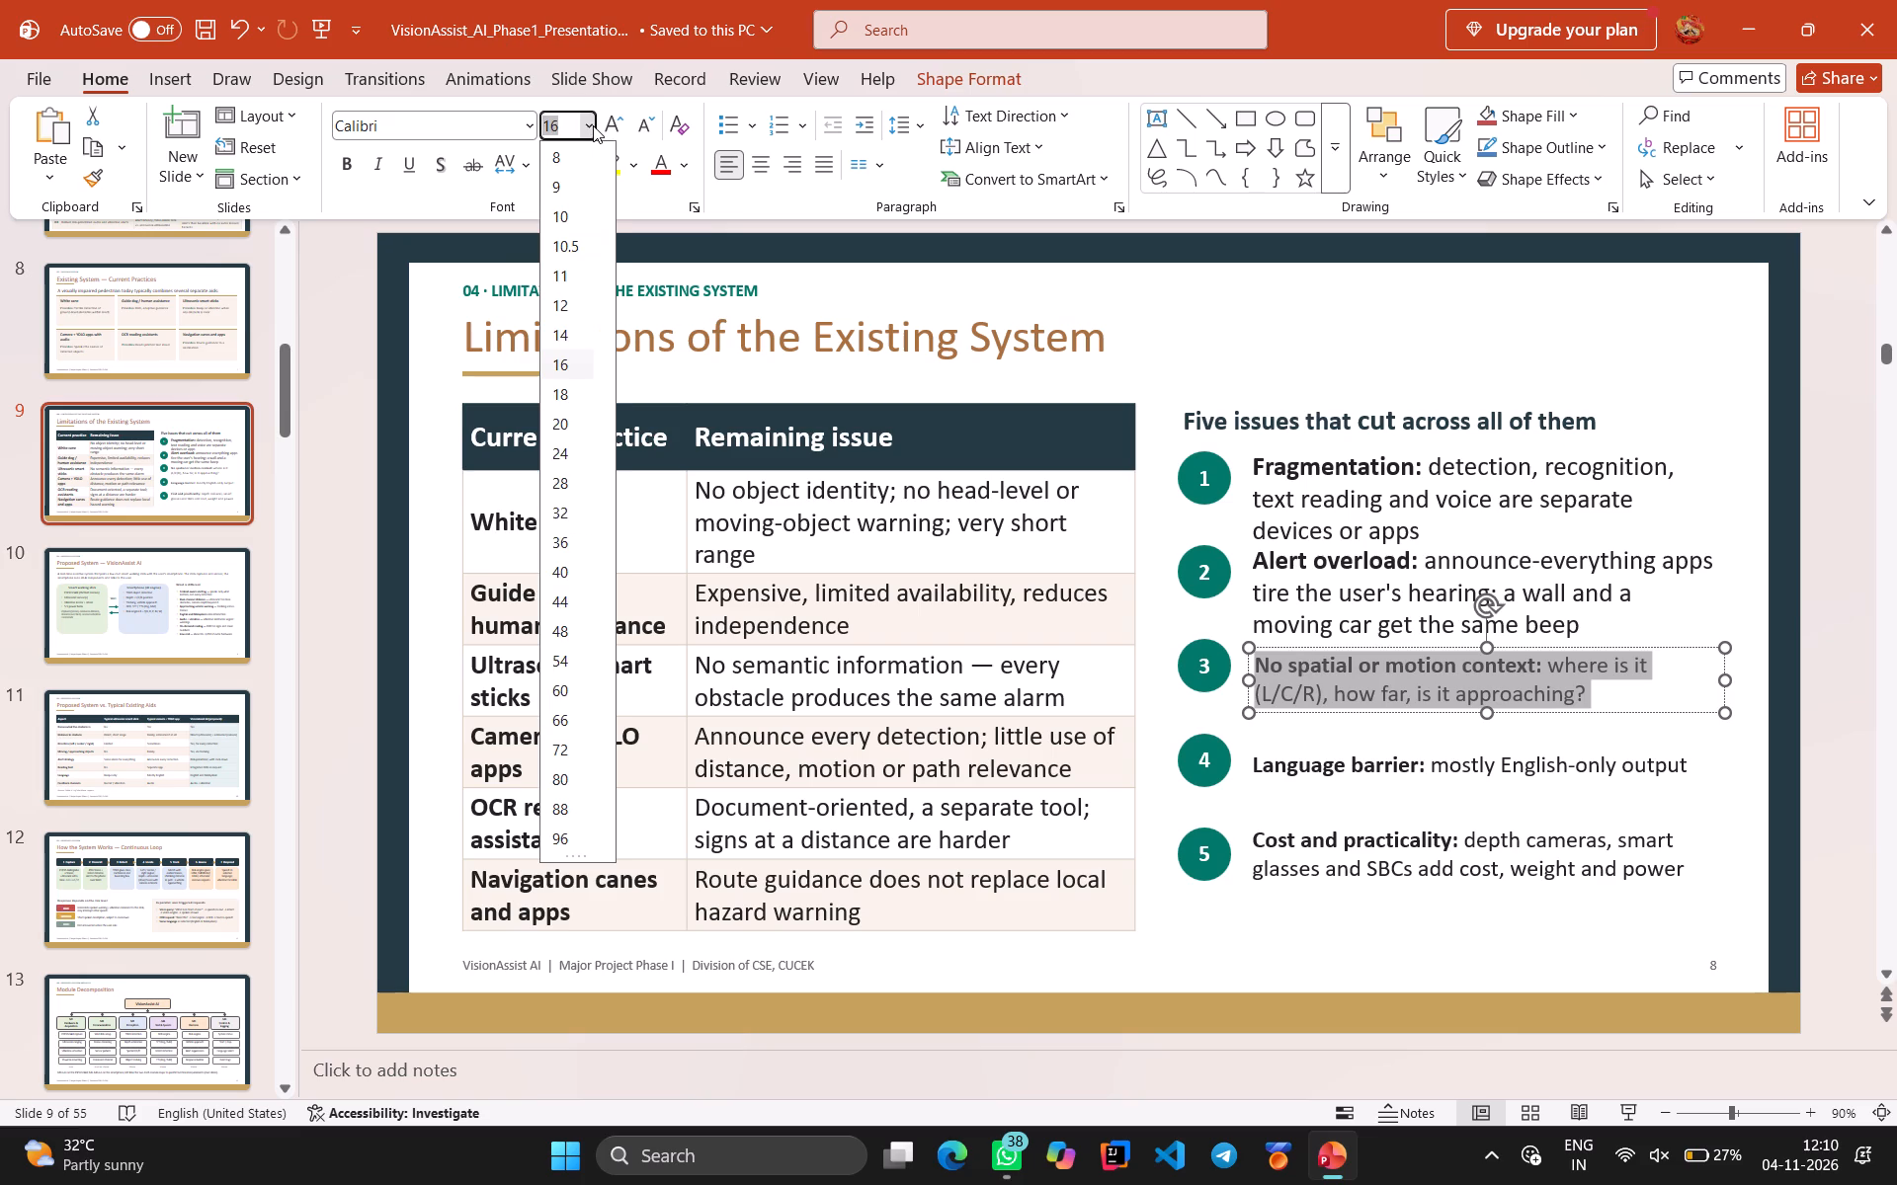
click(570, 394)
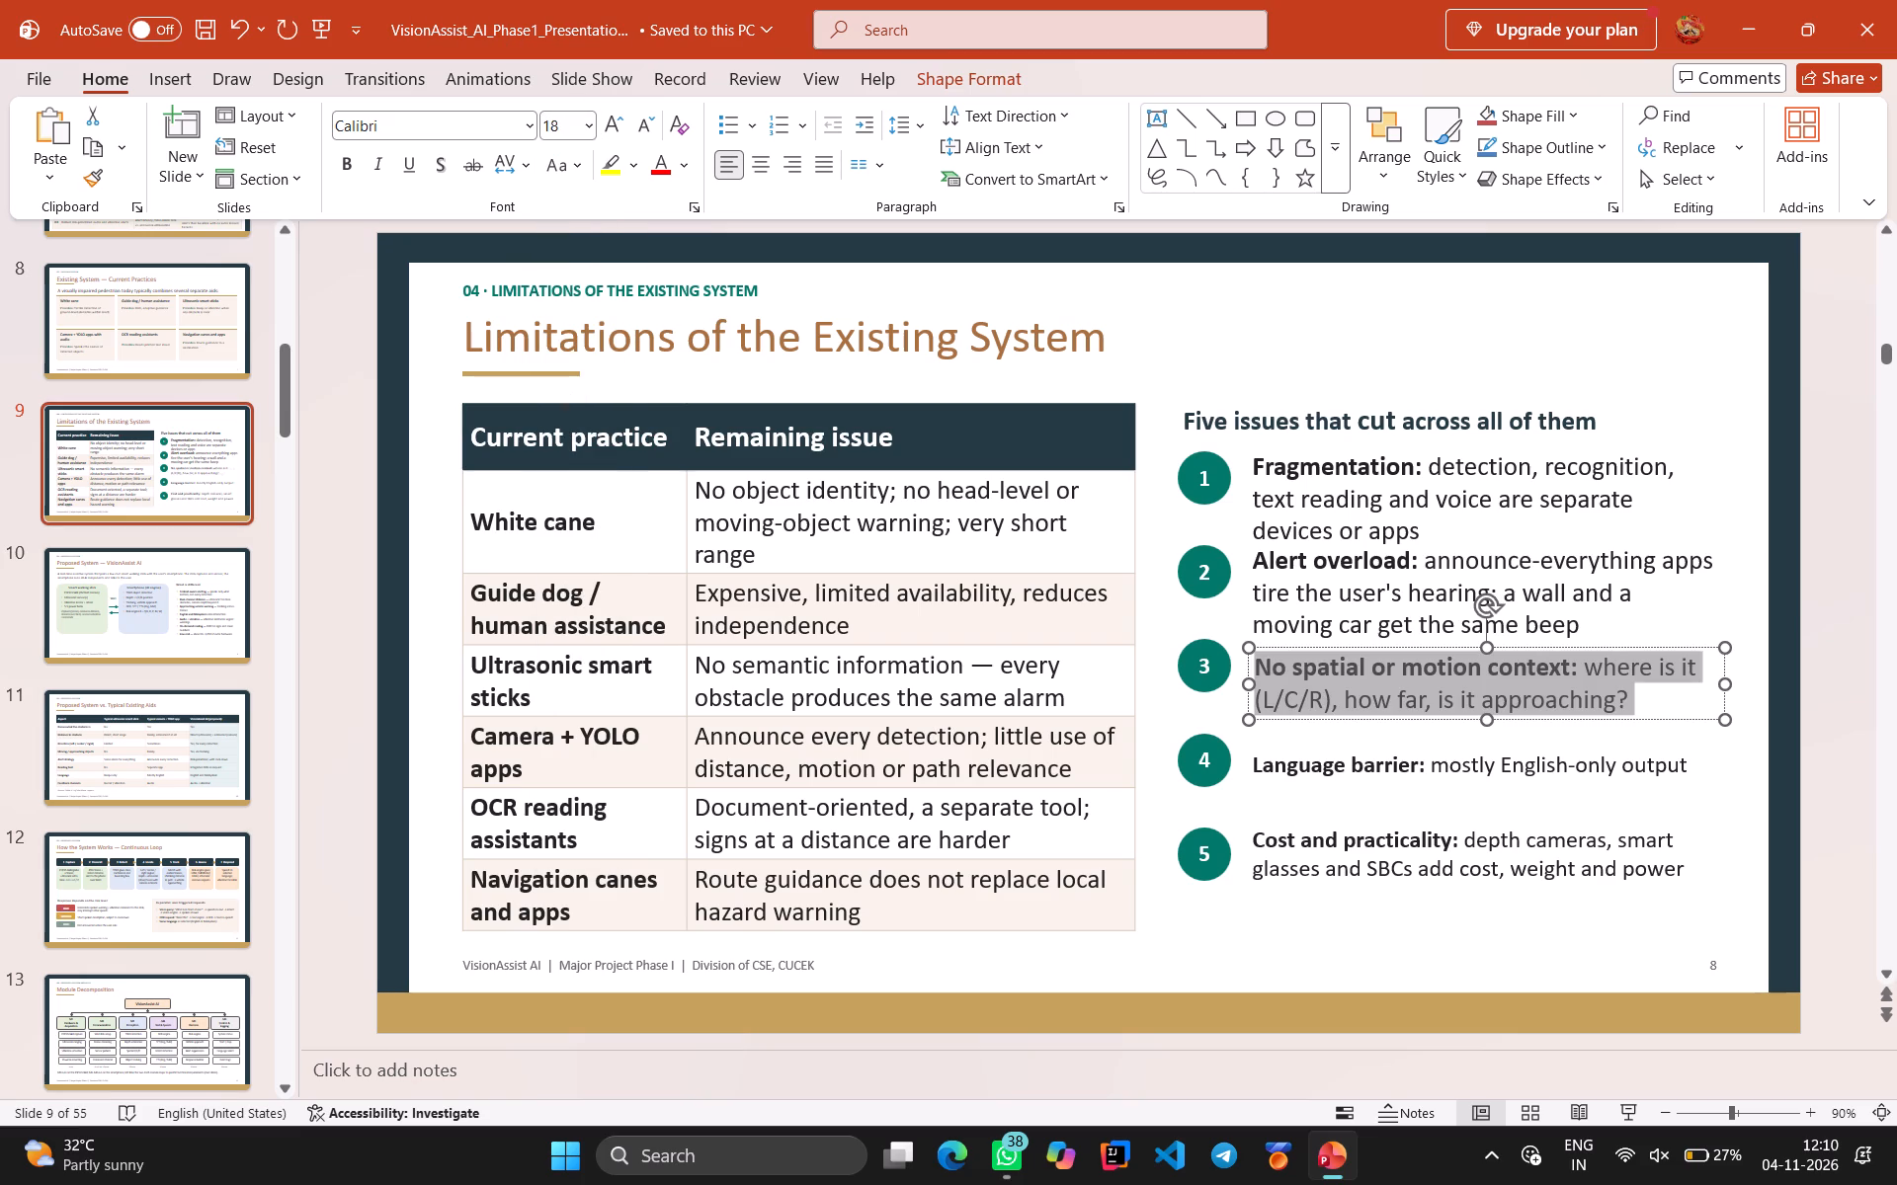
click(1450, 767)
key(ctrl+a)
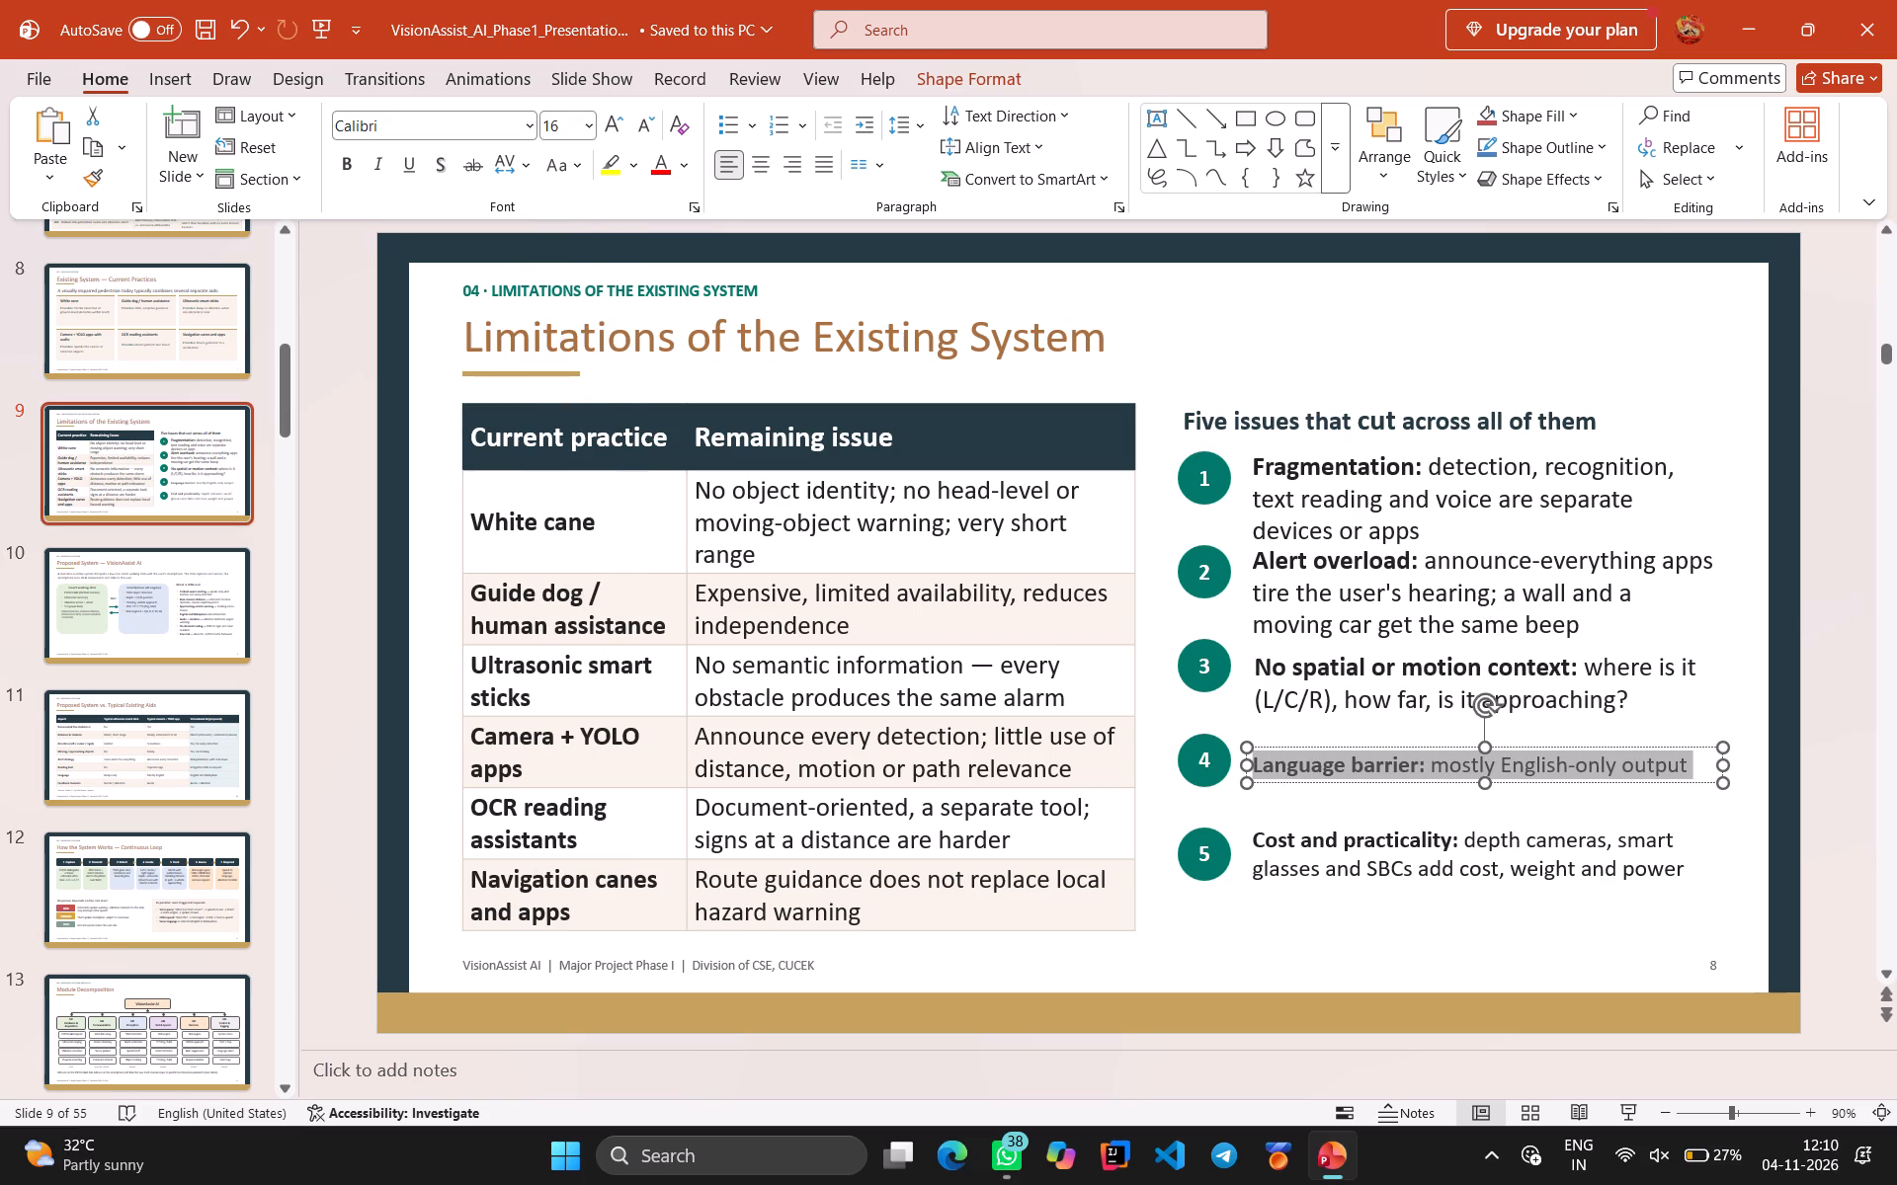
click(590, 129)
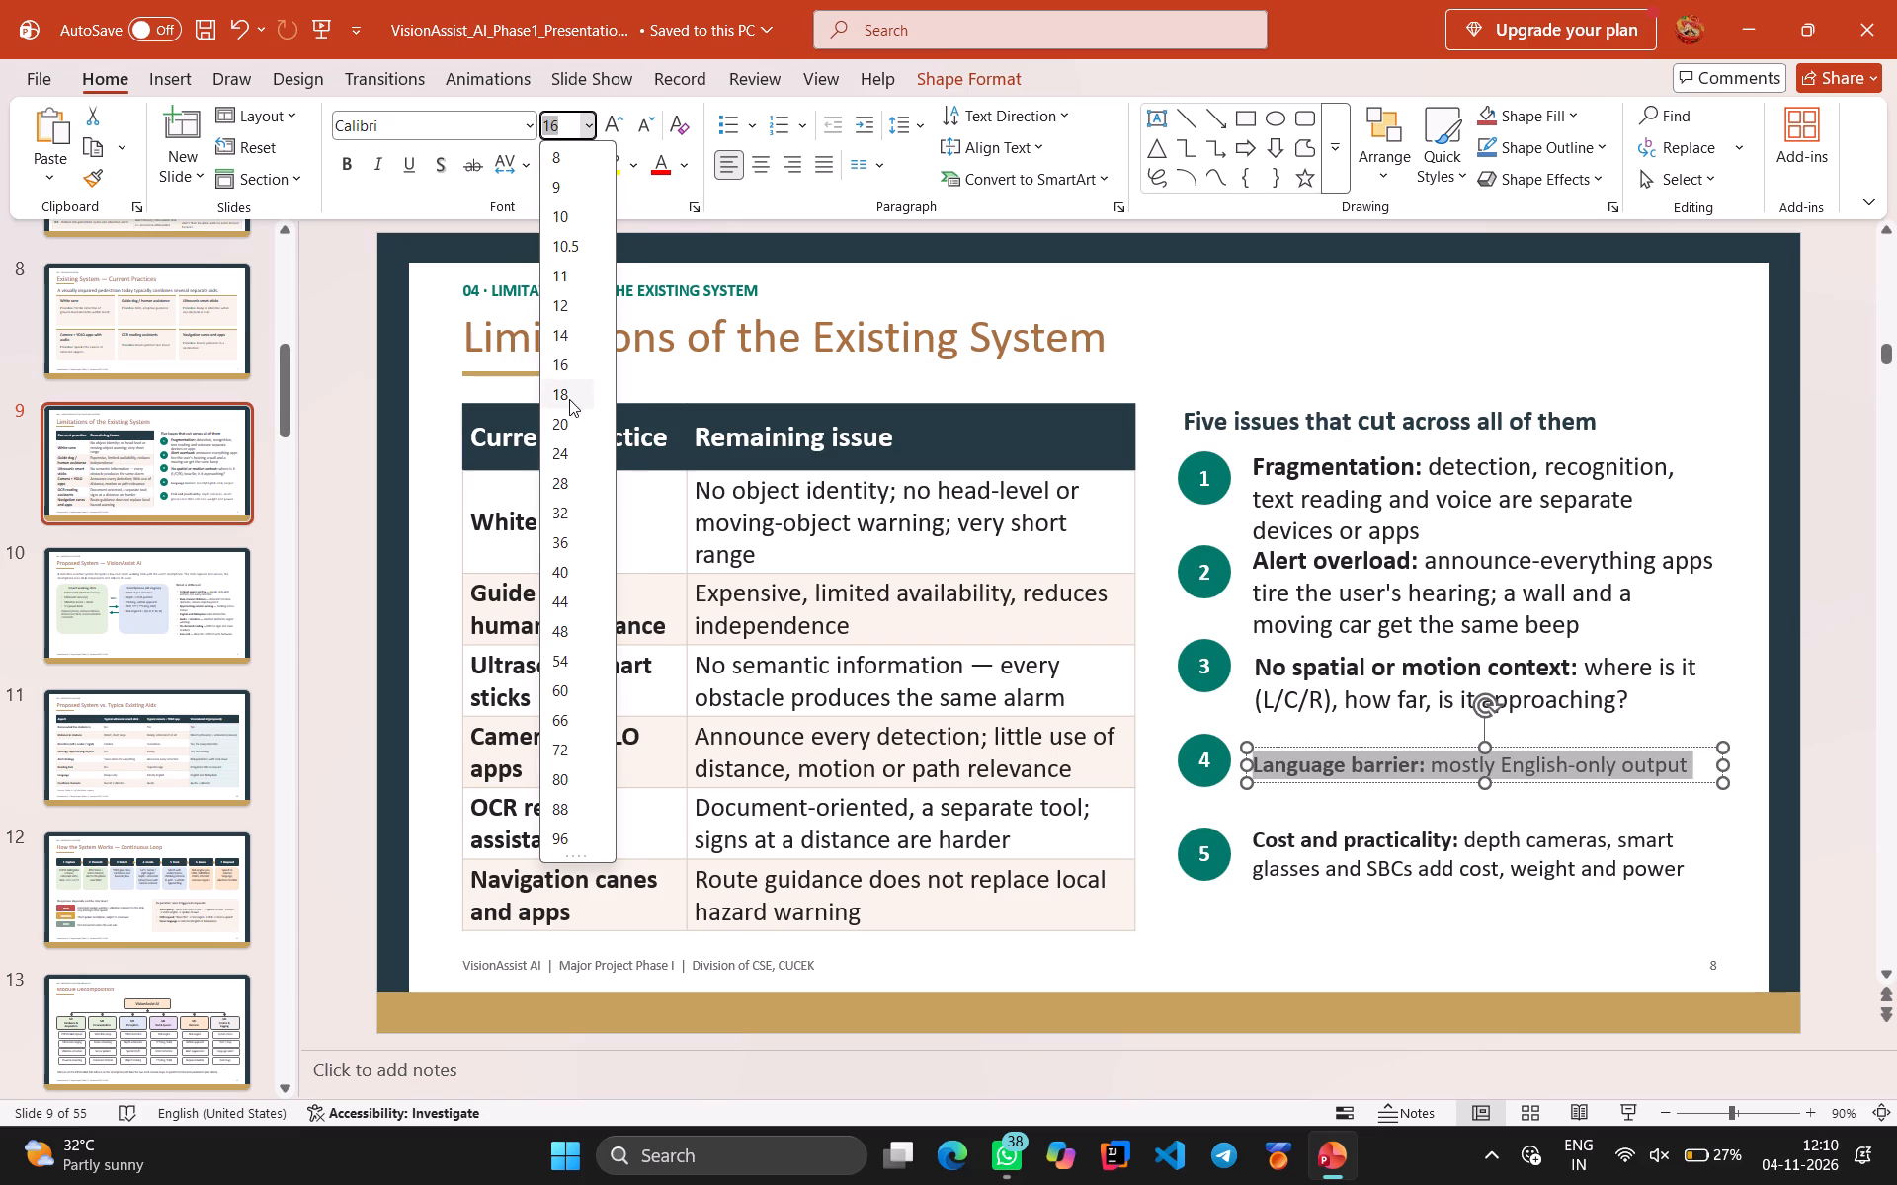
click(568, 399)
Set the full text of the Cost and practicality issue to 18 pt.
click(1321, 848)
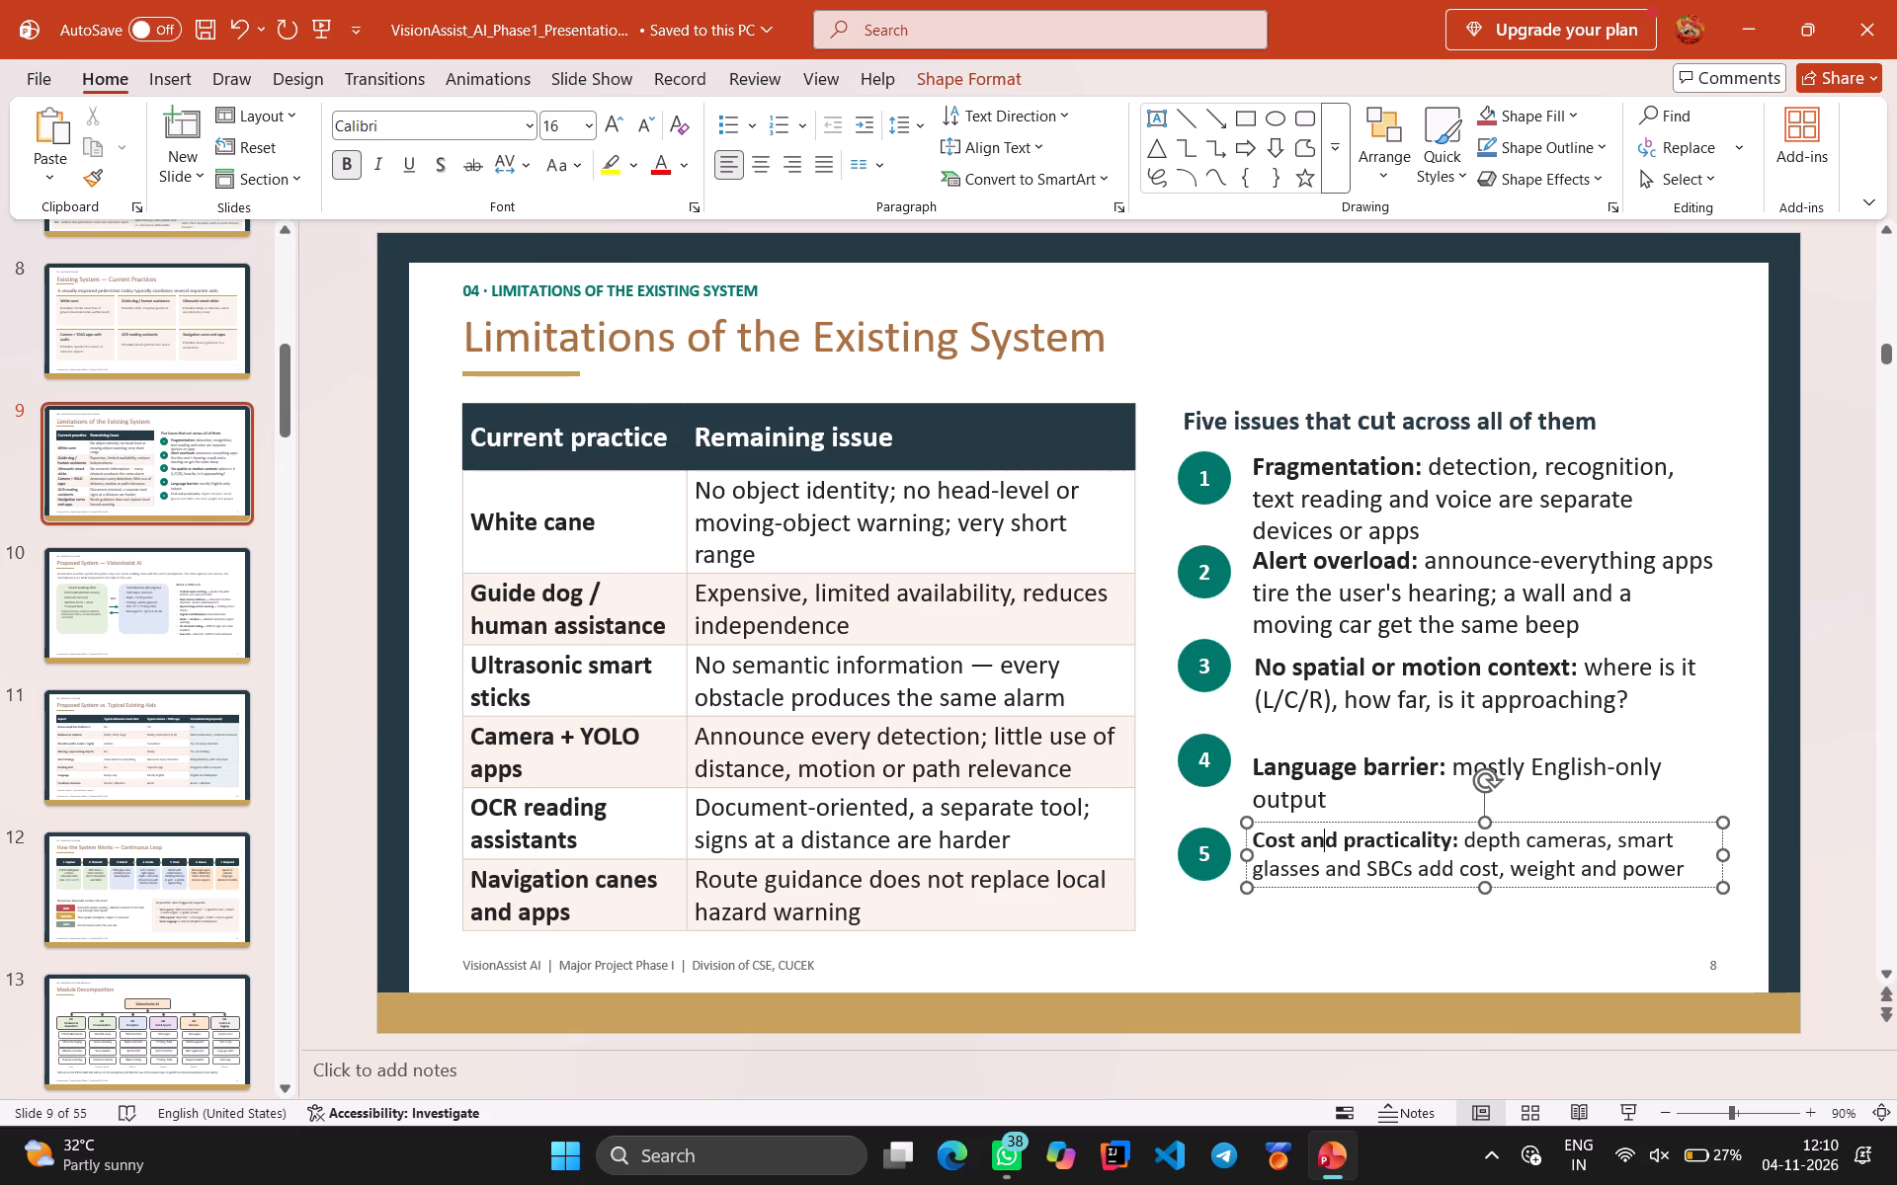
key(ctrl+a)
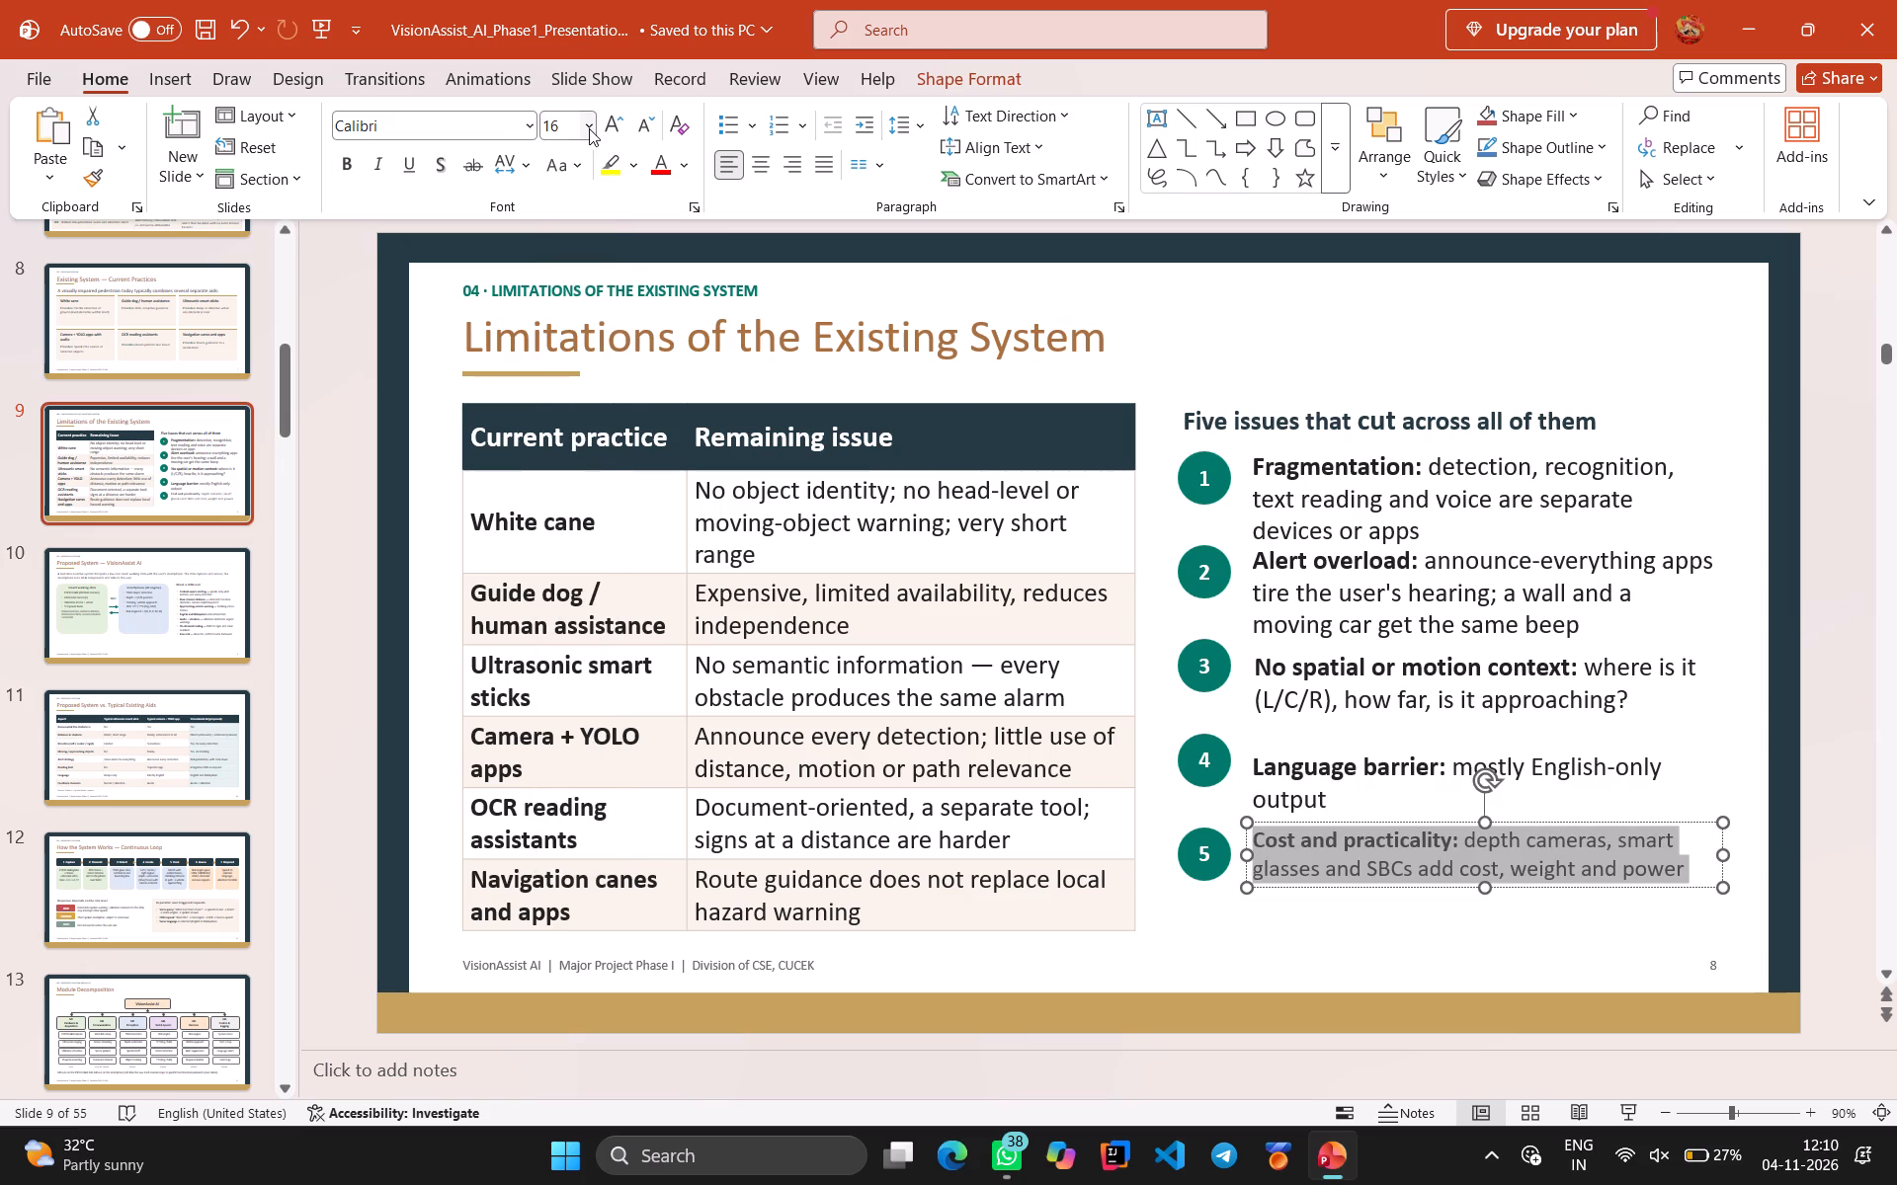
click(589, 128)
click(566, 381)
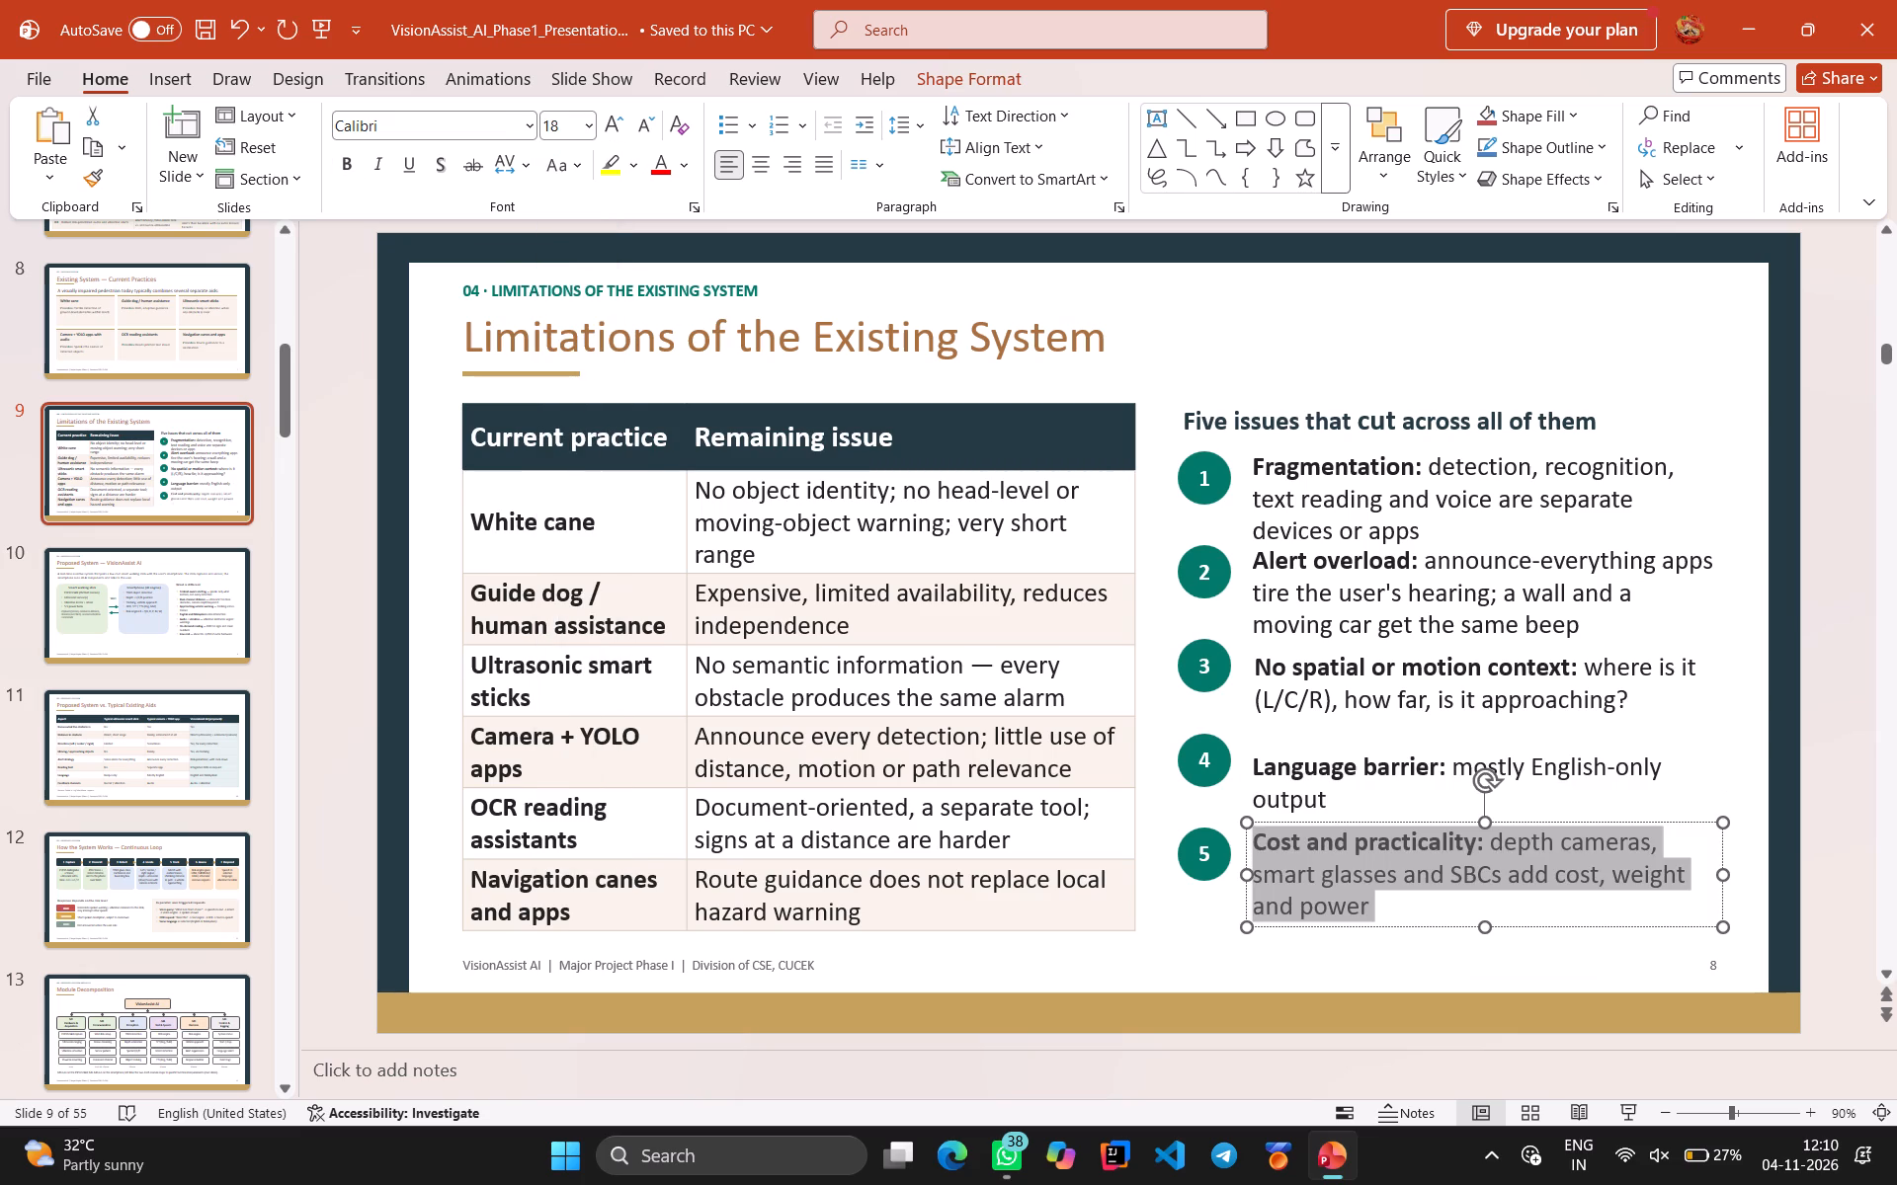
Move the Alert overload text box slightly down, away from the Fragmentation text above it.
click(1436, 580)
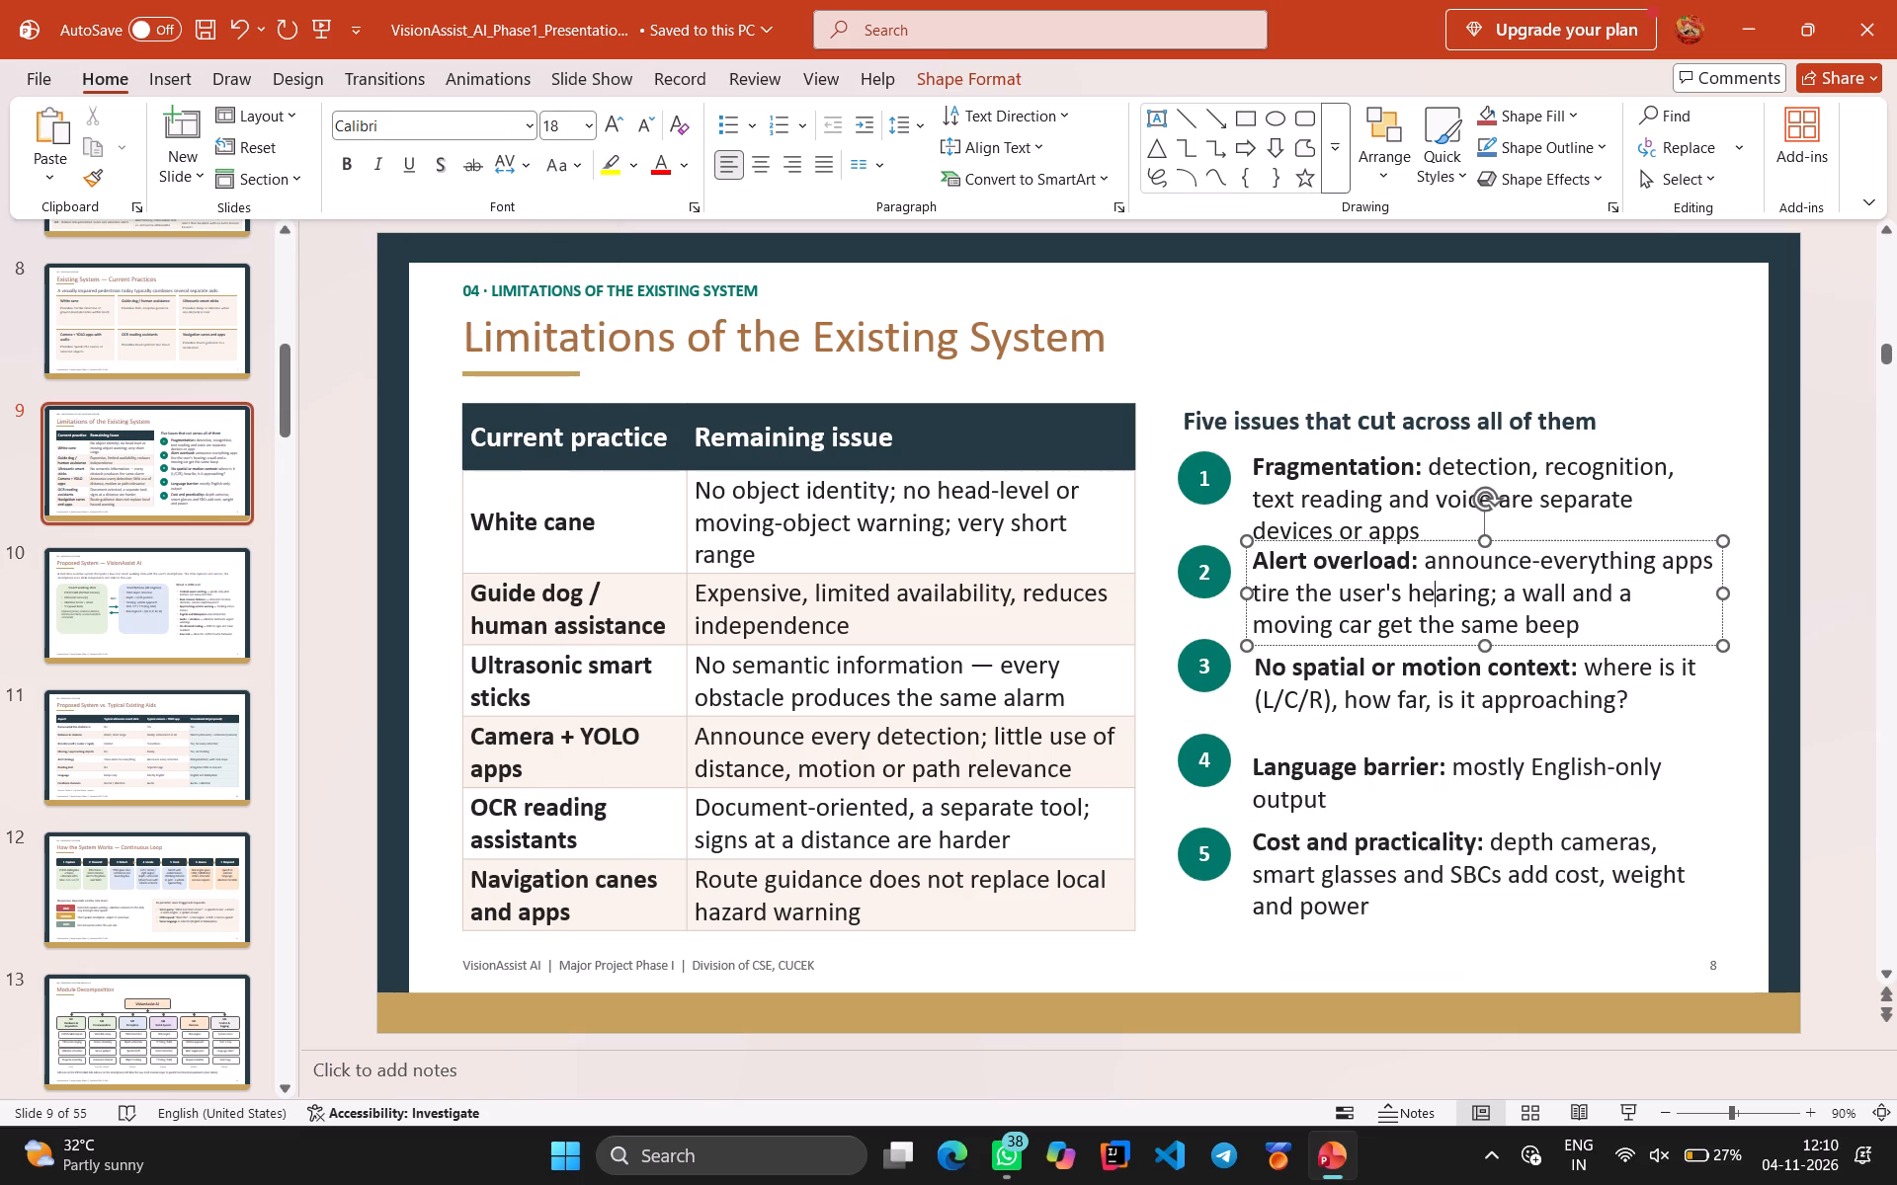
click(1448, 540)
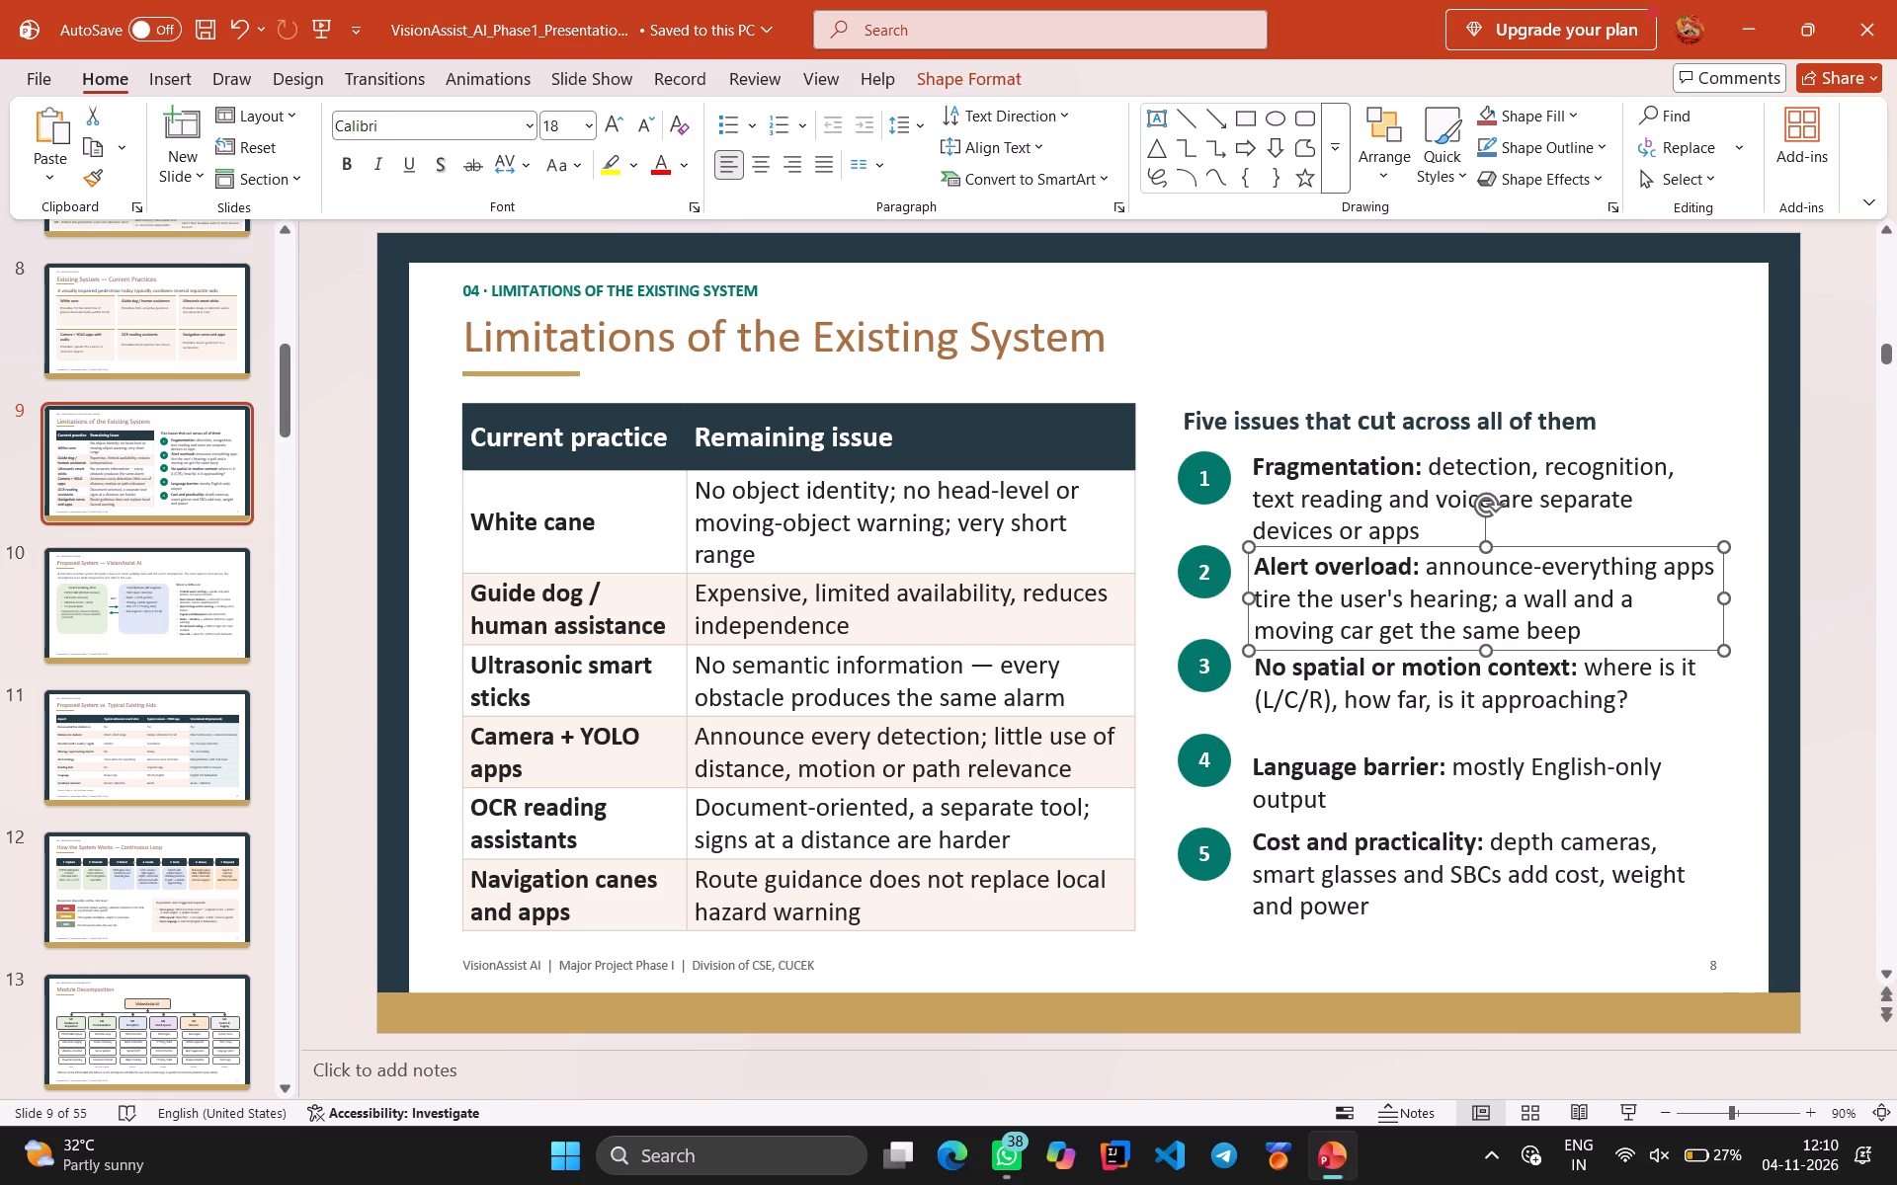
Move the number 3 and number 2 circles slightly down to line up with their issue texts.
click(1204, 671)
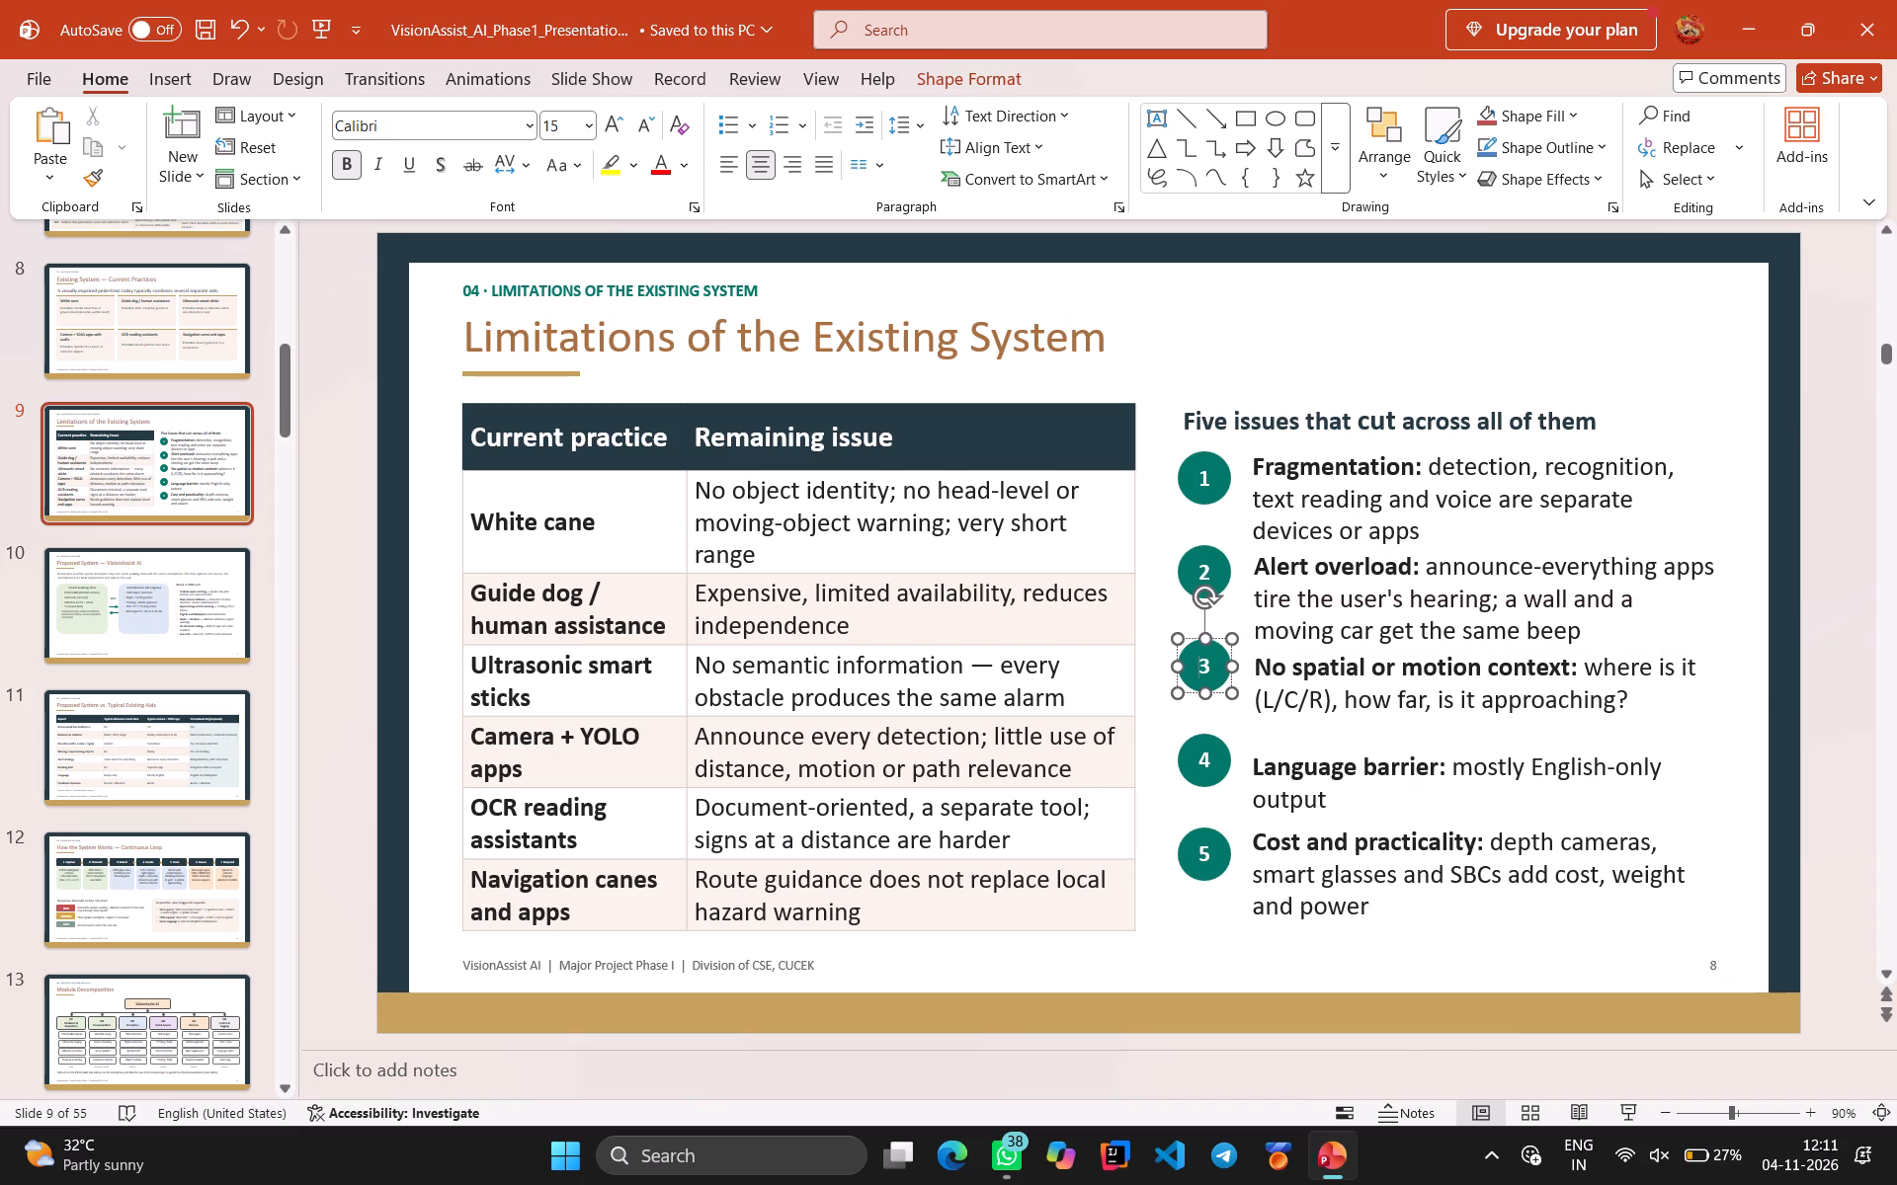
click(1209, 631)
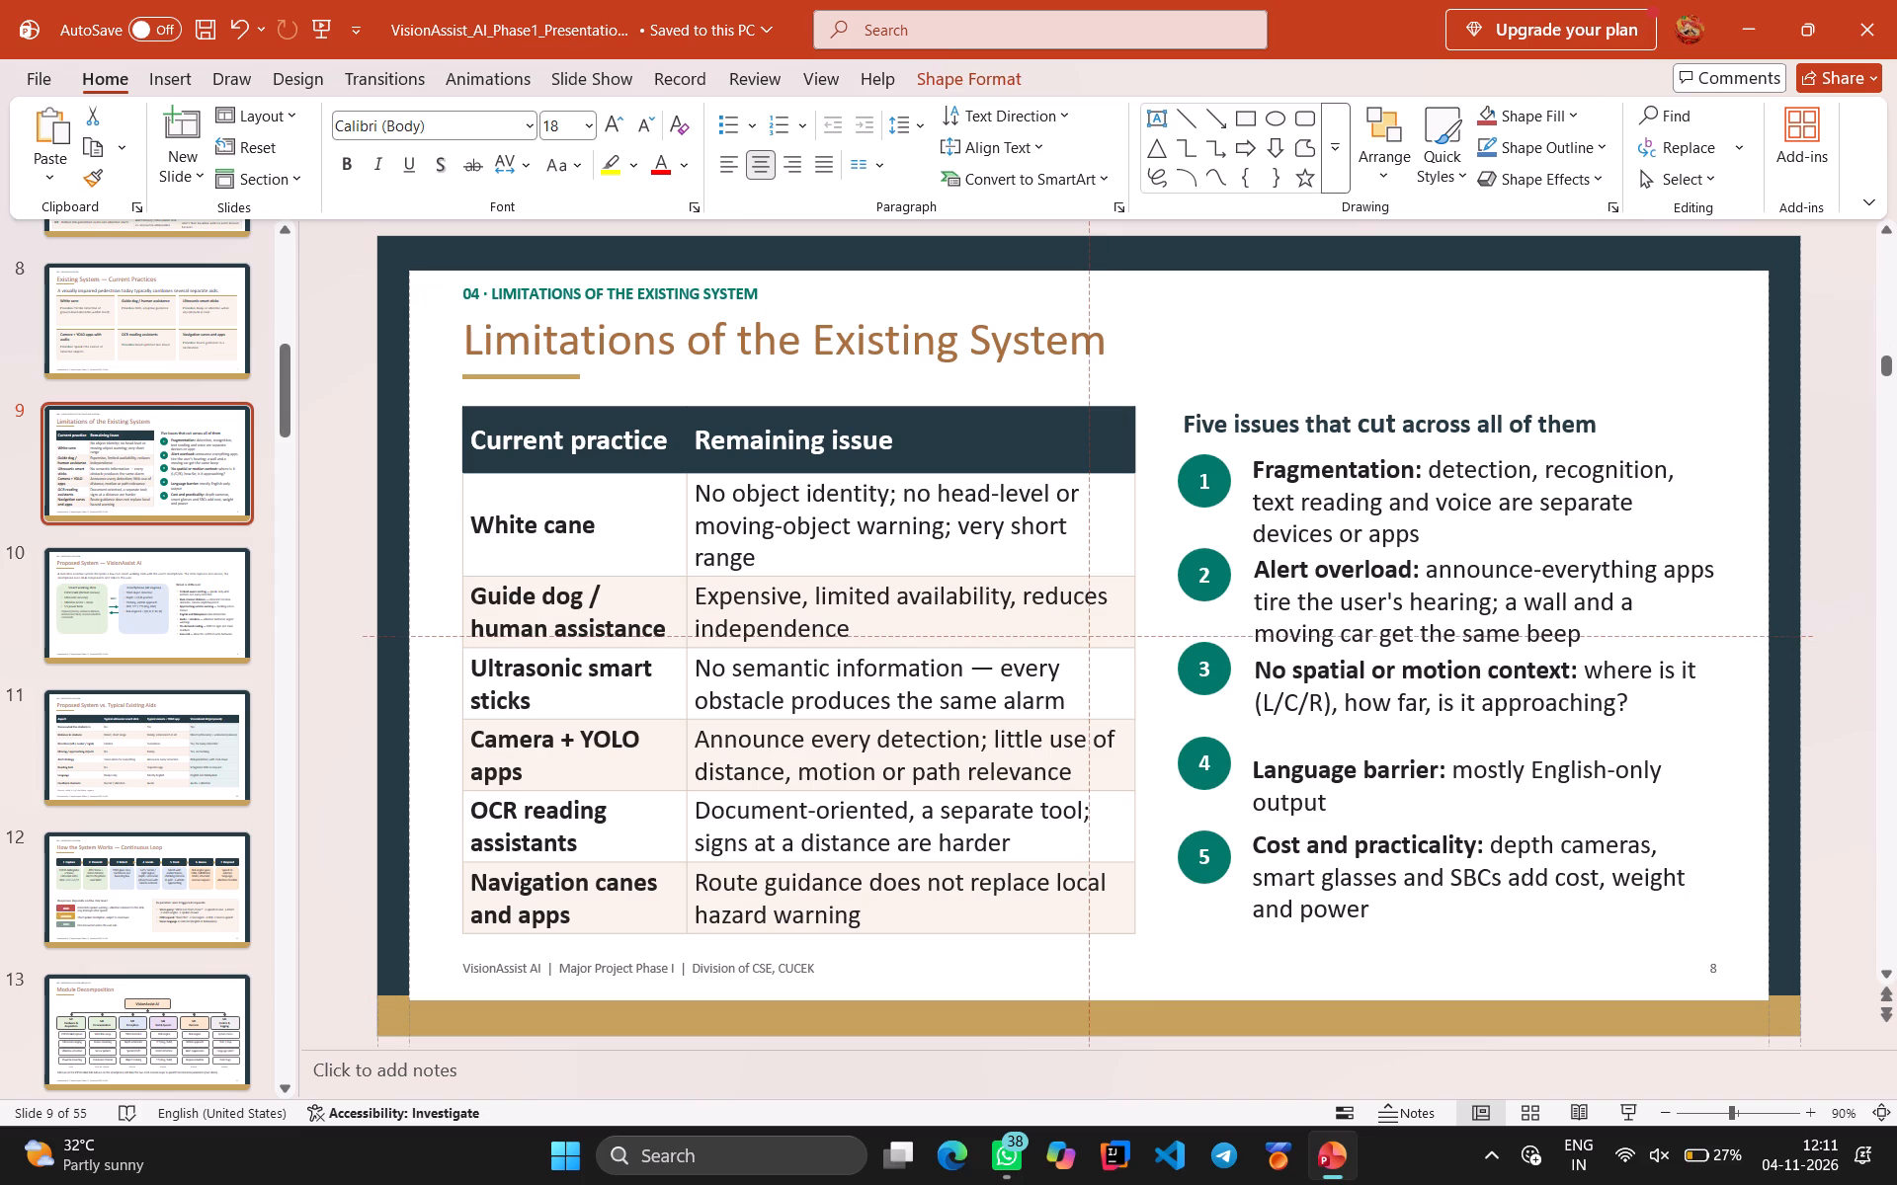
click(1215, 662)
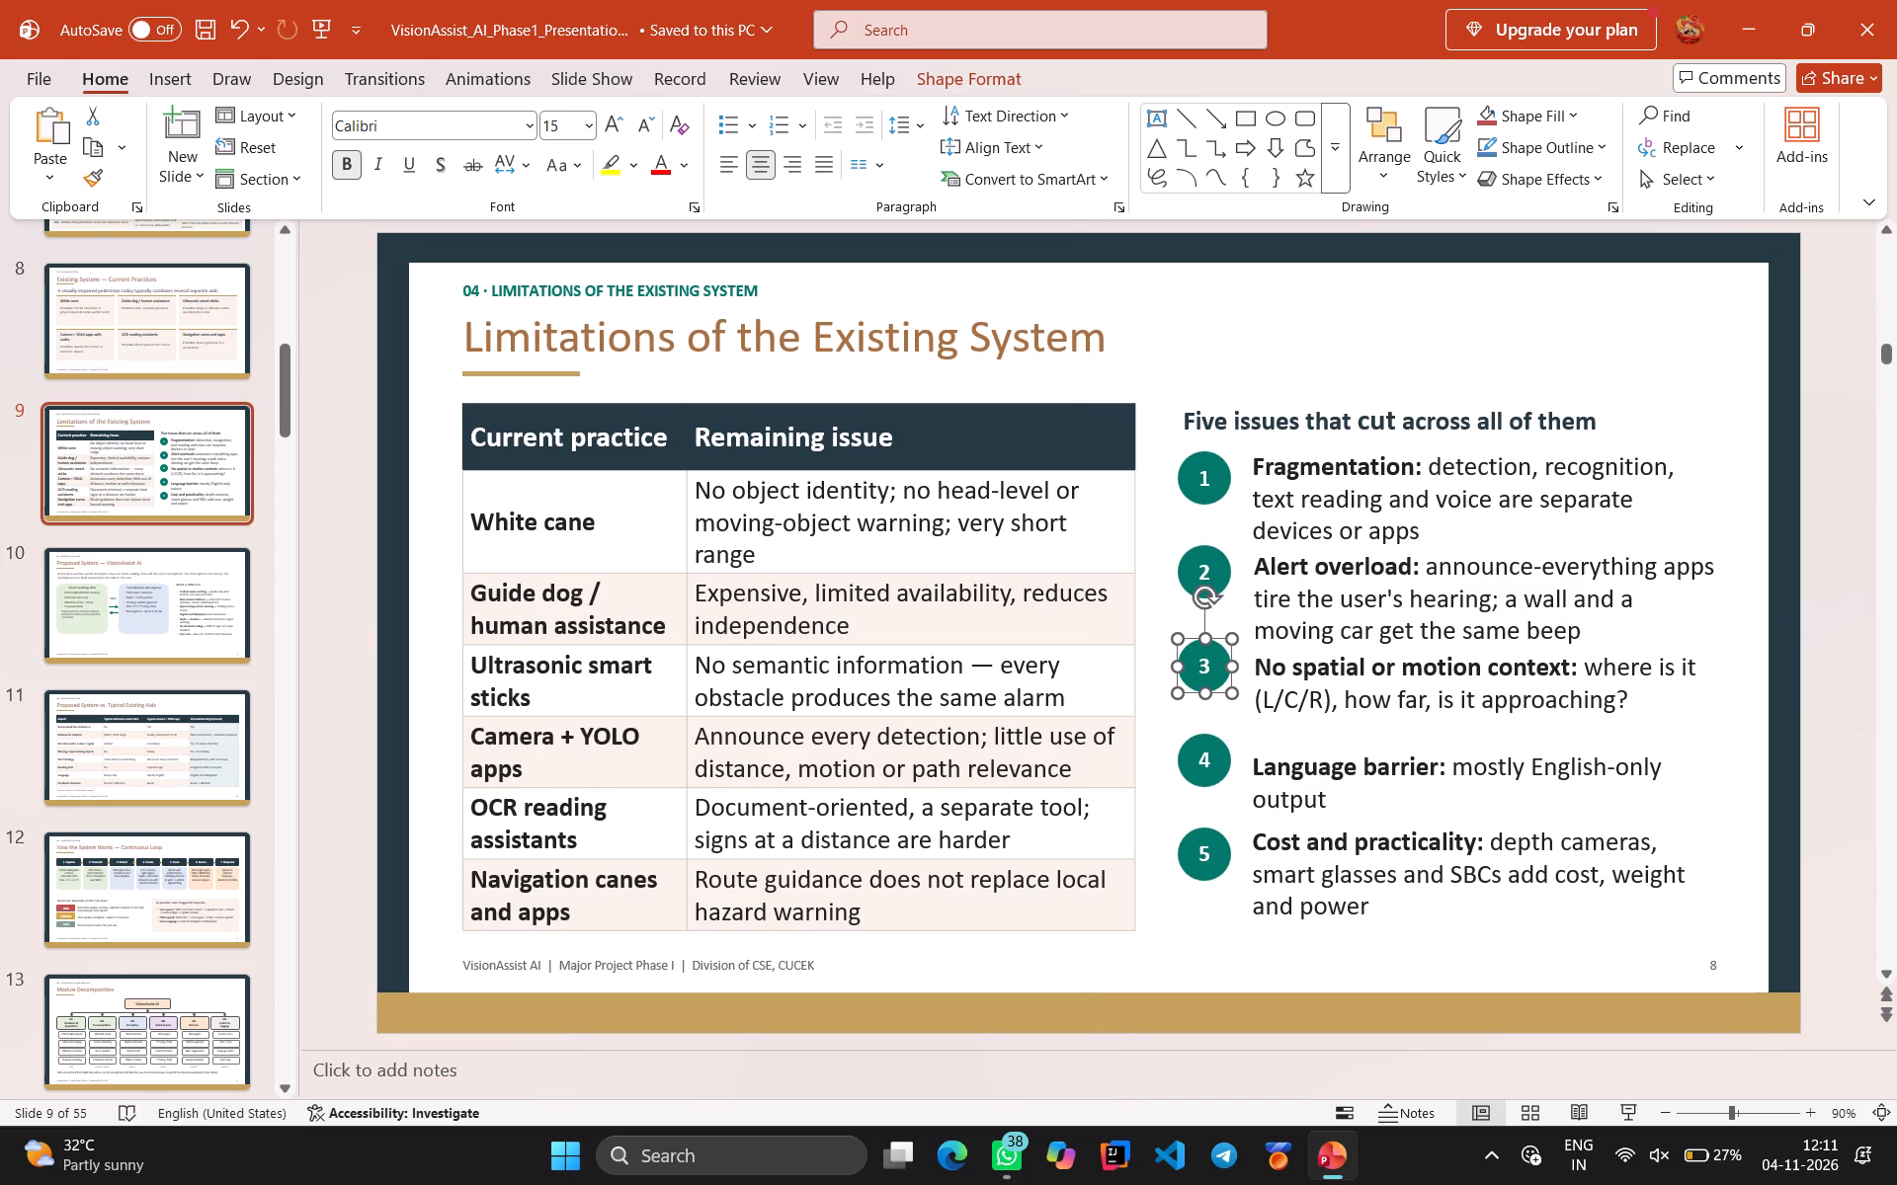
drag(1214, 635, 1215, 651)
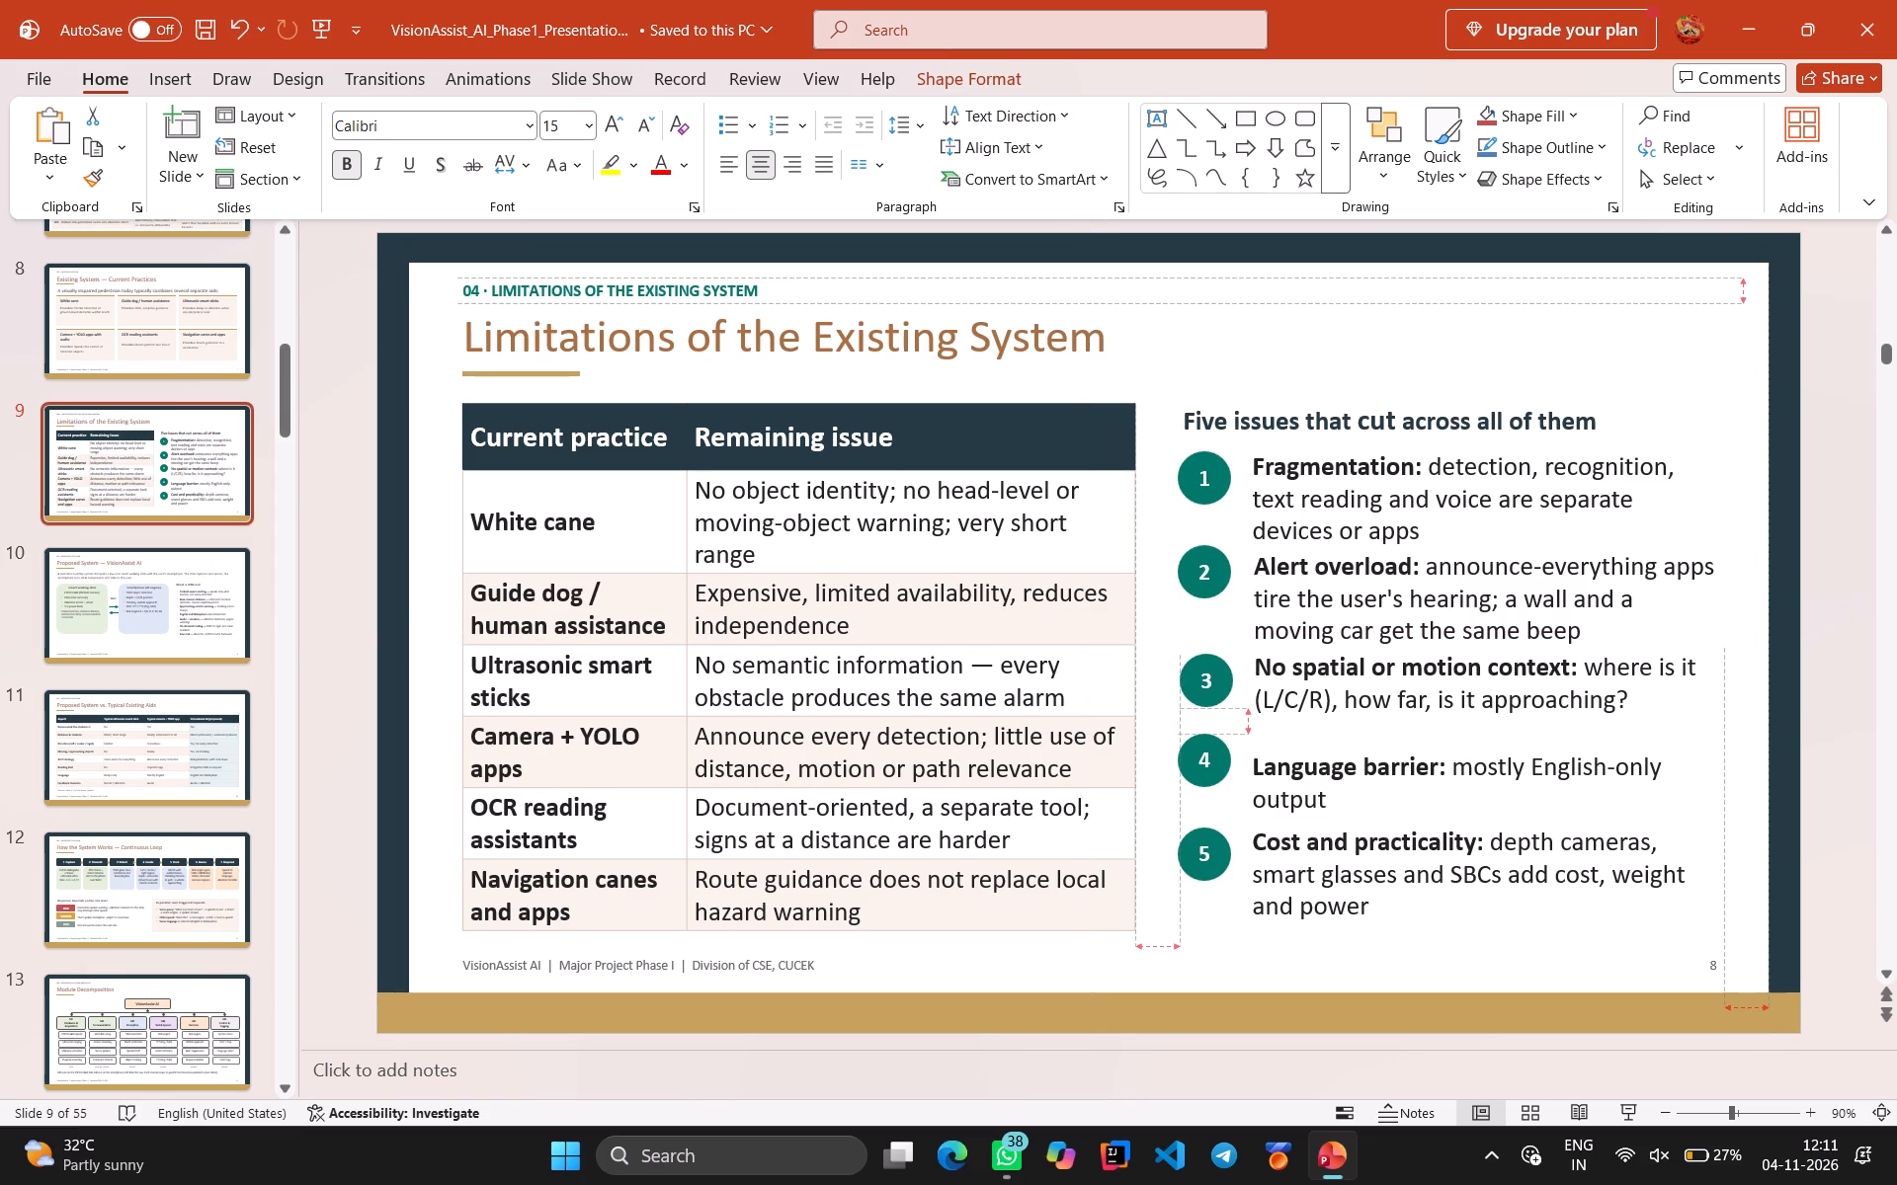
drag(1215, 651, 1214, 650)
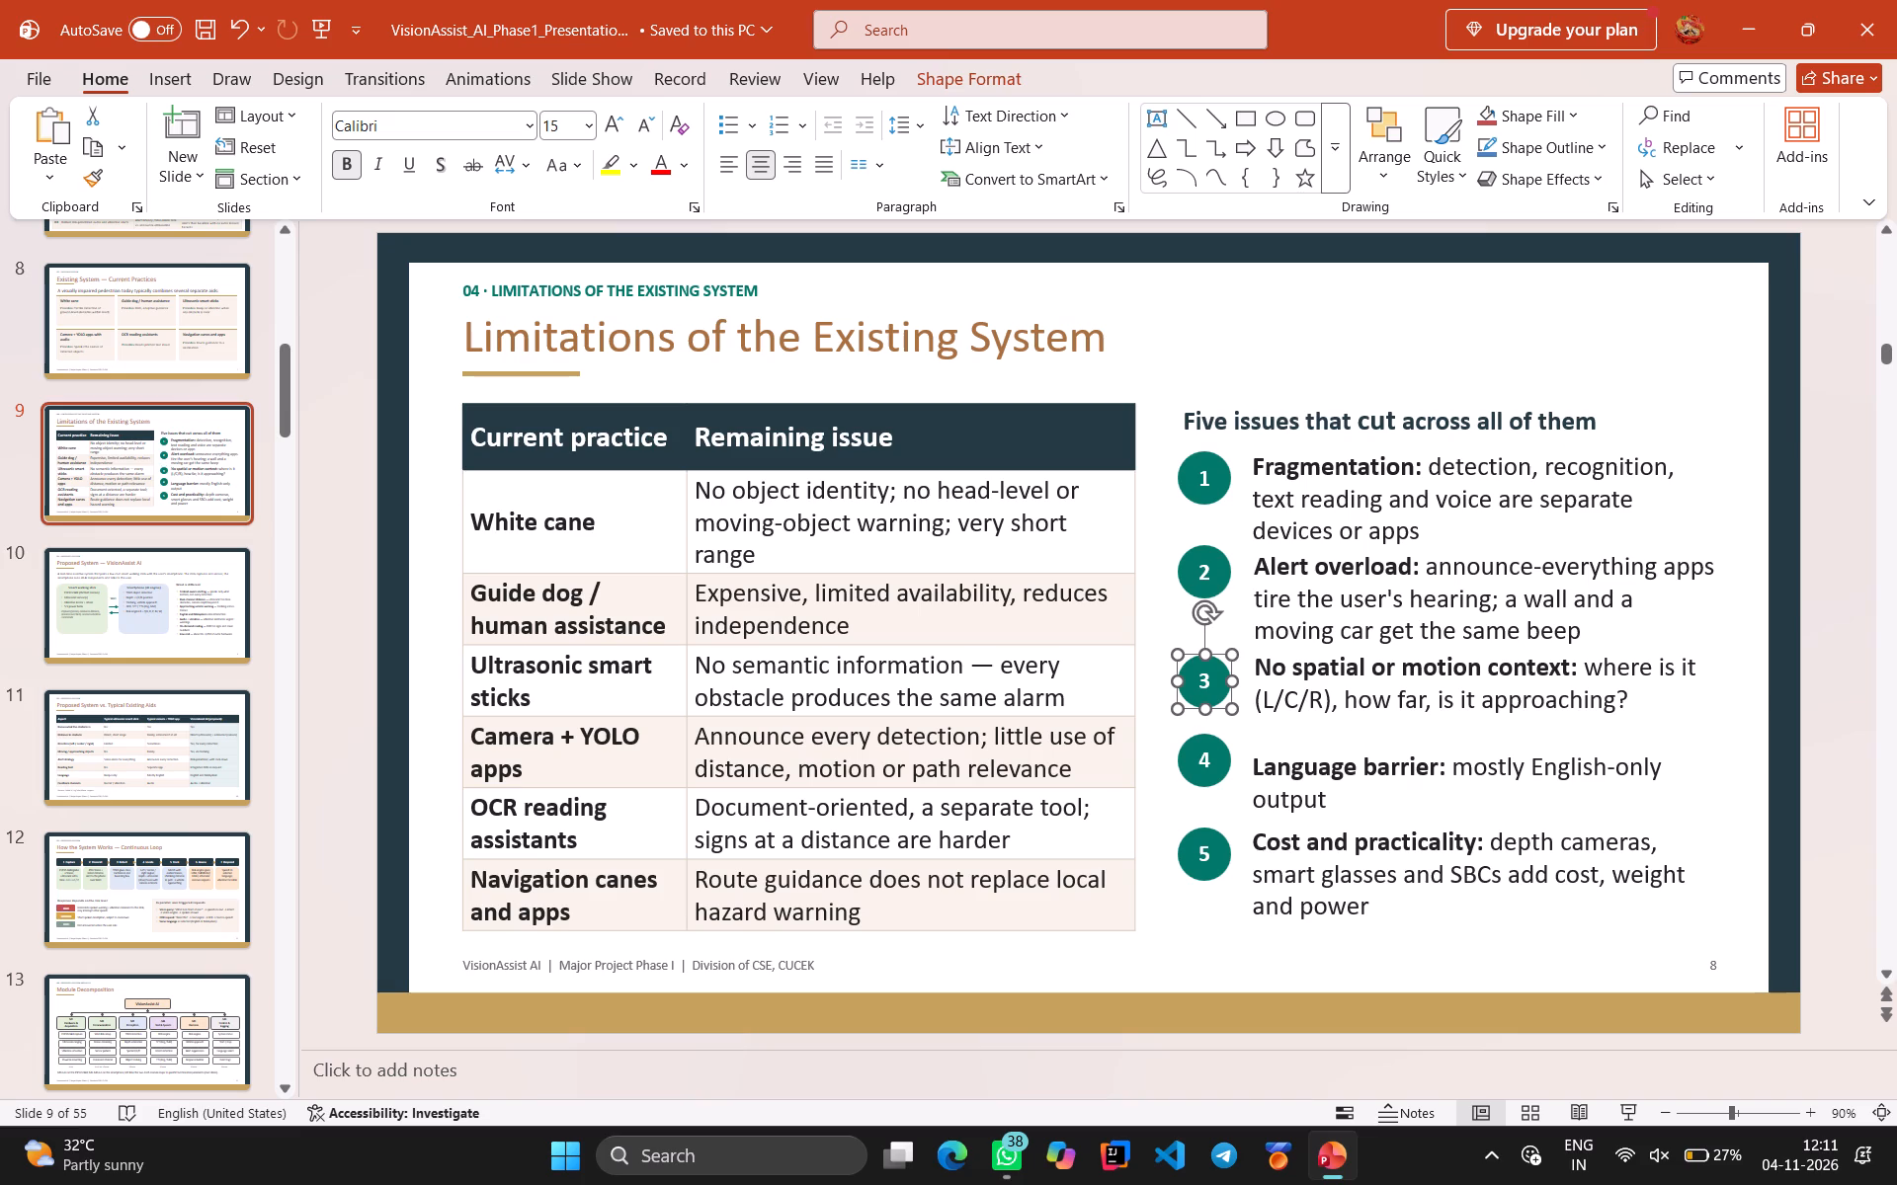
click(1212, 580)
drag(1215, 550, 1215, 552)
drag(1215, 552, 1216, 561)
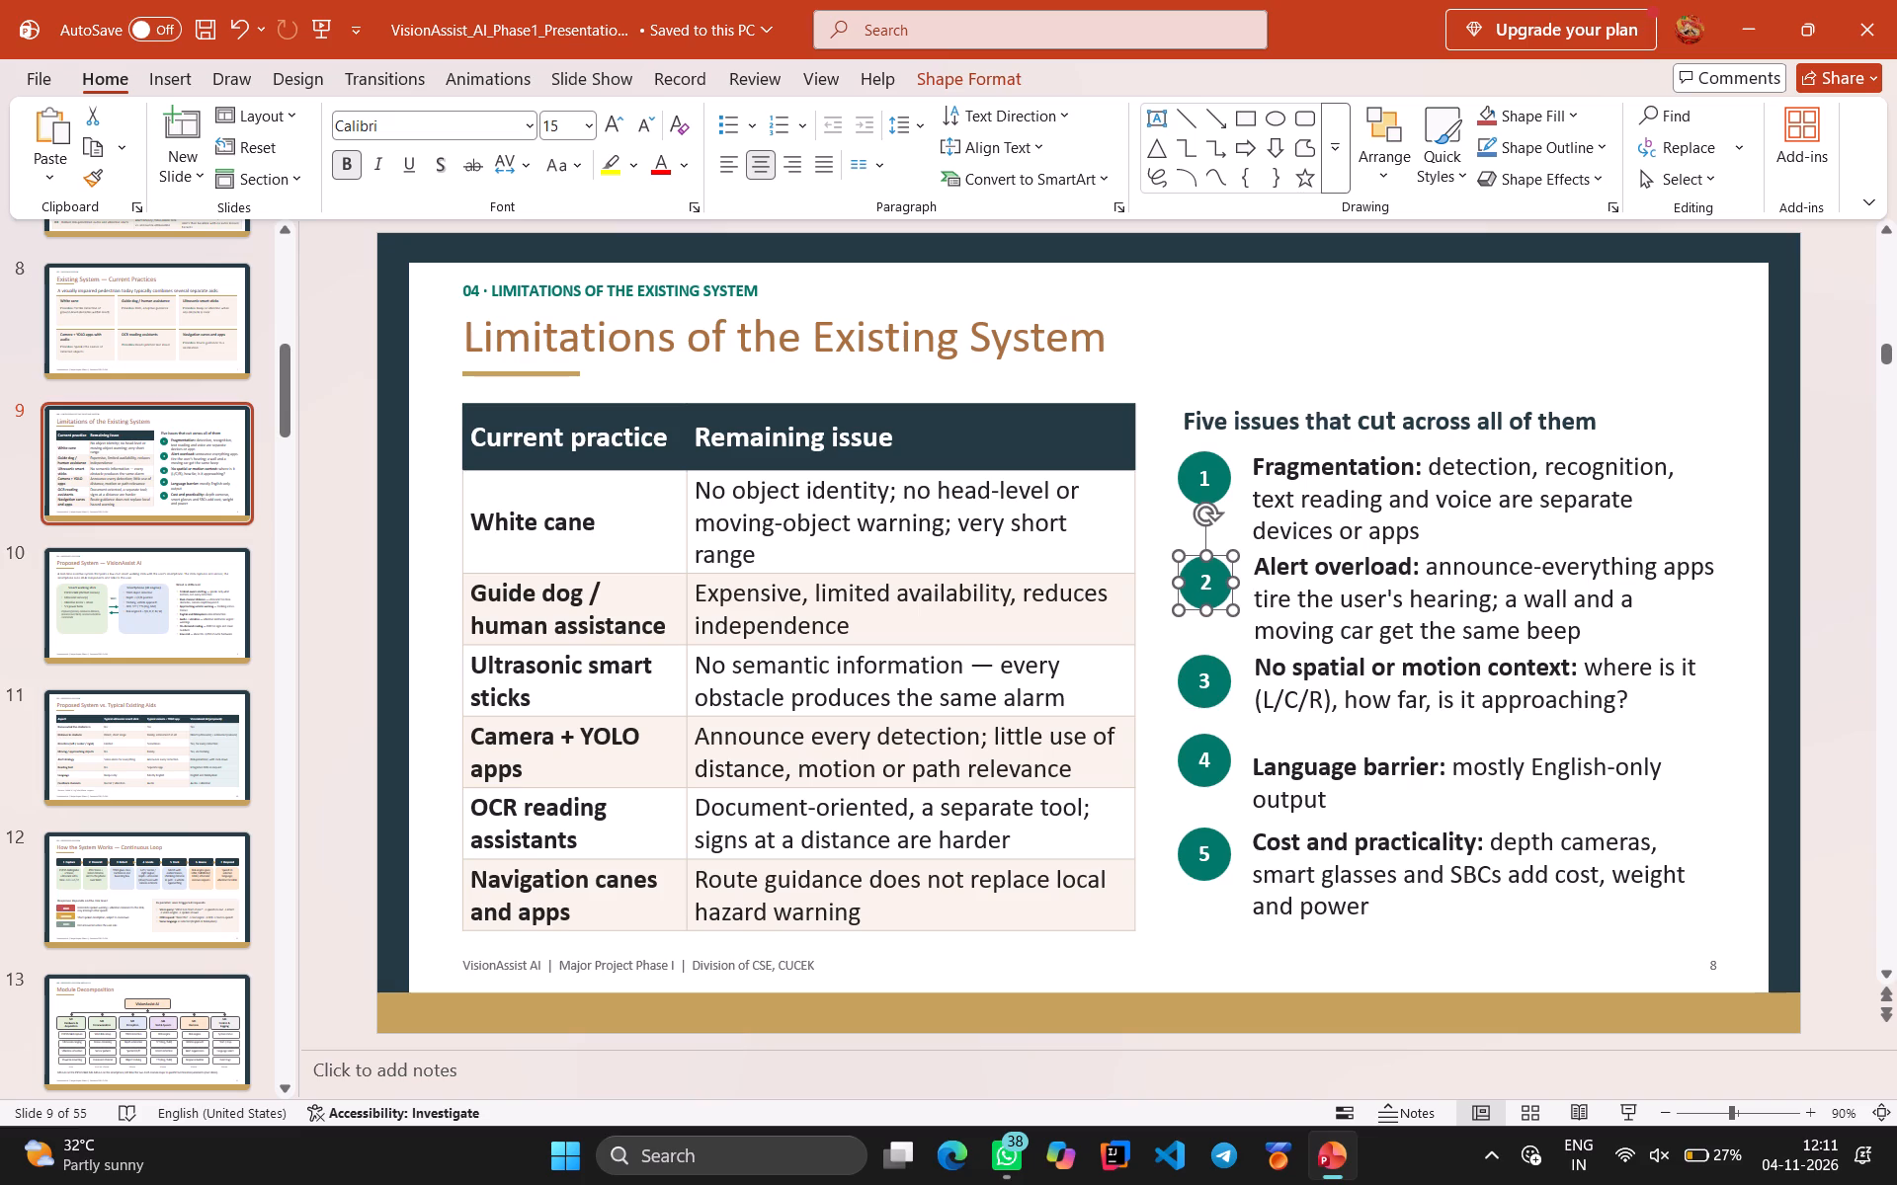
Move the number 4 circle slightly down to line up with the Language barrier text.
click(1206, 750)
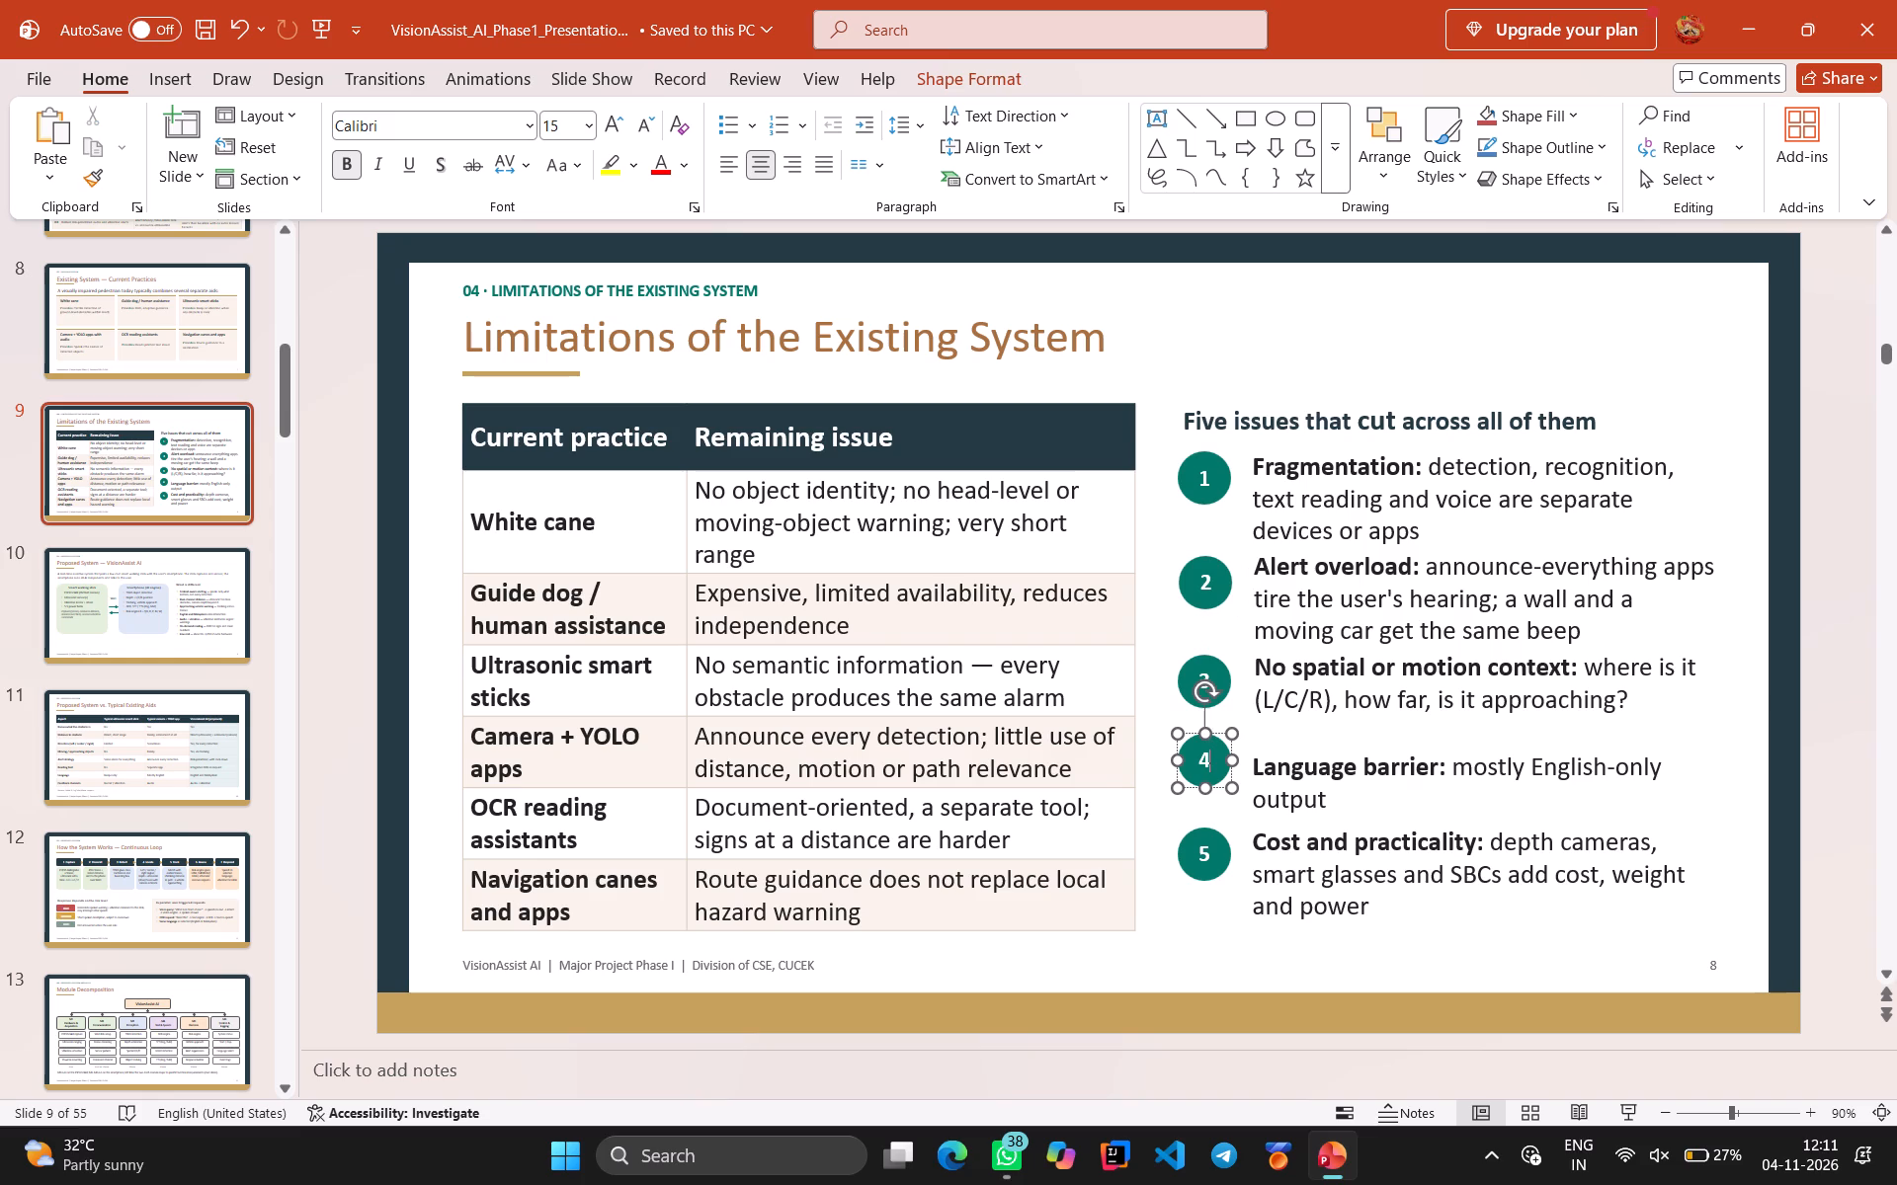
click(1213, 725)
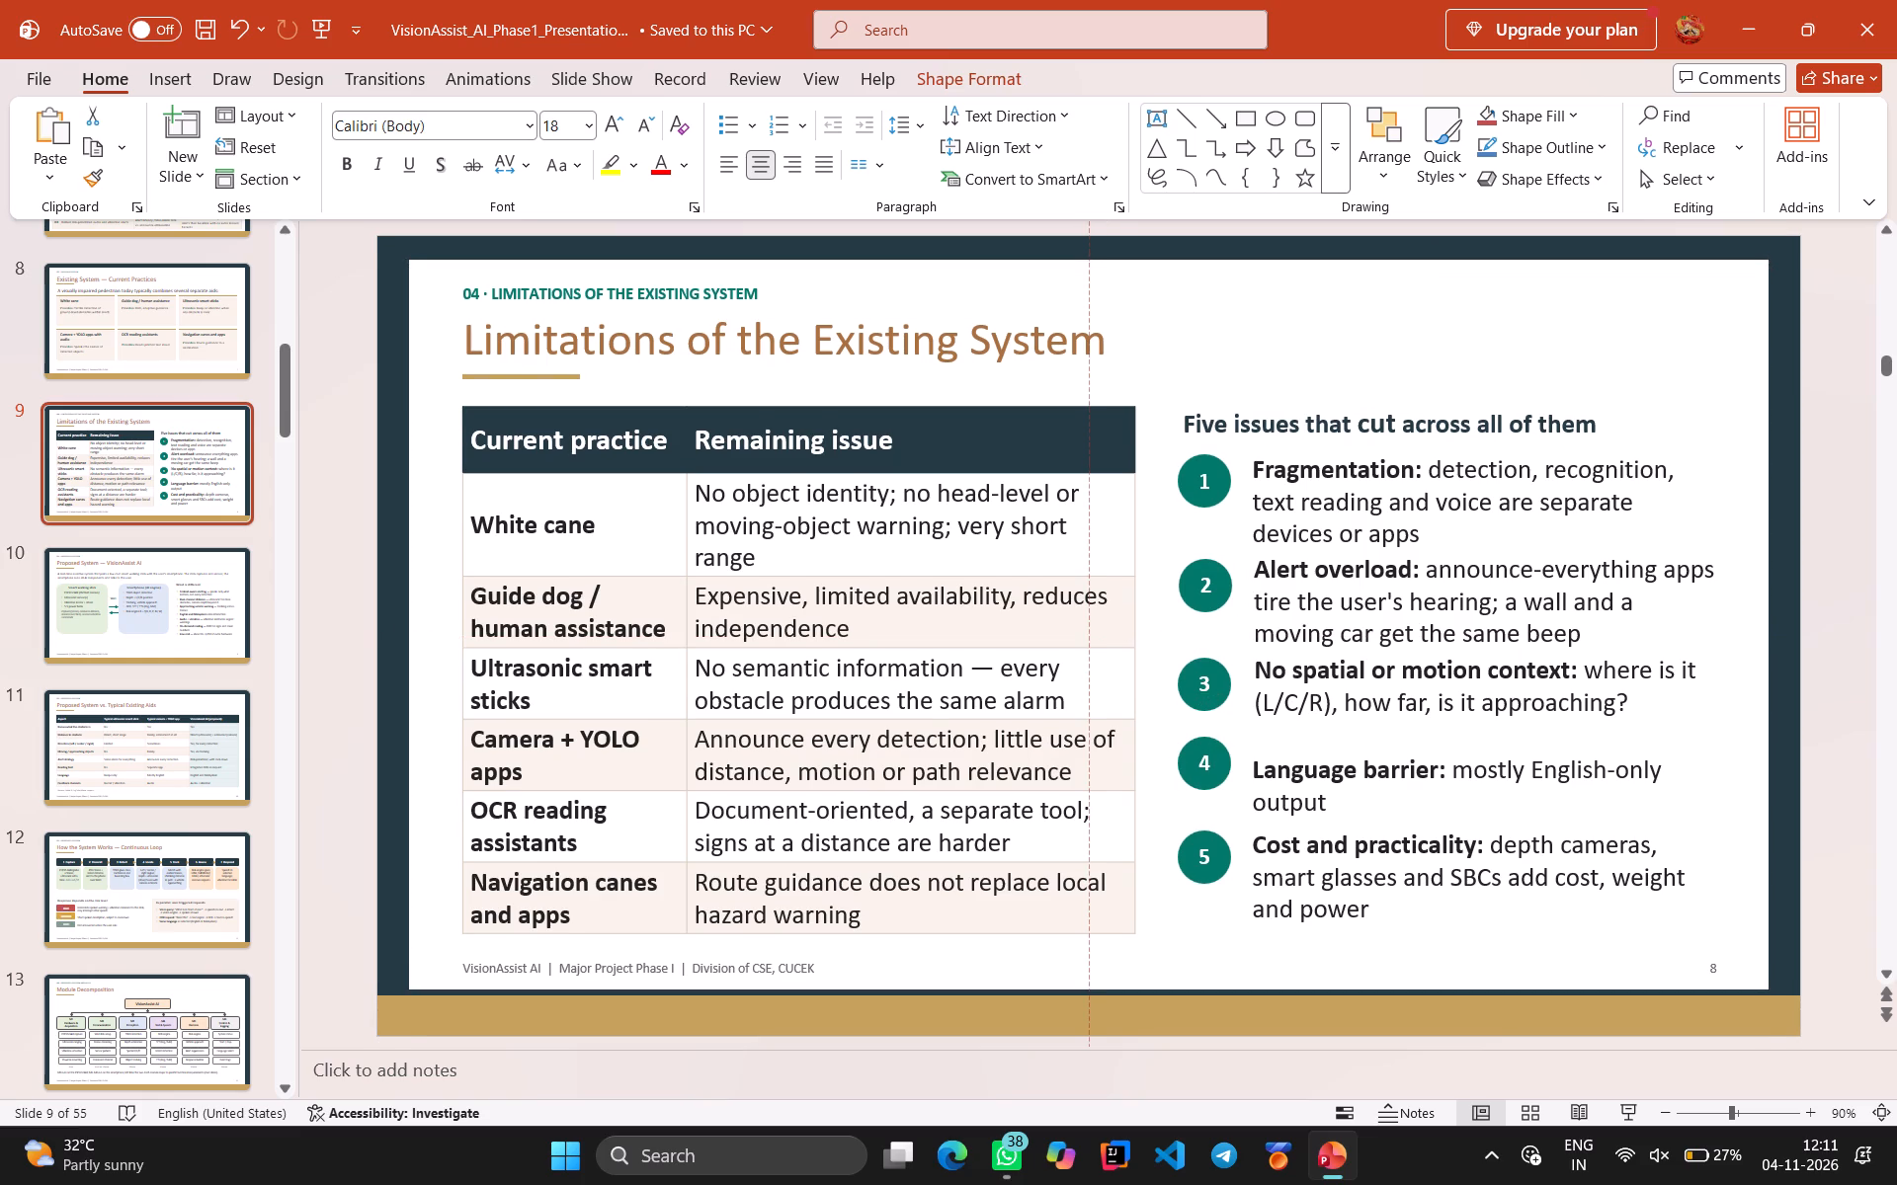
click(1213, 748)
drag(1213, 748, 1214, 760)
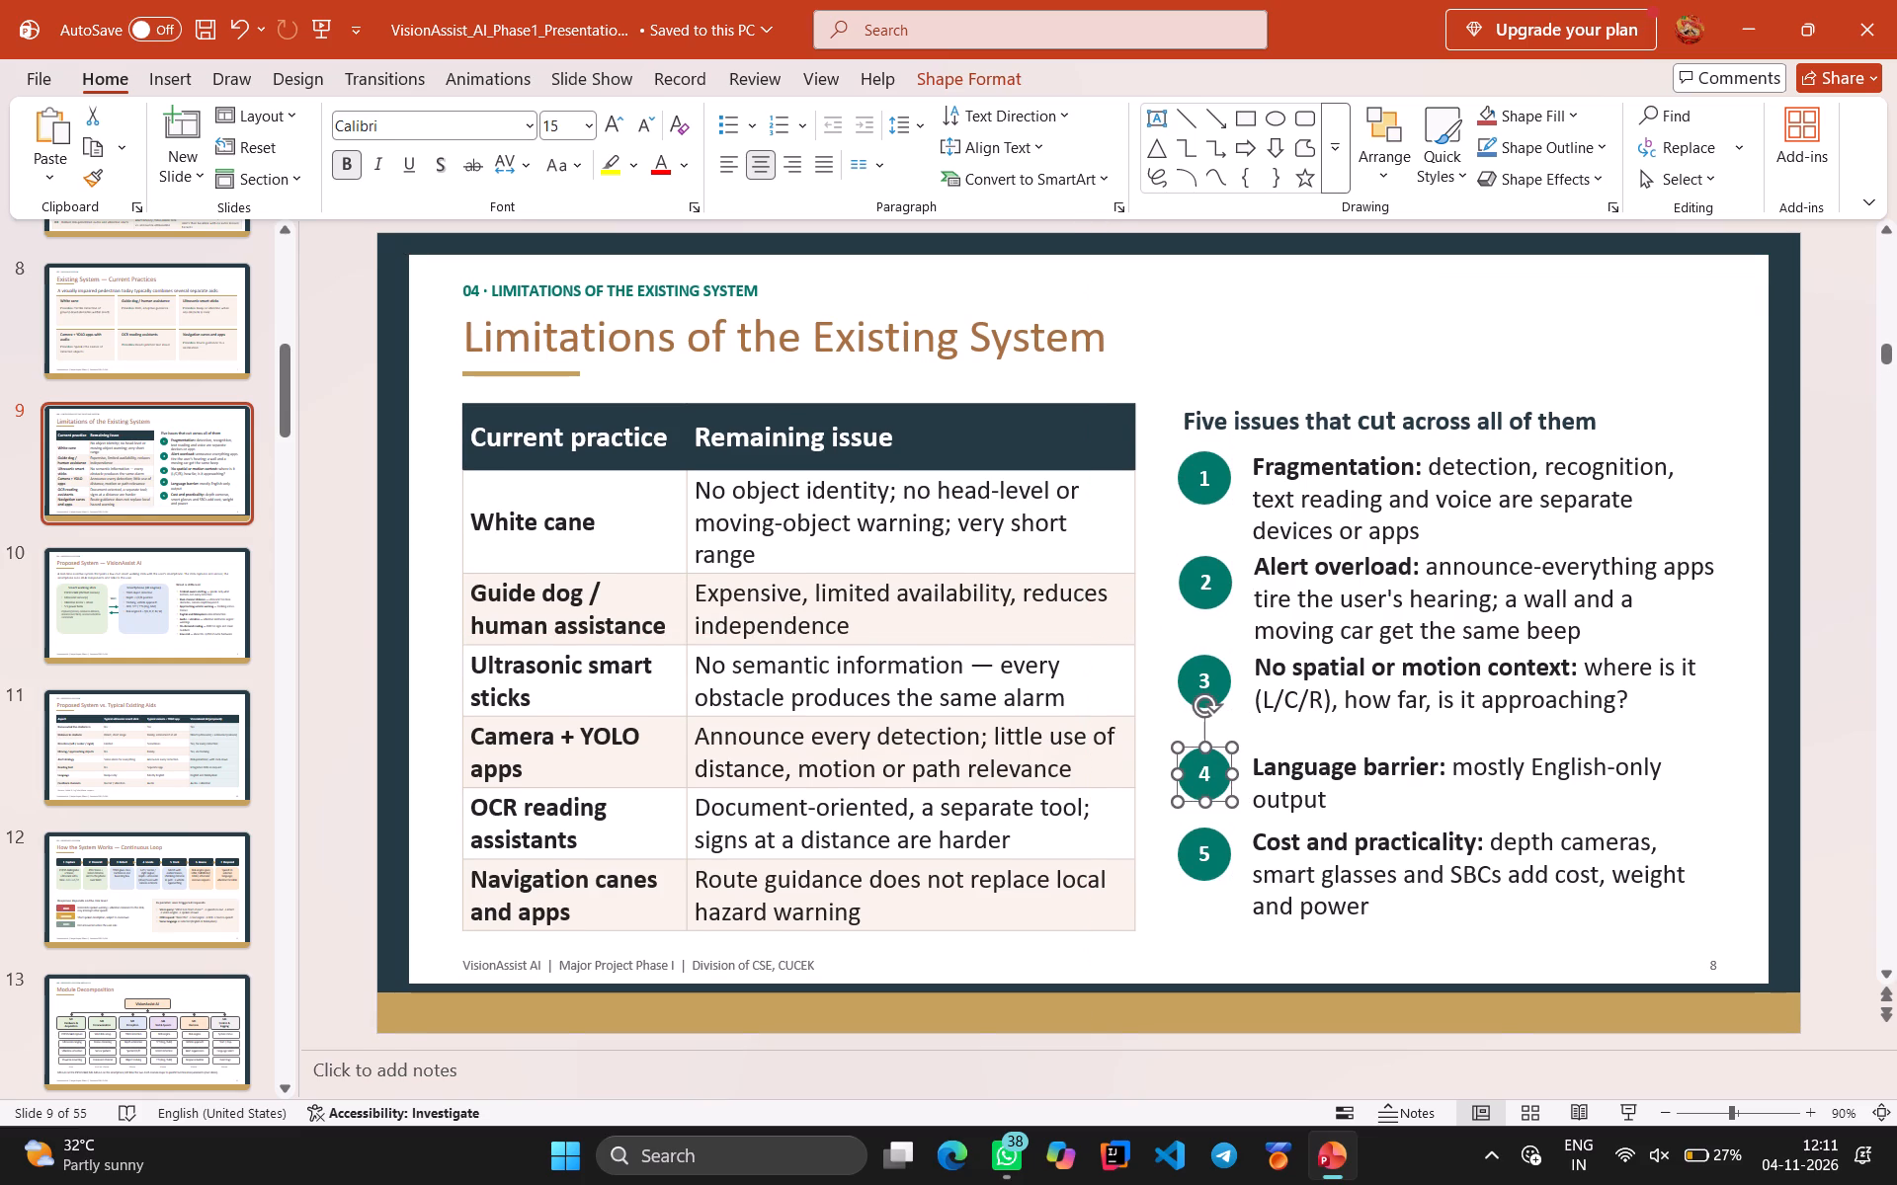
click(1209, 843)
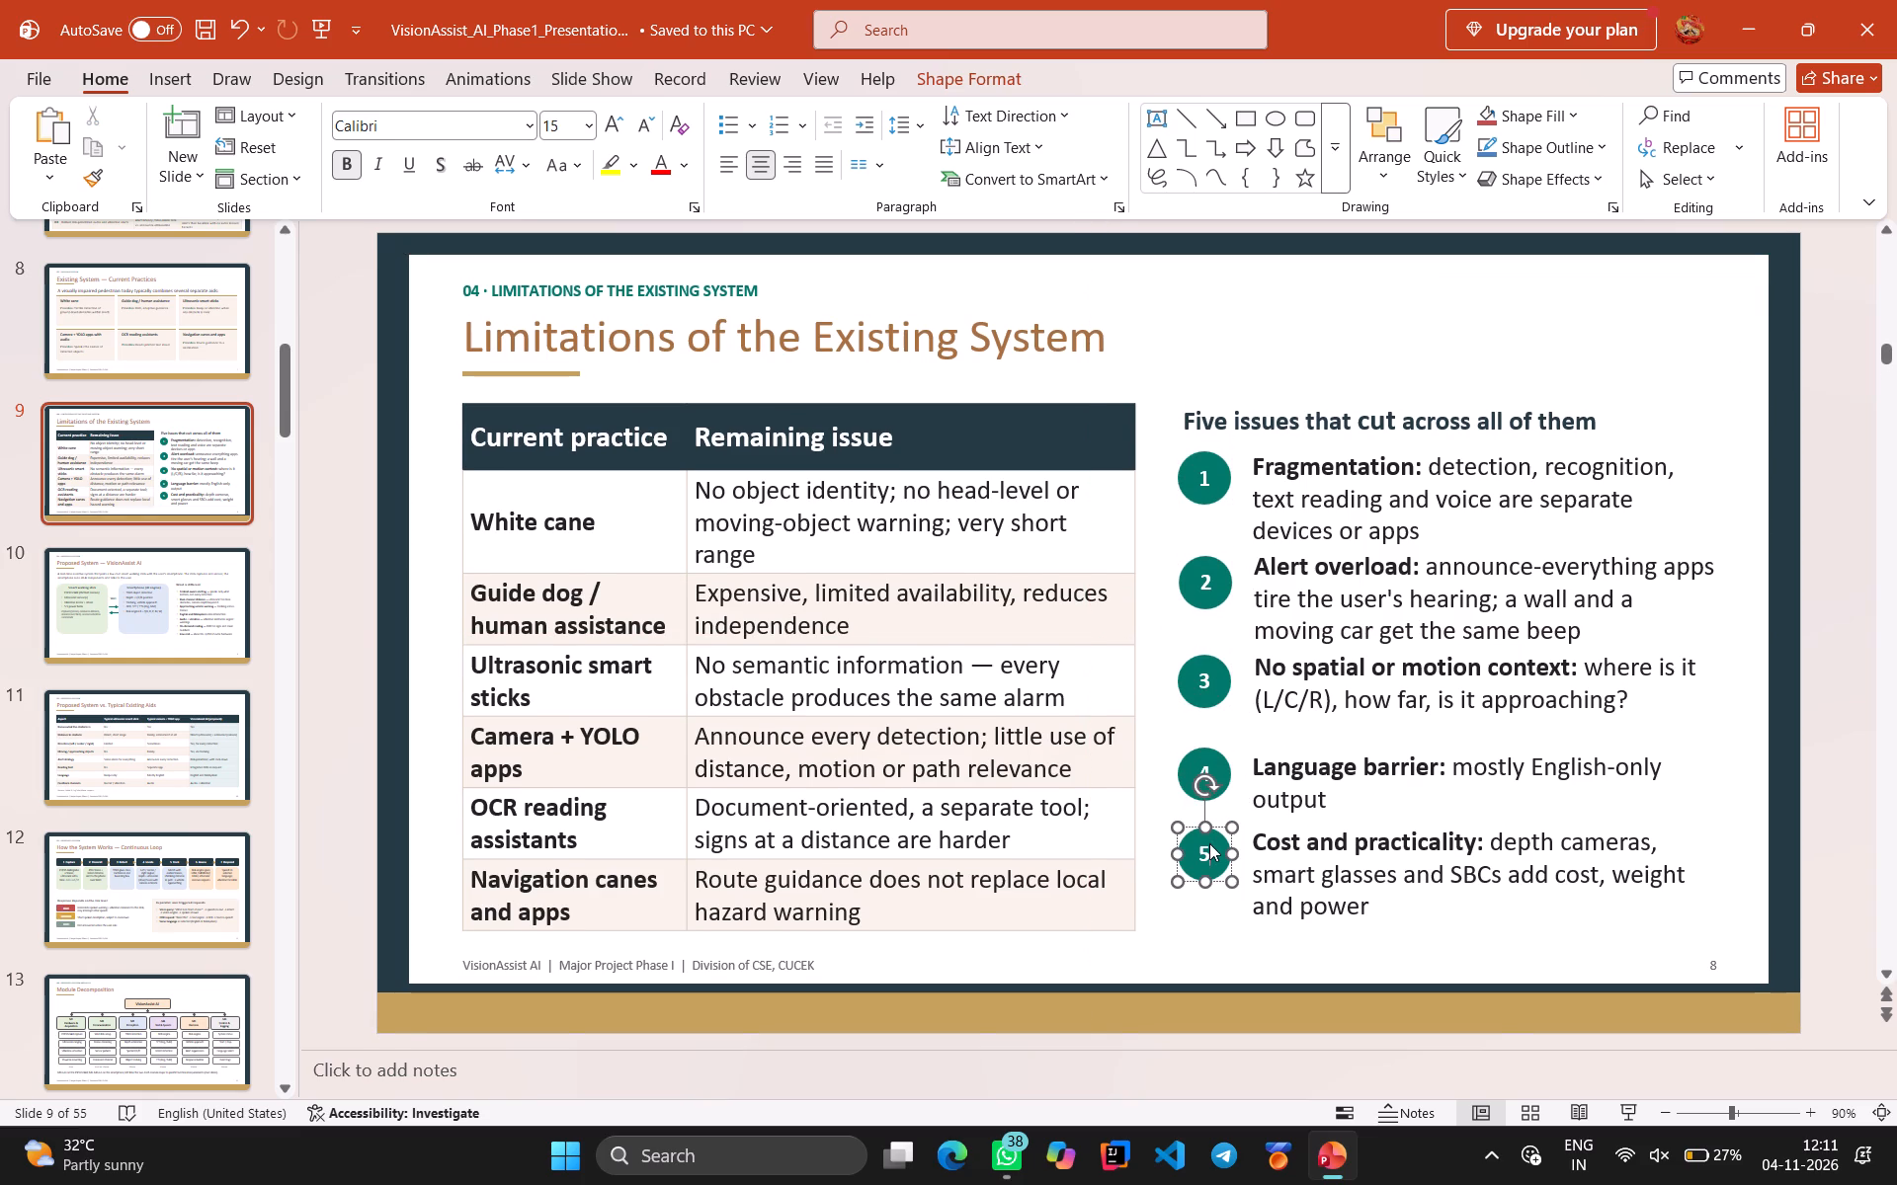
click(1209, 834)
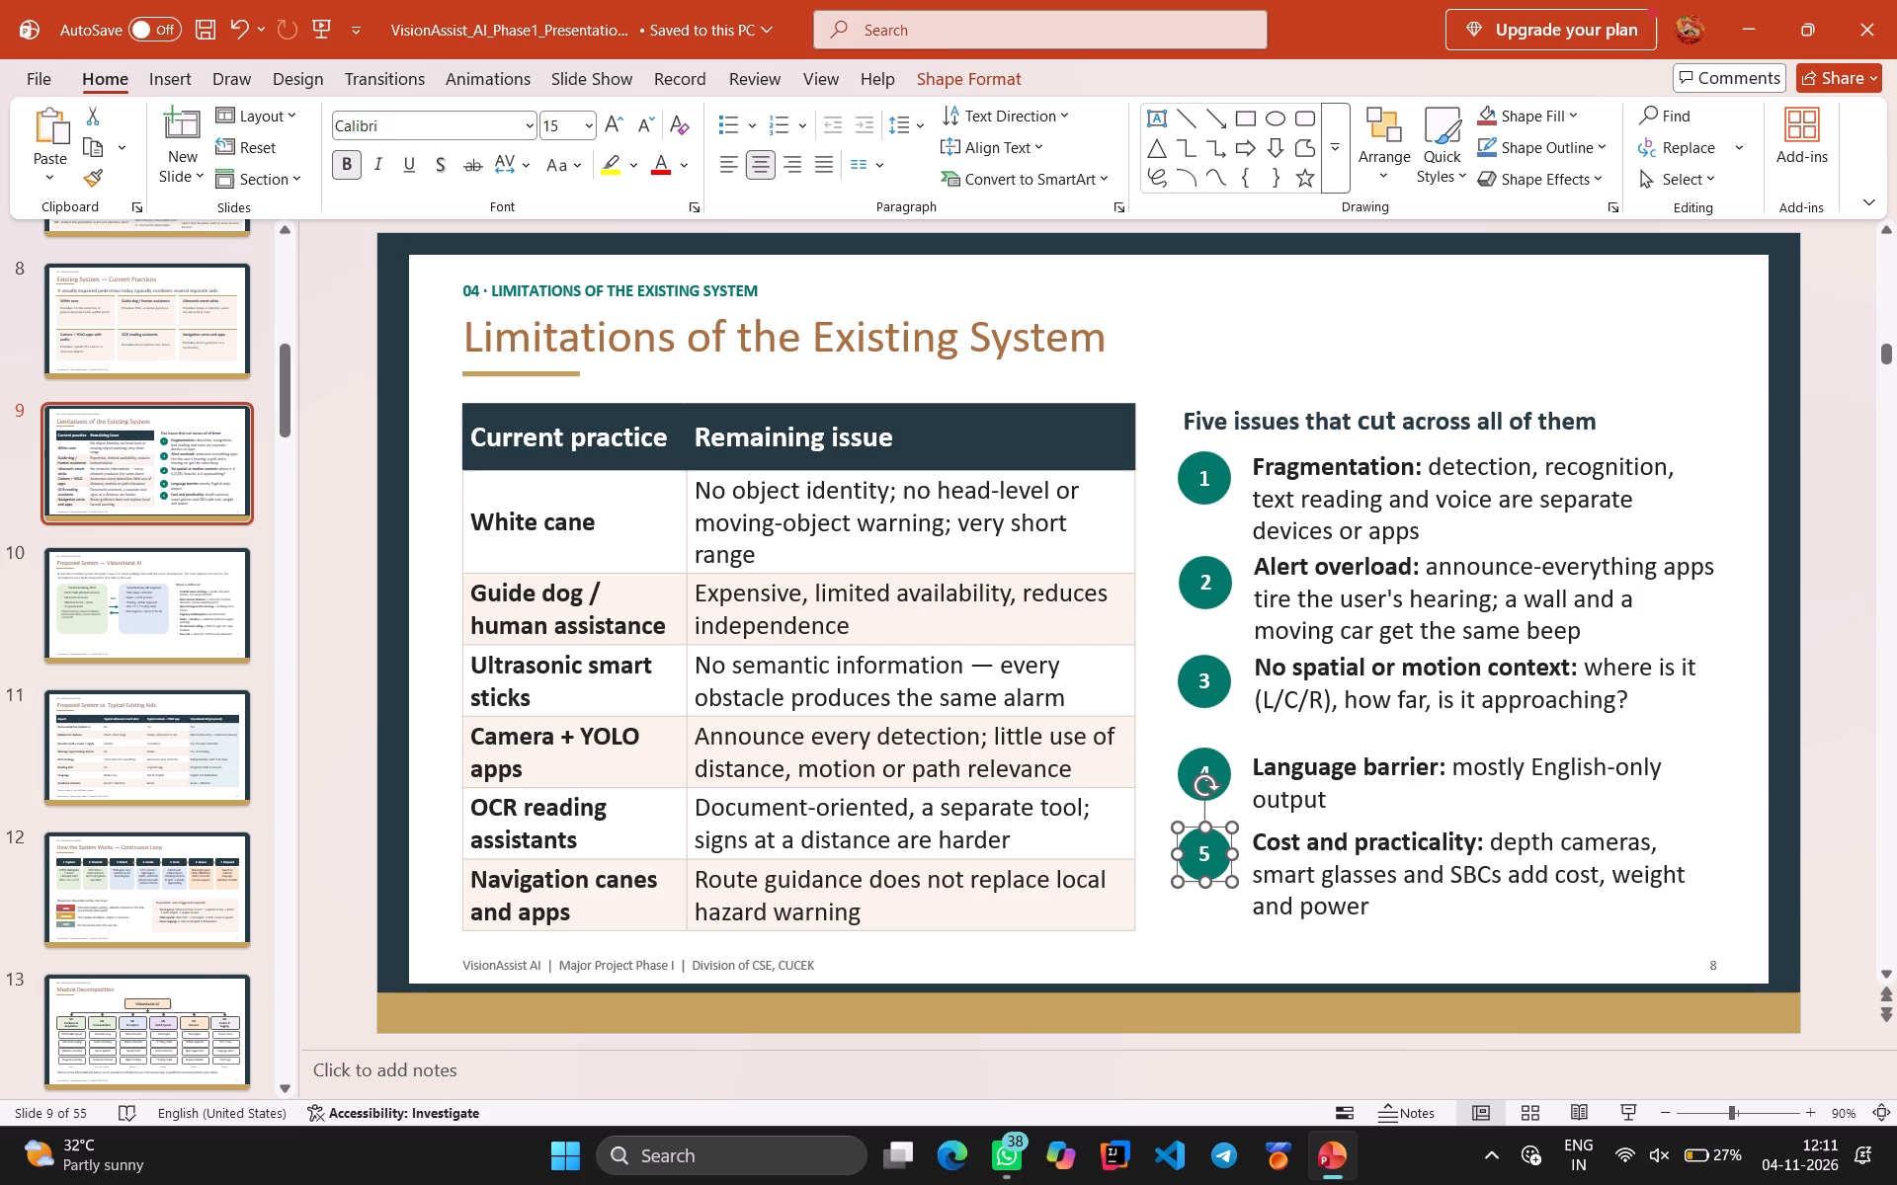
Nudge the page-number box in the slide's footer slightly down.
click(1674, 973)
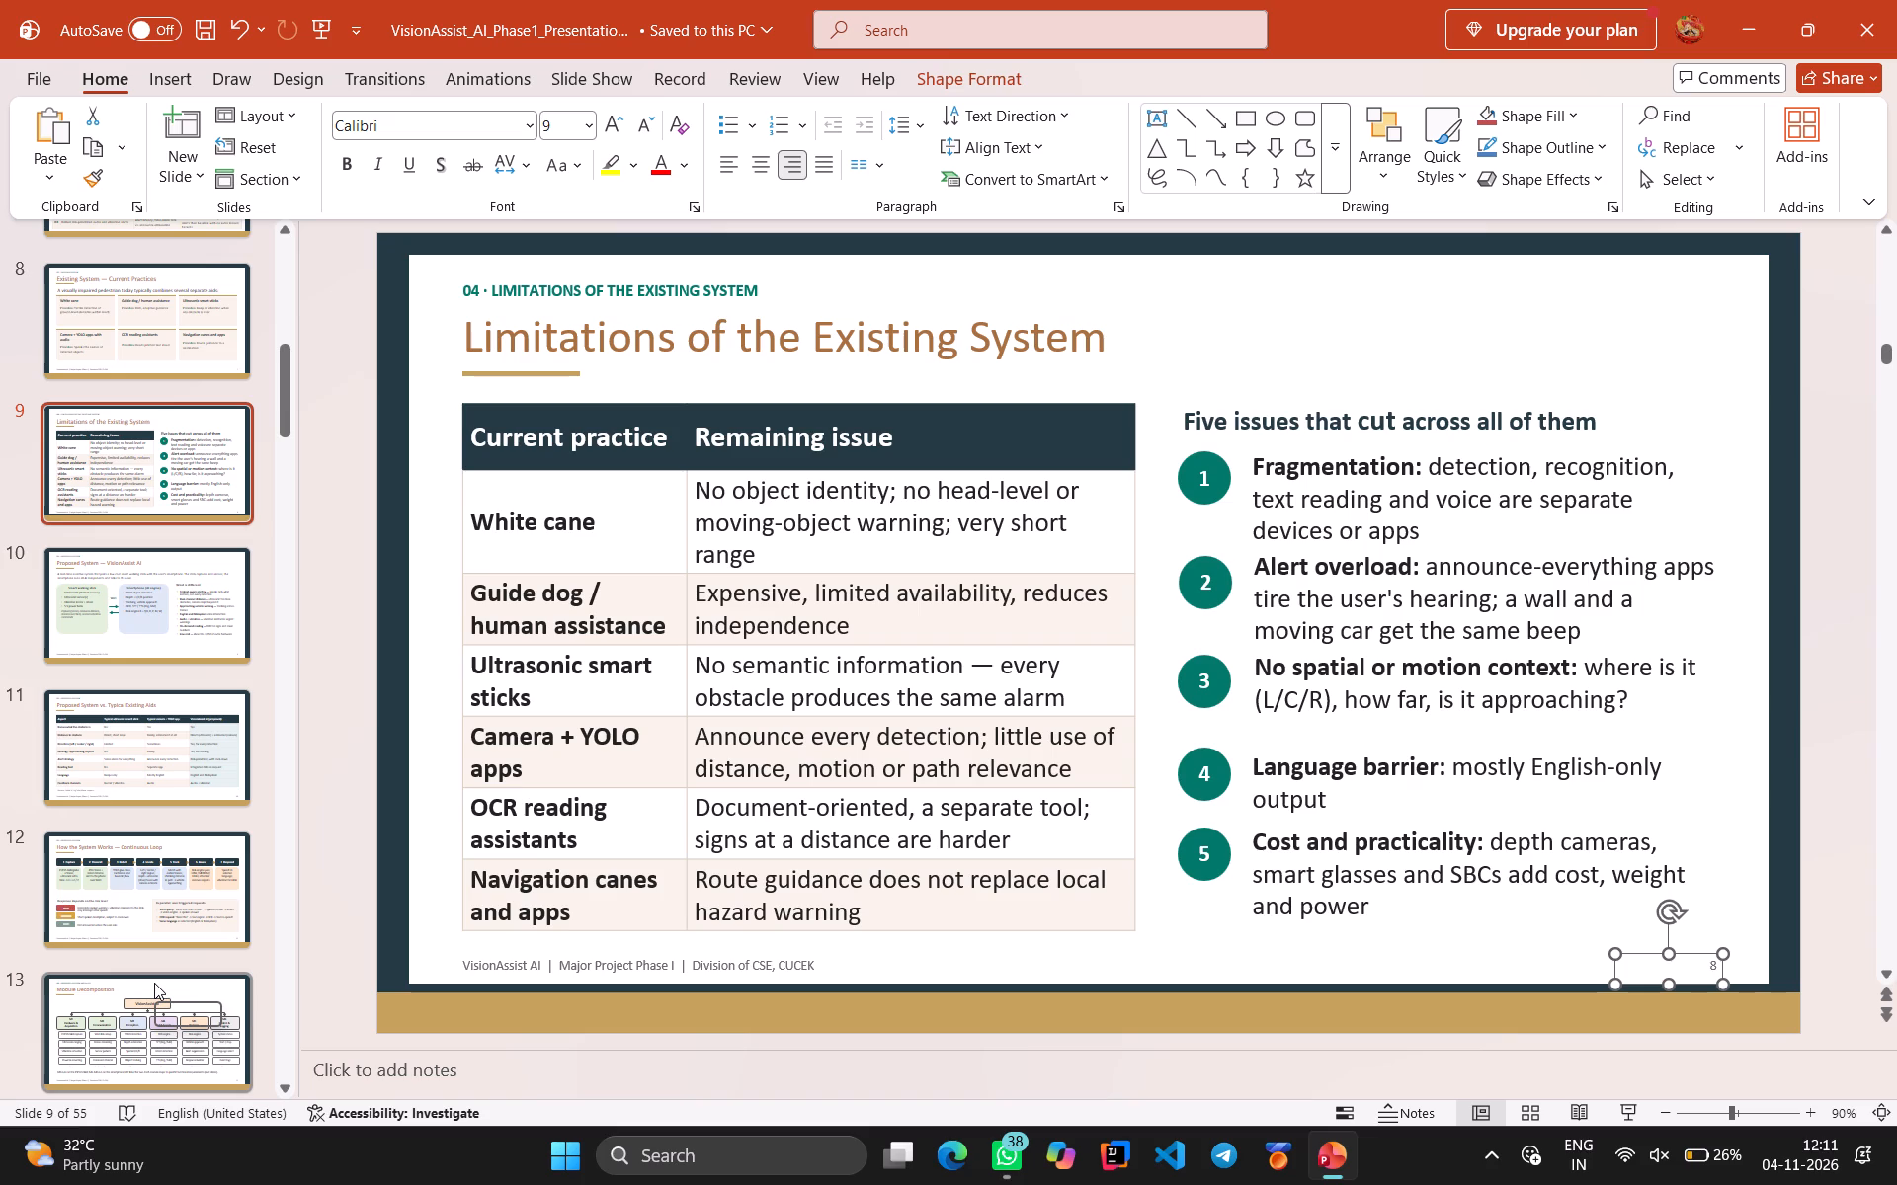
key(Down)
key(Down)
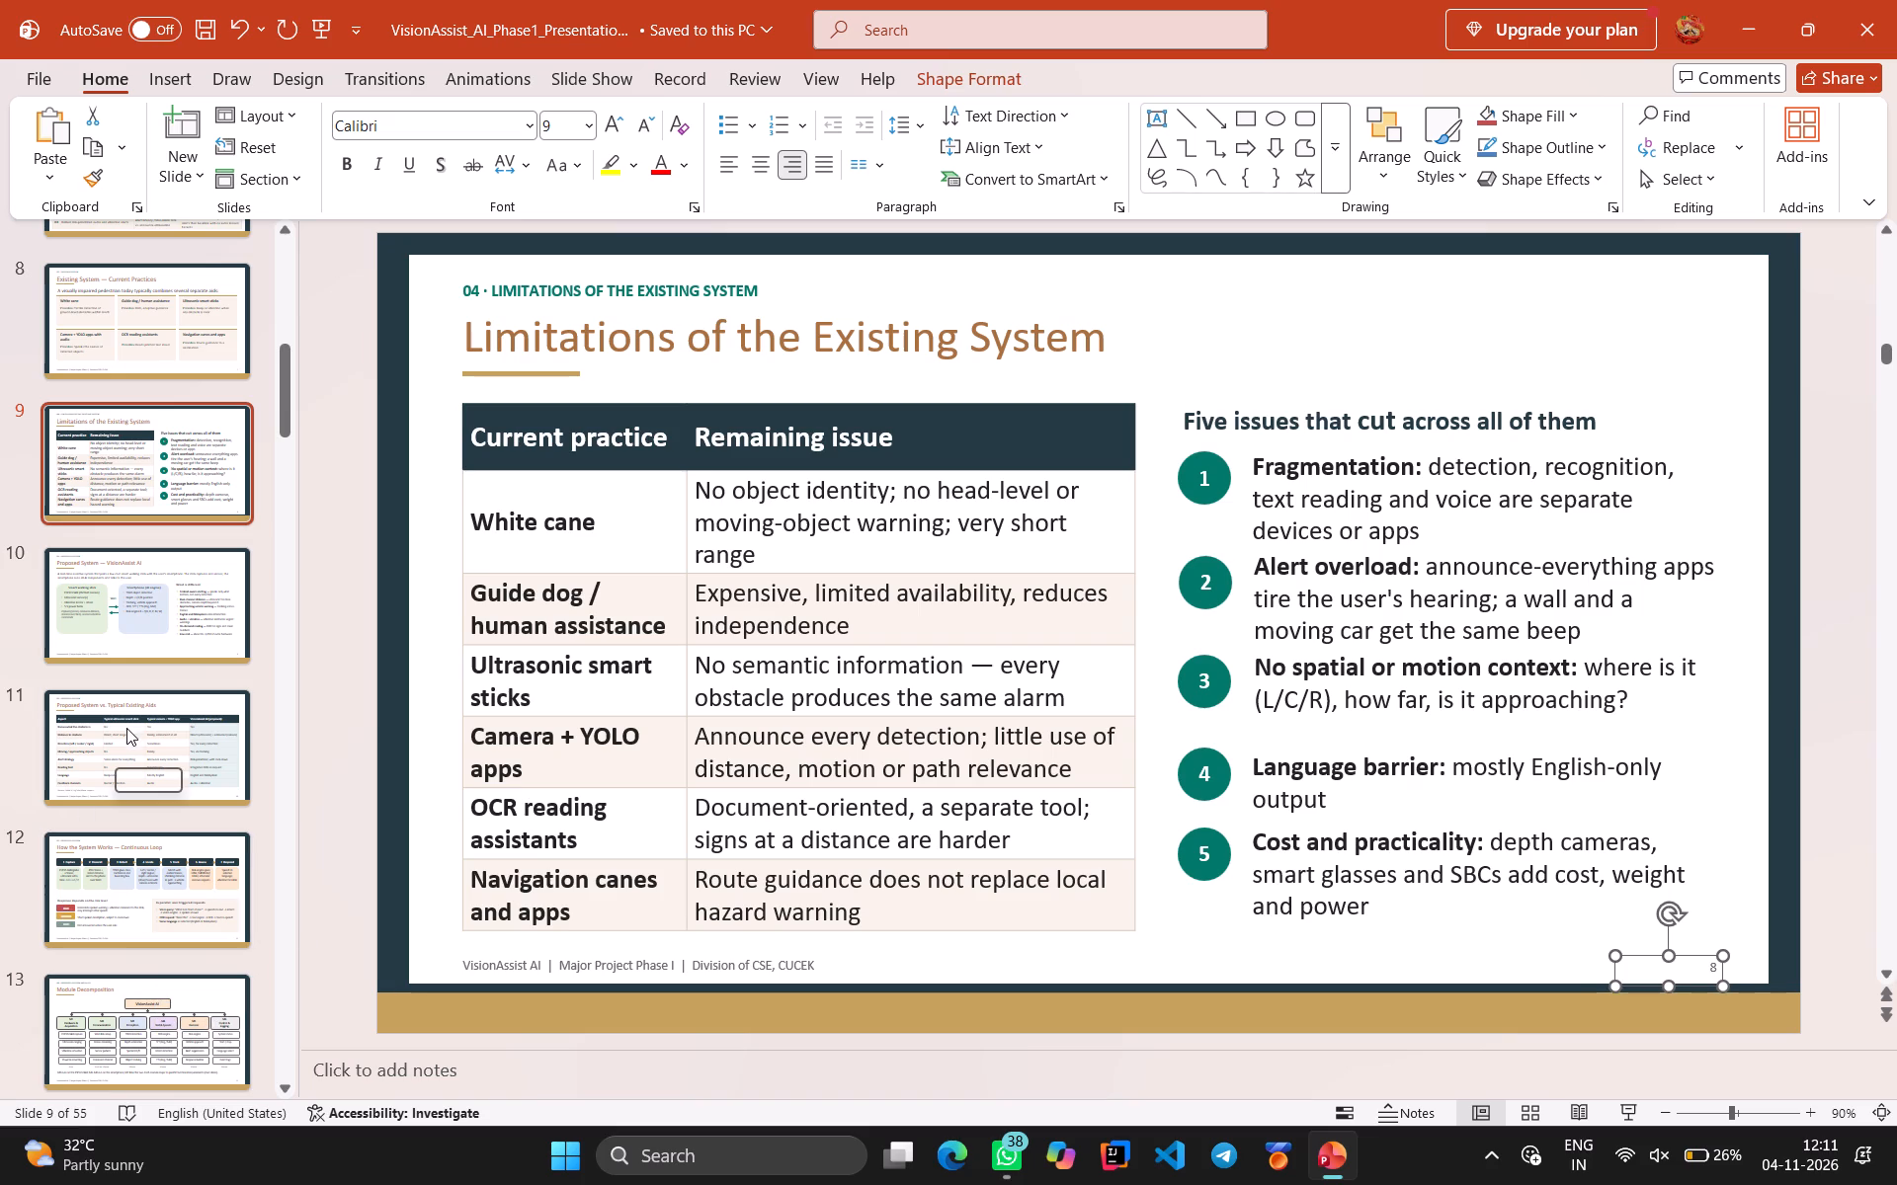
On slide 10, set the "Proposed System — VisionAssist AI" title to 32 pt.
click(153, 598)
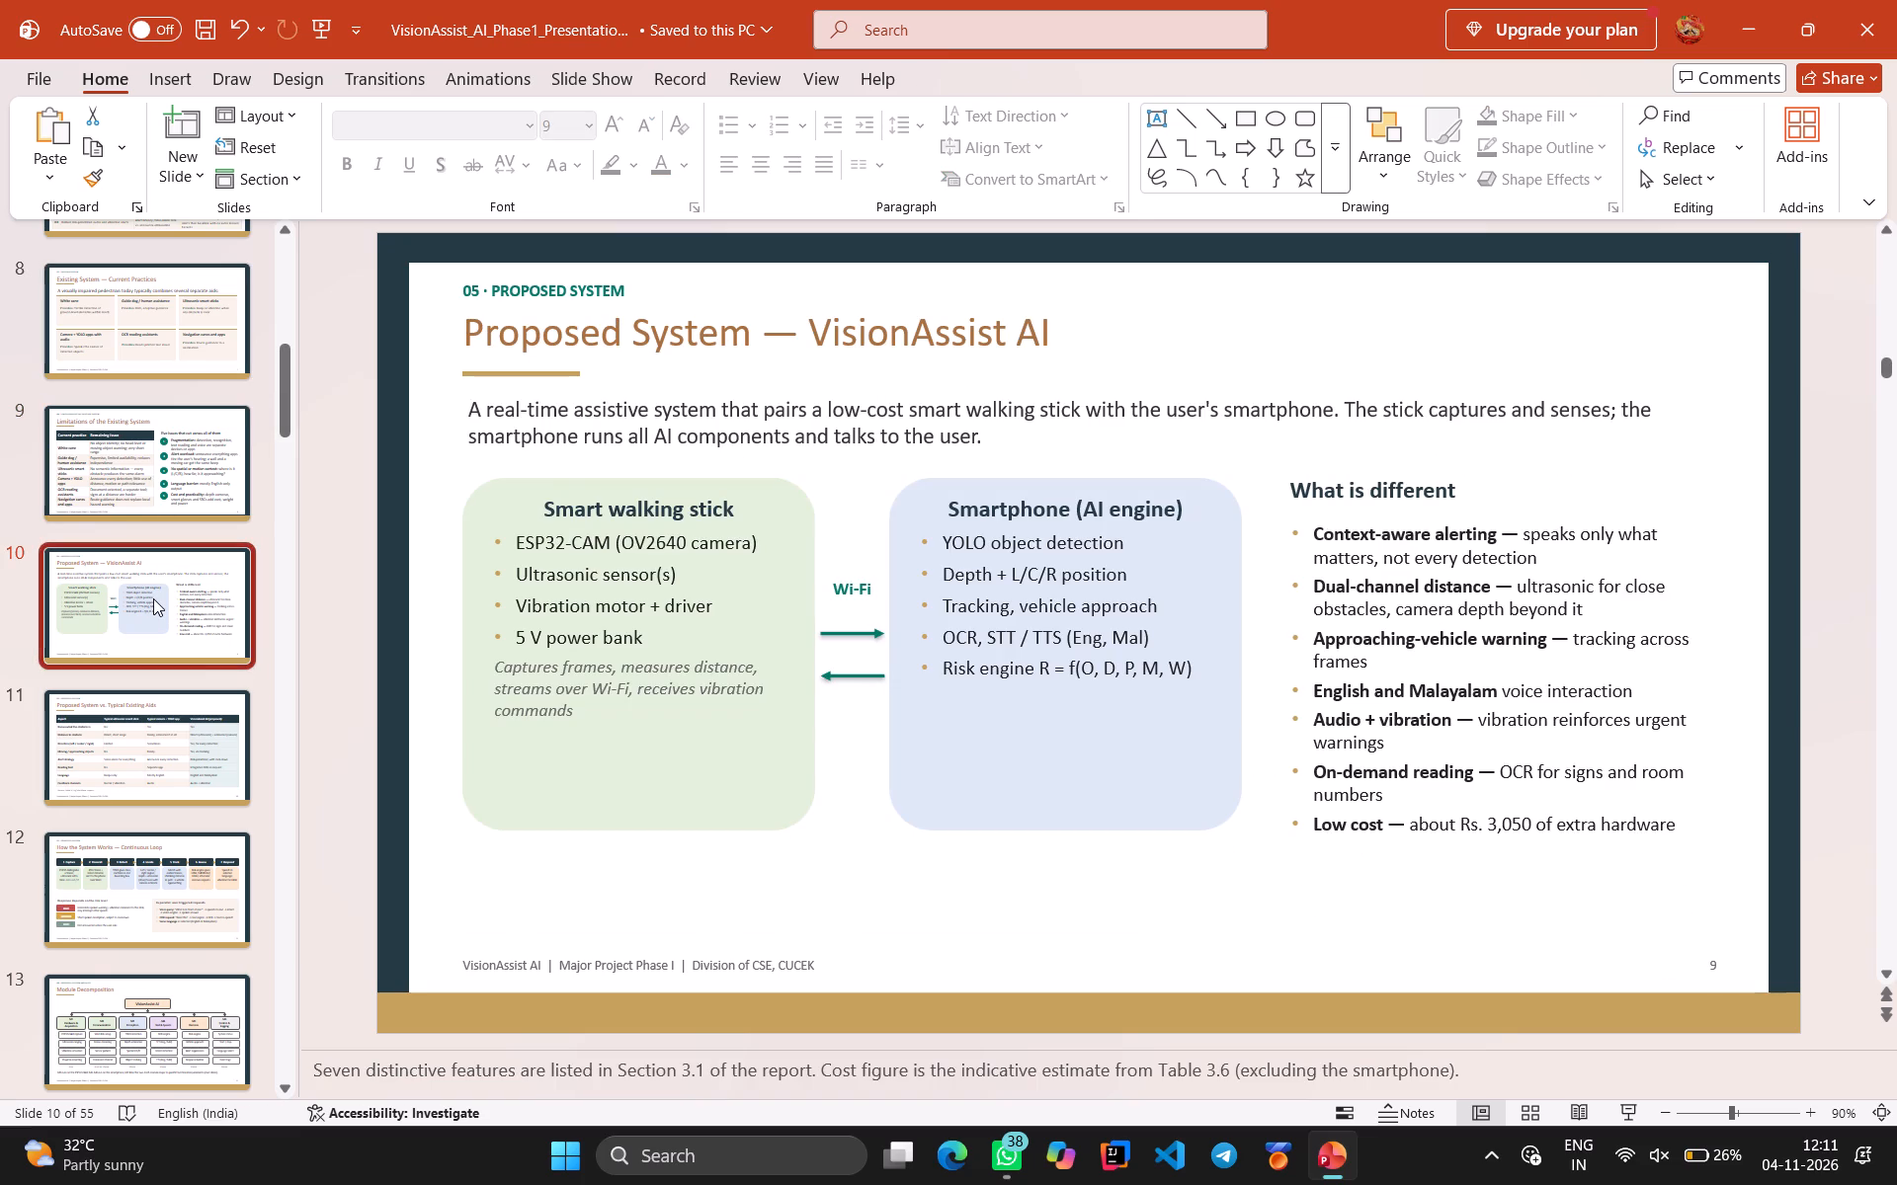
scroll(115, 565, up, 6)
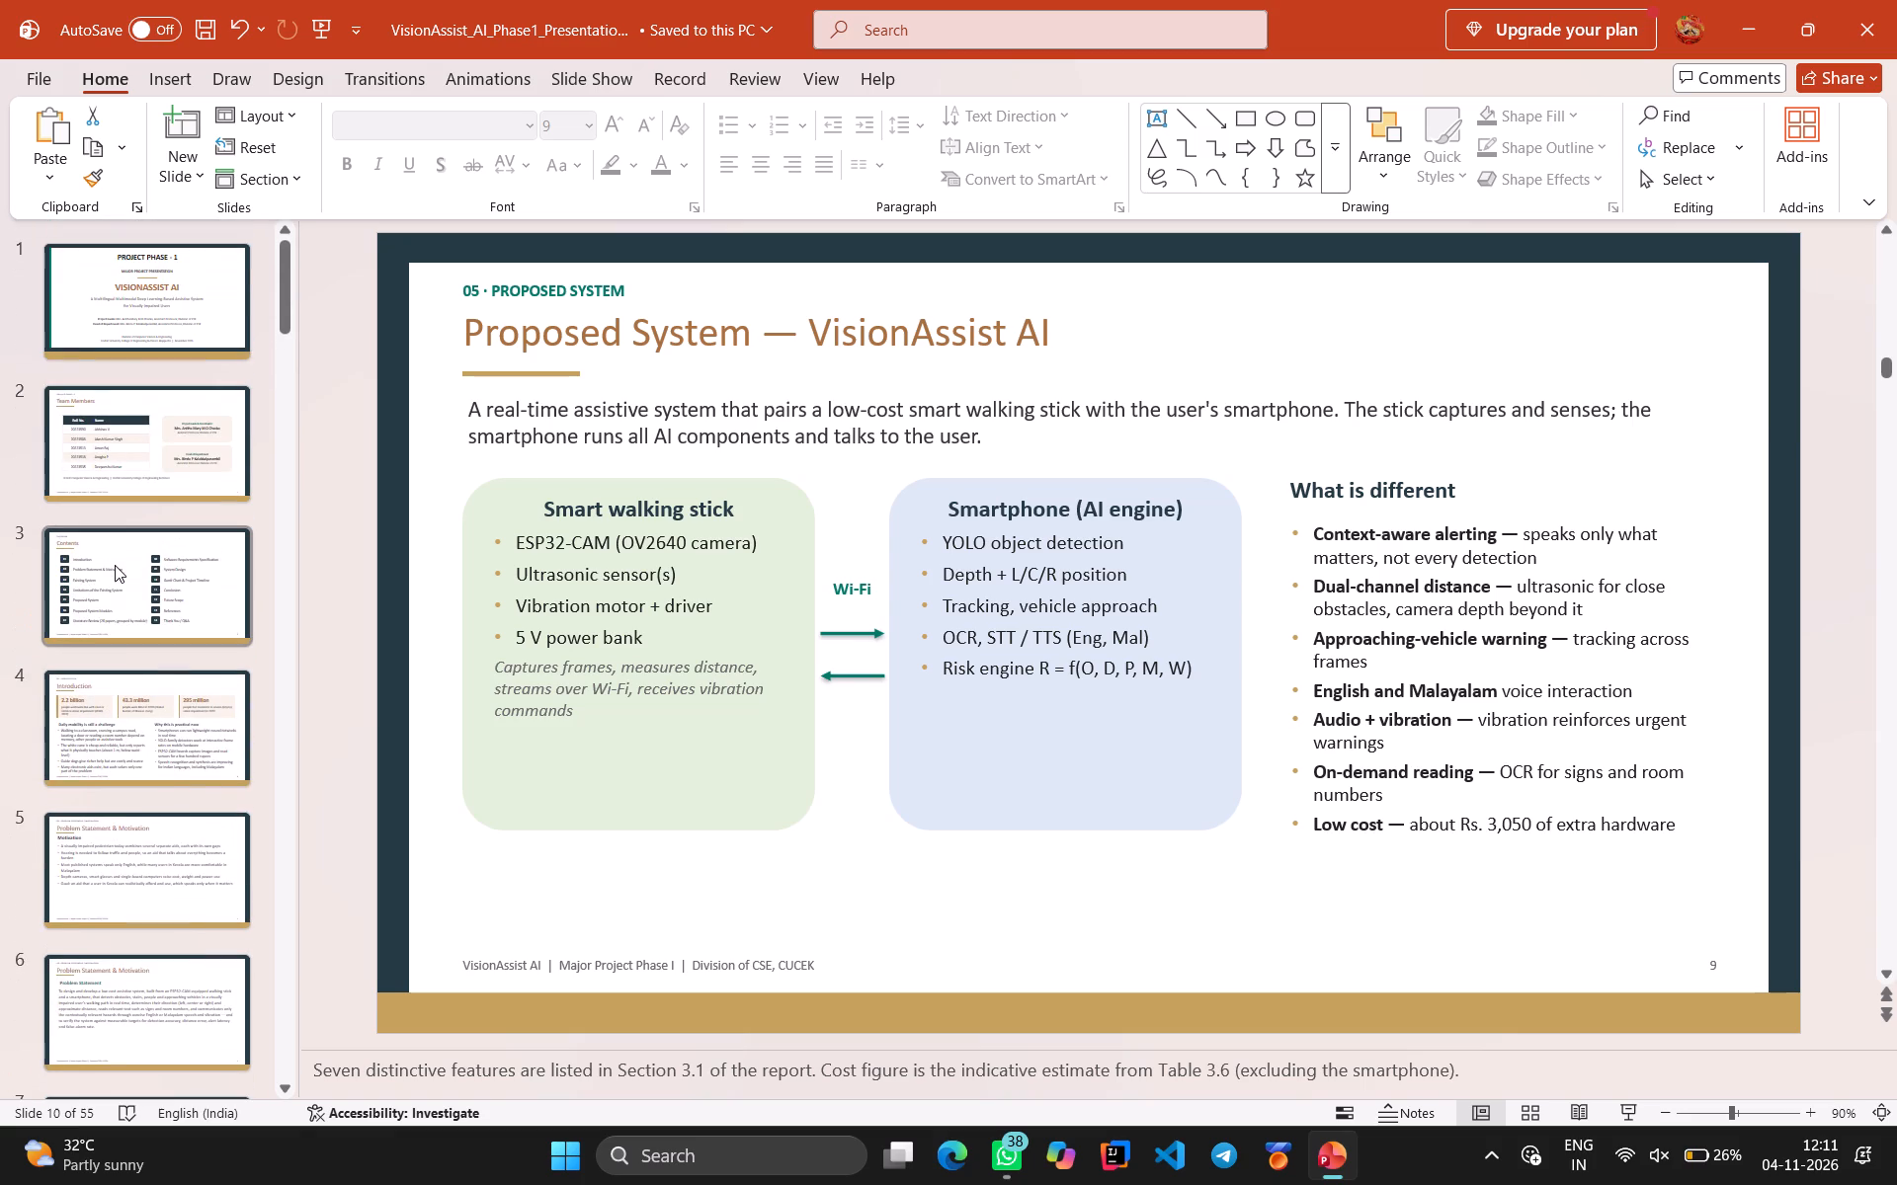
scroll(115, 565, down, 4)
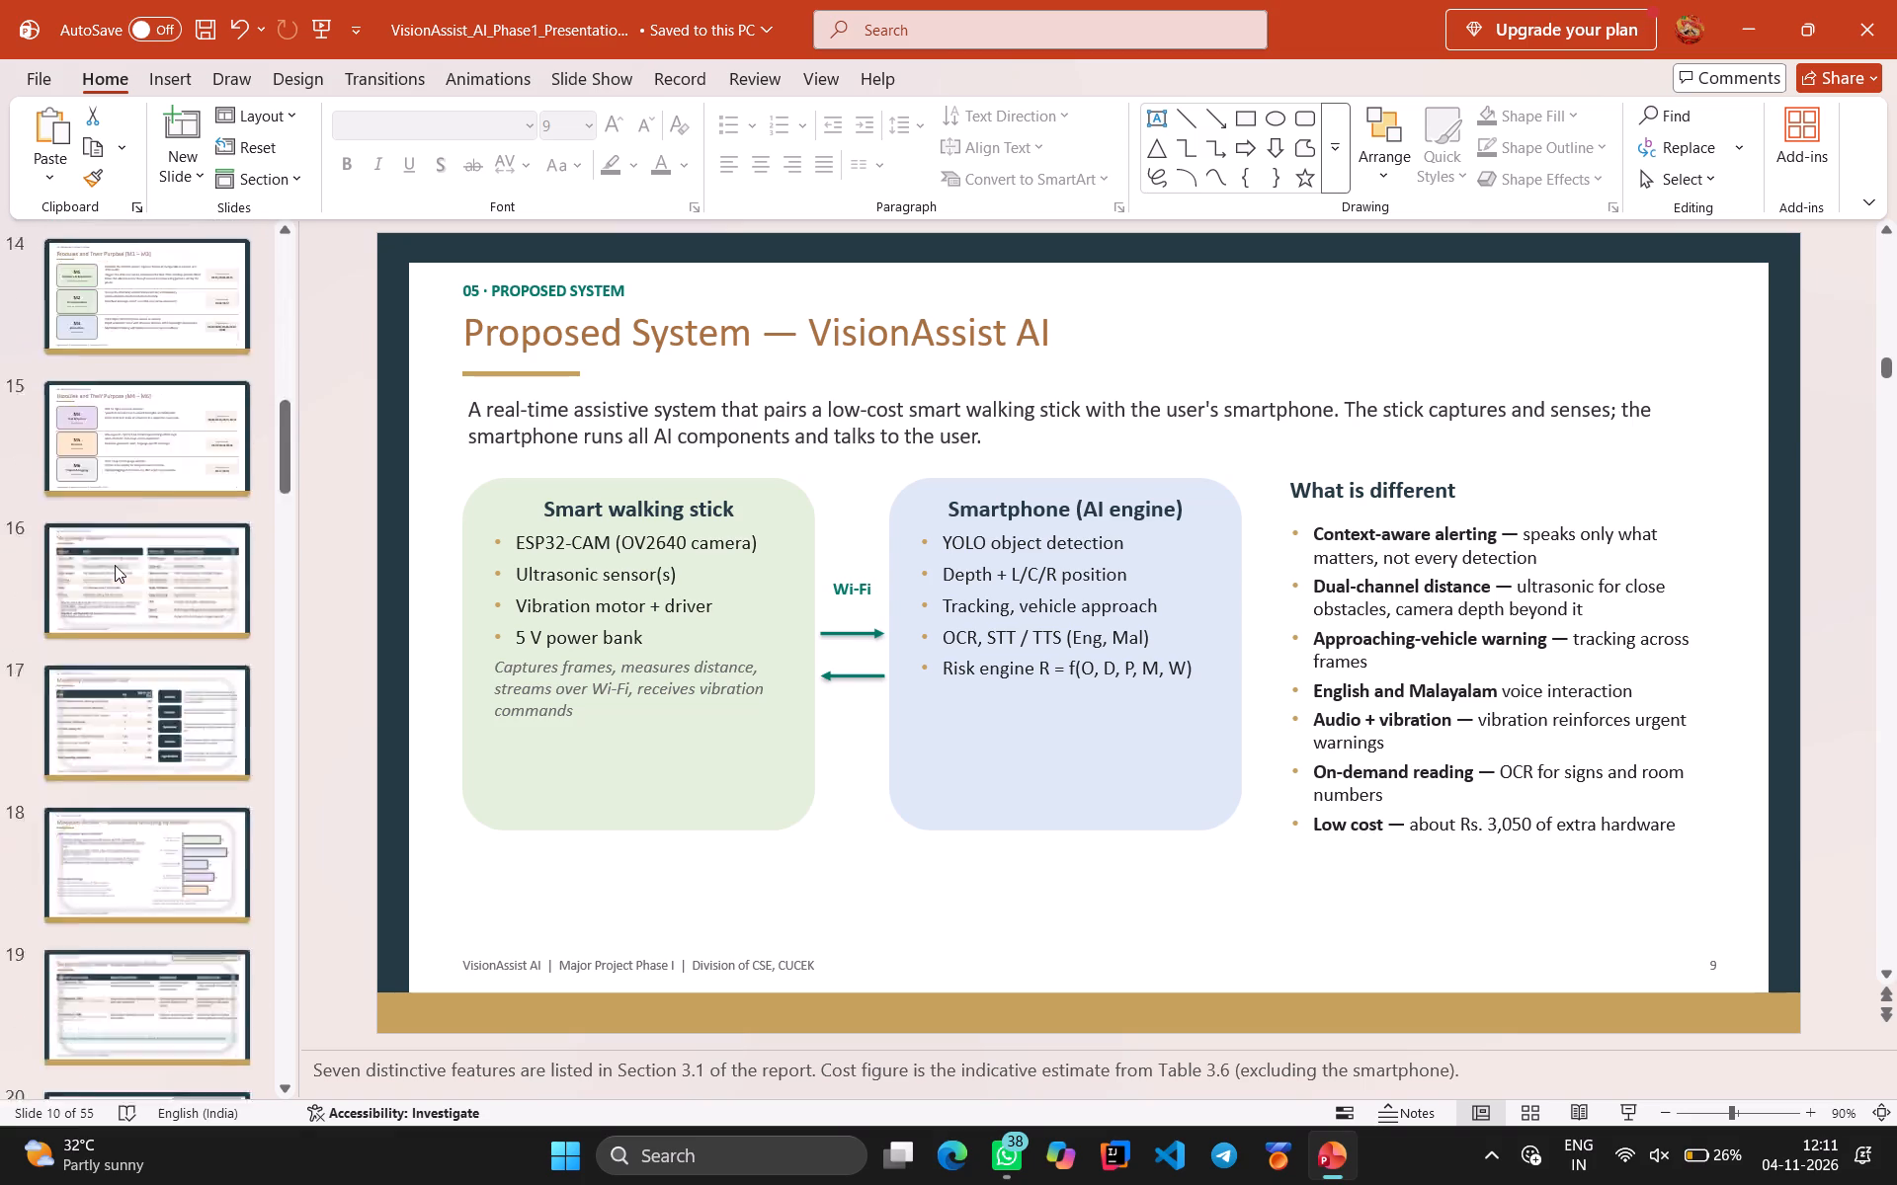
scroll(115, 565, up, 1)
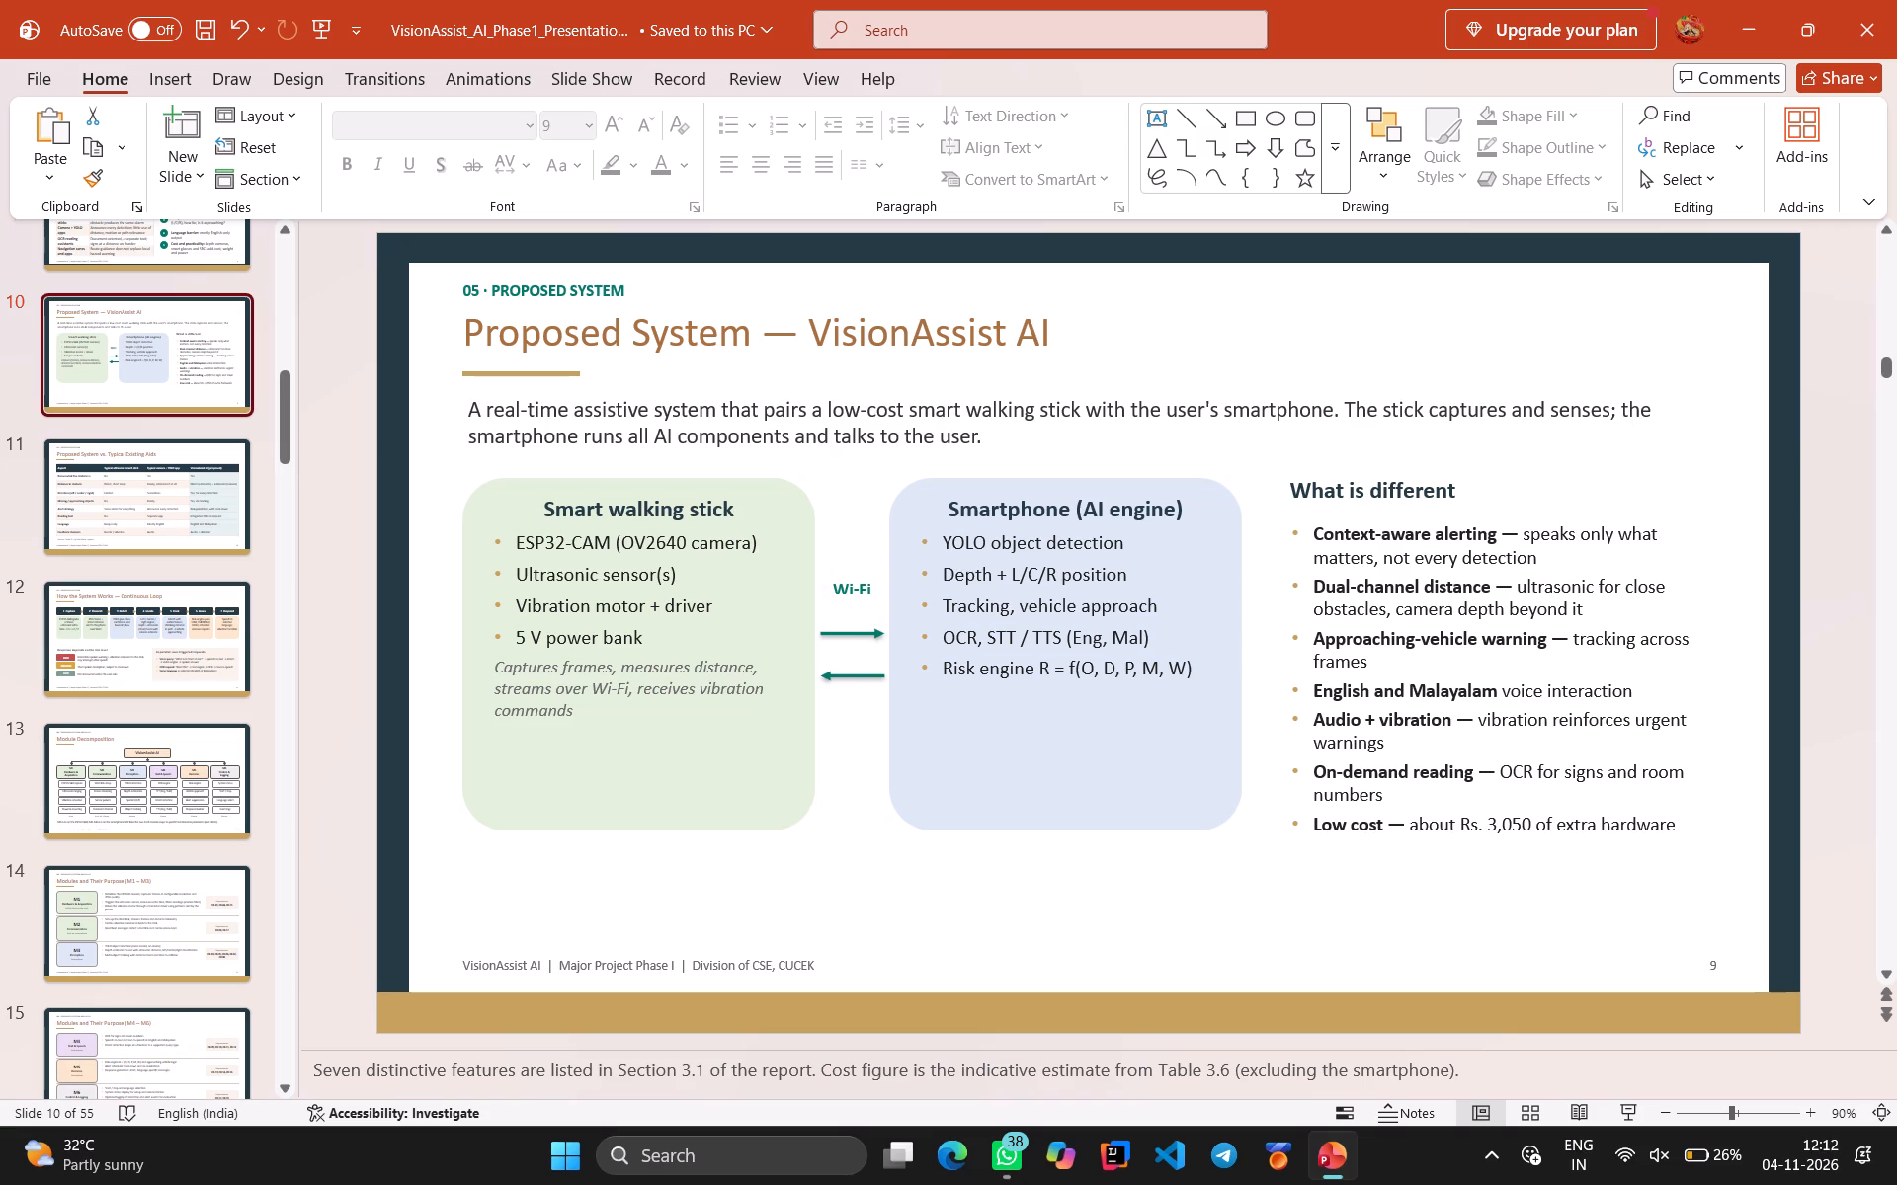
click(730, 324)
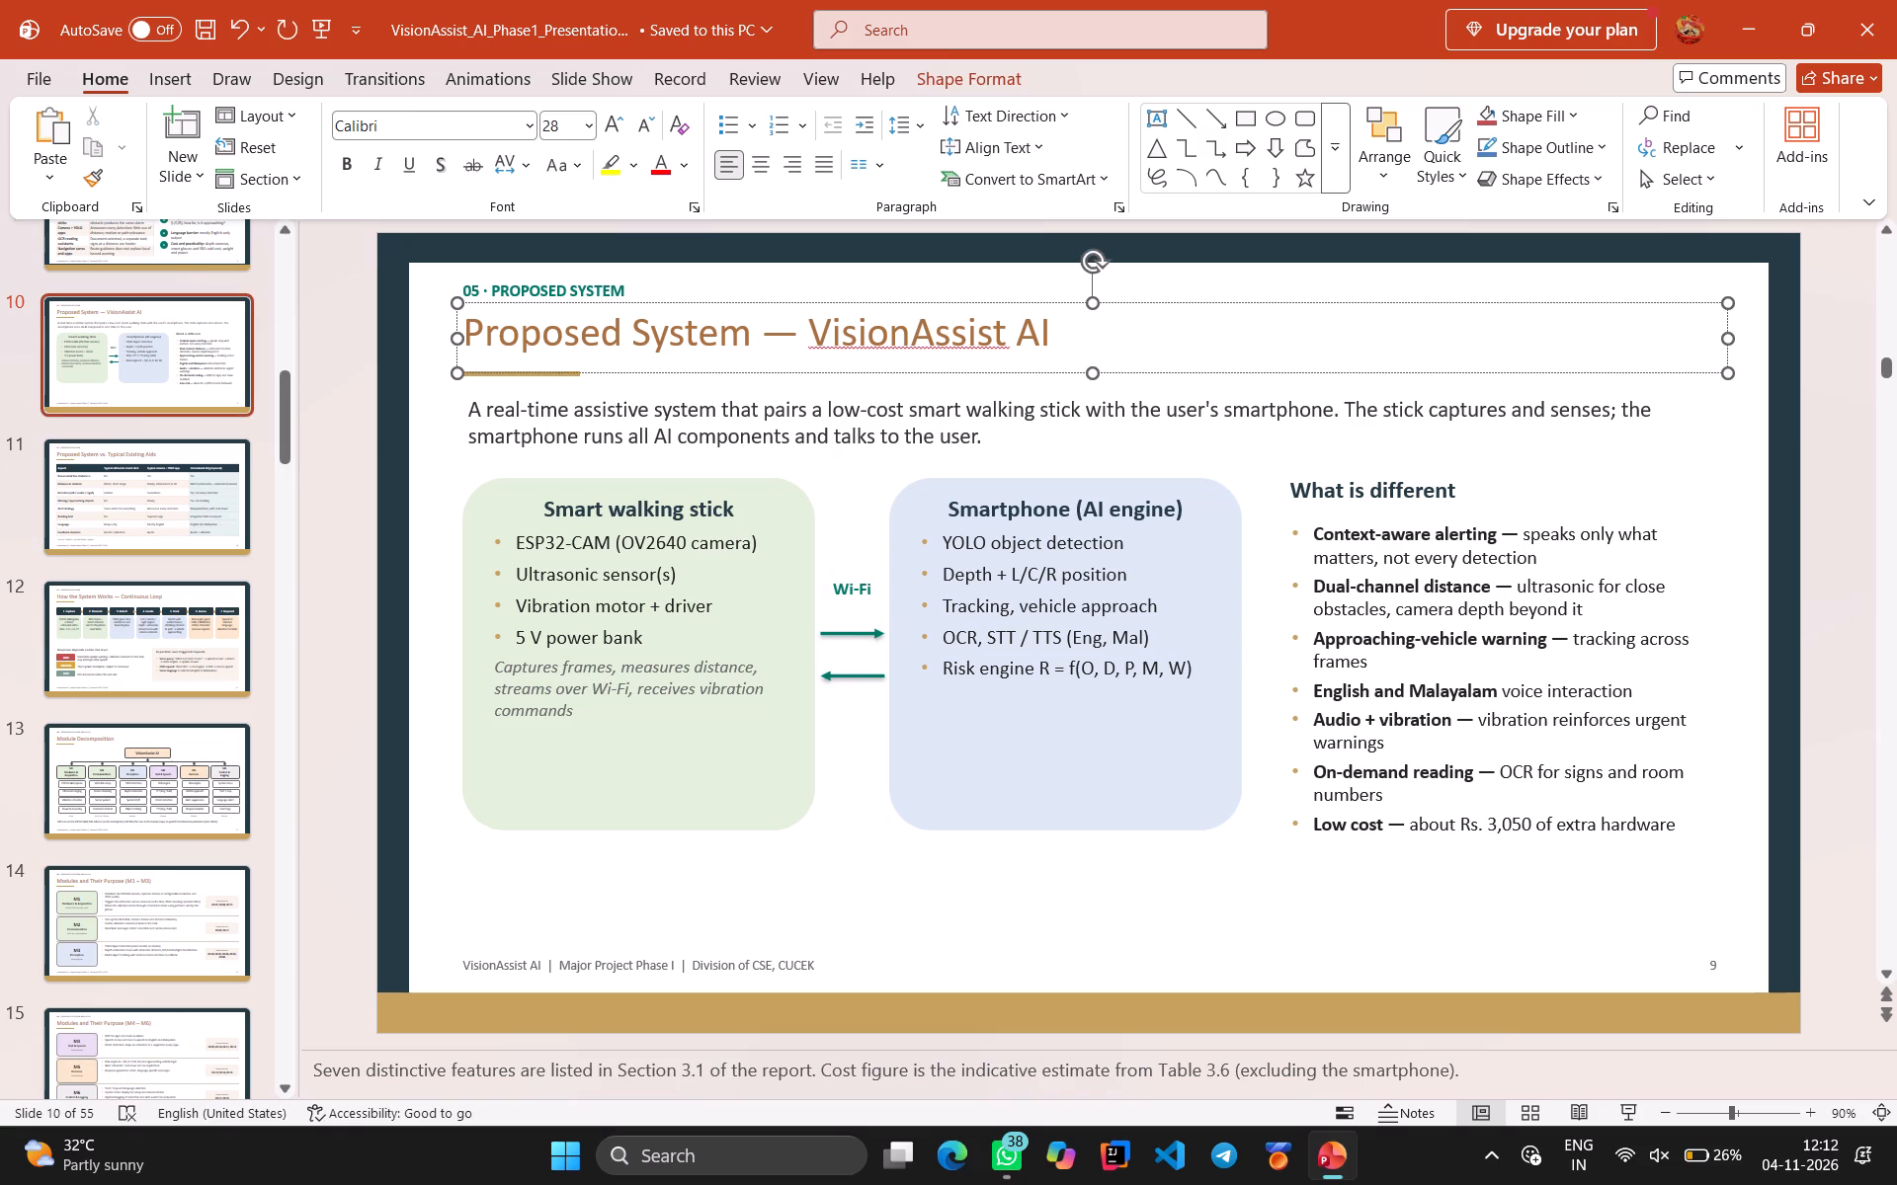
key(ctrl+a)
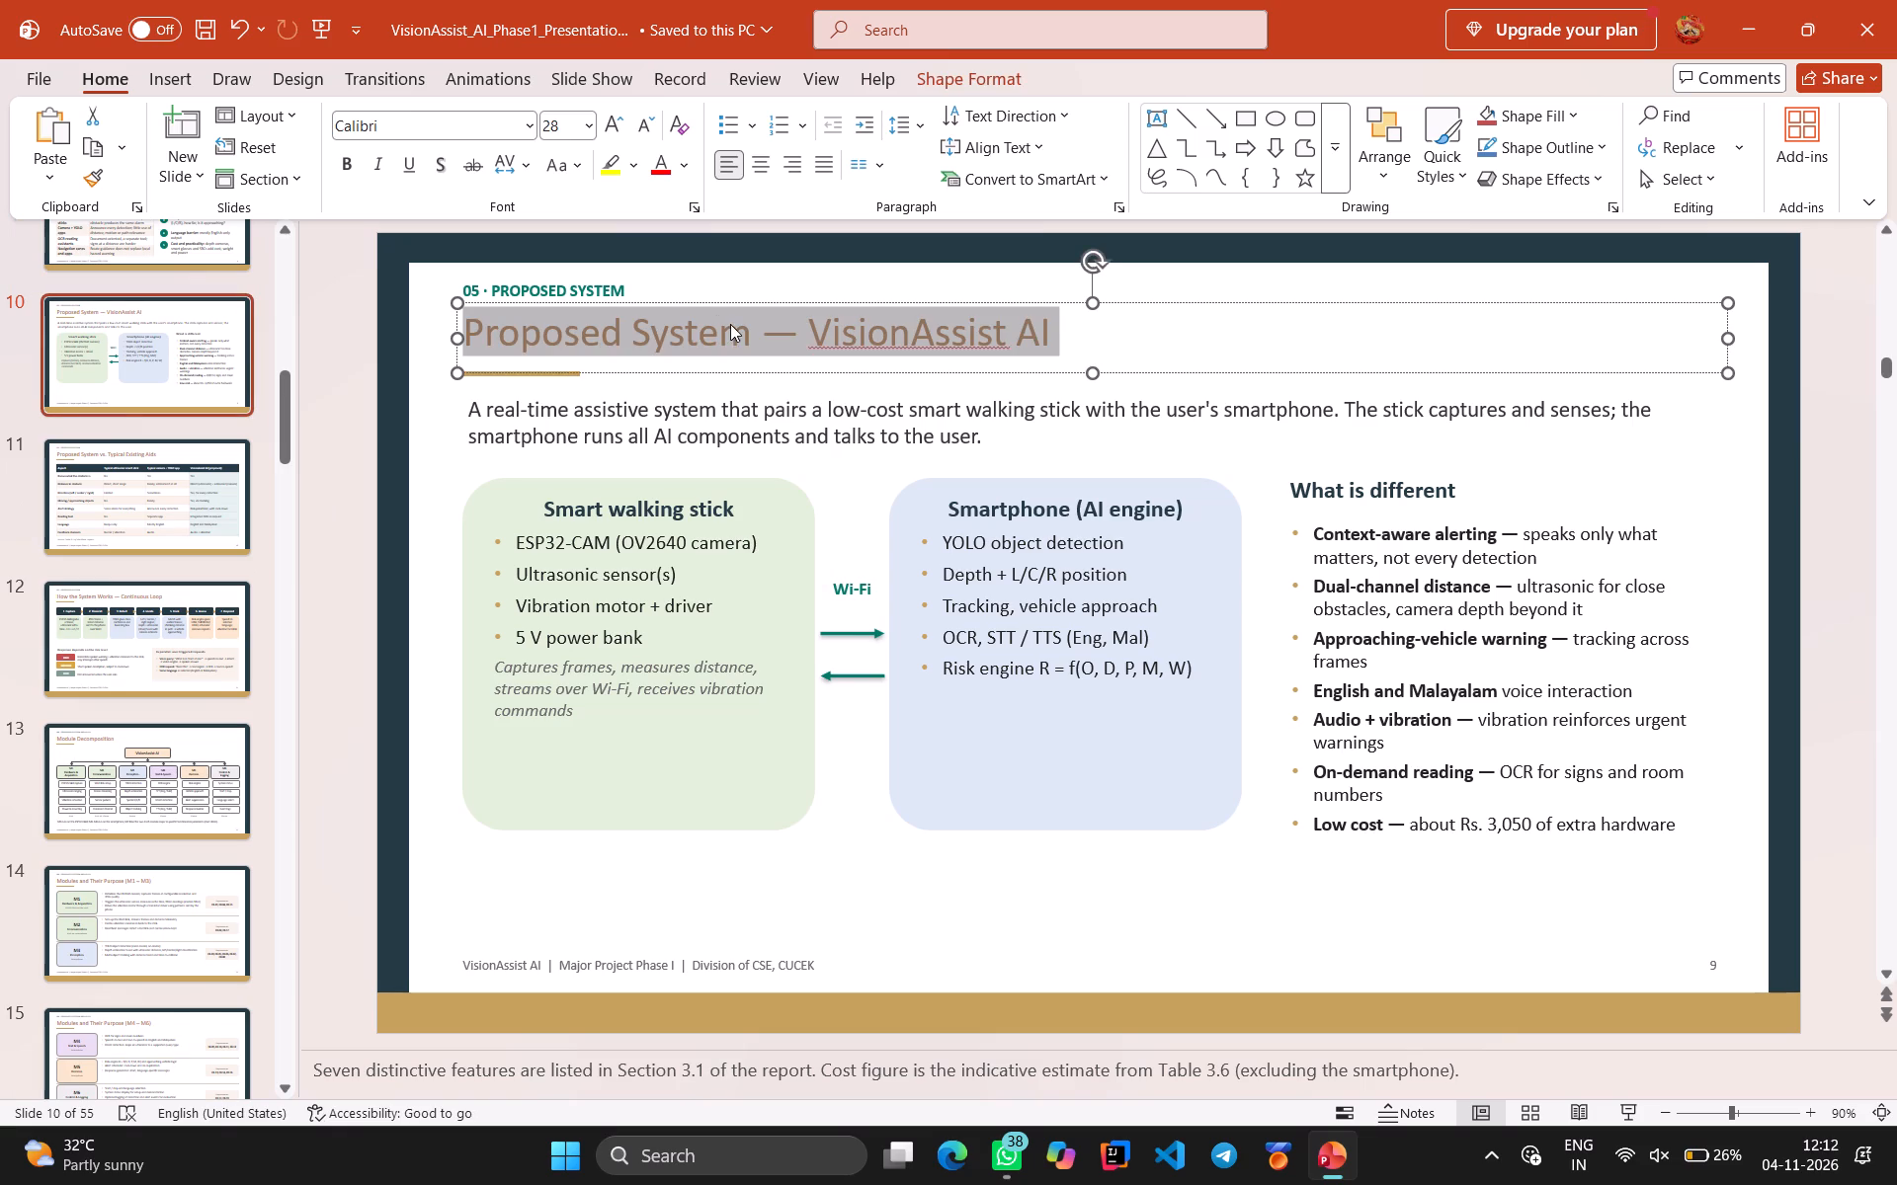
click(590, 130)
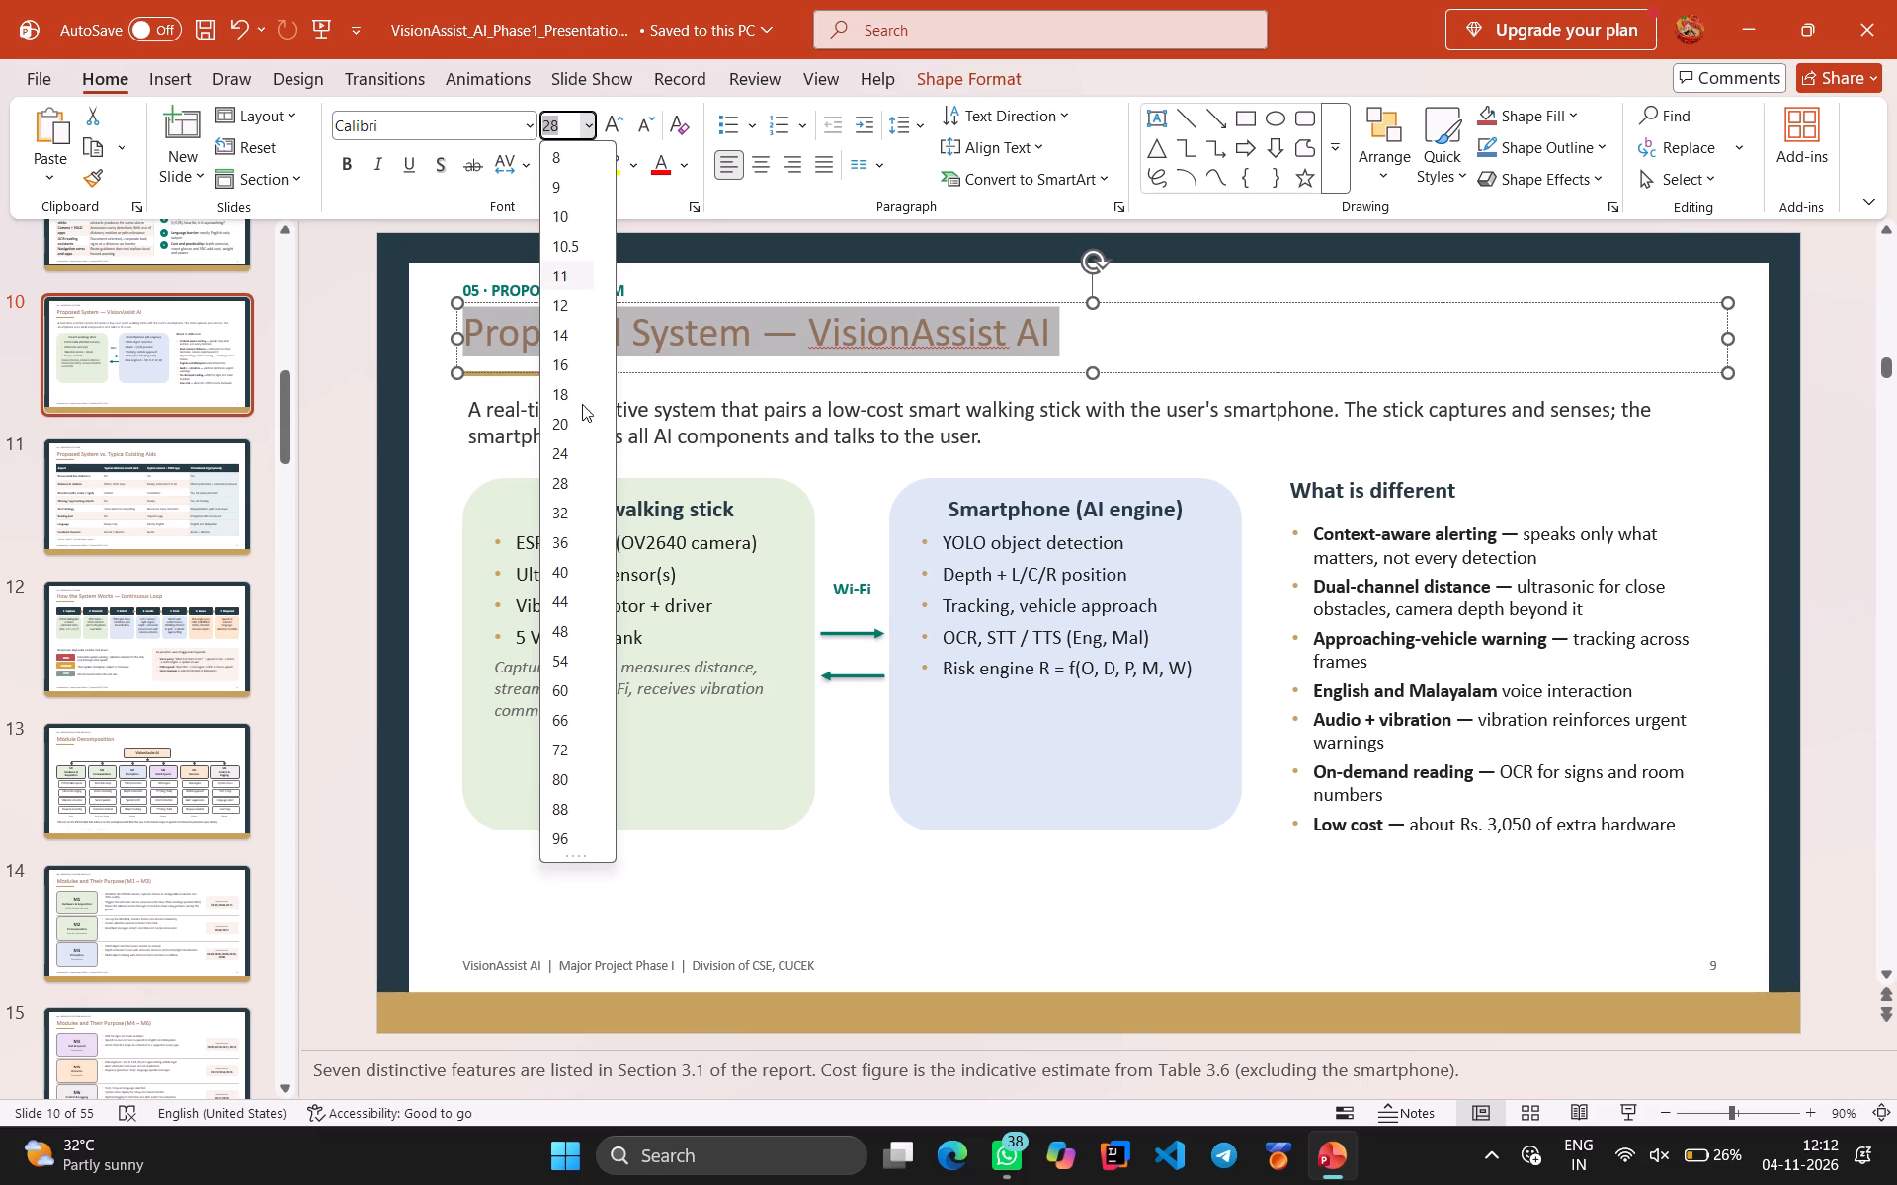
click(581, 513)
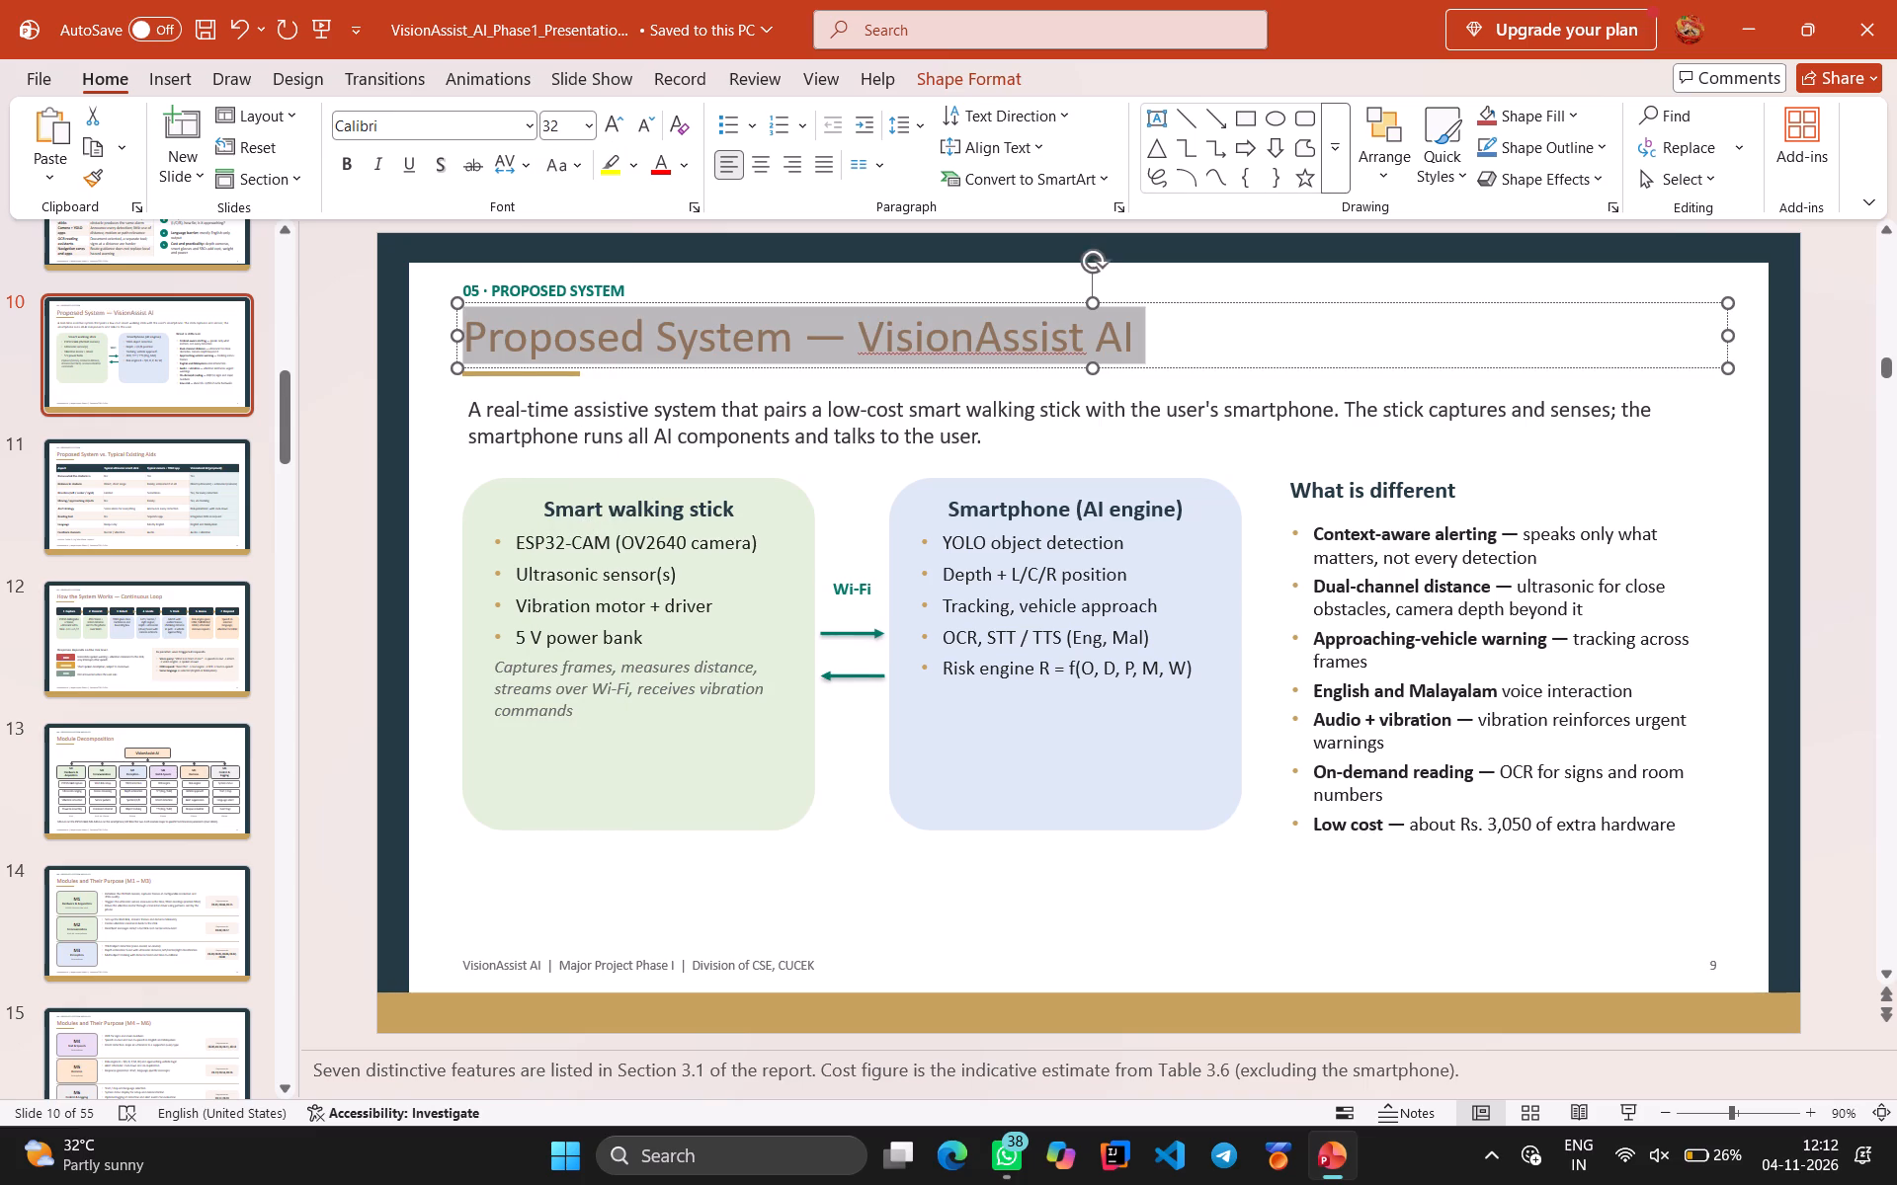
Set the introductory paragraph below the slide 10 title to 18 pt.
click(752, 408)
key(ctrl+a)
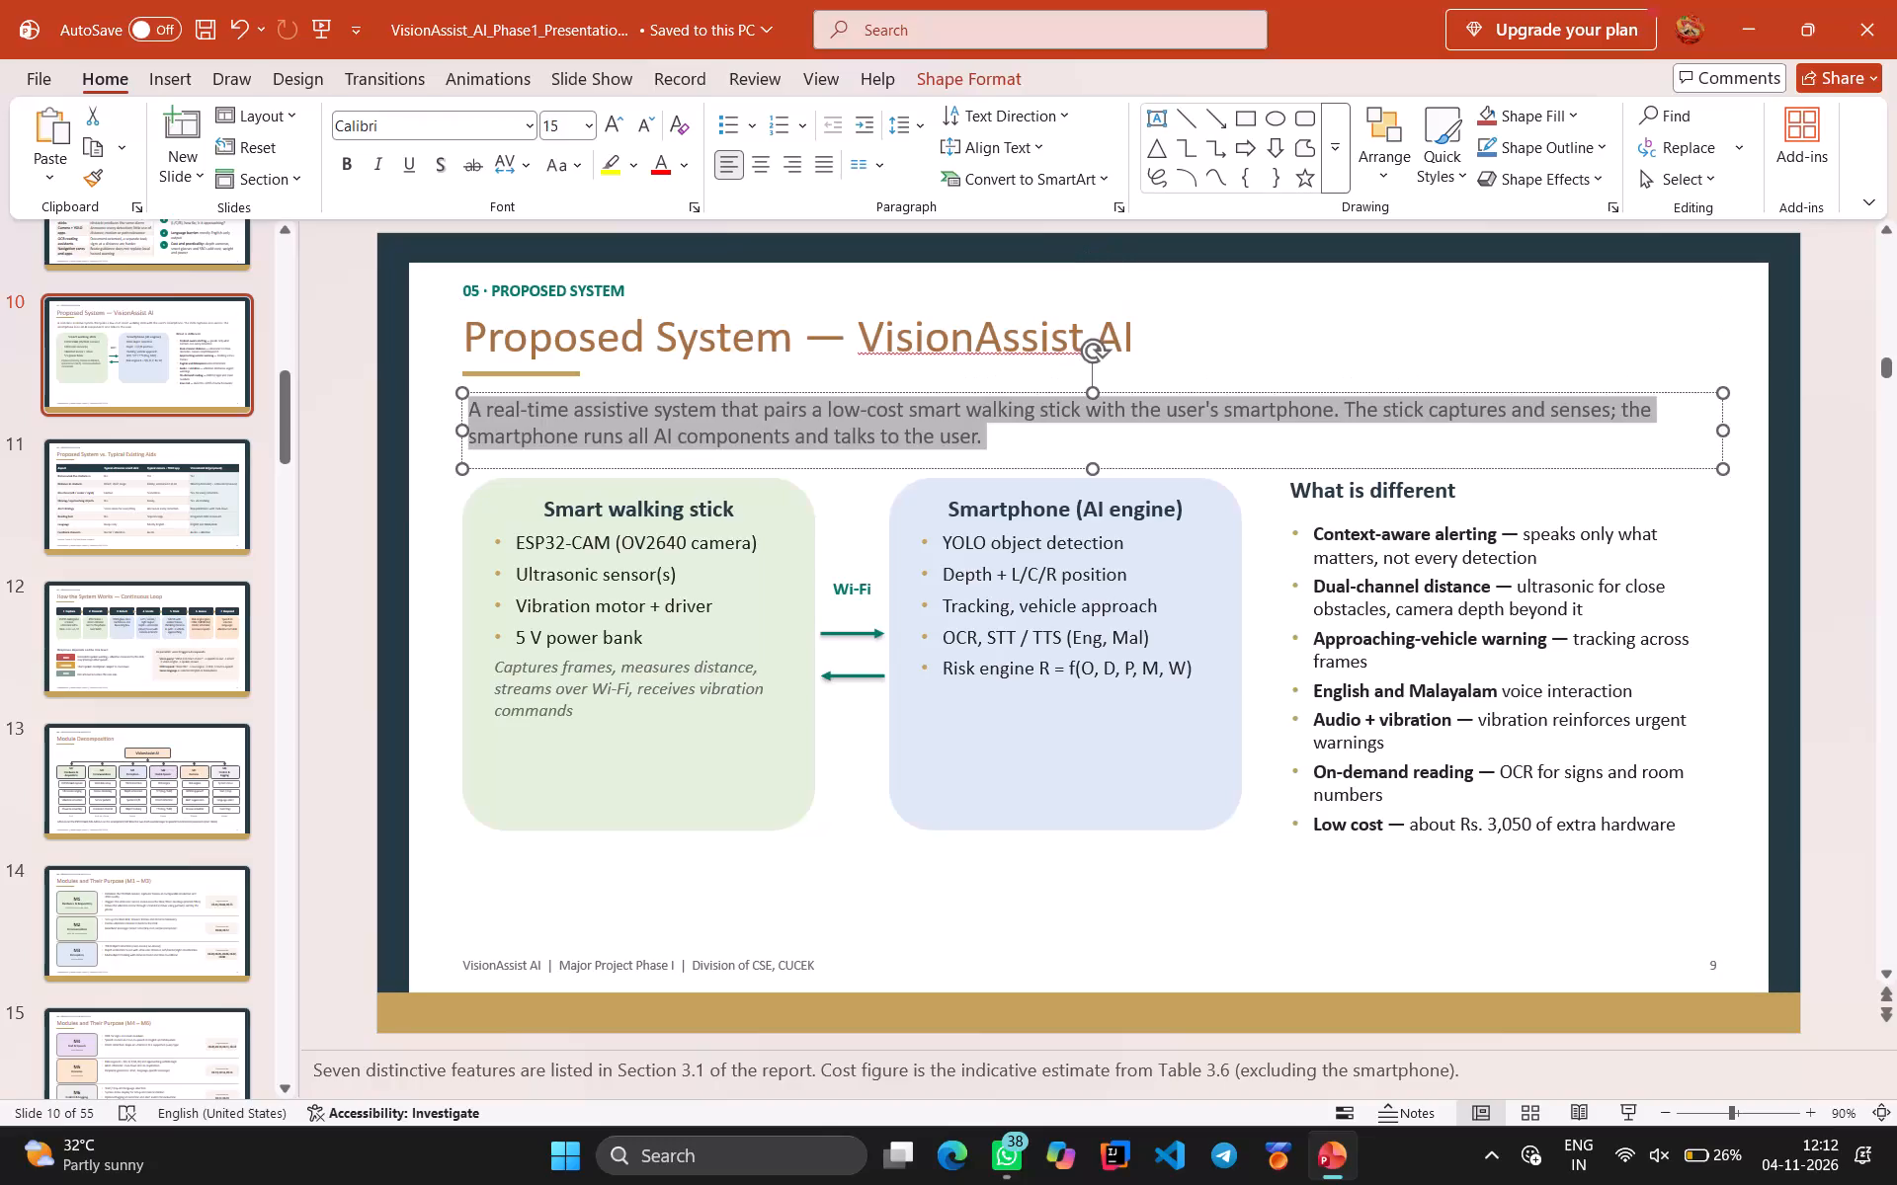
click(586, 126)
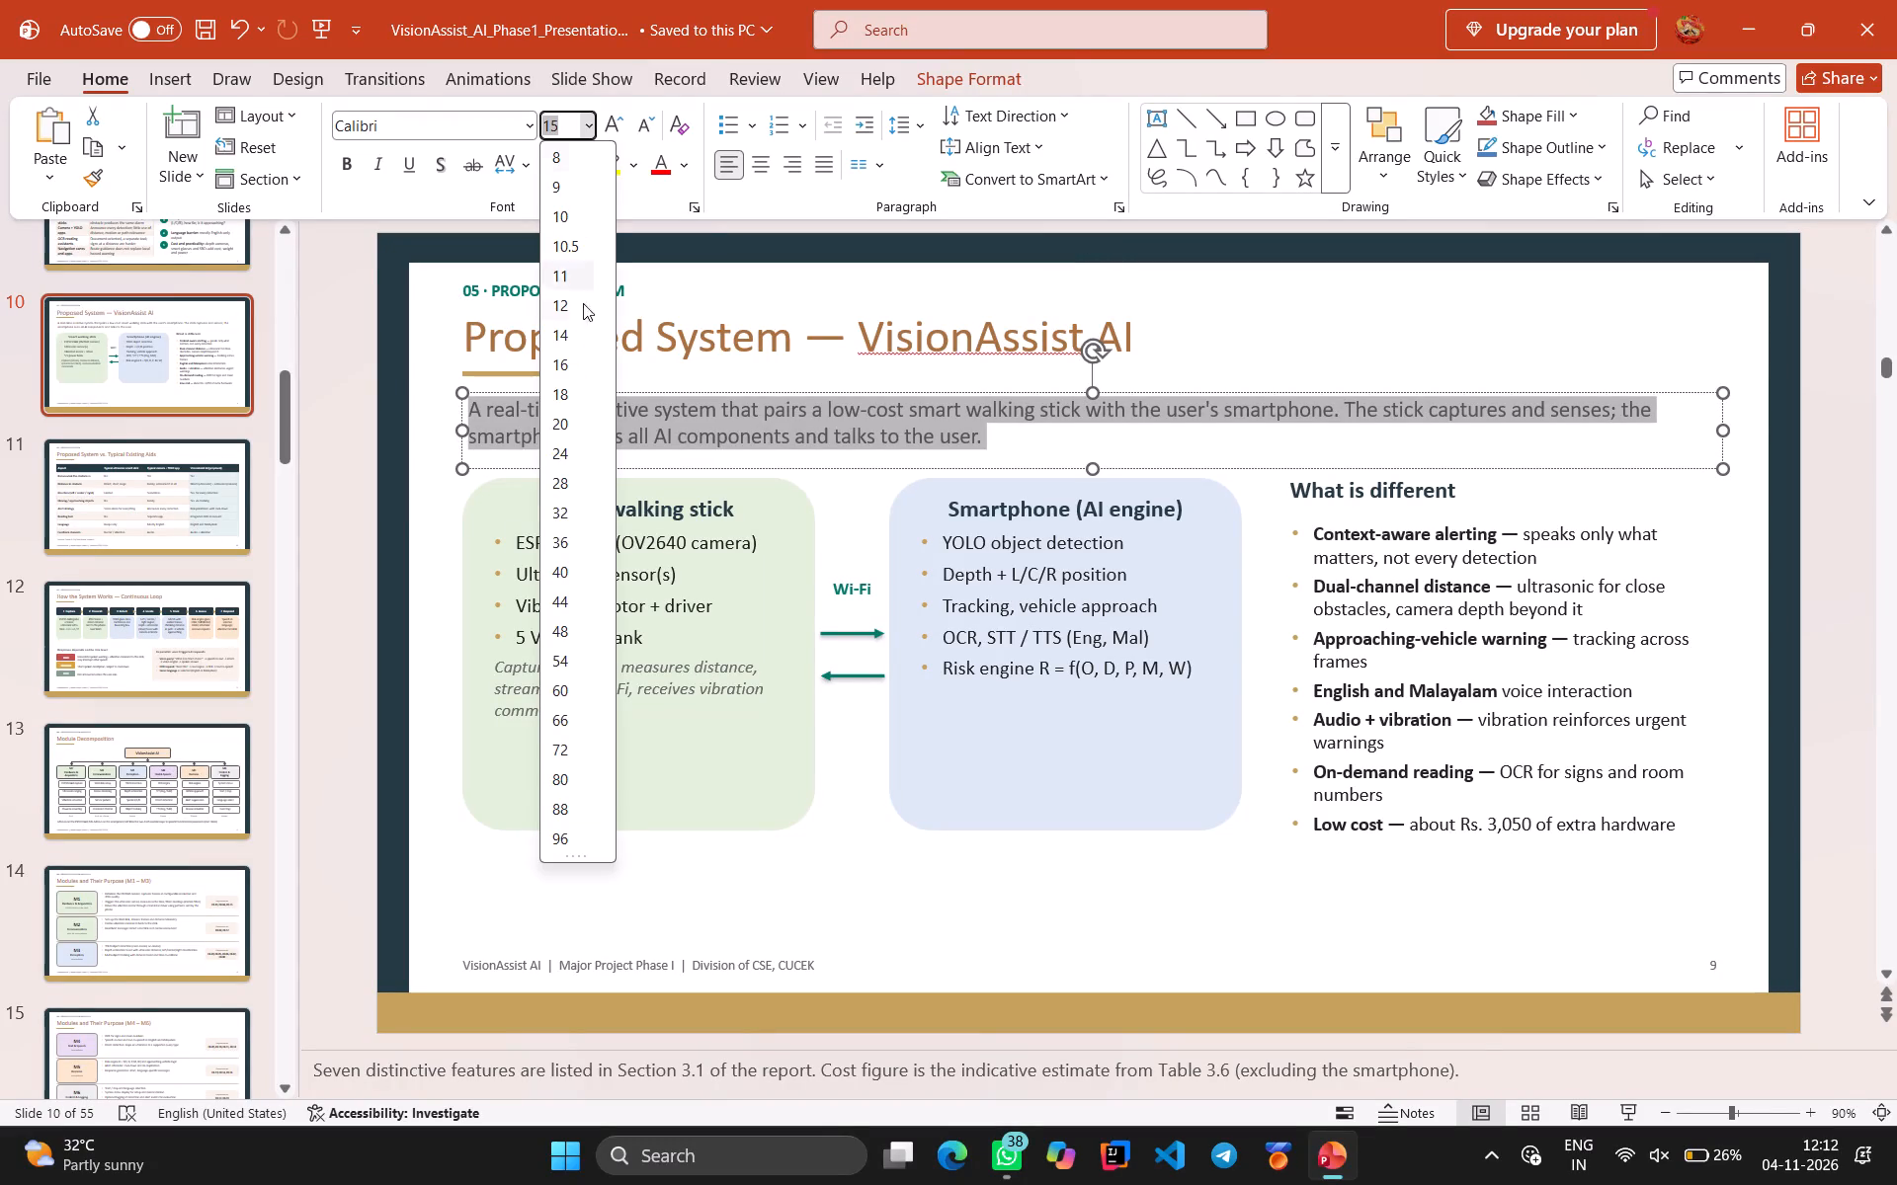
click(575, 407)
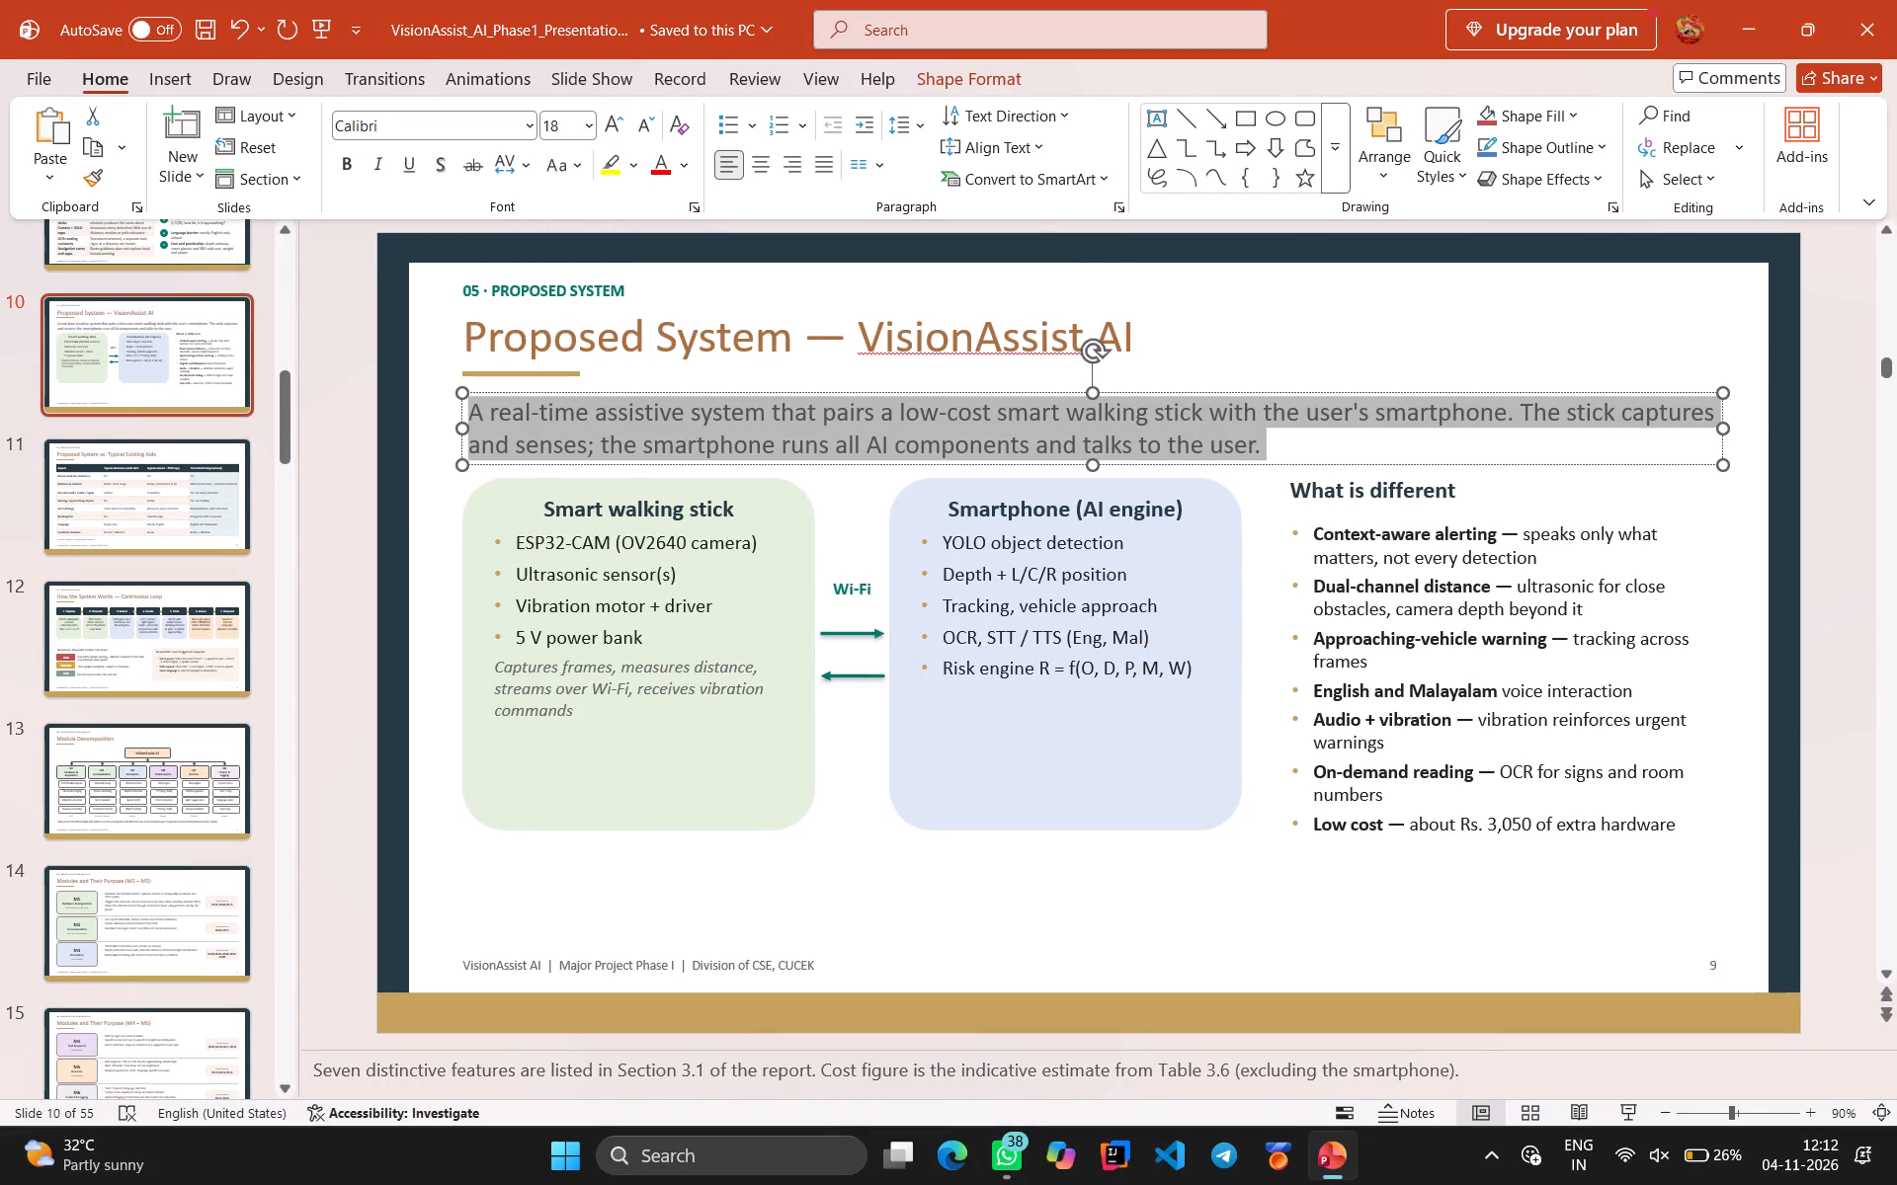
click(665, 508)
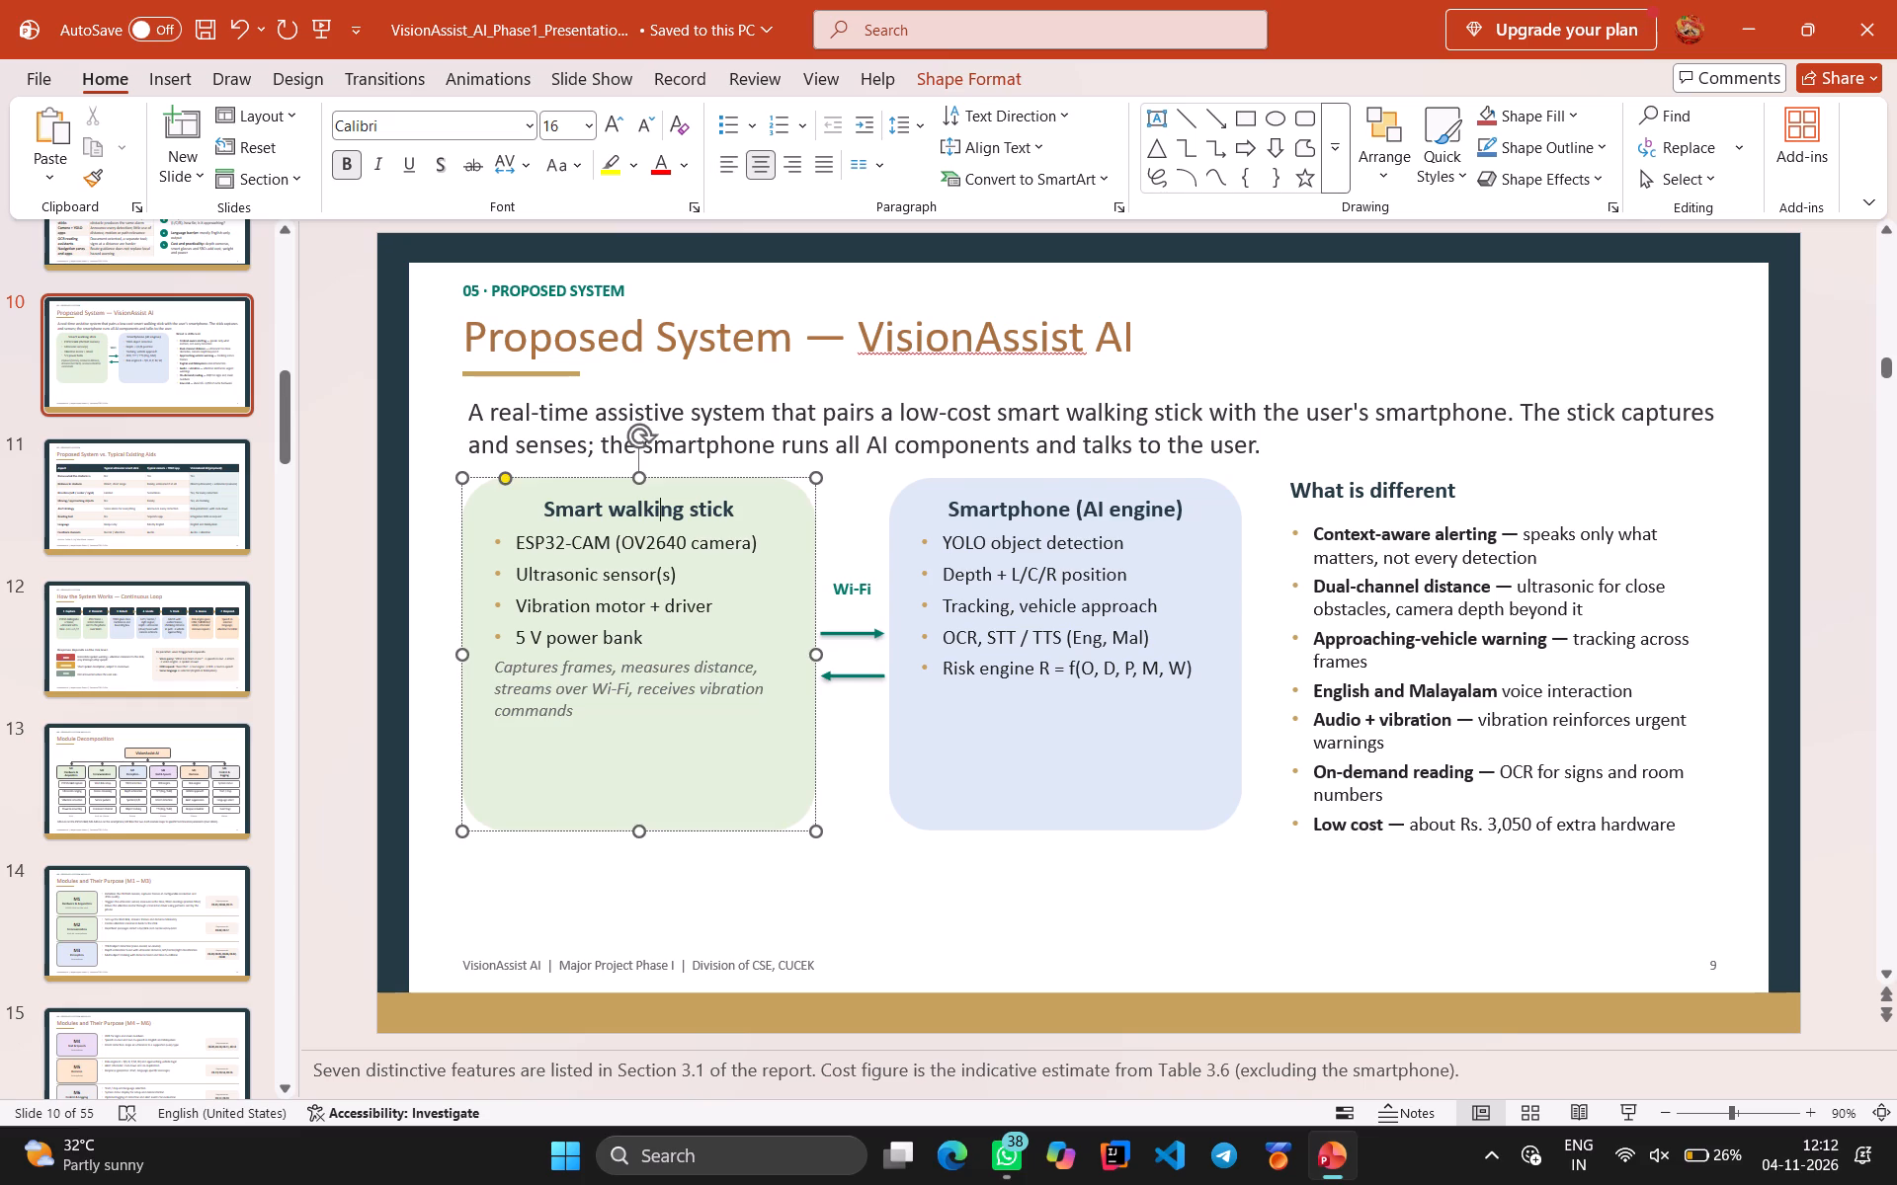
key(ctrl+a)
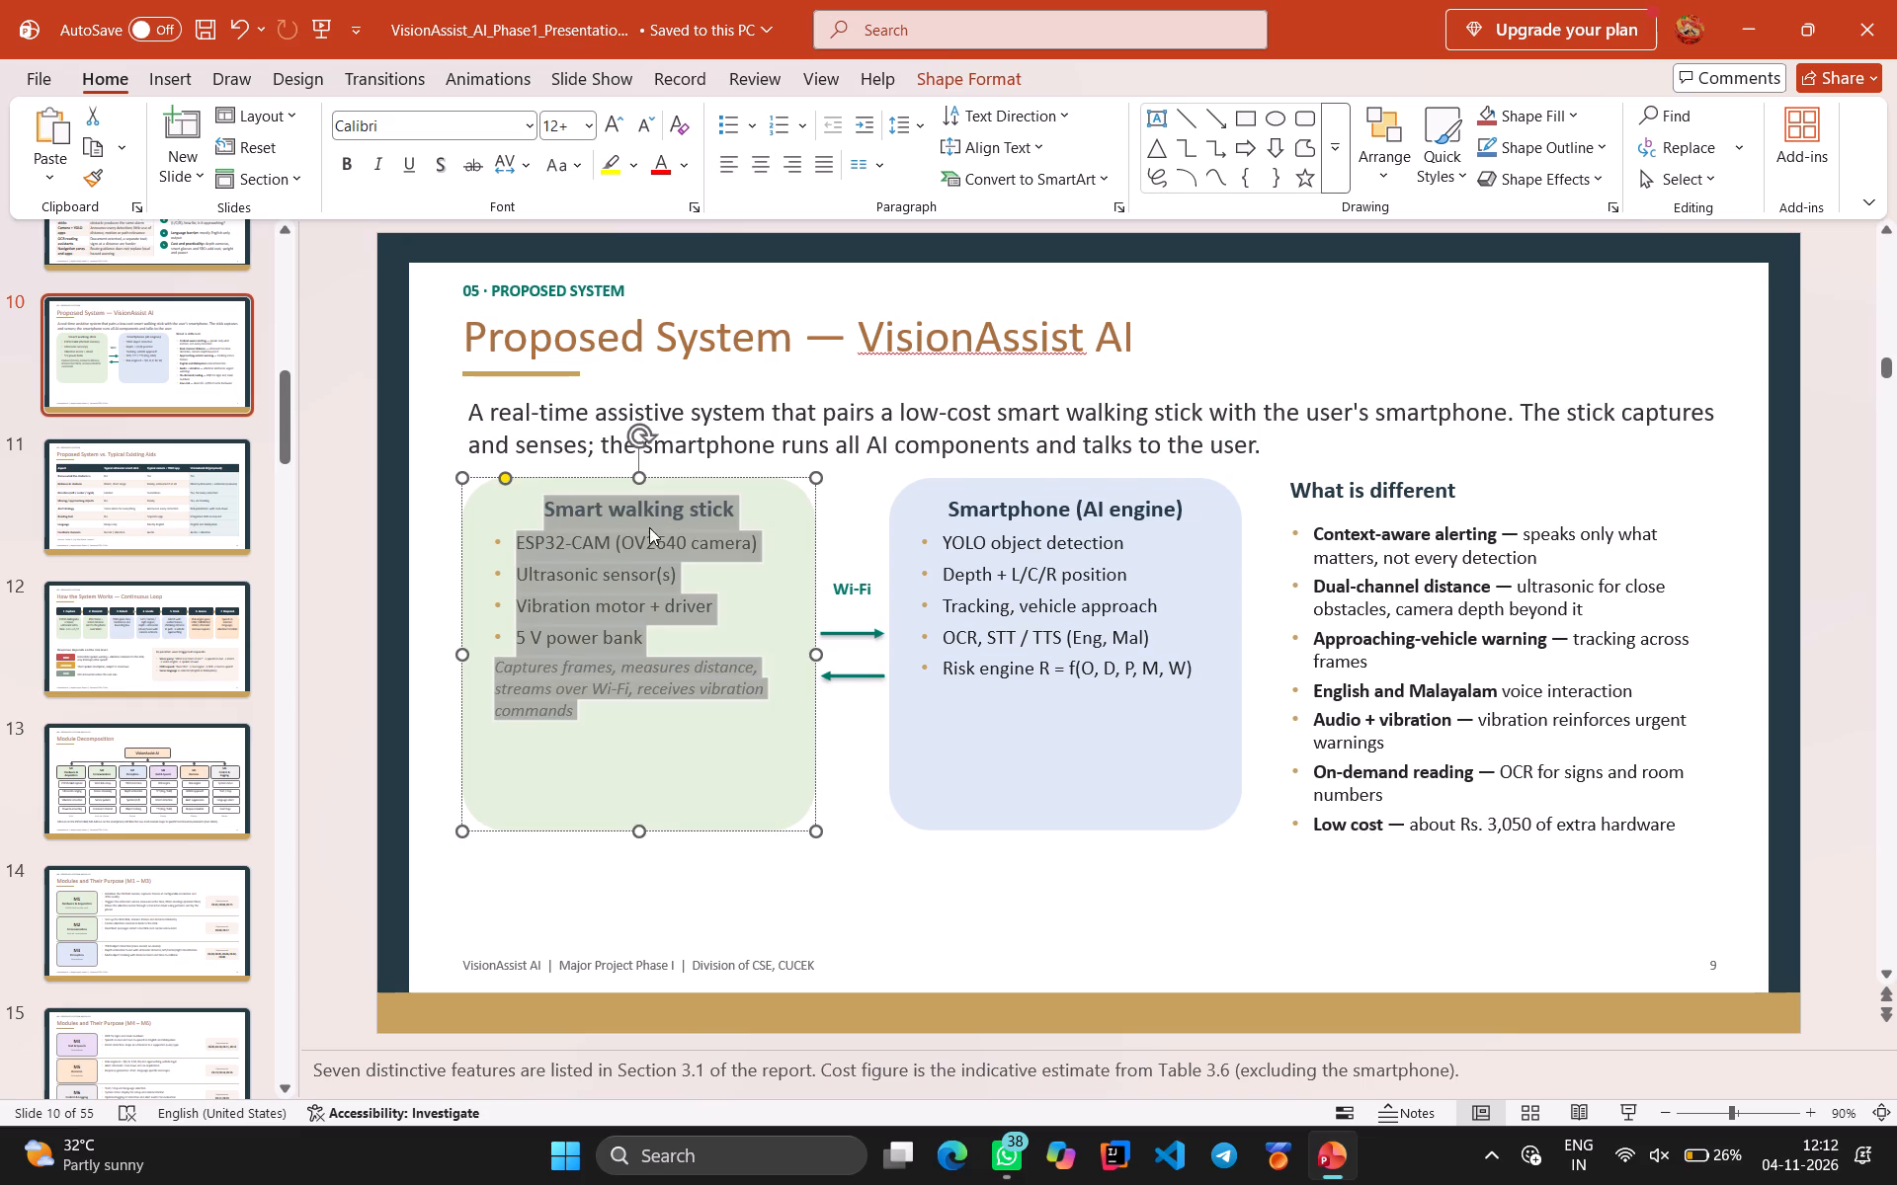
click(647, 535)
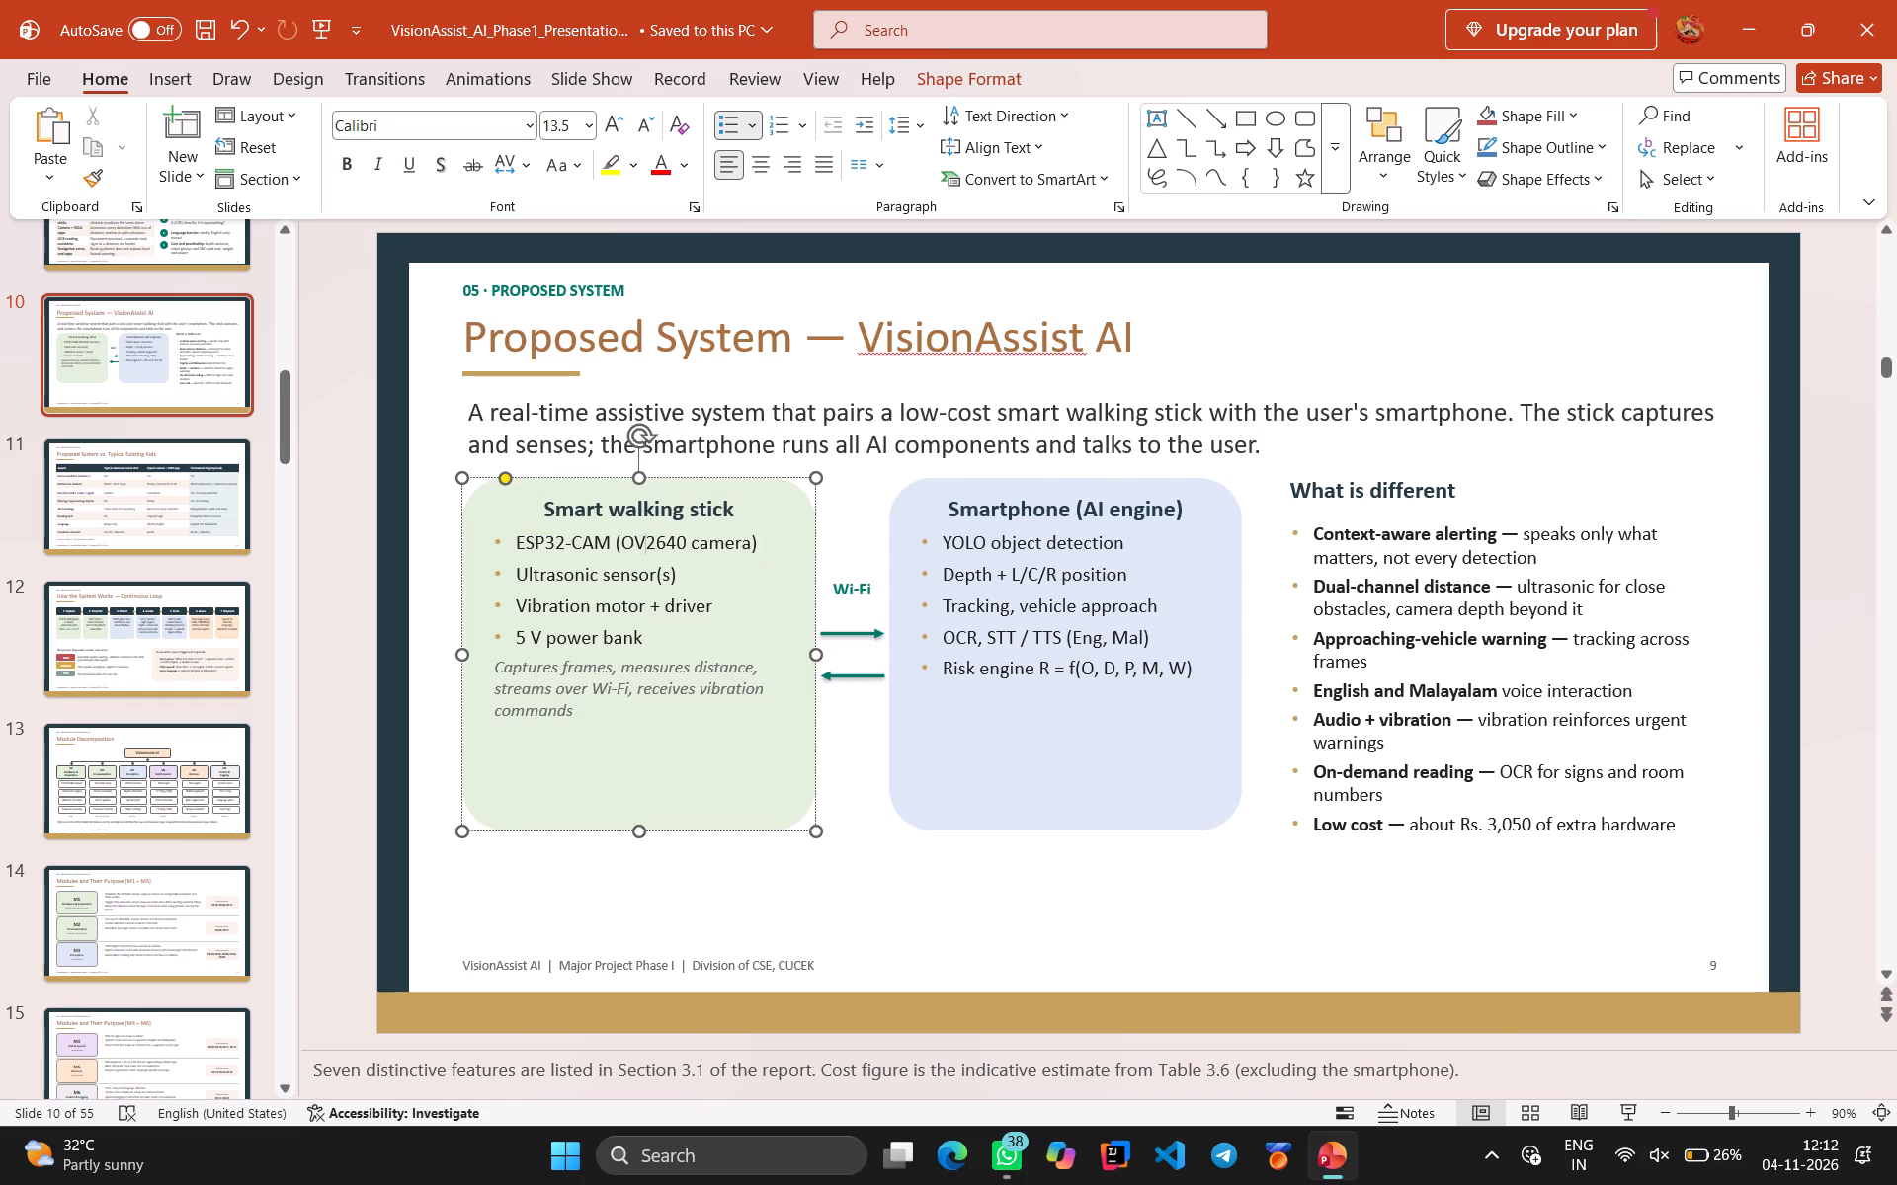
Set the introductory paragraph below the slide 10 title to 20 pt.
click(751, 437)
key(ctrl+a)
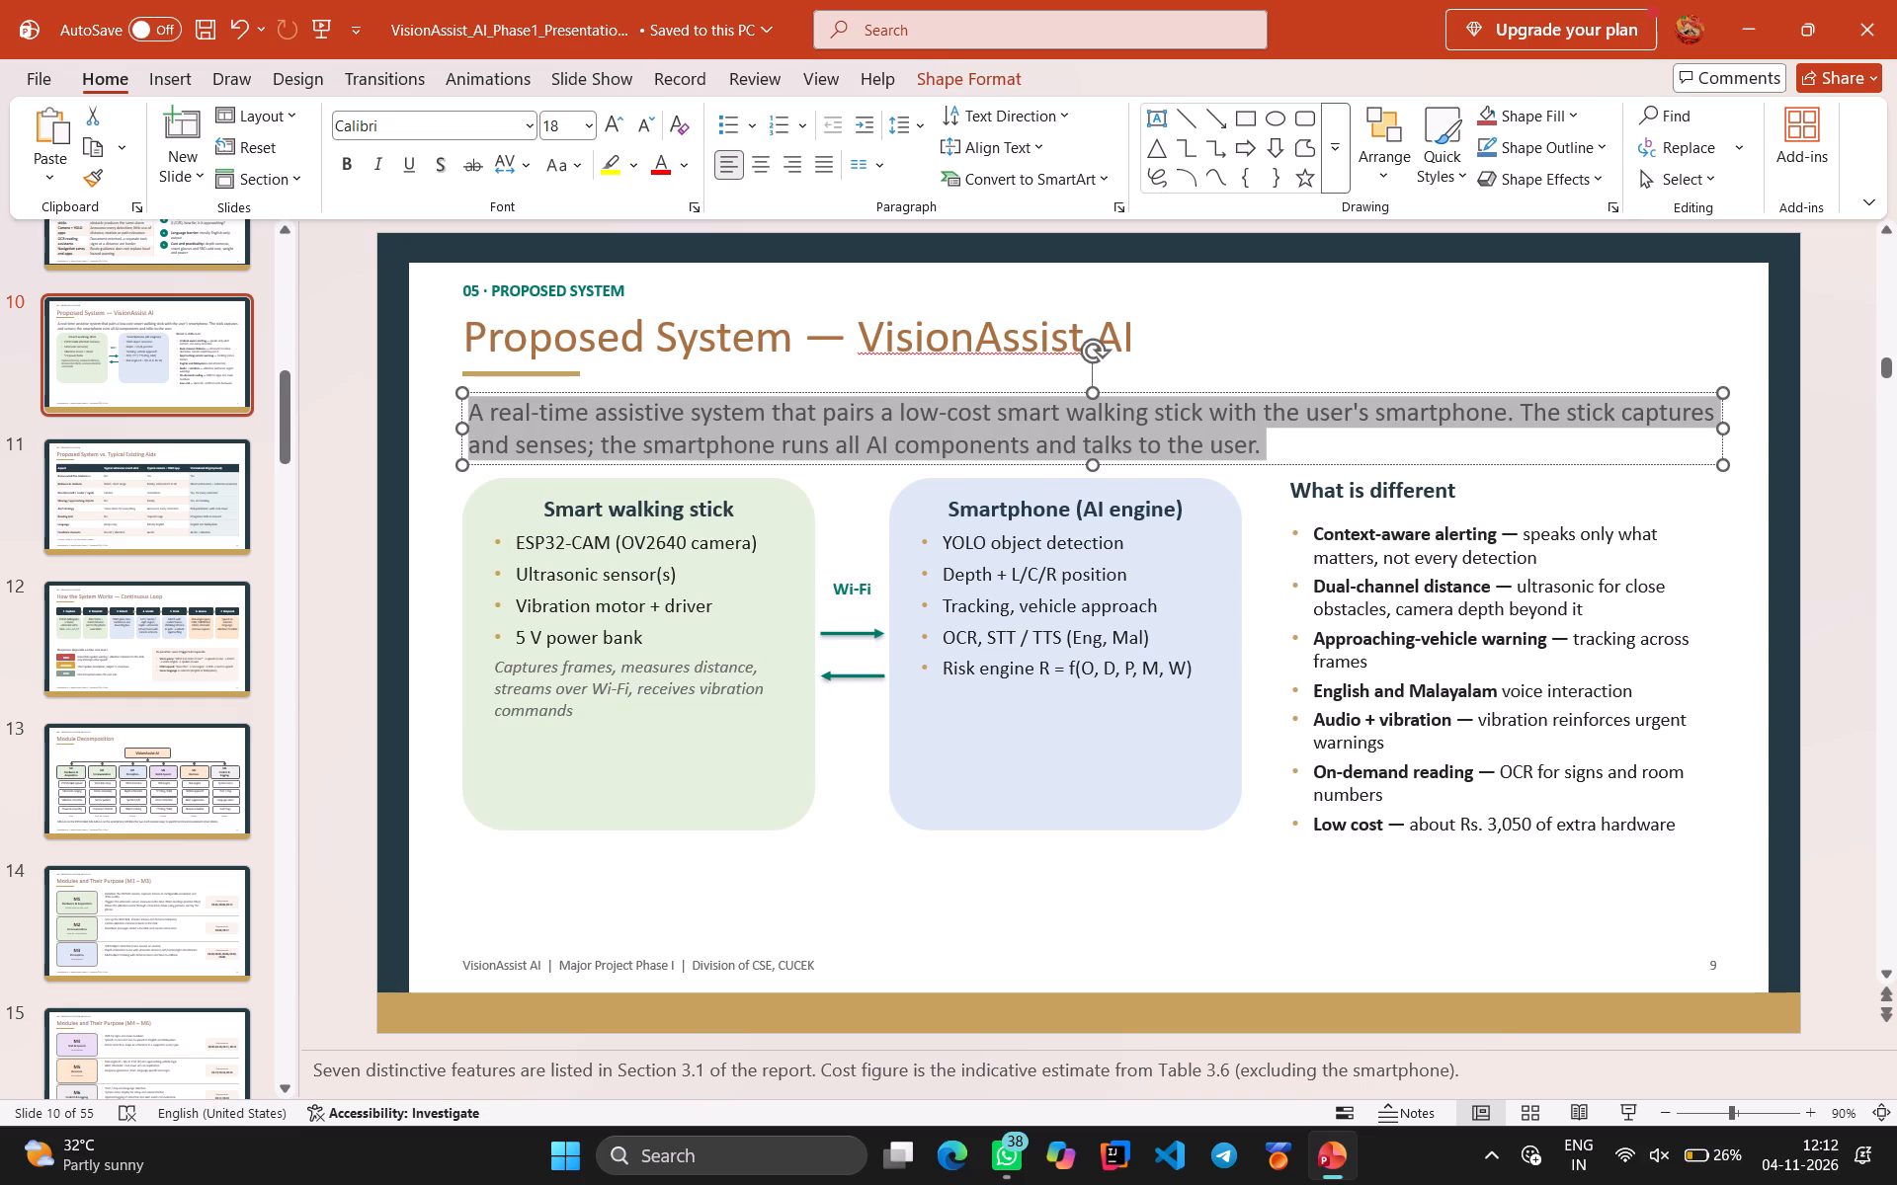
click(586, 119)
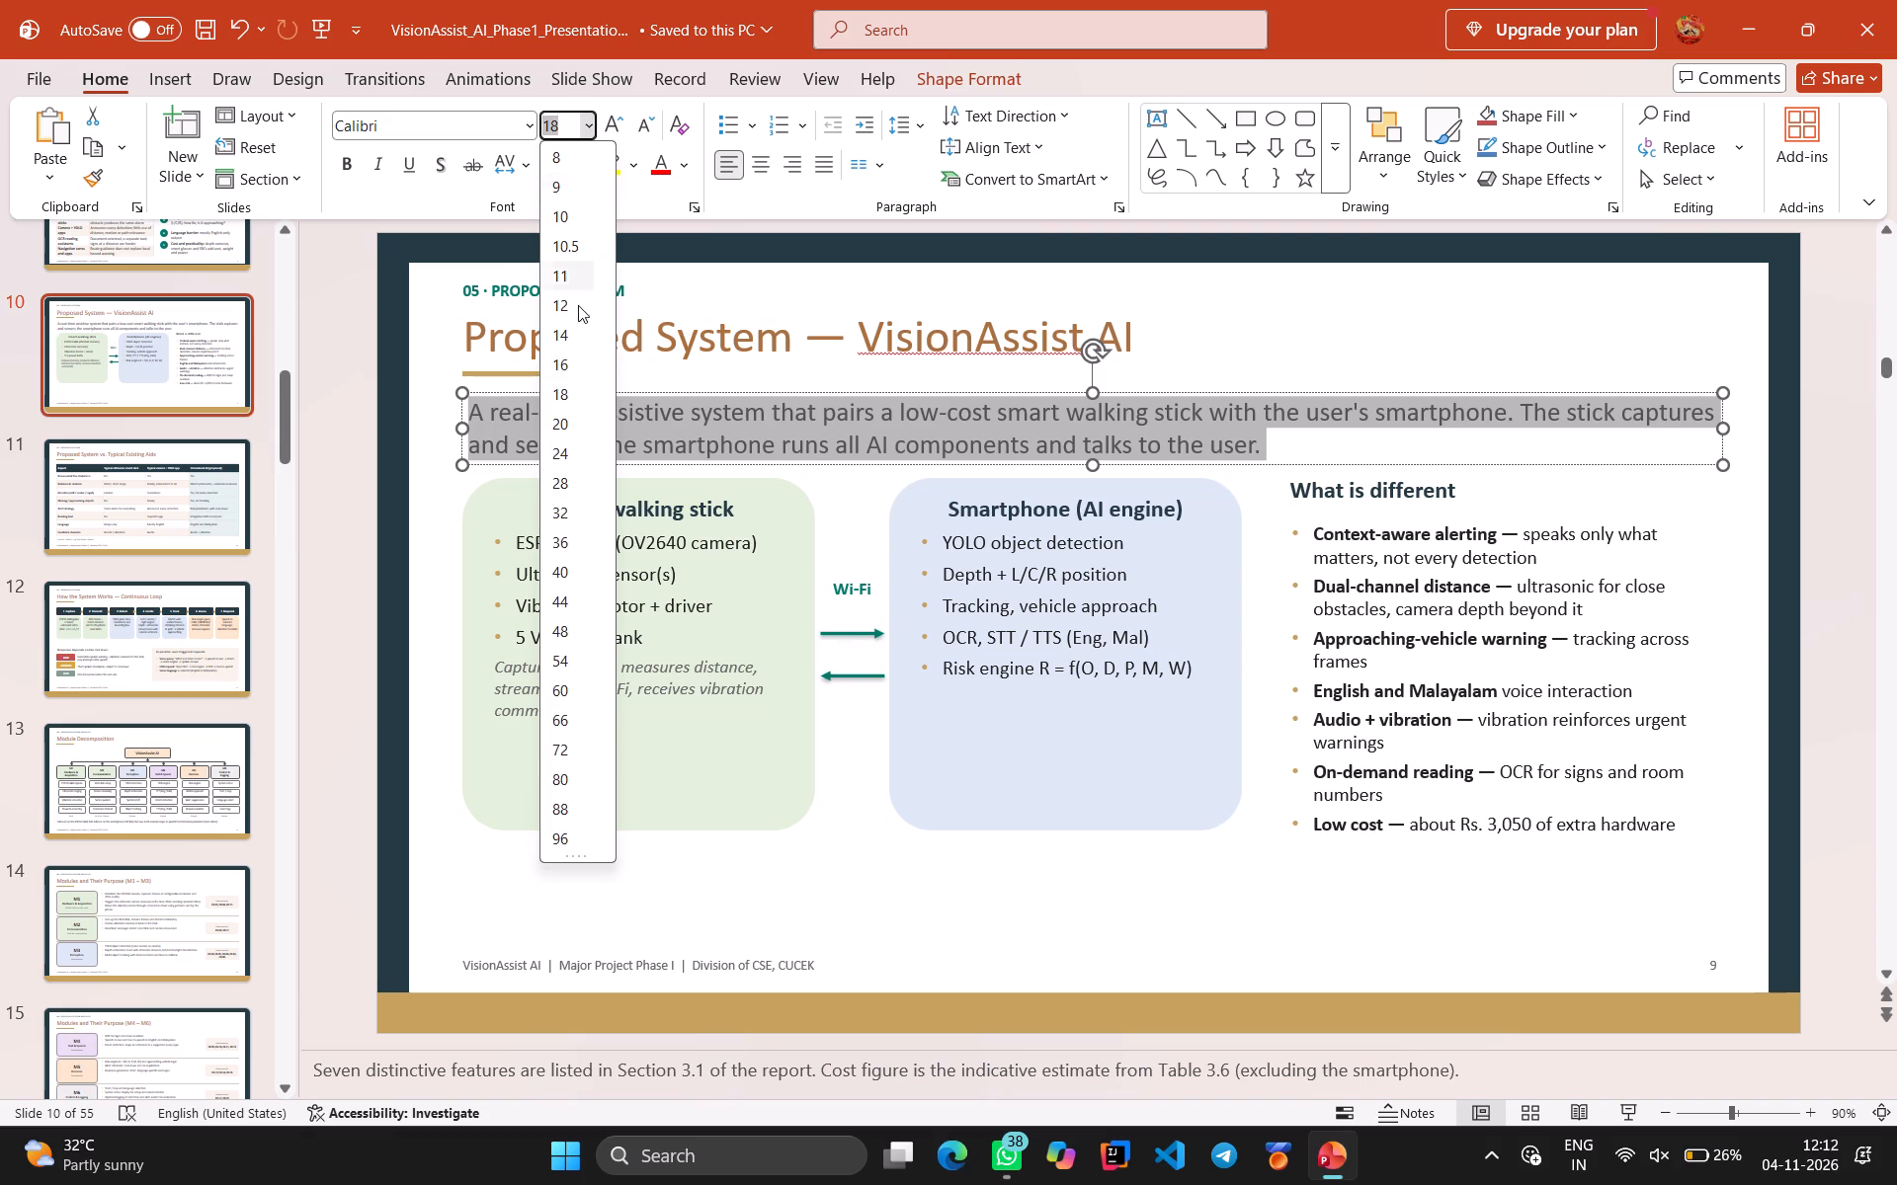
click(571, 422)
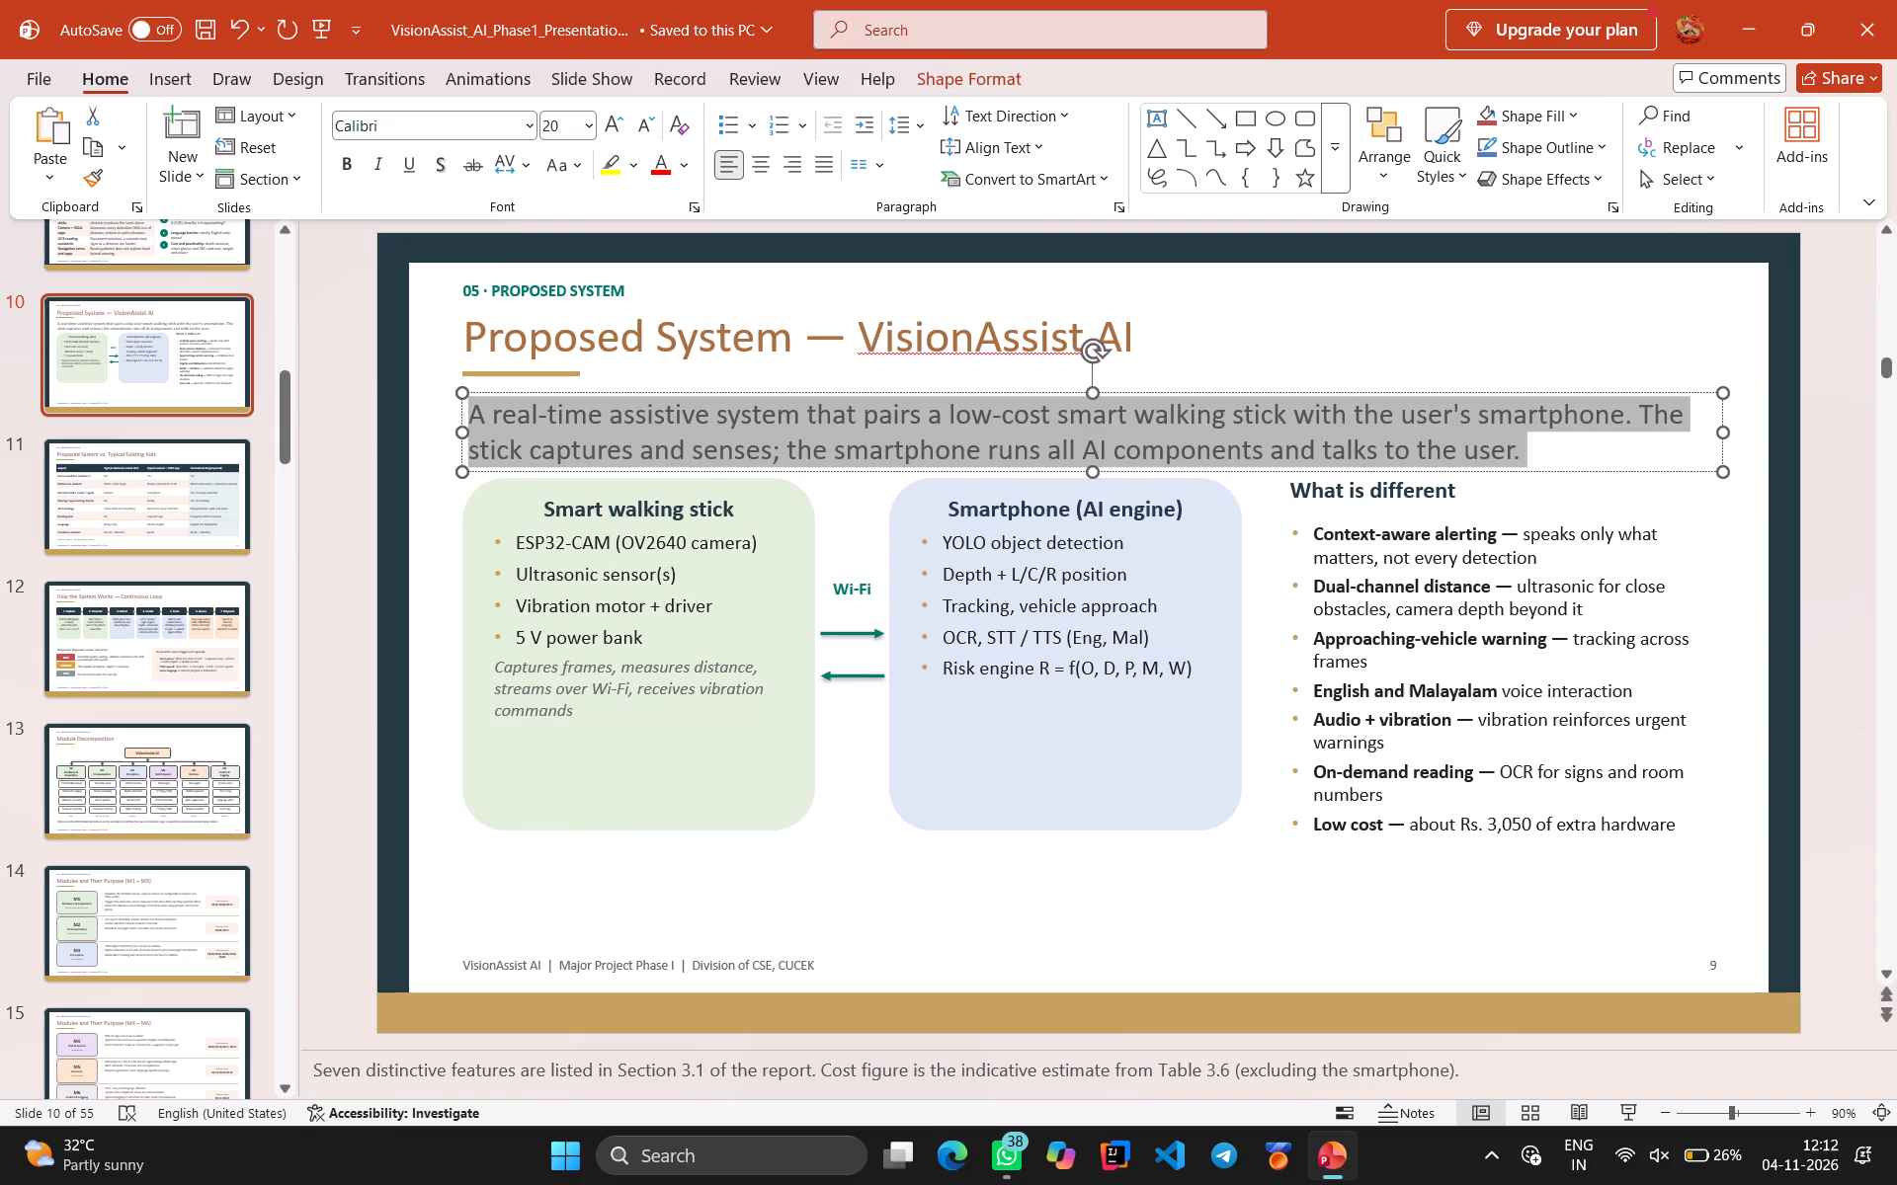
Set the "Smart walking stick" heading in the green card to 18 pt.
click(727, 515)
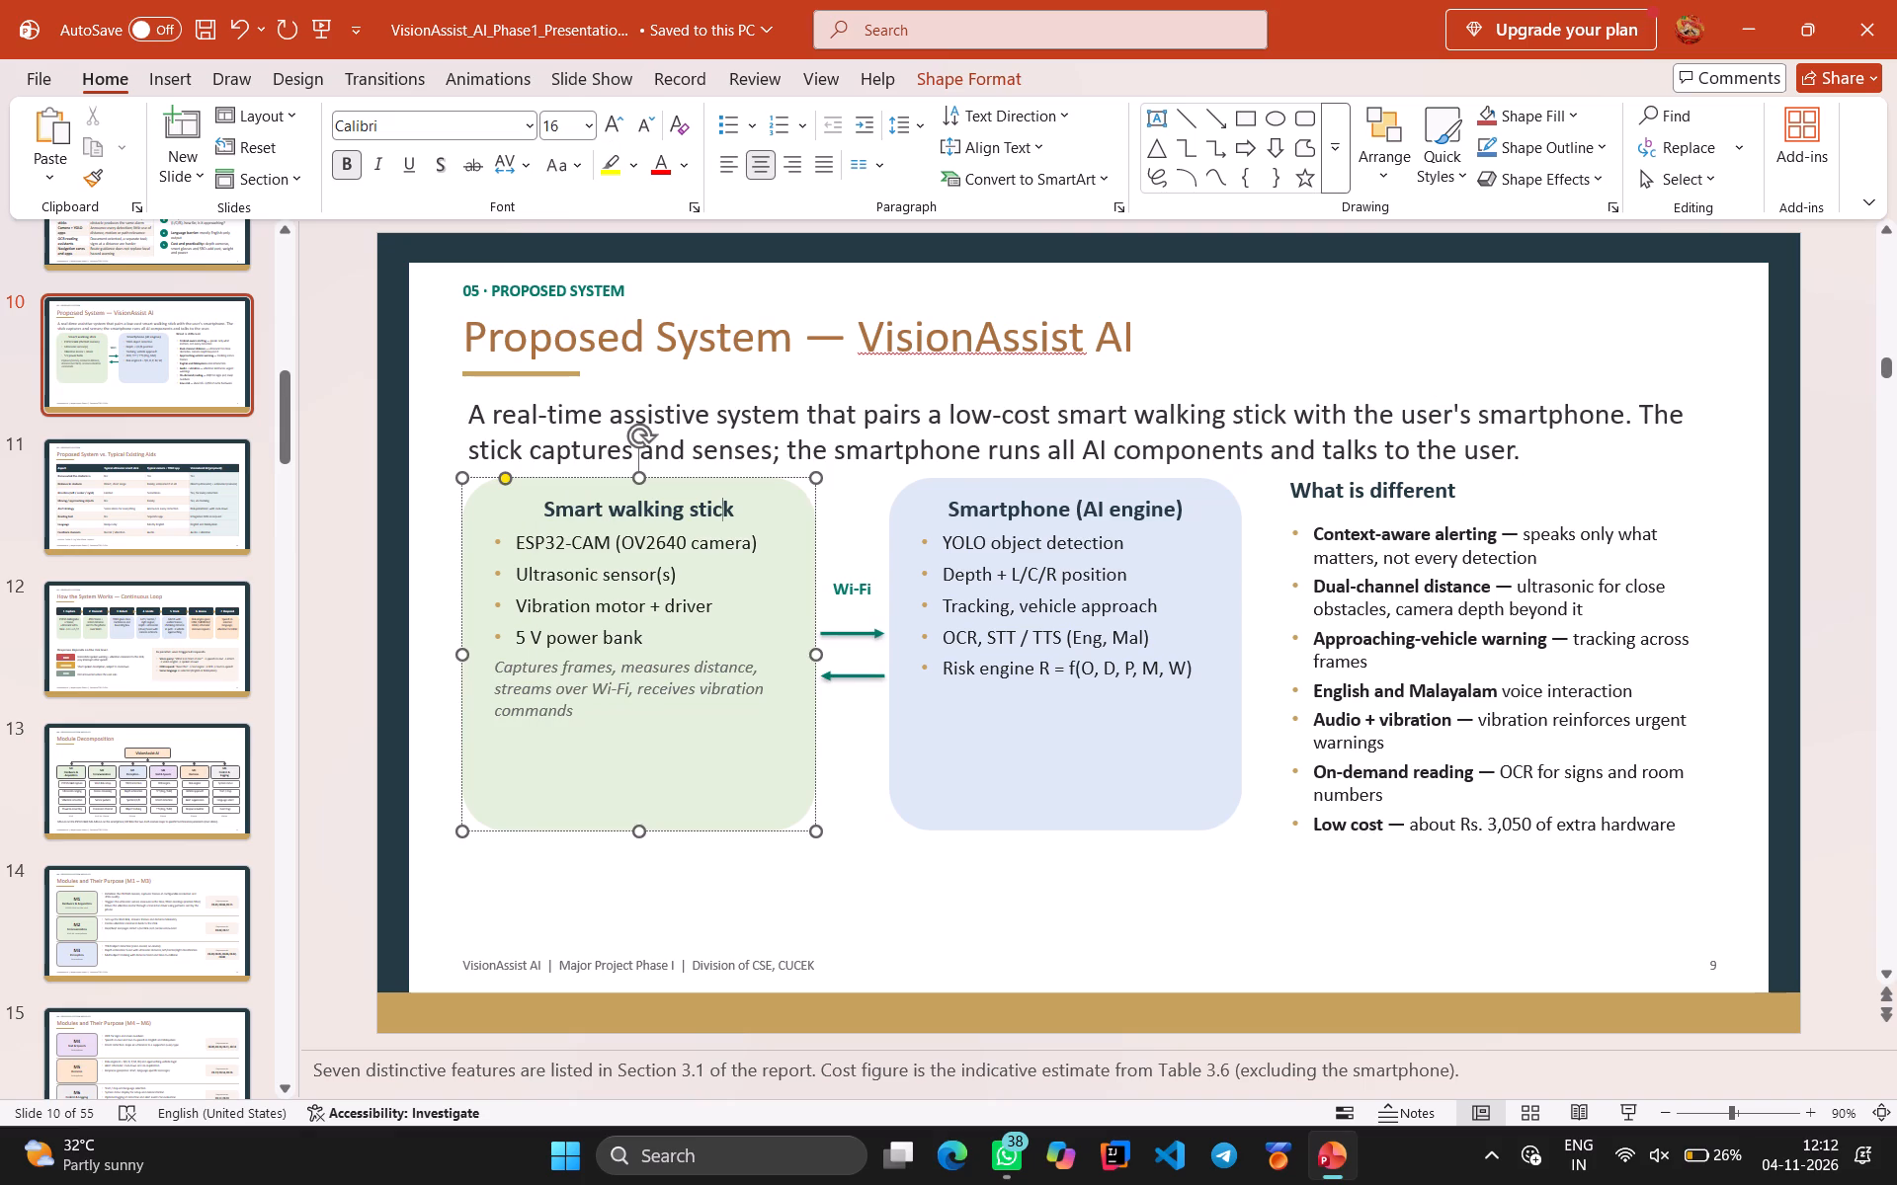
drag(746, 510, 555, 504)
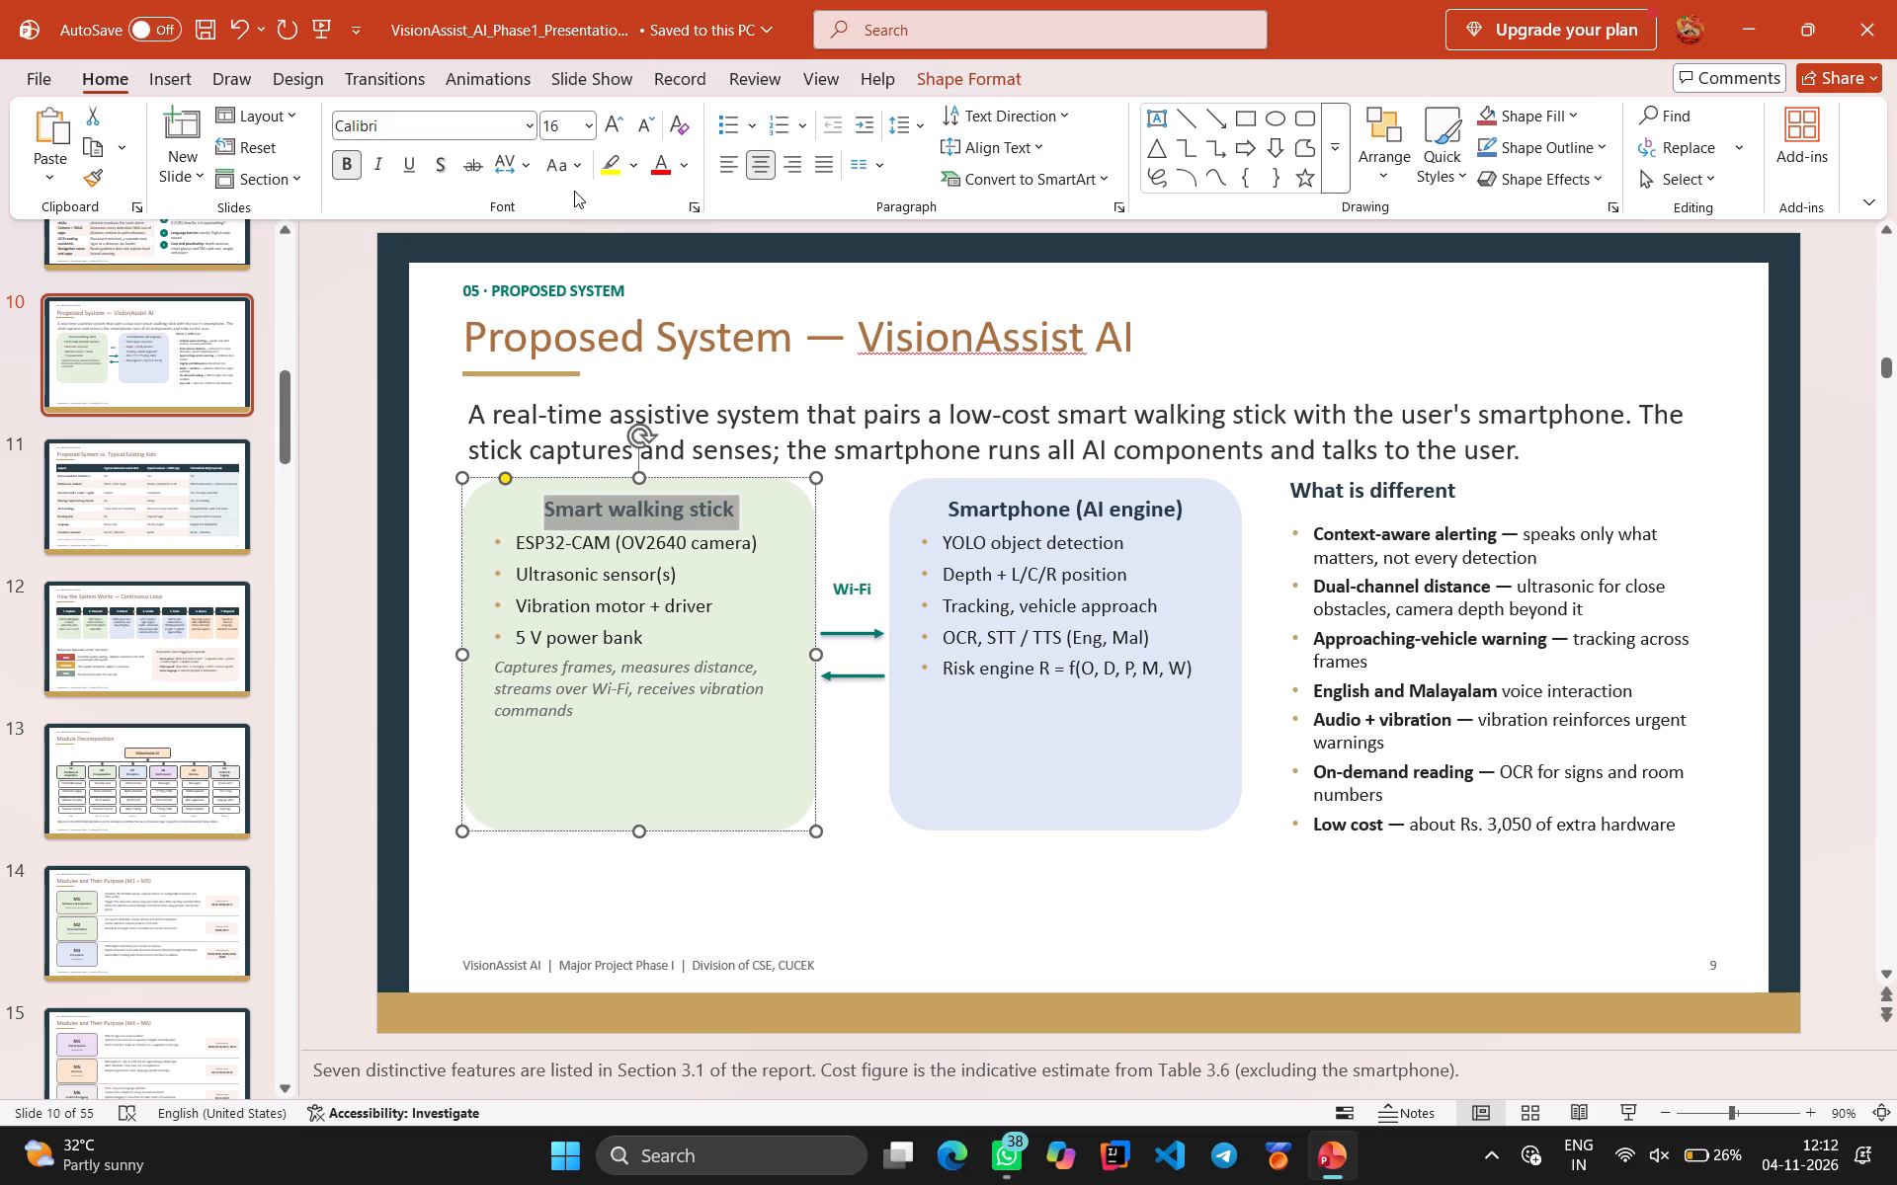
click(588, 130)
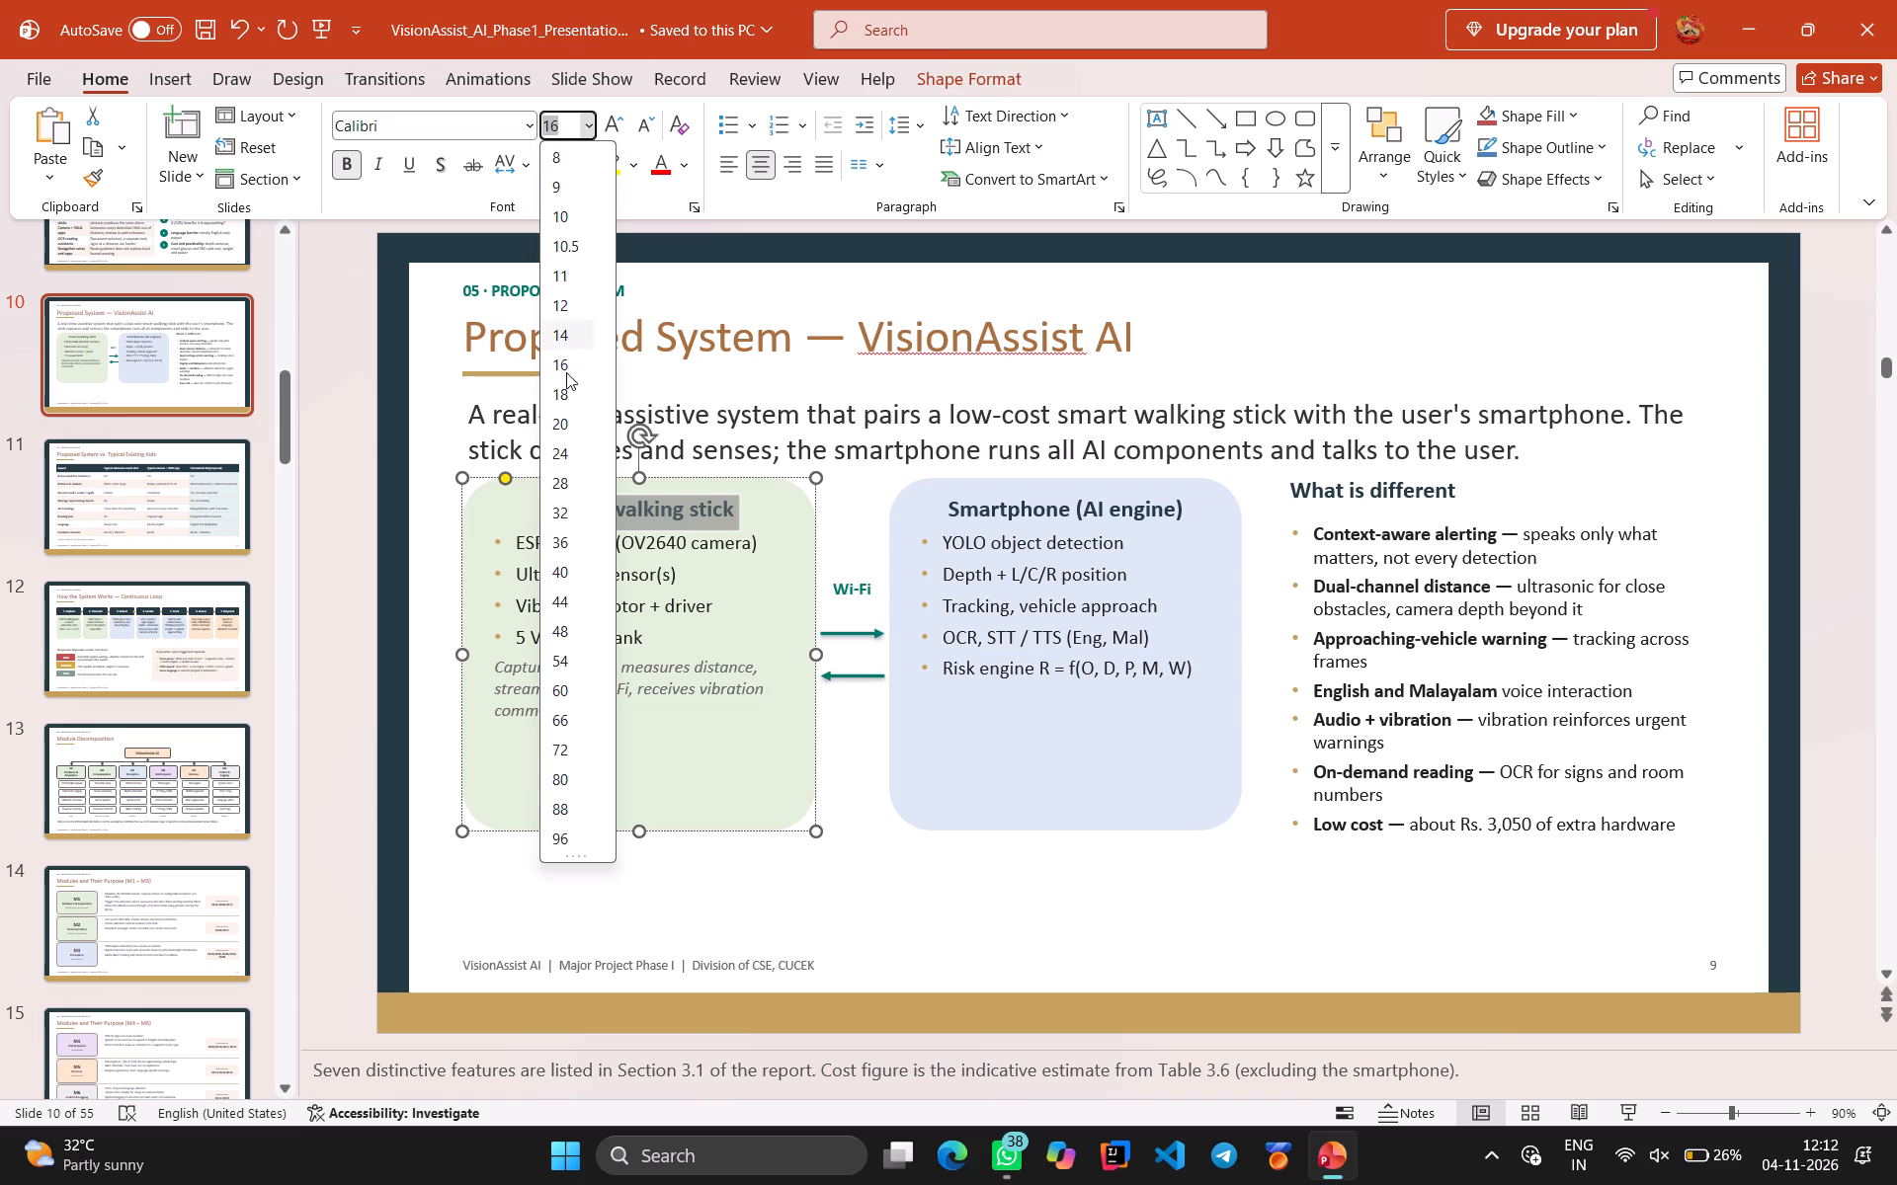
click(566, 391)
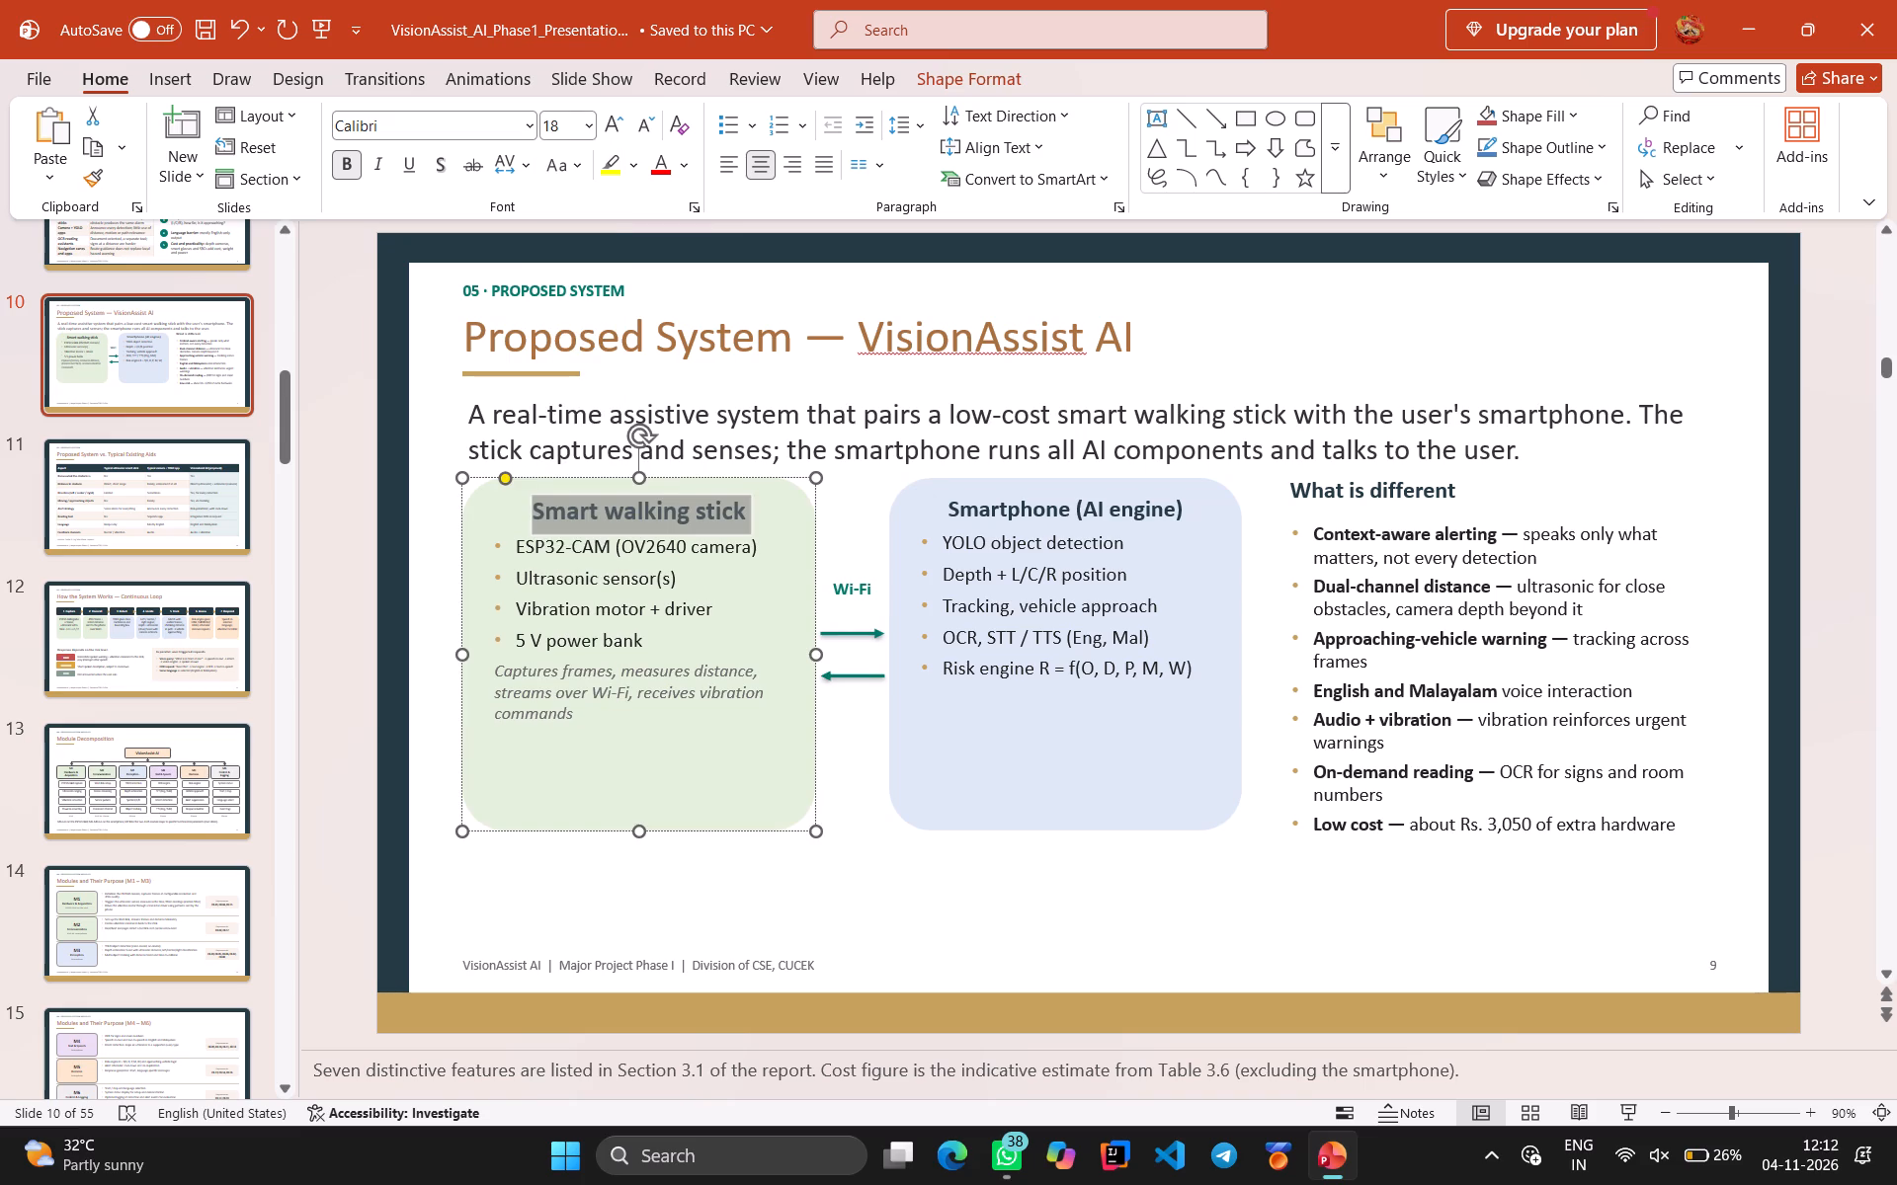
Set the four bullets in the Smart walking stick card to 16 pt.
drag(647, 647, 520, 560)
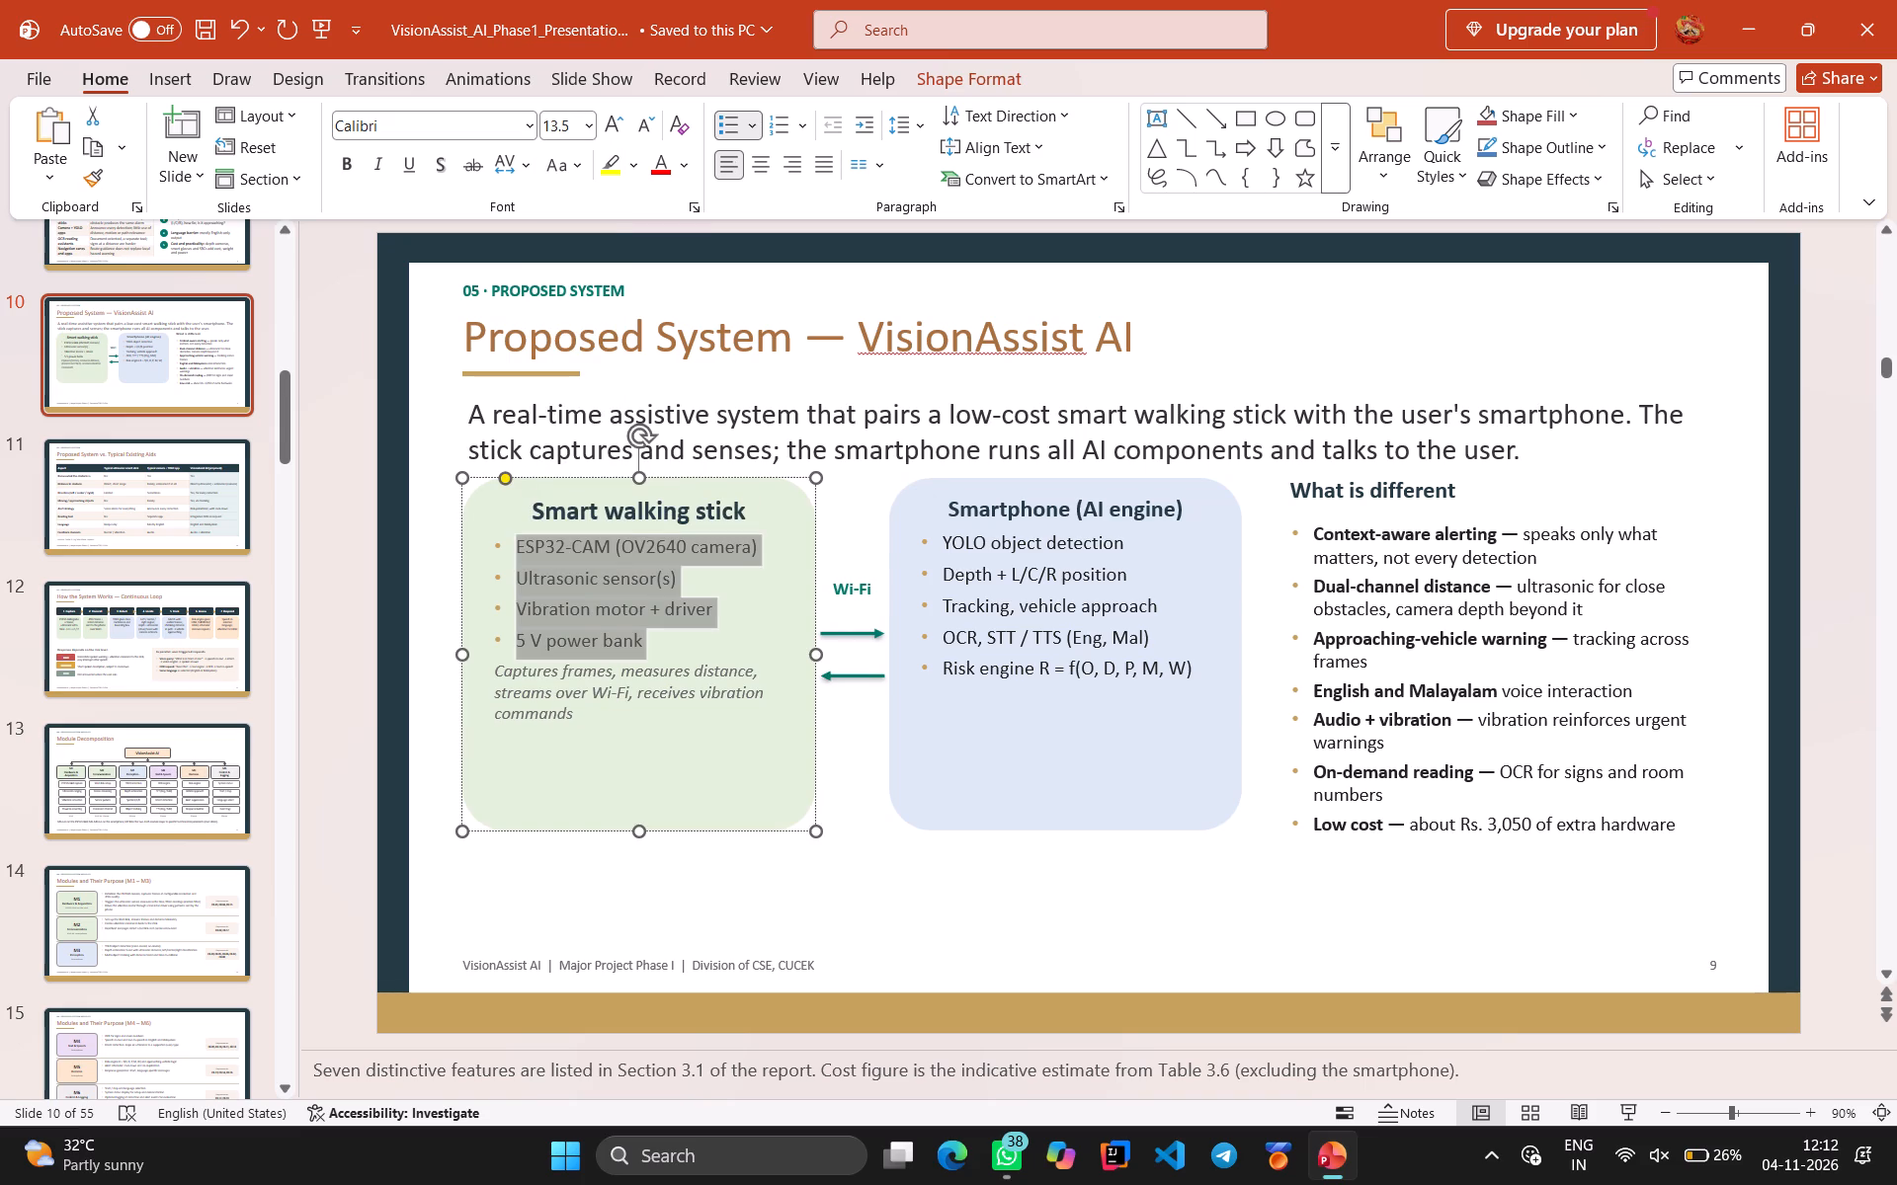
drag(520, 560, 520, 559)
click(701, 489)
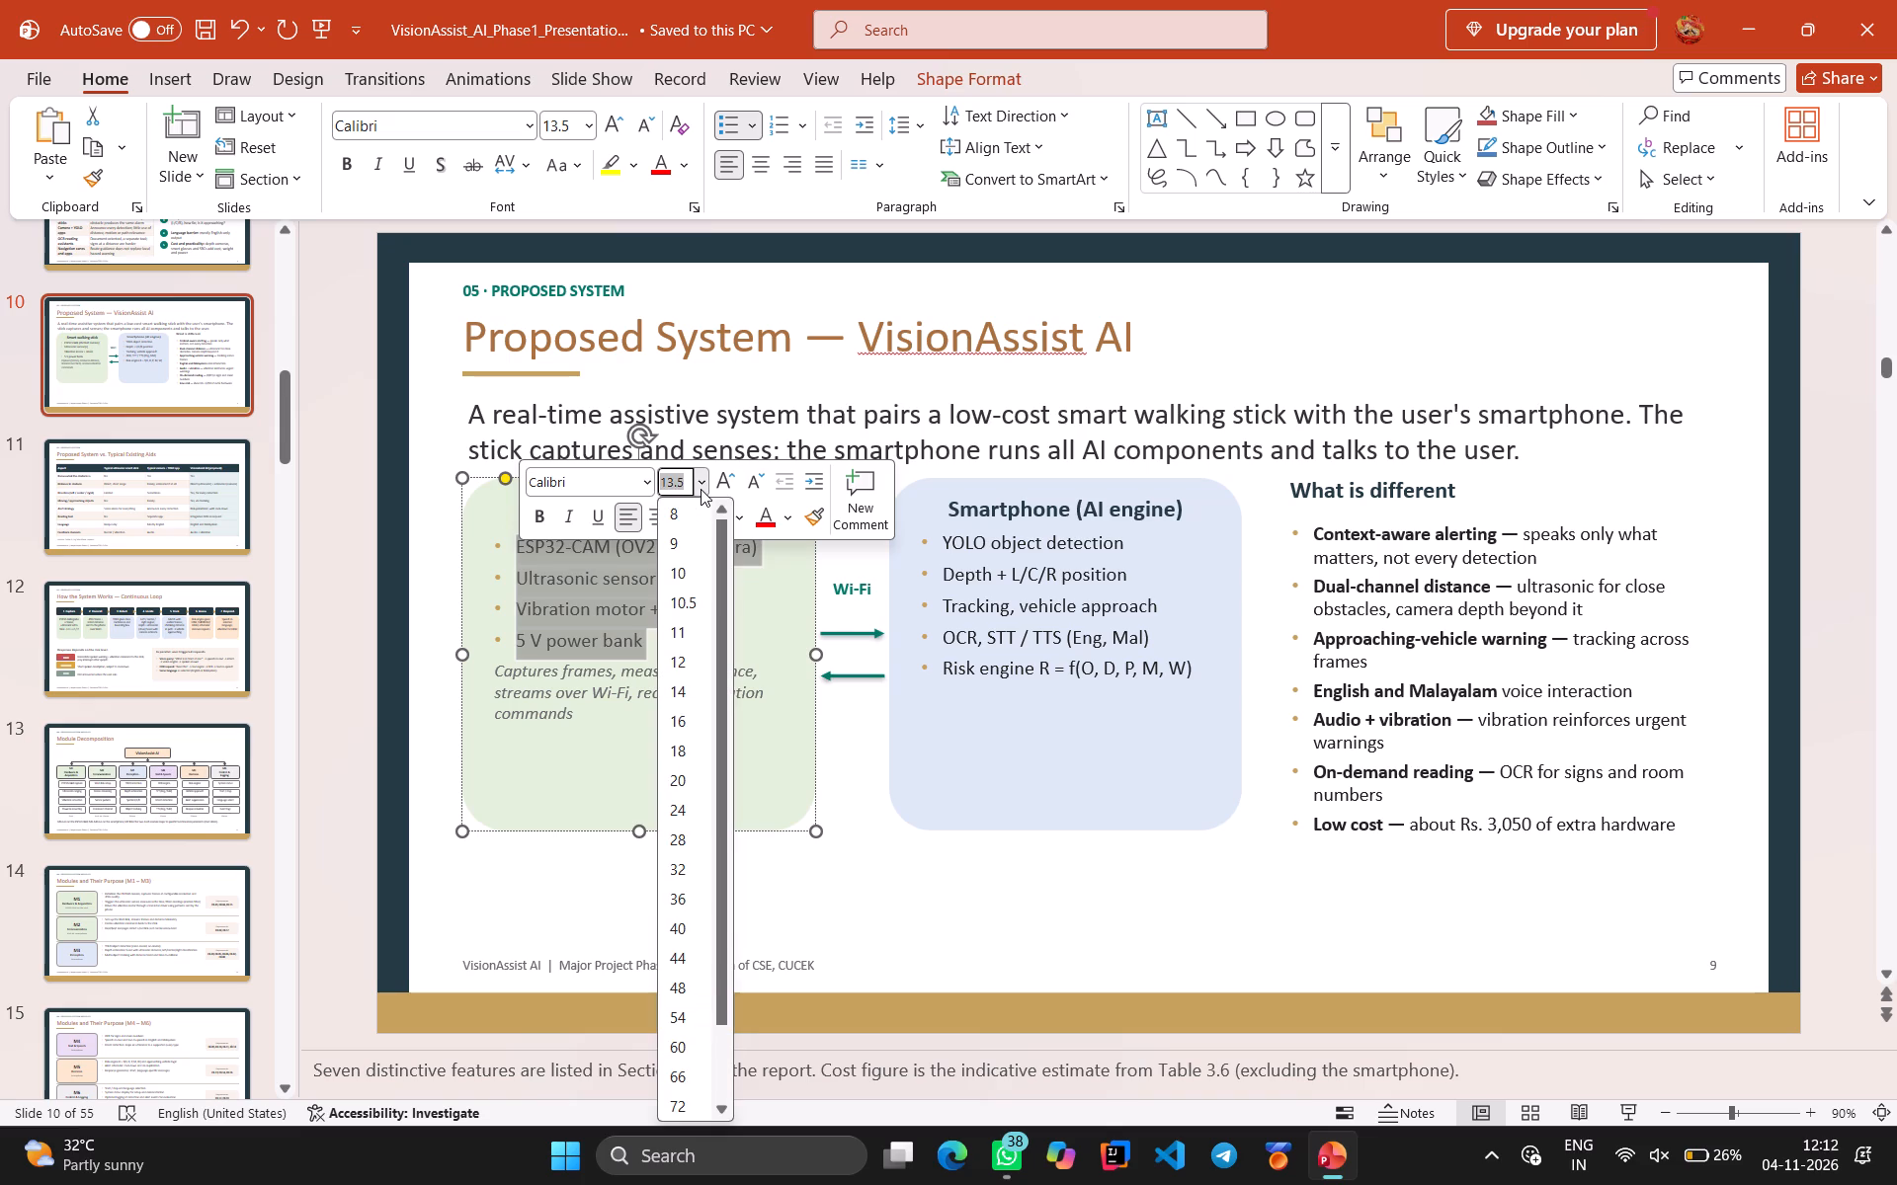
click(690, 719)
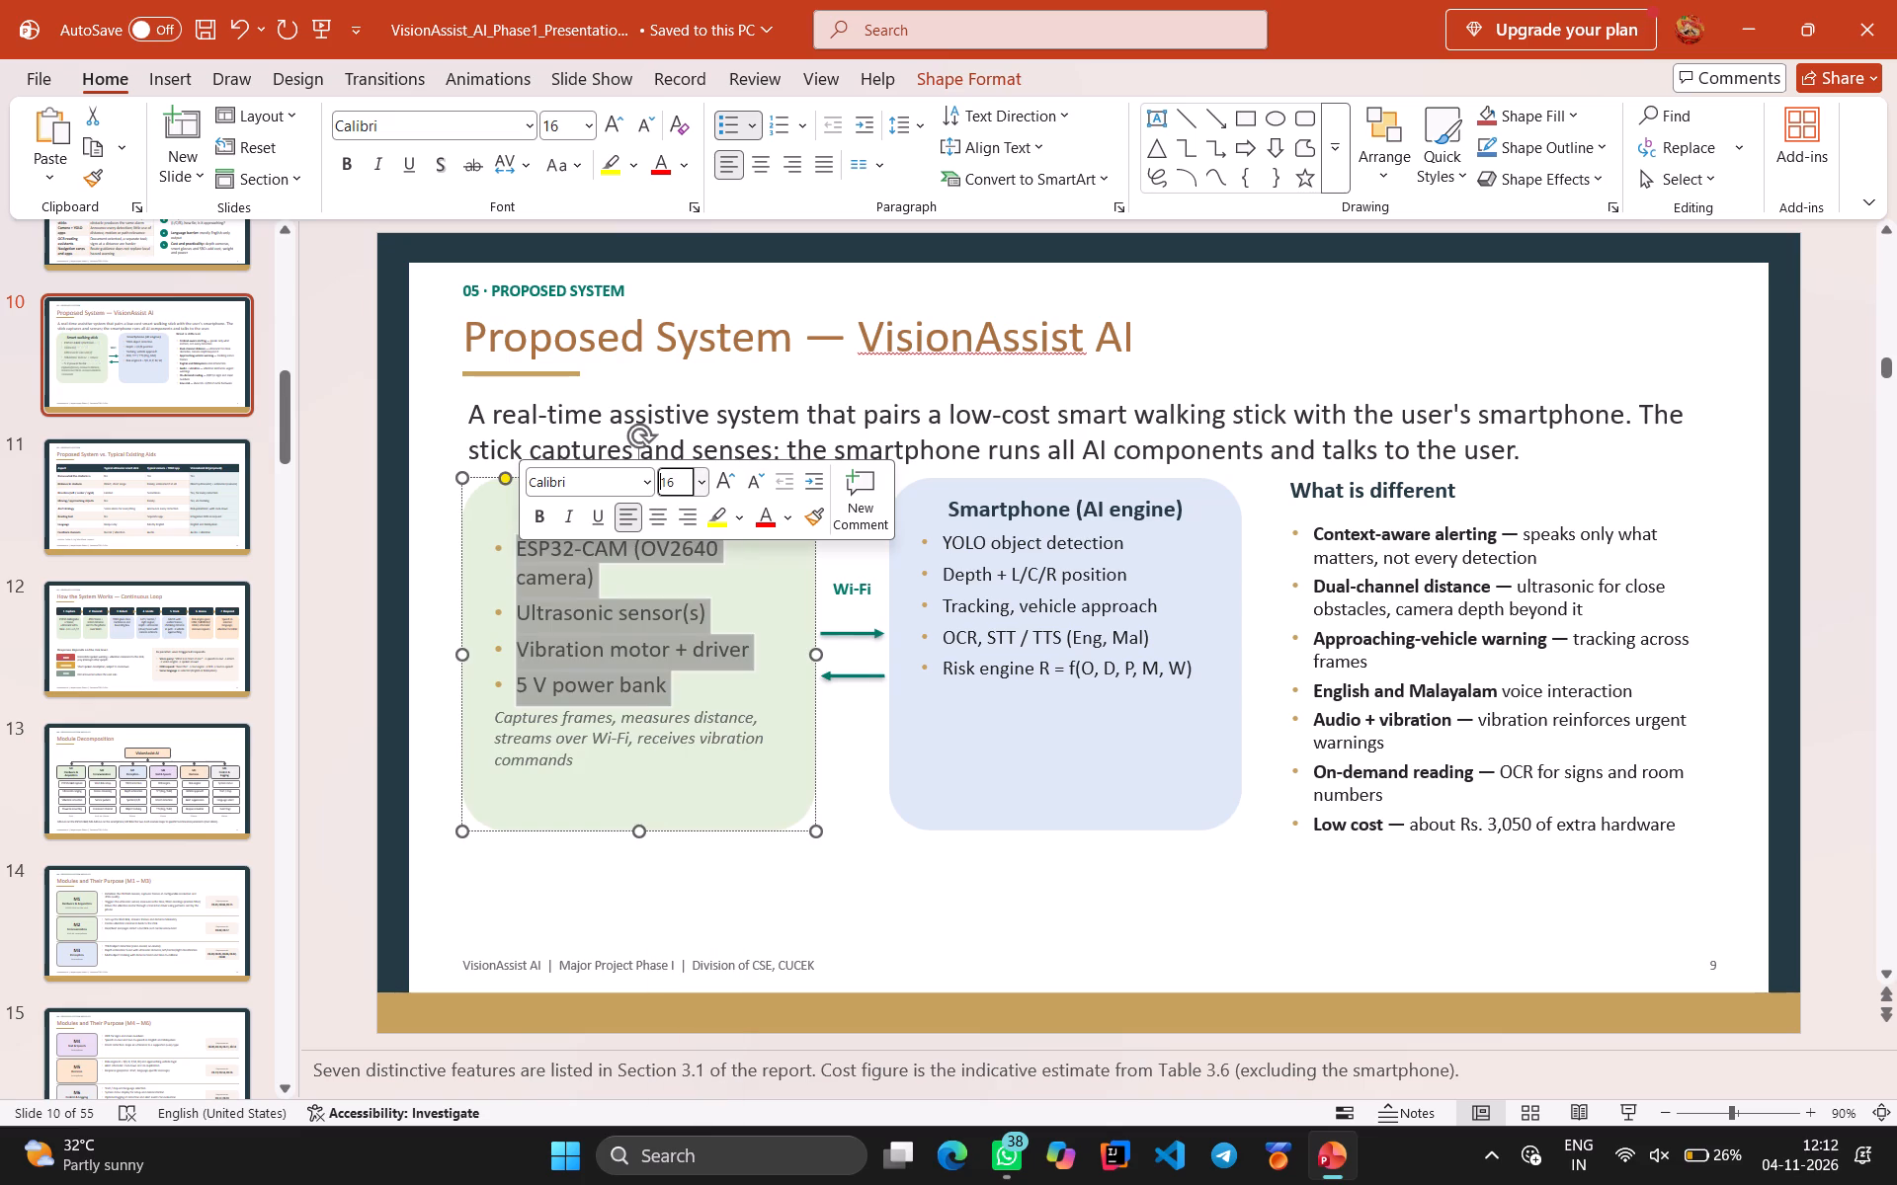
Delete the italic note beginning "Captures frames, measures distance" from the Smart walking stick card.
click(591, 759)
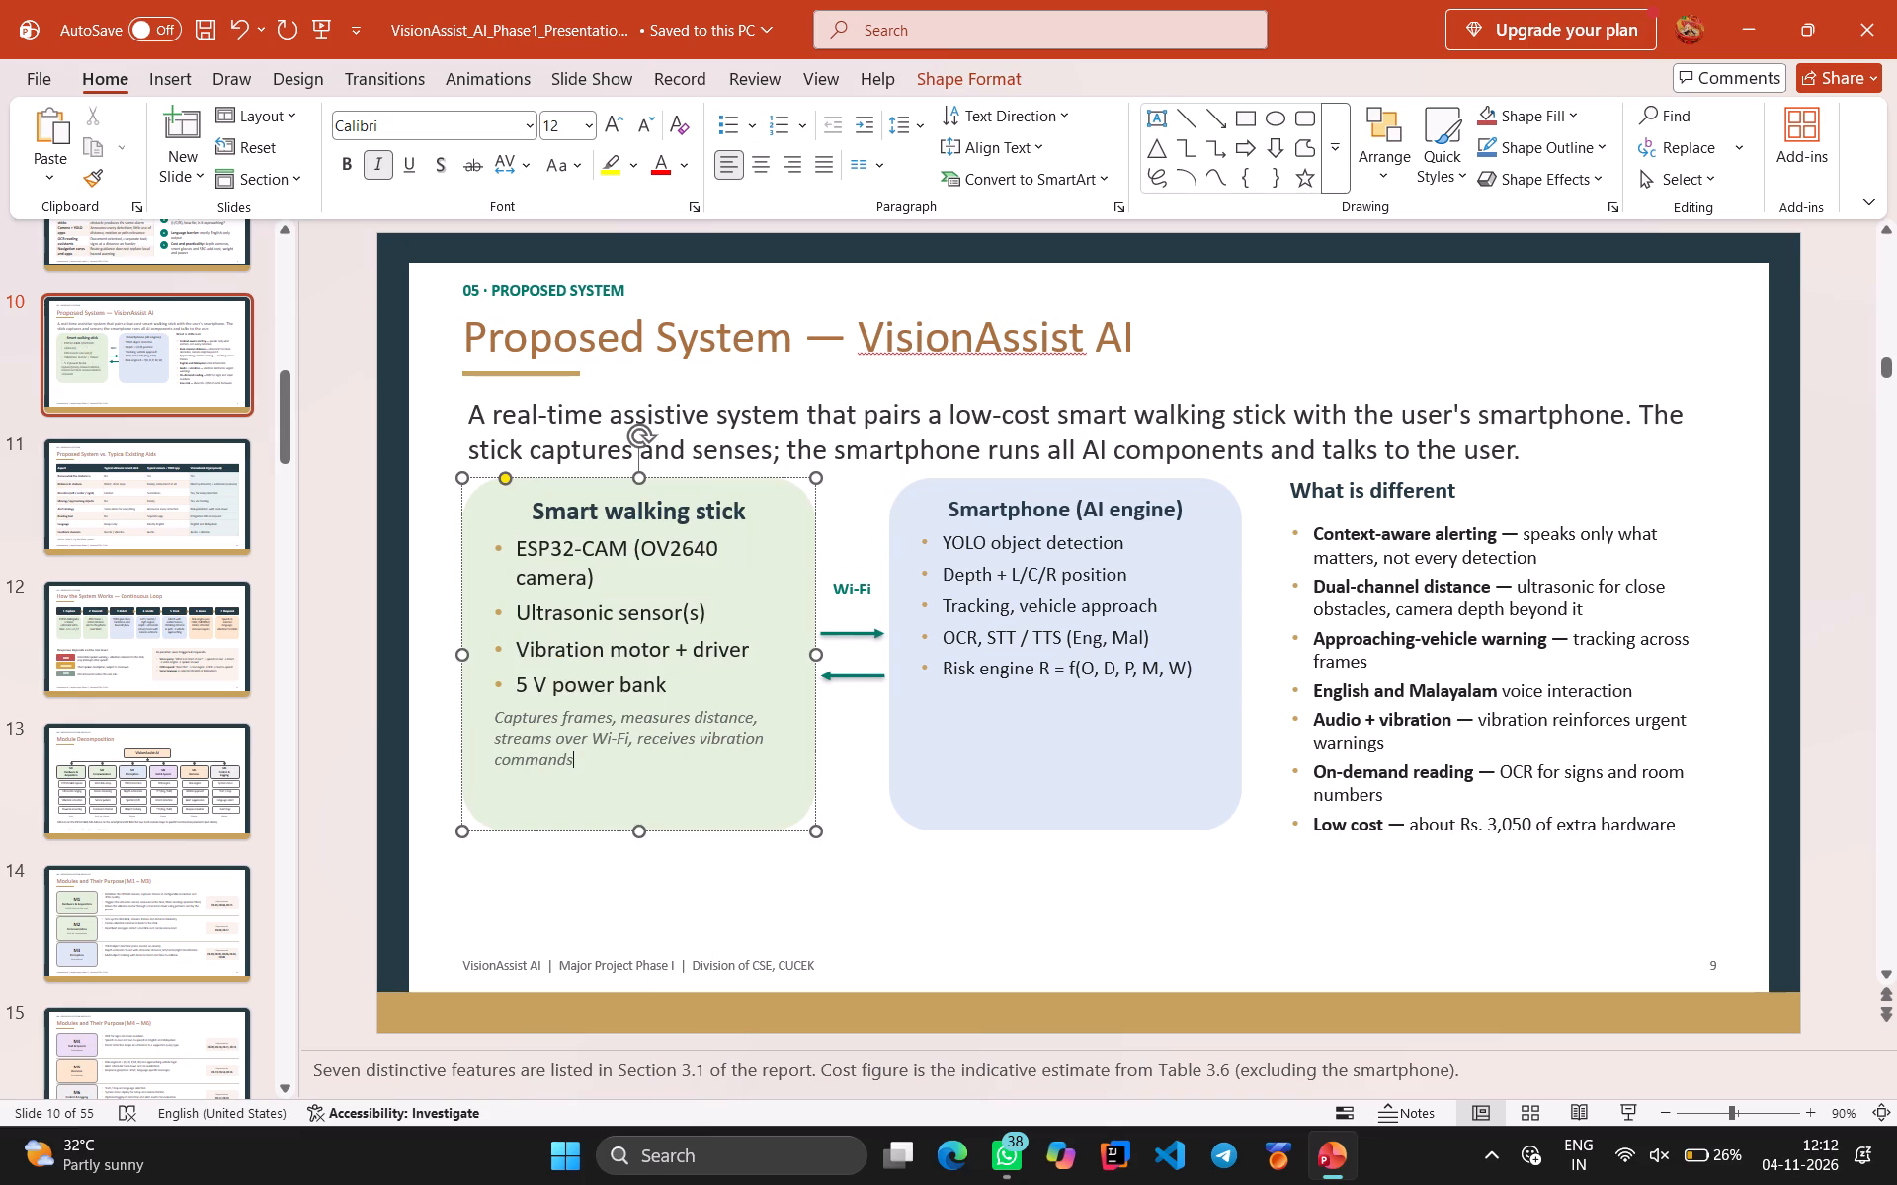
drag(581, 765, 498, 724)
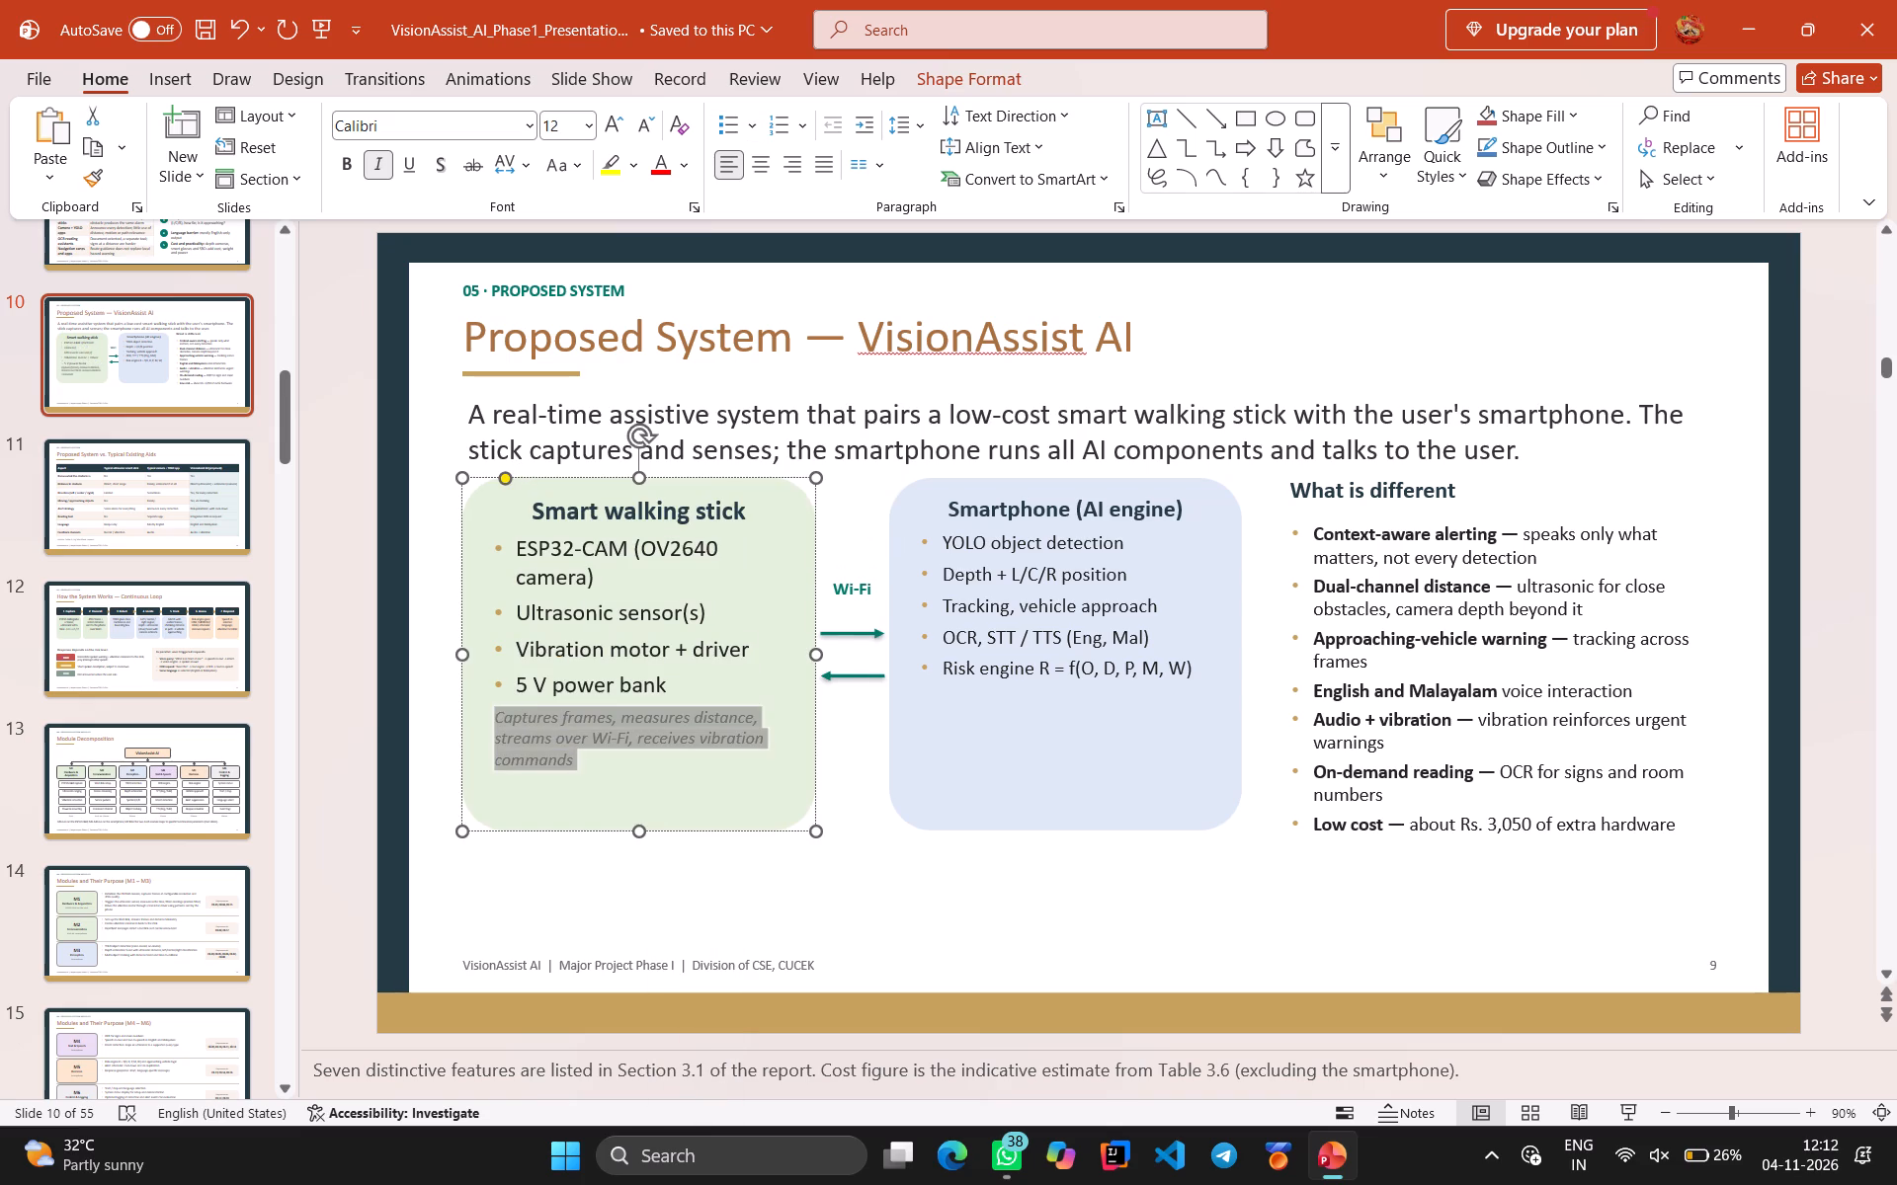
drag(498, 724, 499, 724)
key(Delete)
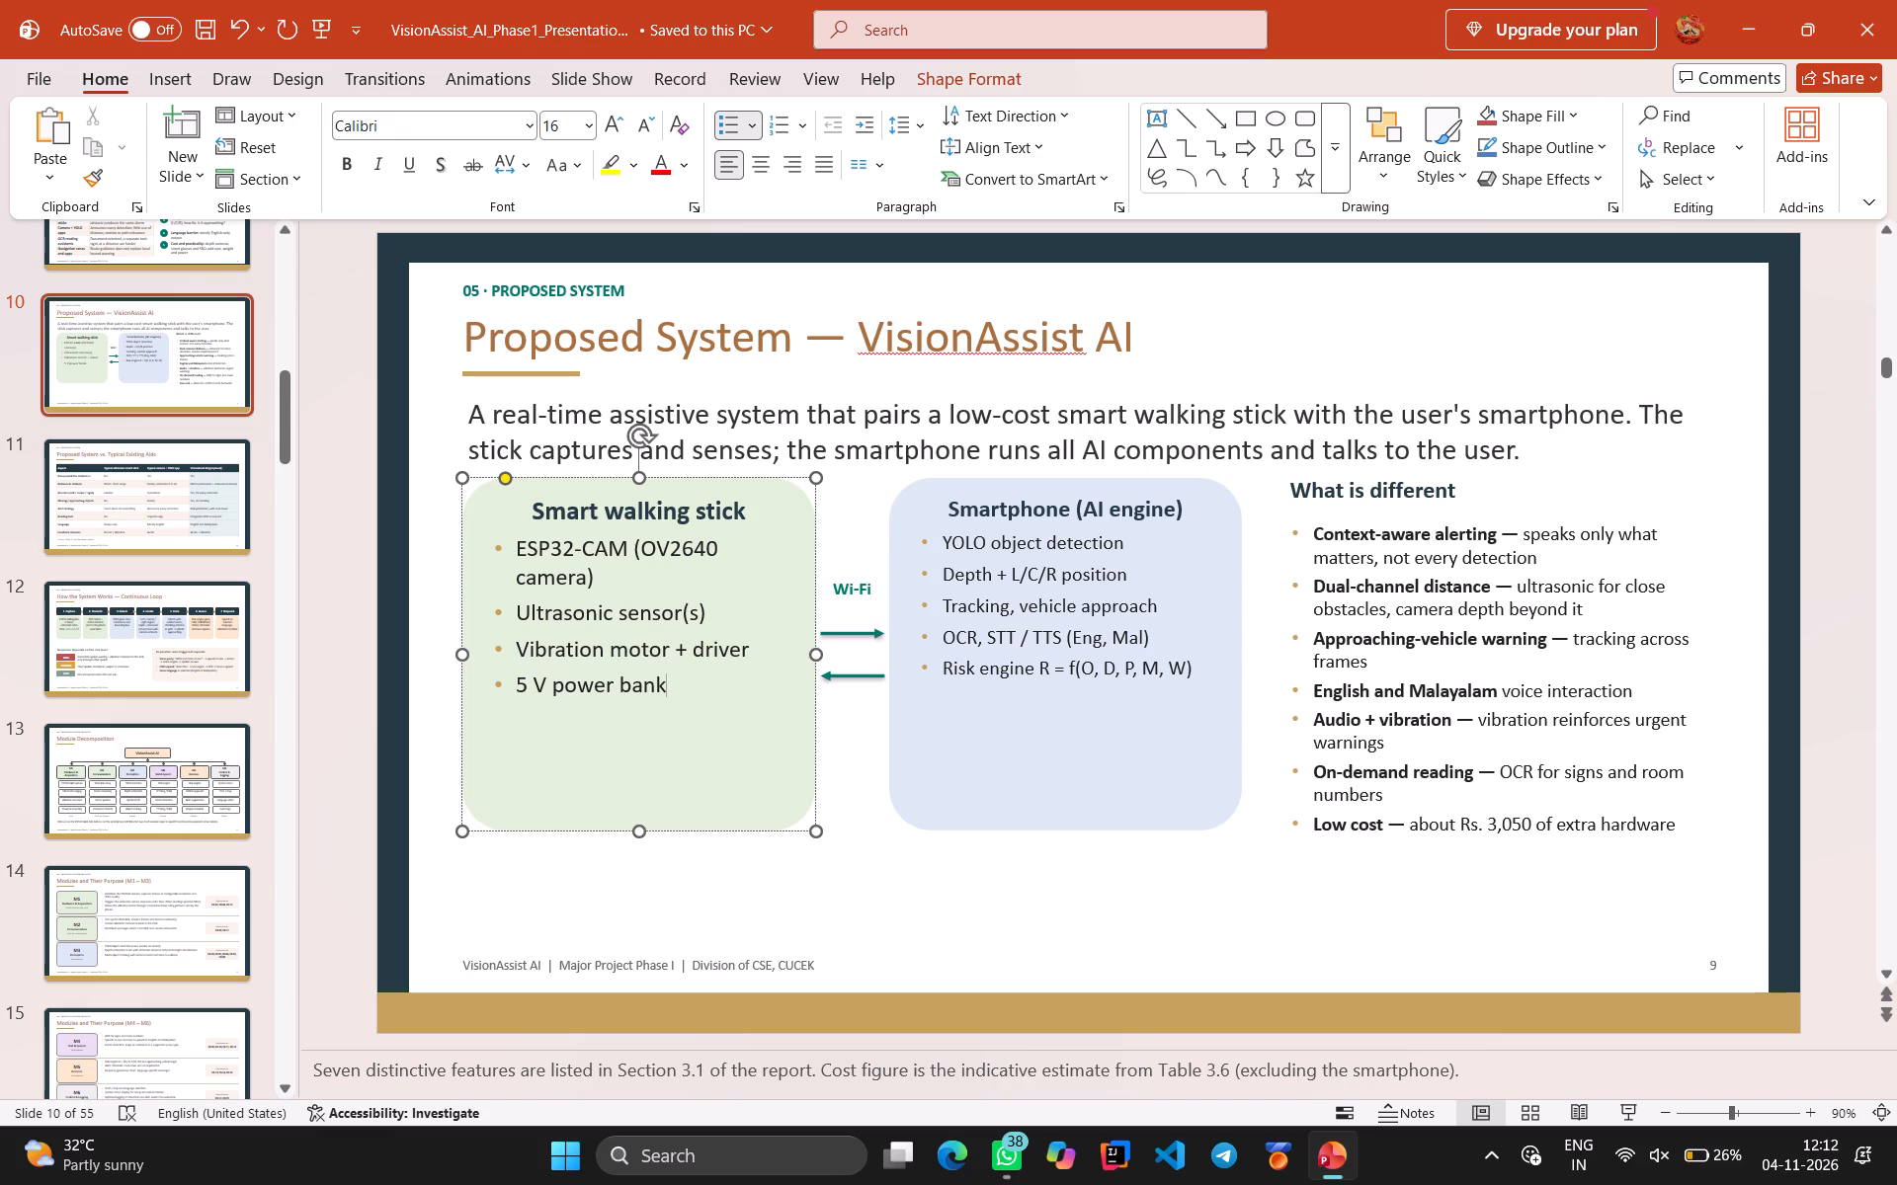
Set the "Smartphone (AI engine)" heading in the blue card to 18 pt, matching the Smart walking stick heading.
click(984, 514)
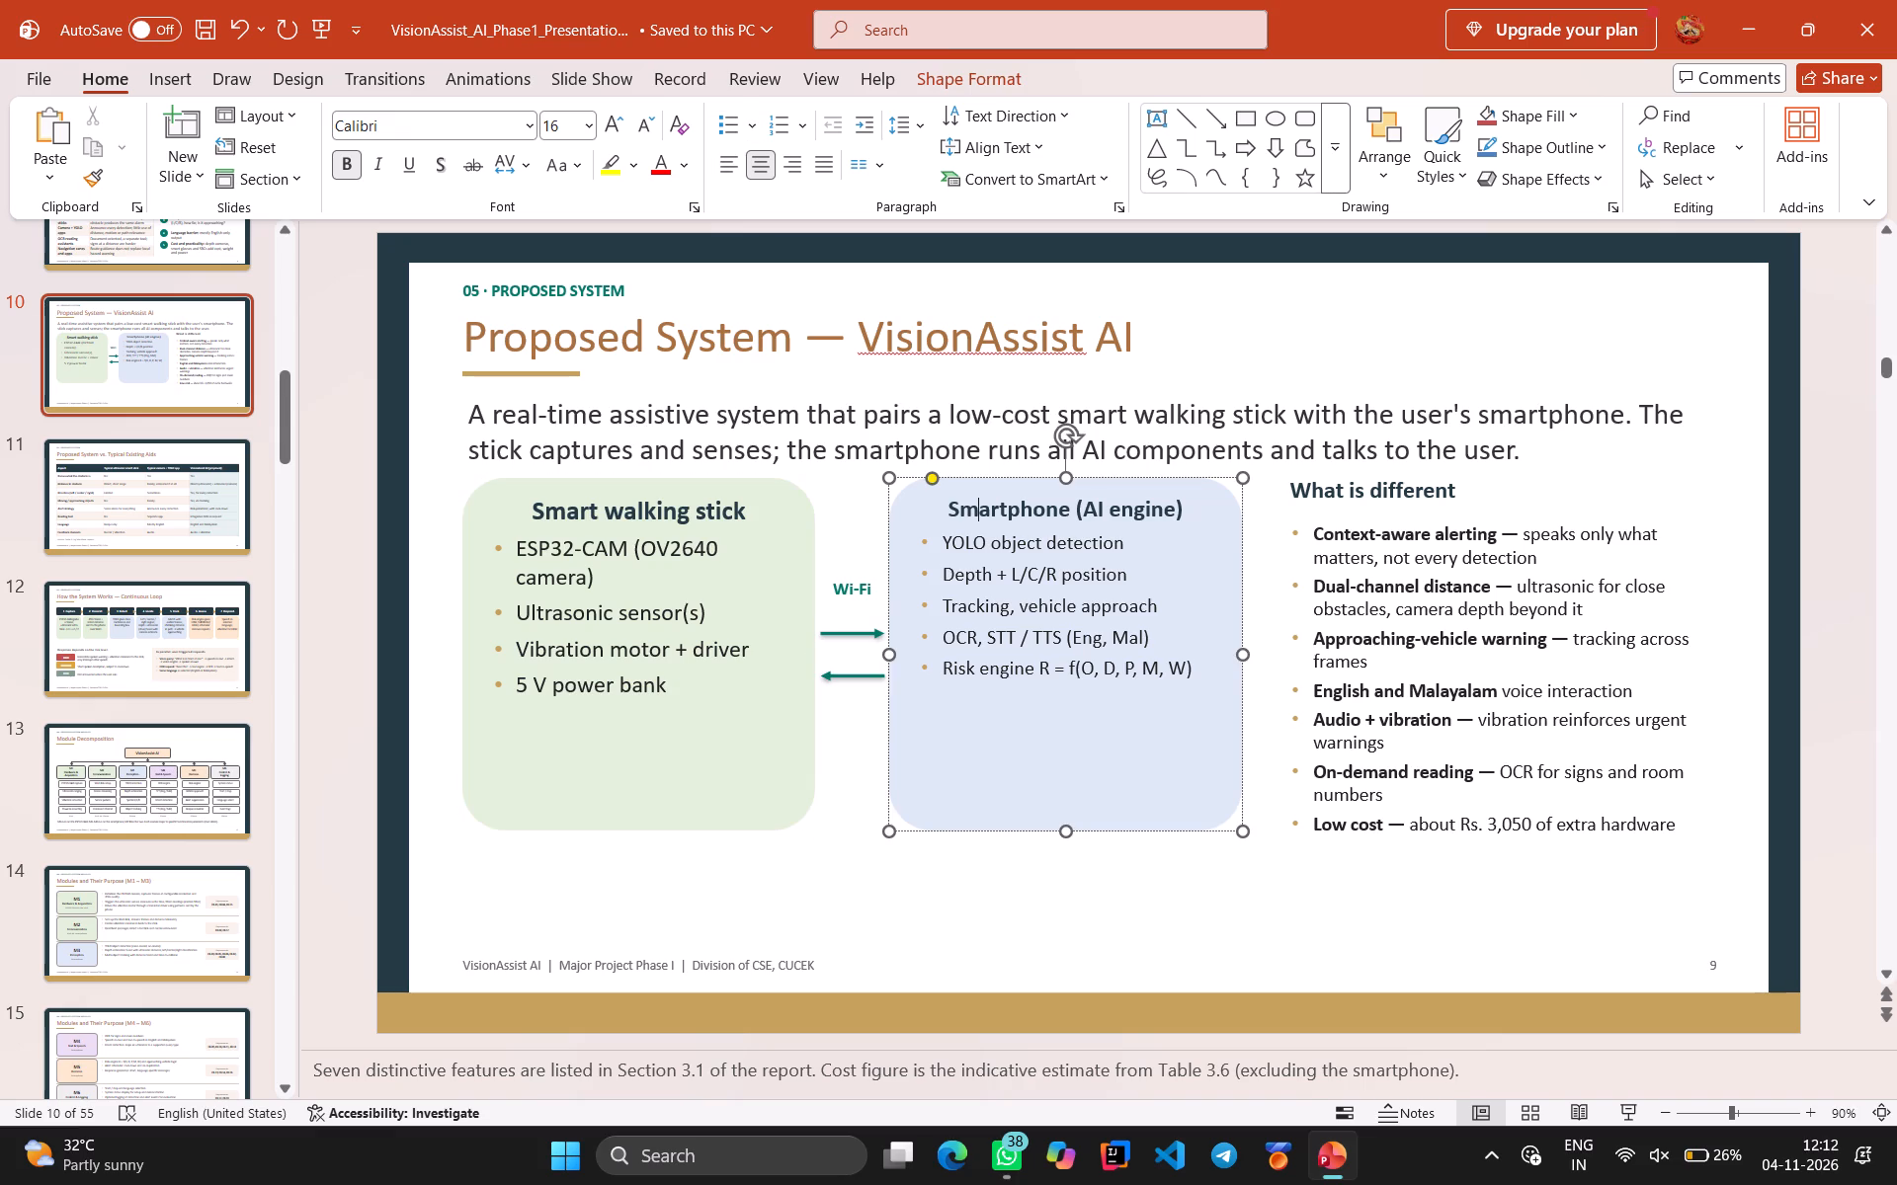
drag(1191, 511, 1182, 511)
click(714, 514)
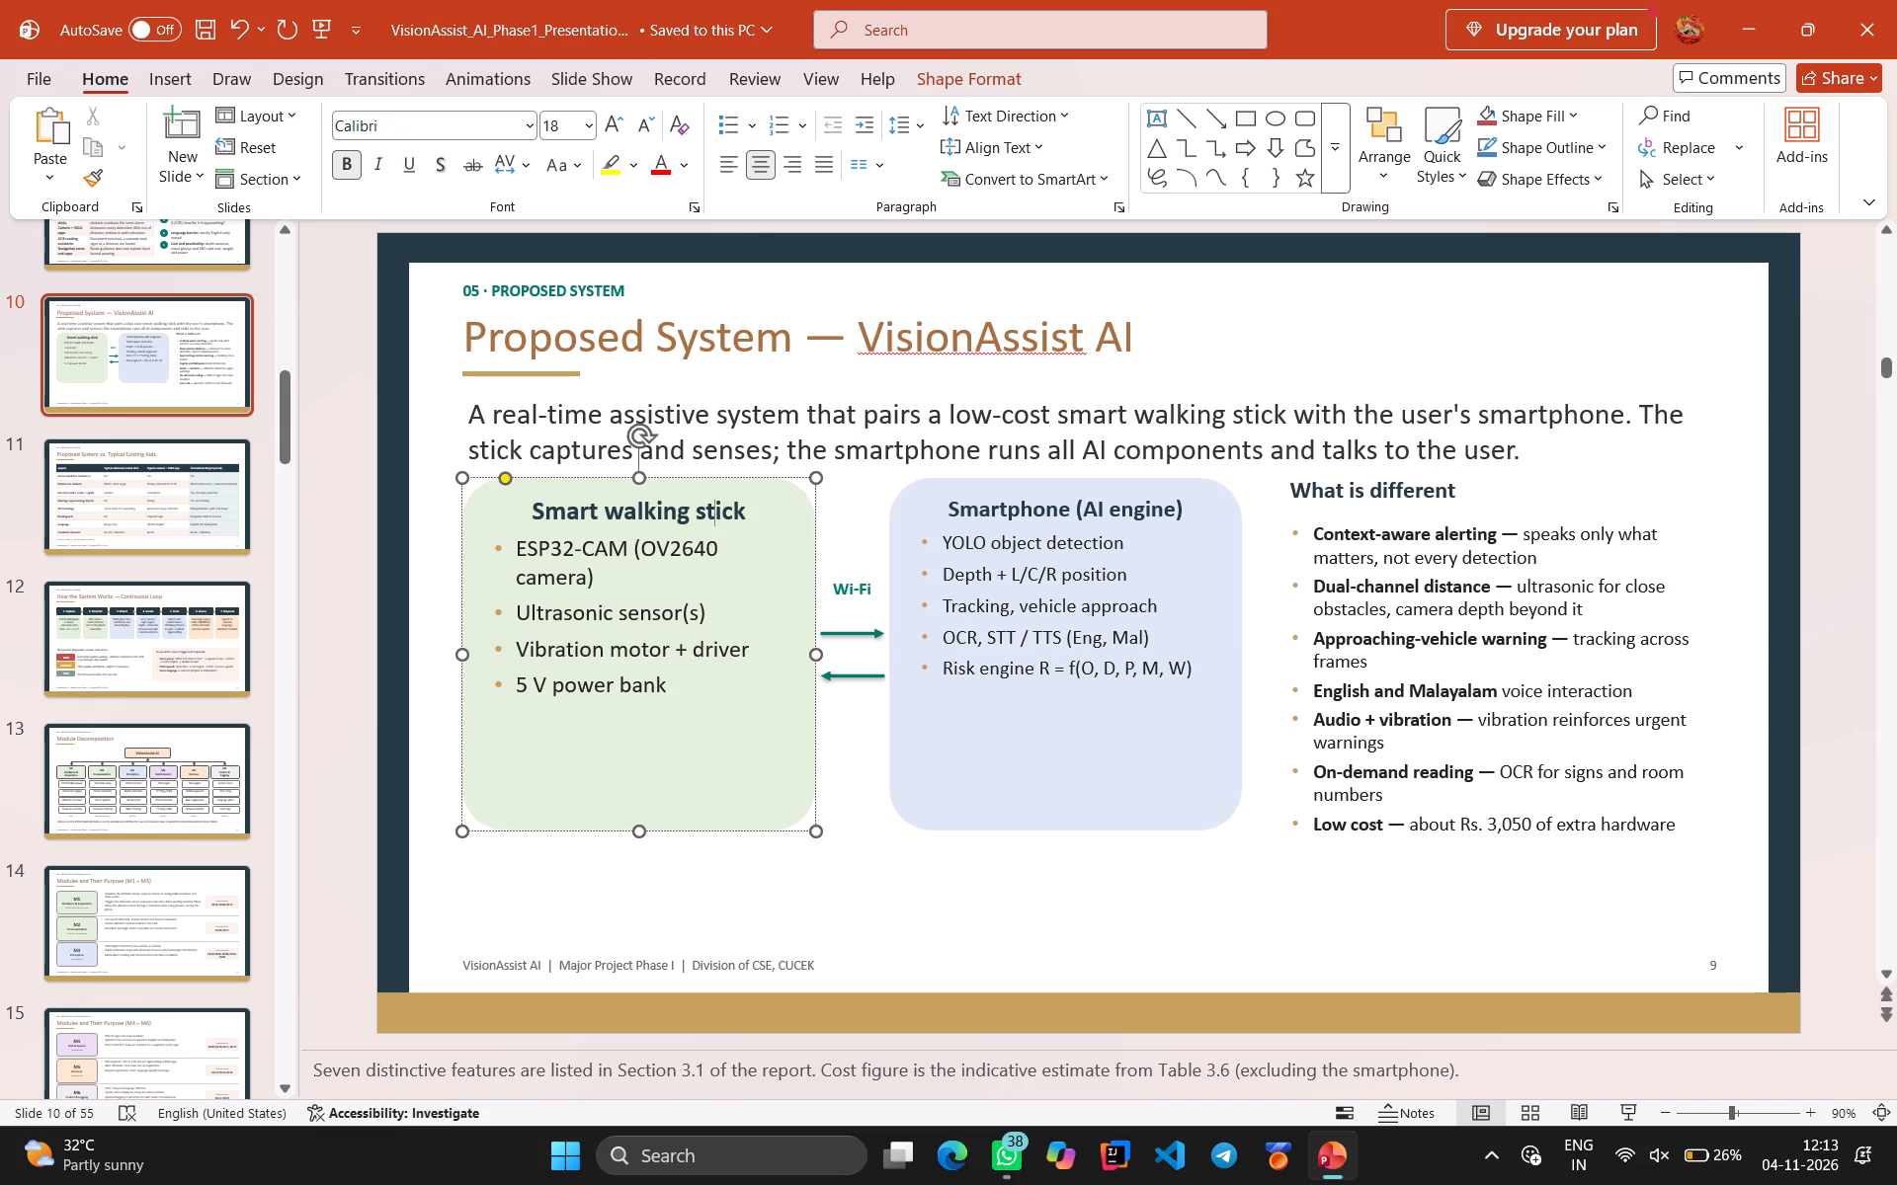
click(757, 508)
drag(745, 512, 545, 514)
click(1165, 501)
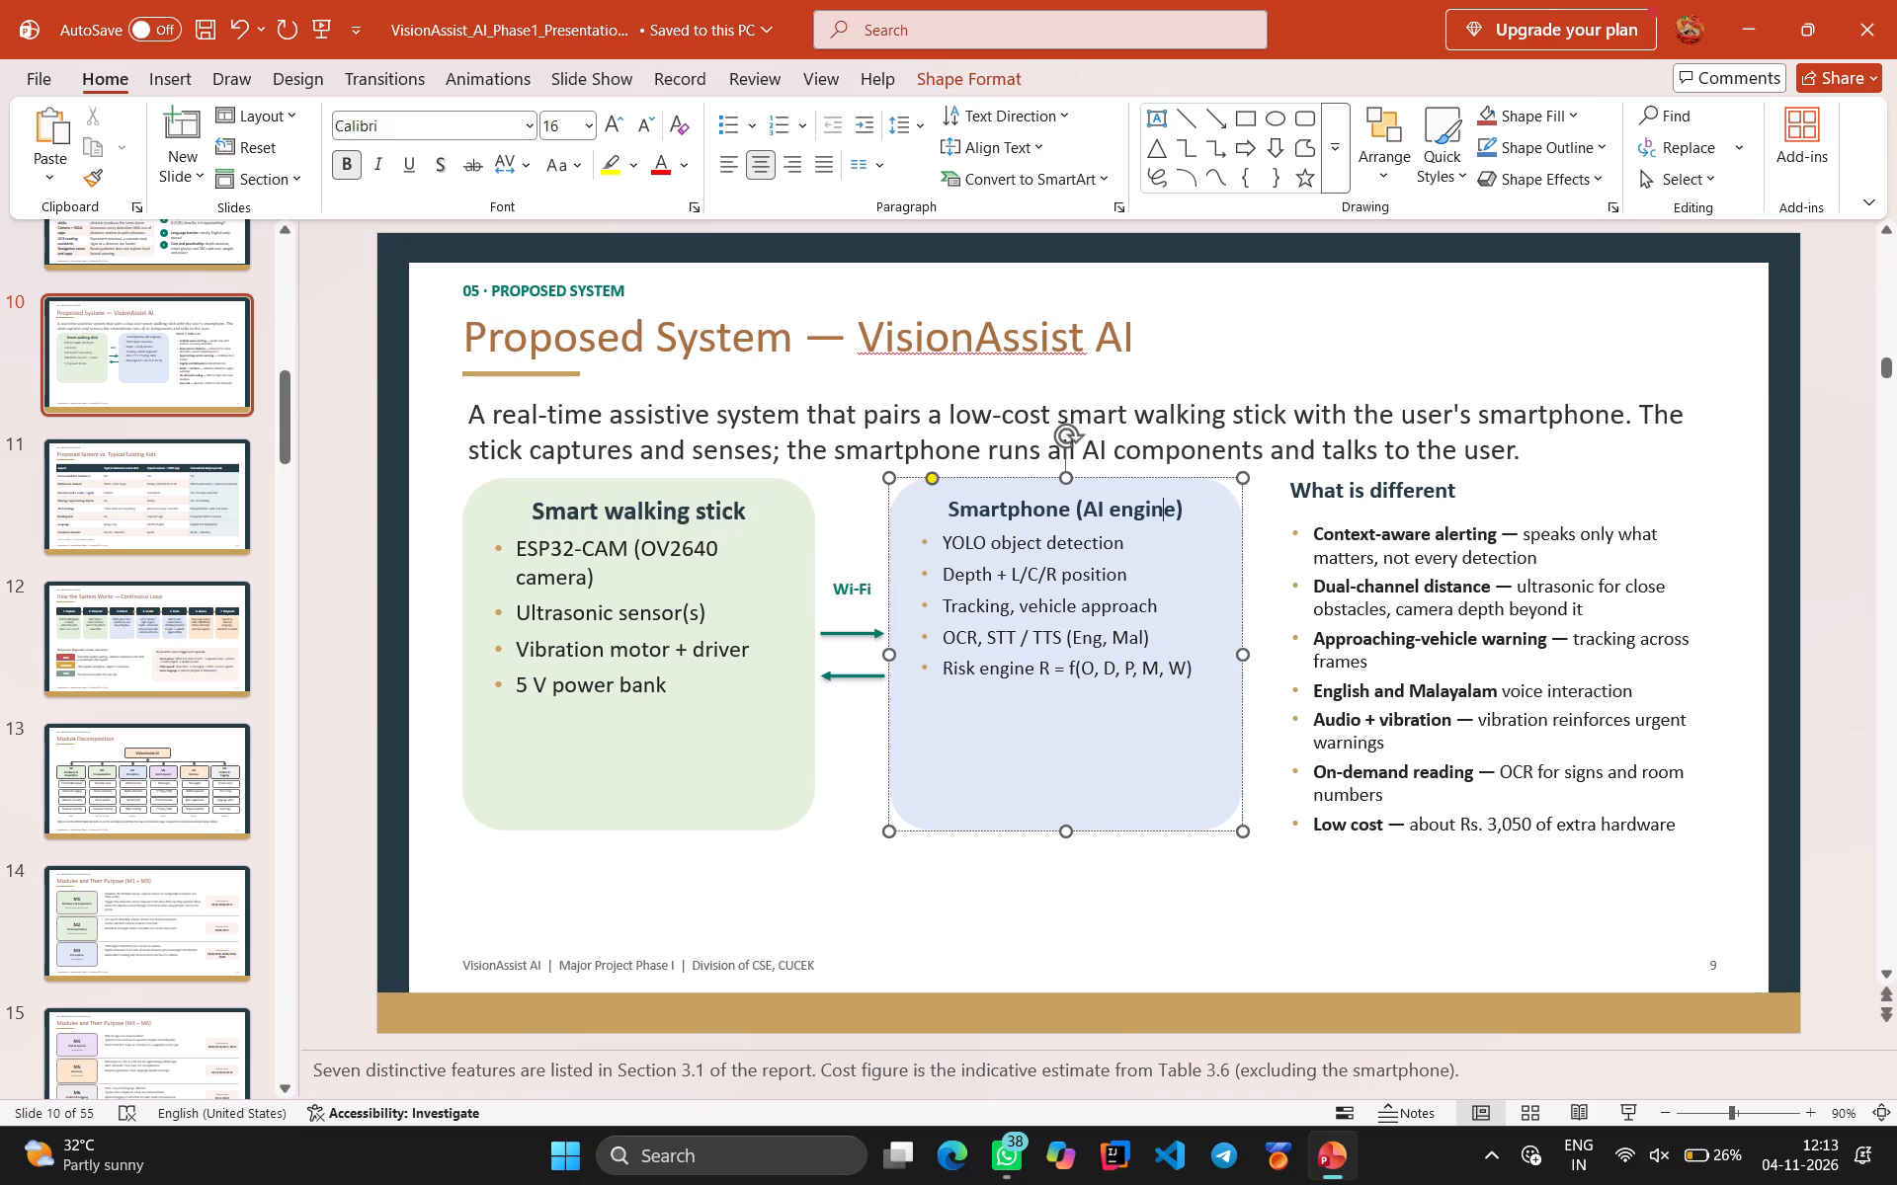
drag(1190, 505, 983, 513)
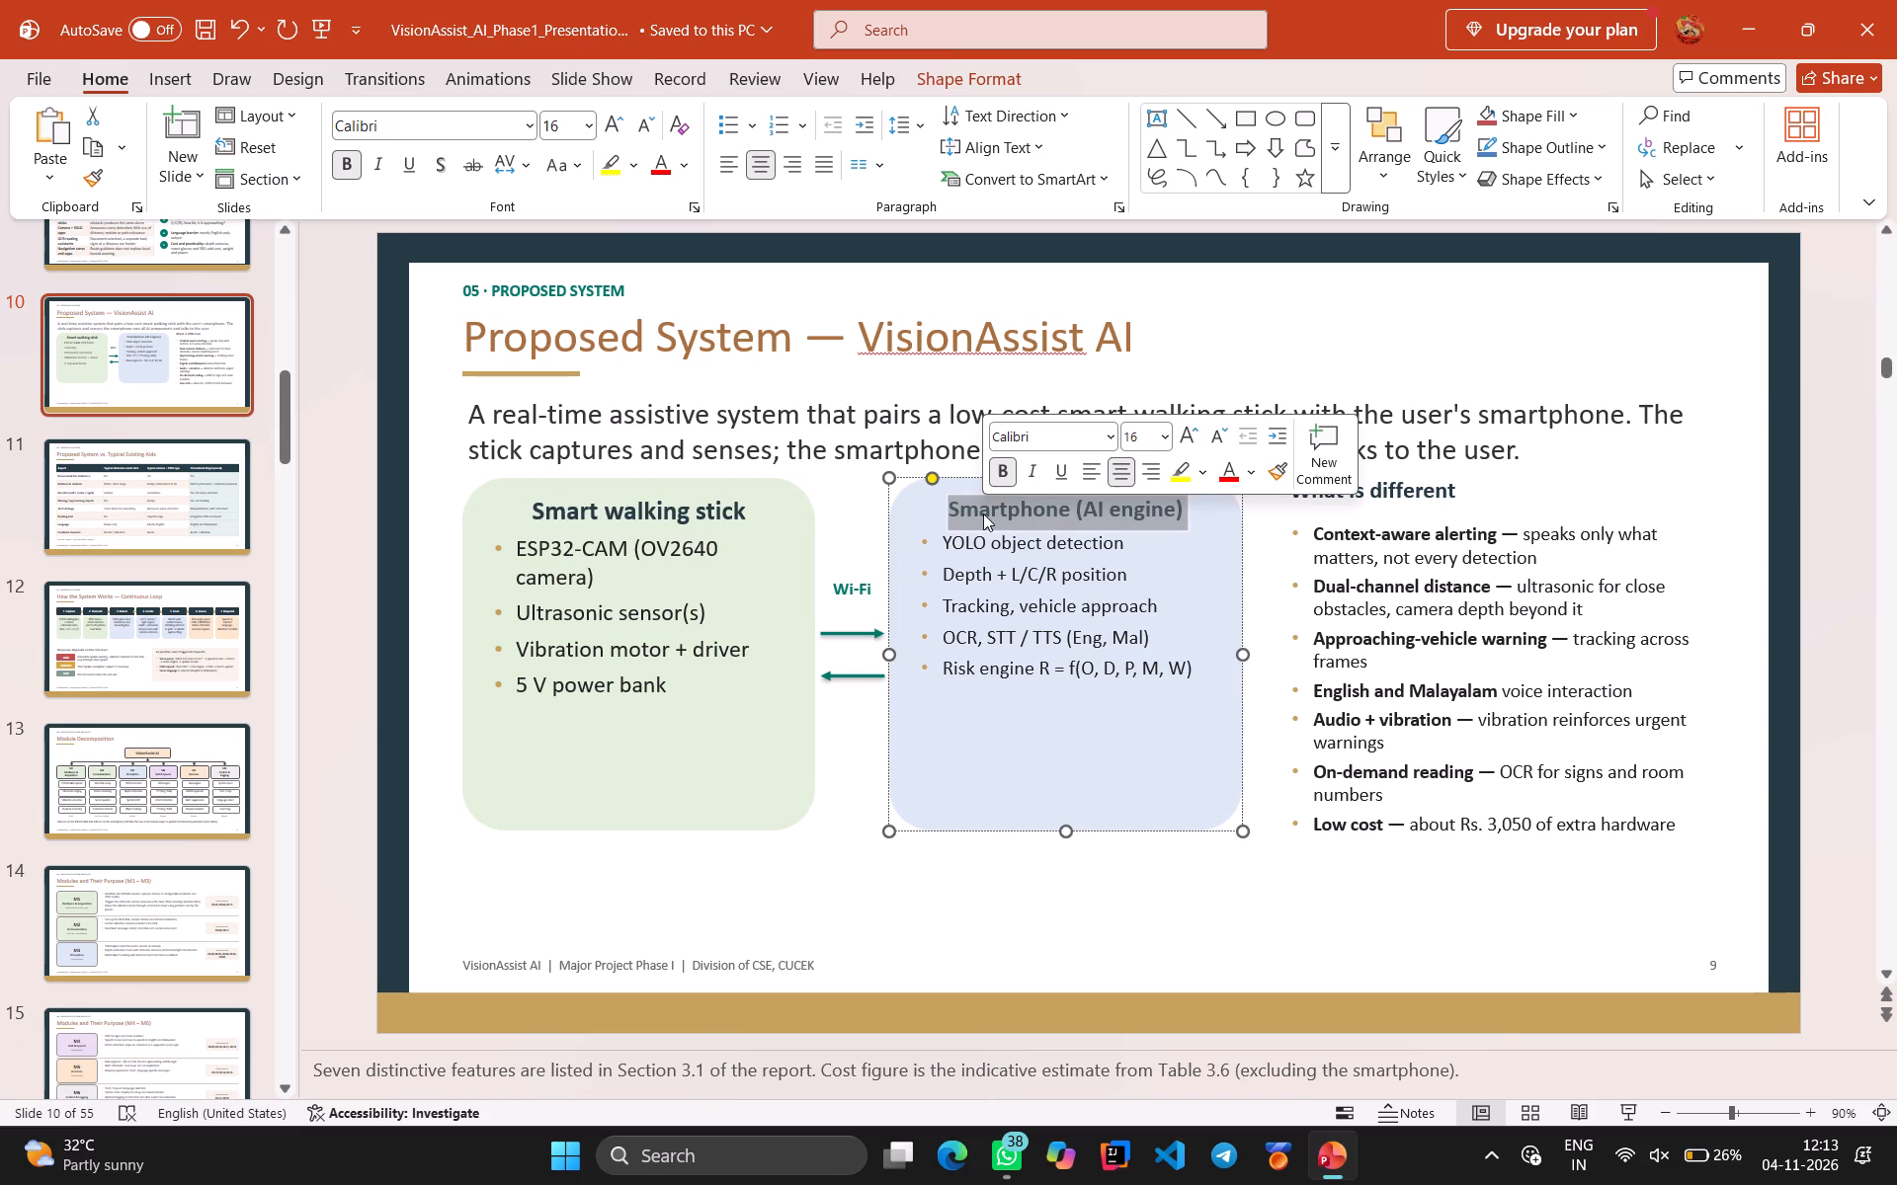
click(1170, 436)
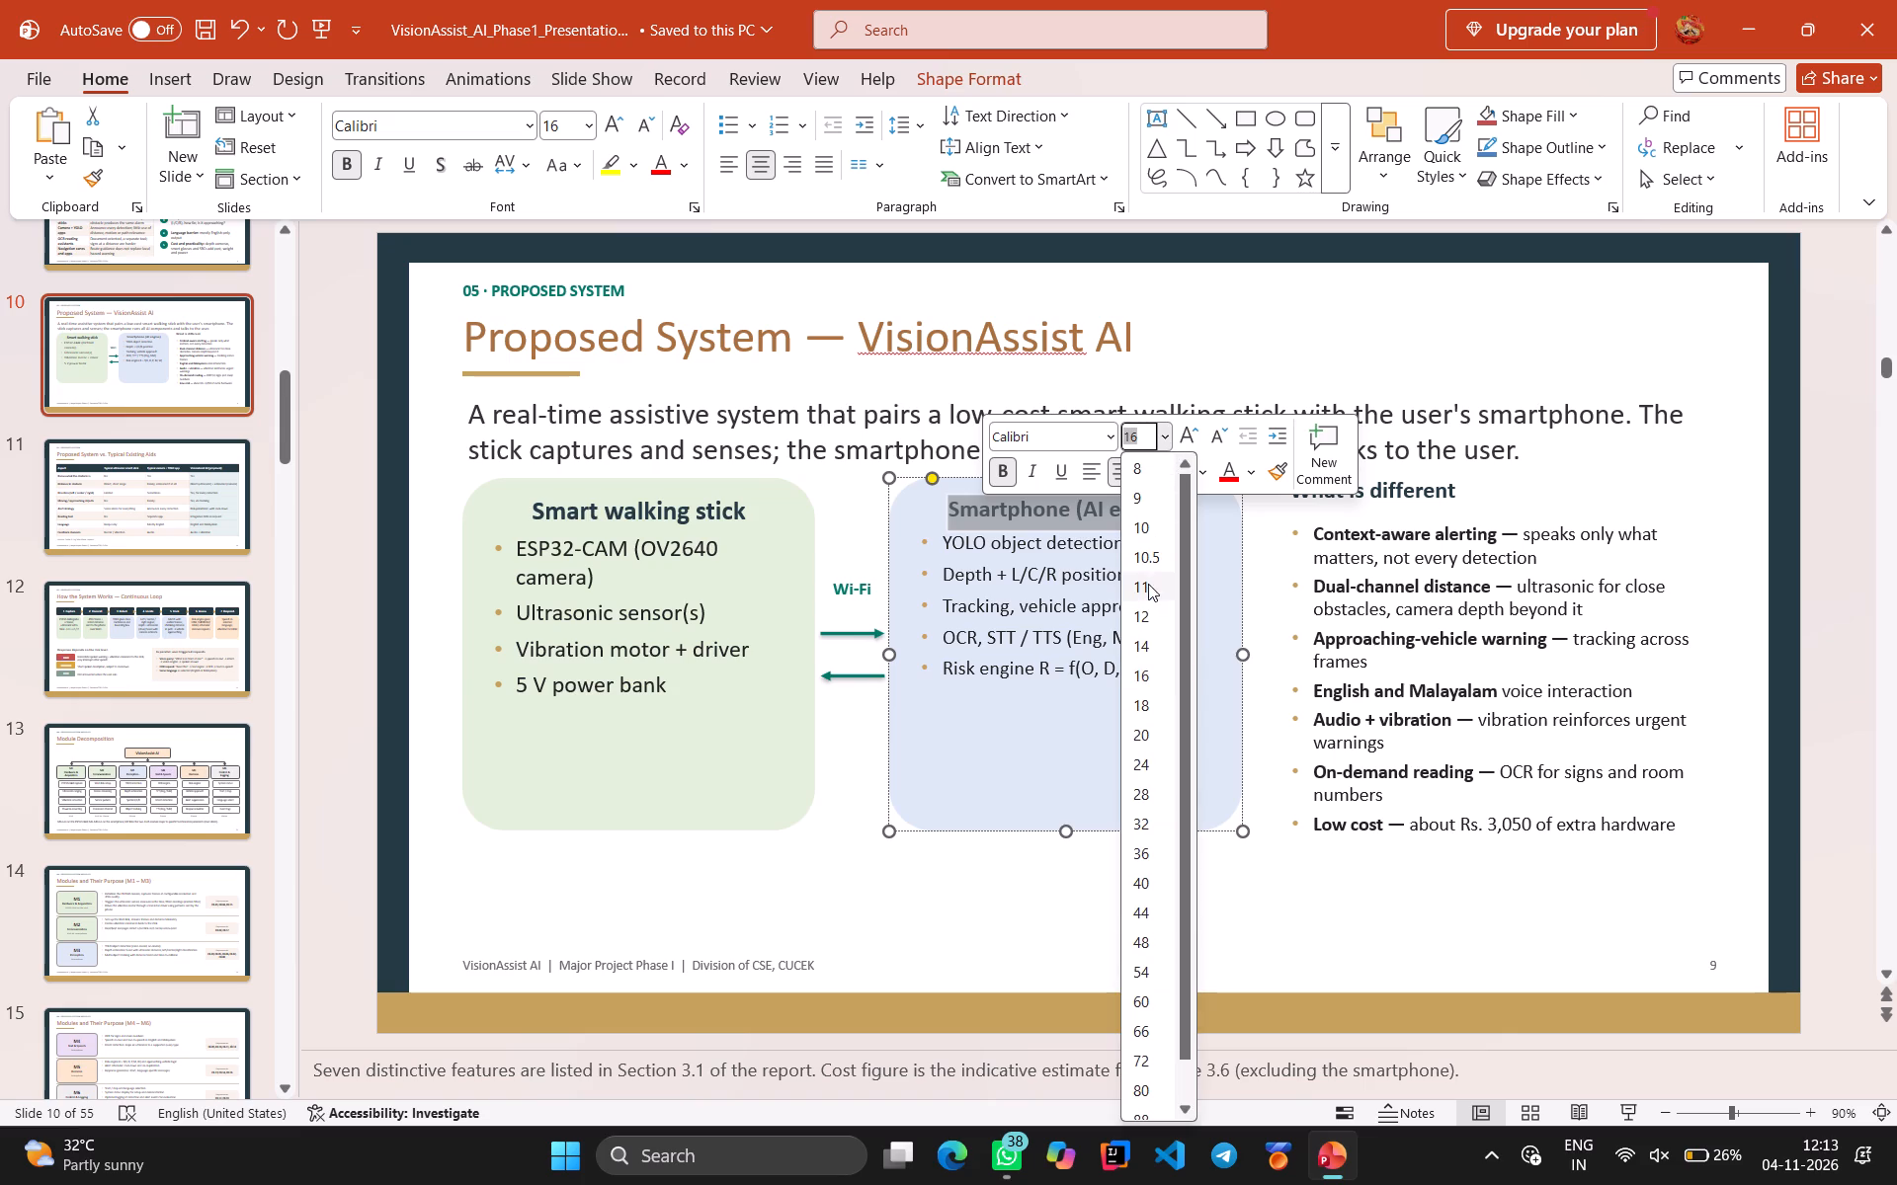
click(1149, 710)
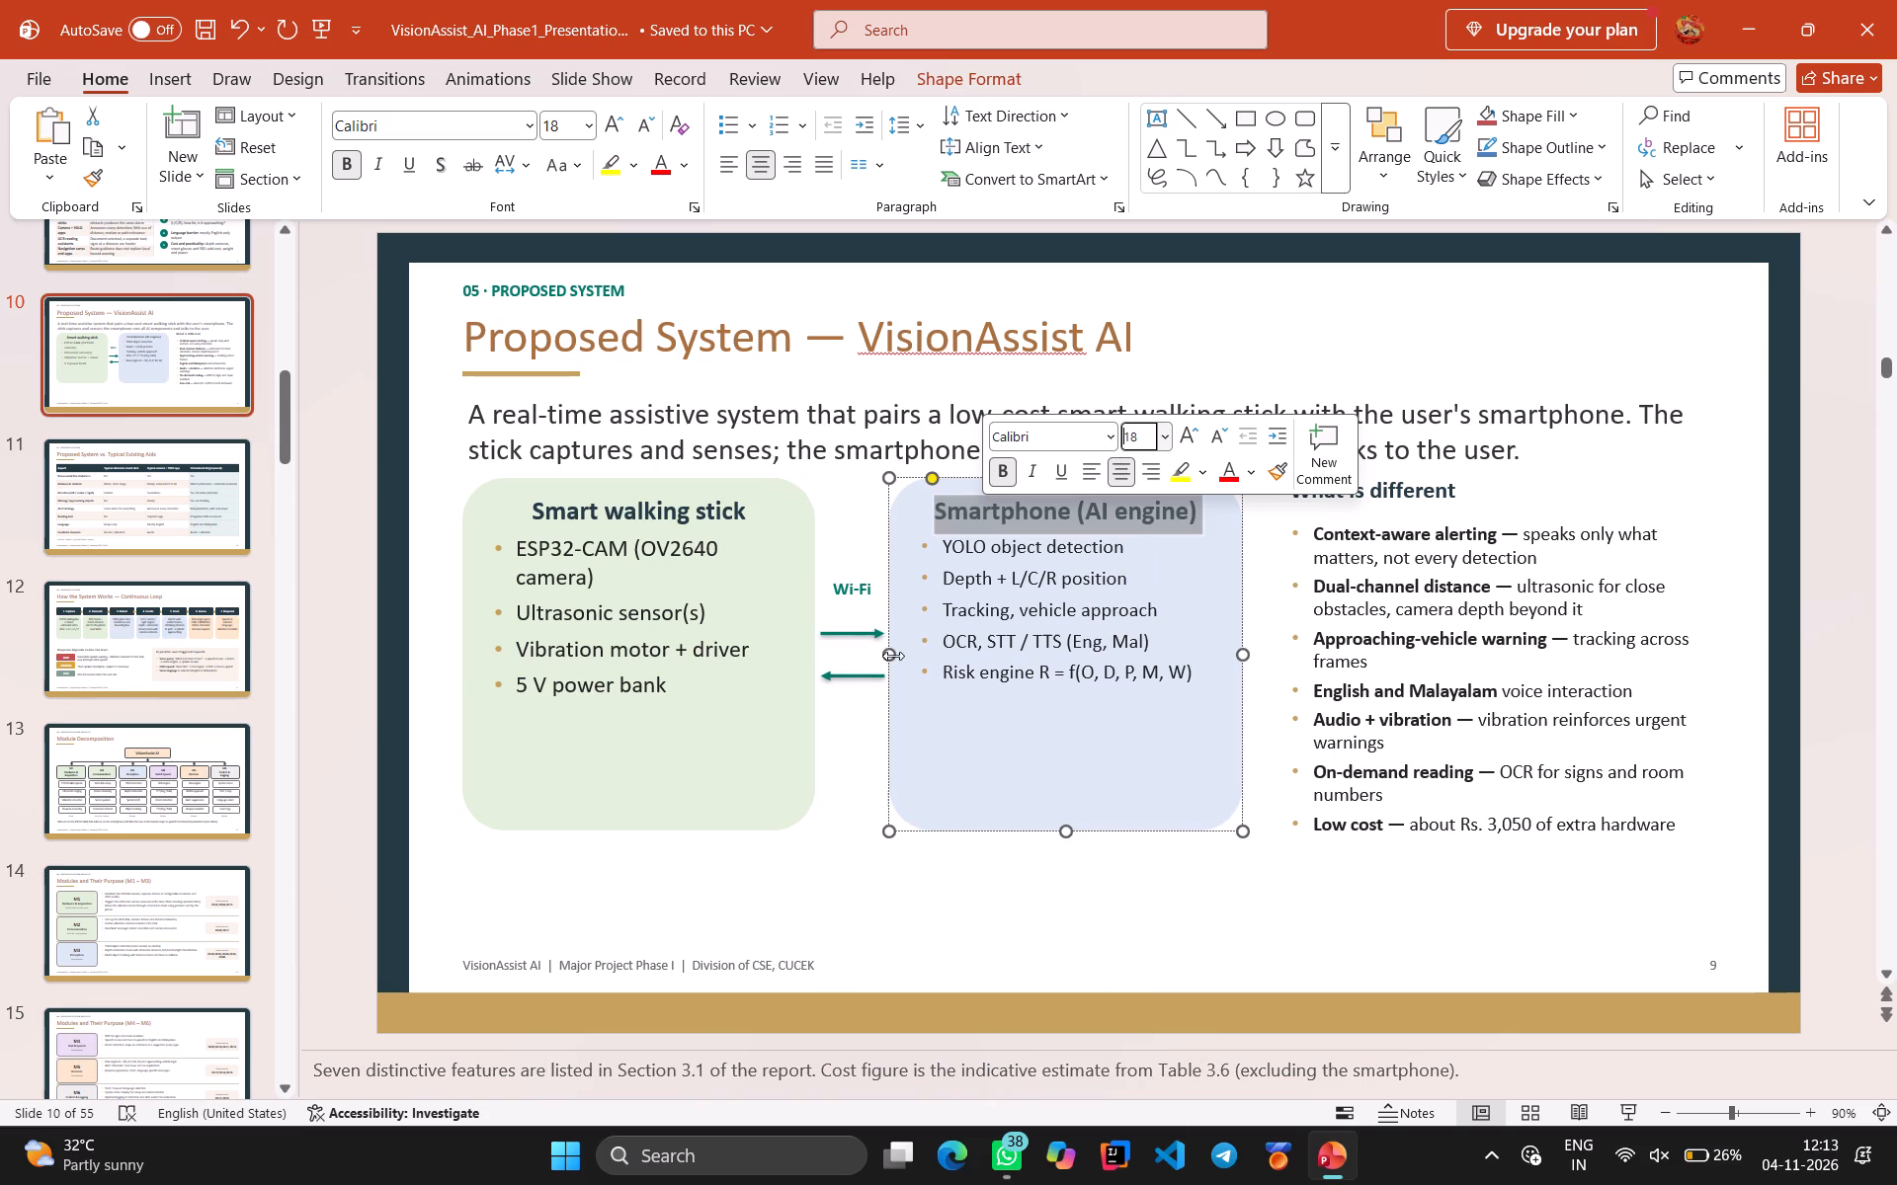
Enlarge the bullet text in the Smartphone (AI engine) card to match the Smart walking stick bullets.
click(965, 550)
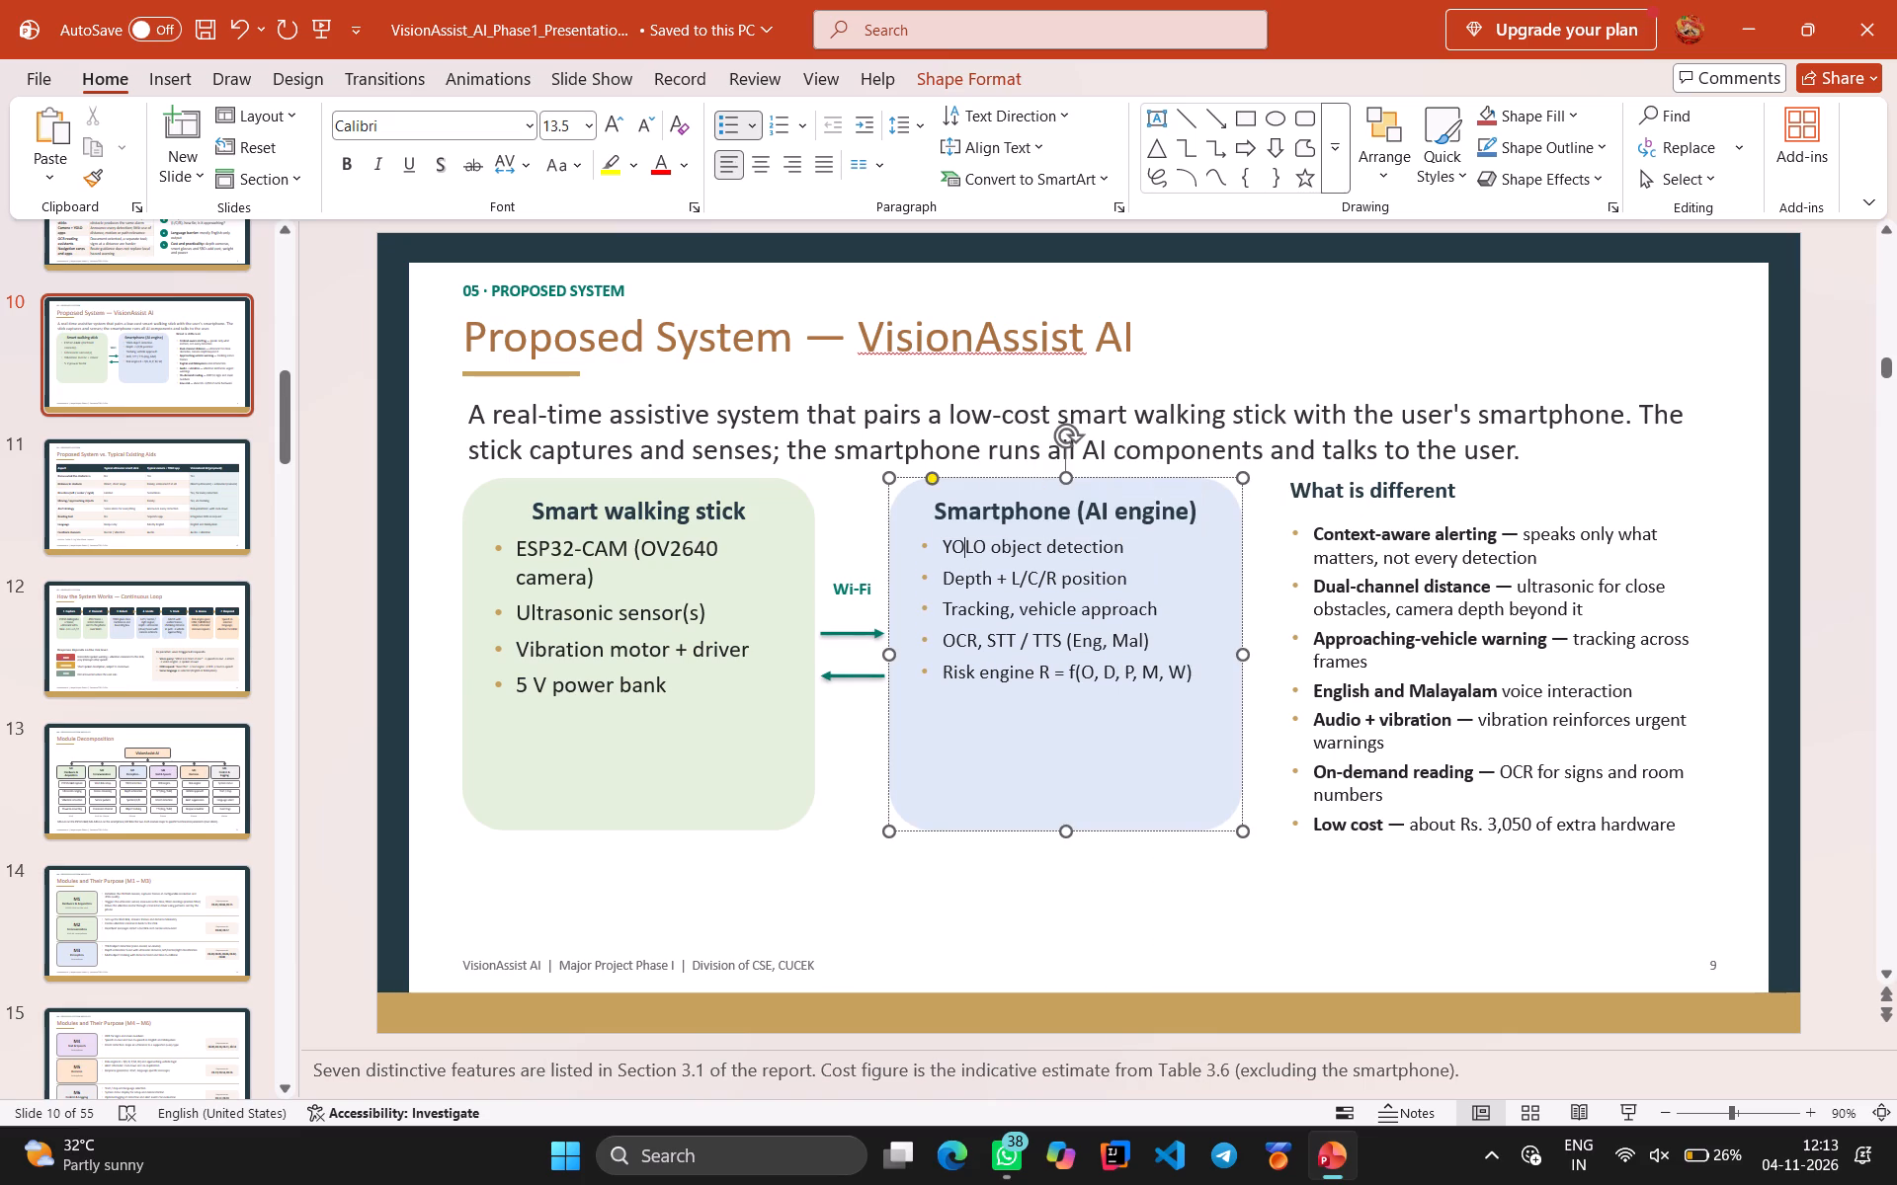
Set all five bullets in the Smartphone (AI engine) card to 16 pt.
drag(1195, 678, 1020, 598)
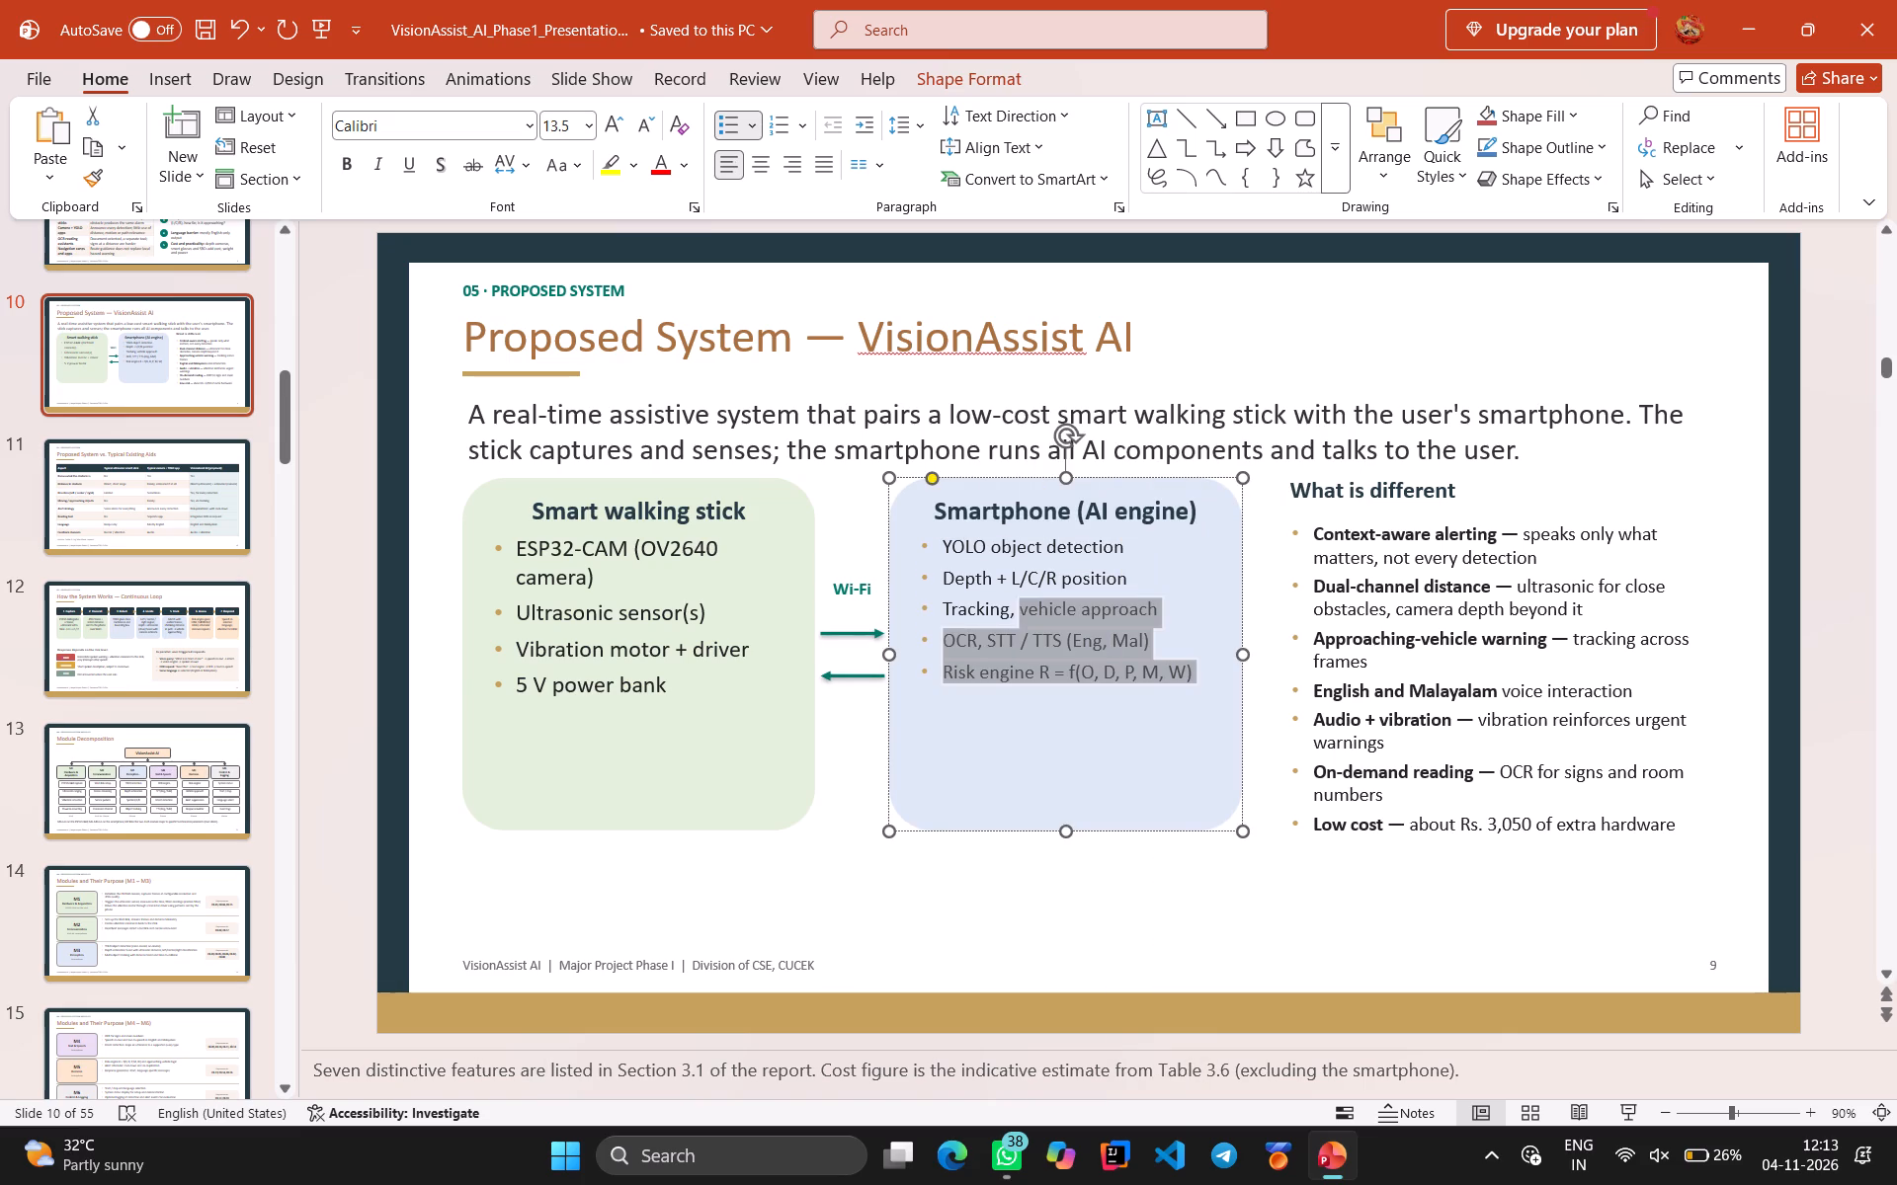
drag(1020, 598, 944, 555)
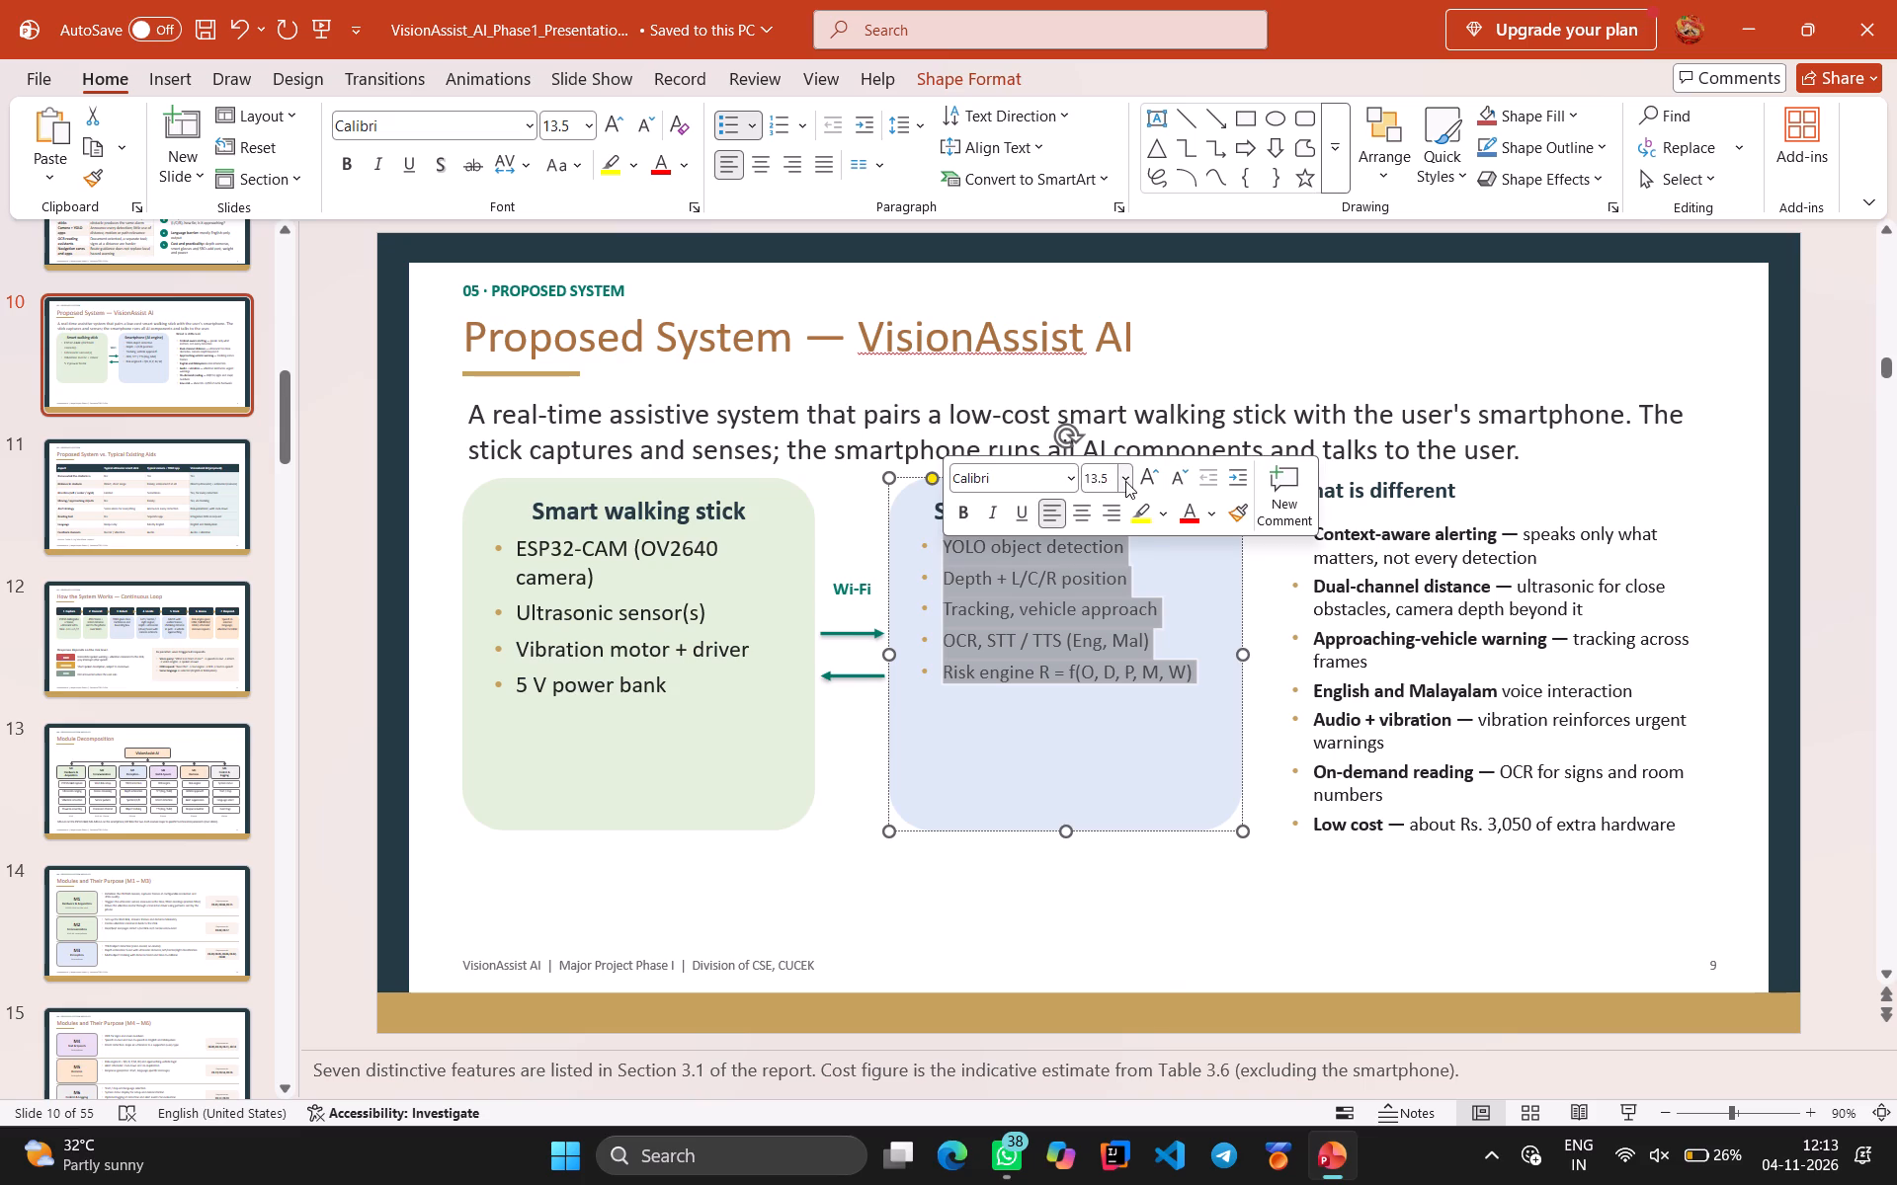
click(1126, 482)
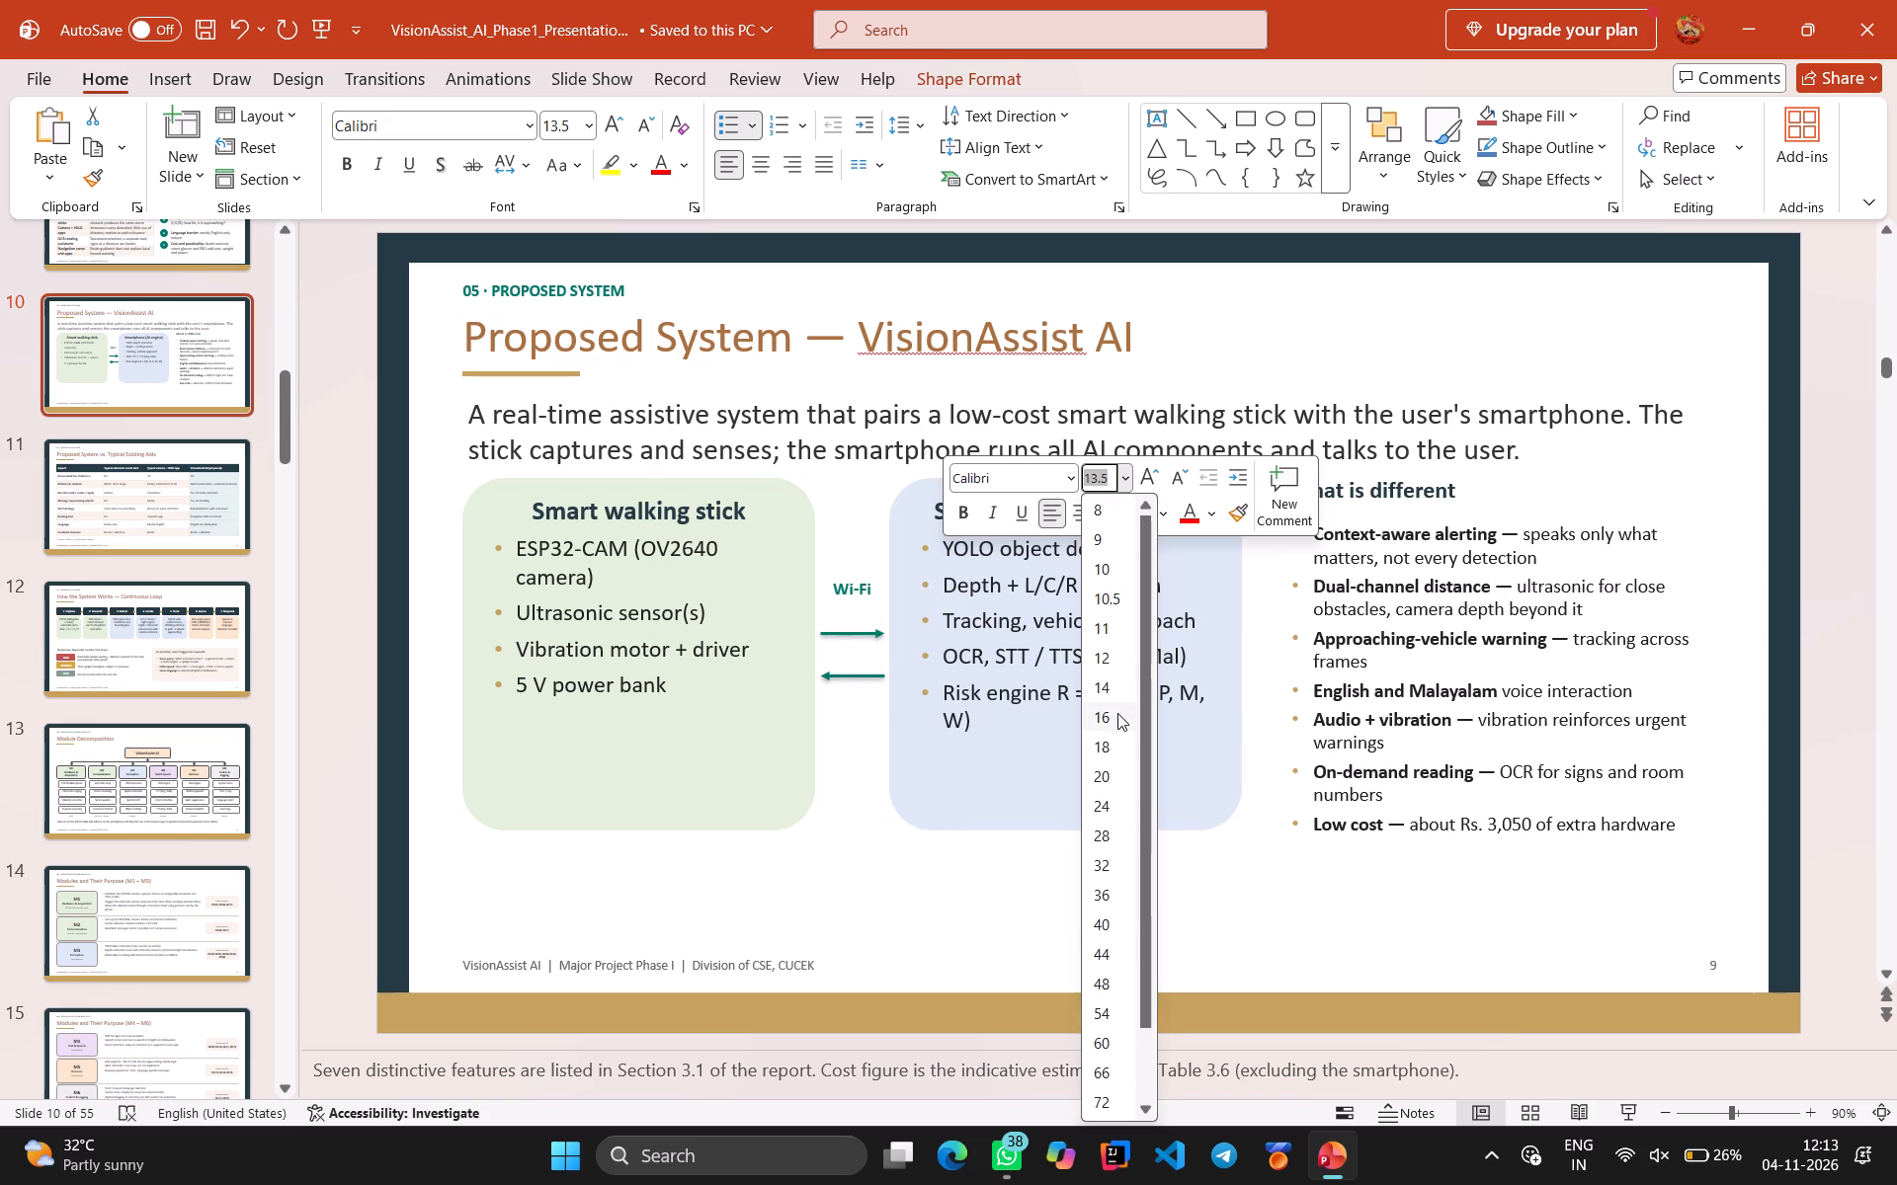
click(1117, 713)
click(1200, 878)
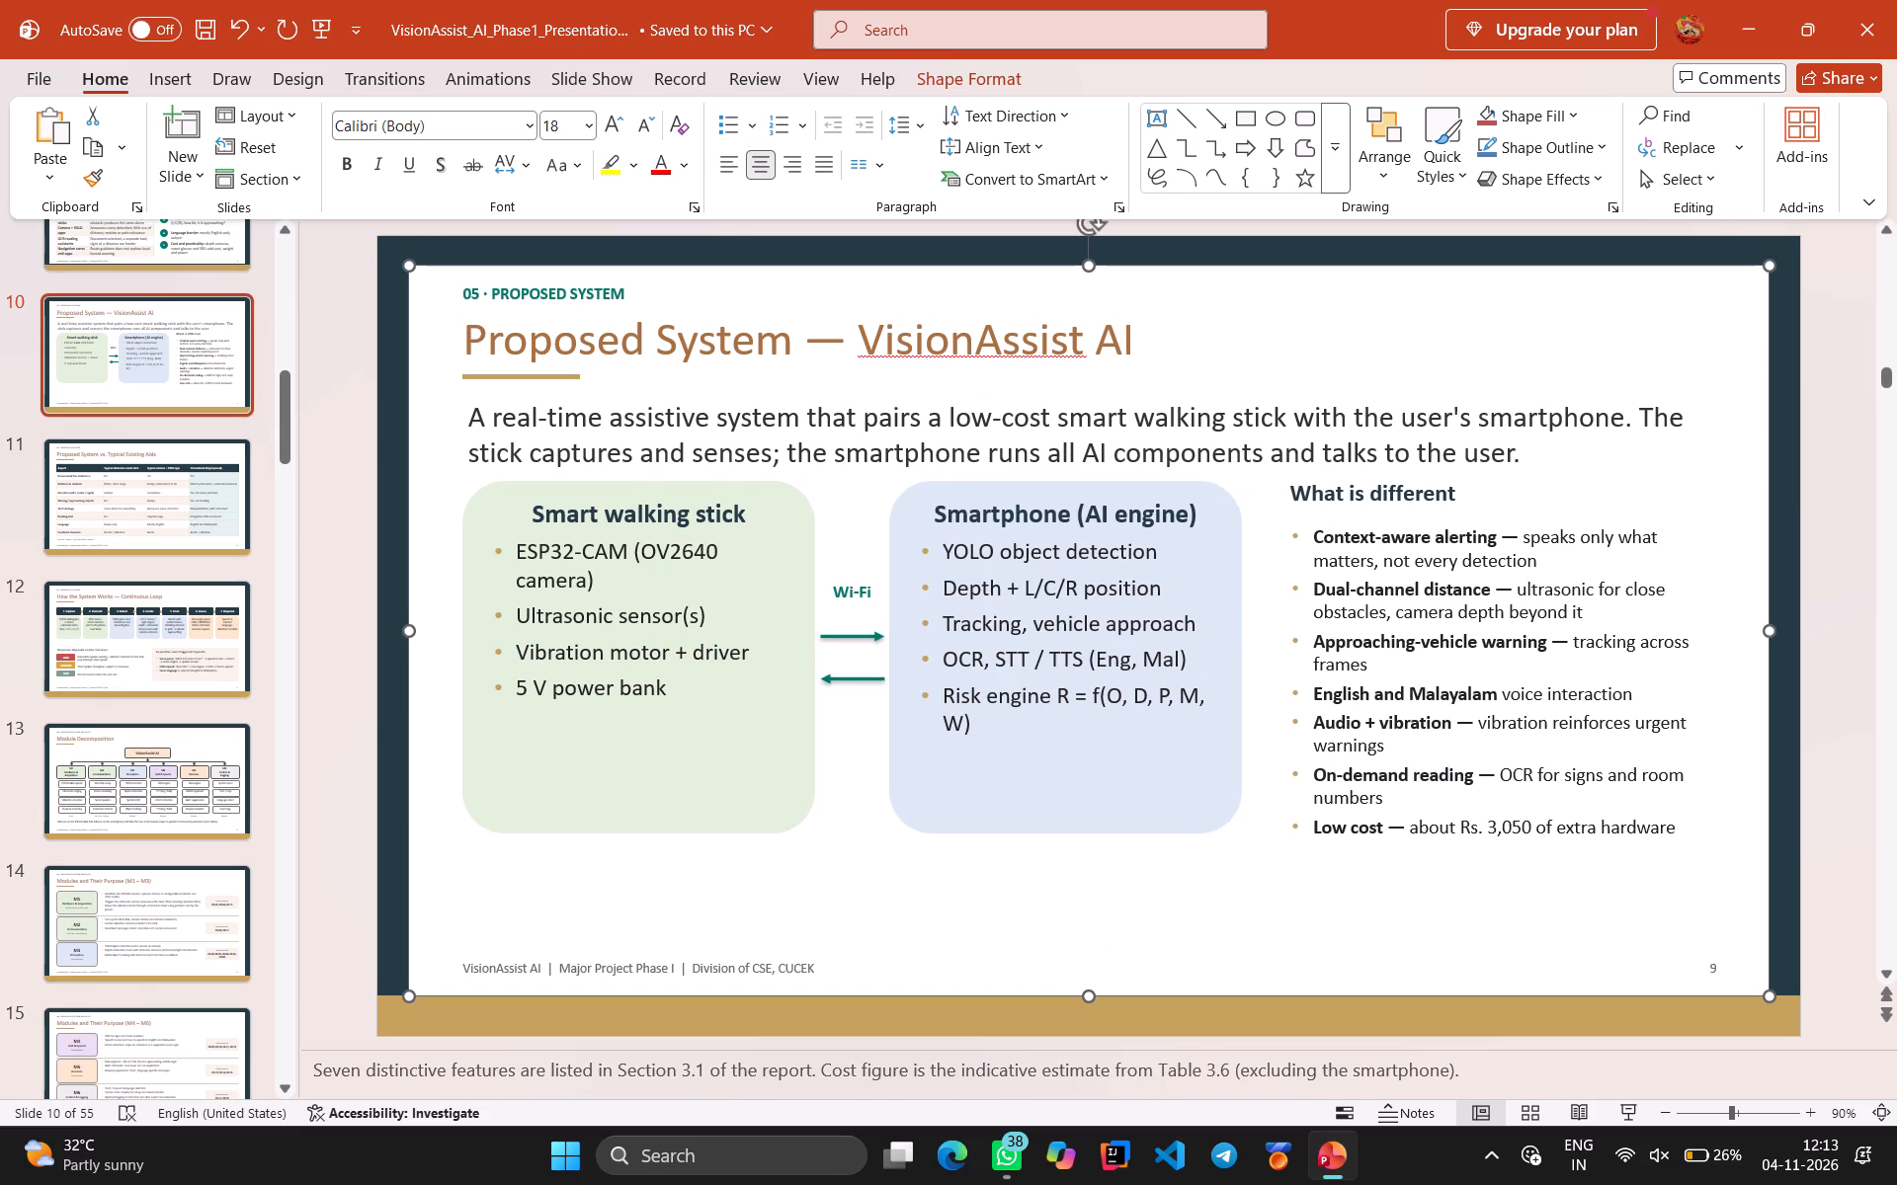
Set the "Wi-Fi" label between the two cards to 14 pt.
click(848, 593)
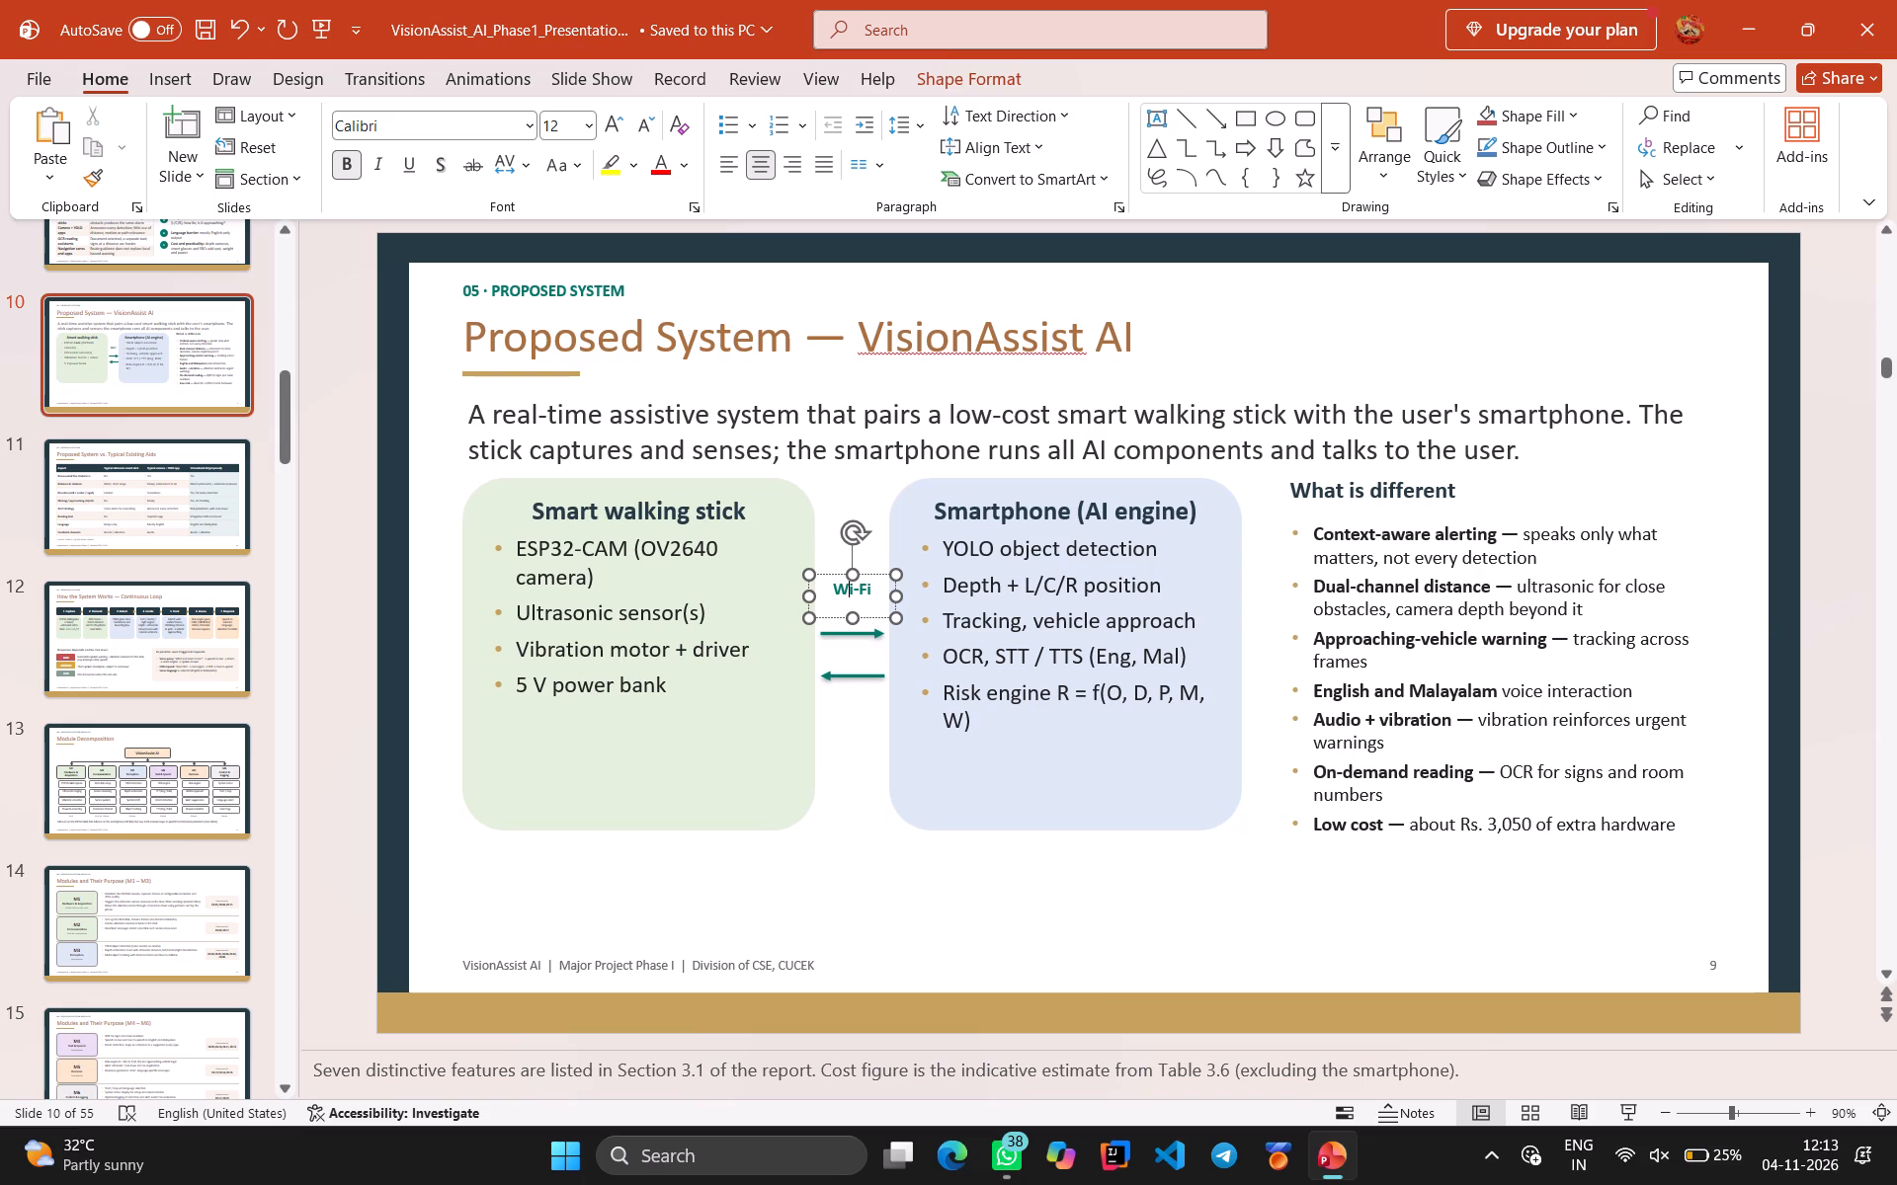
key(ctrl+a)
click(591, 125)
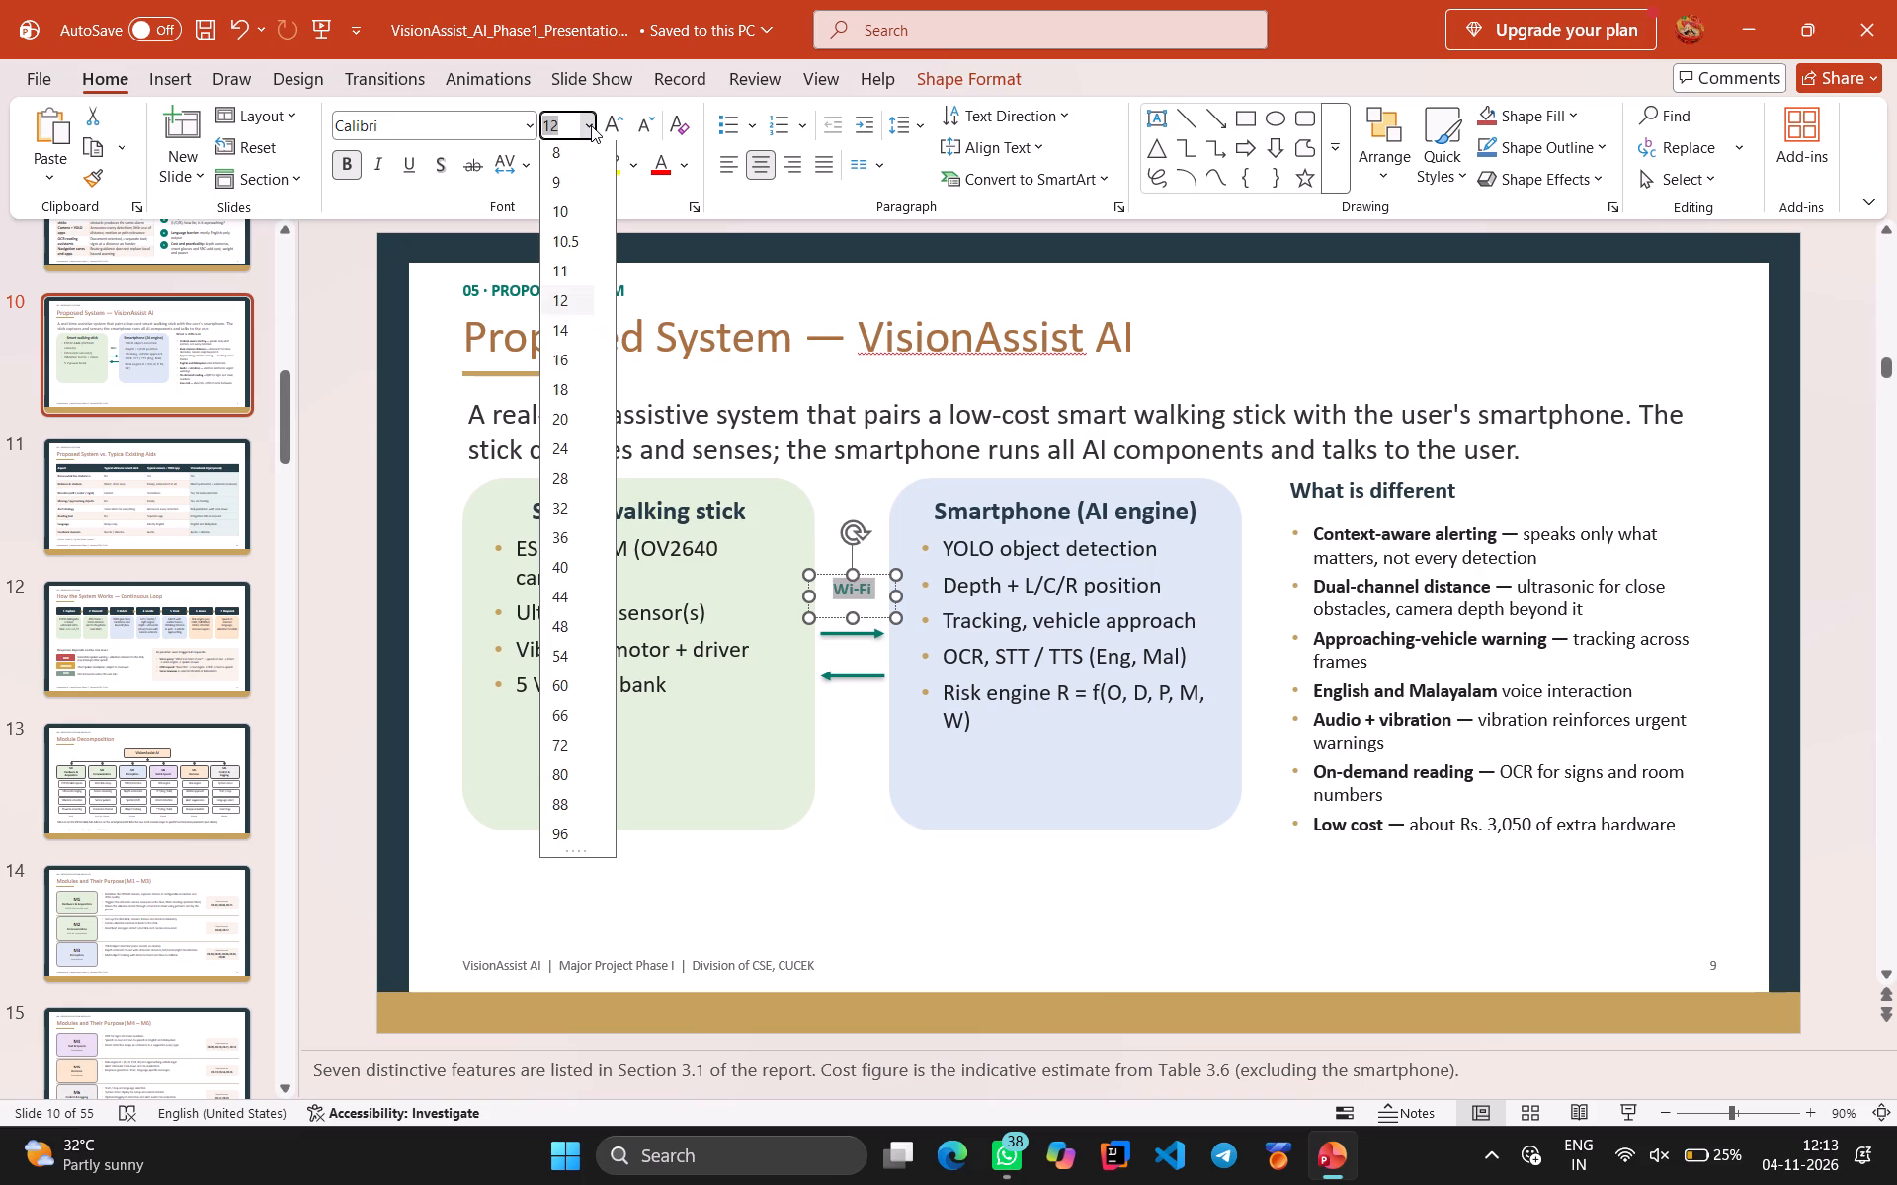
click(576, 335)
click(1252, 913)
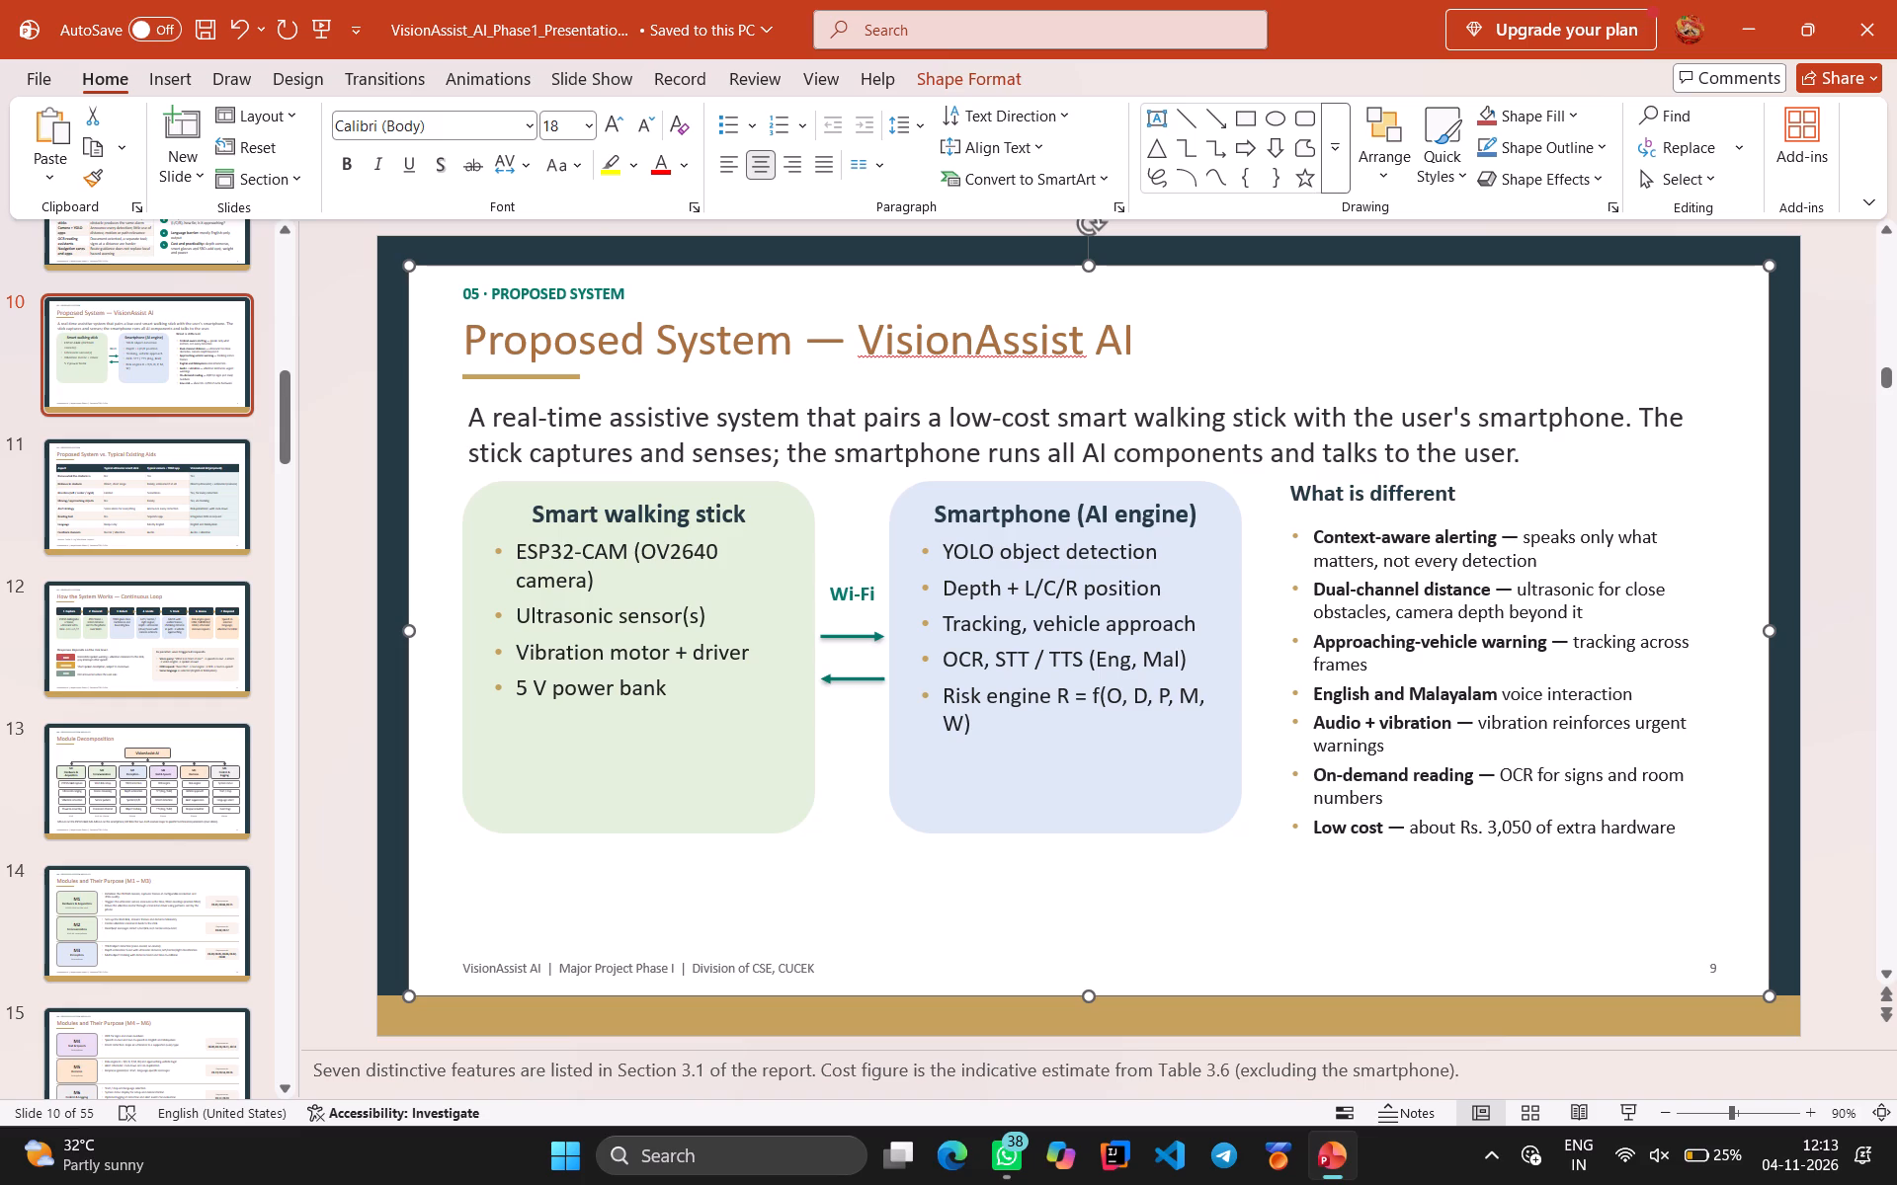
Clear the entire bullet list under the "What is different" heading and open the options for its text box.
click(1659, 820)
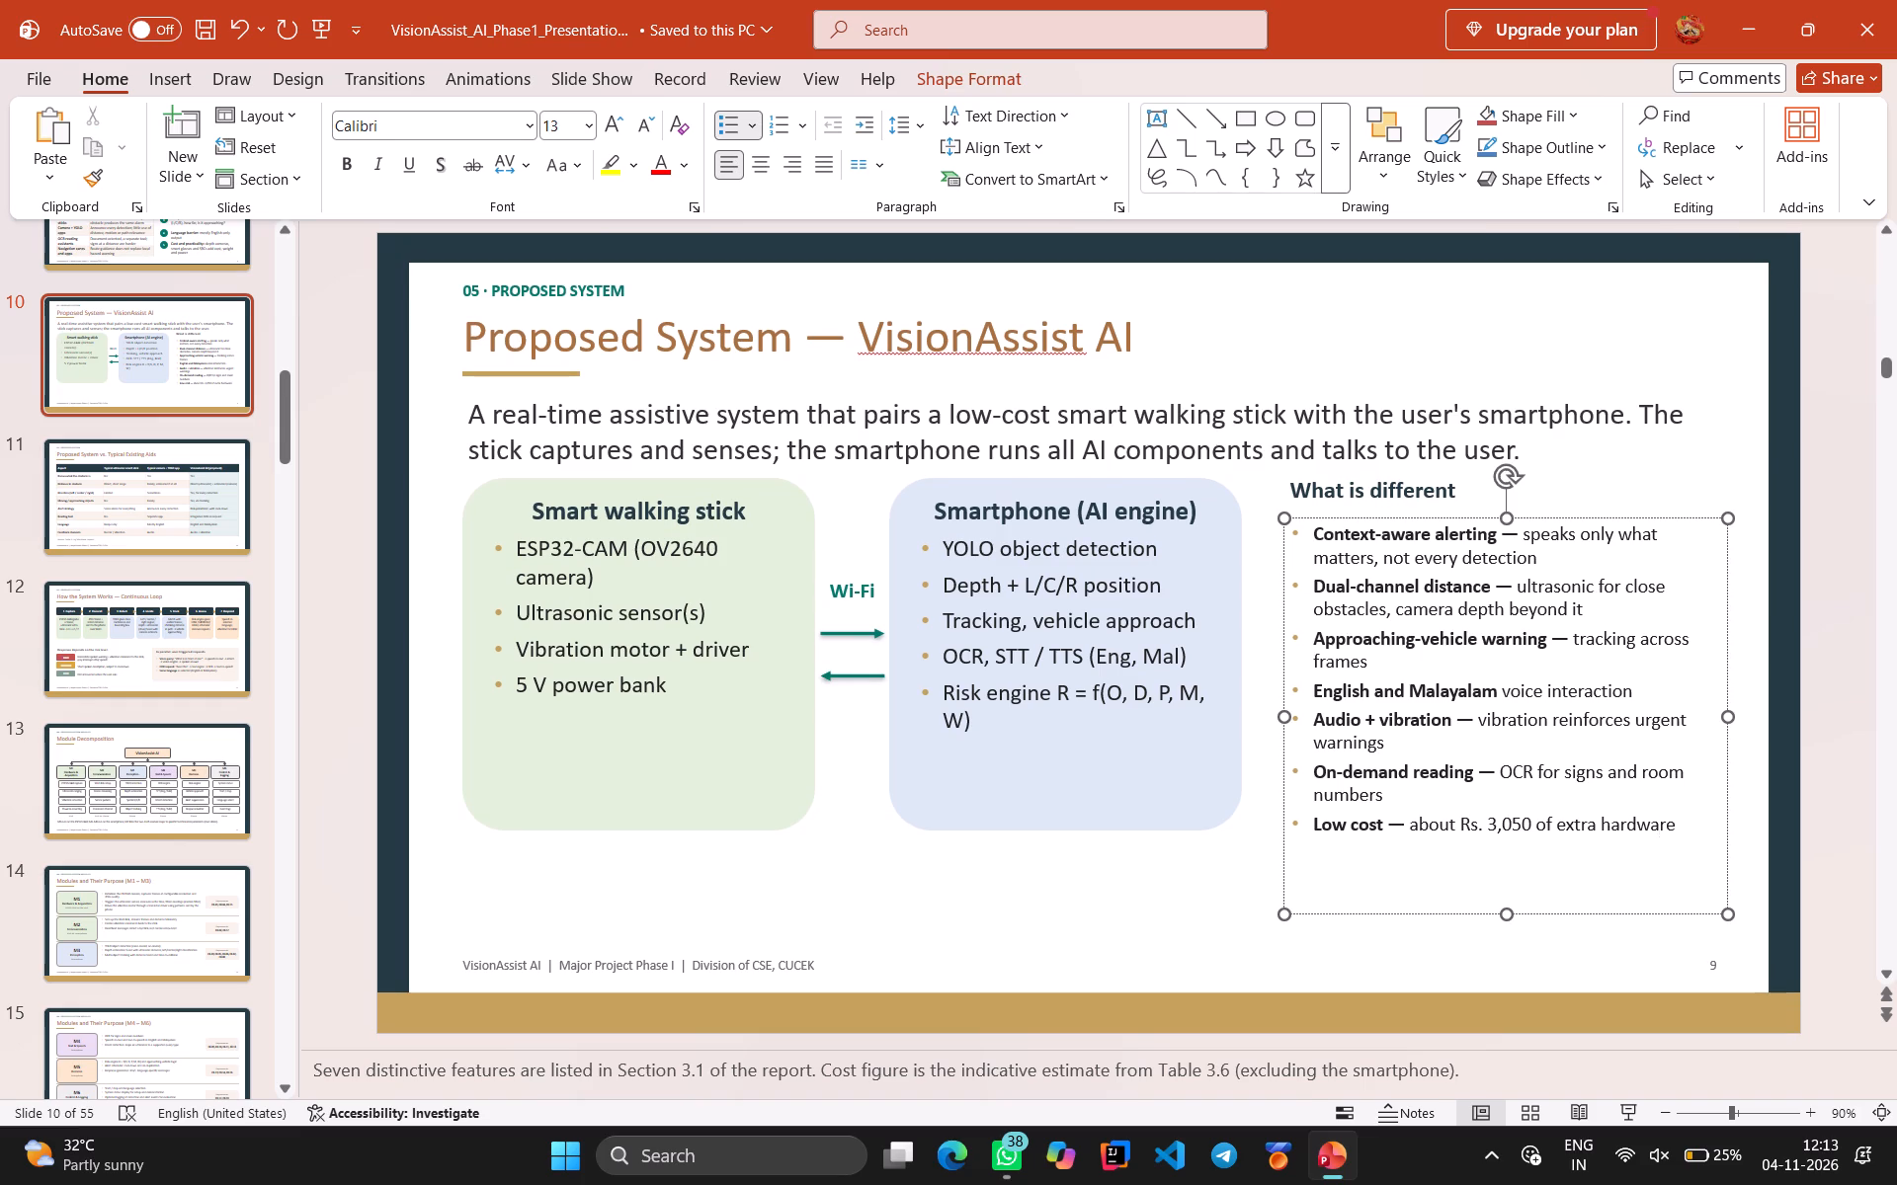
key(ctrl+a)
key(Delete)
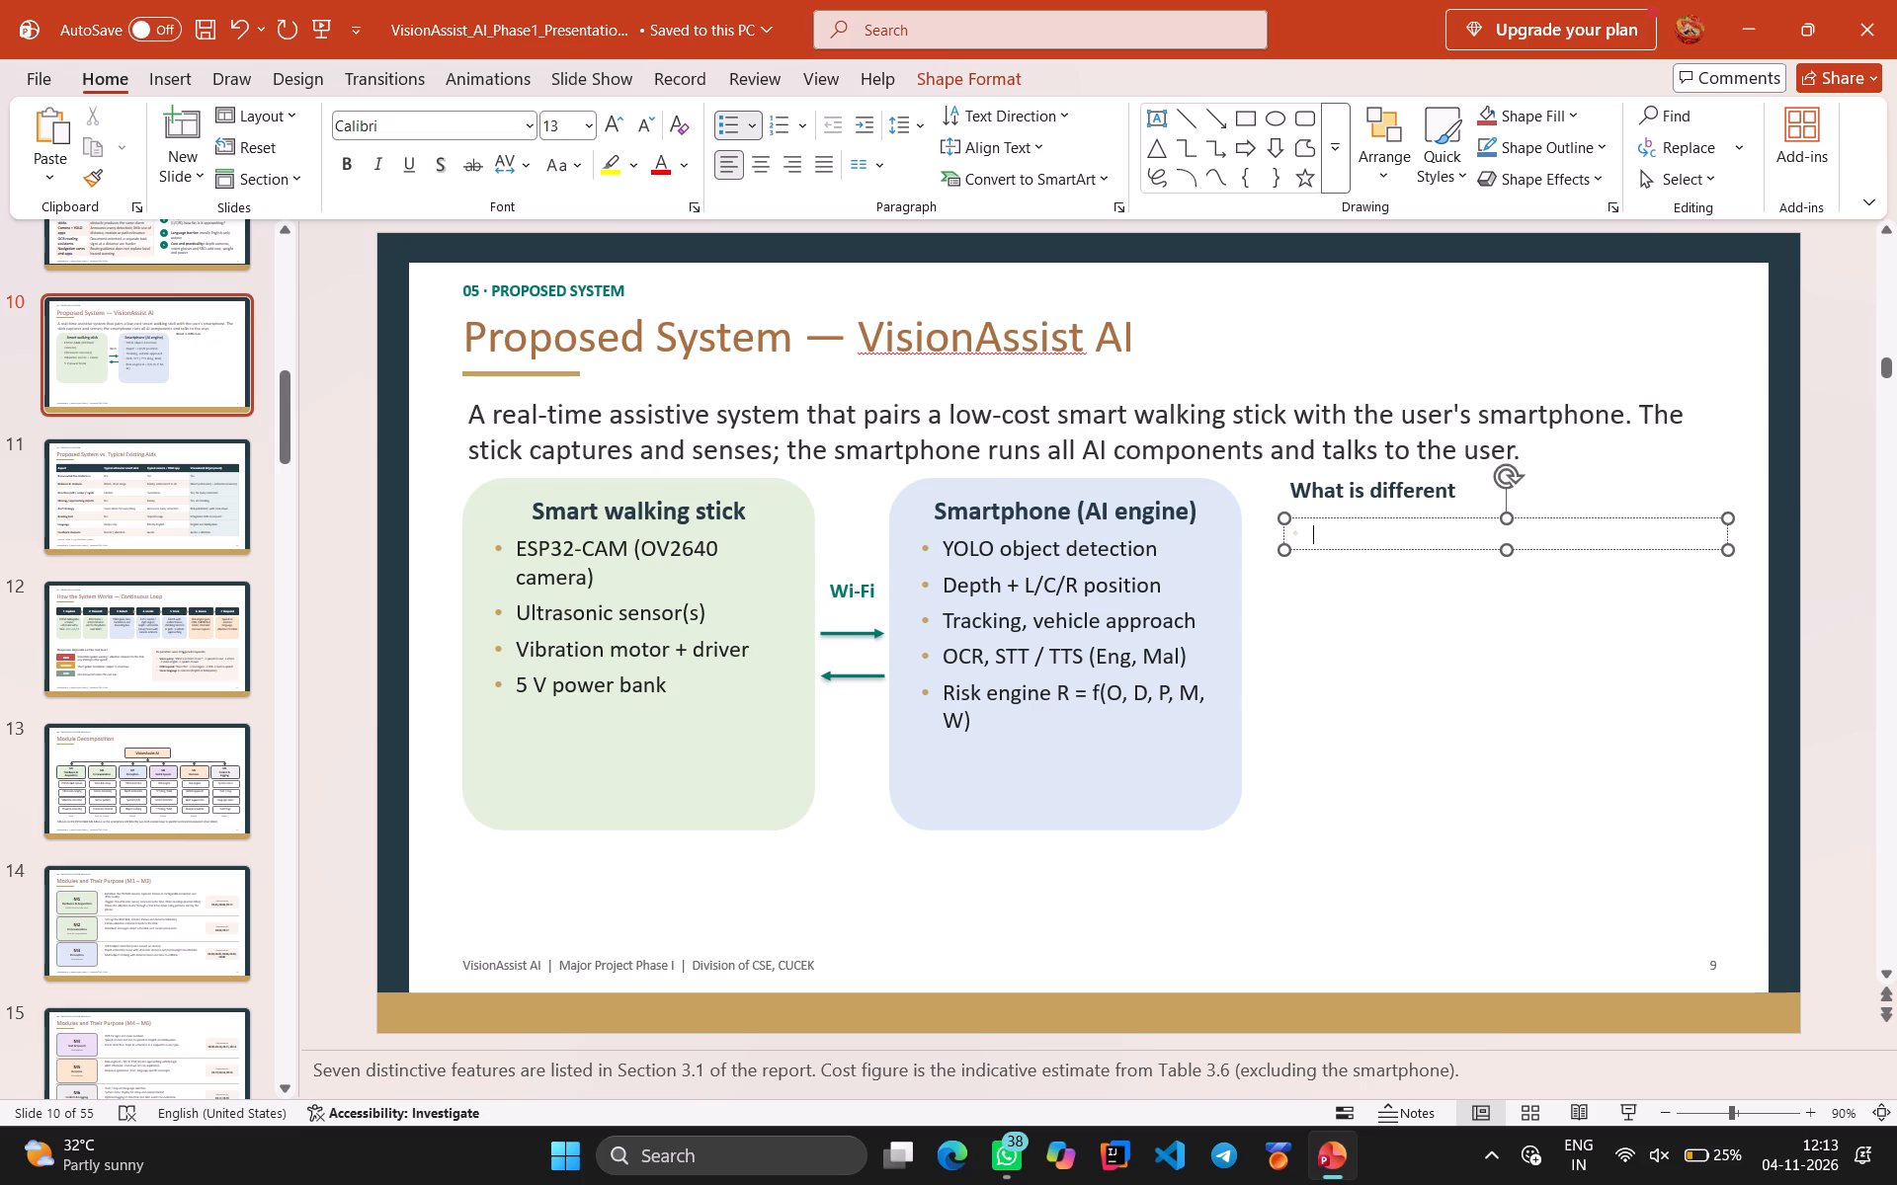
right_click(1435, 536)
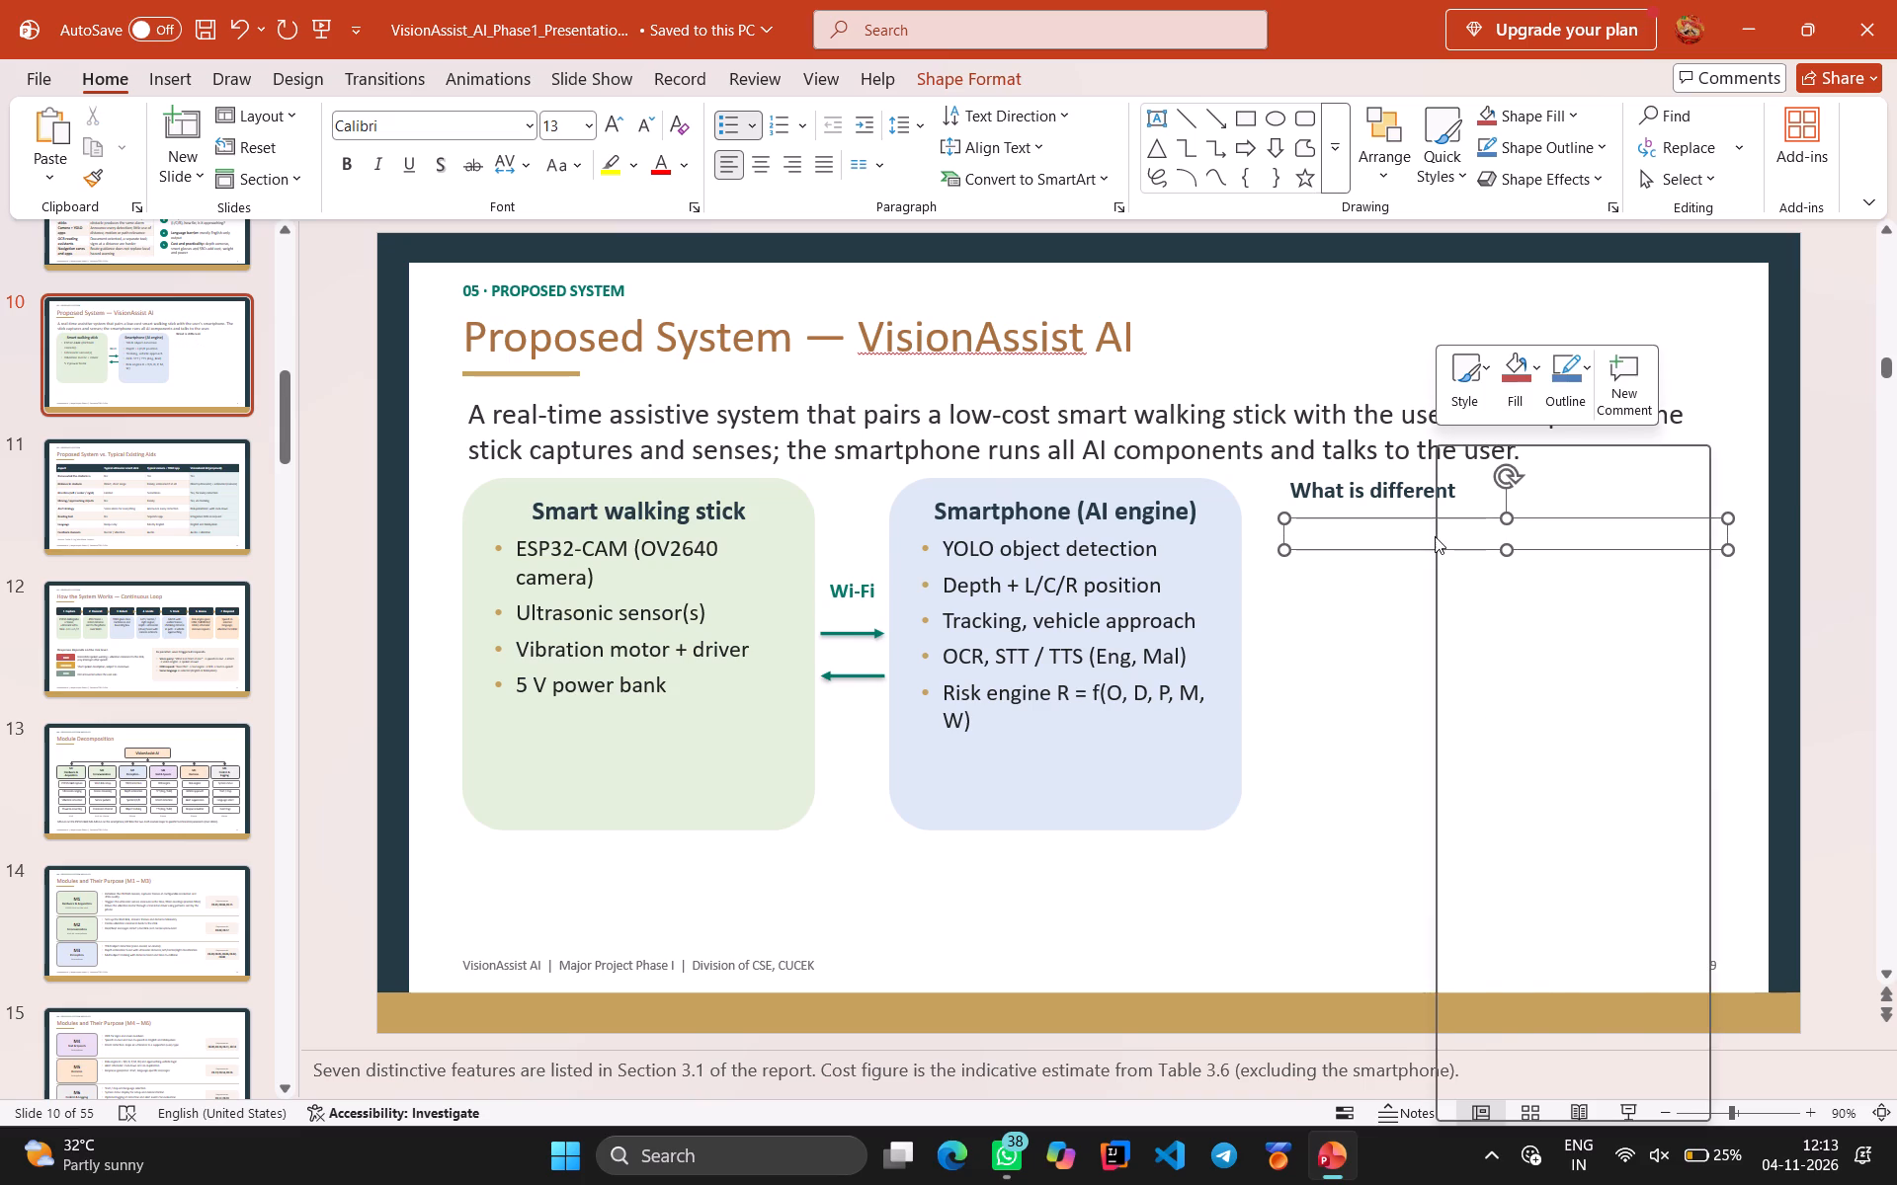
Delete the "What is different" heading and remove its text box from slide 10.
drag(1524, 502, 1456, 497)
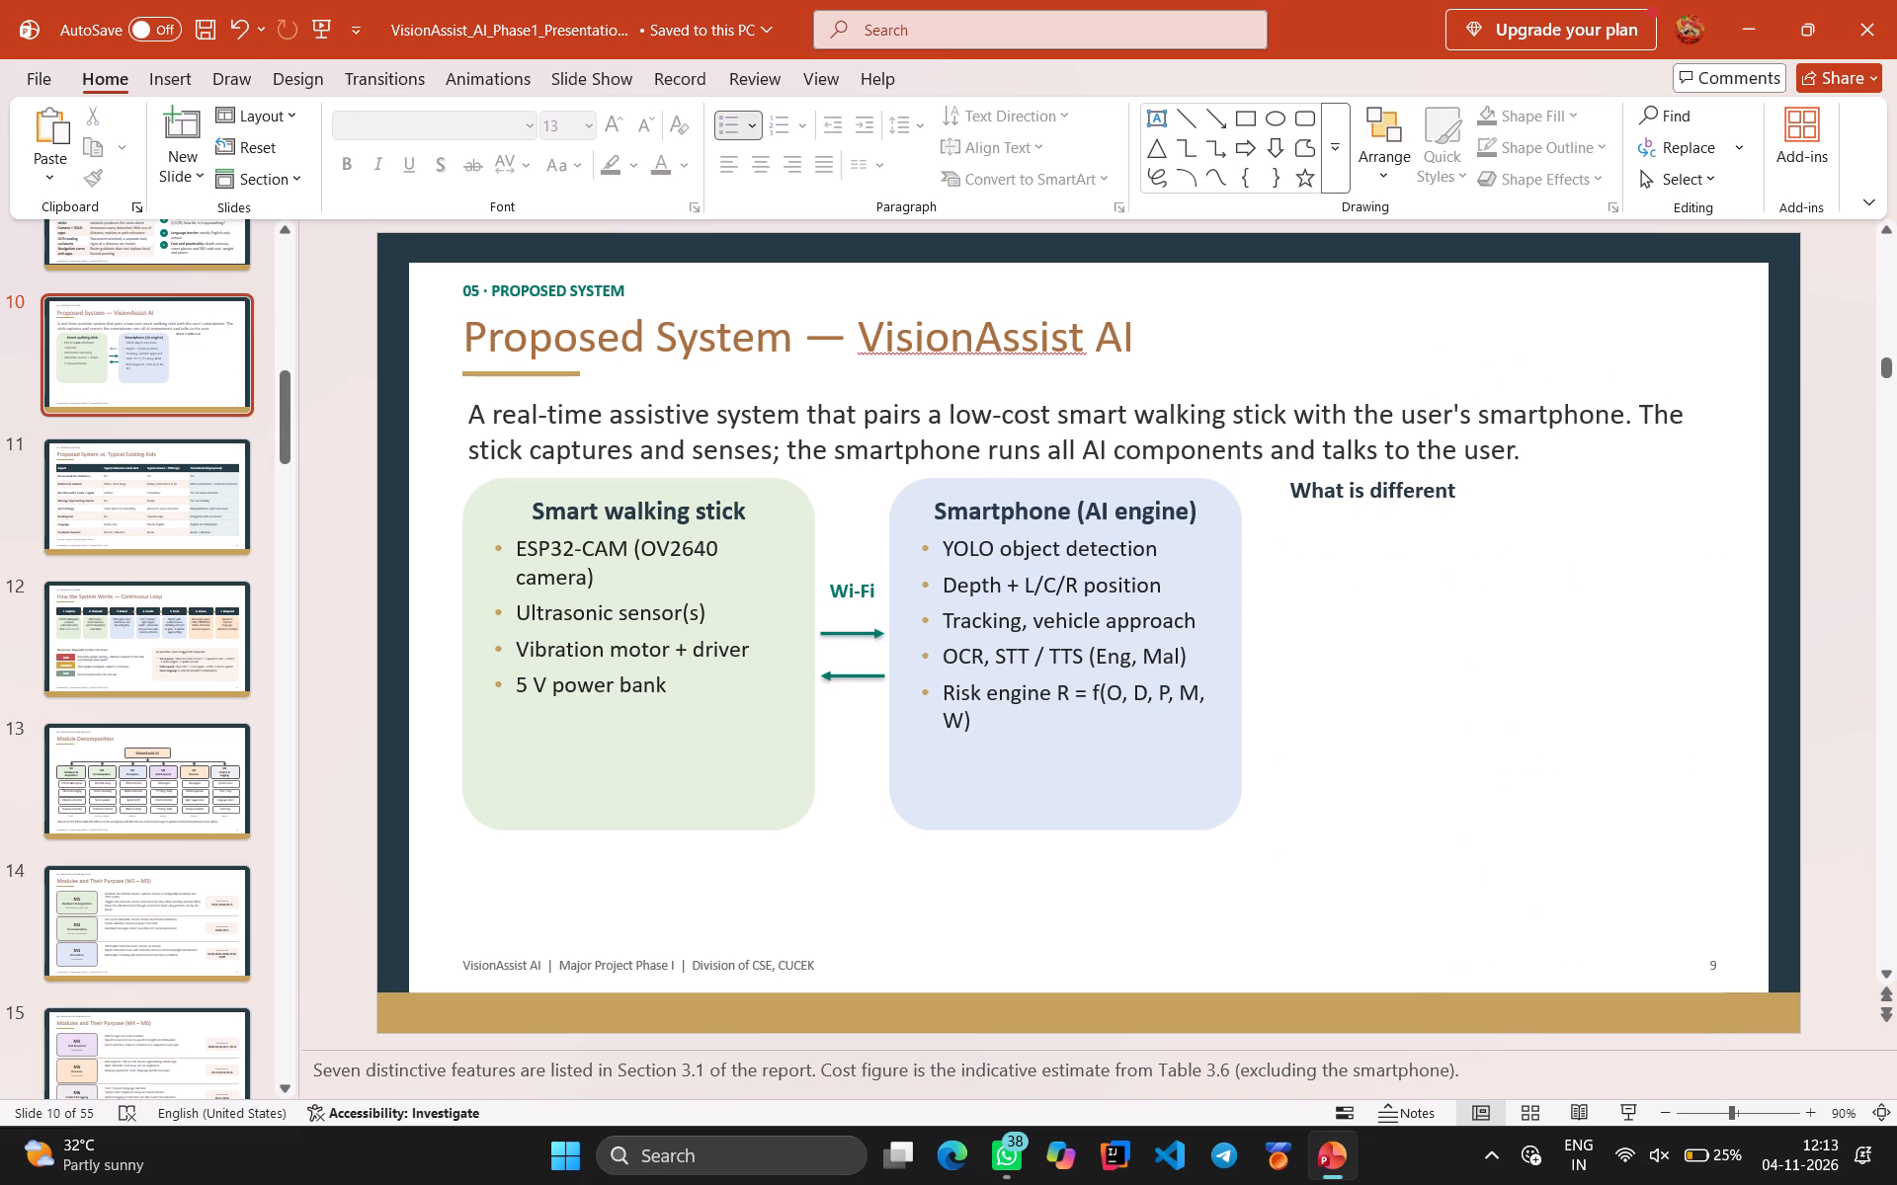
click(1456, 497)
click(1456, 497)
click(1414, 496)
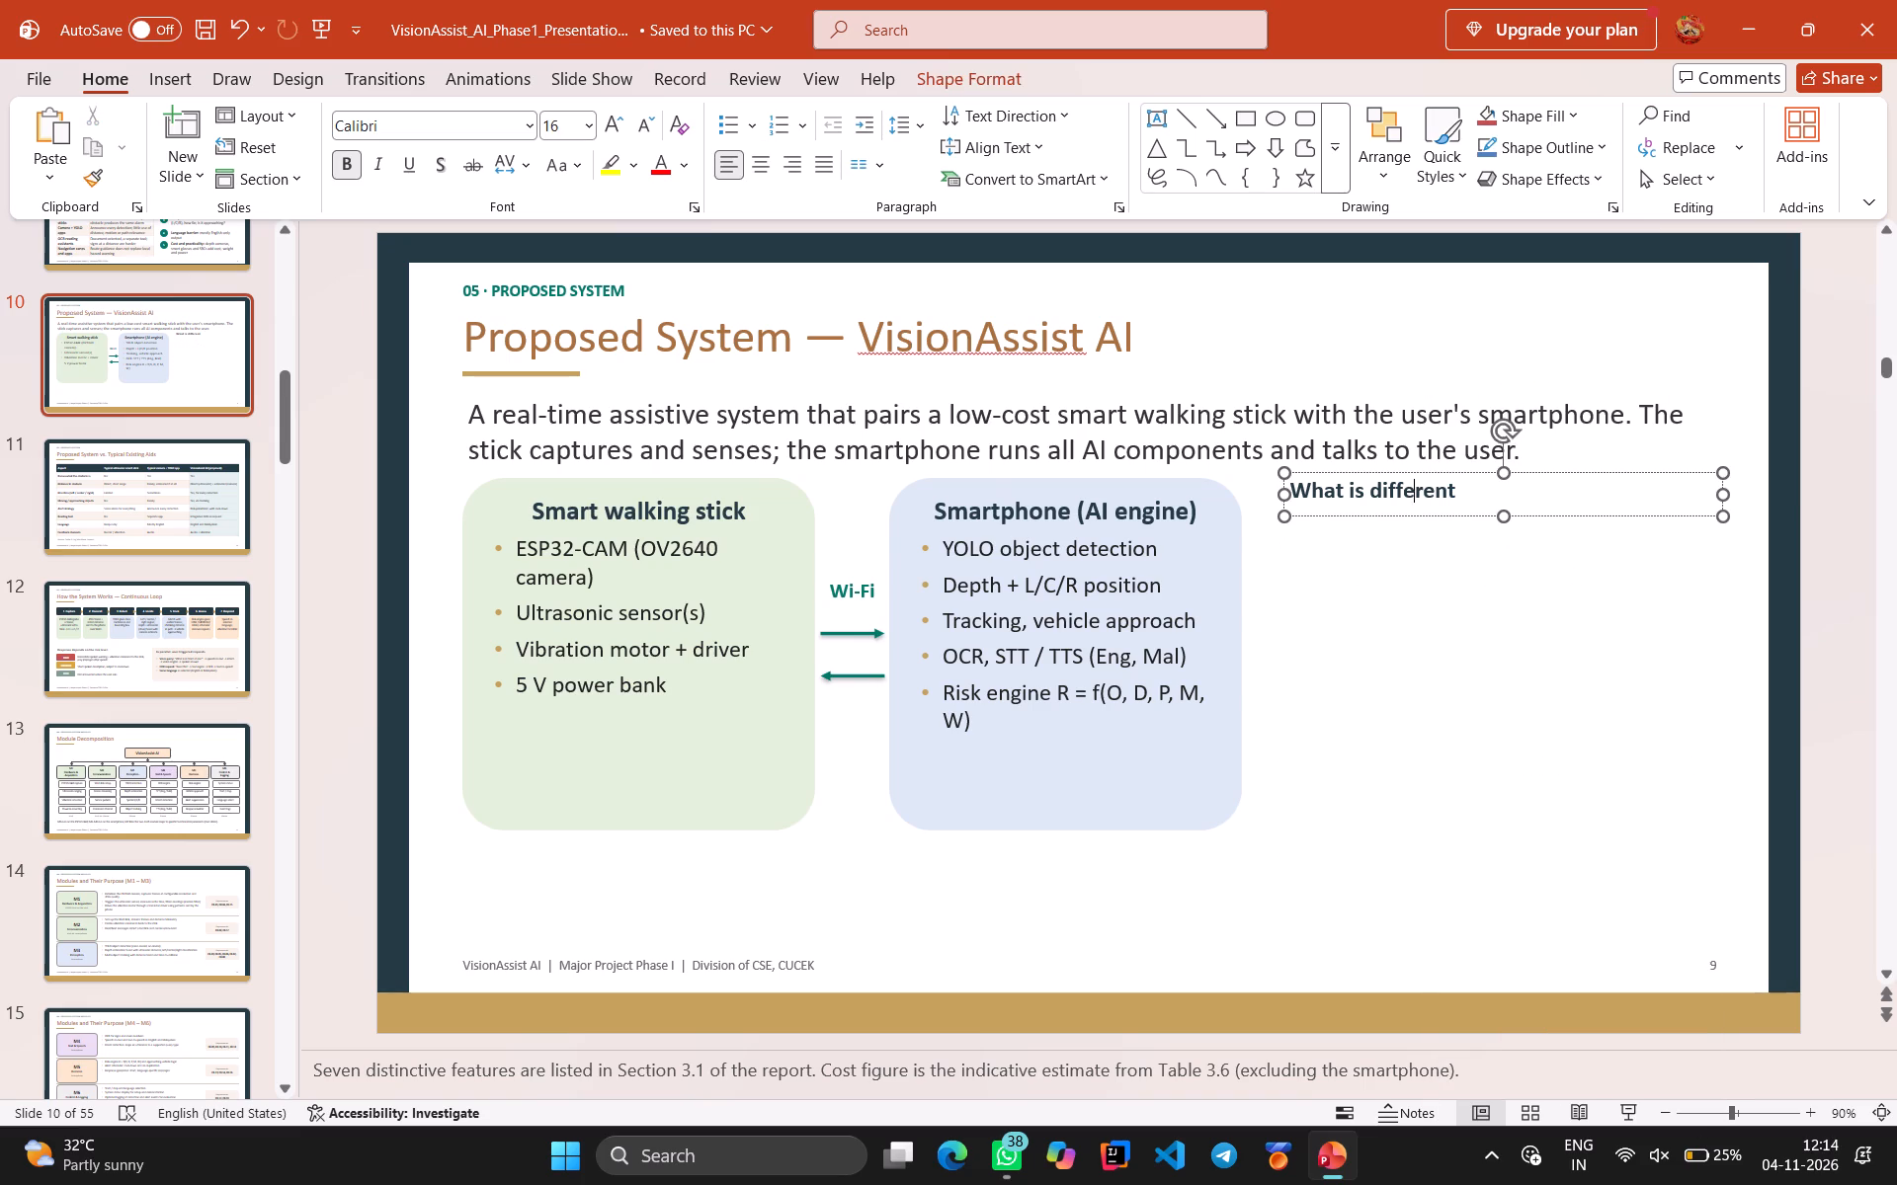
key(ctrl+a)
key(Delete)
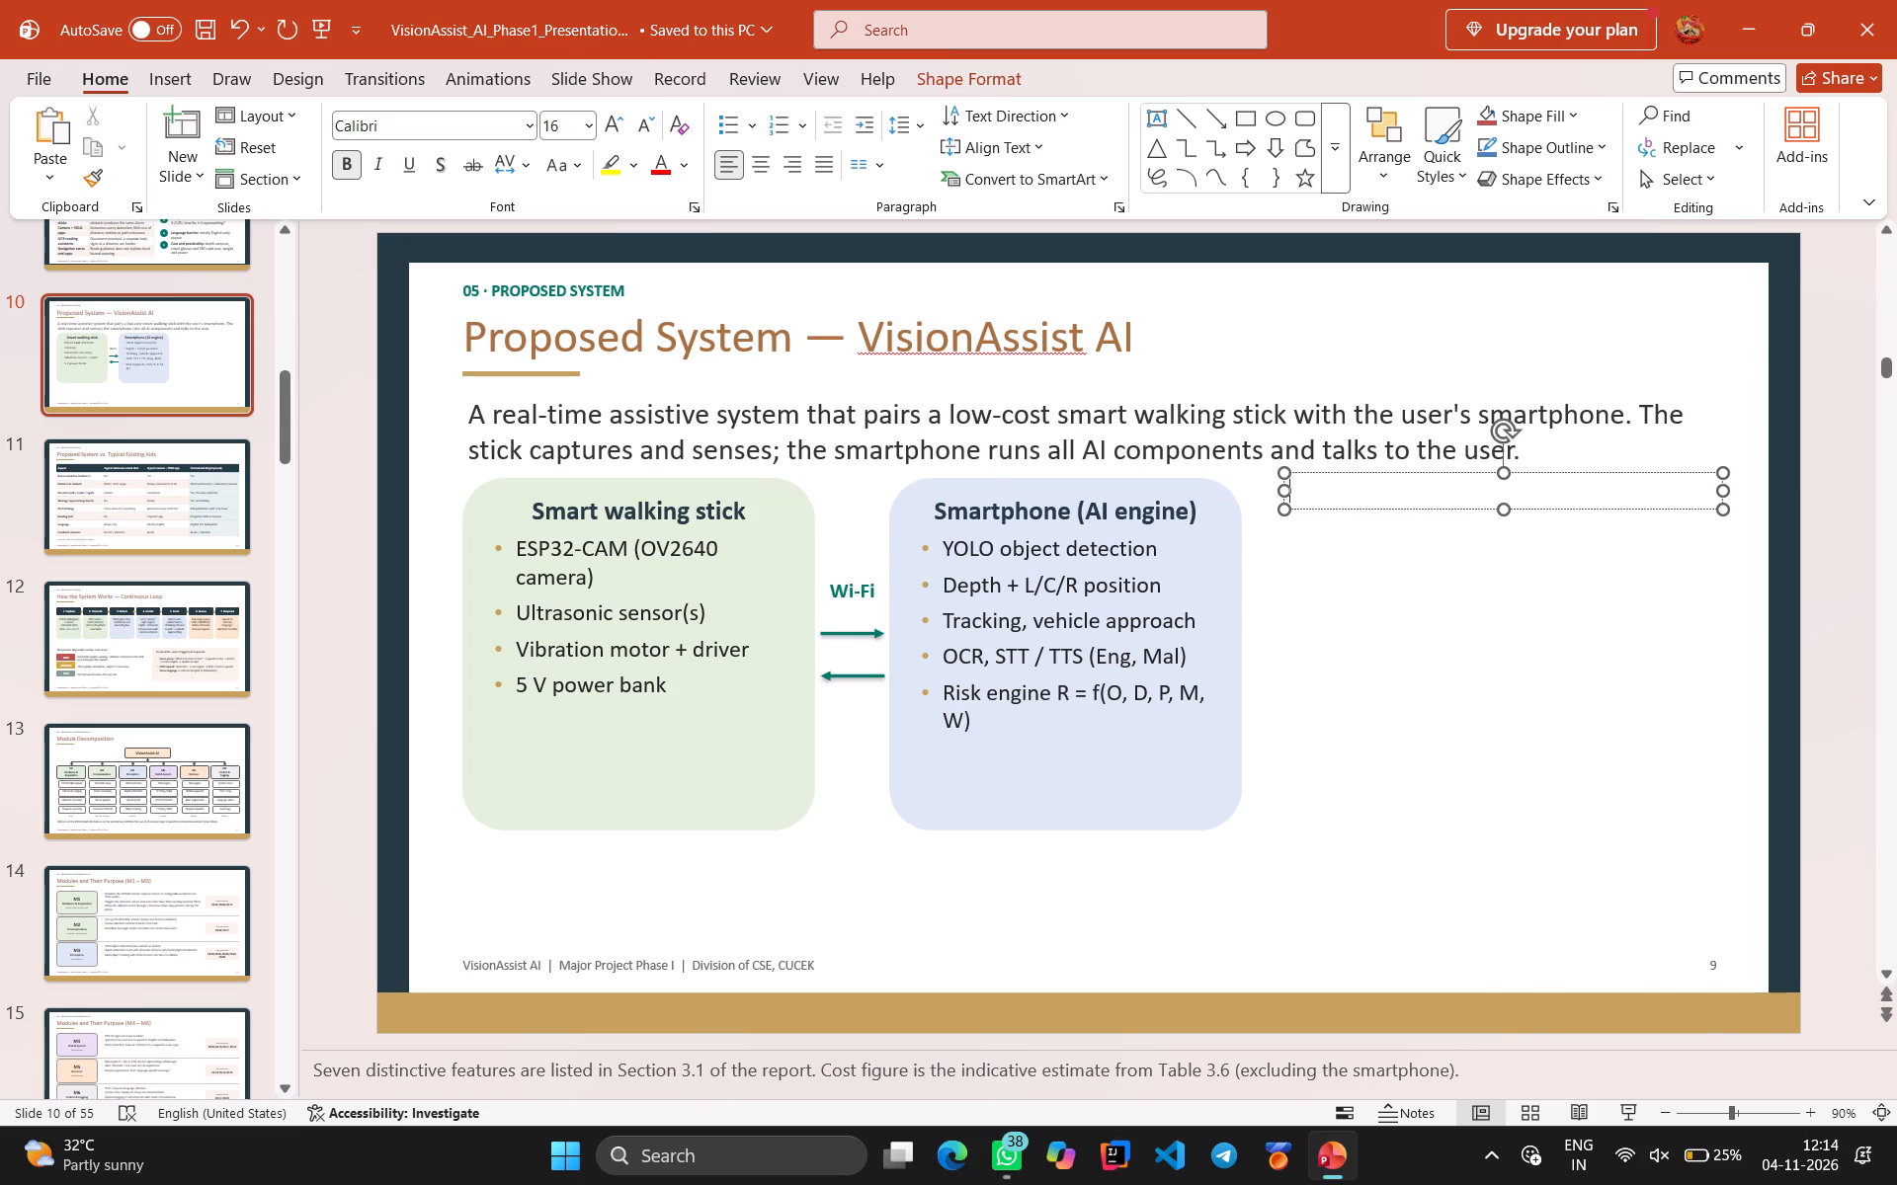
right_click(1433, 489)
click(1488, 507)
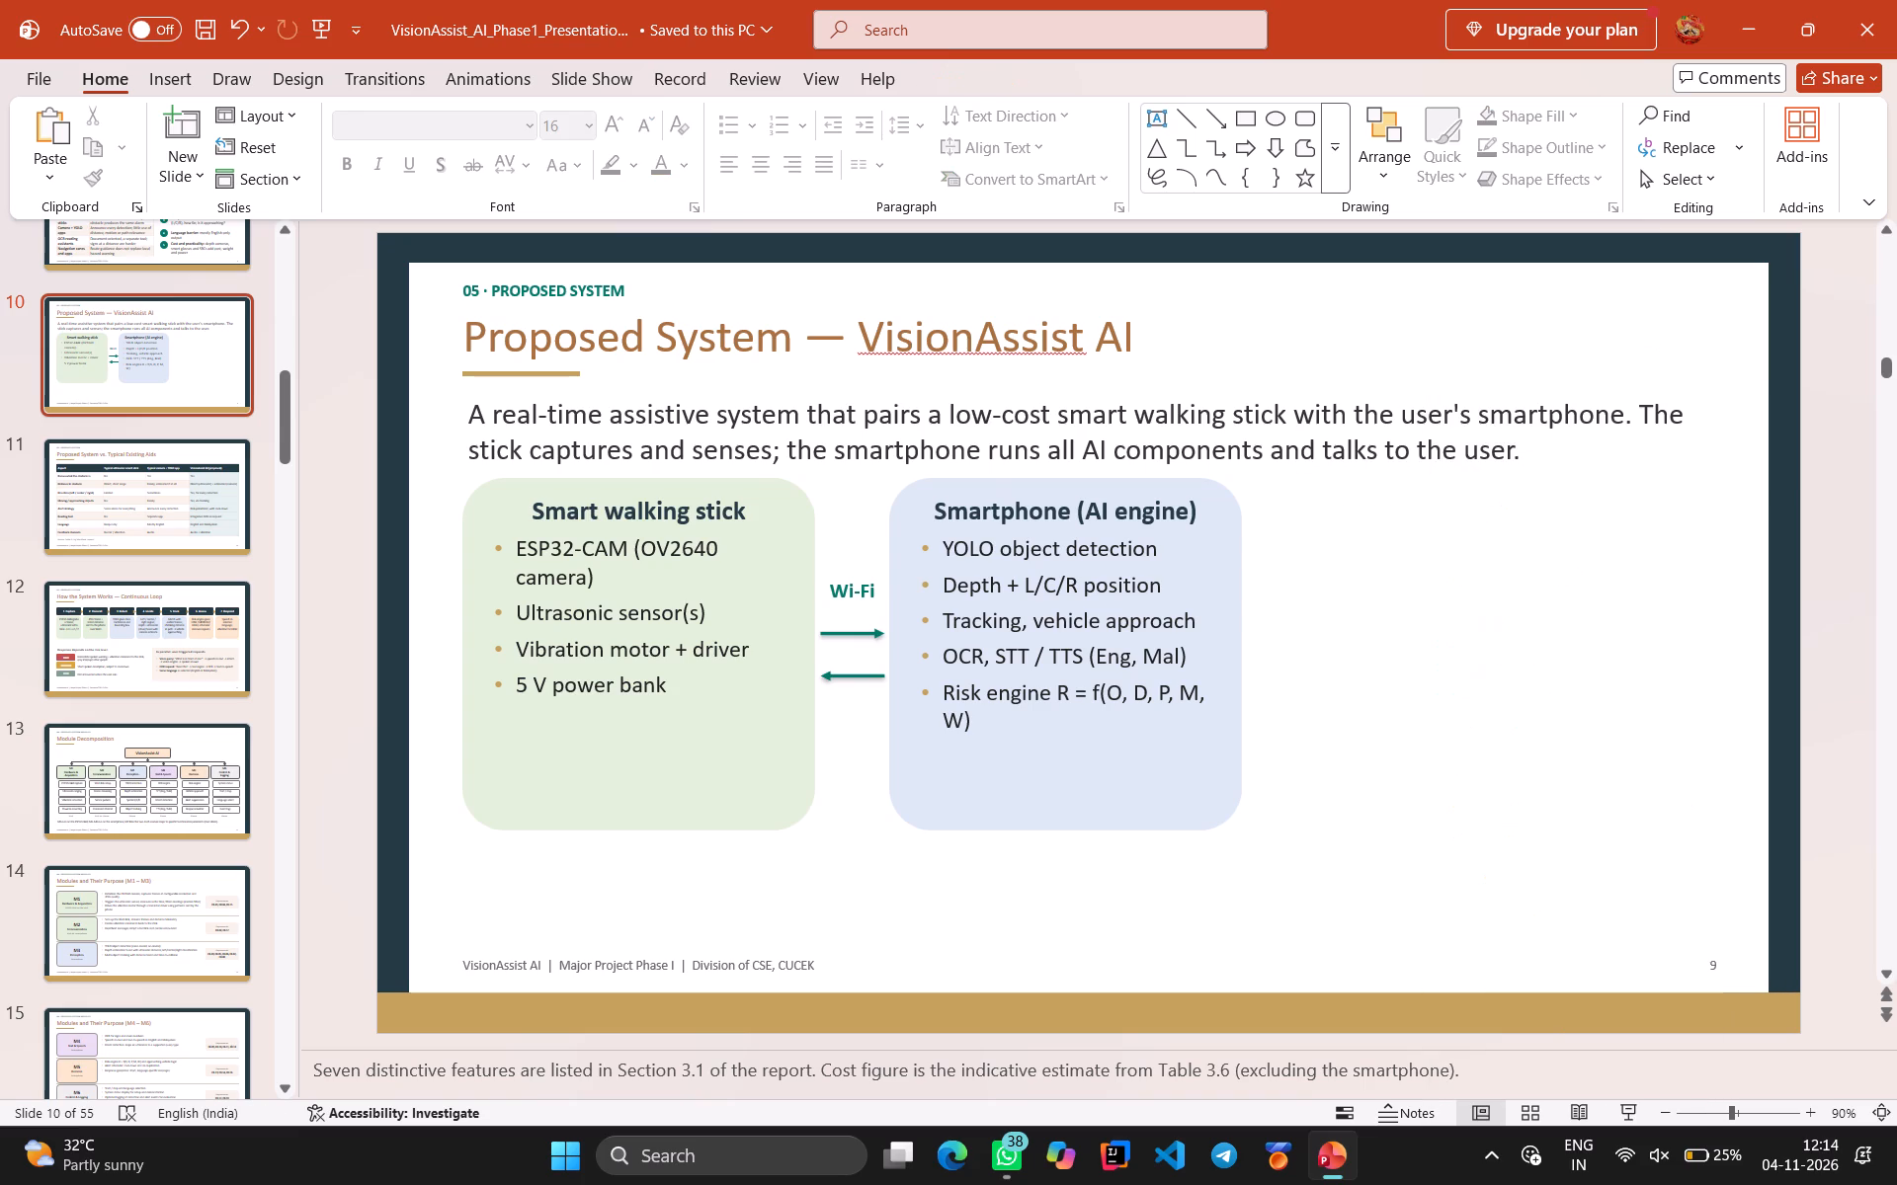
Move the blue Smartphone (AI engine) card toward the slide's right side and slightly down, leaving a wide gap after the green card.
click(1044, 556)
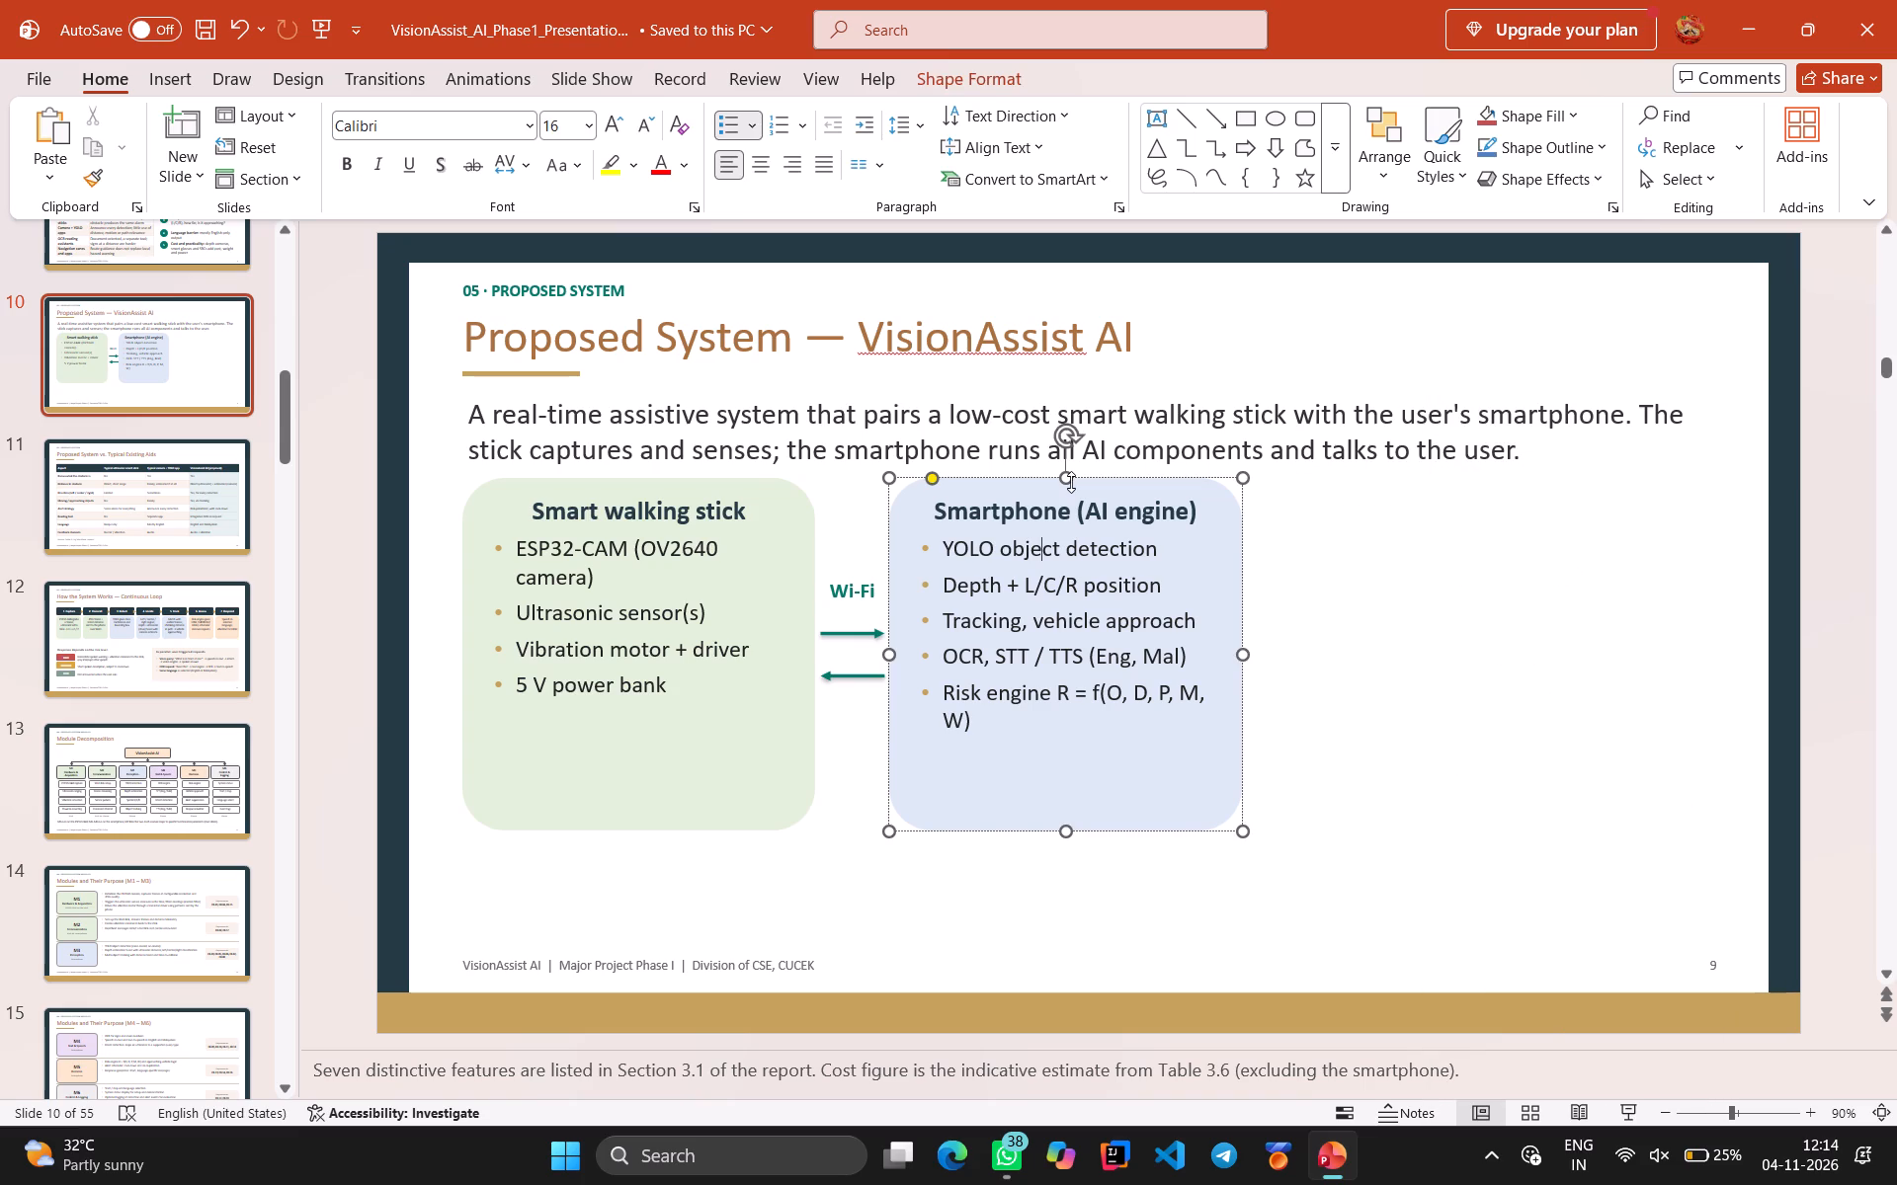
drag(1095, 483, 1116, 487)
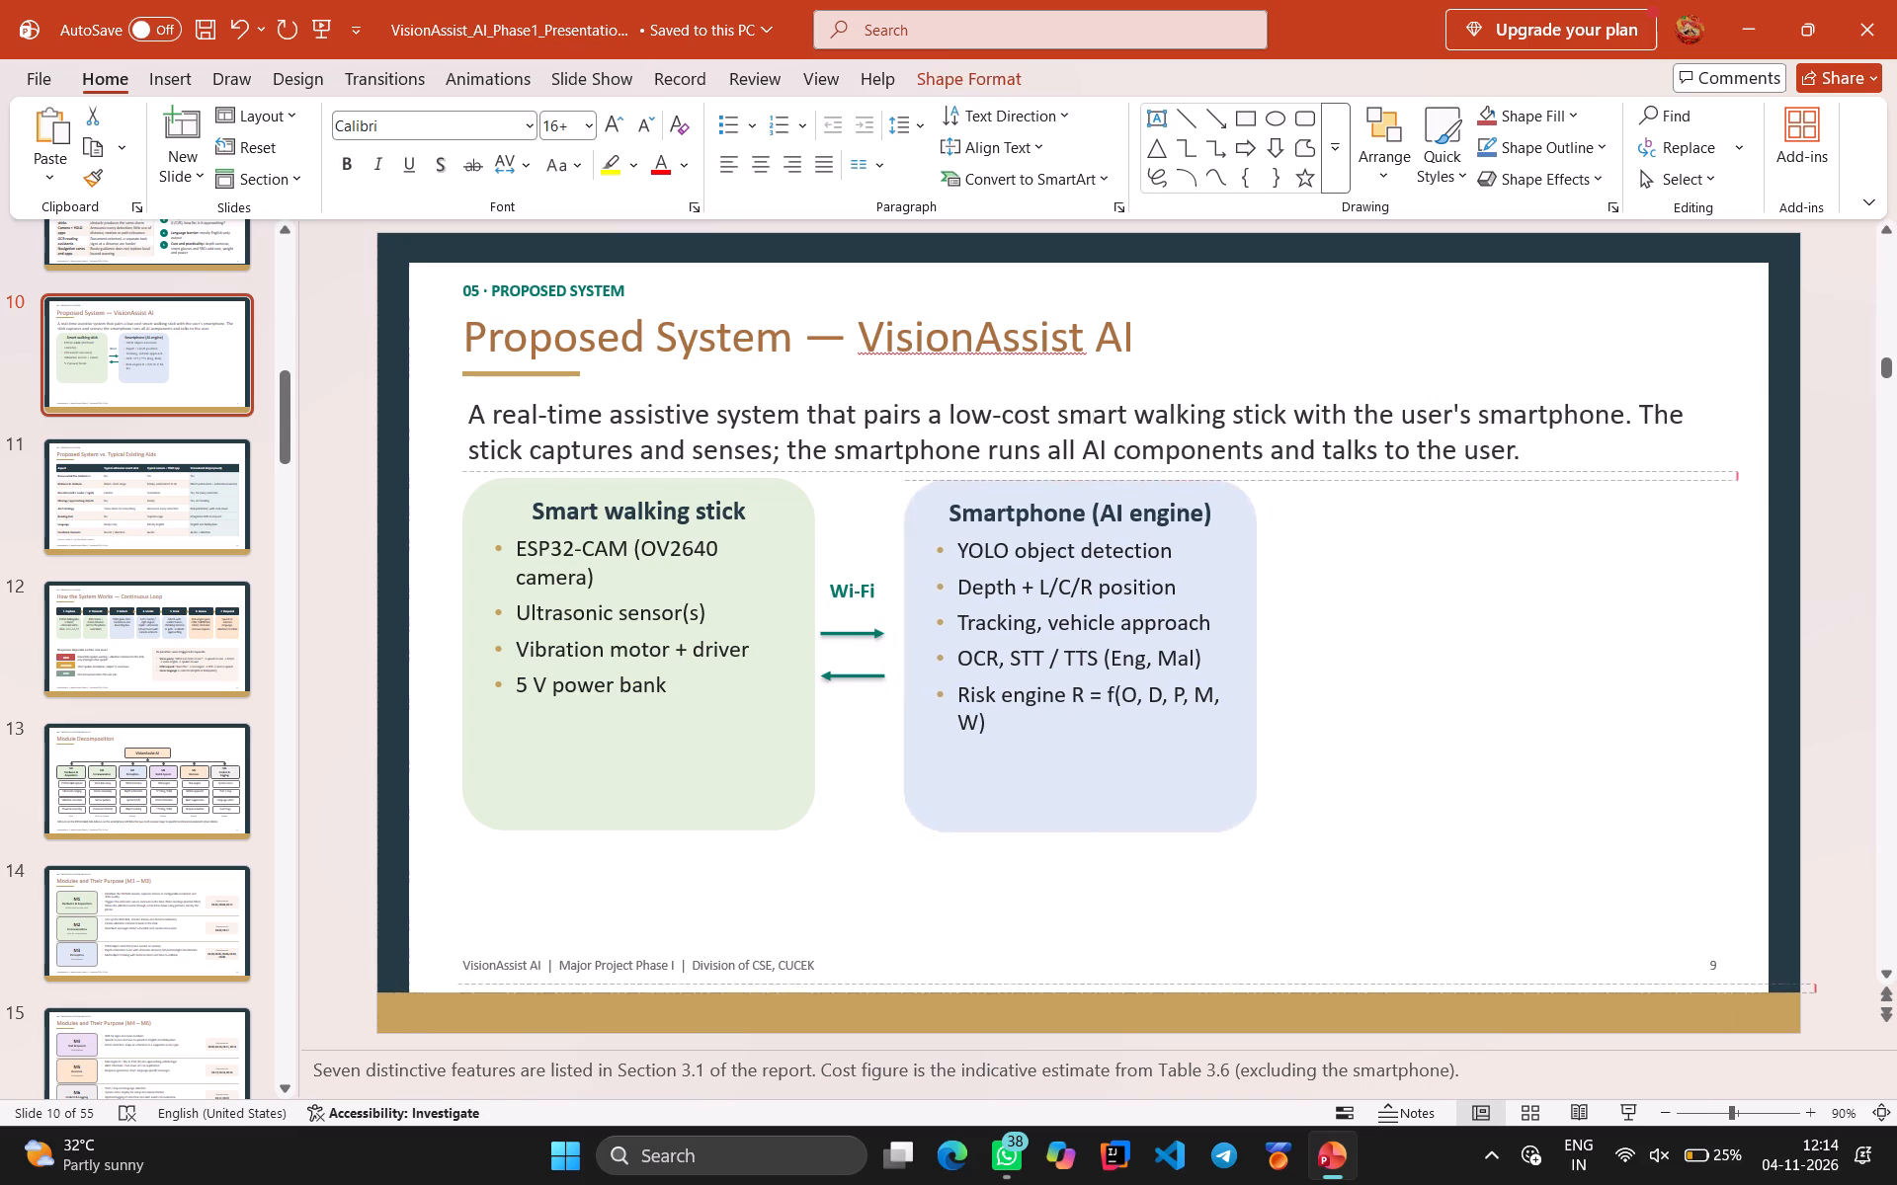
drag(1116, 487, 1350, 501)
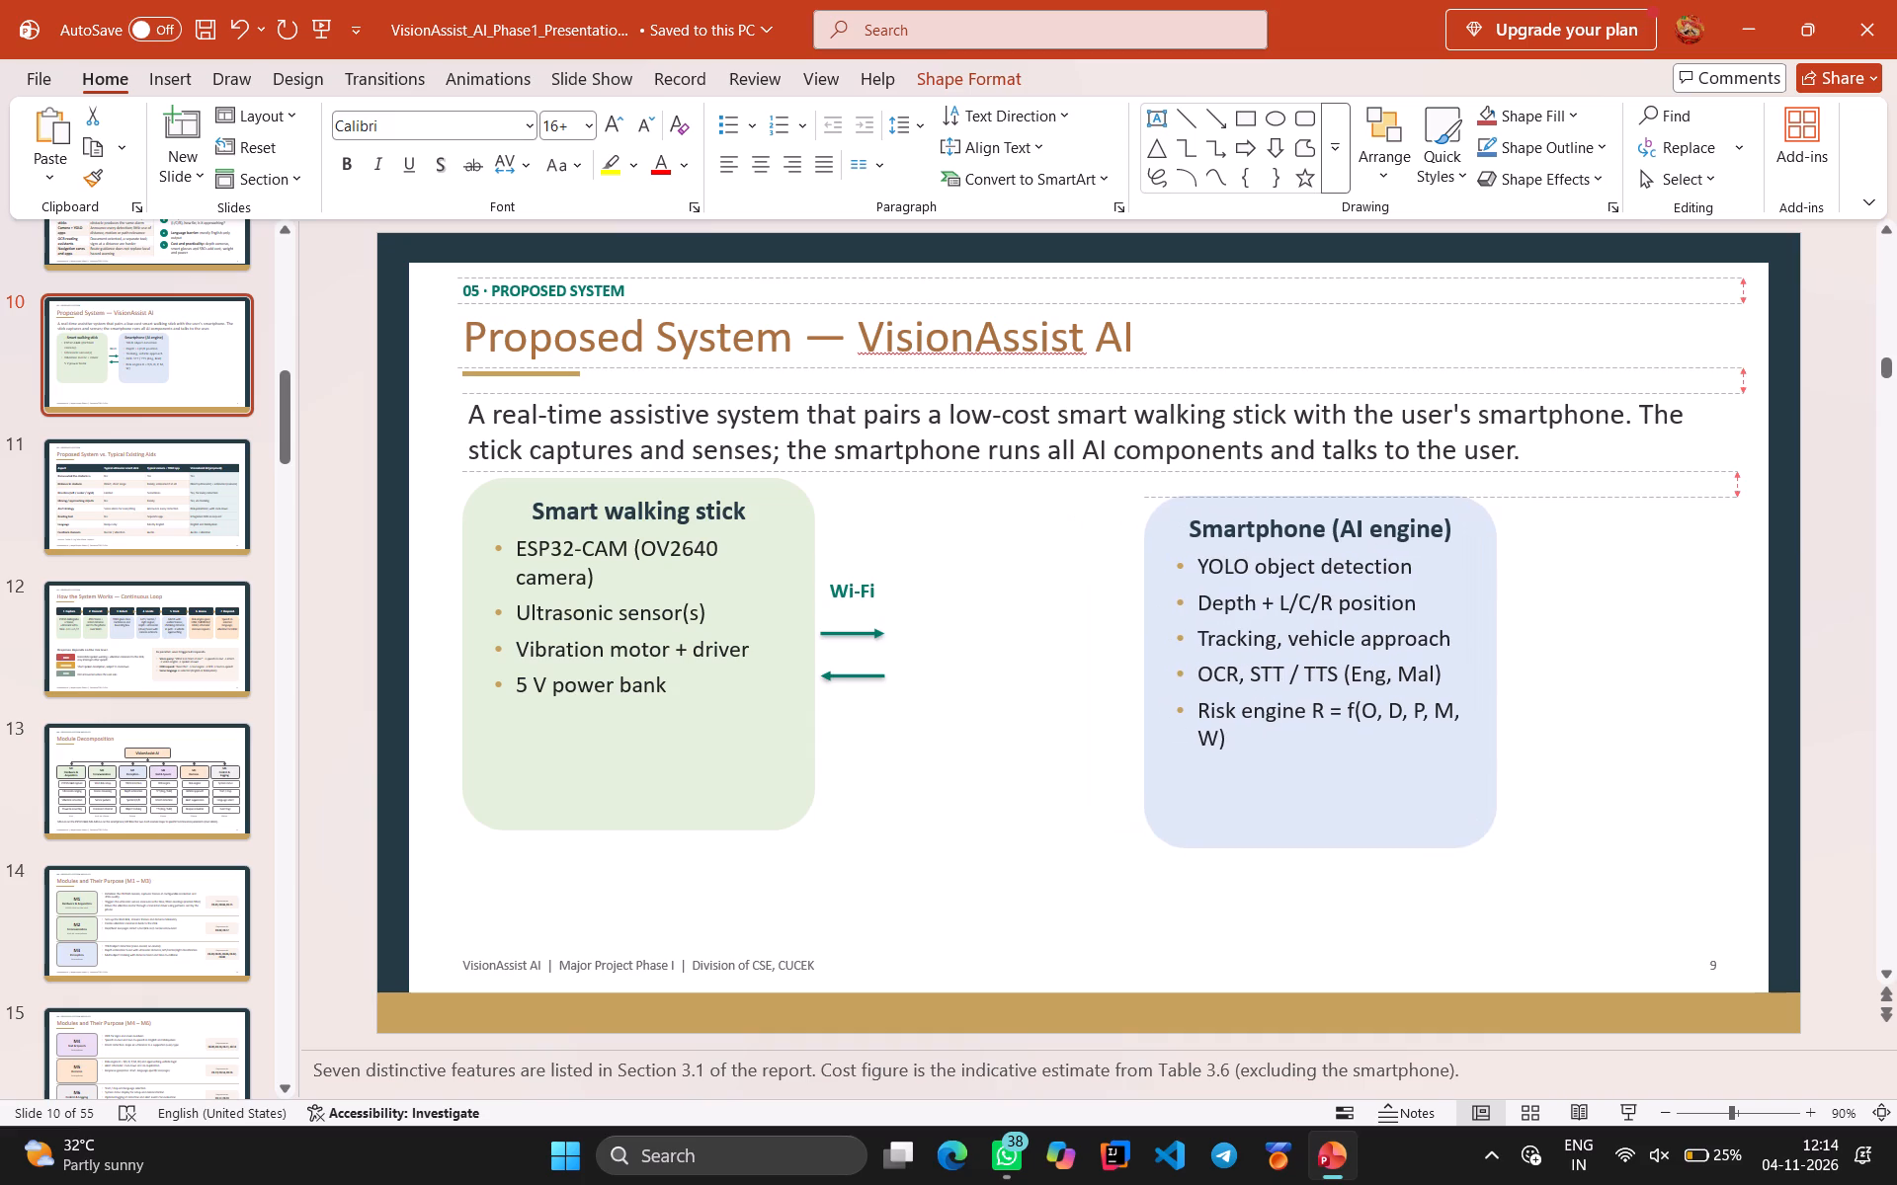
drag(1350, 501, 1351, 507)
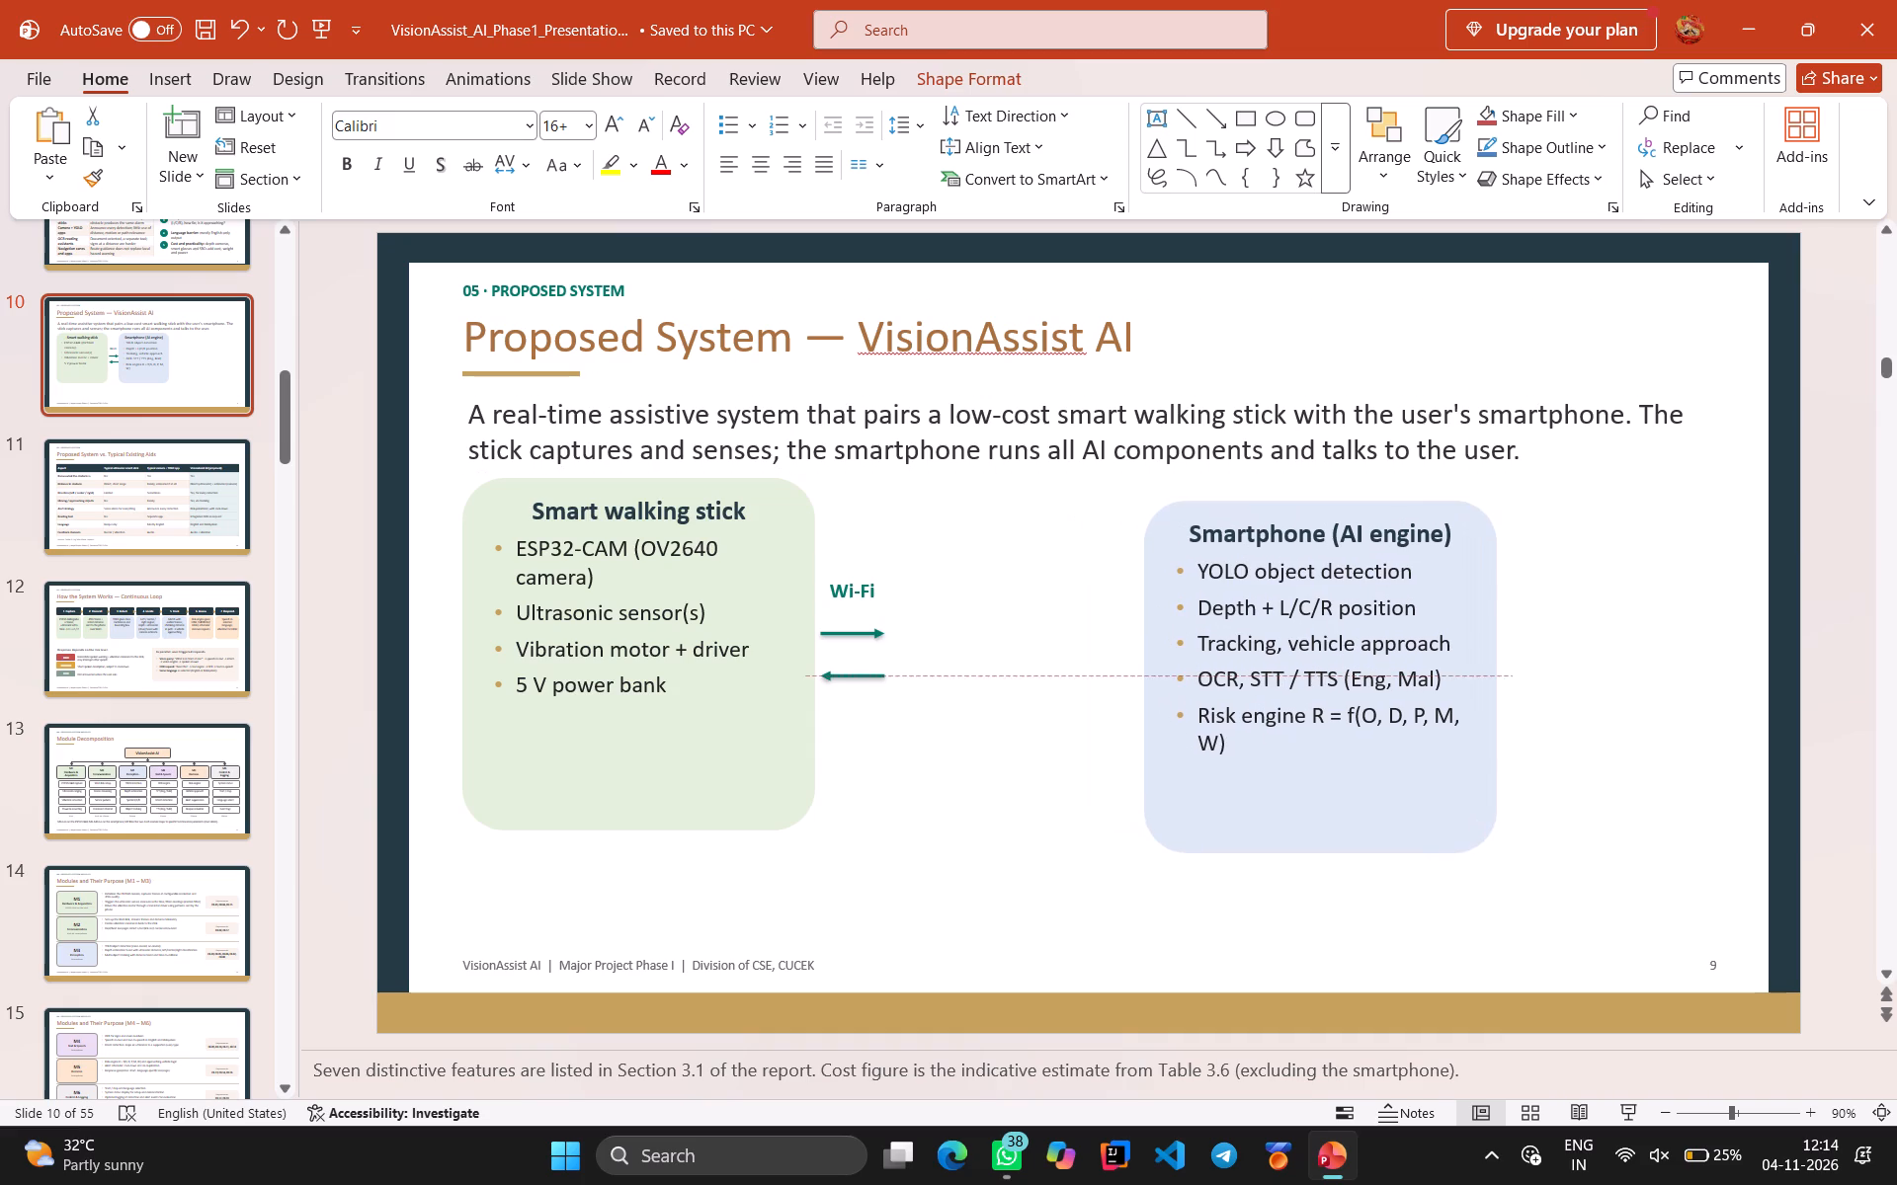
drag(1351, 507, 1354, 512)
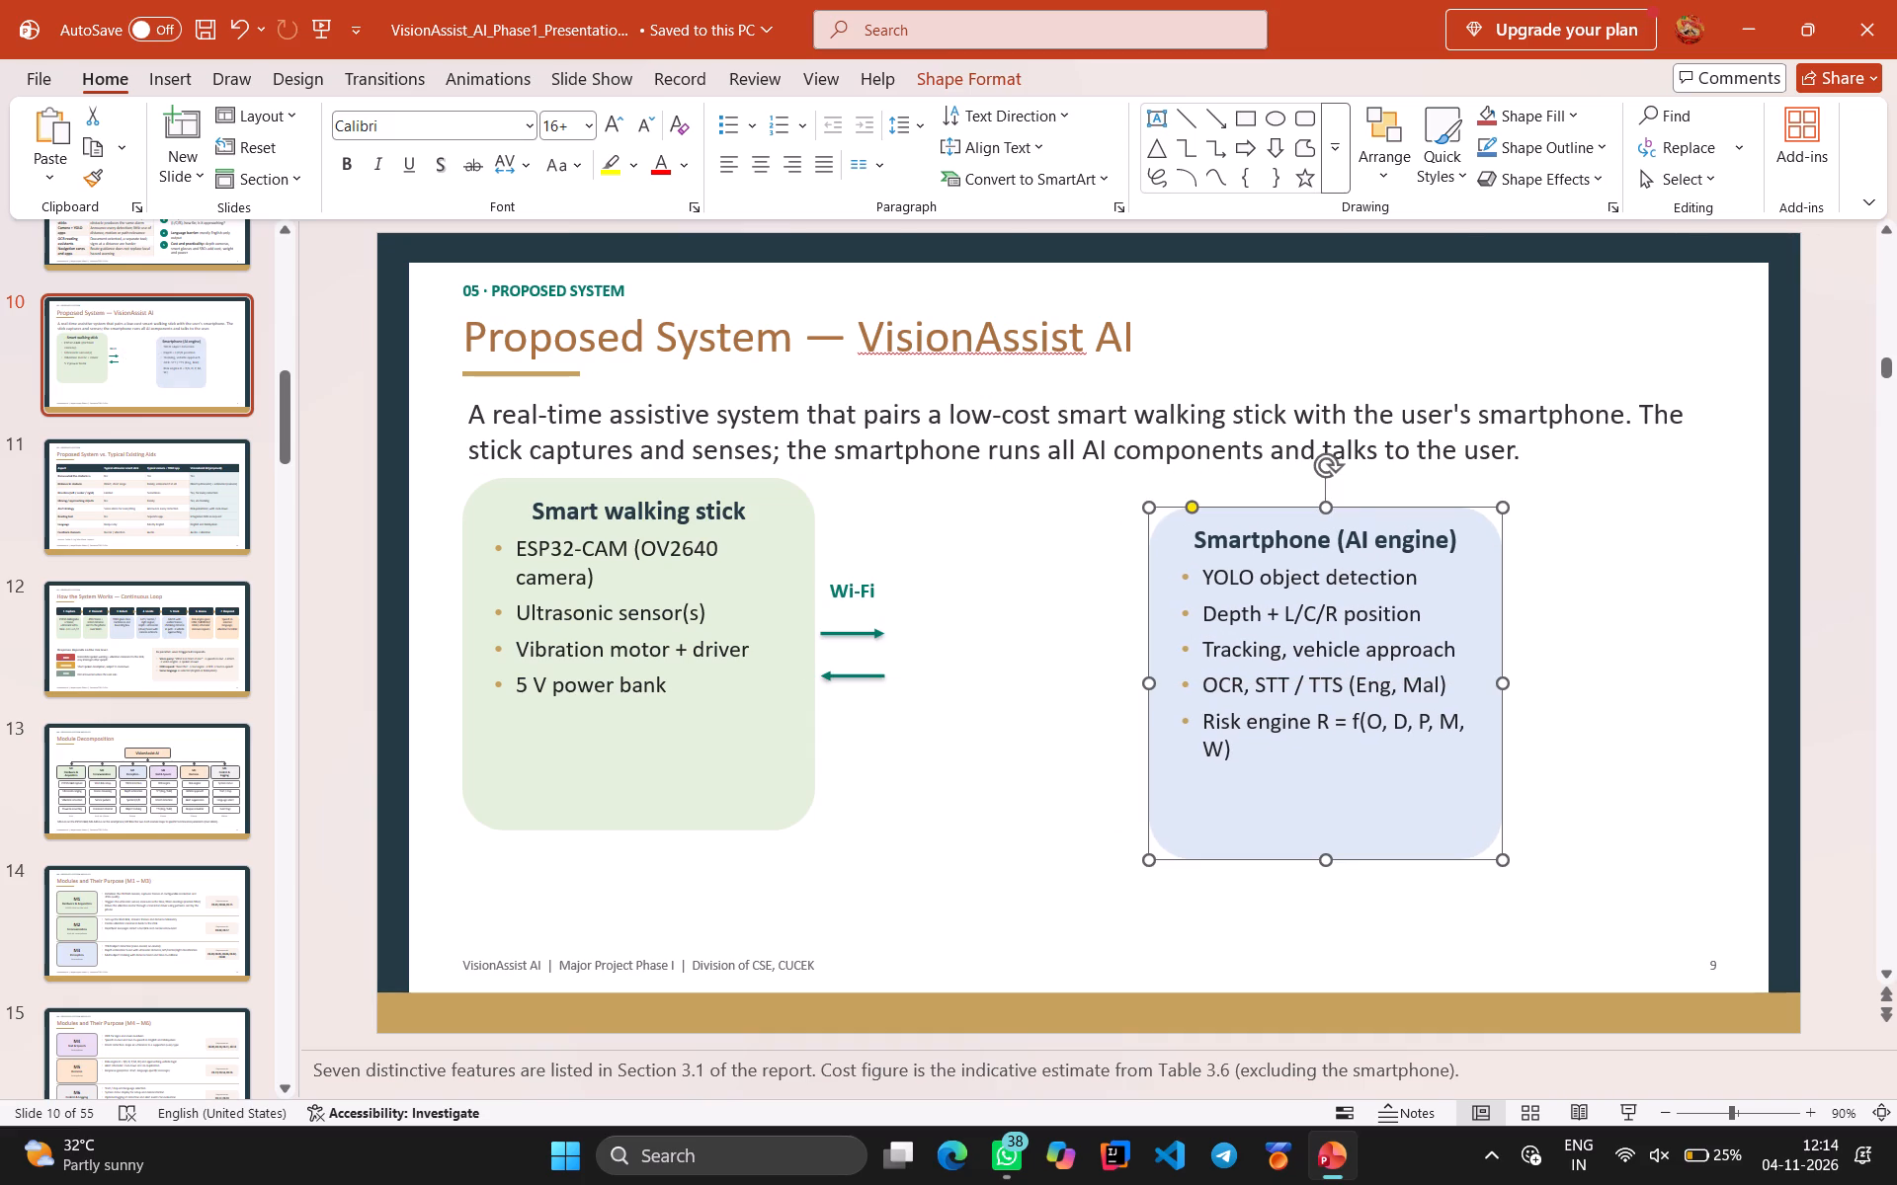
Move the Wi-Fi label into the gap just beside the relocated Smartphone (AI engine) card.
click(858, 592)
drag(871, 576, 1073, 630)
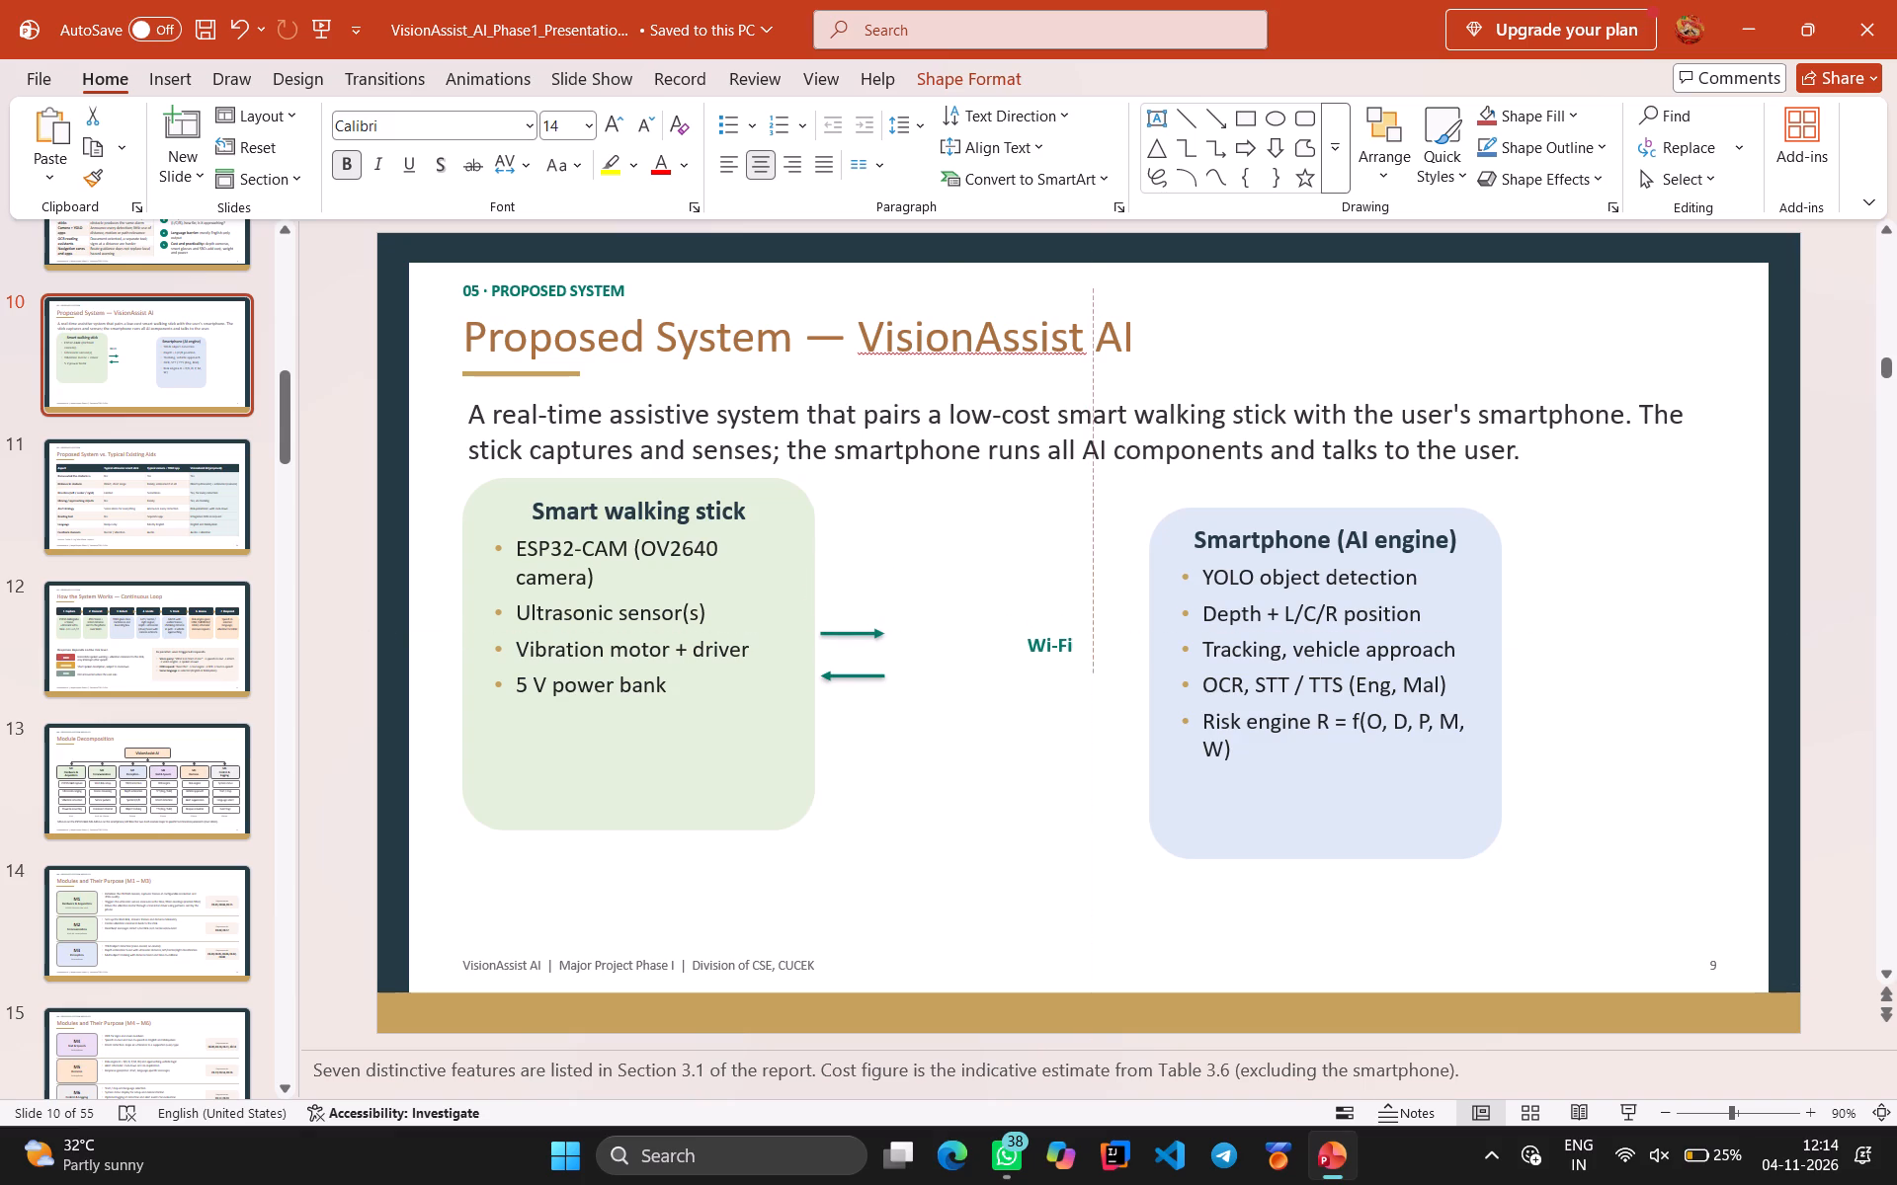
drag(1073, 630, 1086, 631)
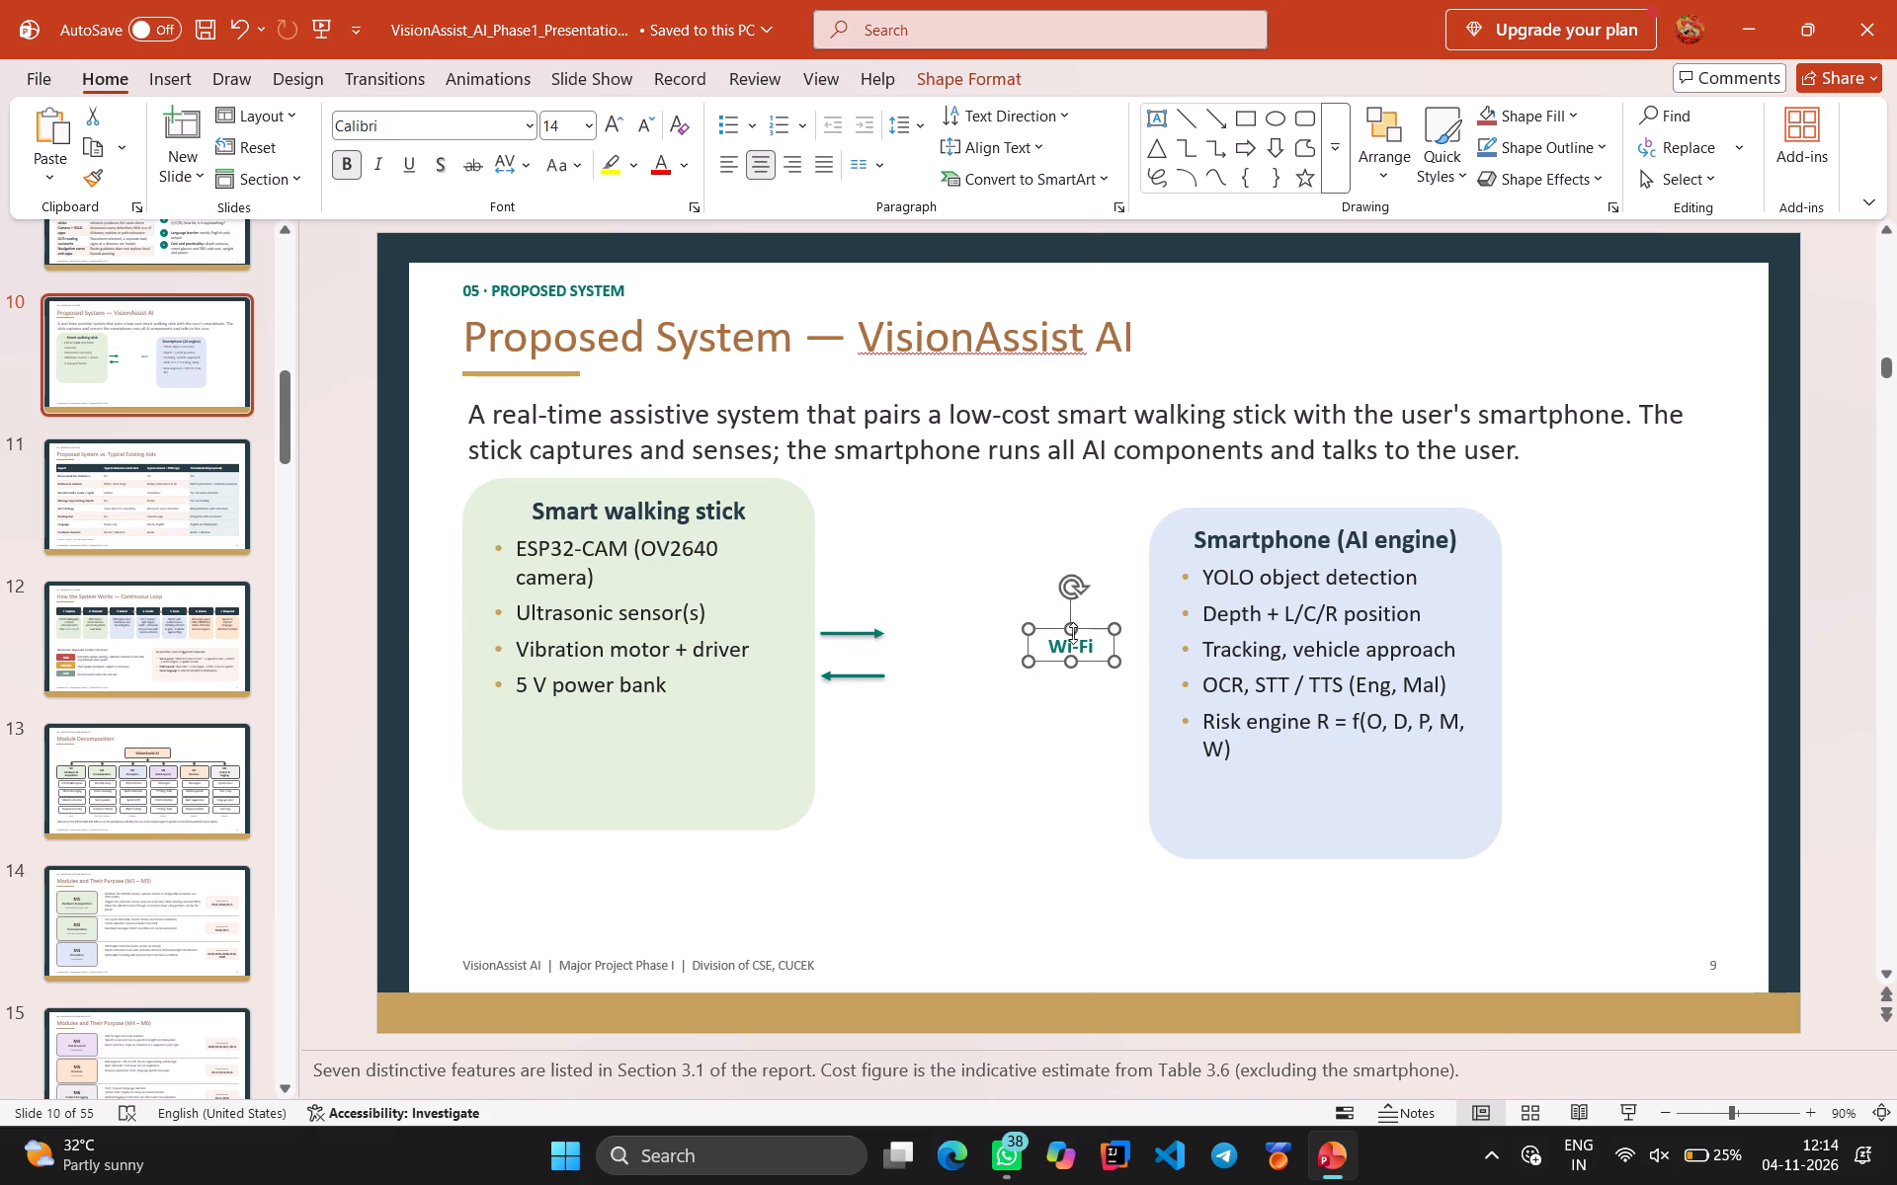
Place the right-pointing arrow directly beneath the Wi-Fi label, lengthening it slightly and centring it under the text.
drag(846, 630, 945, 674)
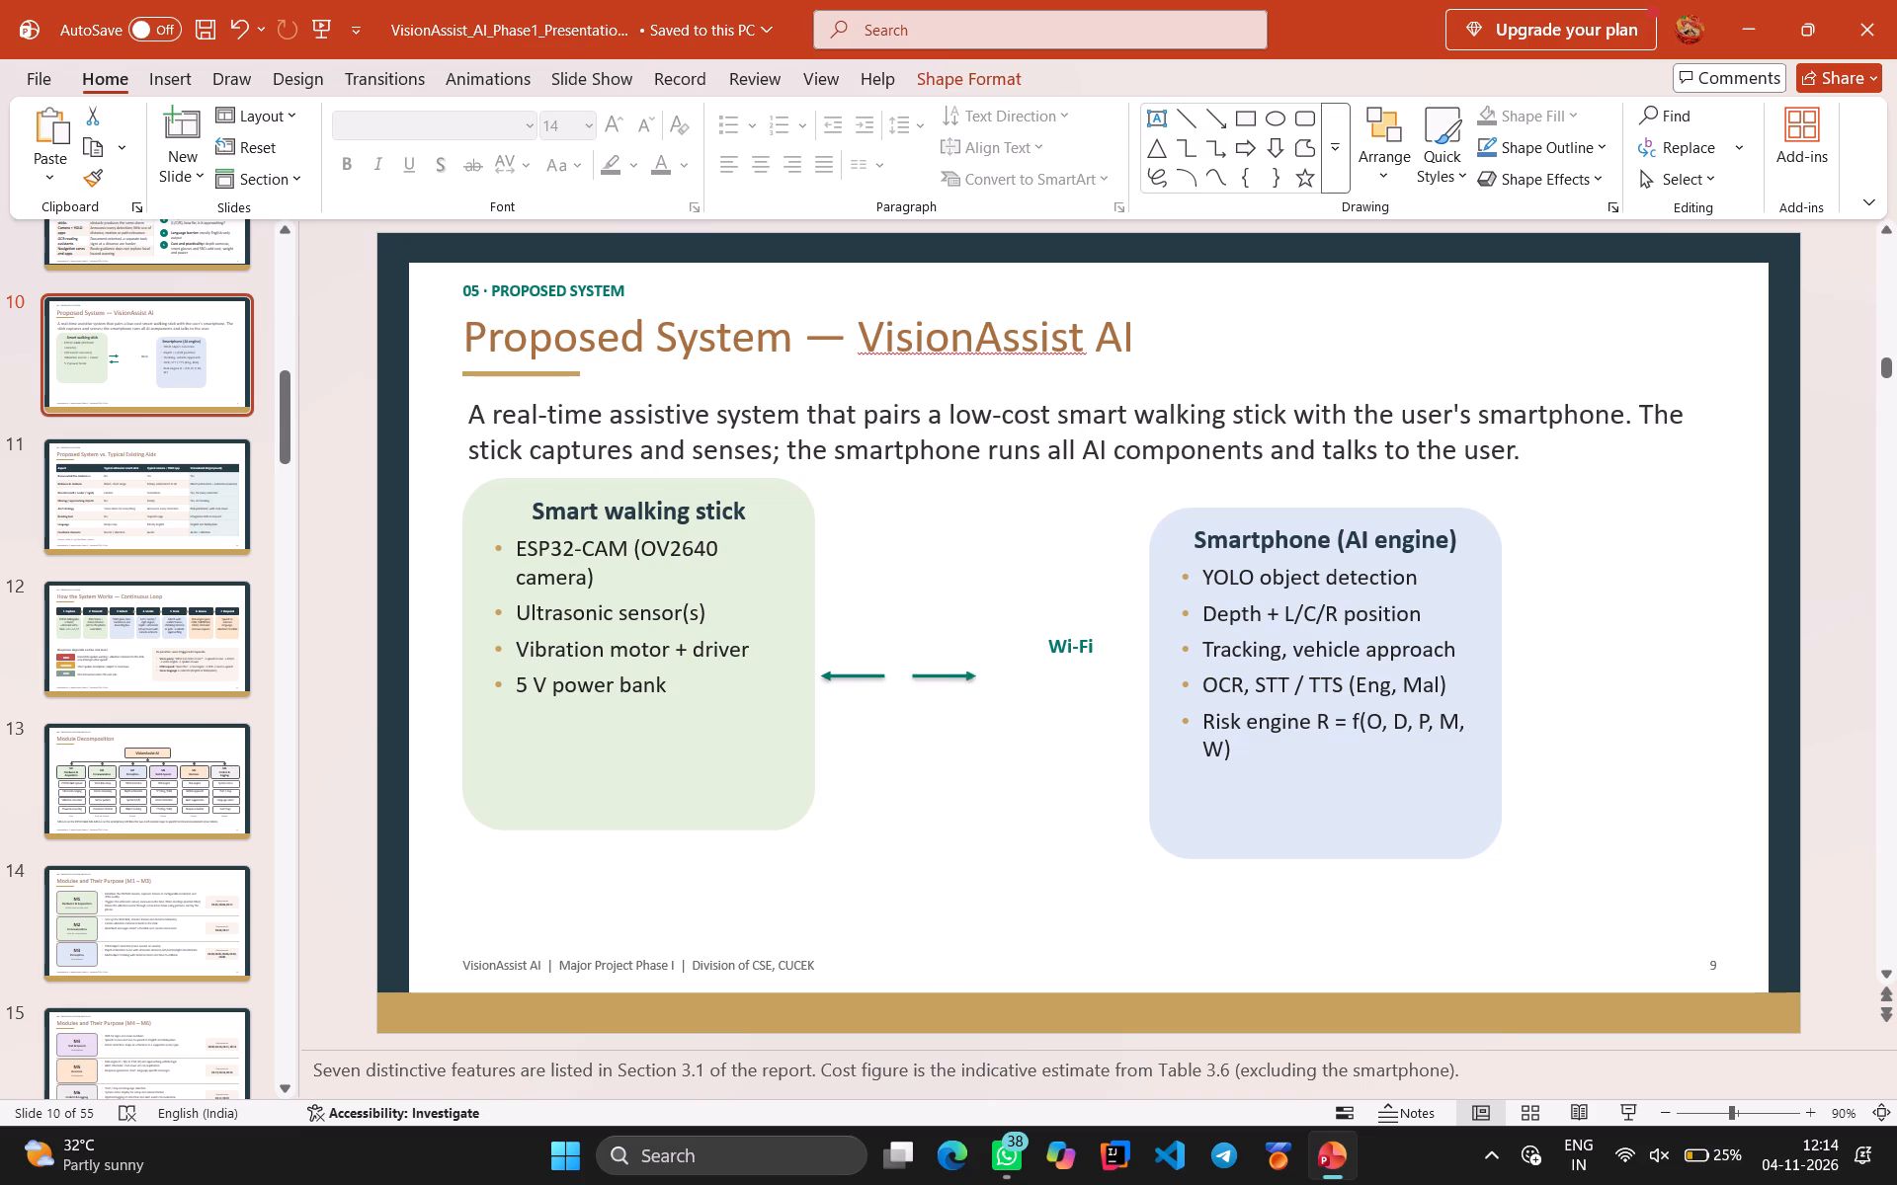
drag(945, 674, 1063, 671)
drag(1063, 671, 1065, 668)
drag(1038, 679, 1022, 676)
drag(1022, 676, 1021, 676)
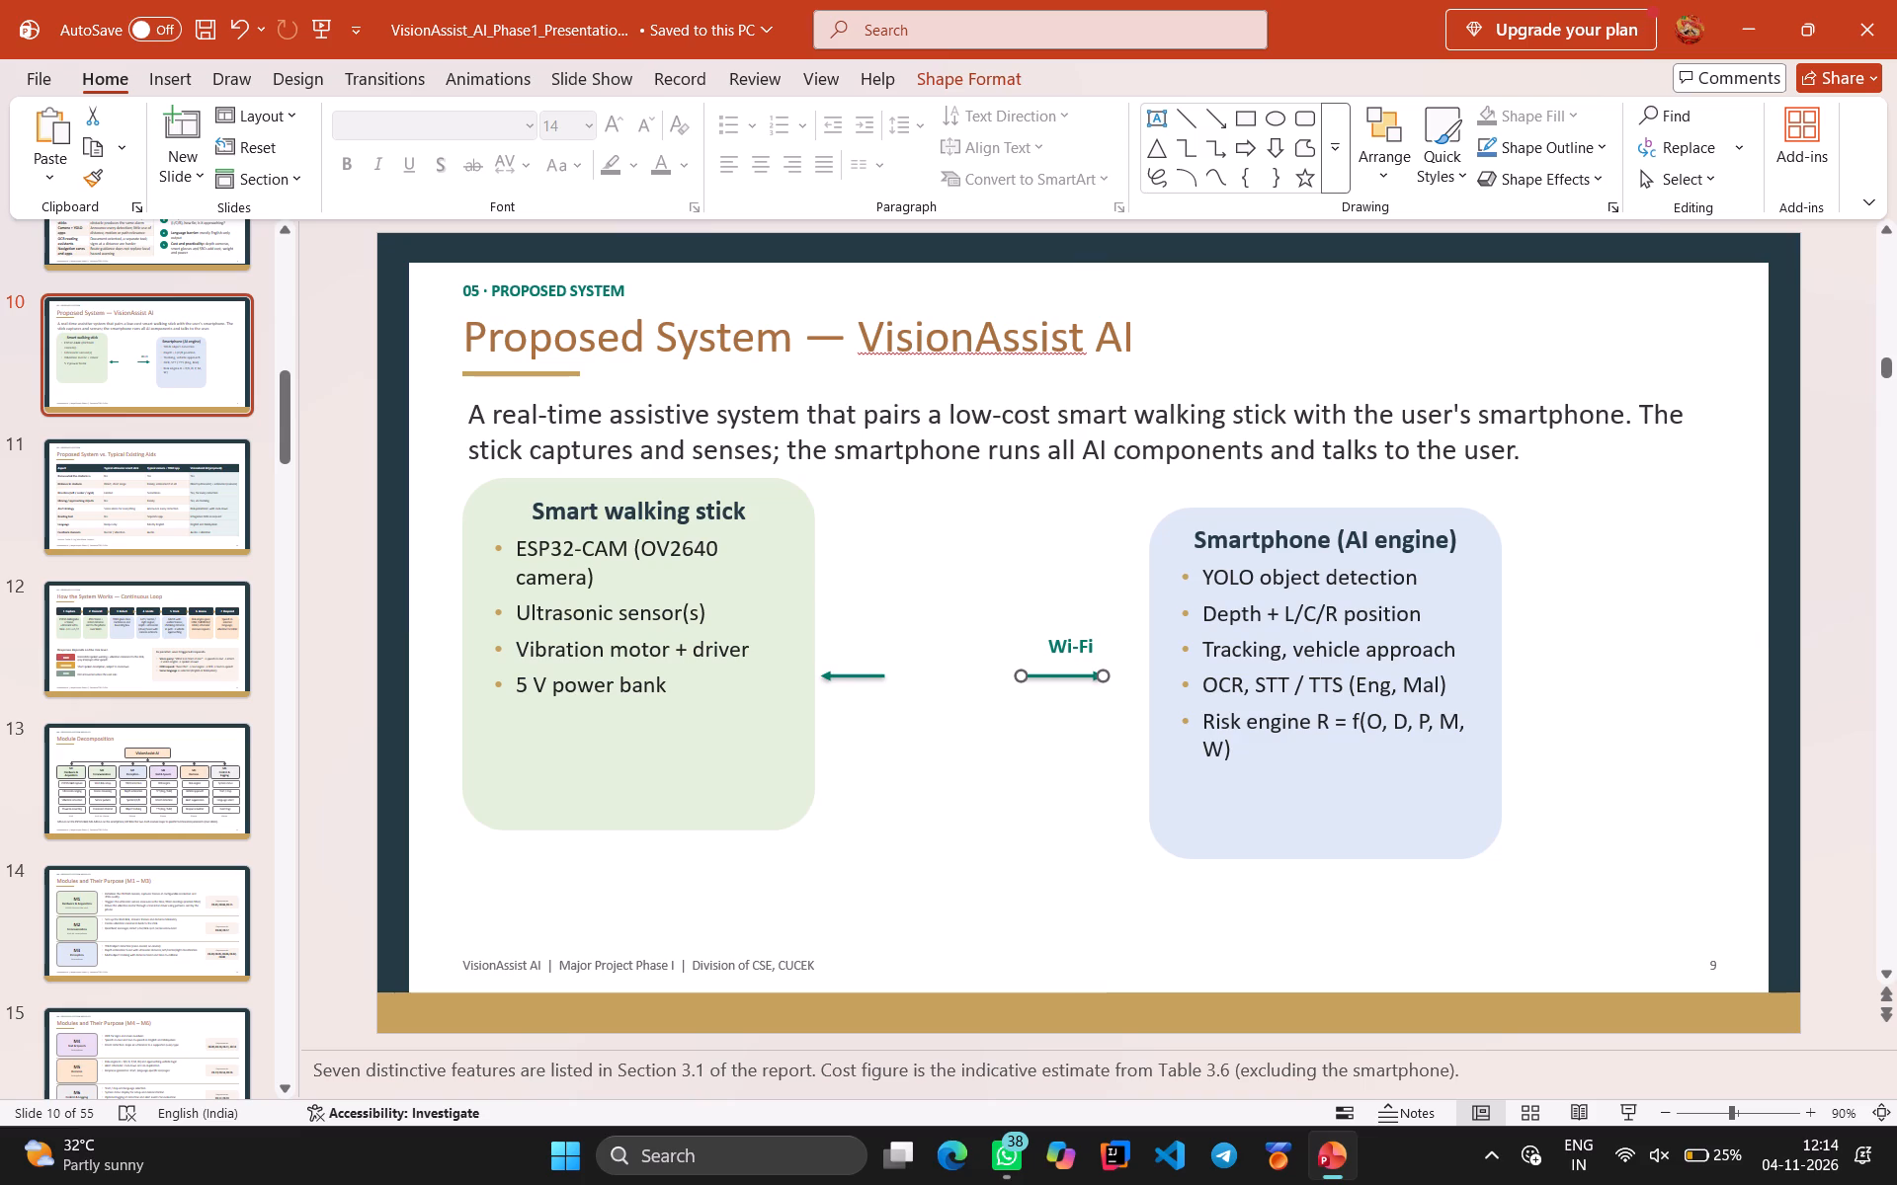
drag(1054, 676, 1063, 676)
Place the left-pointing arrow just below the right-pointing one, lengthening it to match and aligning both ends.
click(872, 674)
drag(872, 674, 1063, 706)
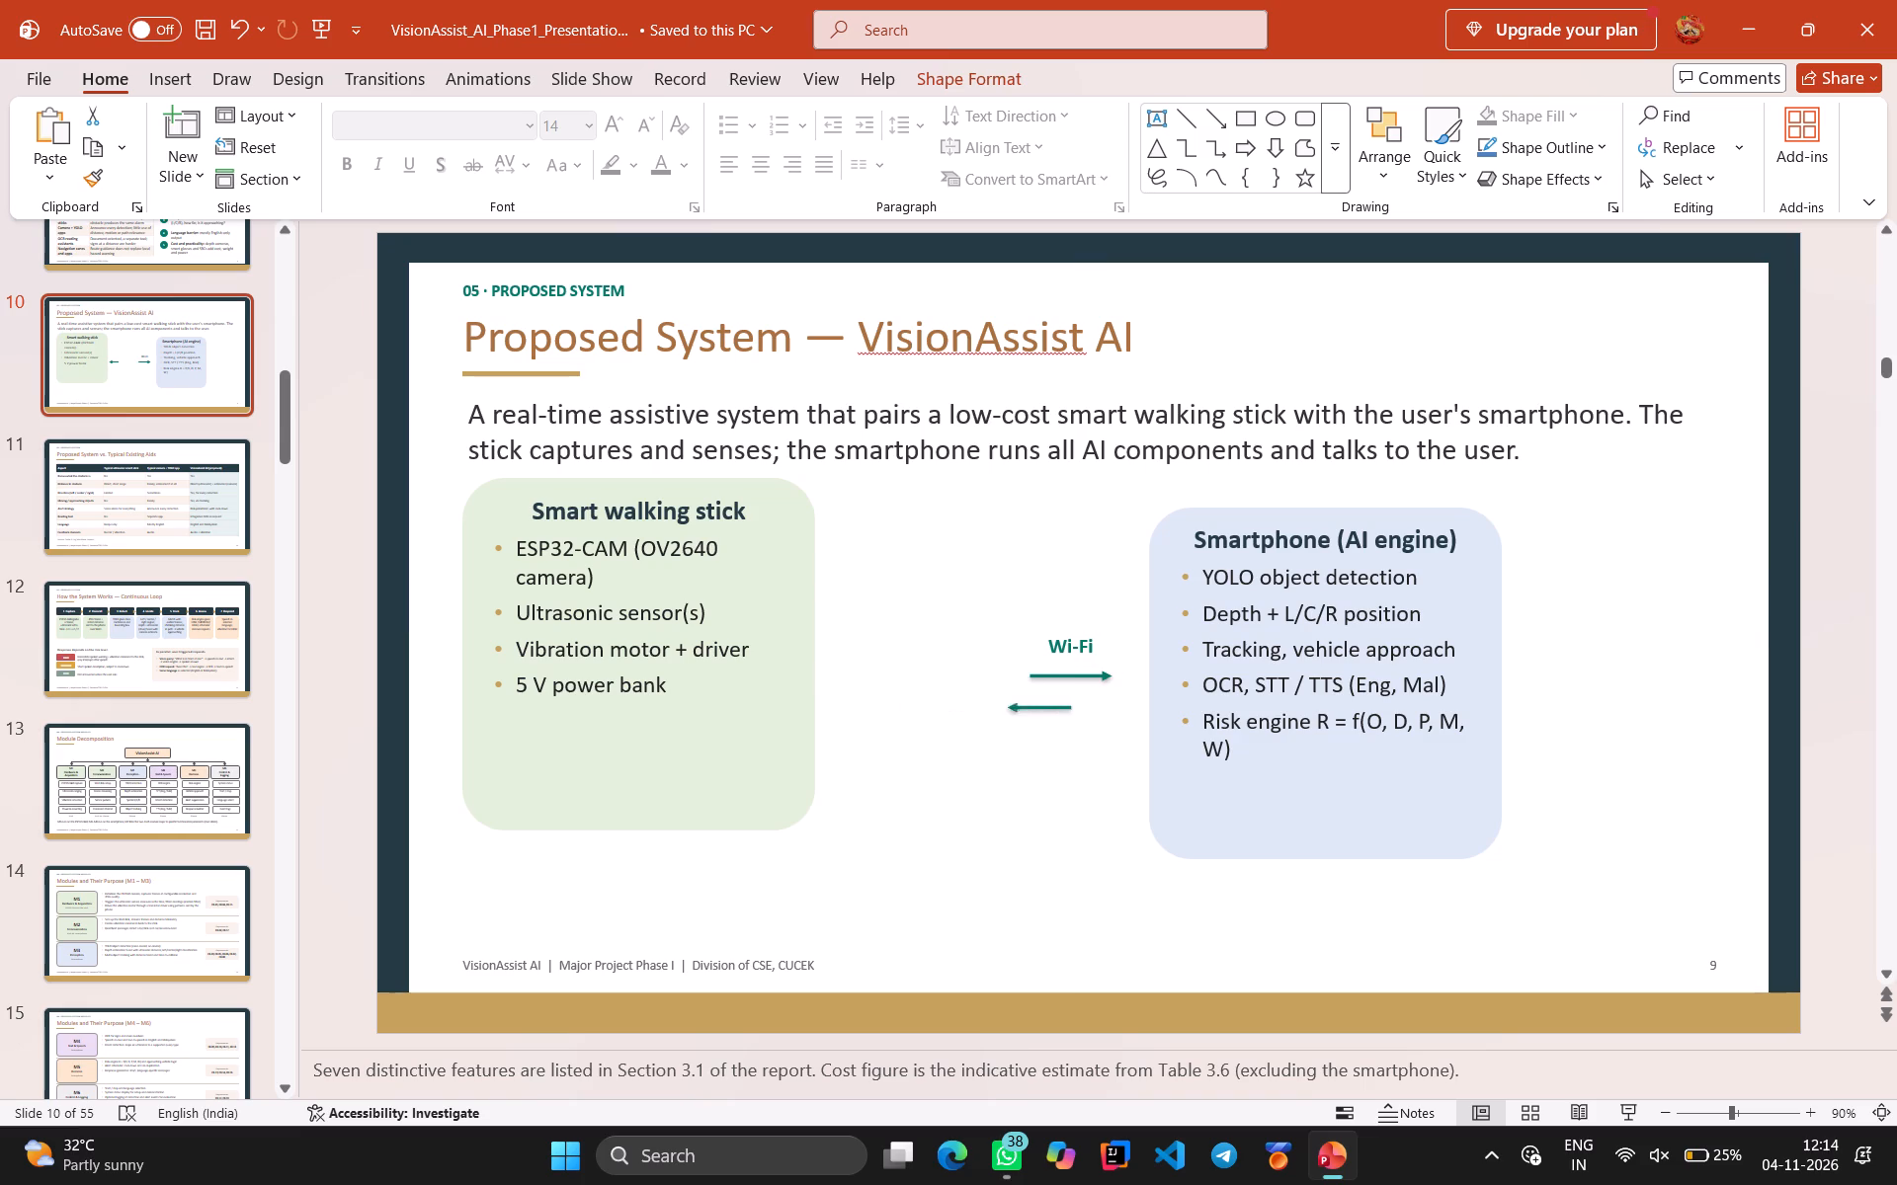
drag(1063, 706, 1087, 707)
drag(1103, 711, 1118, 711)
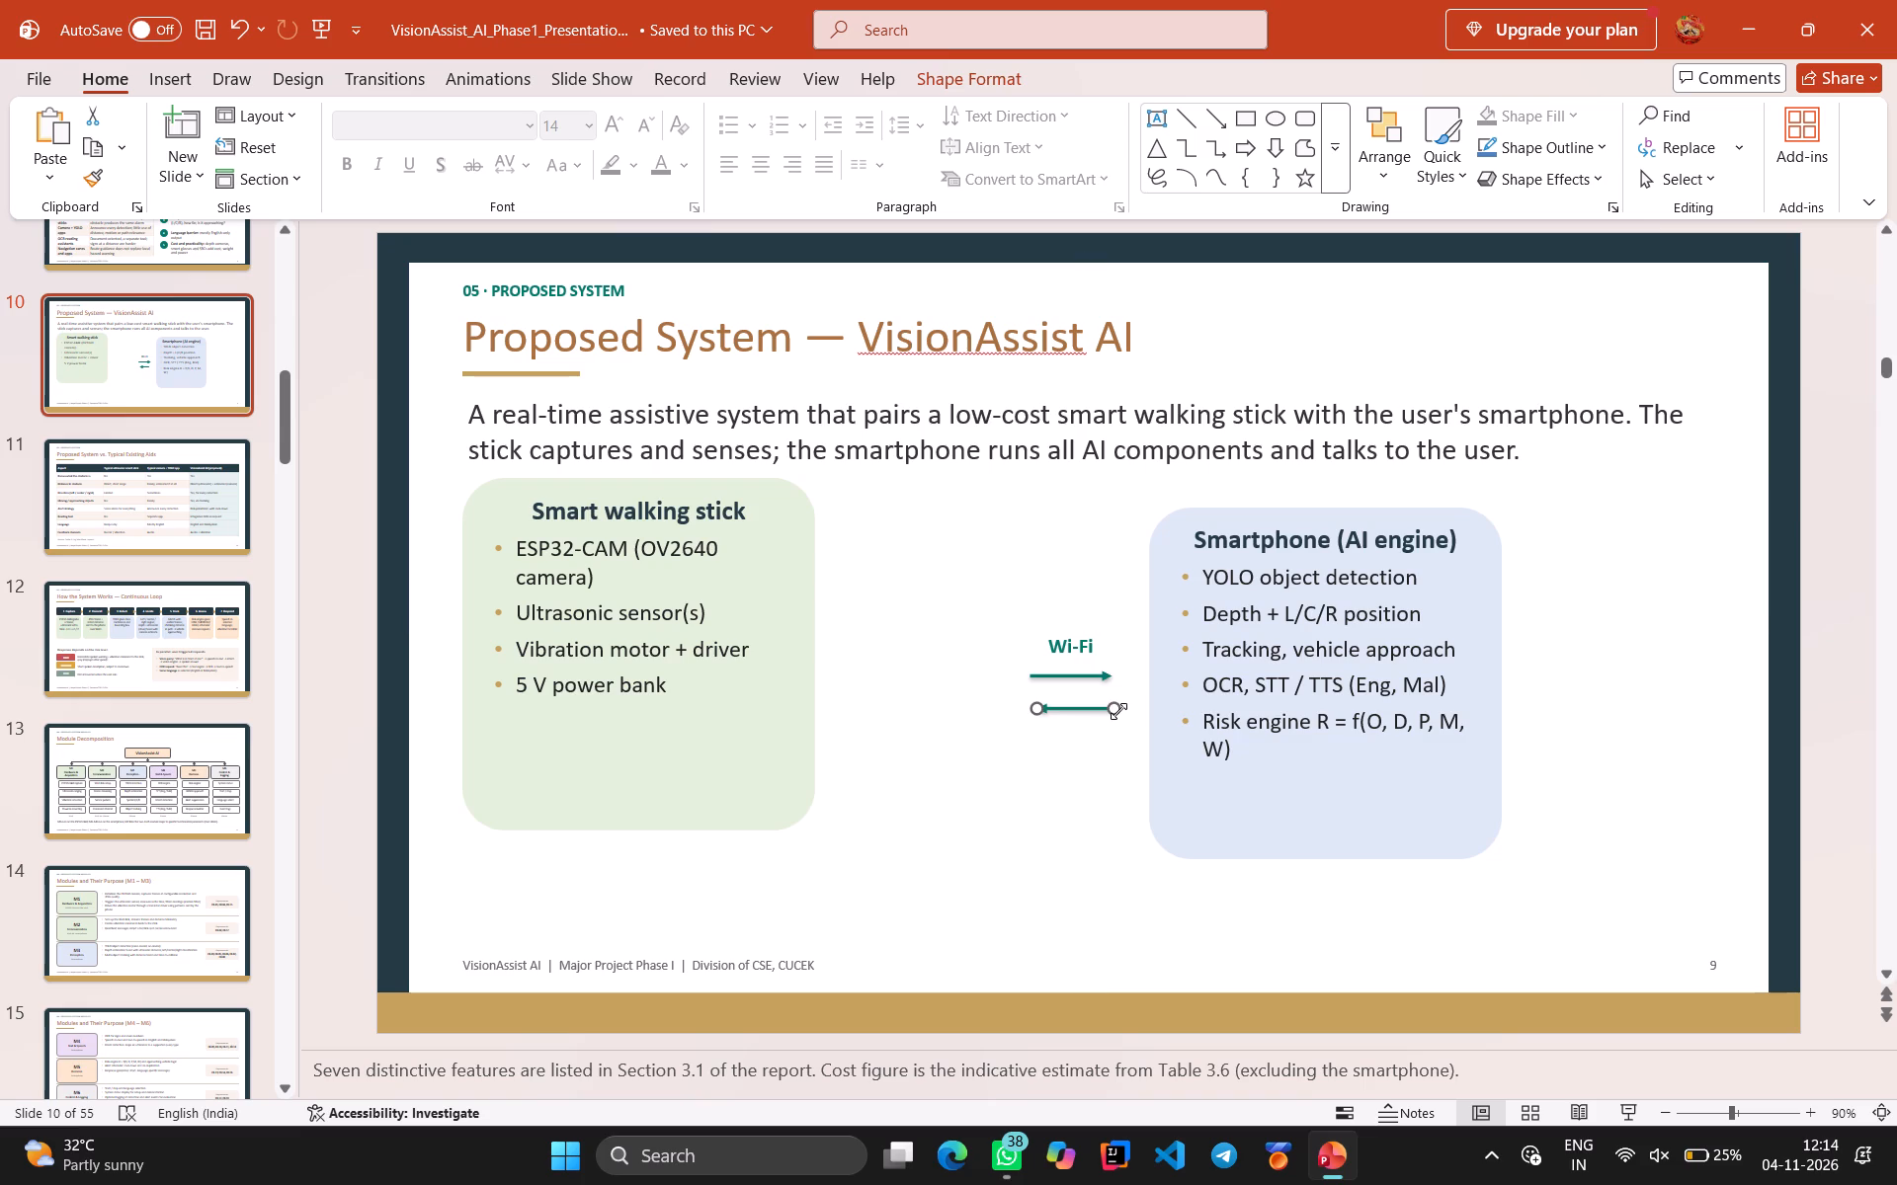
drag(1086, 705, 1076, 705)
click(1107, 708)
Move the green Smart walking stick card toward the arrows and down, roughly level with the Smartphone (AI engine) card.
click(624, 622)
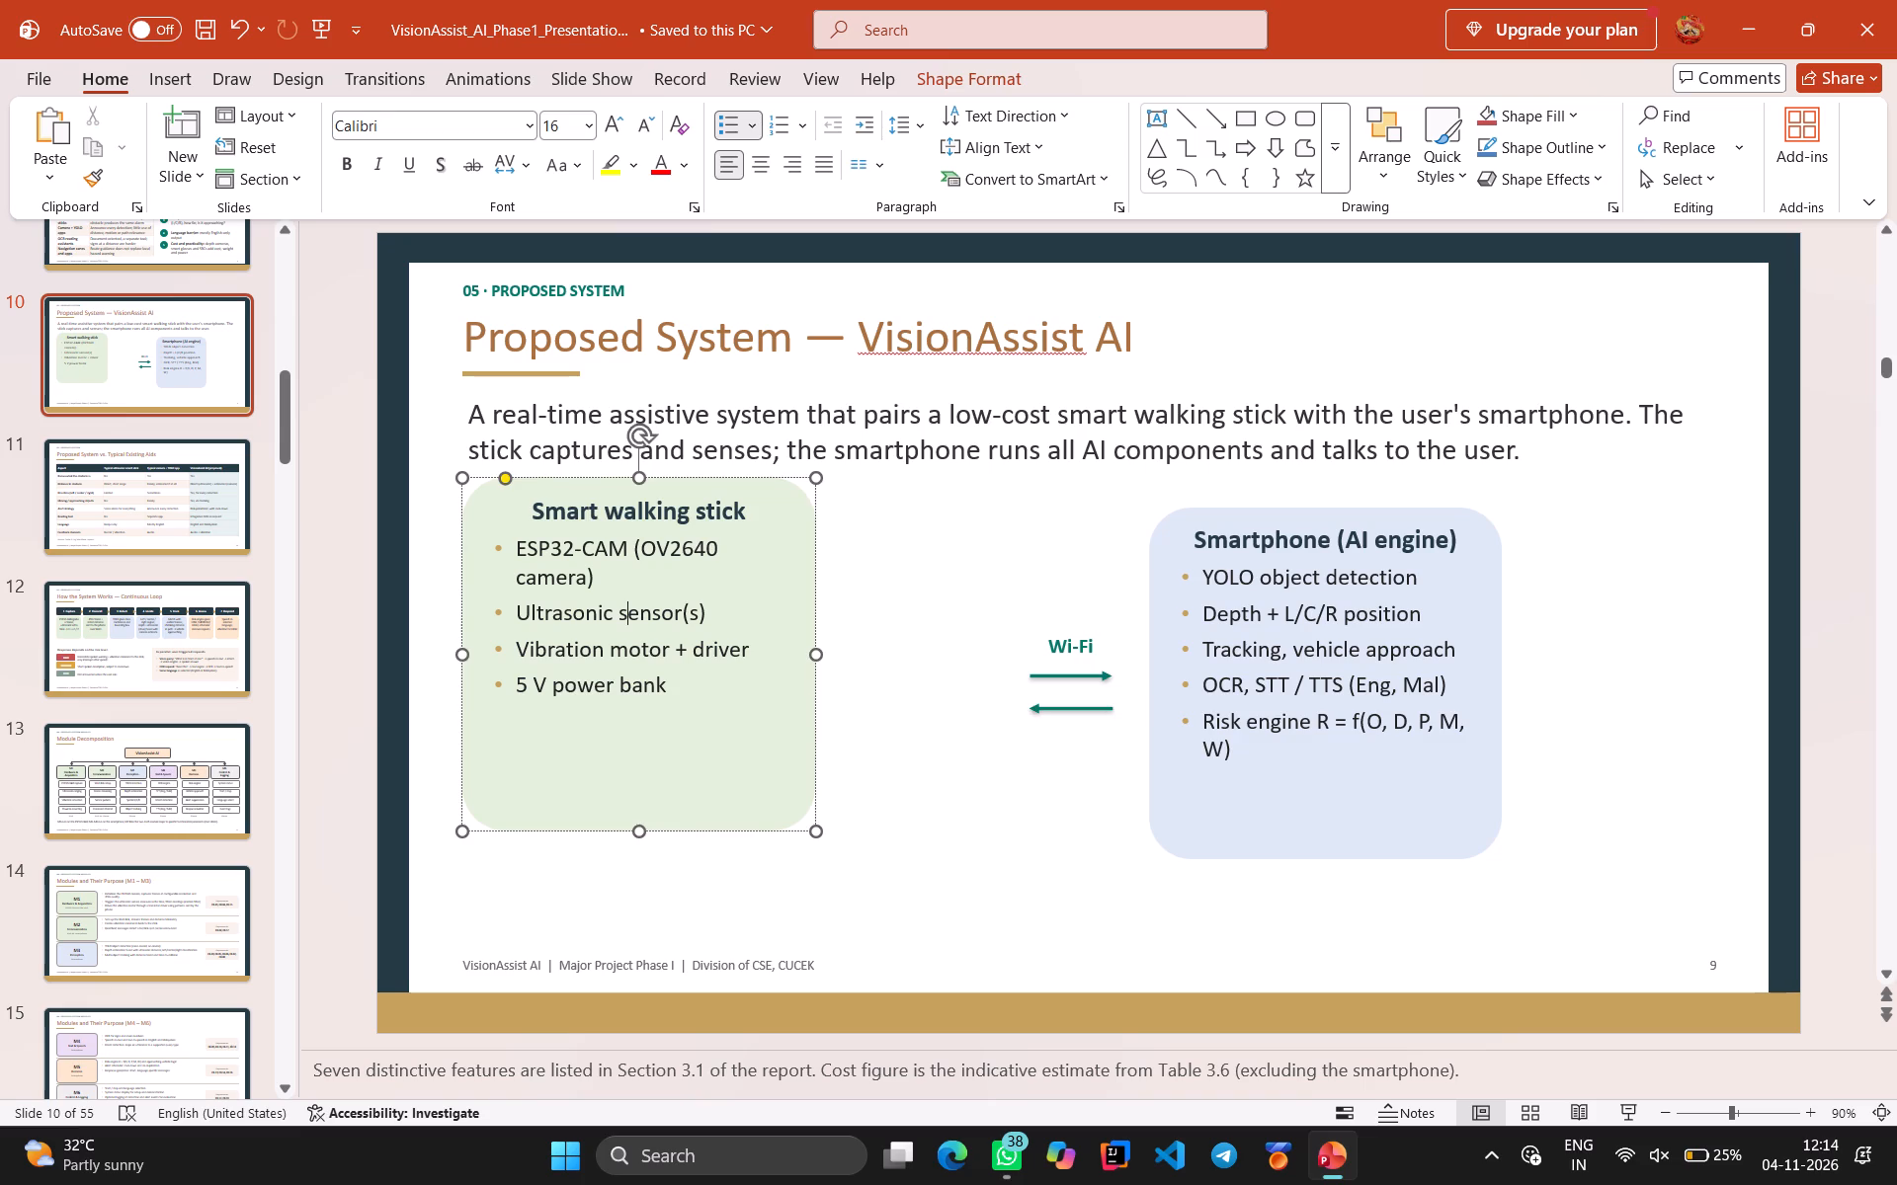
drag(717, 489, 848, 537)
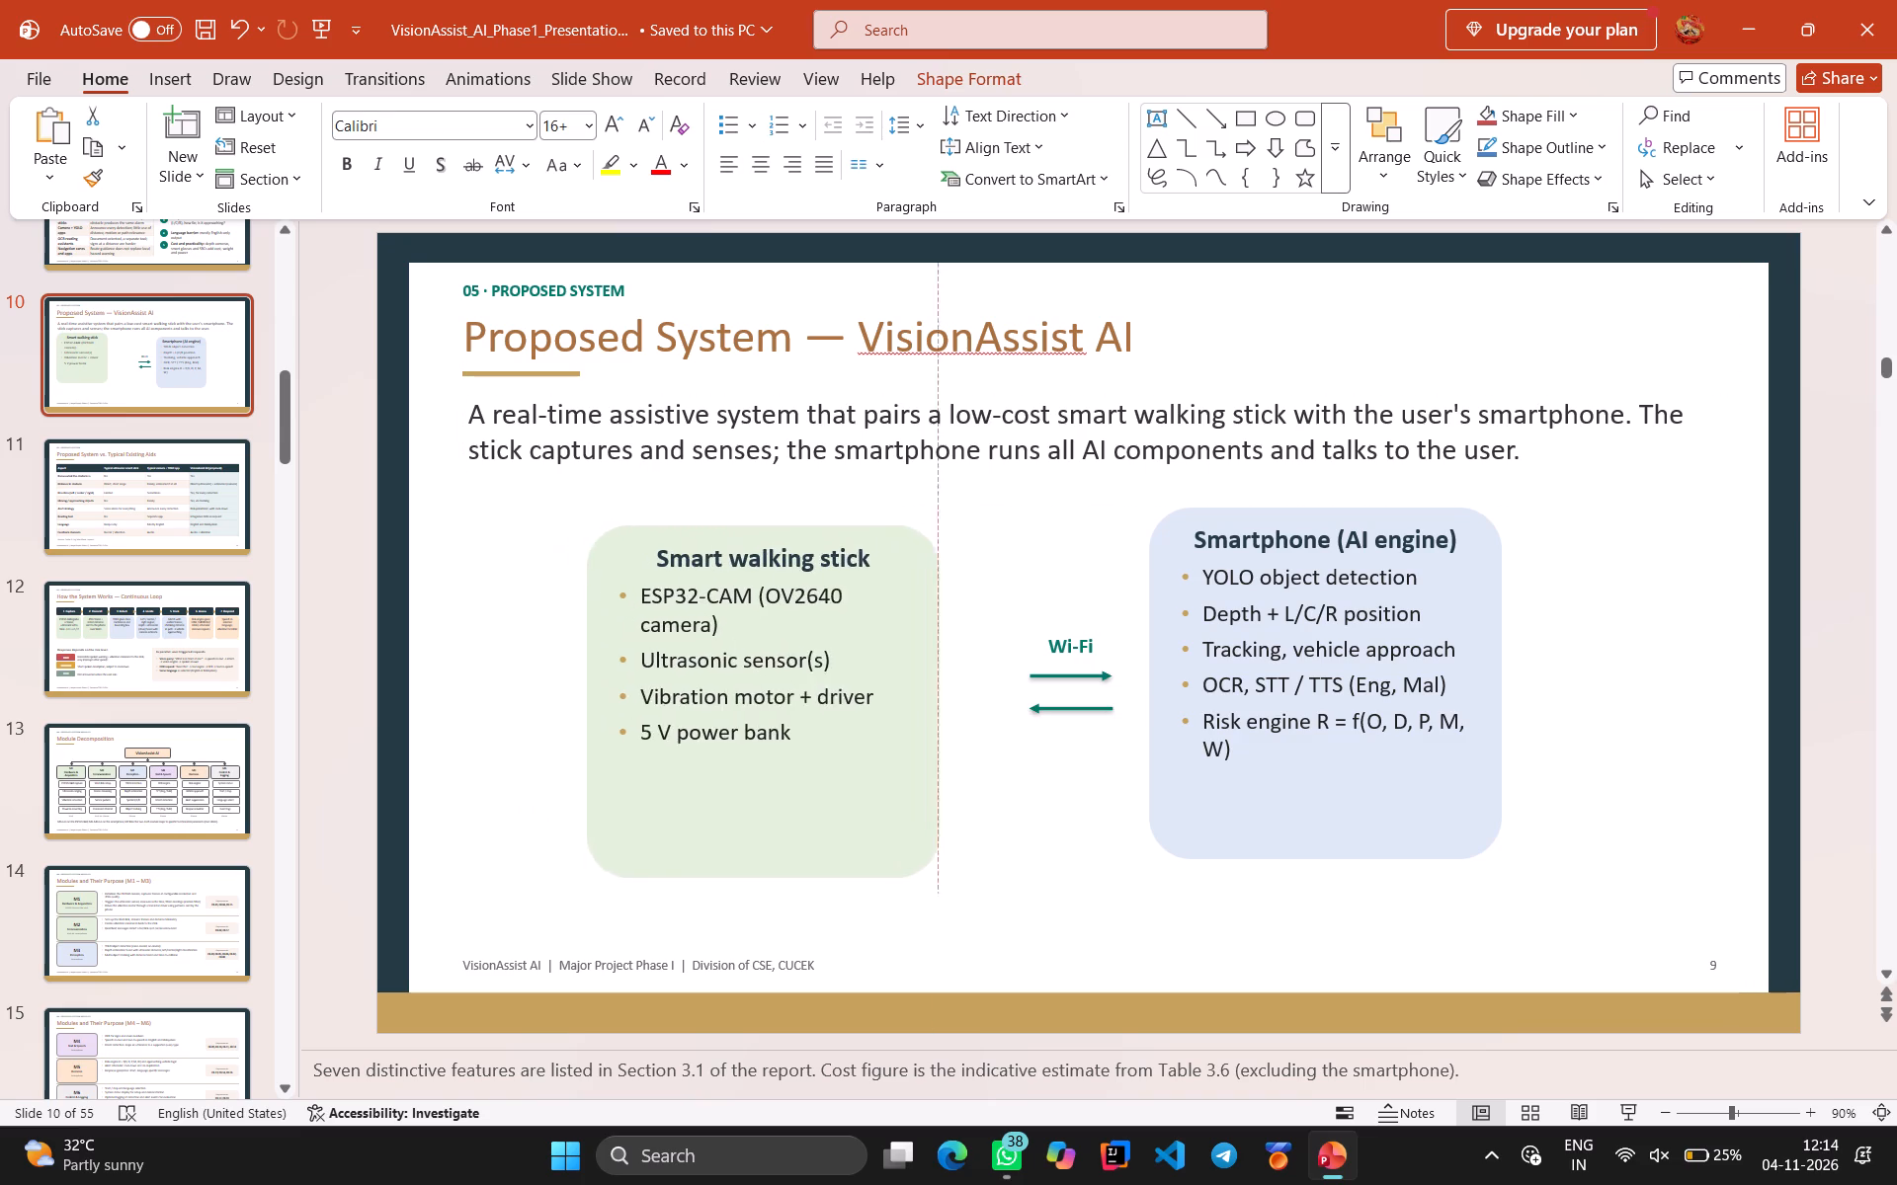
drag(848, 537, 883, 527)
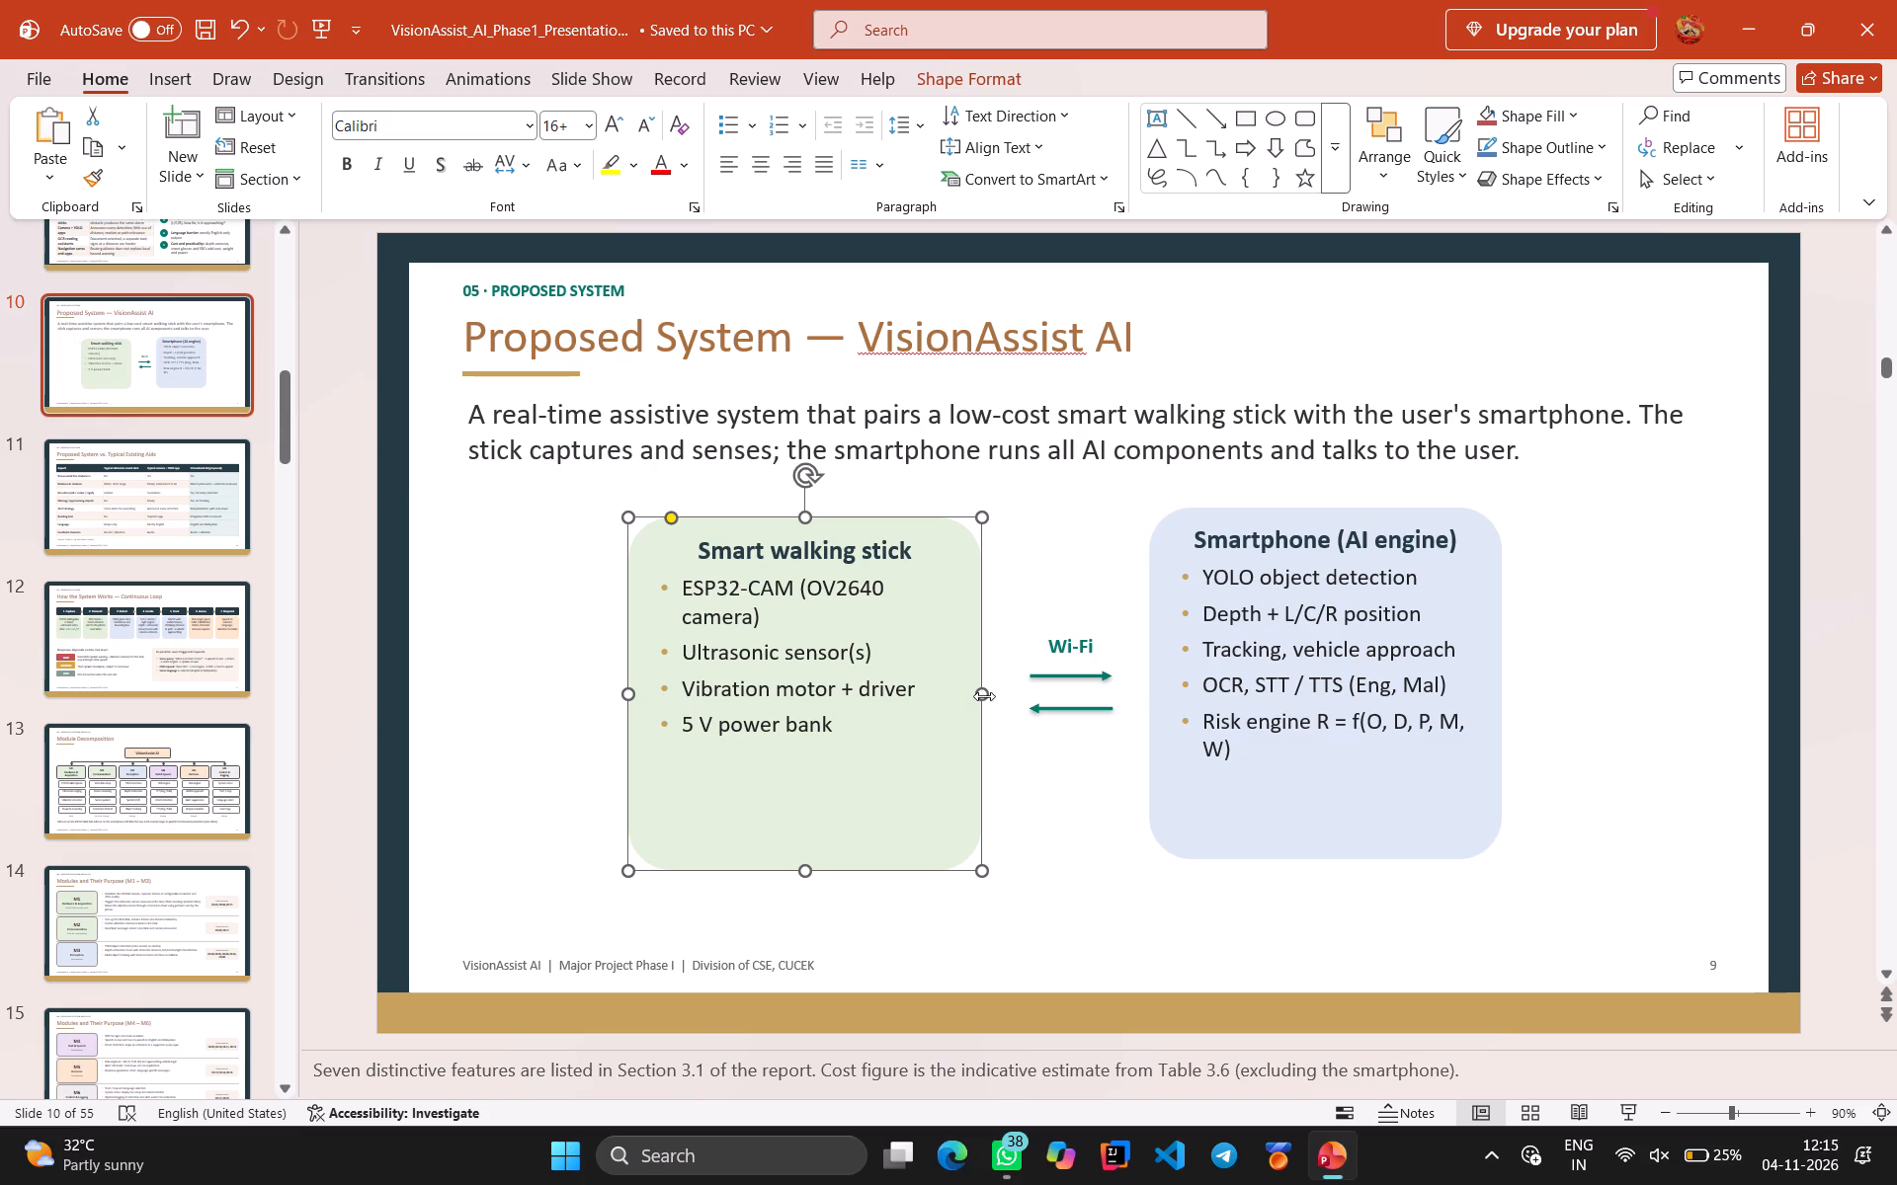
Widen the Smart walking stick card toward the arrows so the ESP32-CAM (OV2640 camera) bullet fits on one line.
drag(984, 696, 1010, 696)
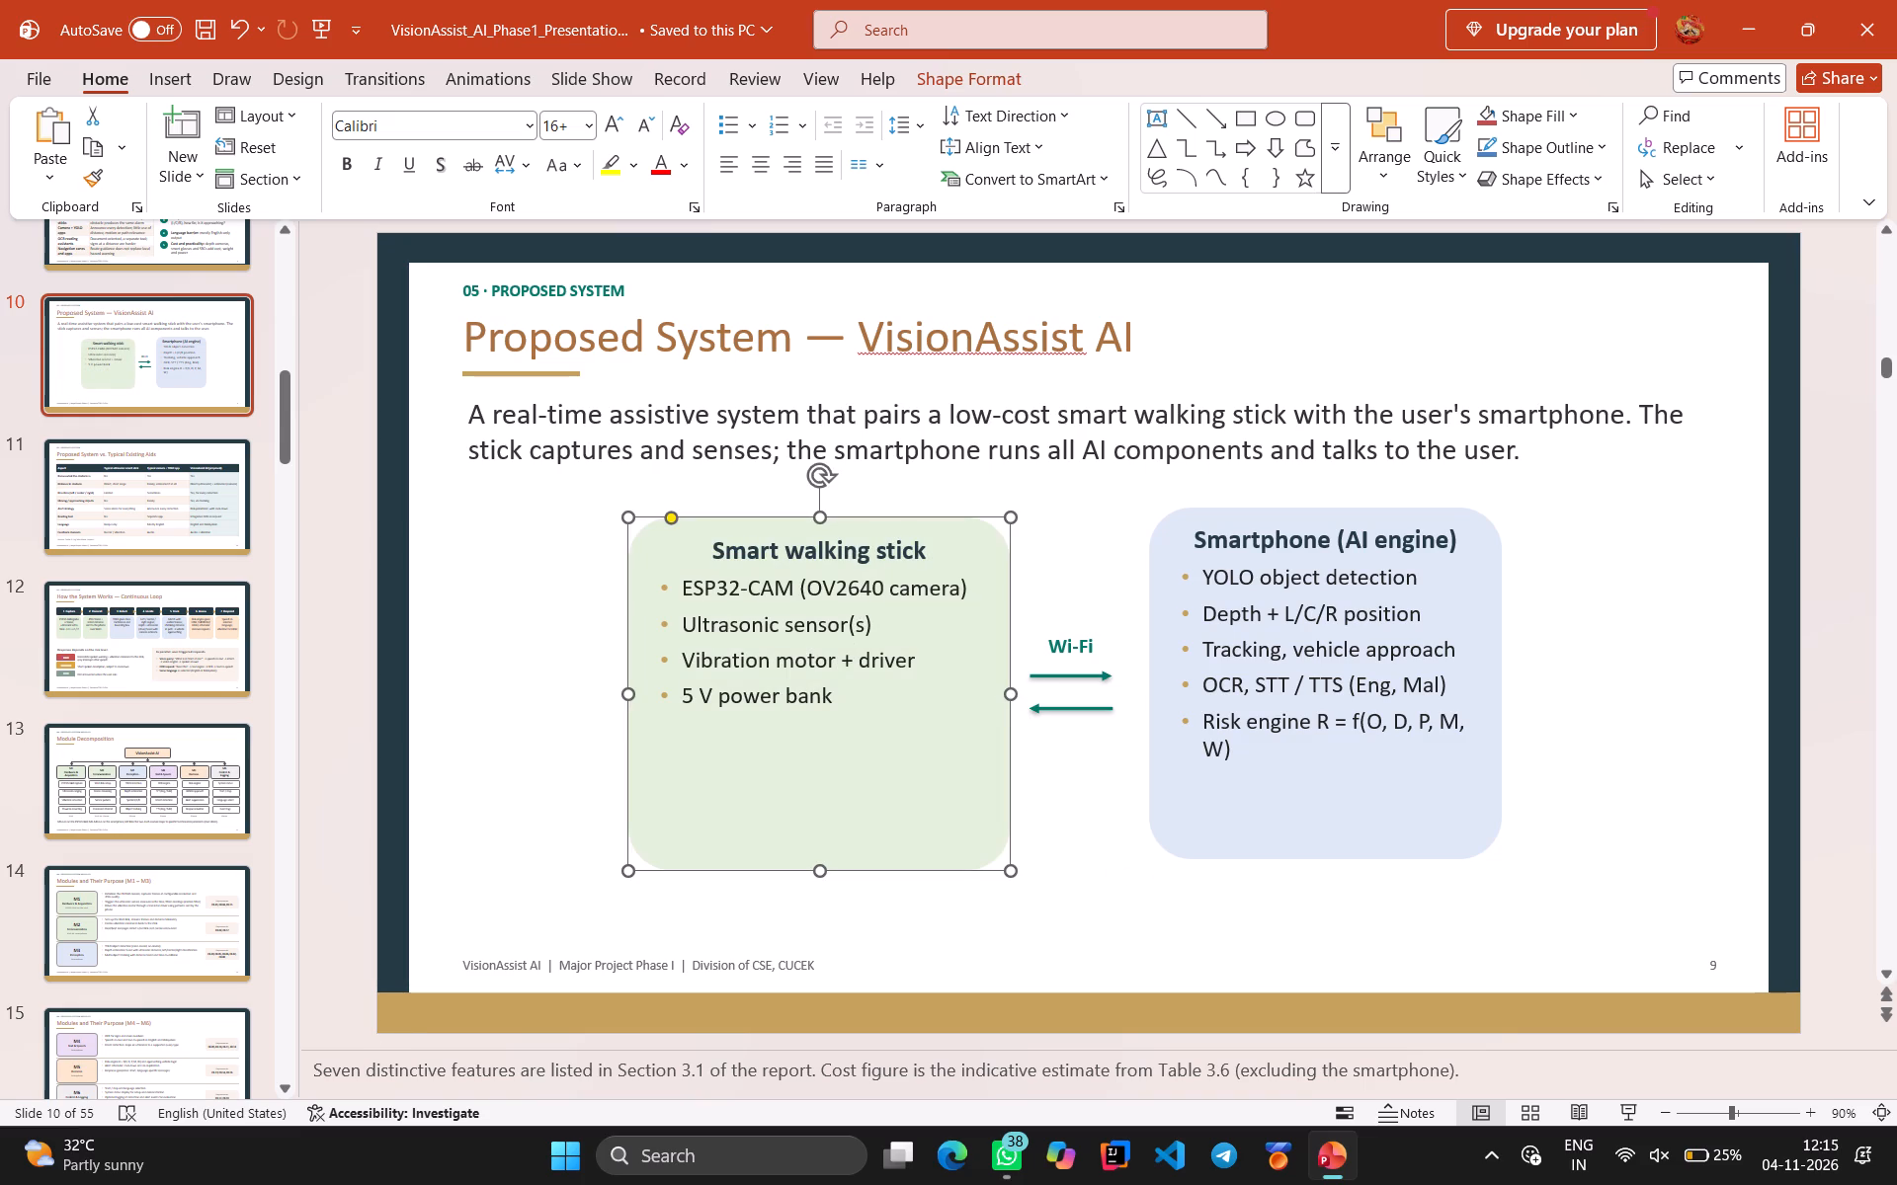
Shorten the Smart walking stick card slightly from its bottom edge so it ends level with the Smartphone card.
click(822, 867)
drag(825, 874, 826, 864)
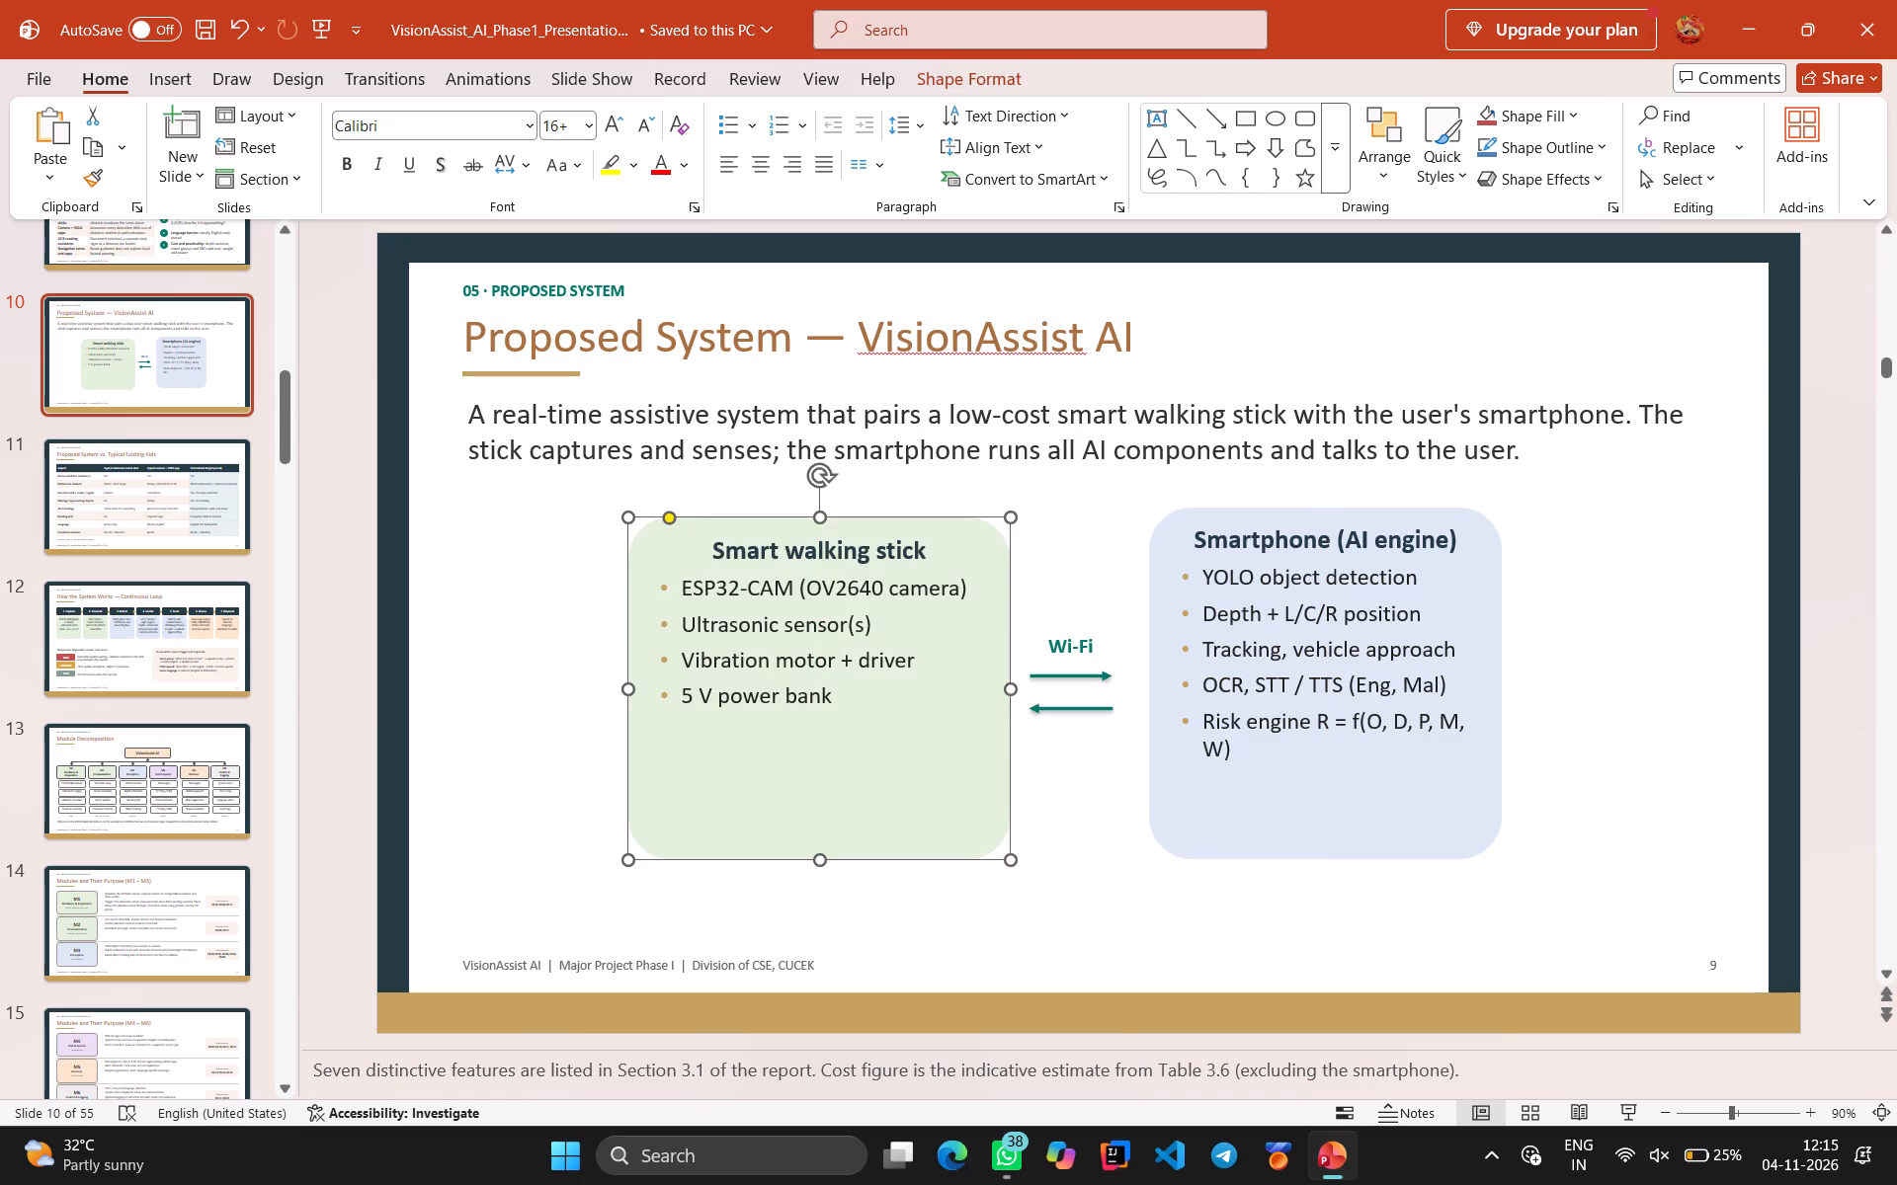
click(1412, 936)
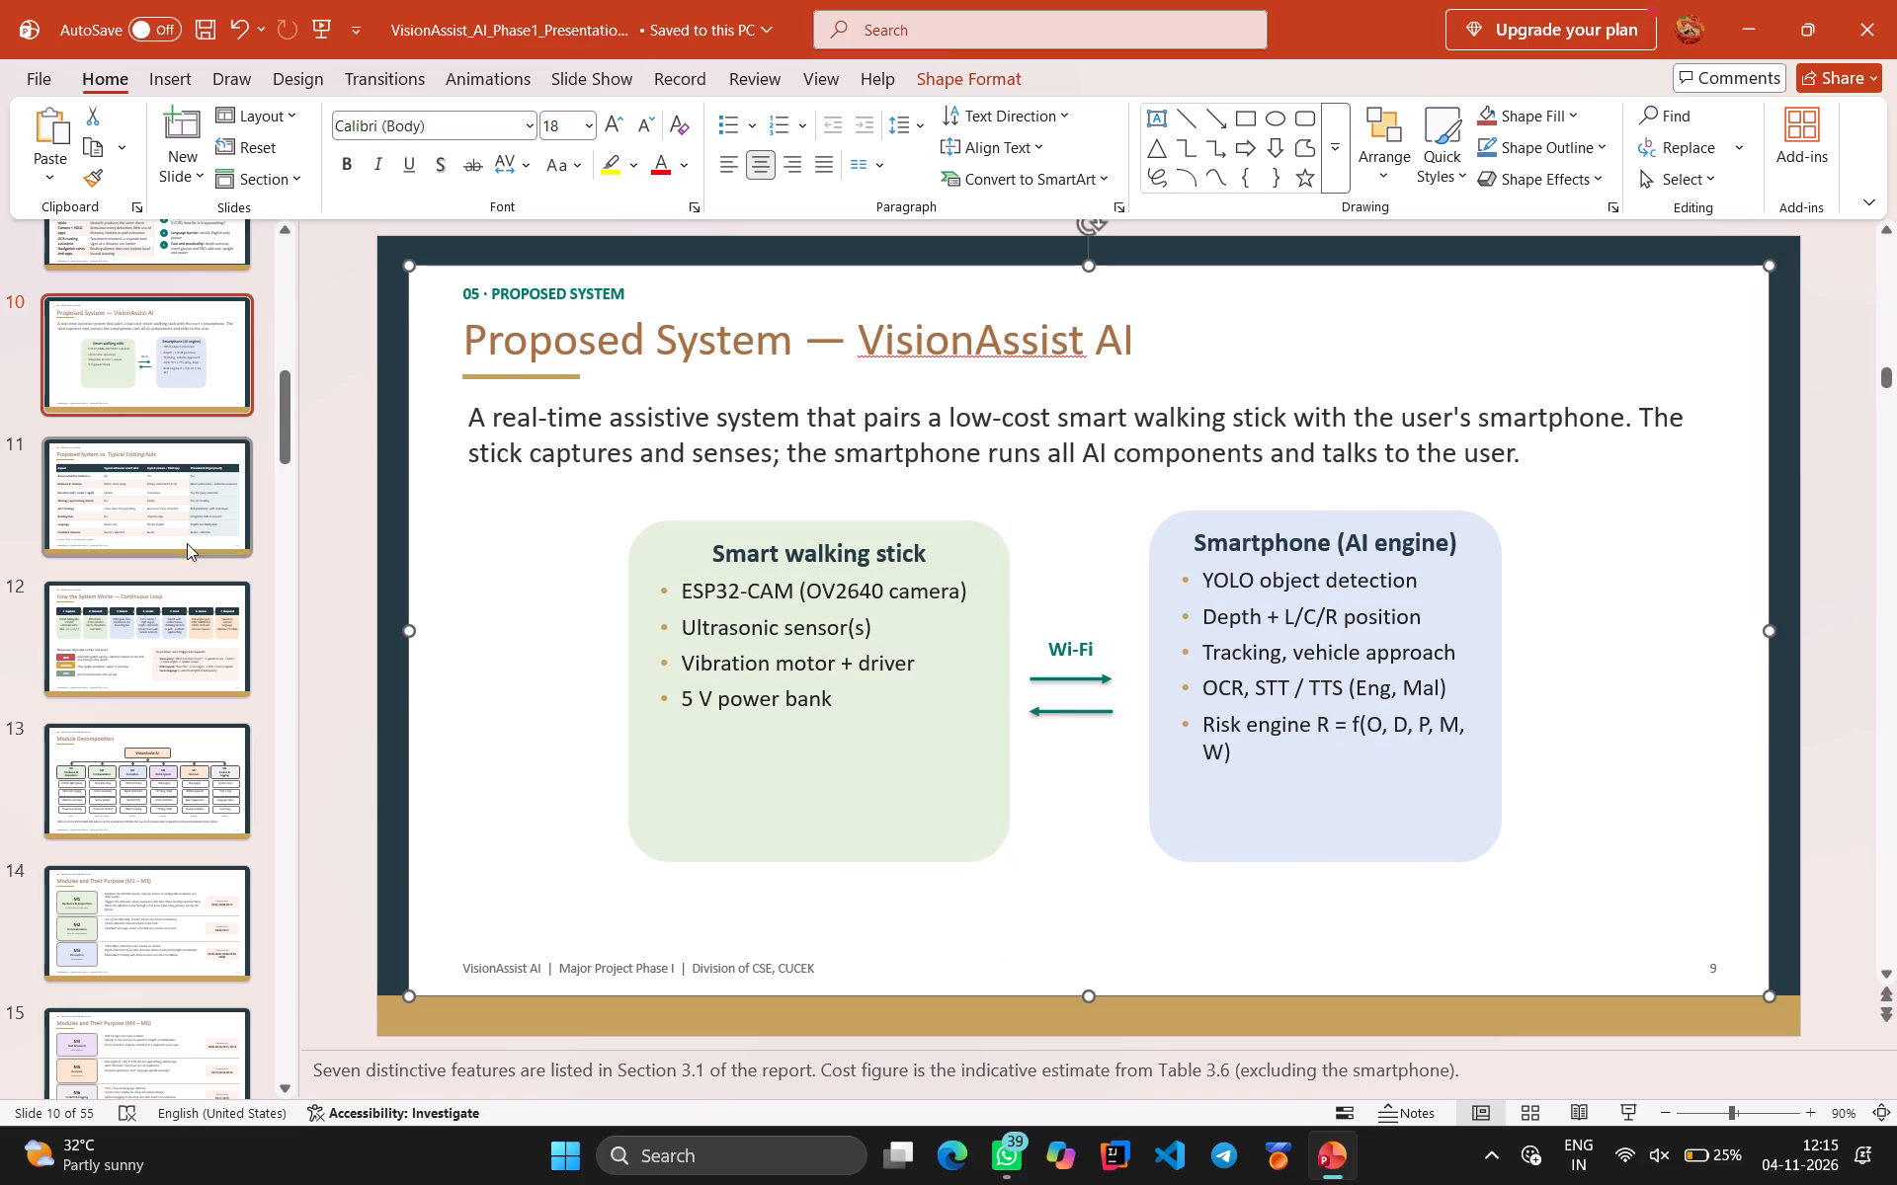
On slide 11, set the "Proposed System vs. Typical Existing Aids" title to 32 pt.
click(157, 483)
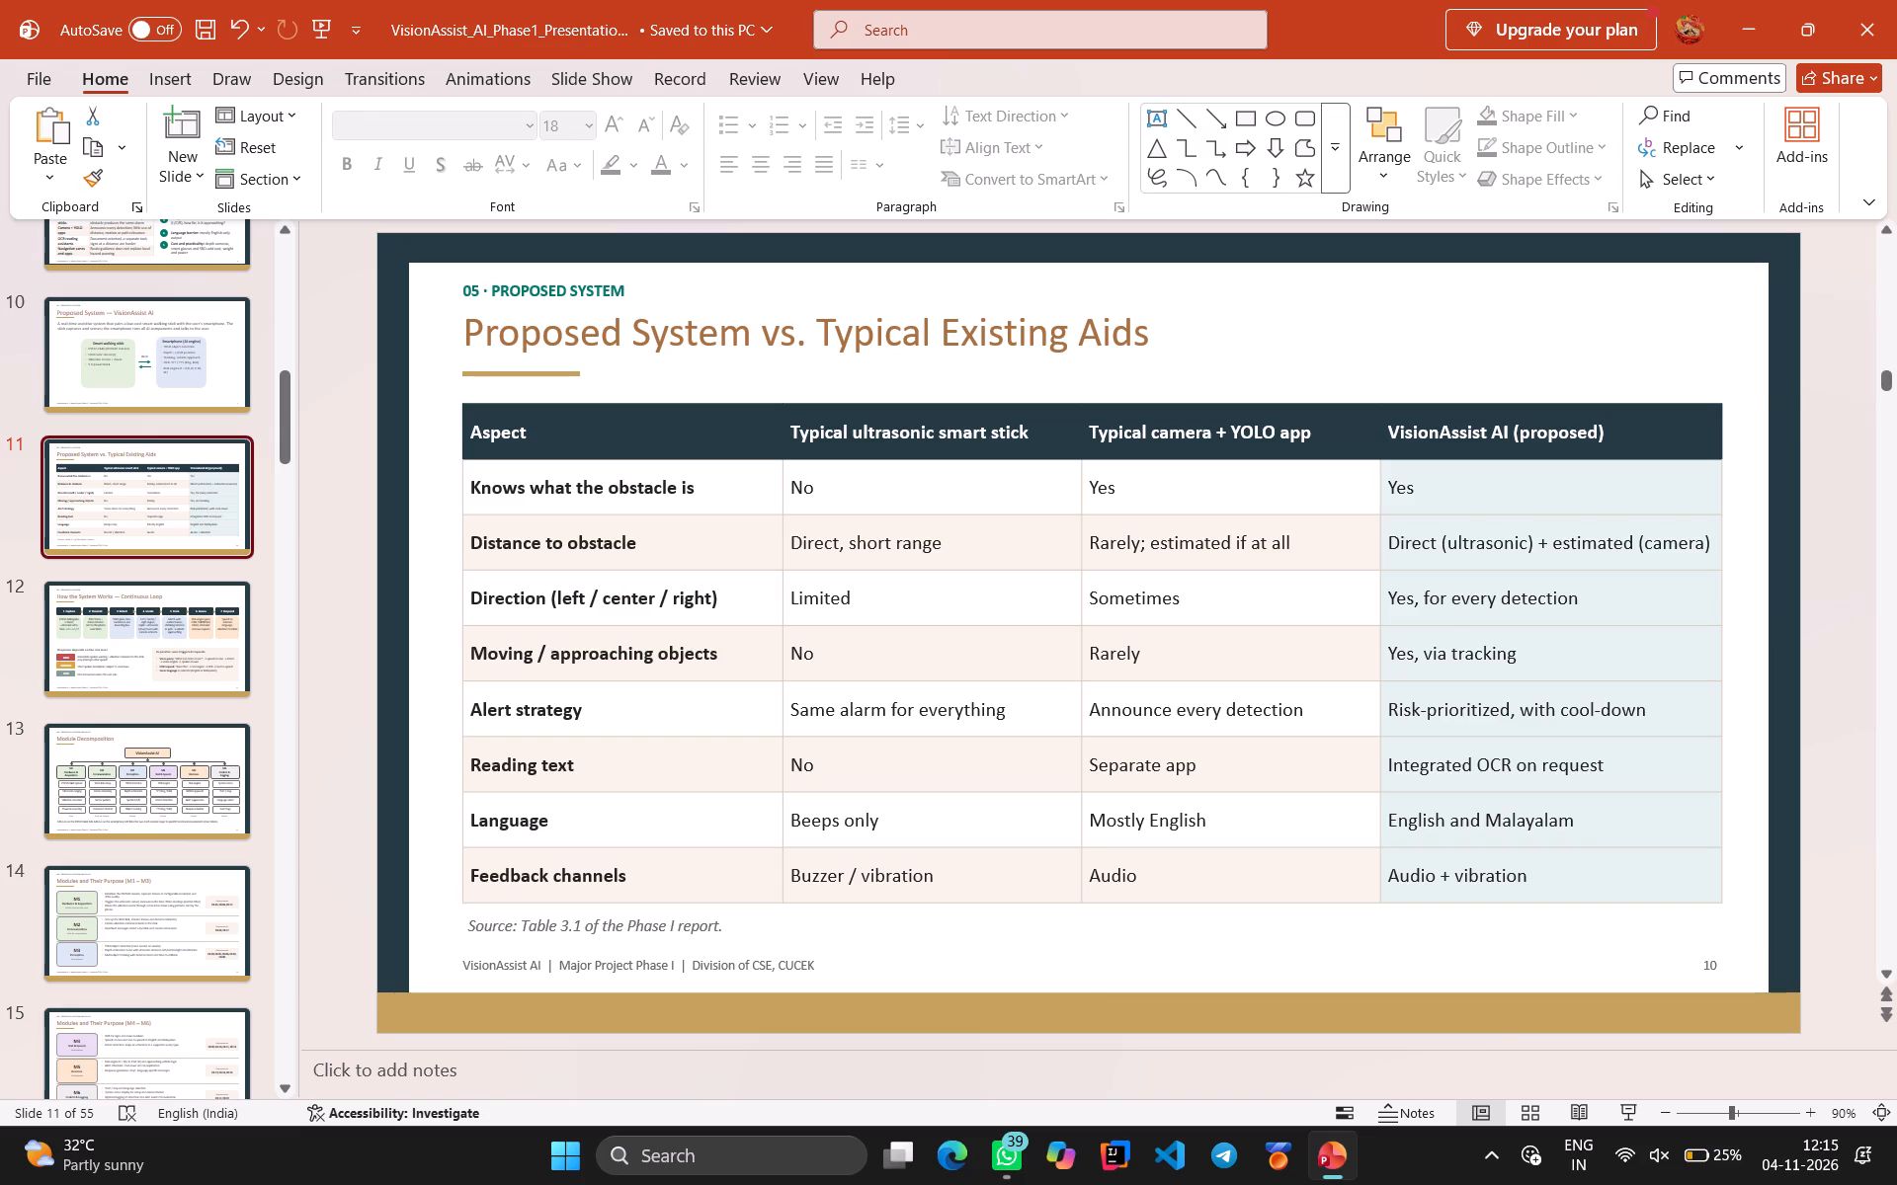
click(778, 335)
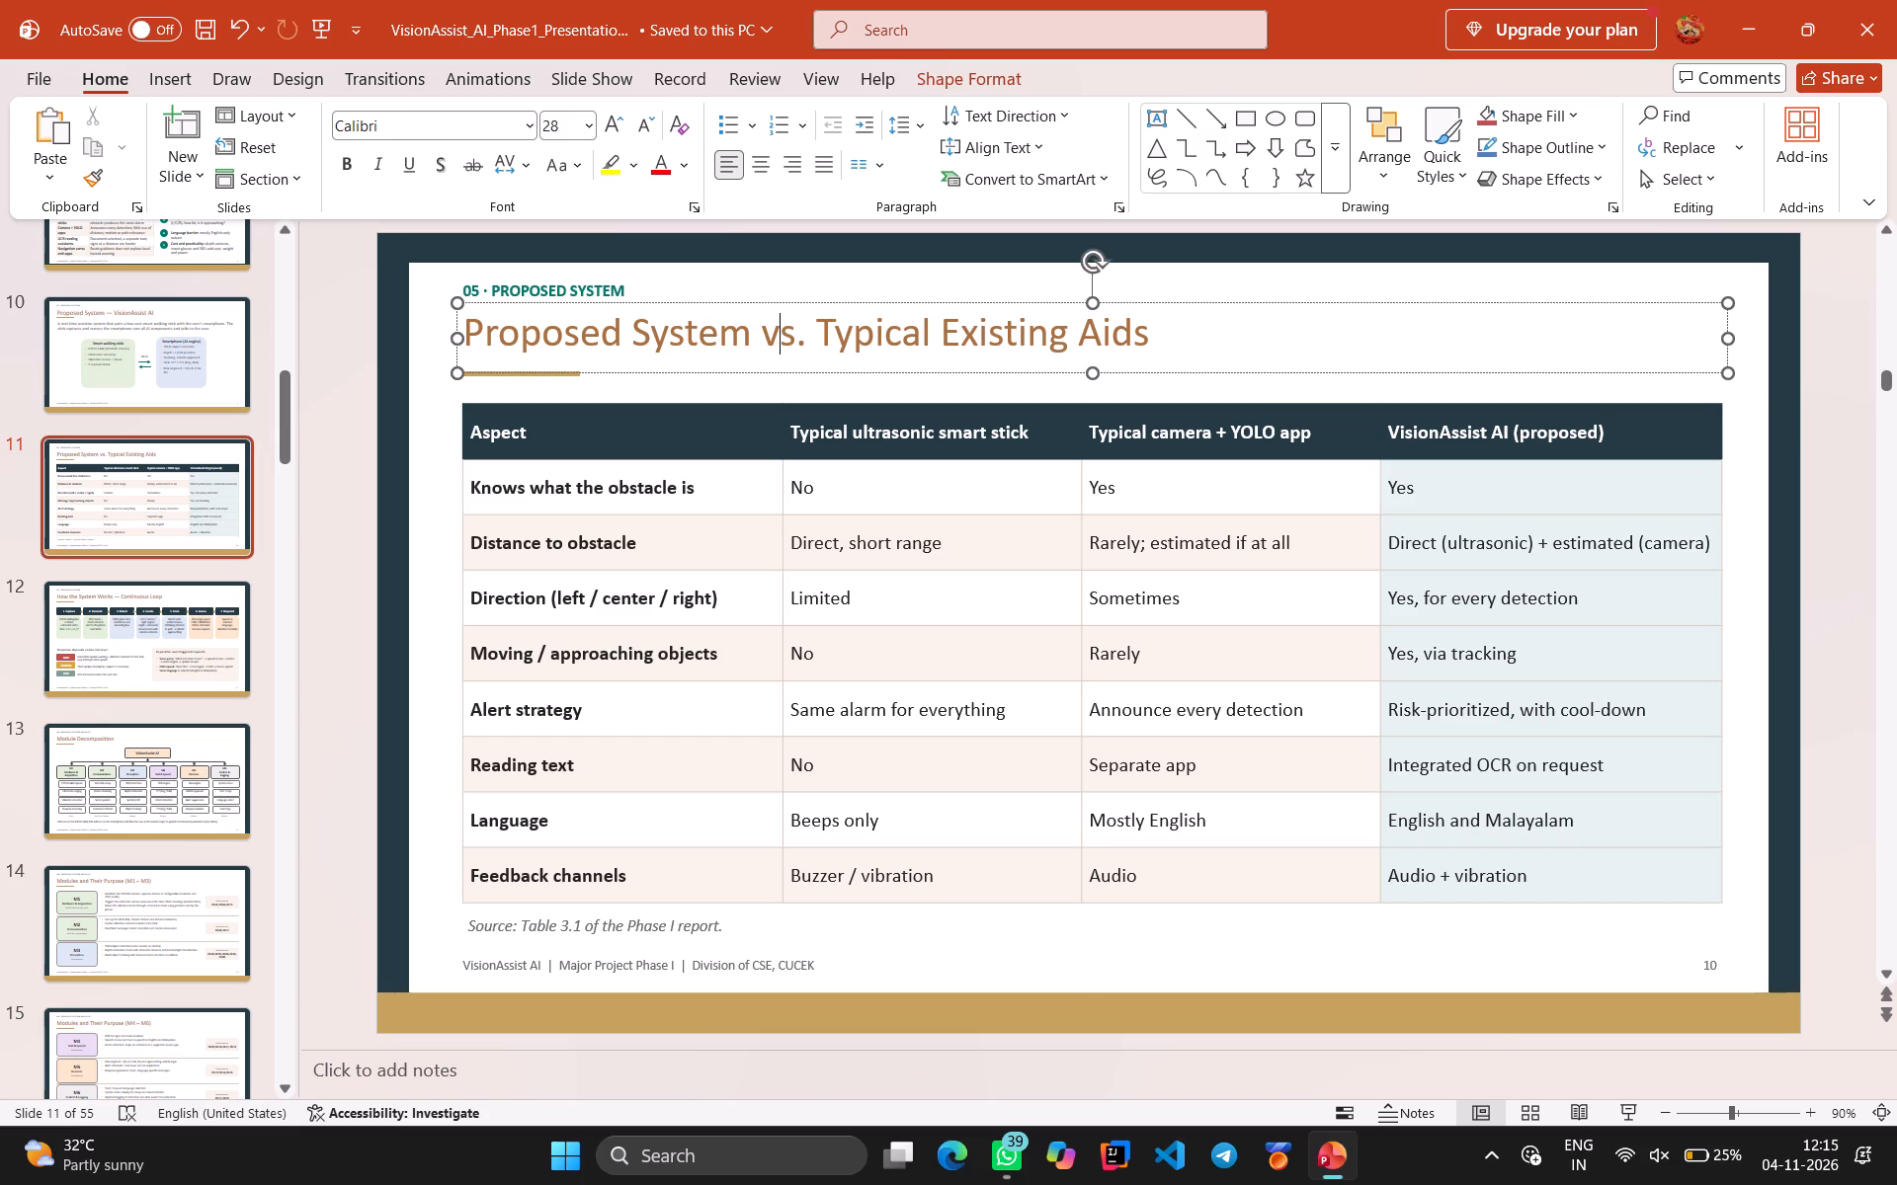
key(ctrl+a)
click(592, 132)
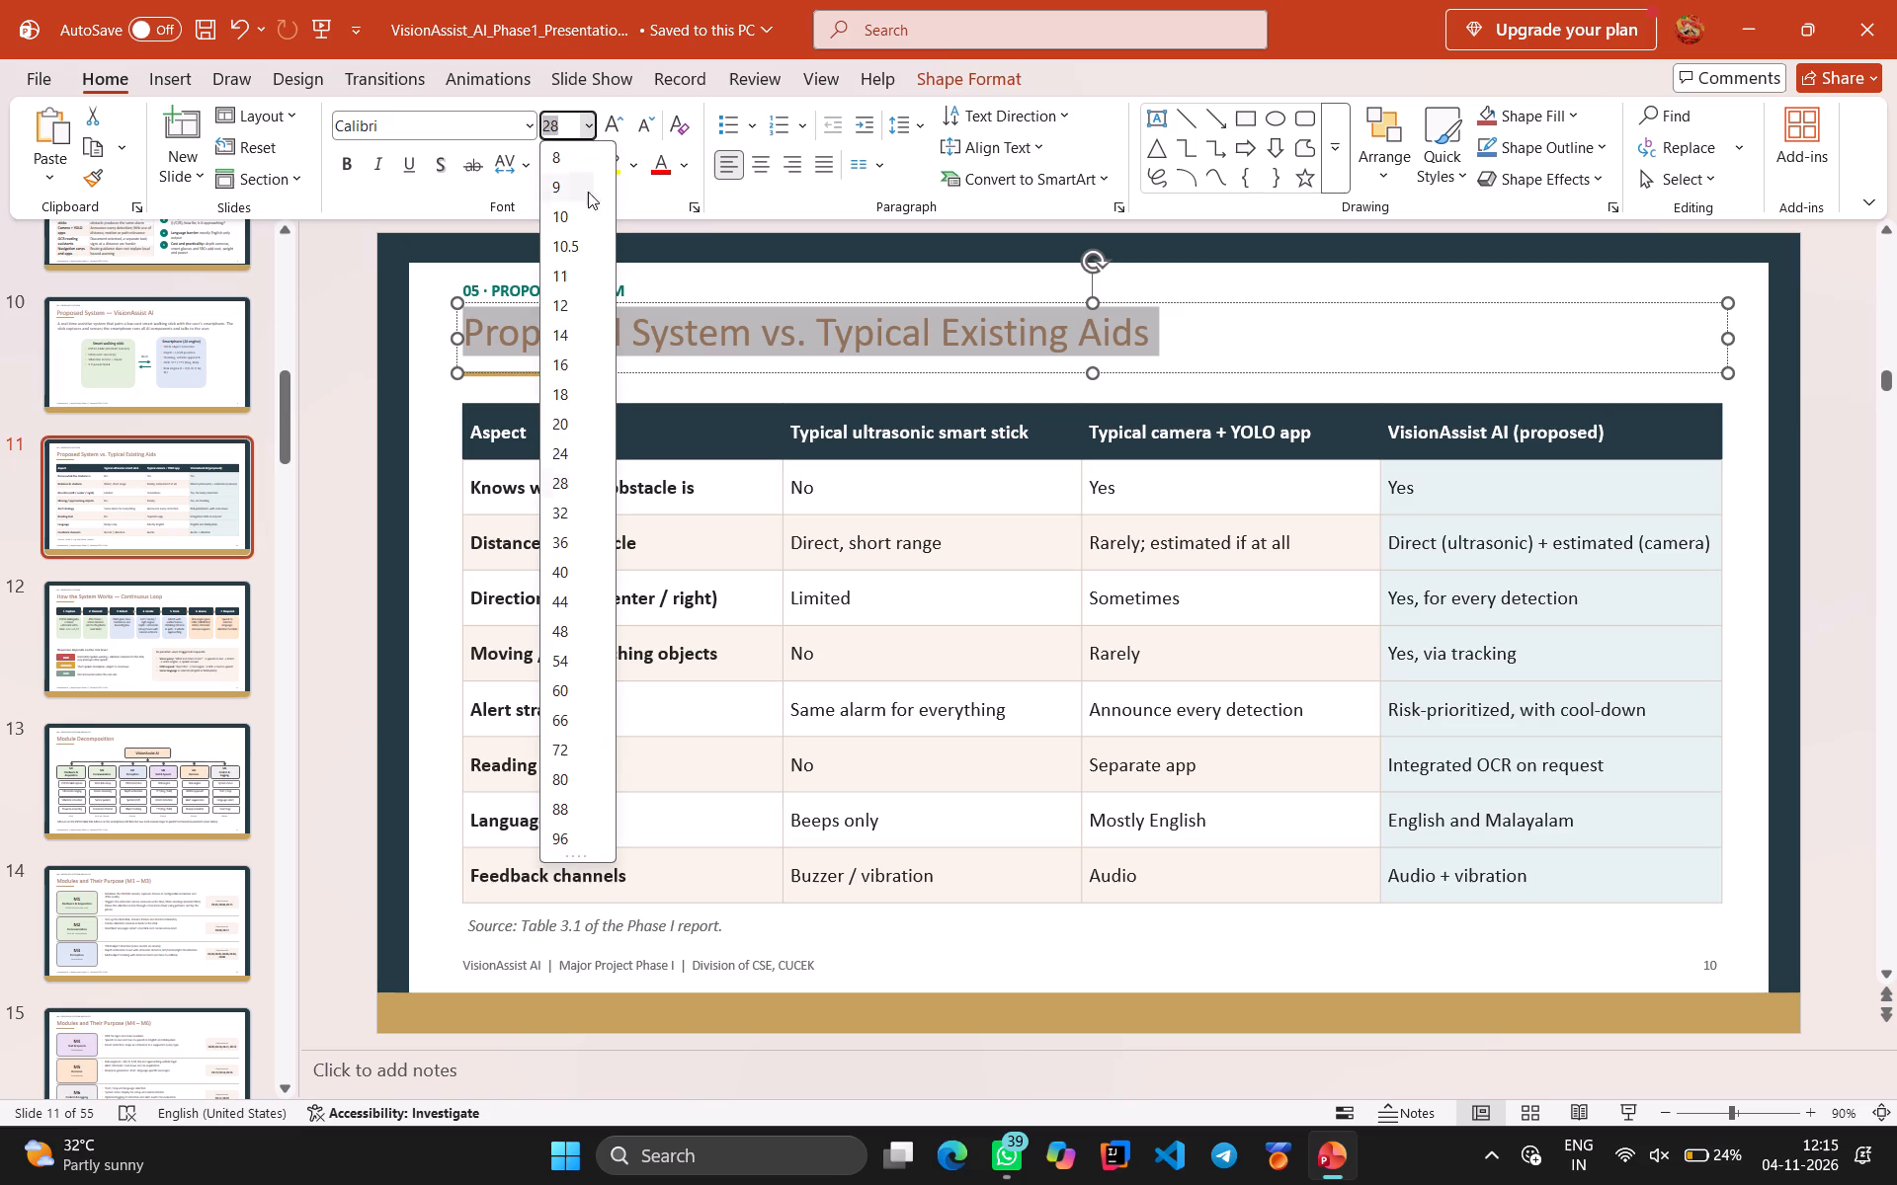
click(586, 512)
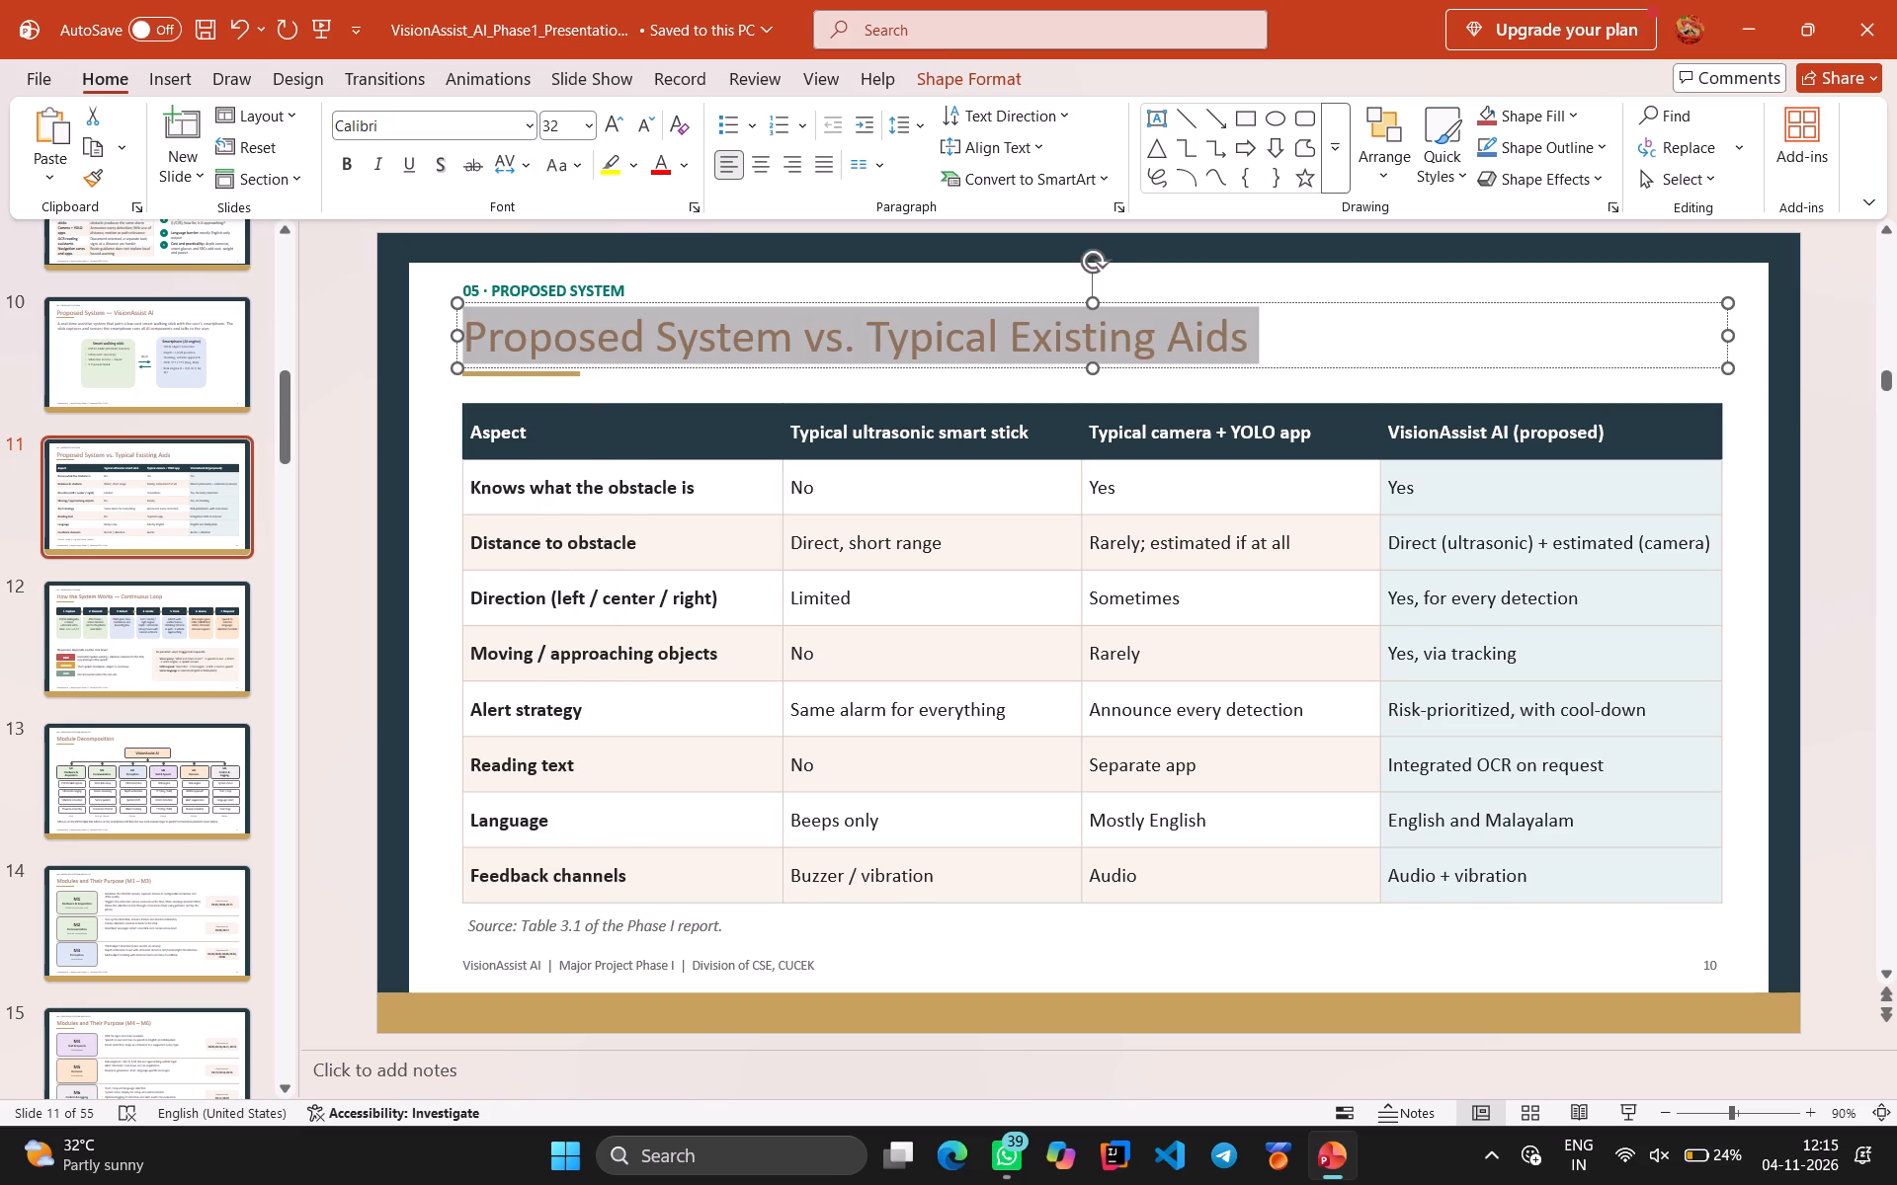
Set all the text in slide 11's comparison table to 16 pt.
click(704, 535)
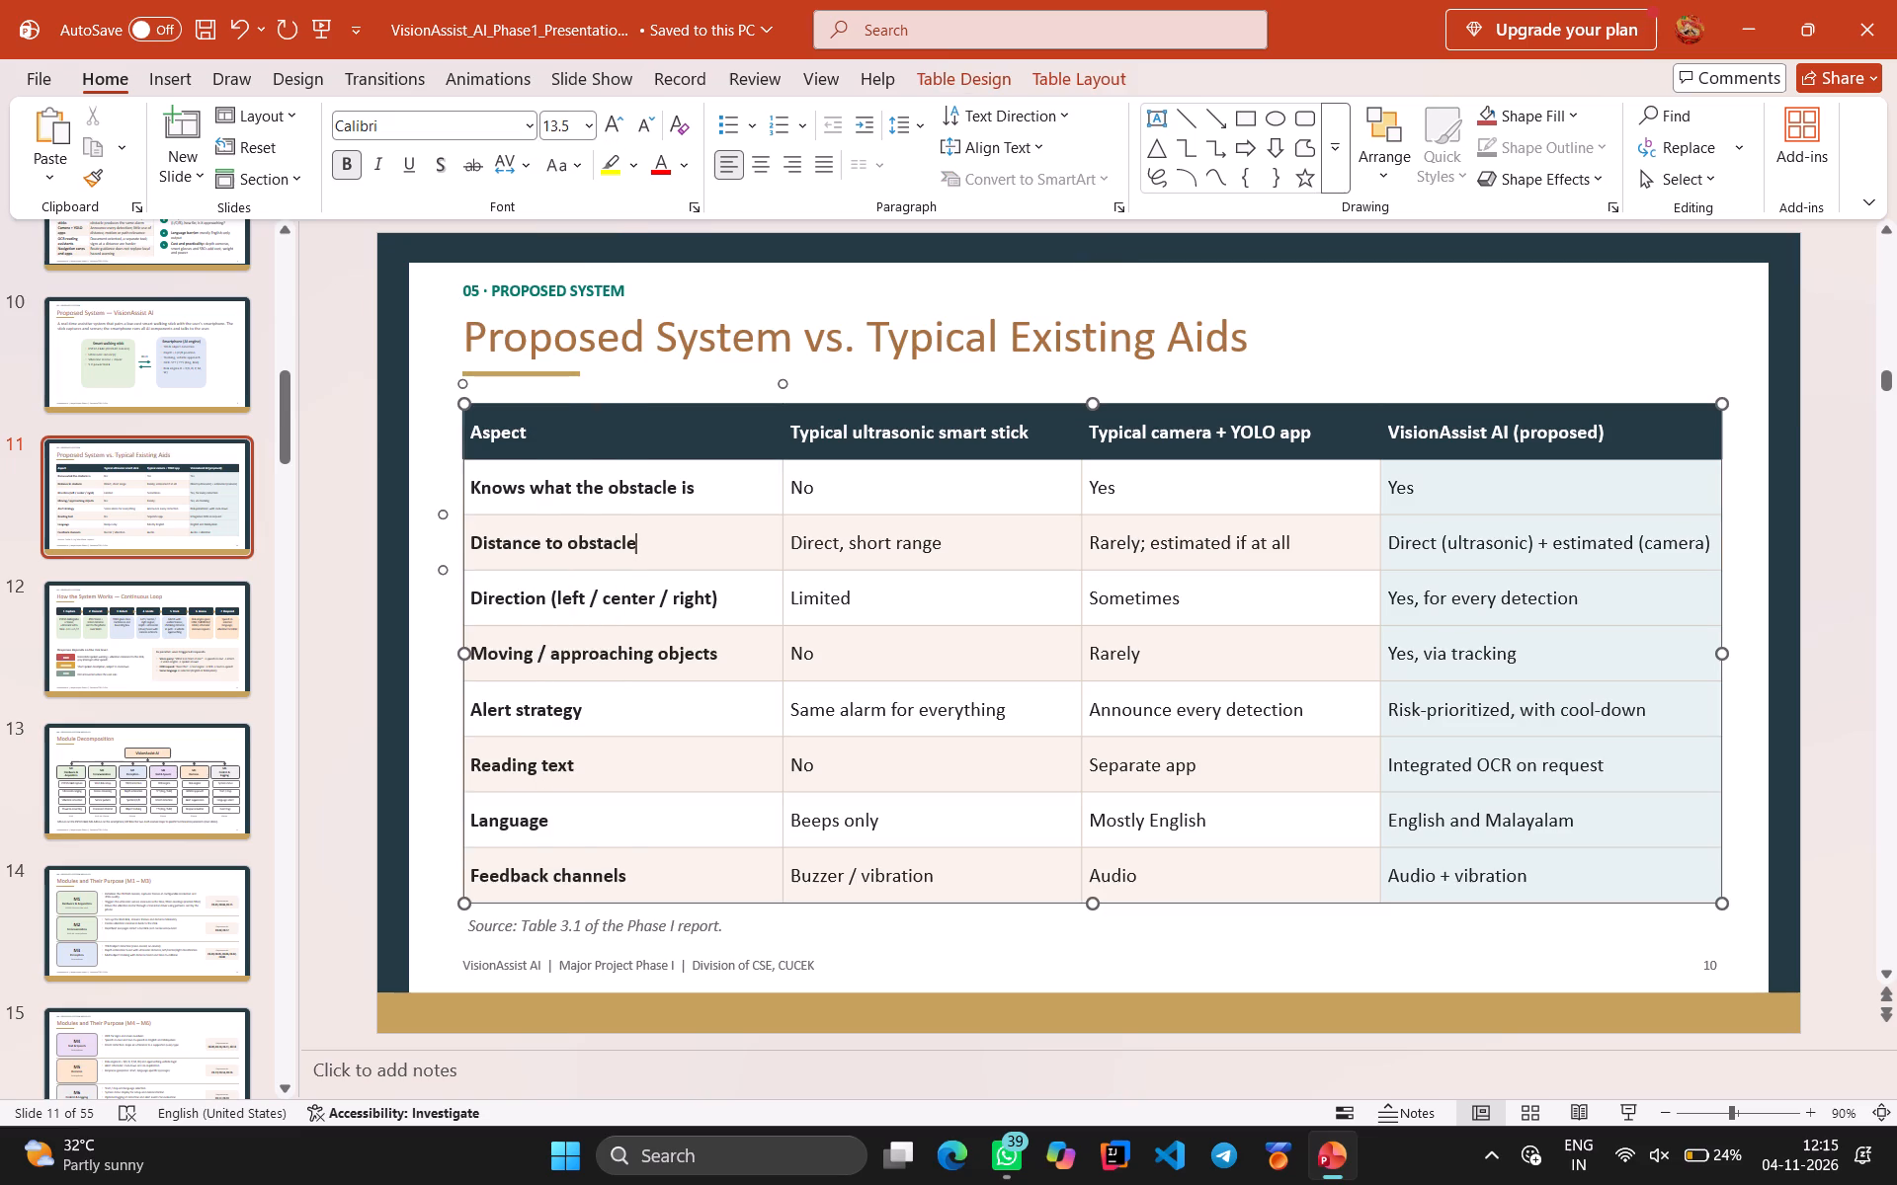
drag(566, 430, 479, 434)
click(631, 515)
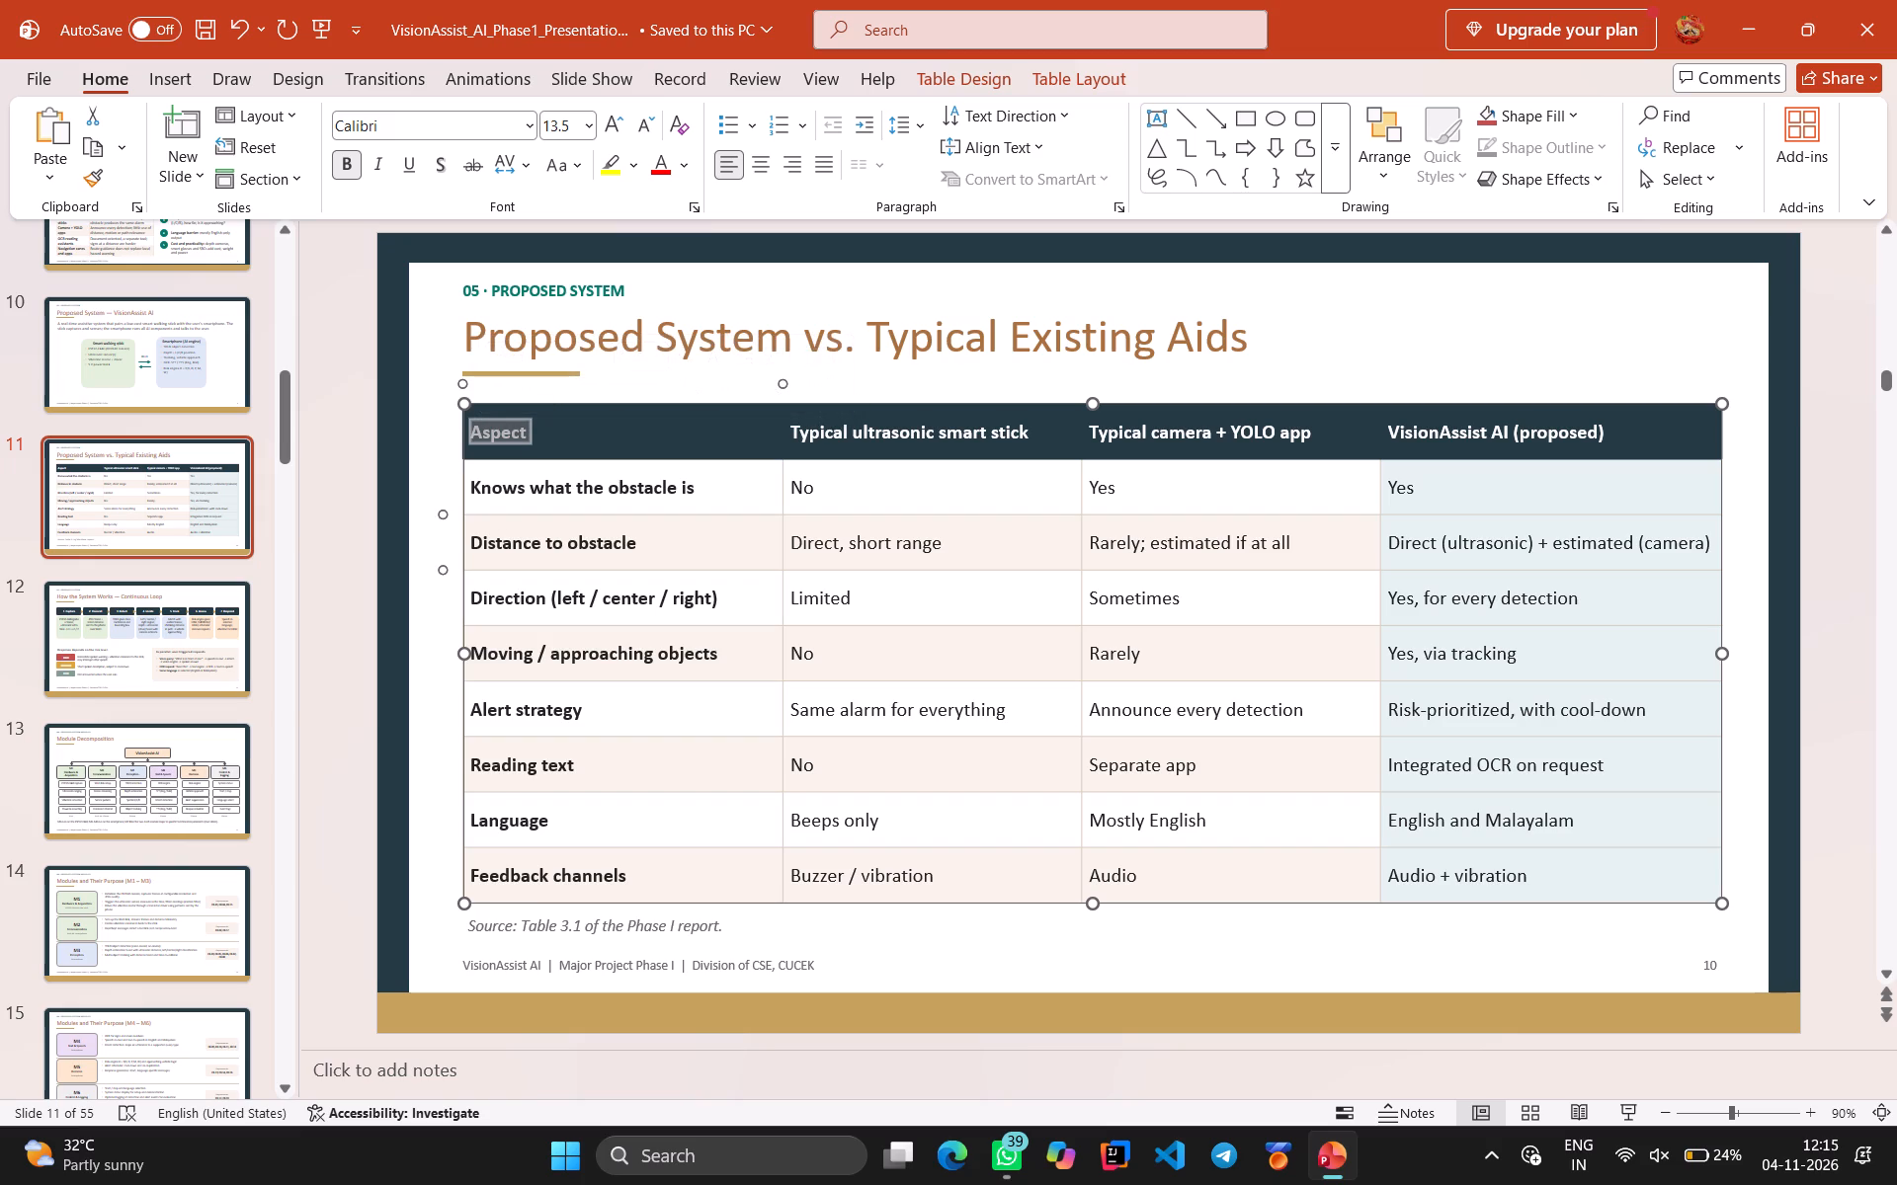
key(ctrl+a)
click(585, 128)
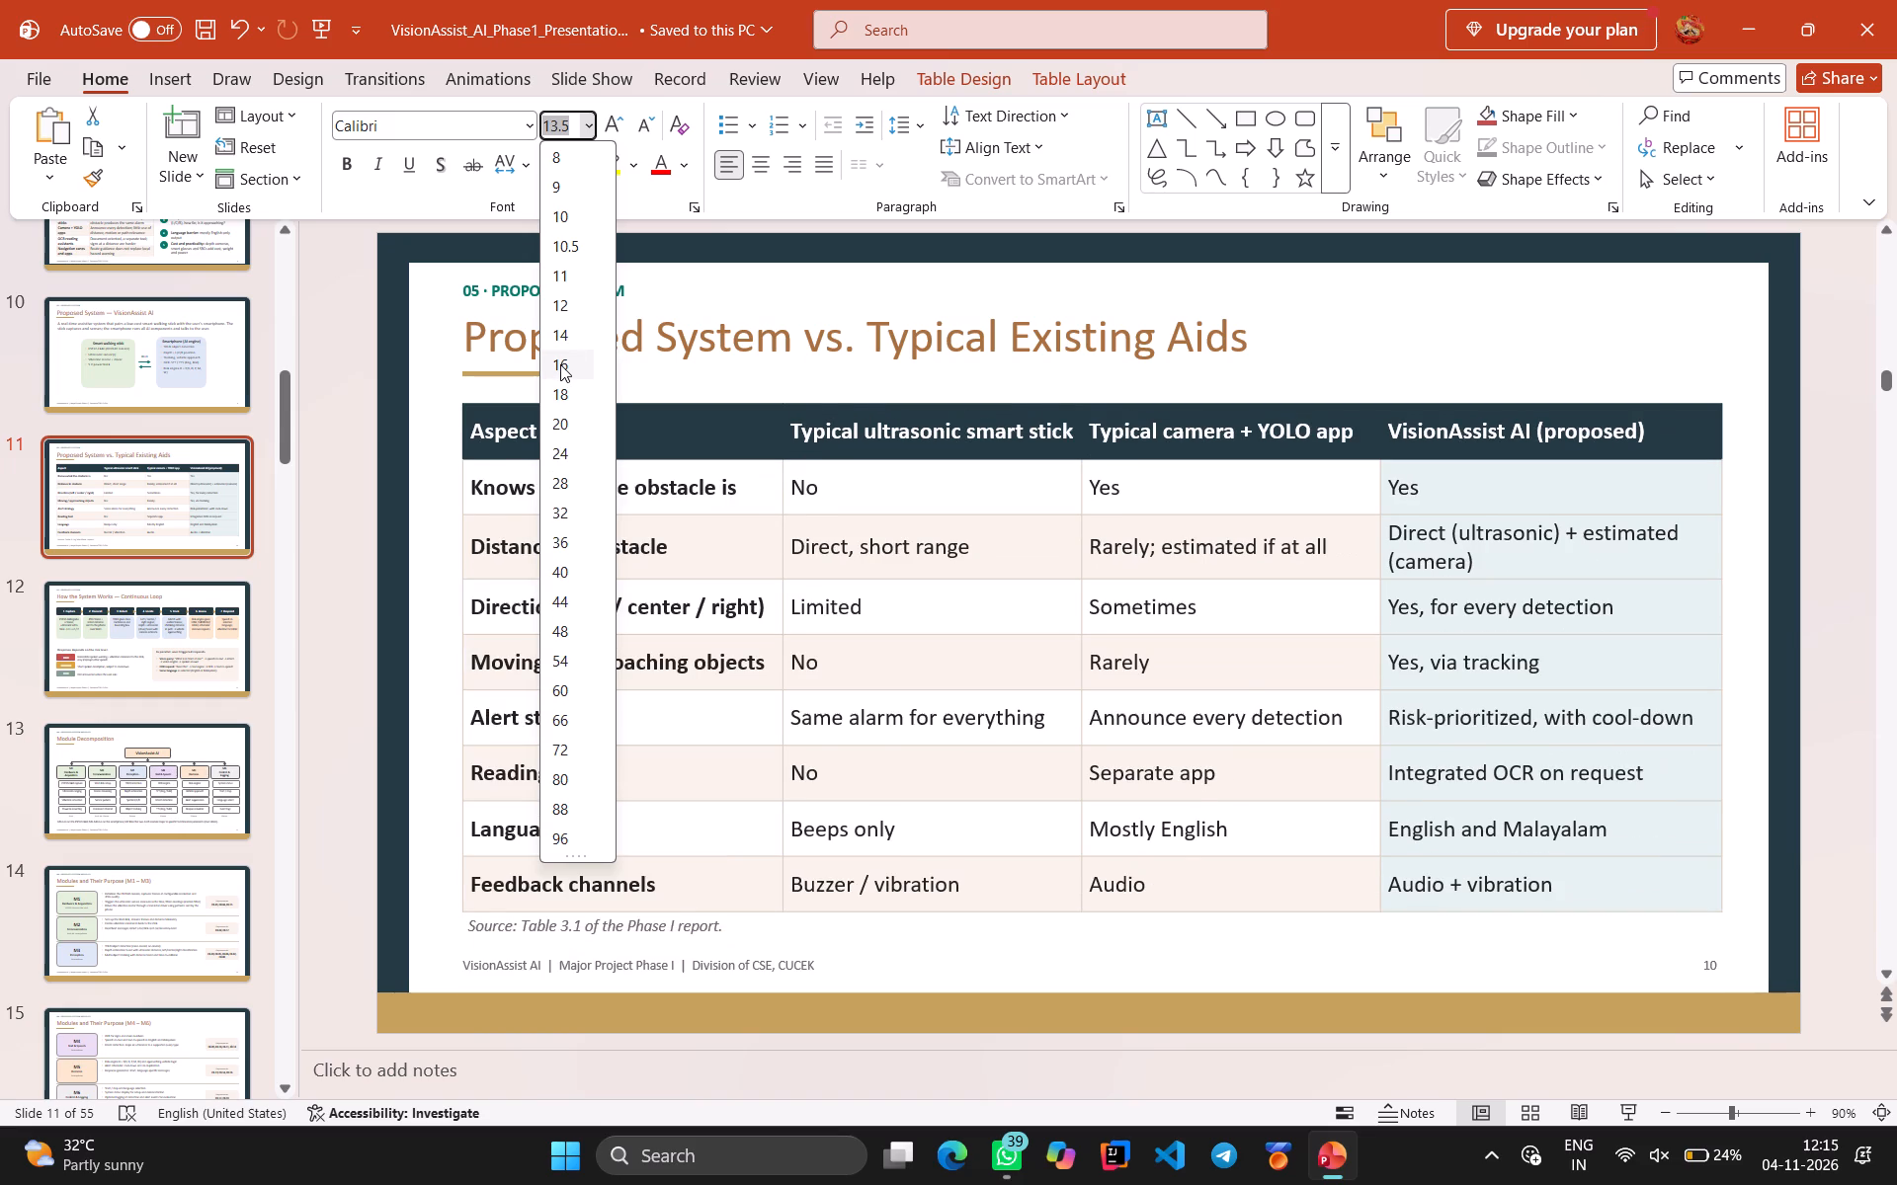
click(560, 364)
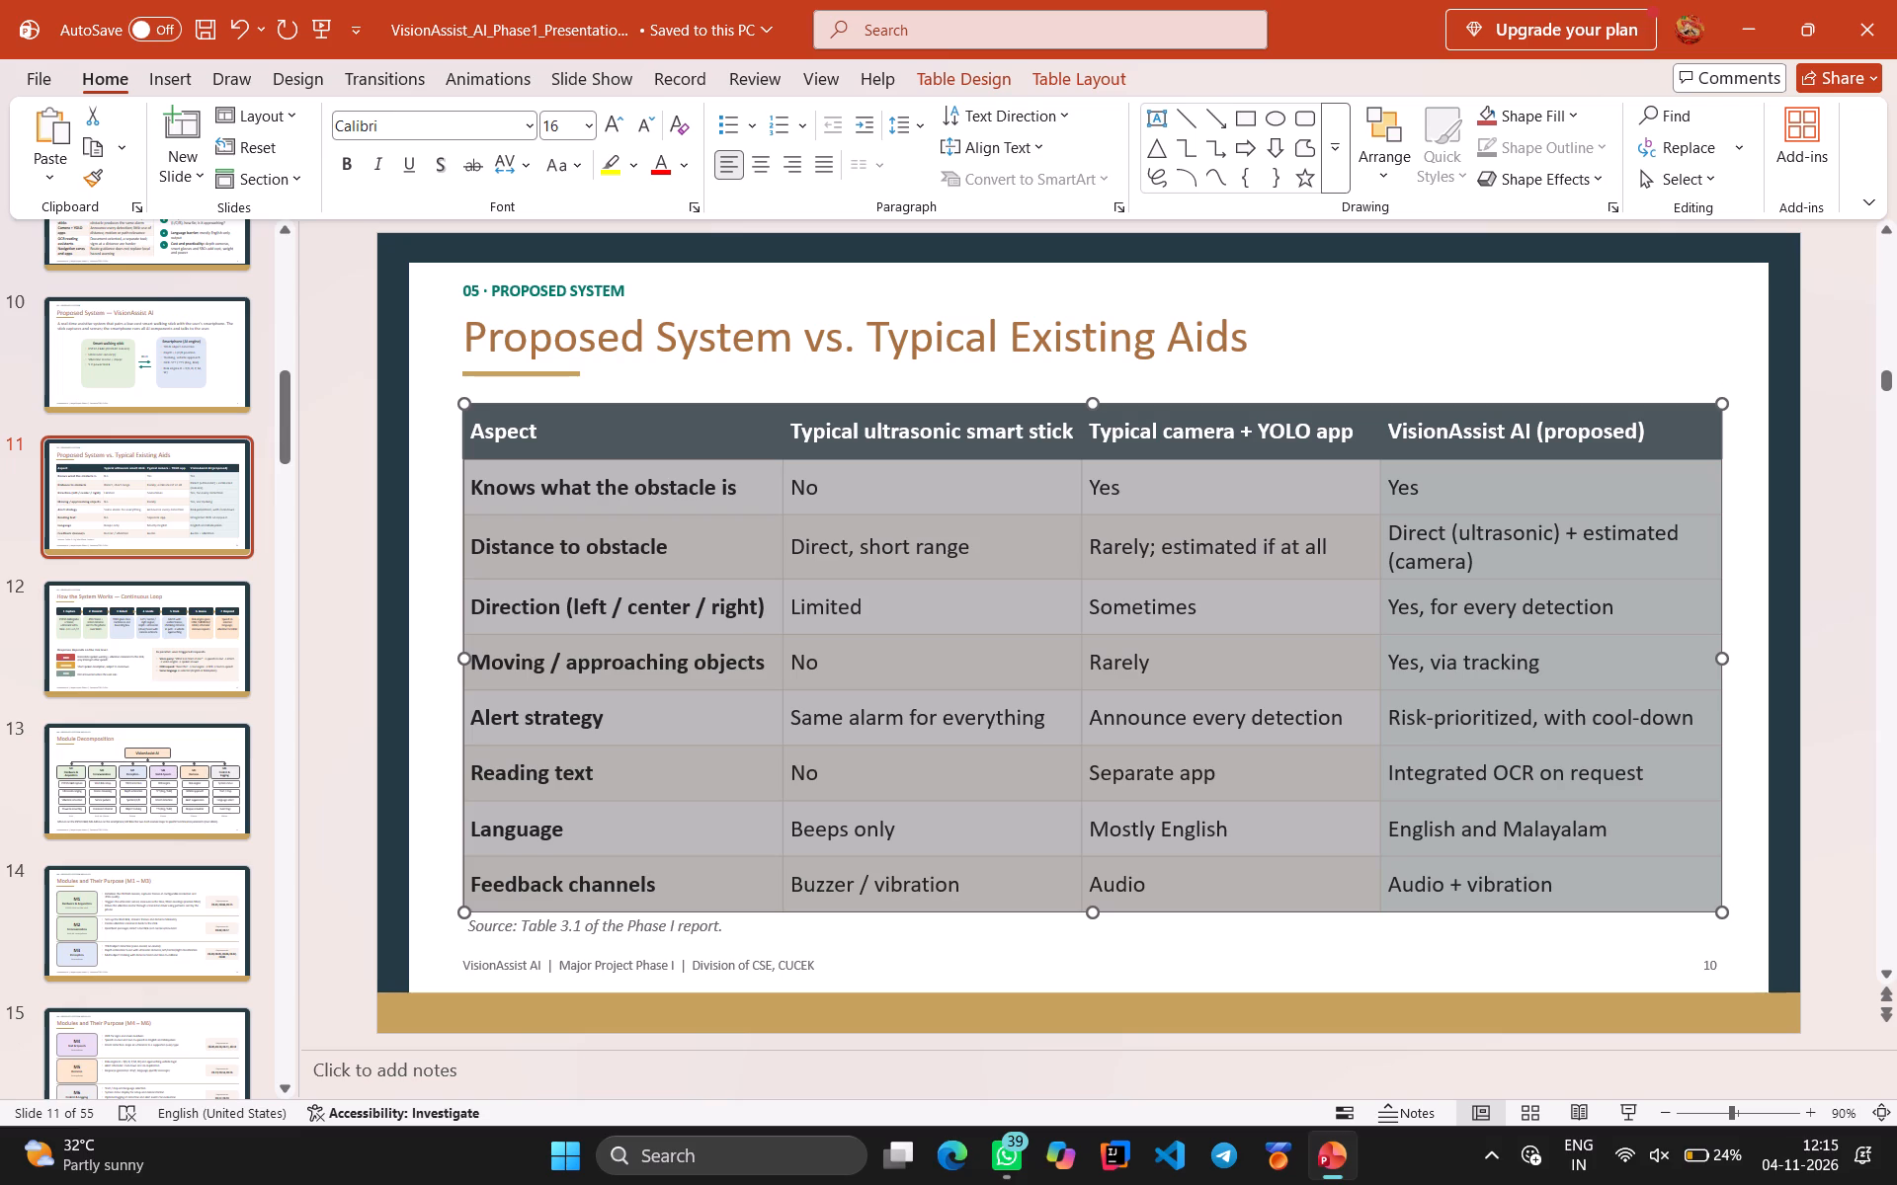
click(1389, 352)
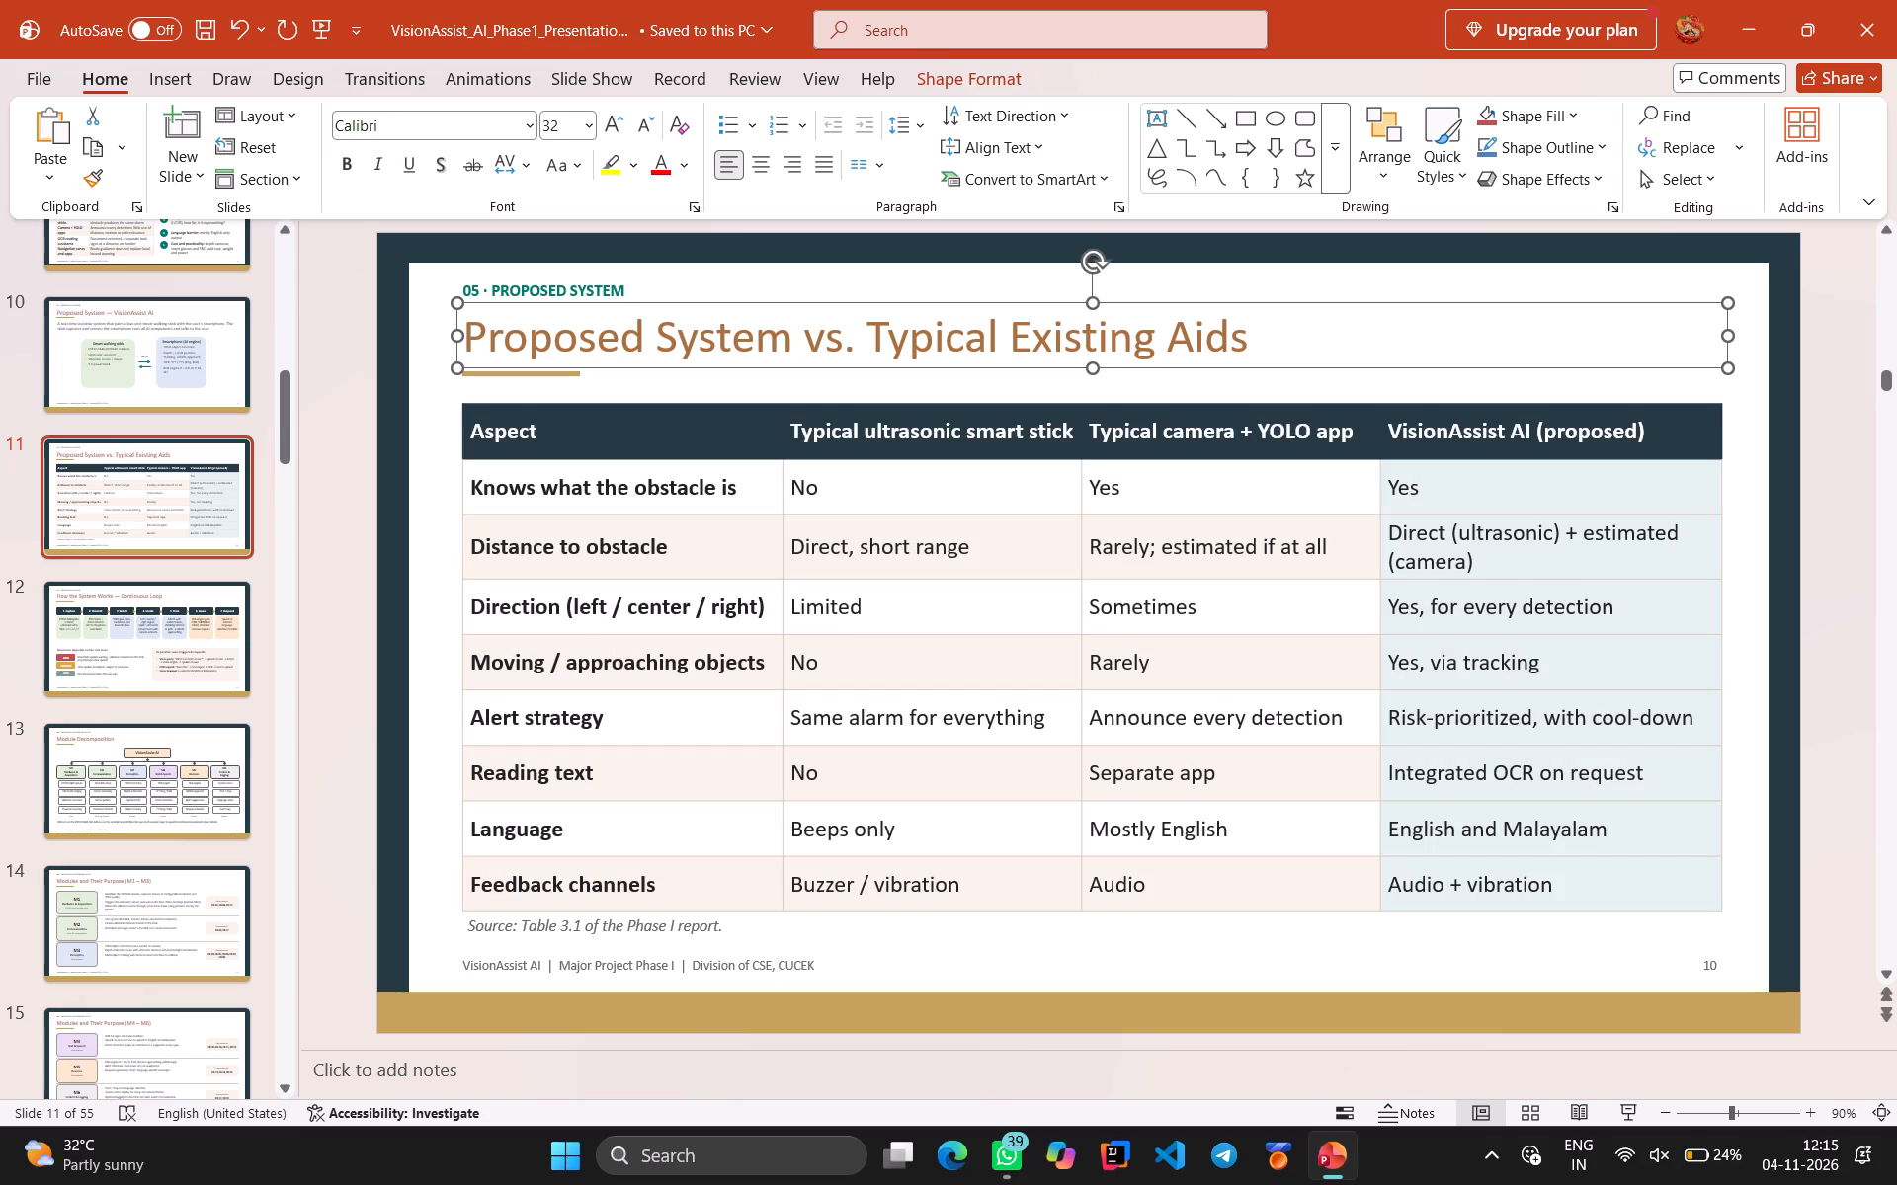
Enlarge the "Aspect" and "Typical ultrasonic smart stick" column headers of the comparison table to 20 pt.
drag(541, 424, 491, 424)
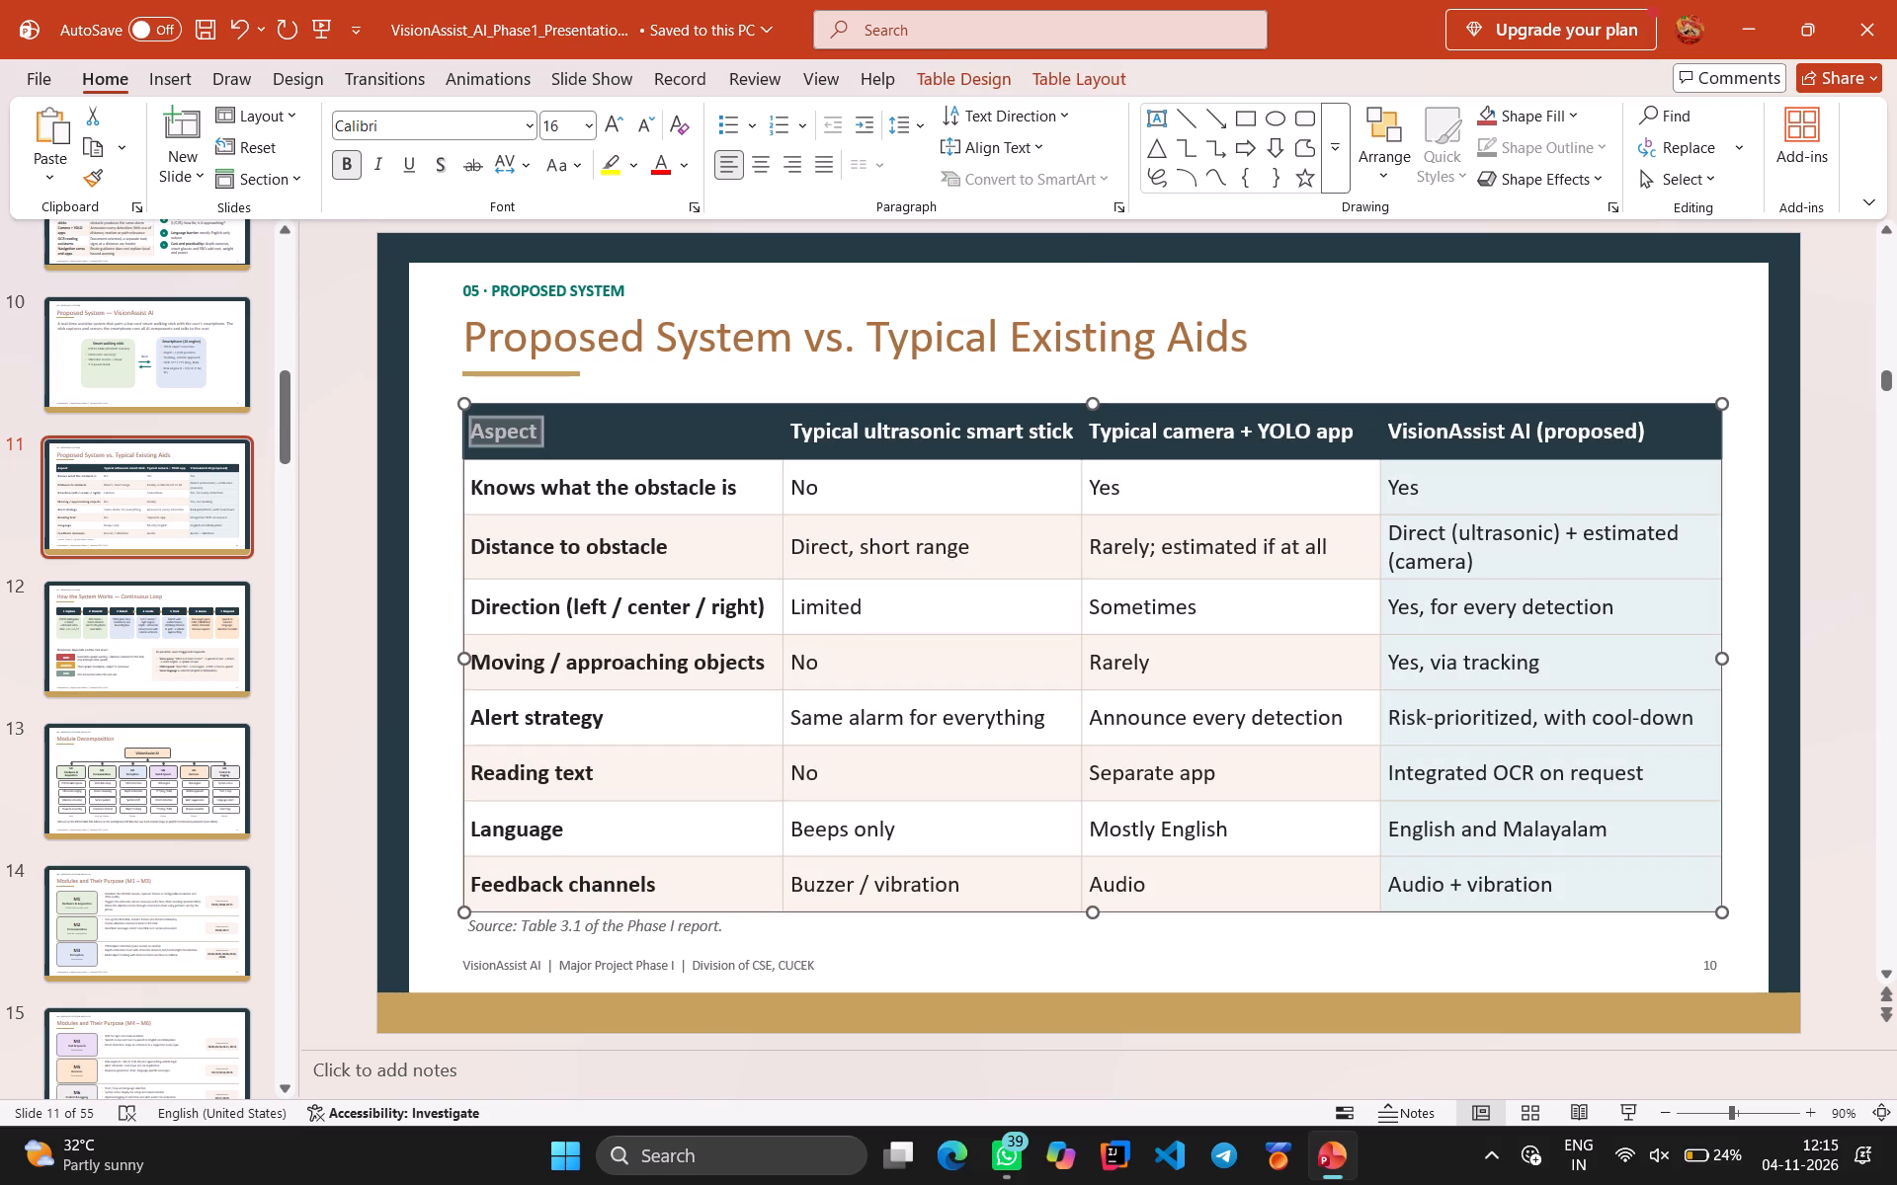
drag(491, 424, 479, 425)
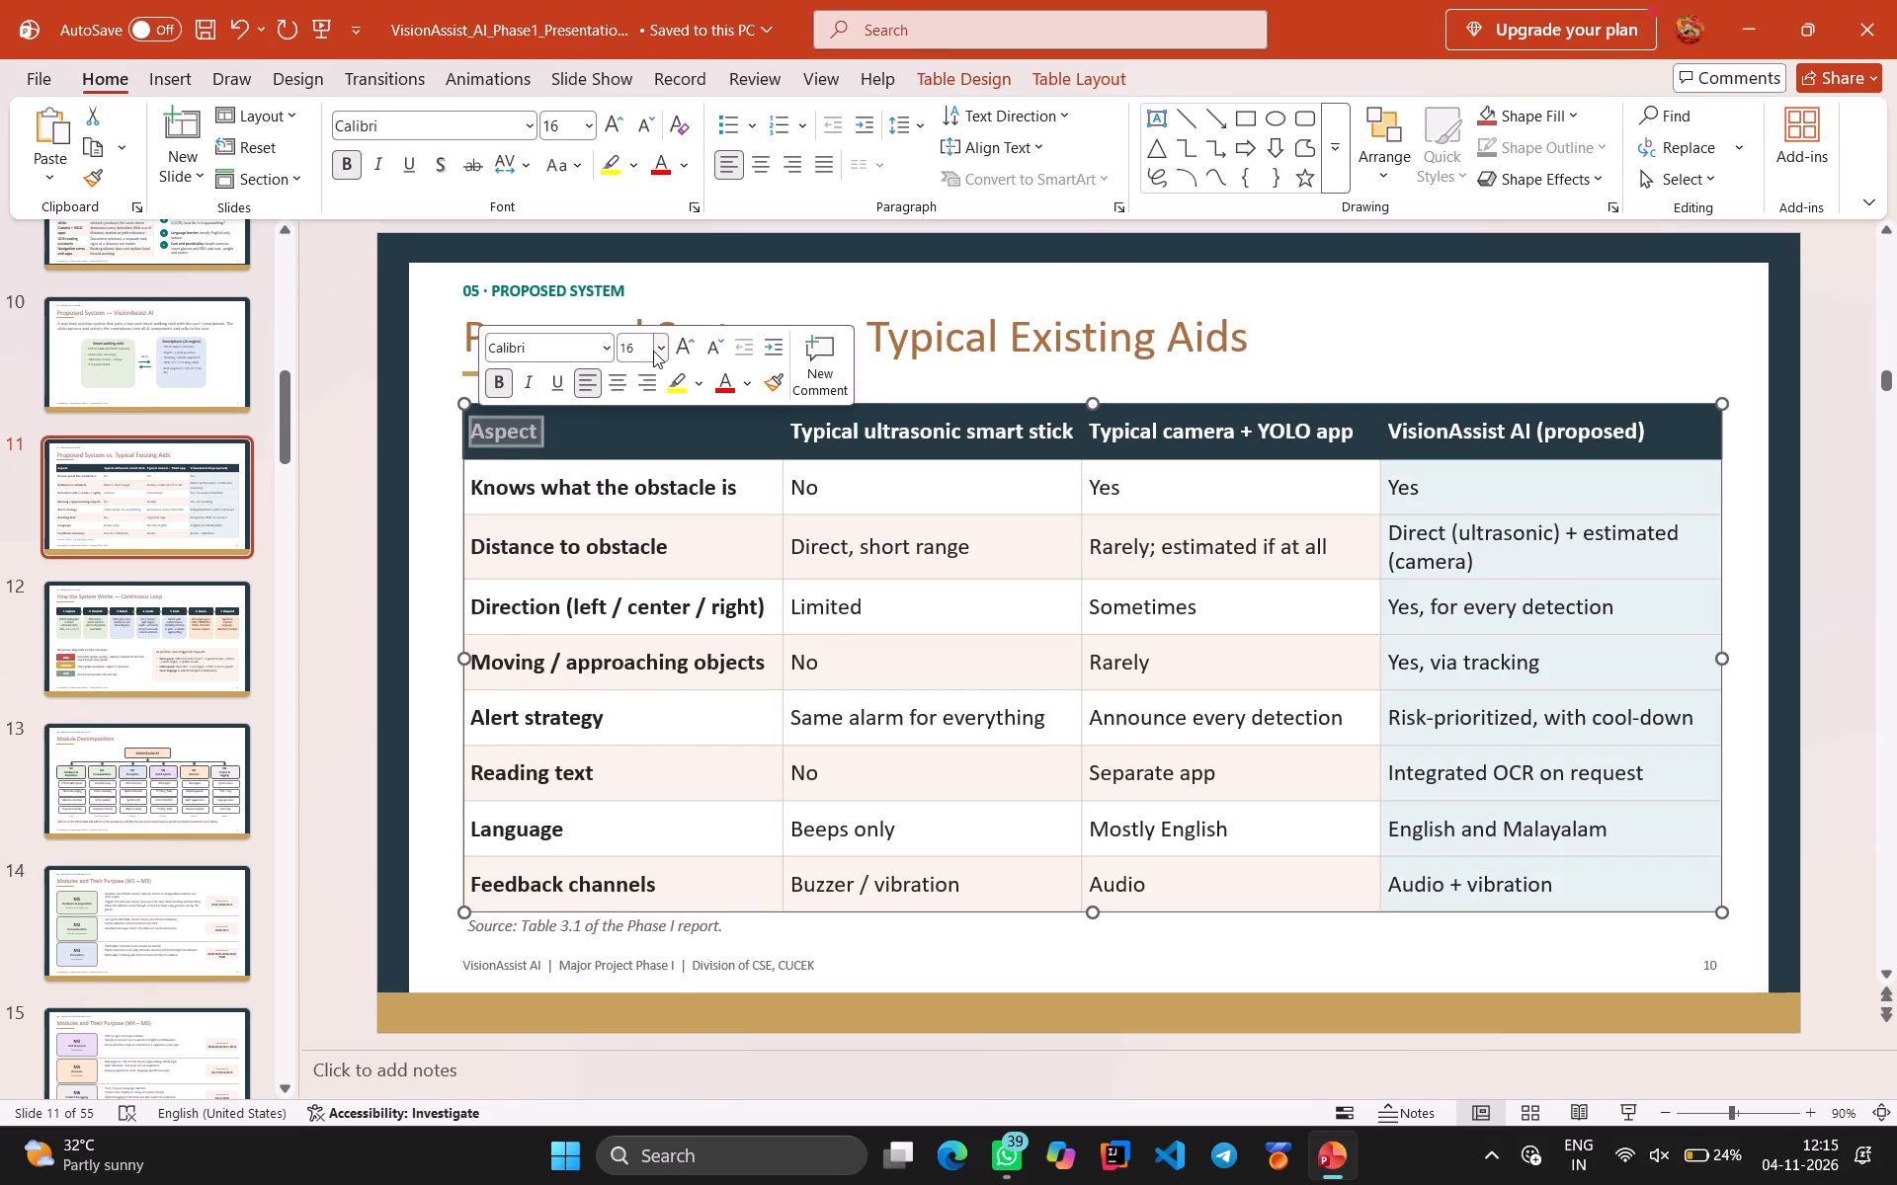
click(653, 351)
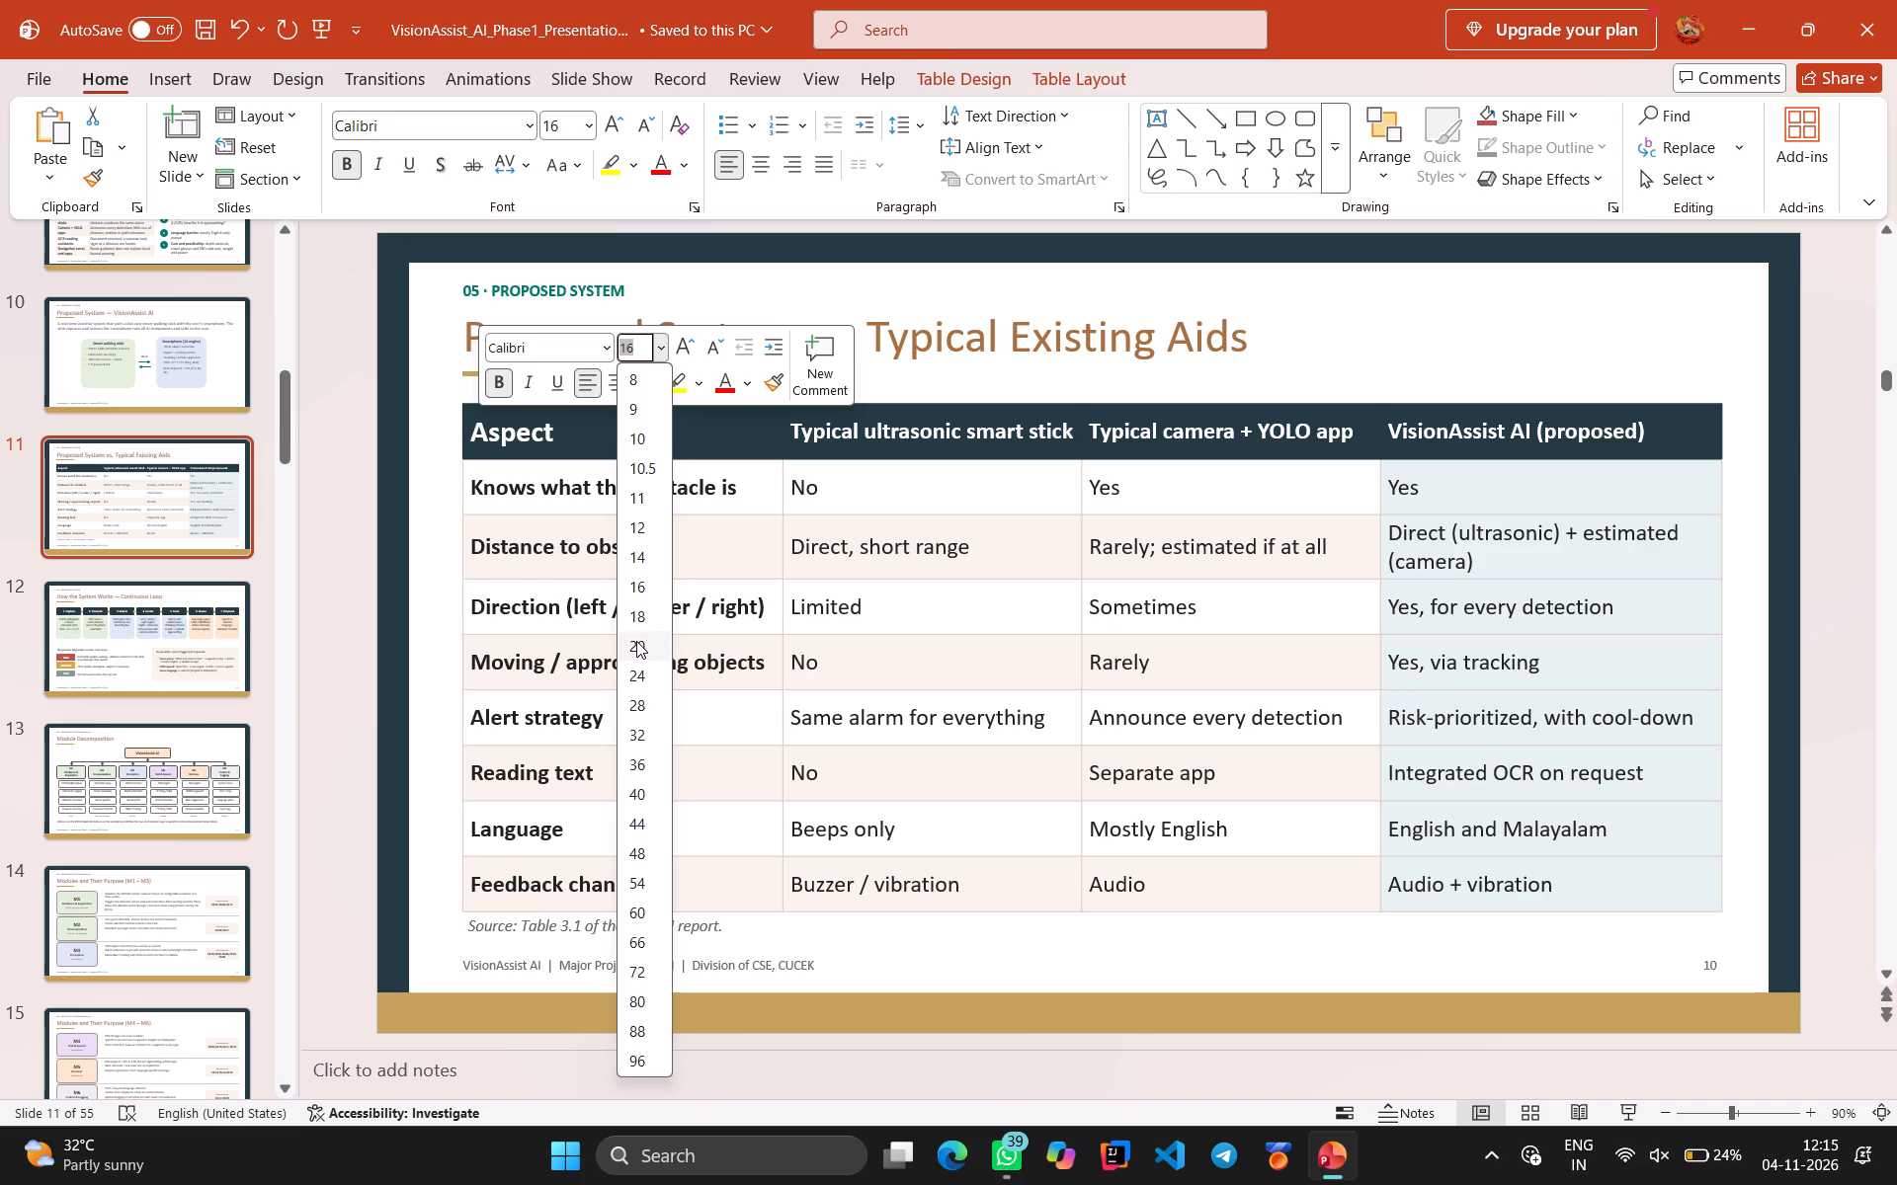
click(636, 641)
click(978, 426)
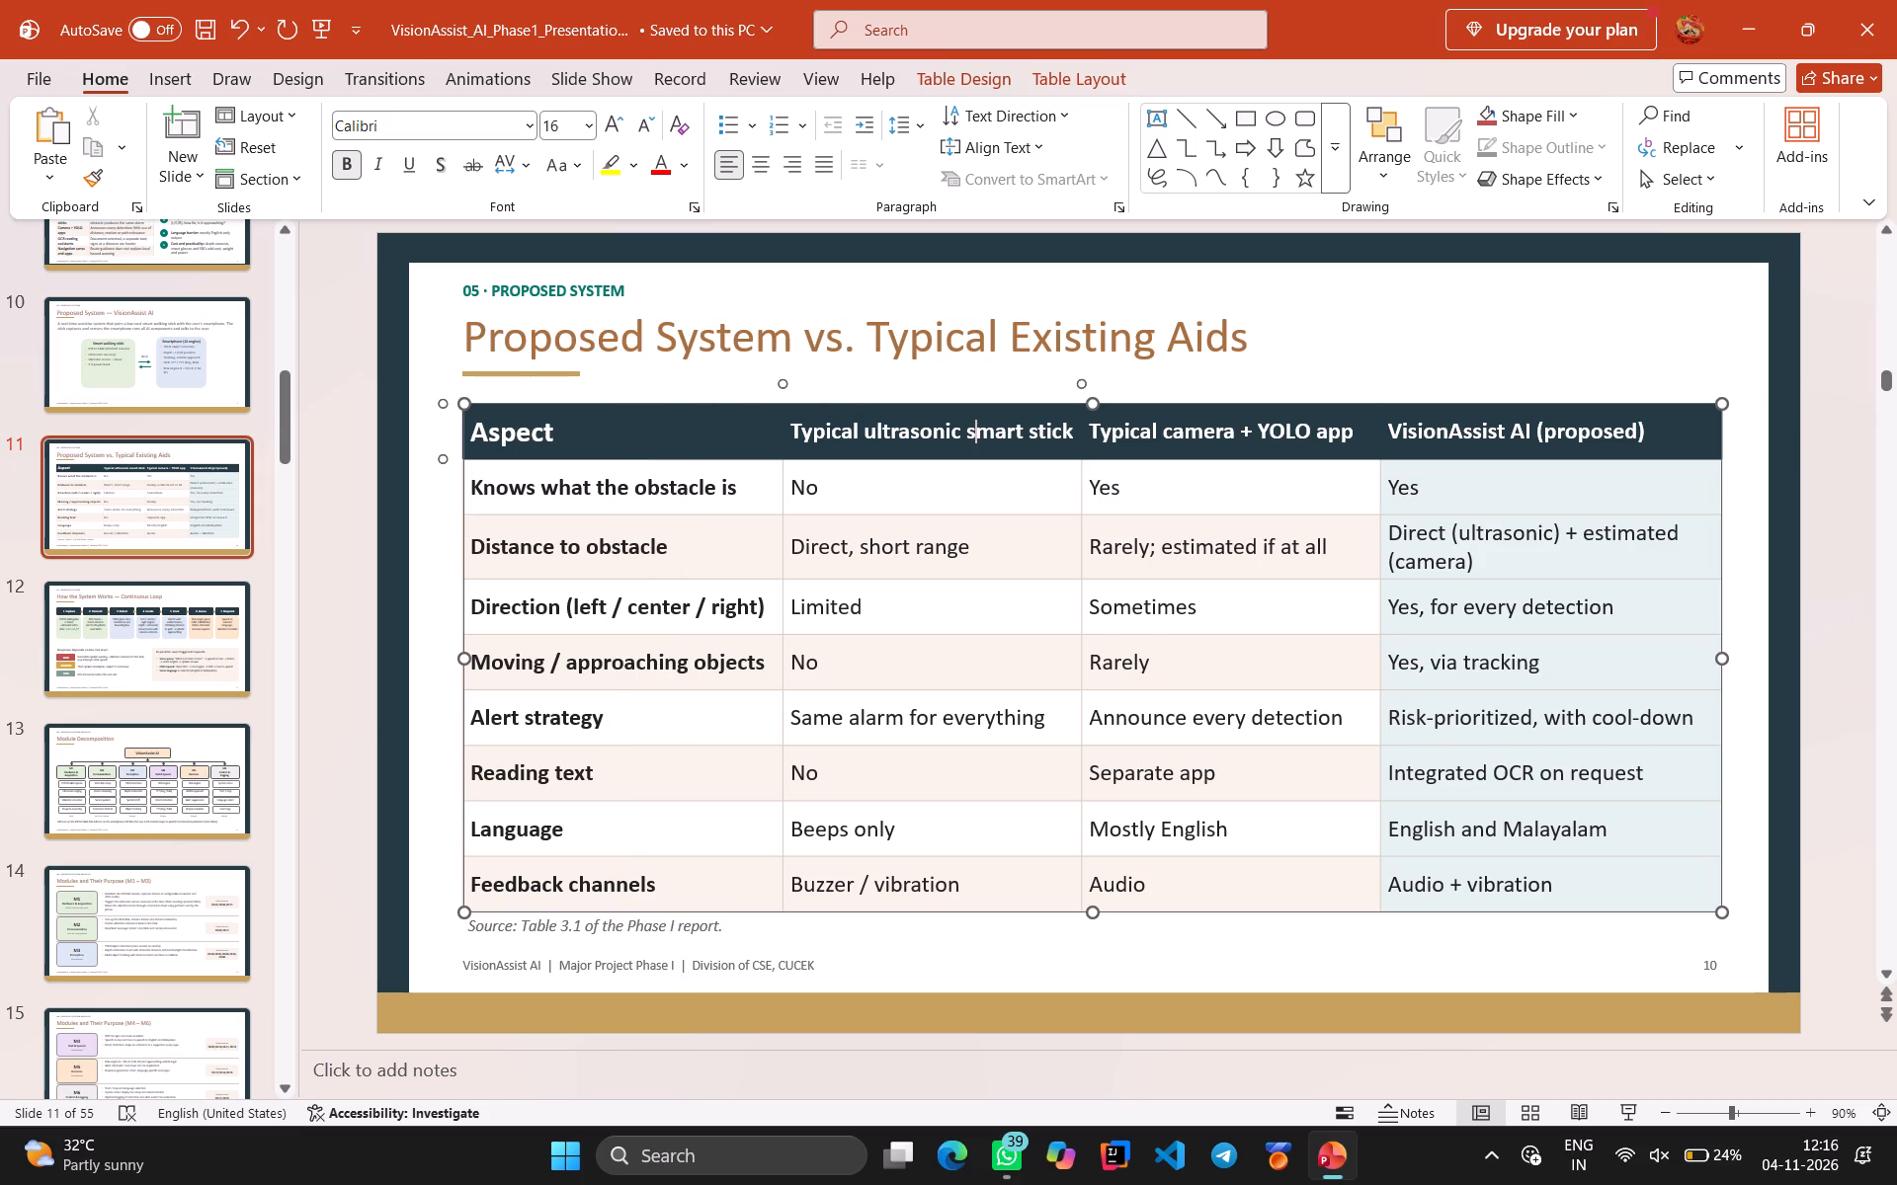
key(ctrl+a)
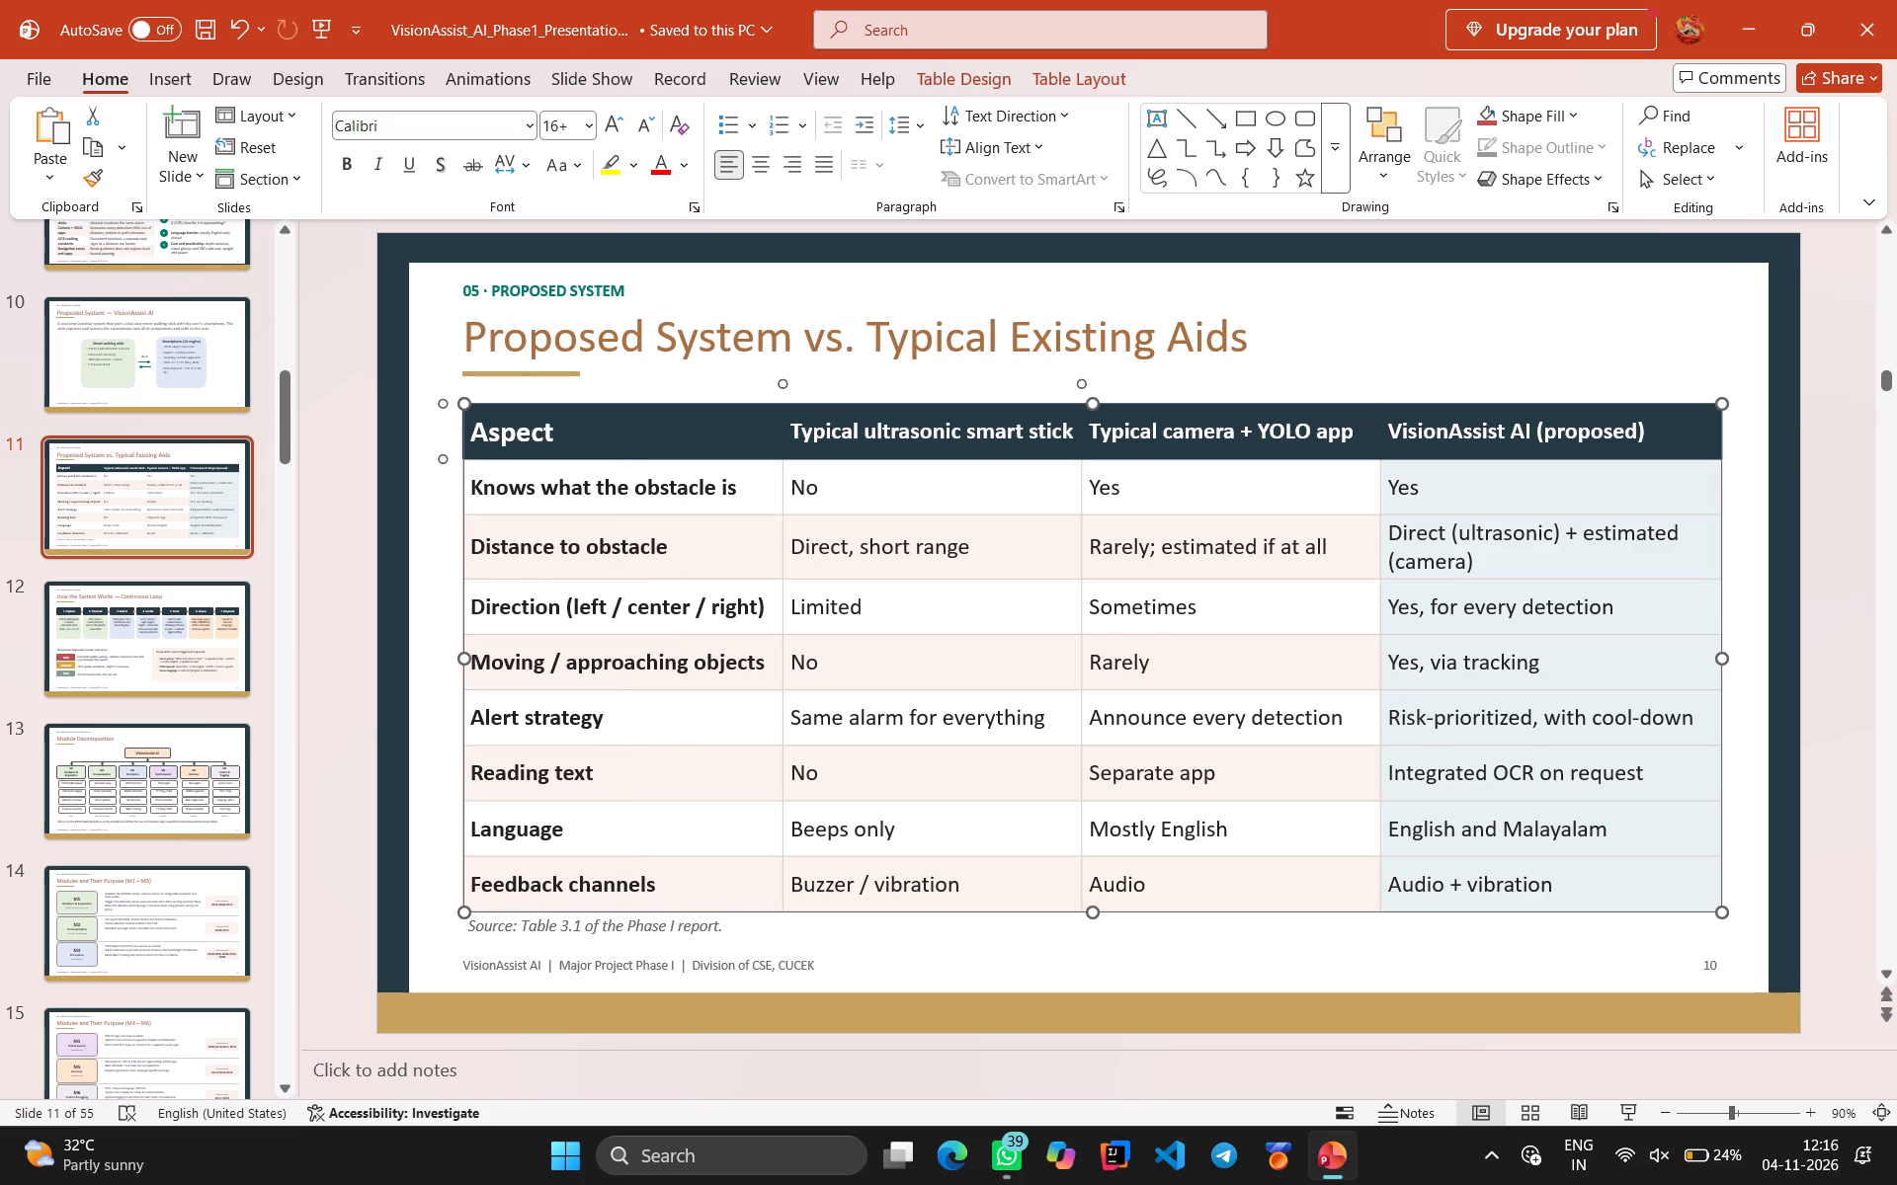
click(978, 426)
click(978, 426)
click(1072, 432)
click(1072, 432)
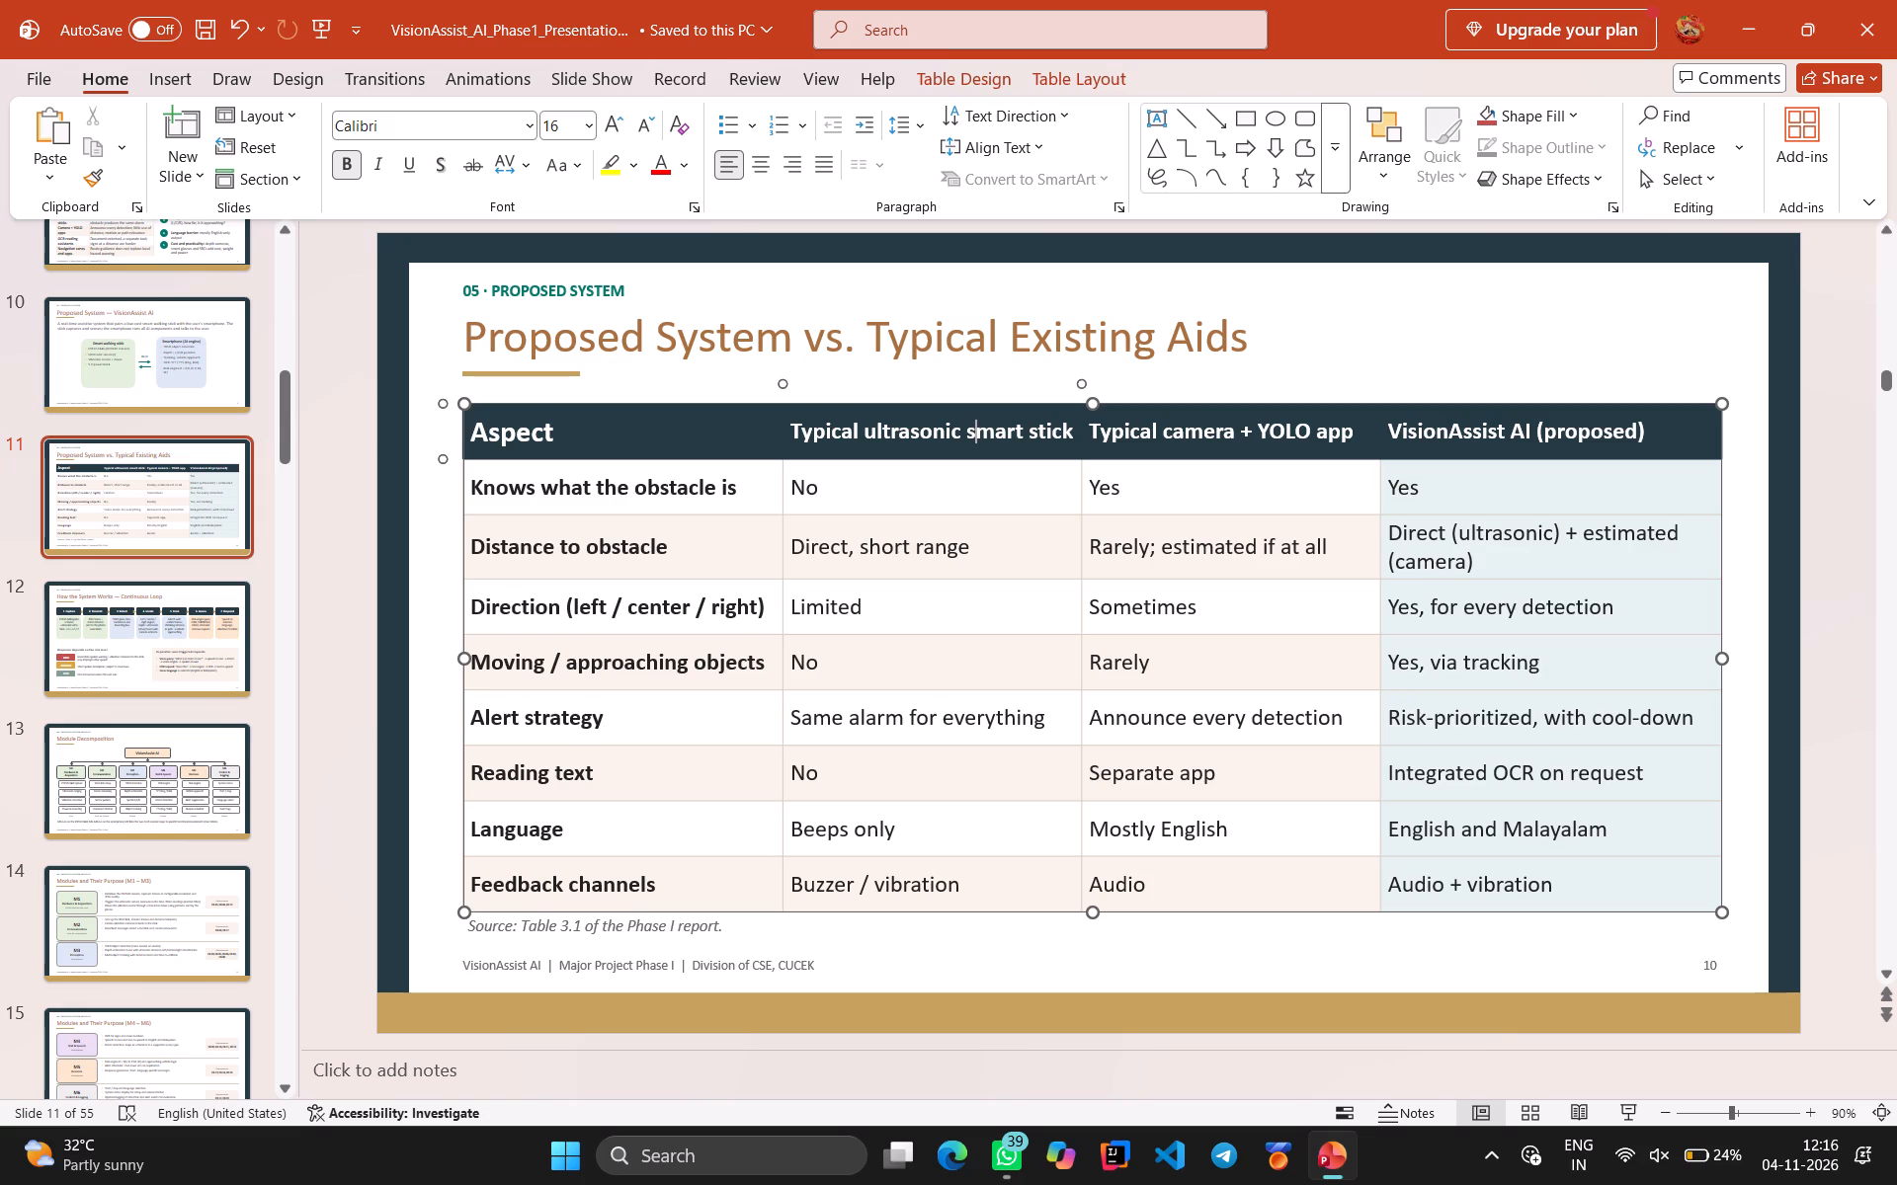
click(1067, 432)
drag(795, 431, 1064, 437)
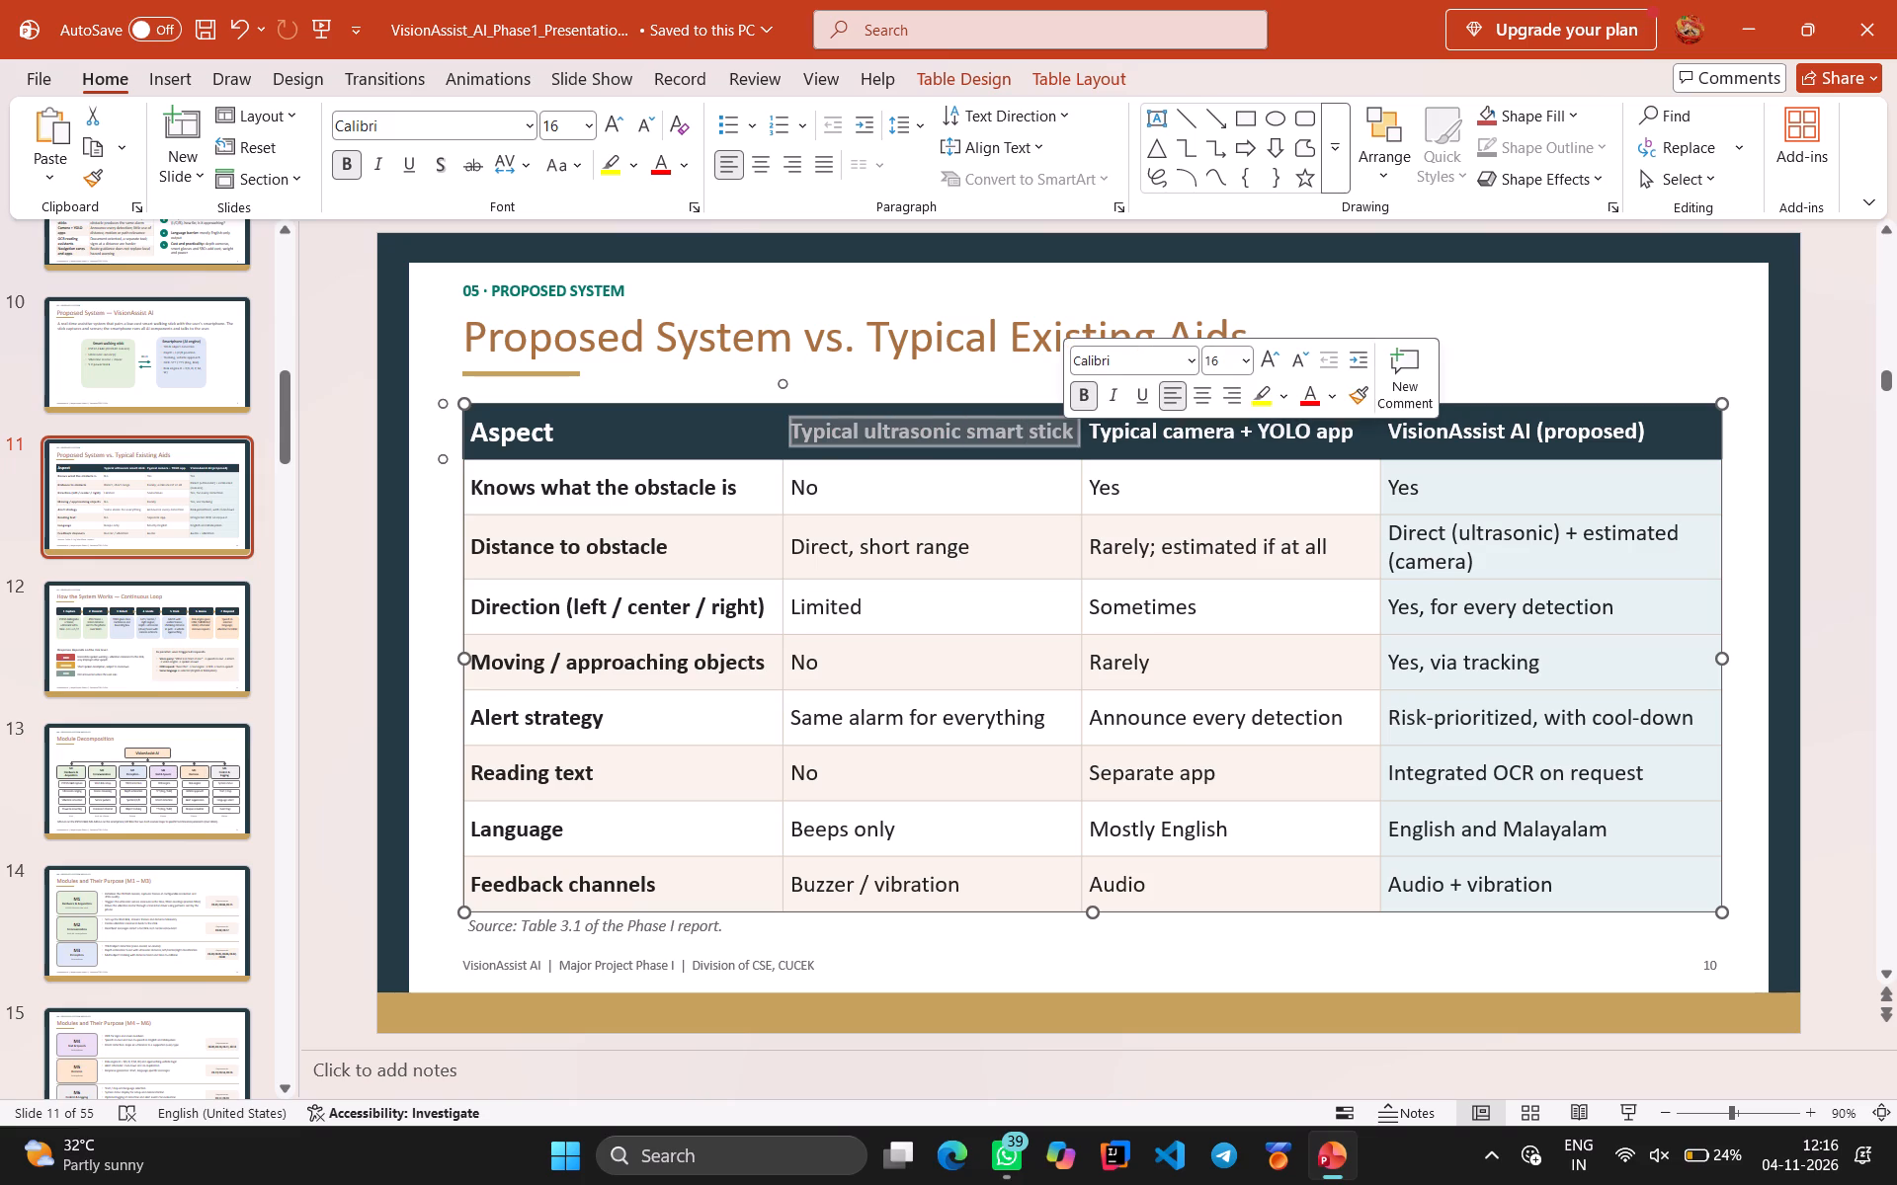
click(1245, 363)
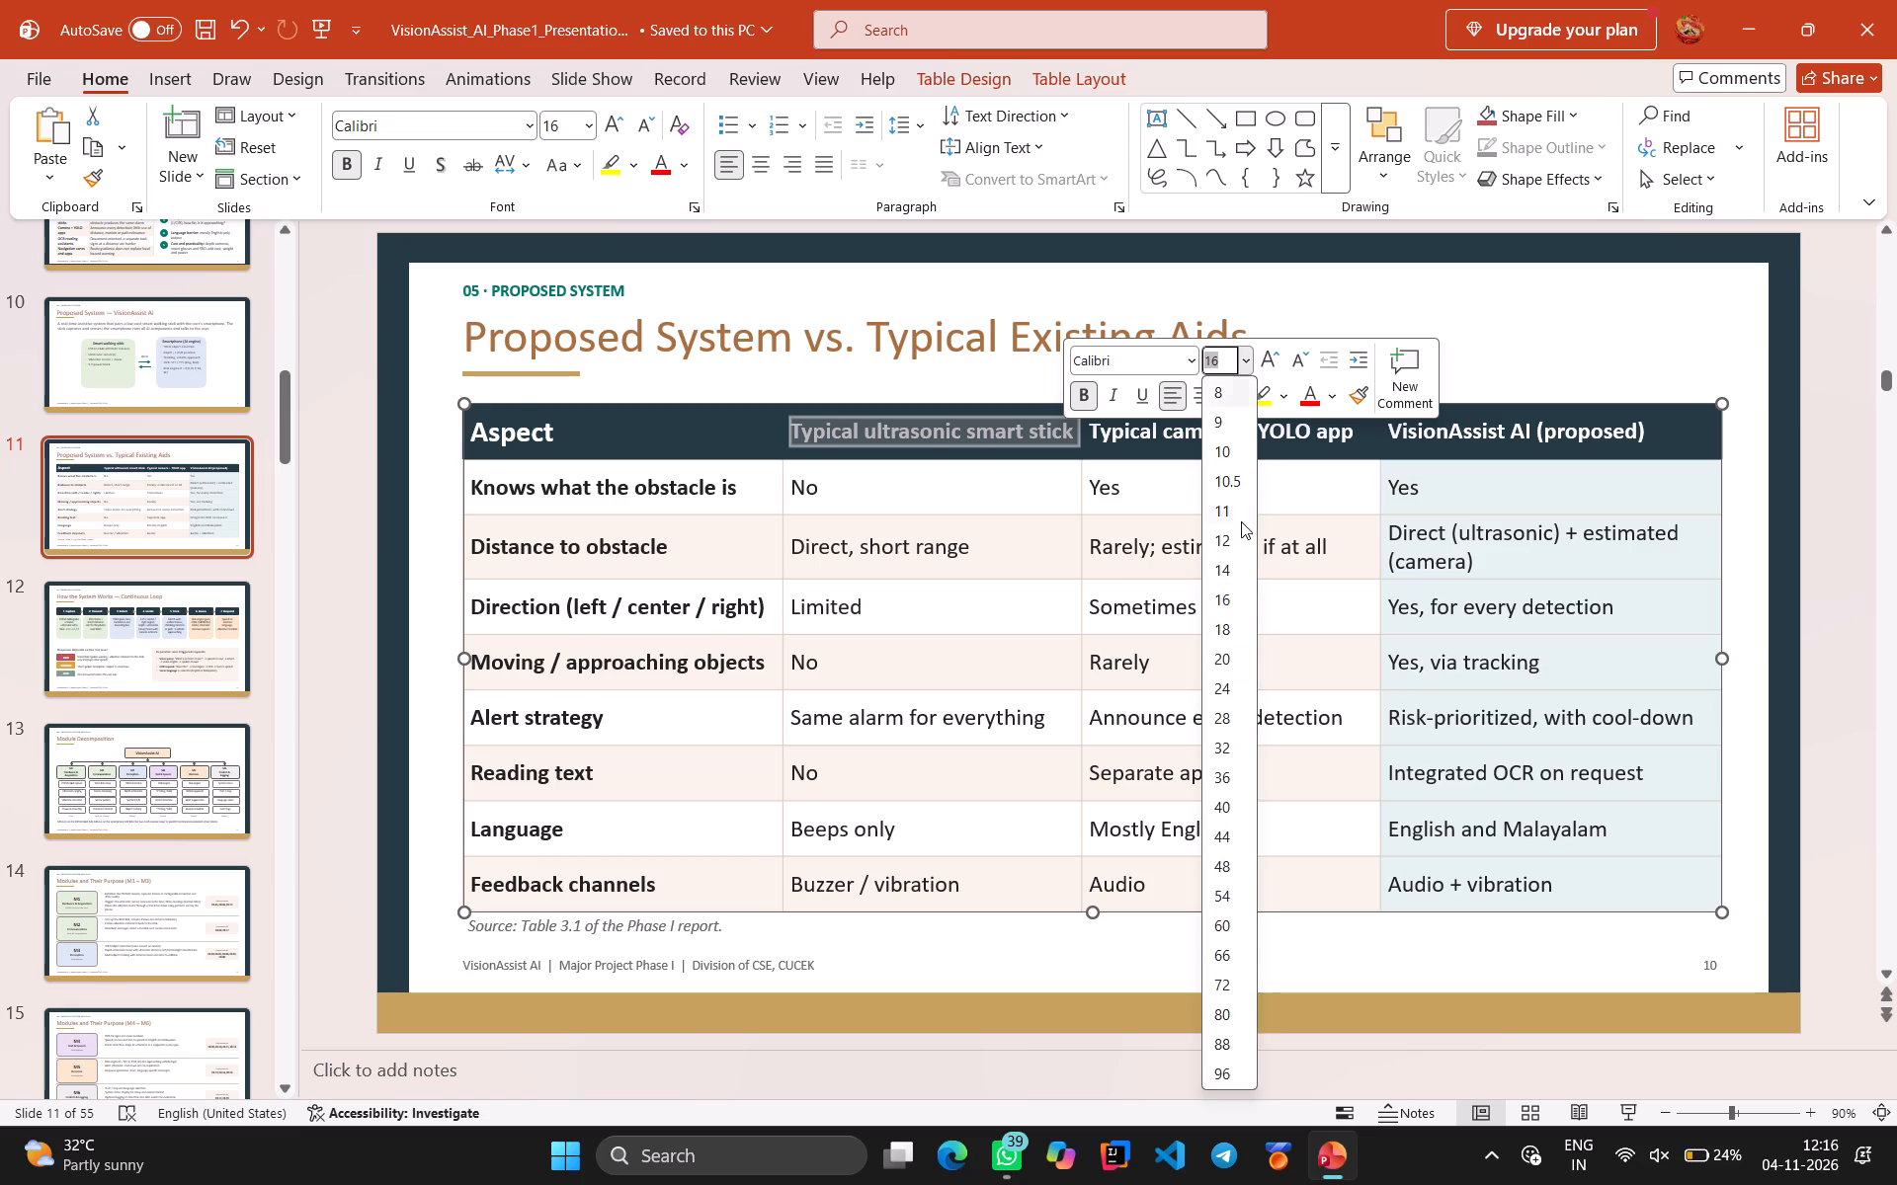
click(1234, 653)
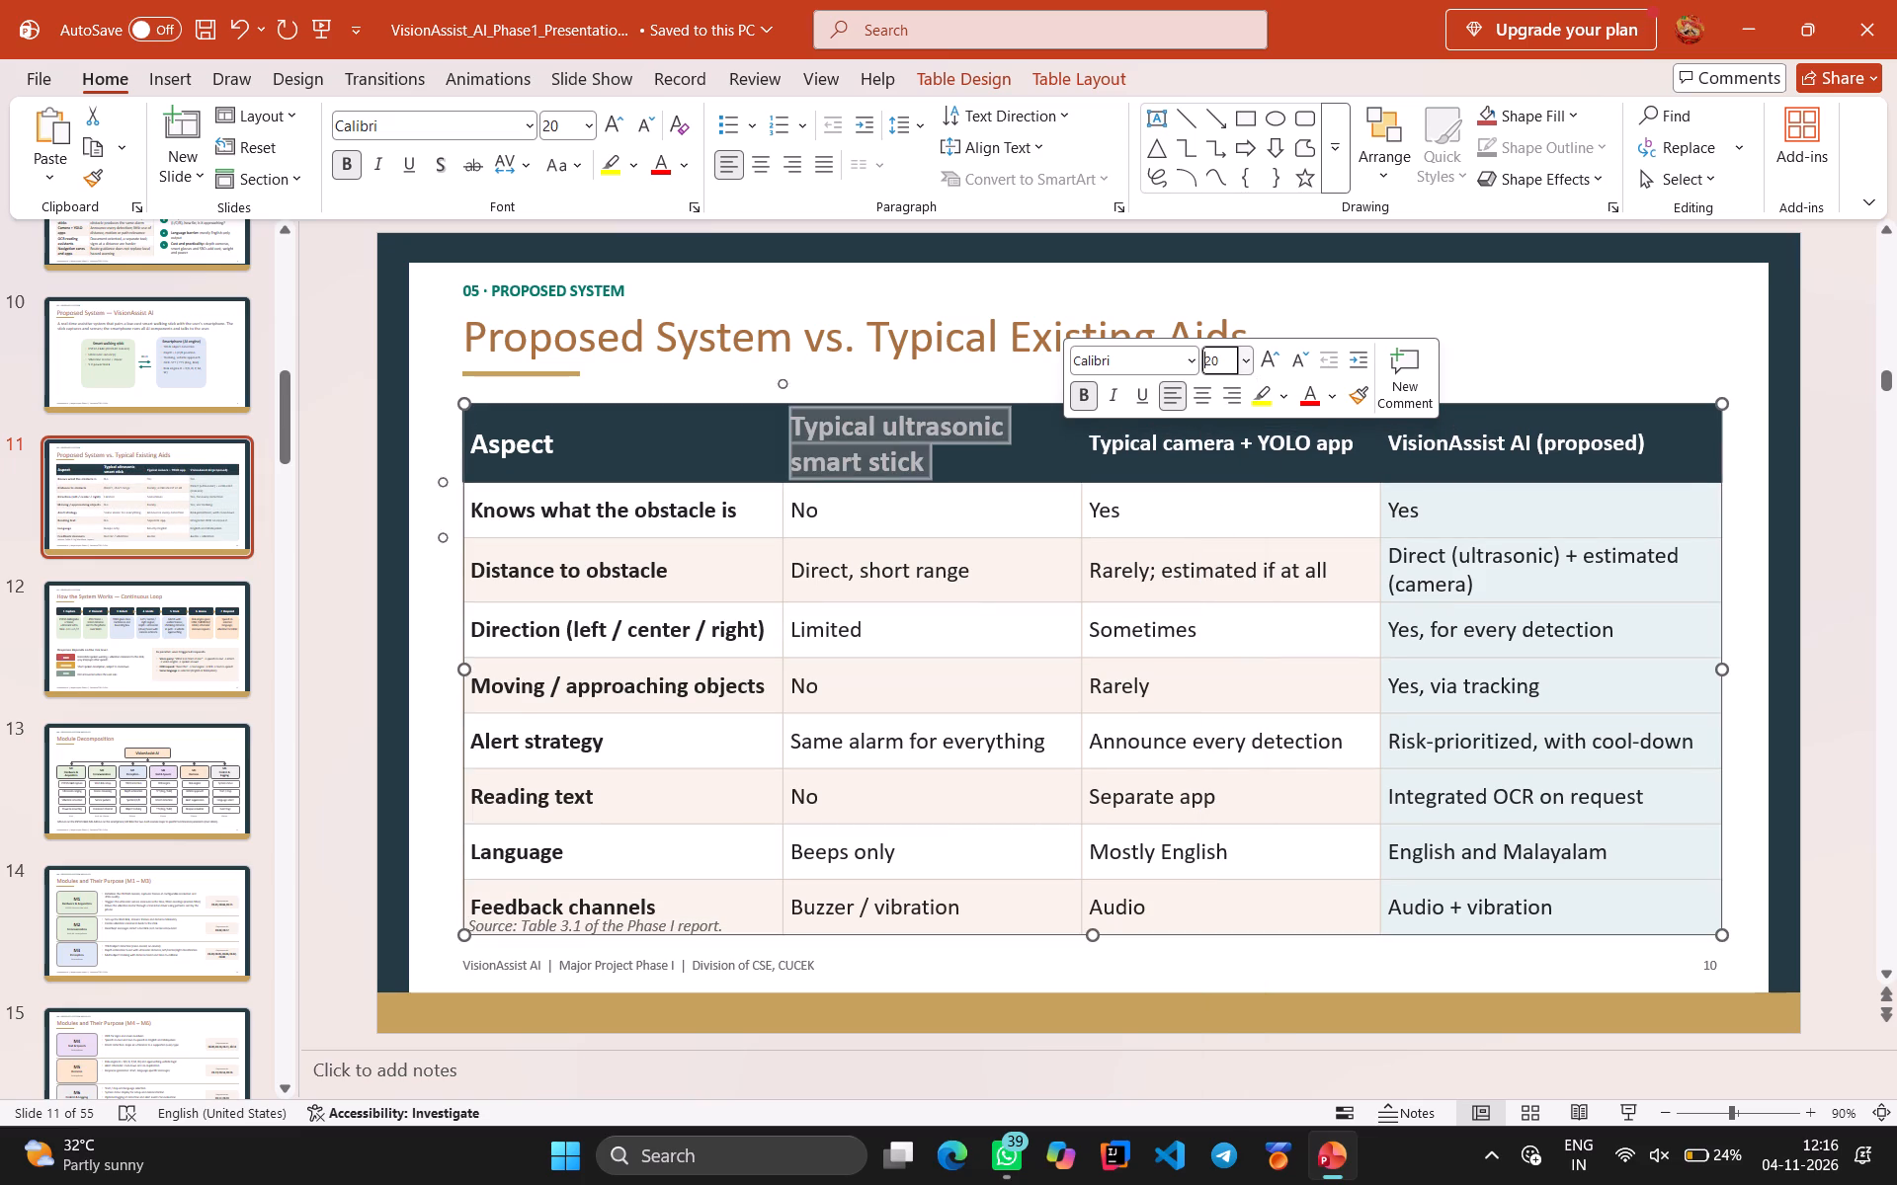
Enlarge the "Typical camera + YOLO app" and "VisionAssist AI (proposed)" column headers to 20 pt.
click(1218, 444)
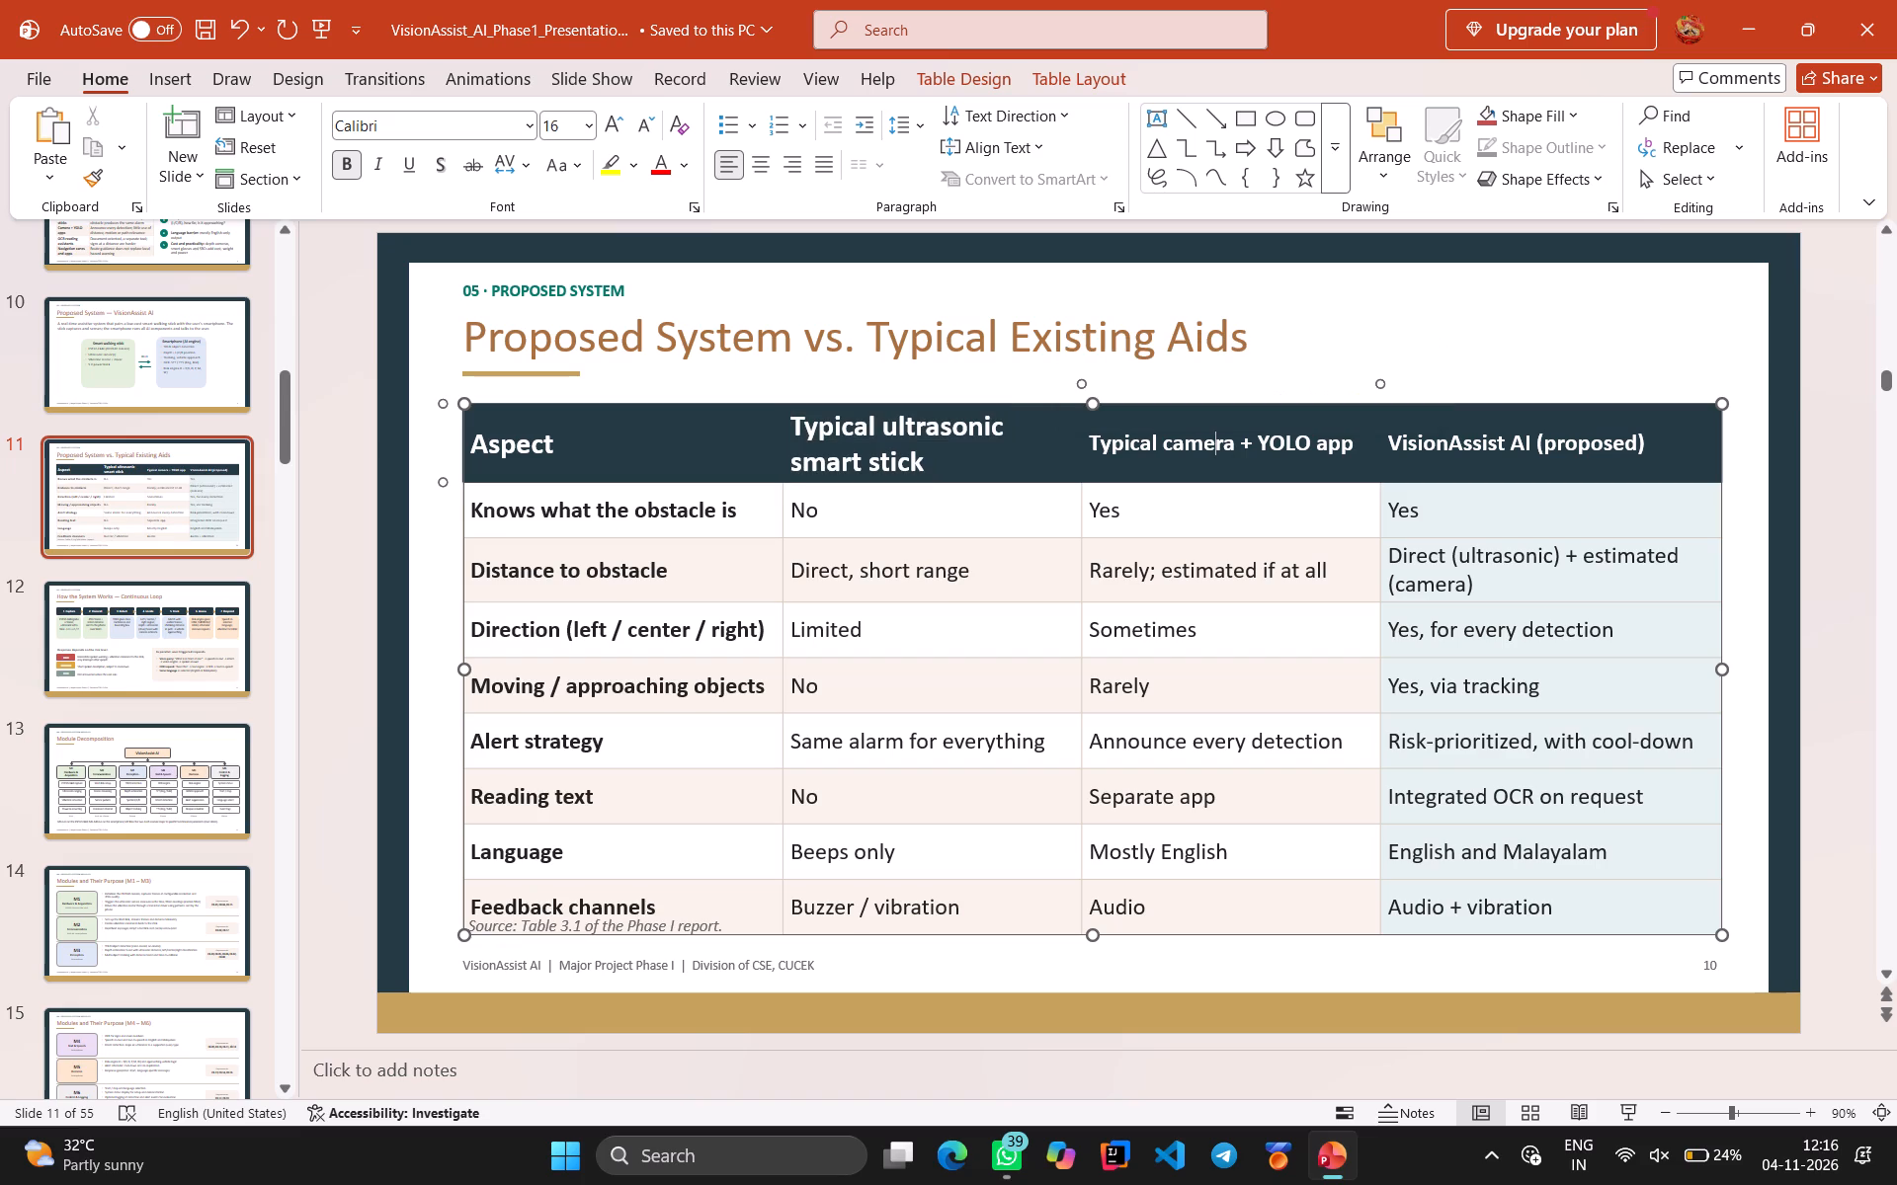
drag(1093, 441, 1339, 437)
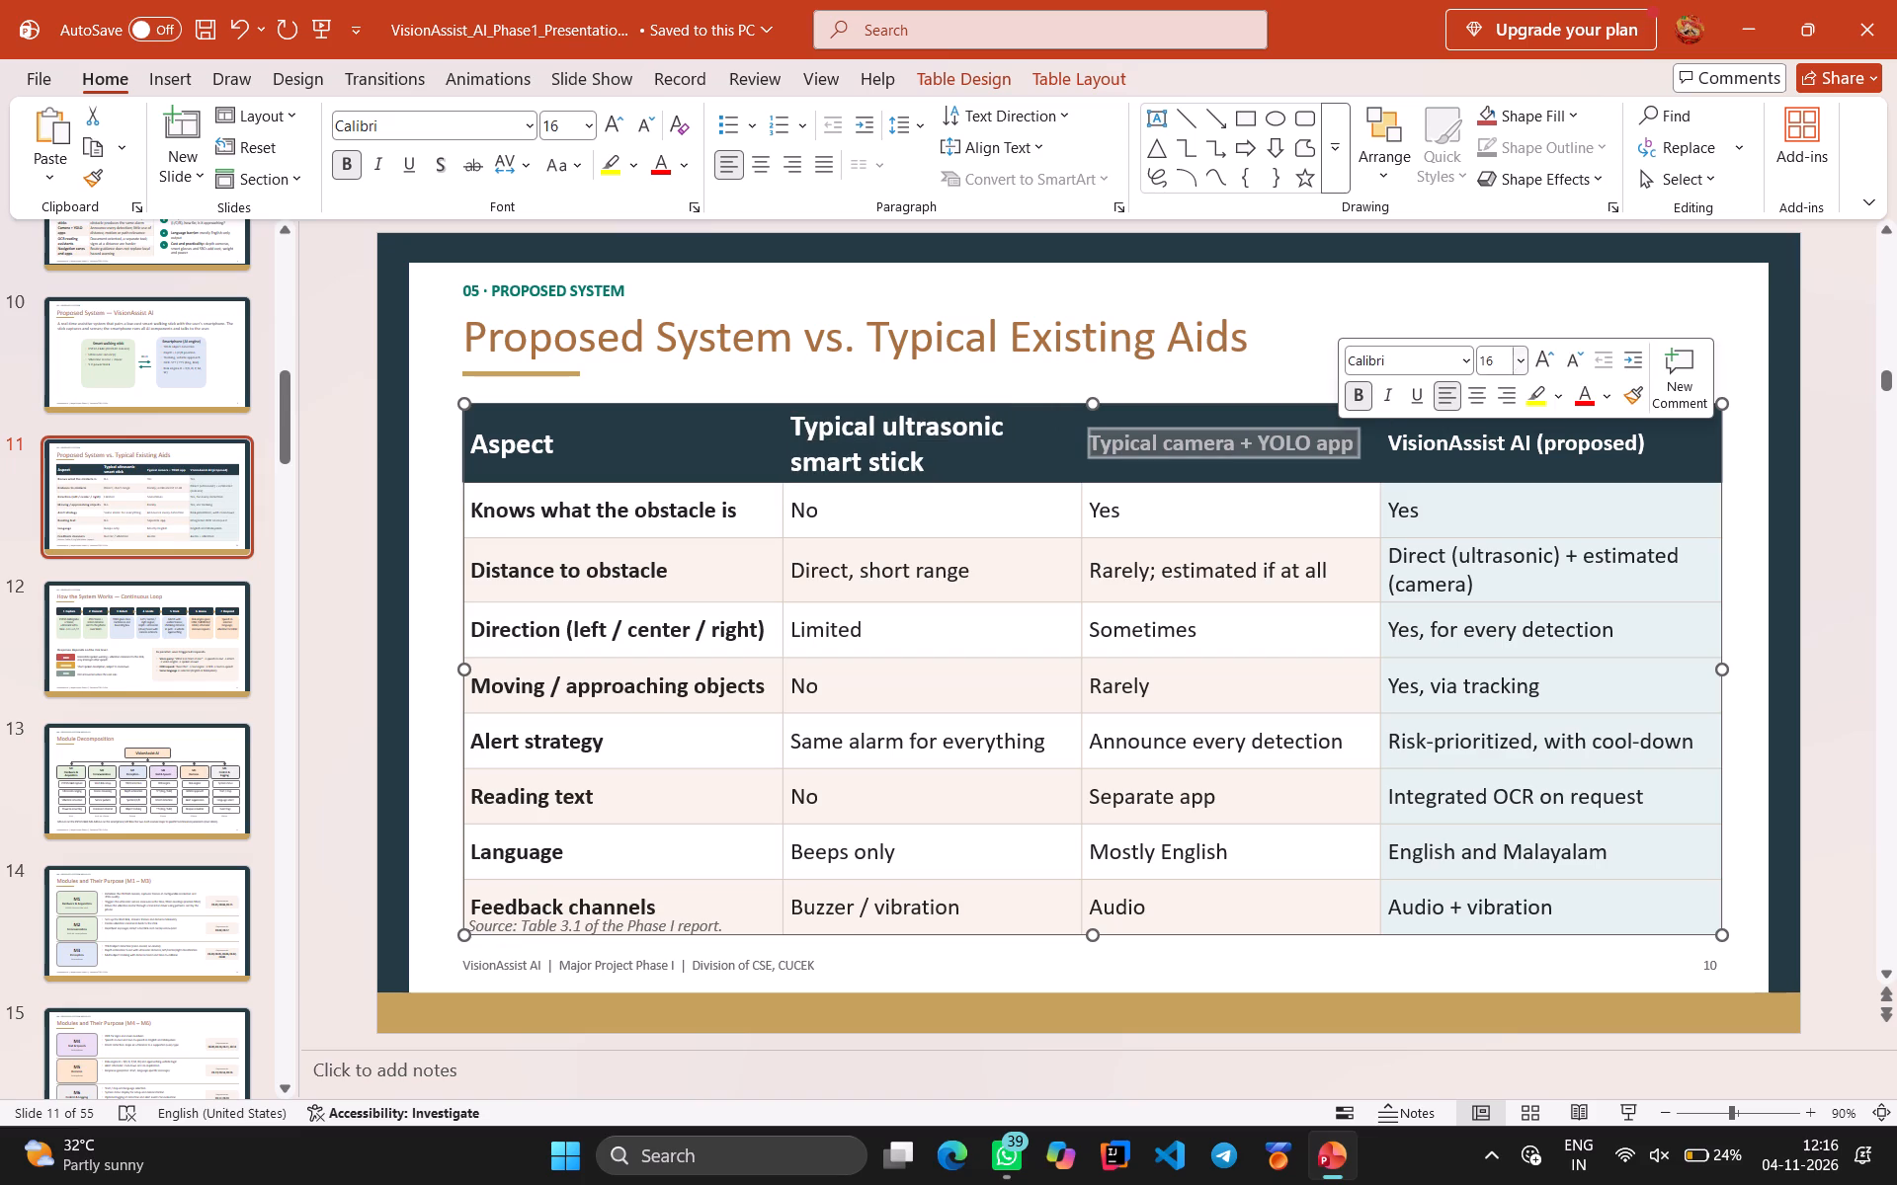
click(1515, 355)
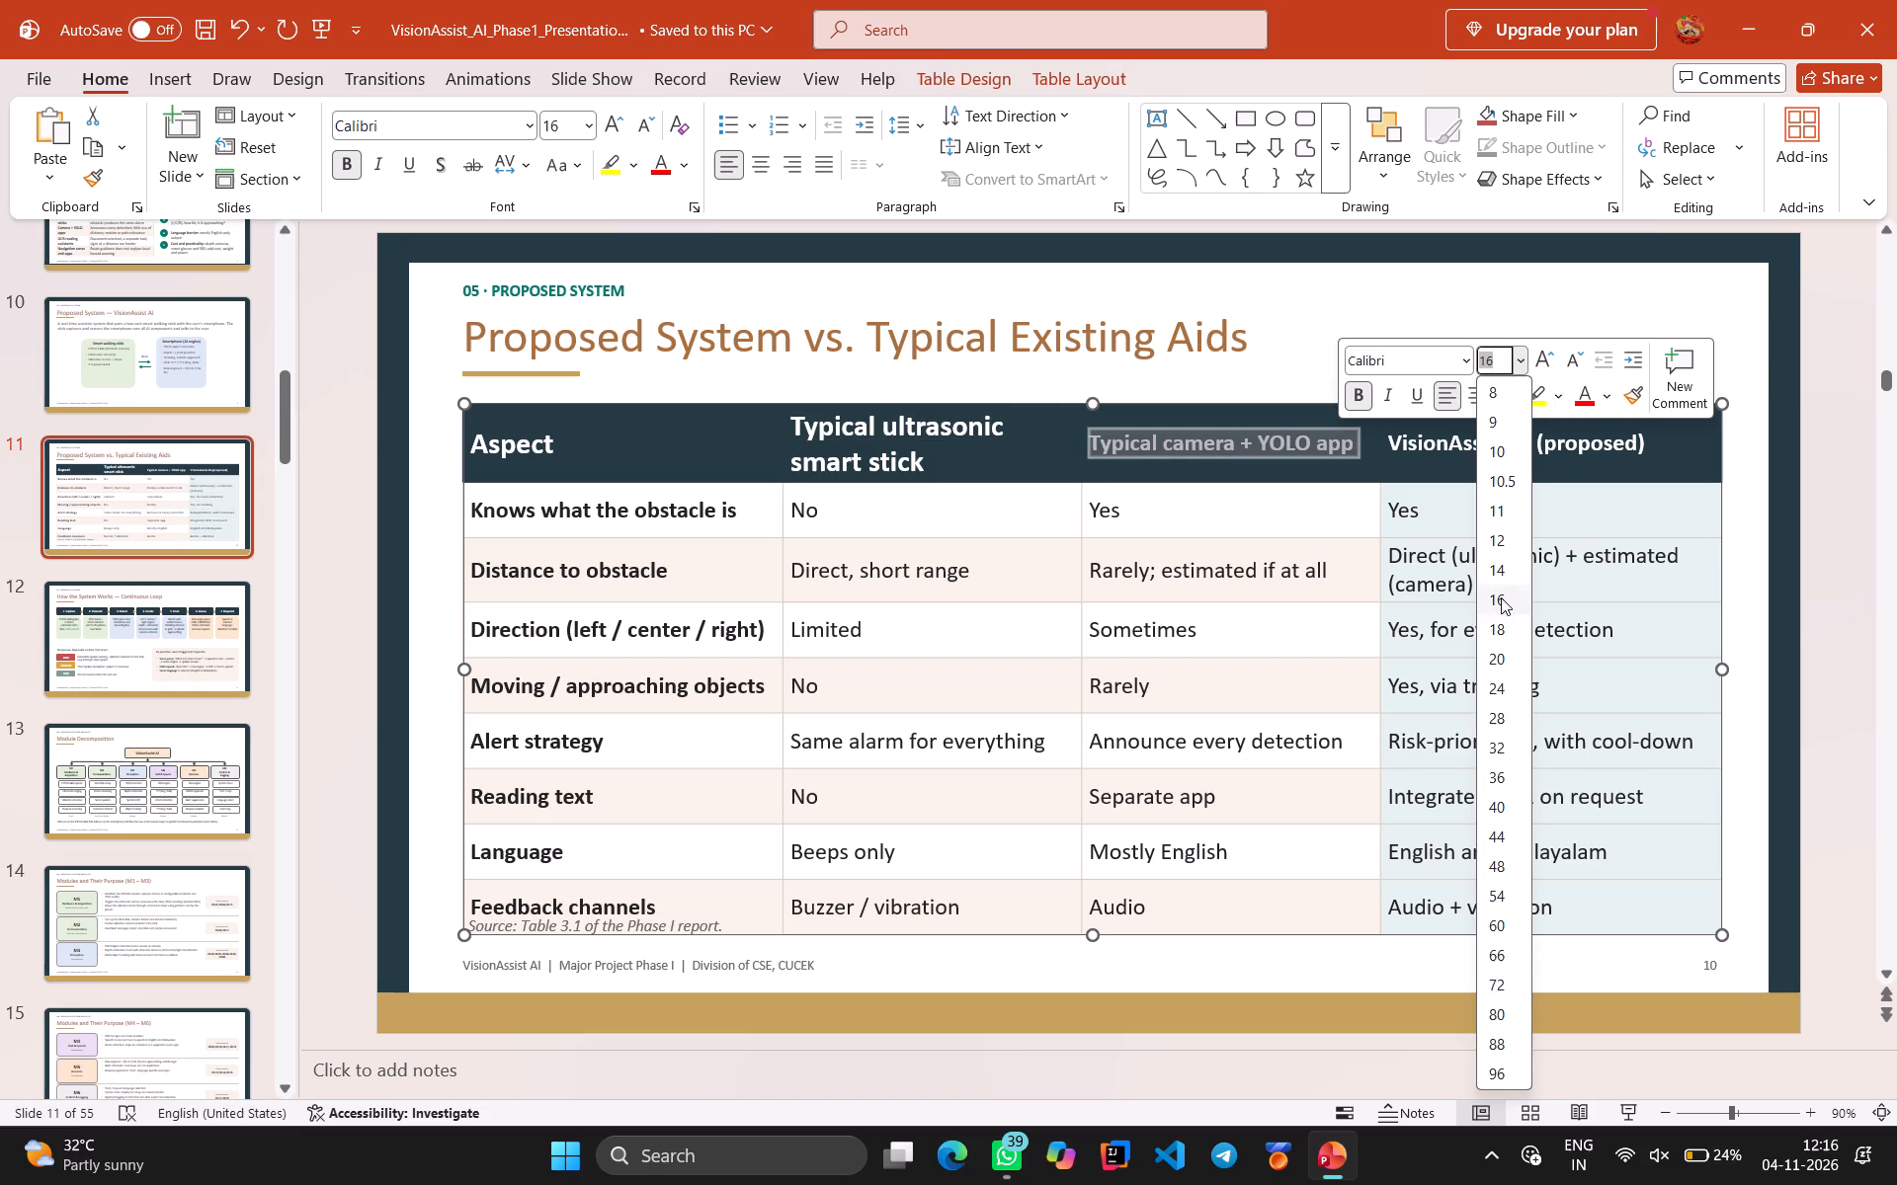
click(1500, 649)
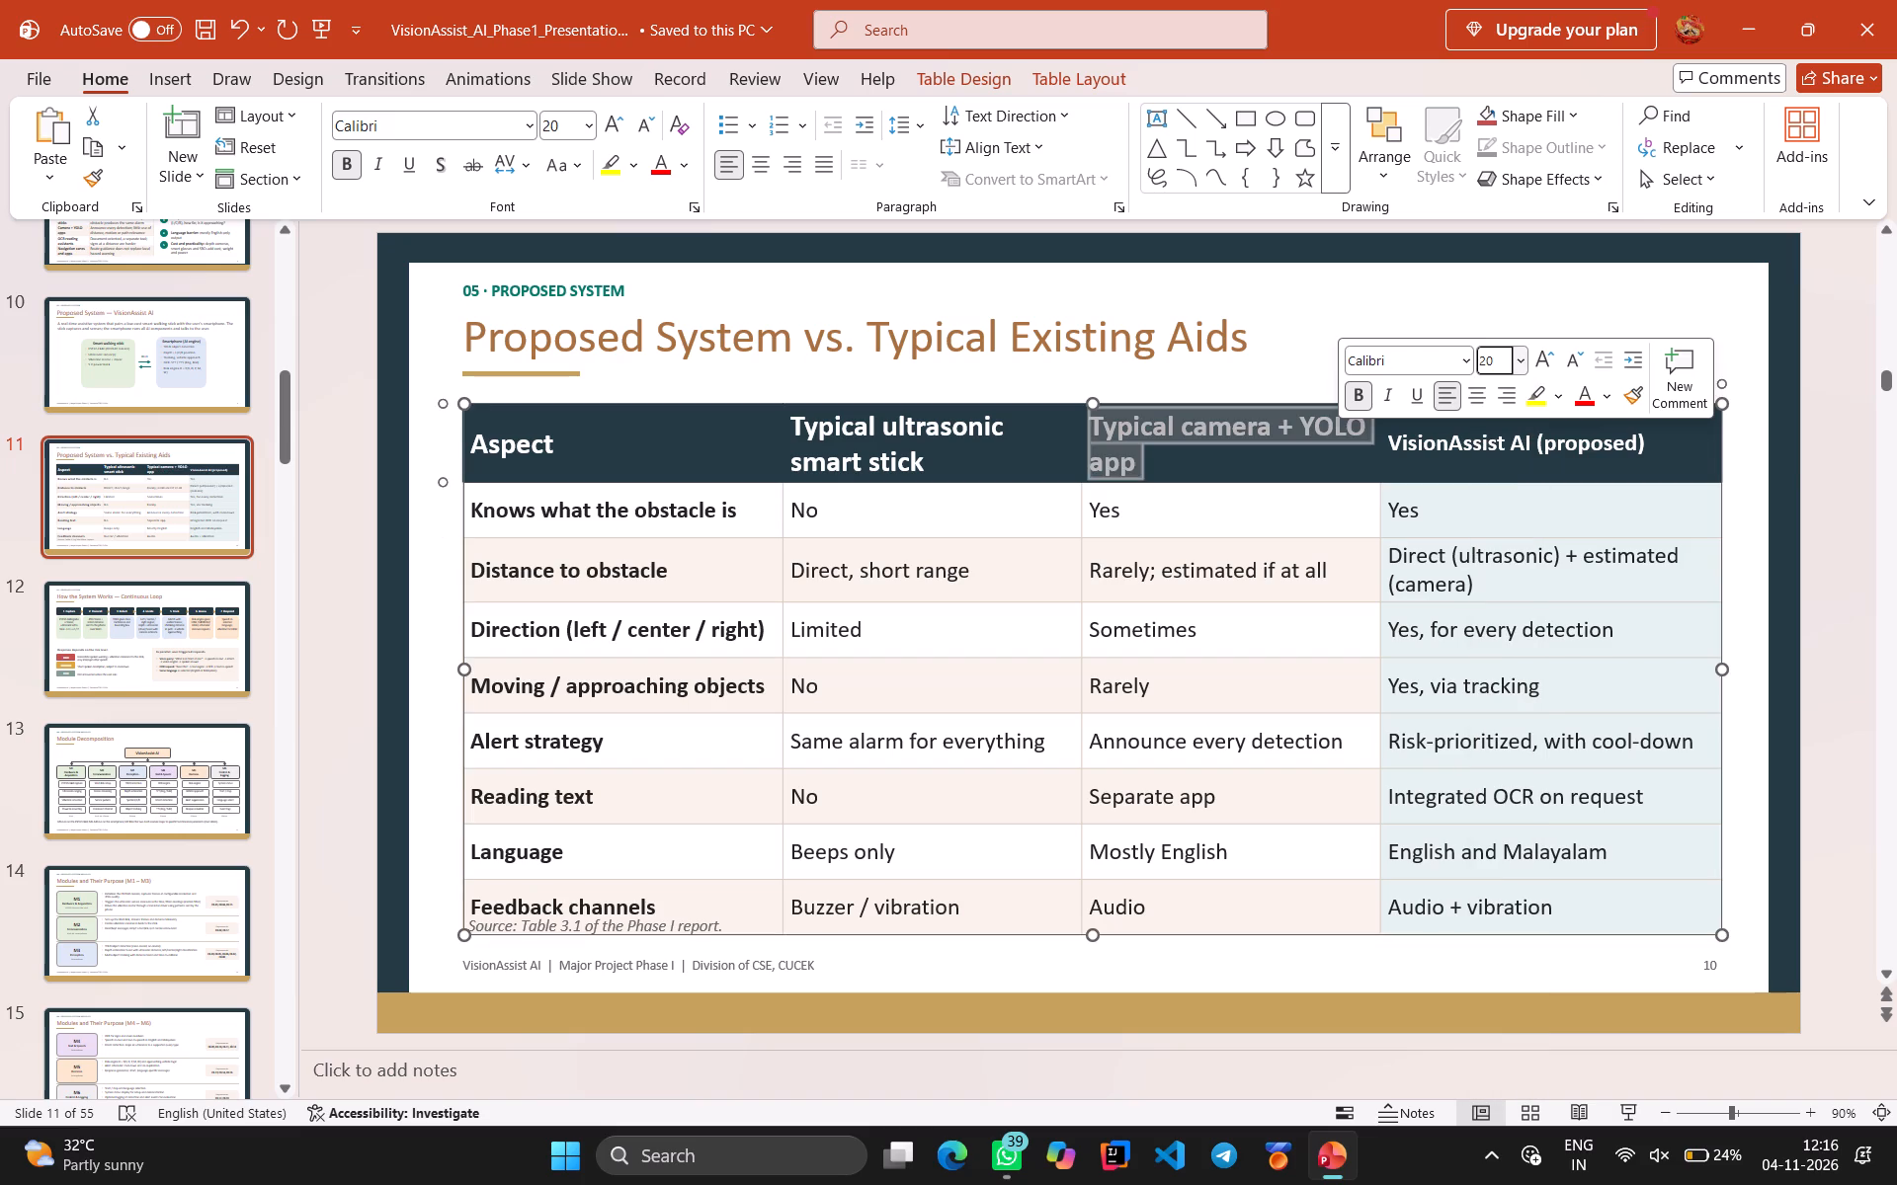
click(1460, 436)
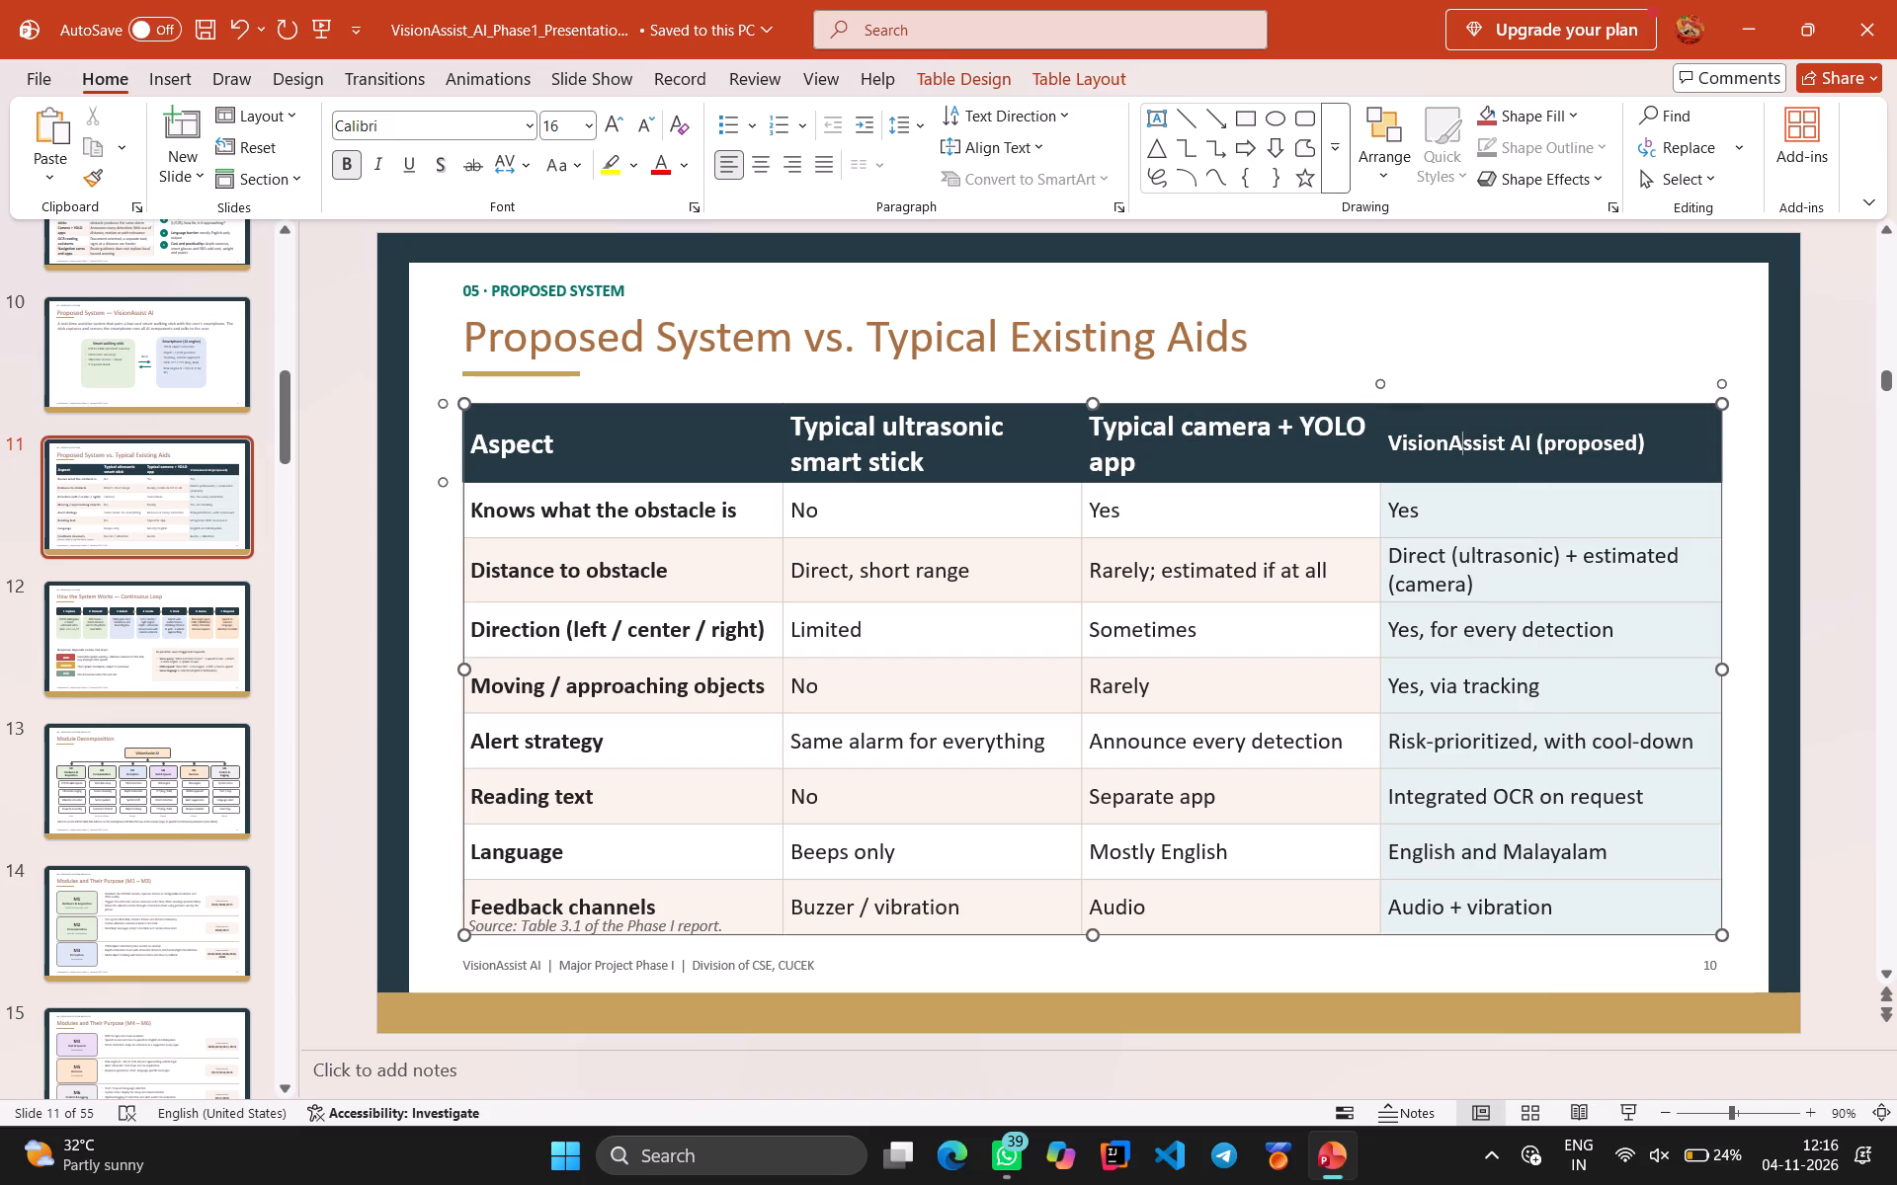
drag(1392, 441, 1628, 439)
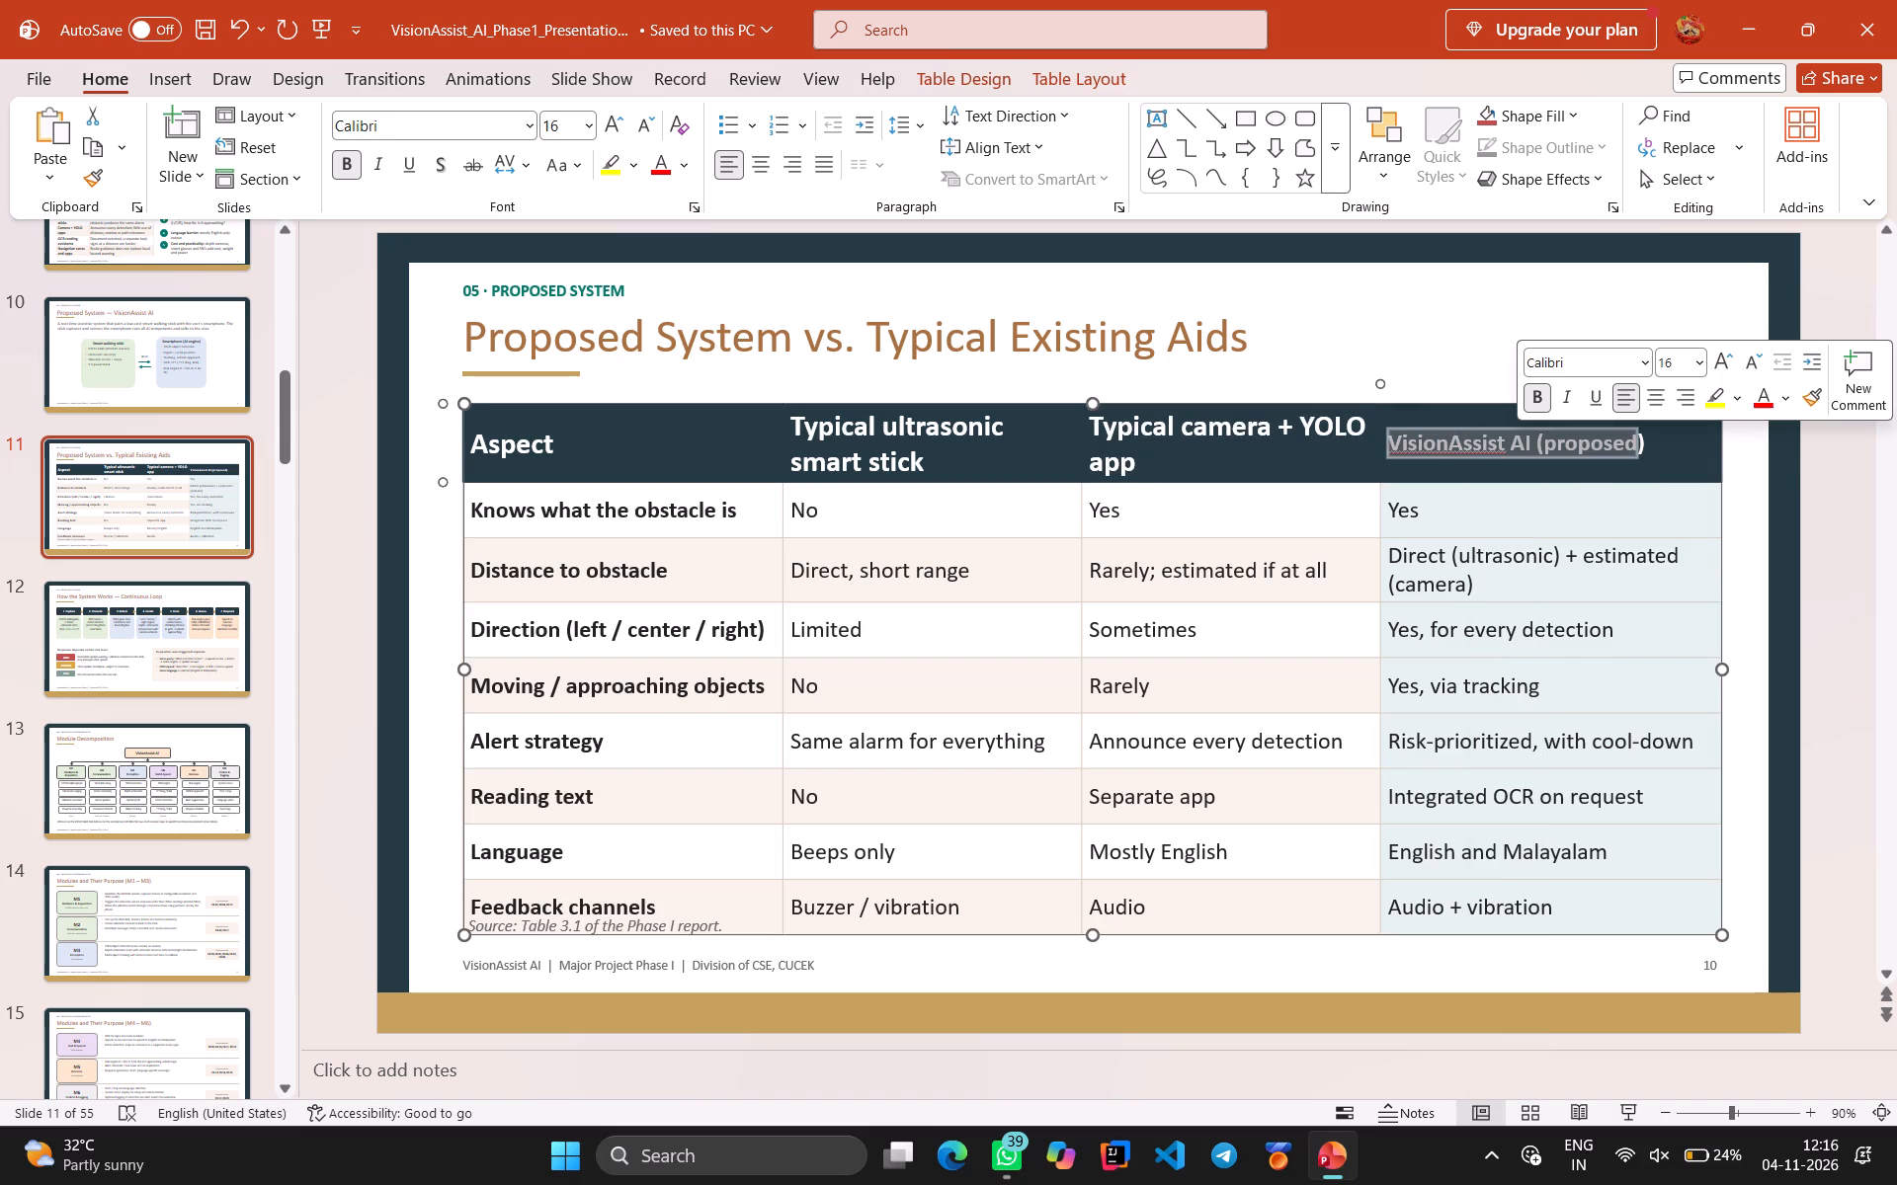
click(1545, 452)
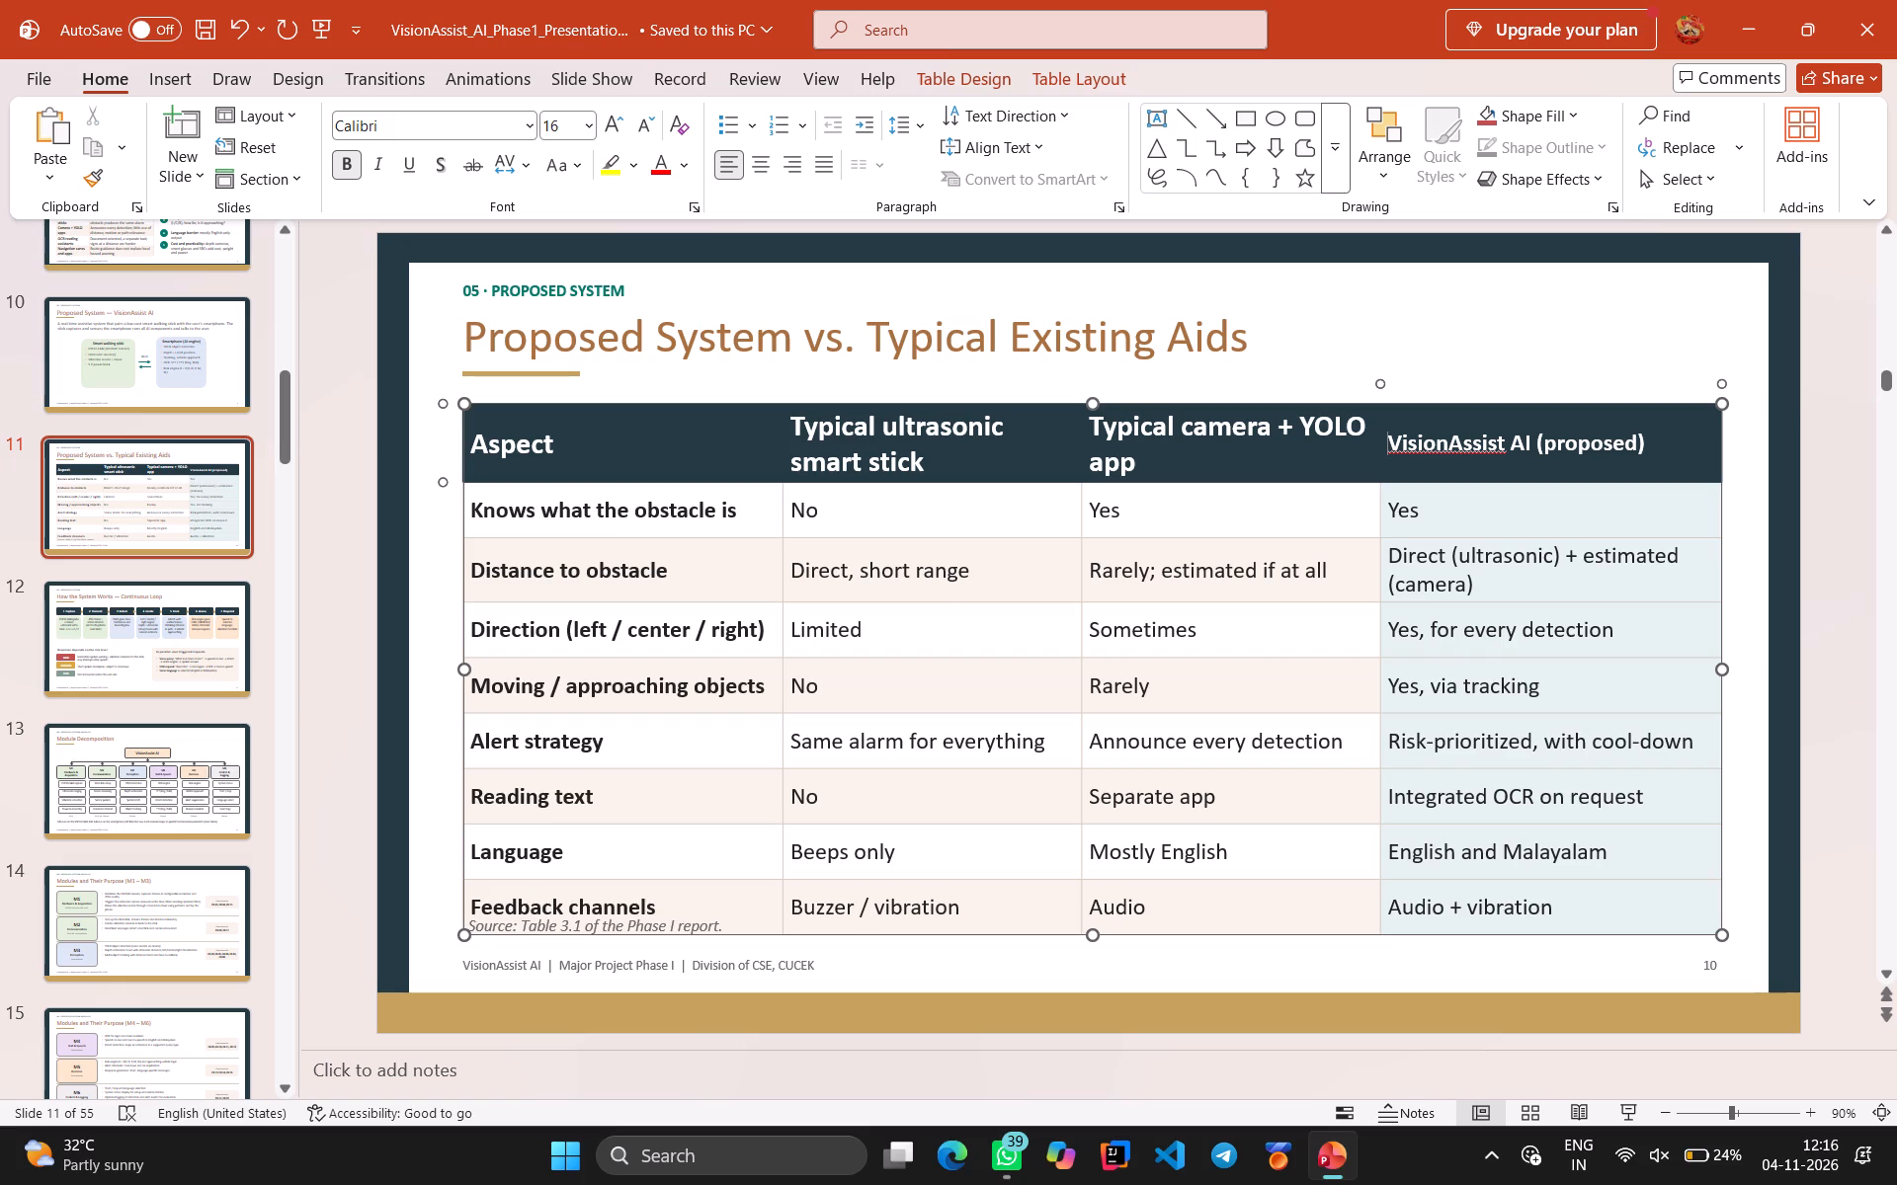
drag(1390, 443, 1672, 418)
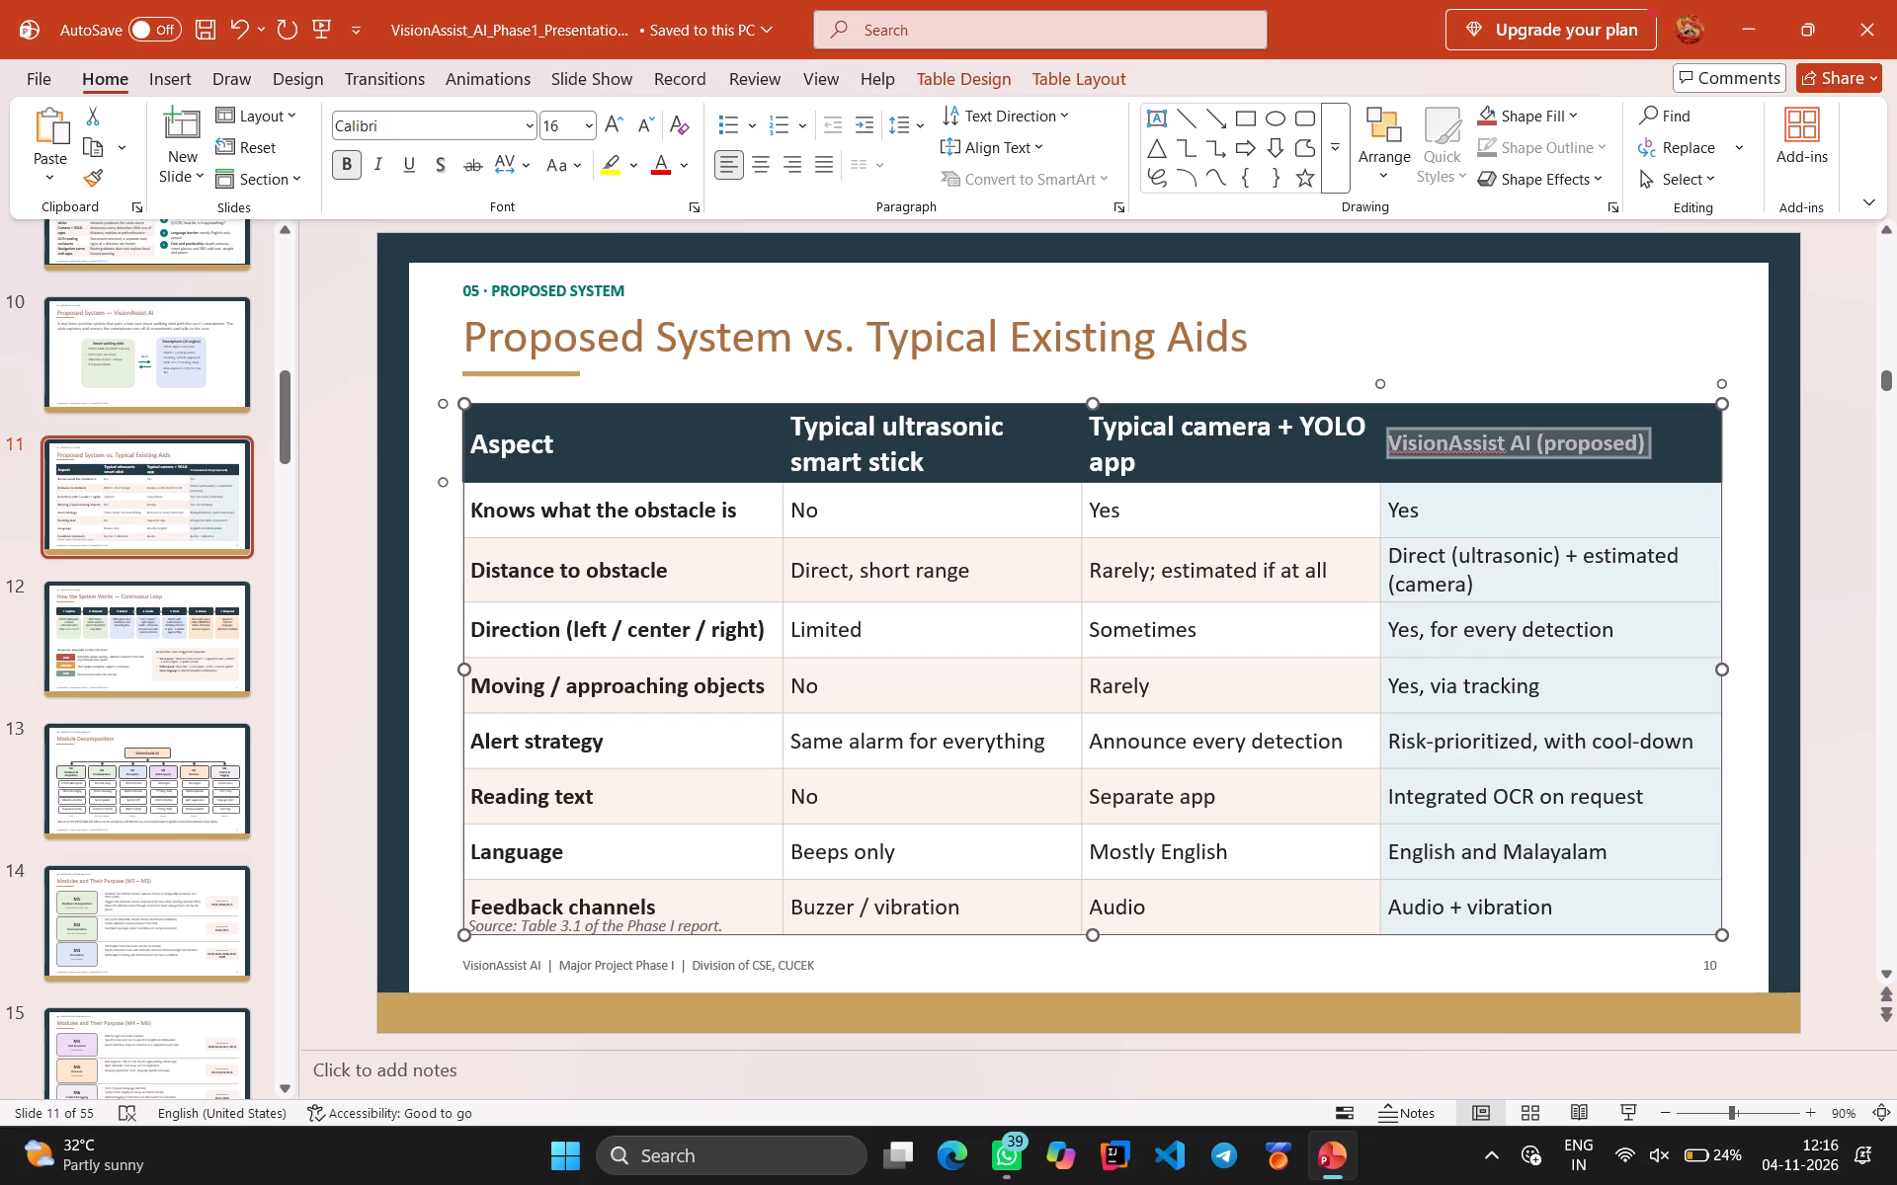
drag(1672, 418, 1673, 418)
click(1693, 345)
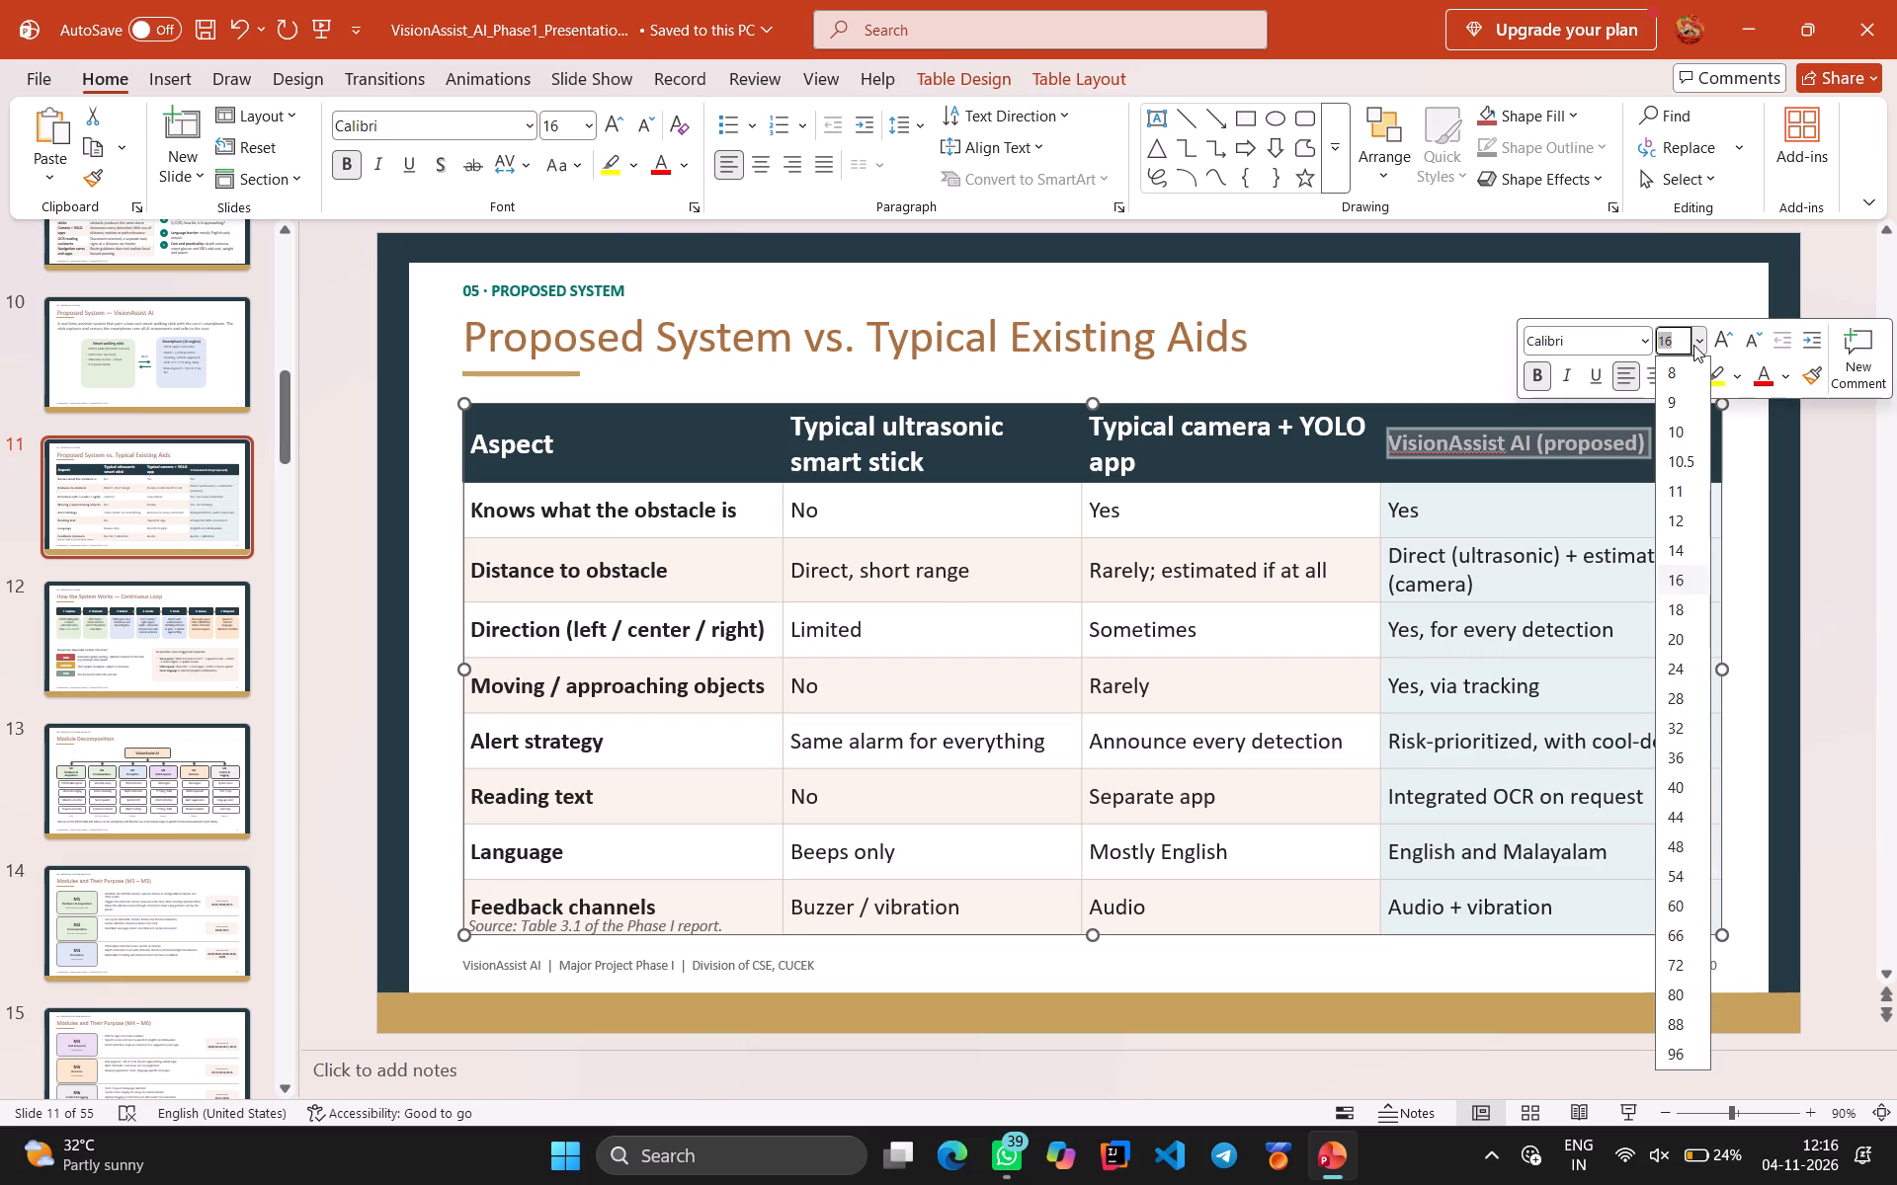
click(1689, 631)
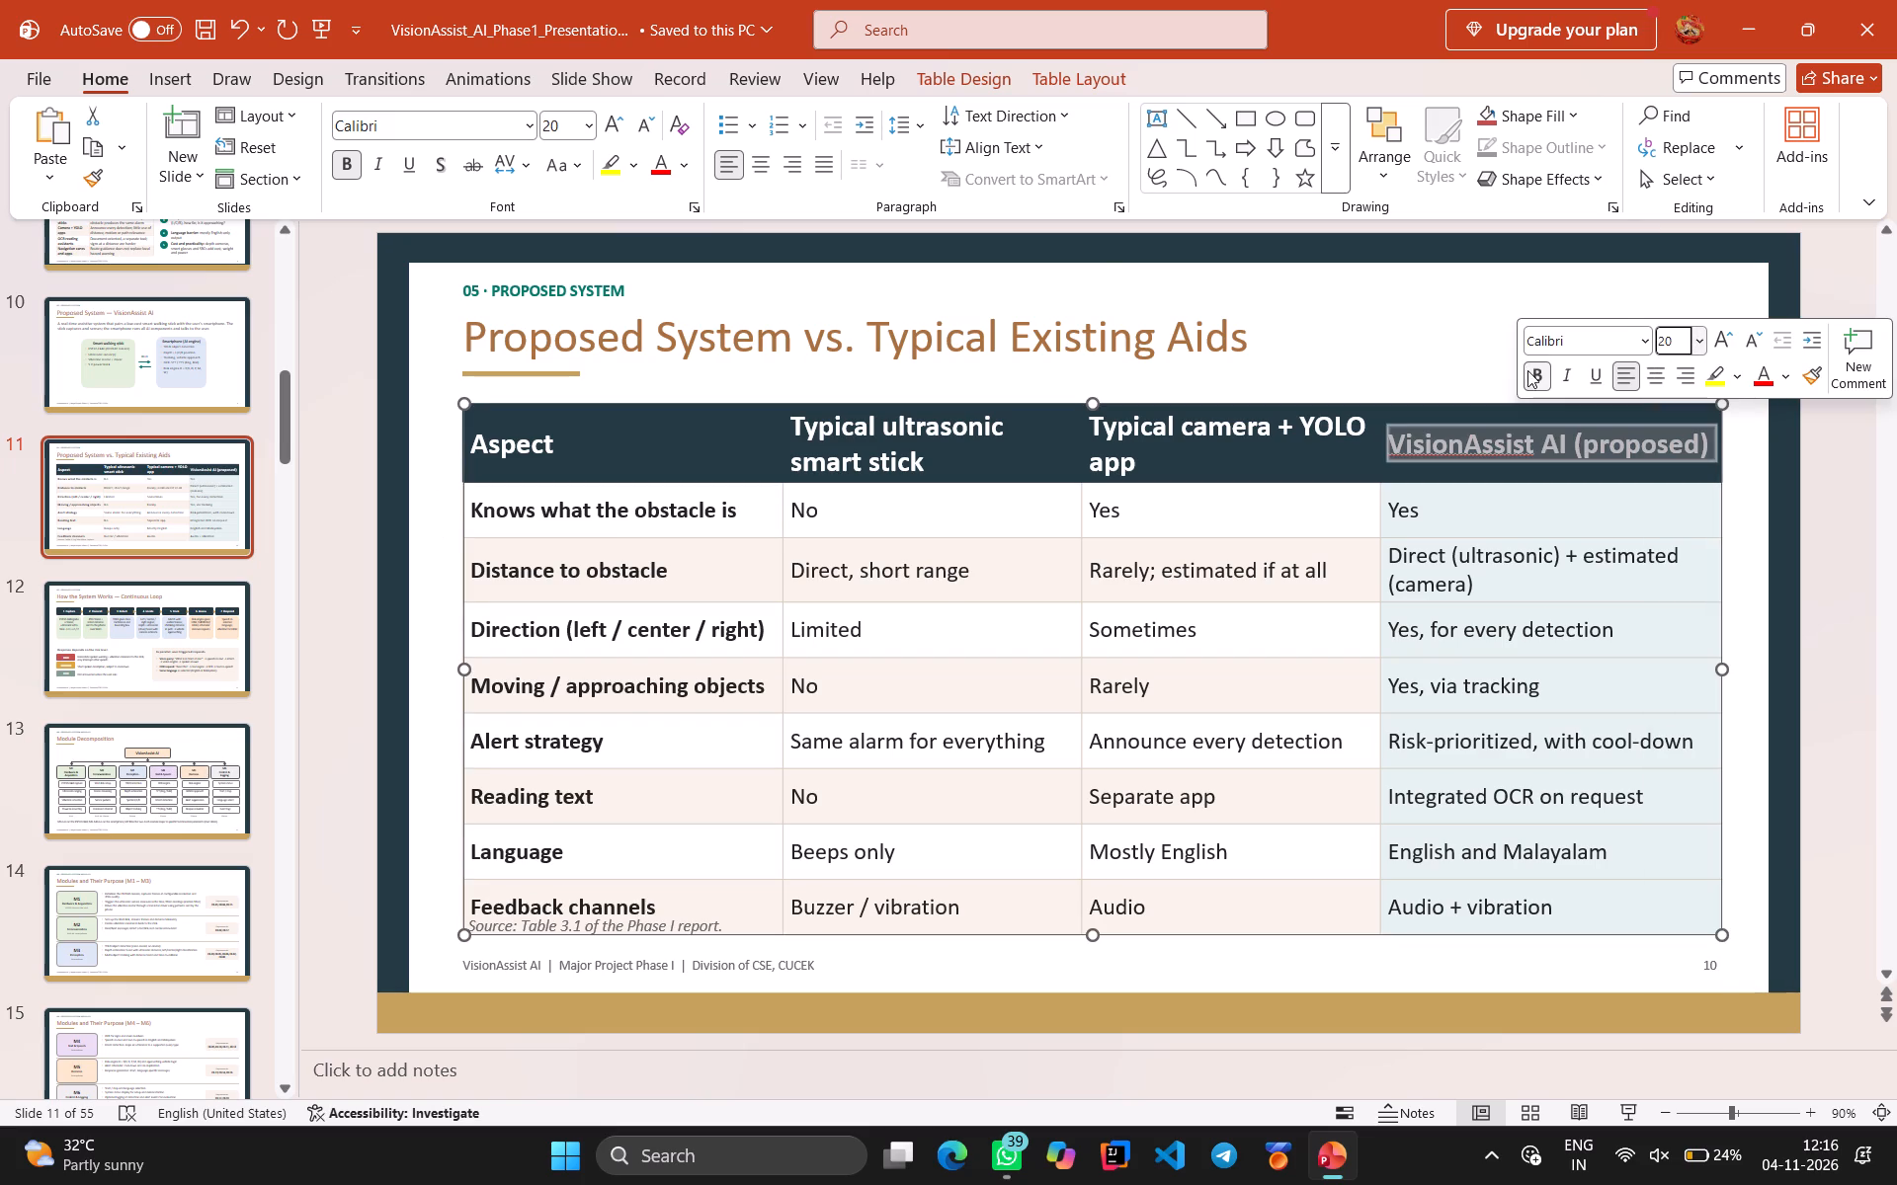
click(1452, 325)
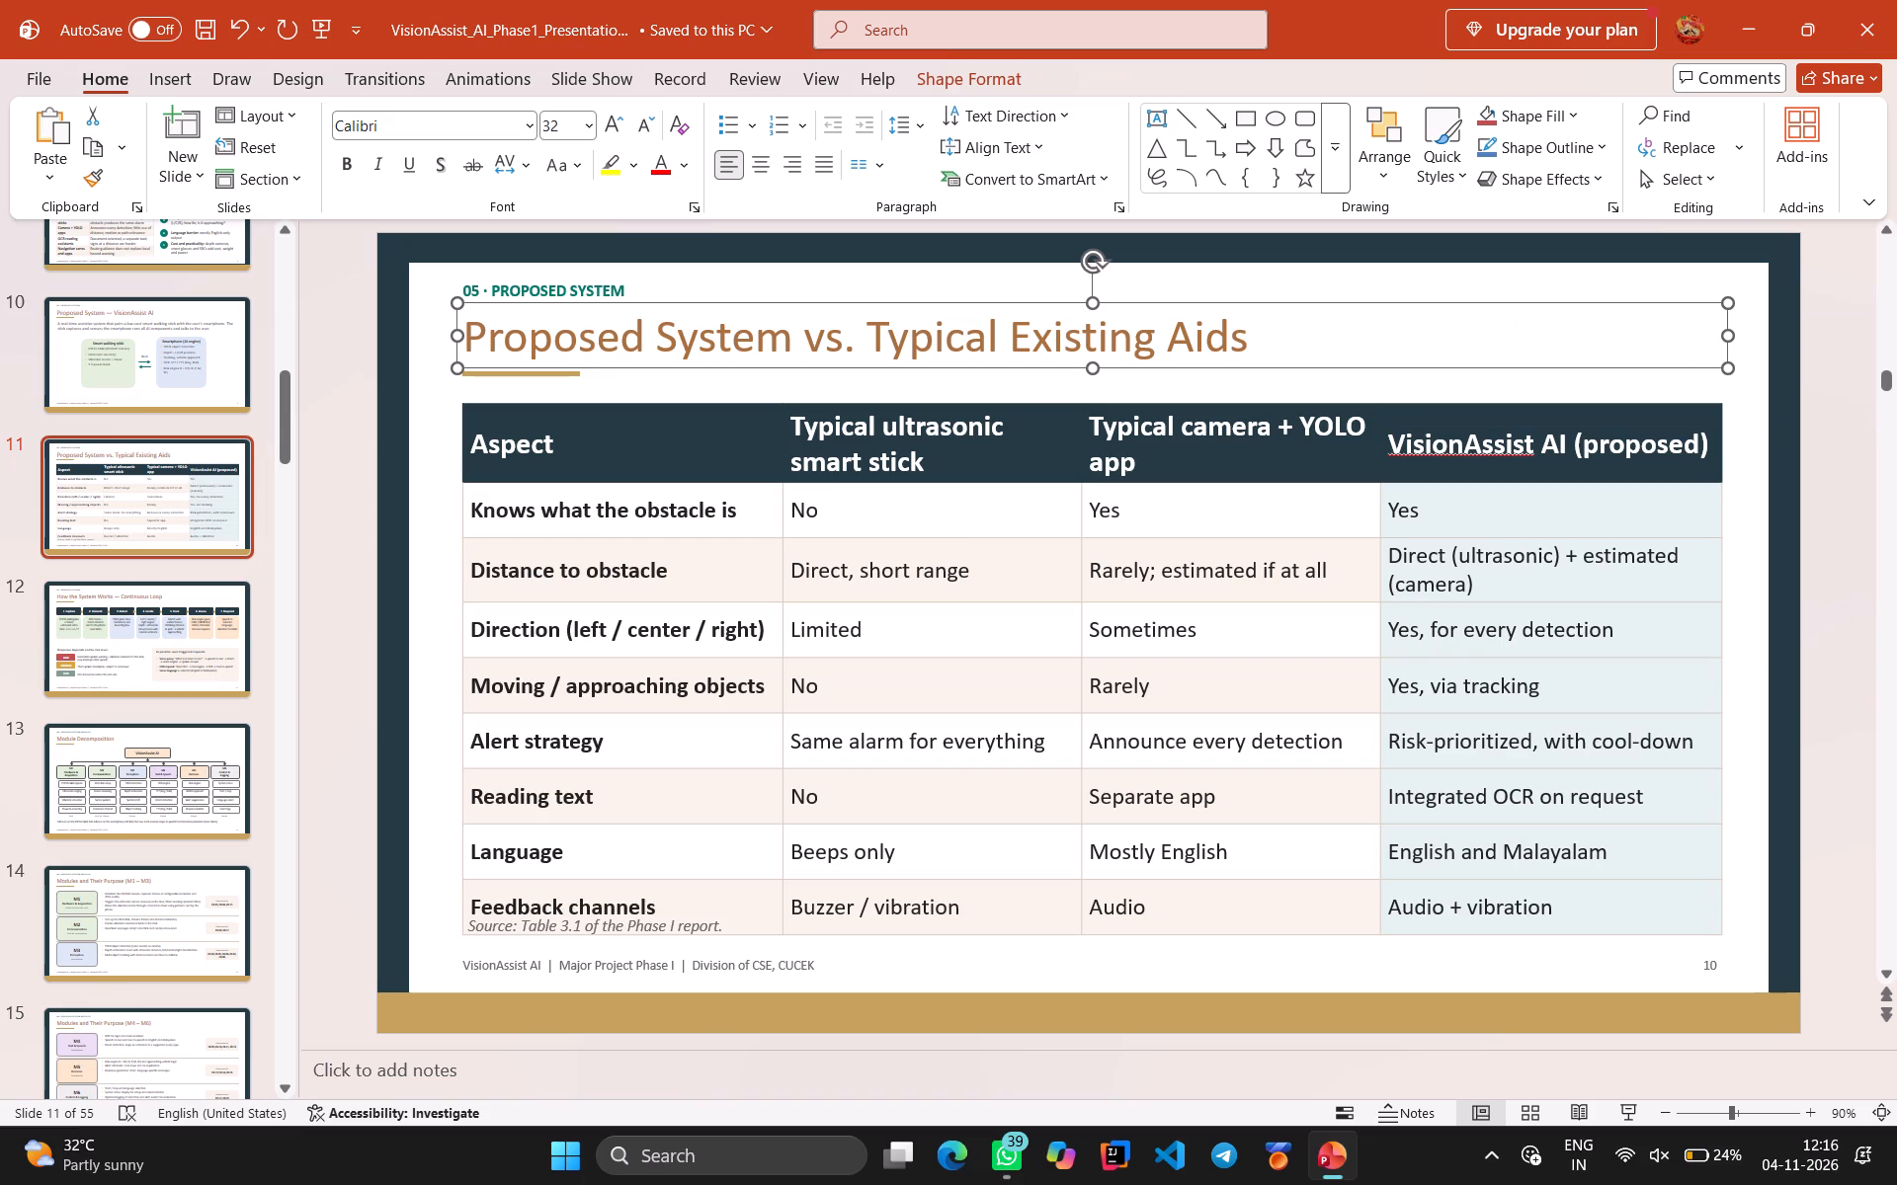
Delete the "Source: Table 3.1 of the Phase I report." note below the table and remove its text box.
click(720, 923)
key(Delete)
key(Delete)
key(Delete)
key(Delete)
key(Delete)
key(Delete)
key(Delete)
key(Delete)
key(Delete)
key(Delete)
key(Delete)
key(Delete)
key(Delete)
key(Delete)
key(Delete)
key(Delete)
key(Delete)
key(Delete)
key(Delete)
key(Delete)
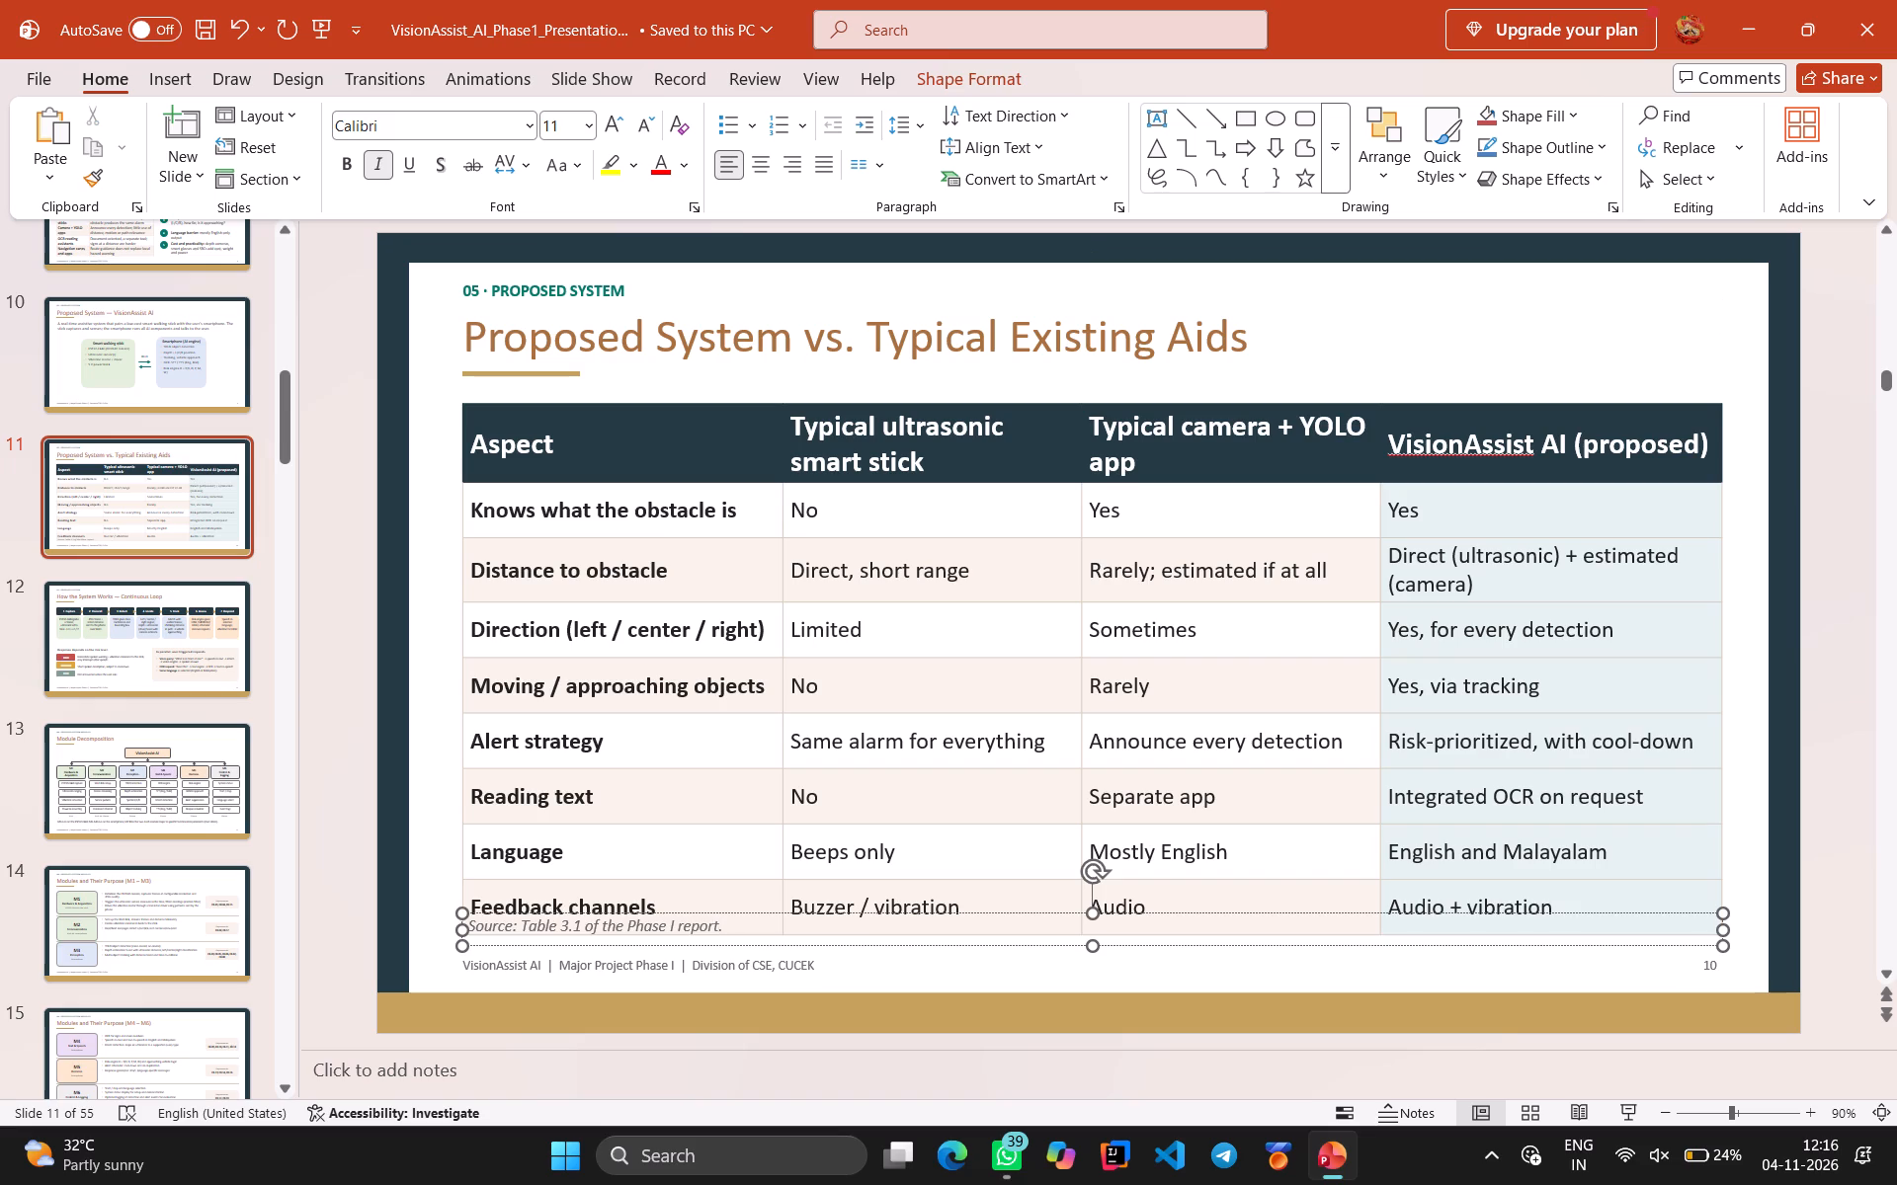
key(Delete)
key(Delete)
key(Delete)
key(BackSpace)
key(BackSpace)
key(BackSpace)
key(BackSpace)
key(BackSpace)
key(BackSpace)
key(BackSpace)
key(BackSpace)
key(BackSpace)
key(BackSpace)
key(BackSpace)
key(BackSpace)
key(BackSpace)
key(BackSpace)
key(BackSpace)
key(BackSpace)
key(BackSpace)
key(BackSpace)
key(BackSpace)
key(BackSpace)
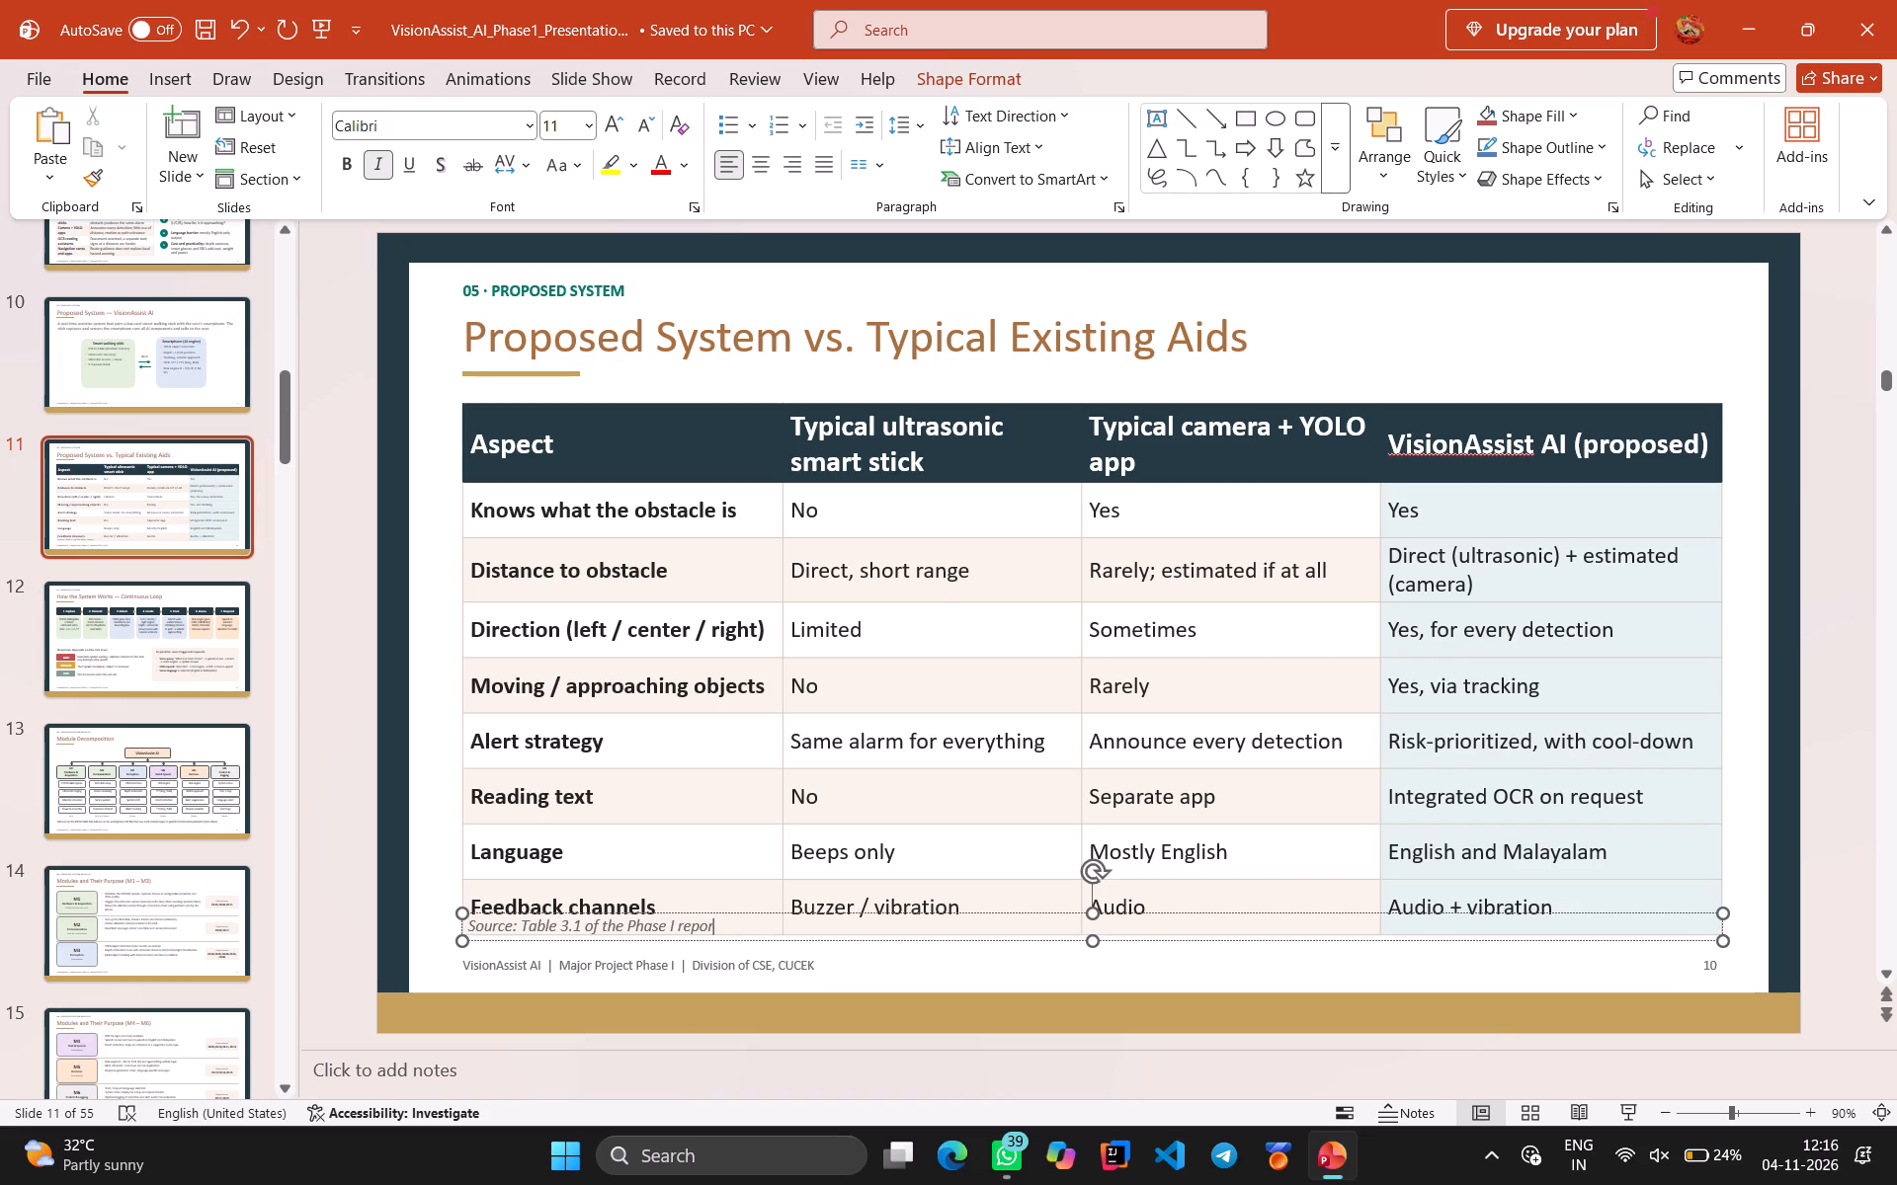
key(BackSpace)
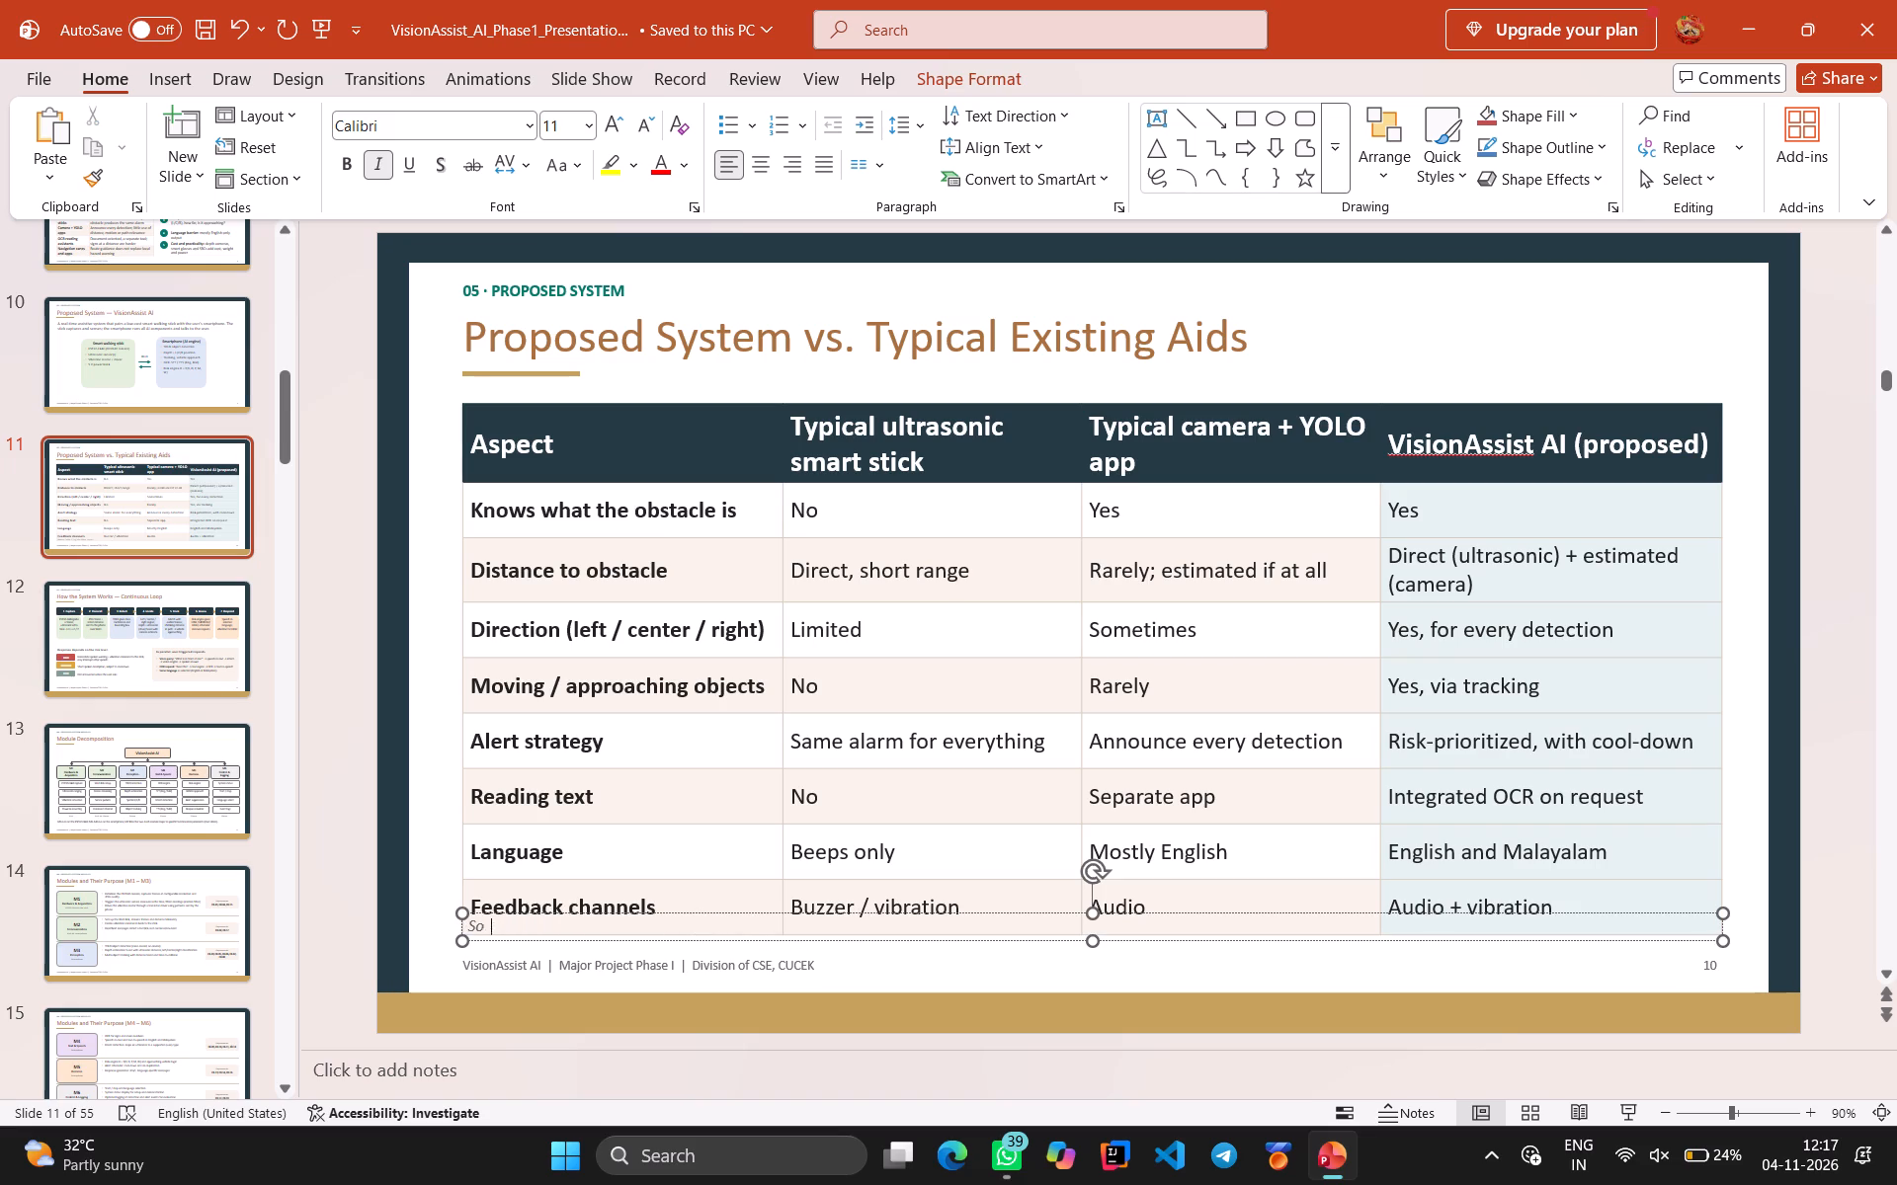
key(BackSpace)
key(BackSpace)
right_click(720, 923)
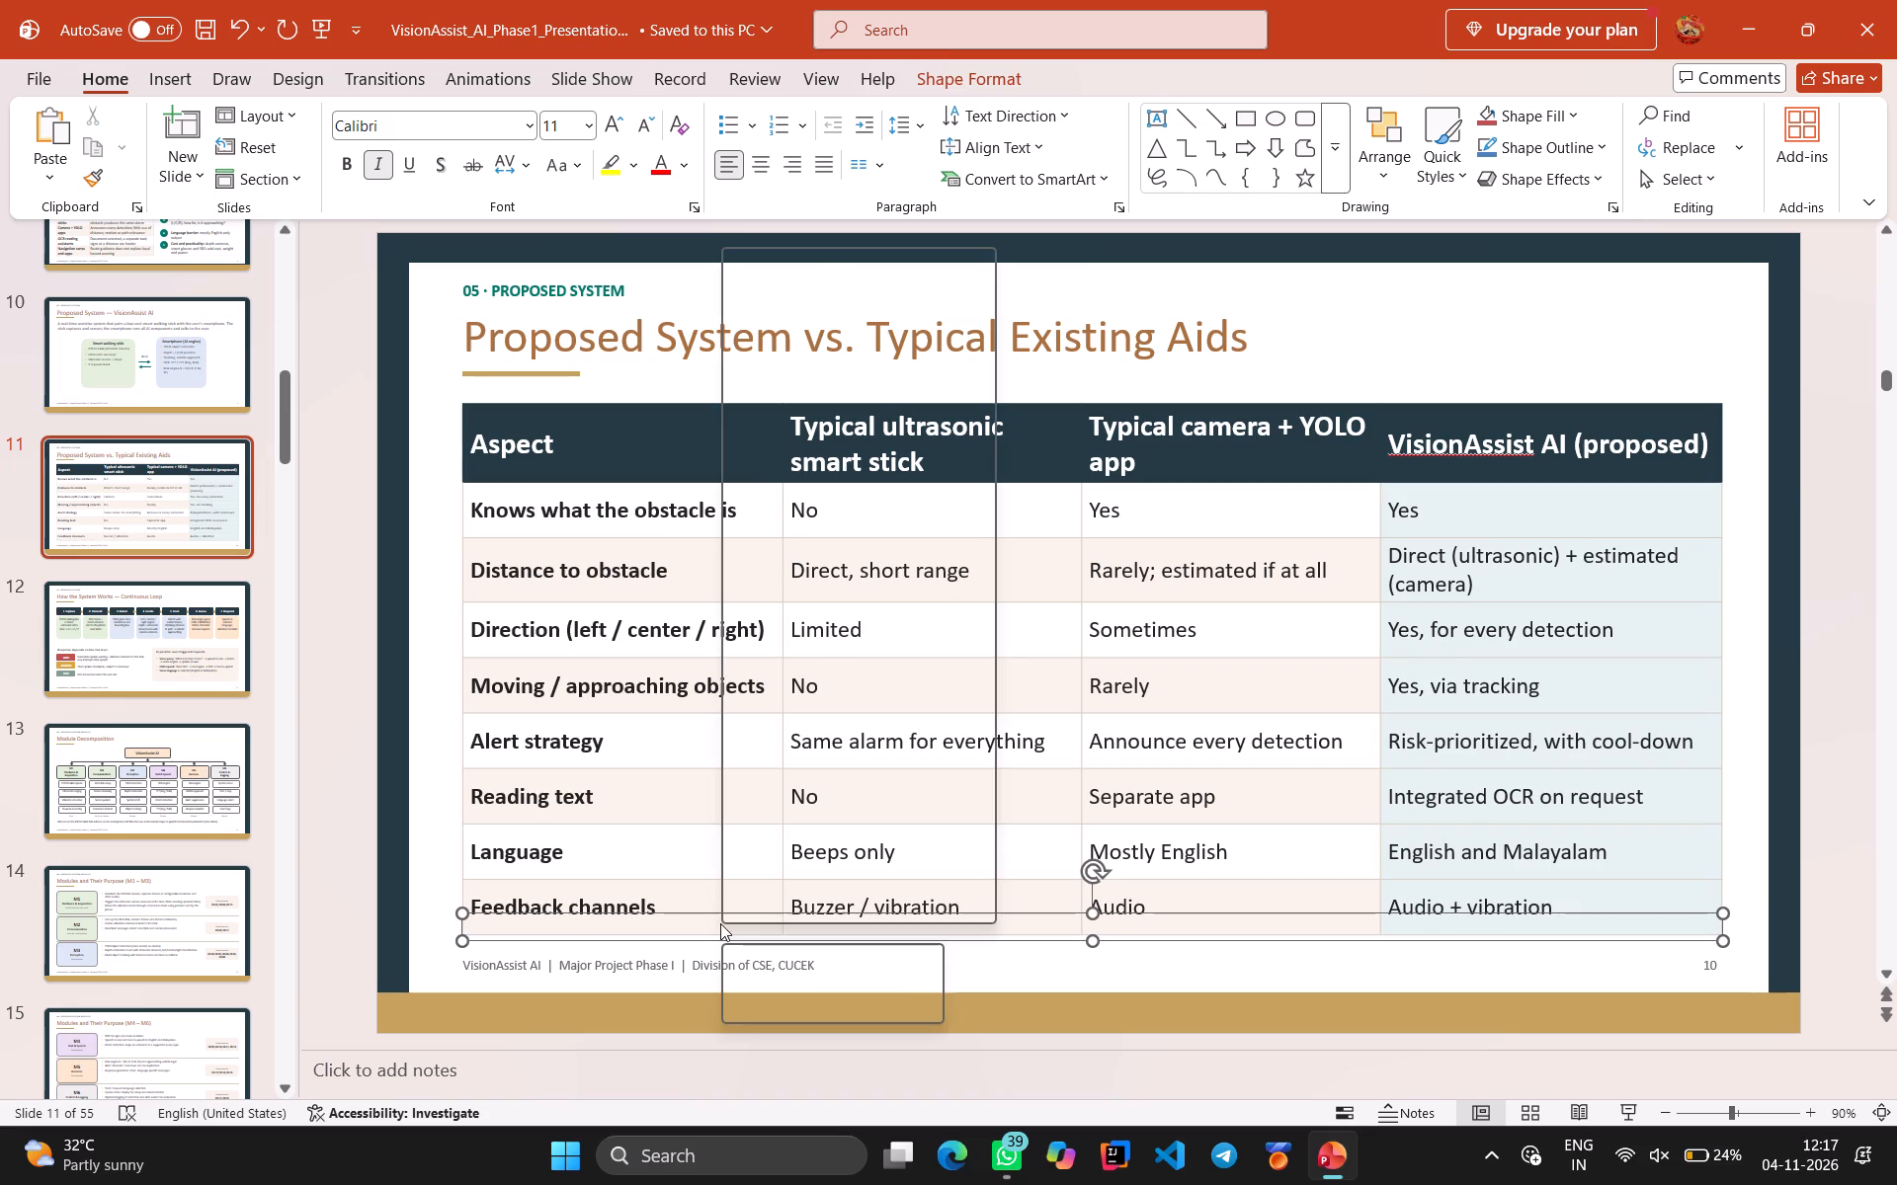
click(833, 314)
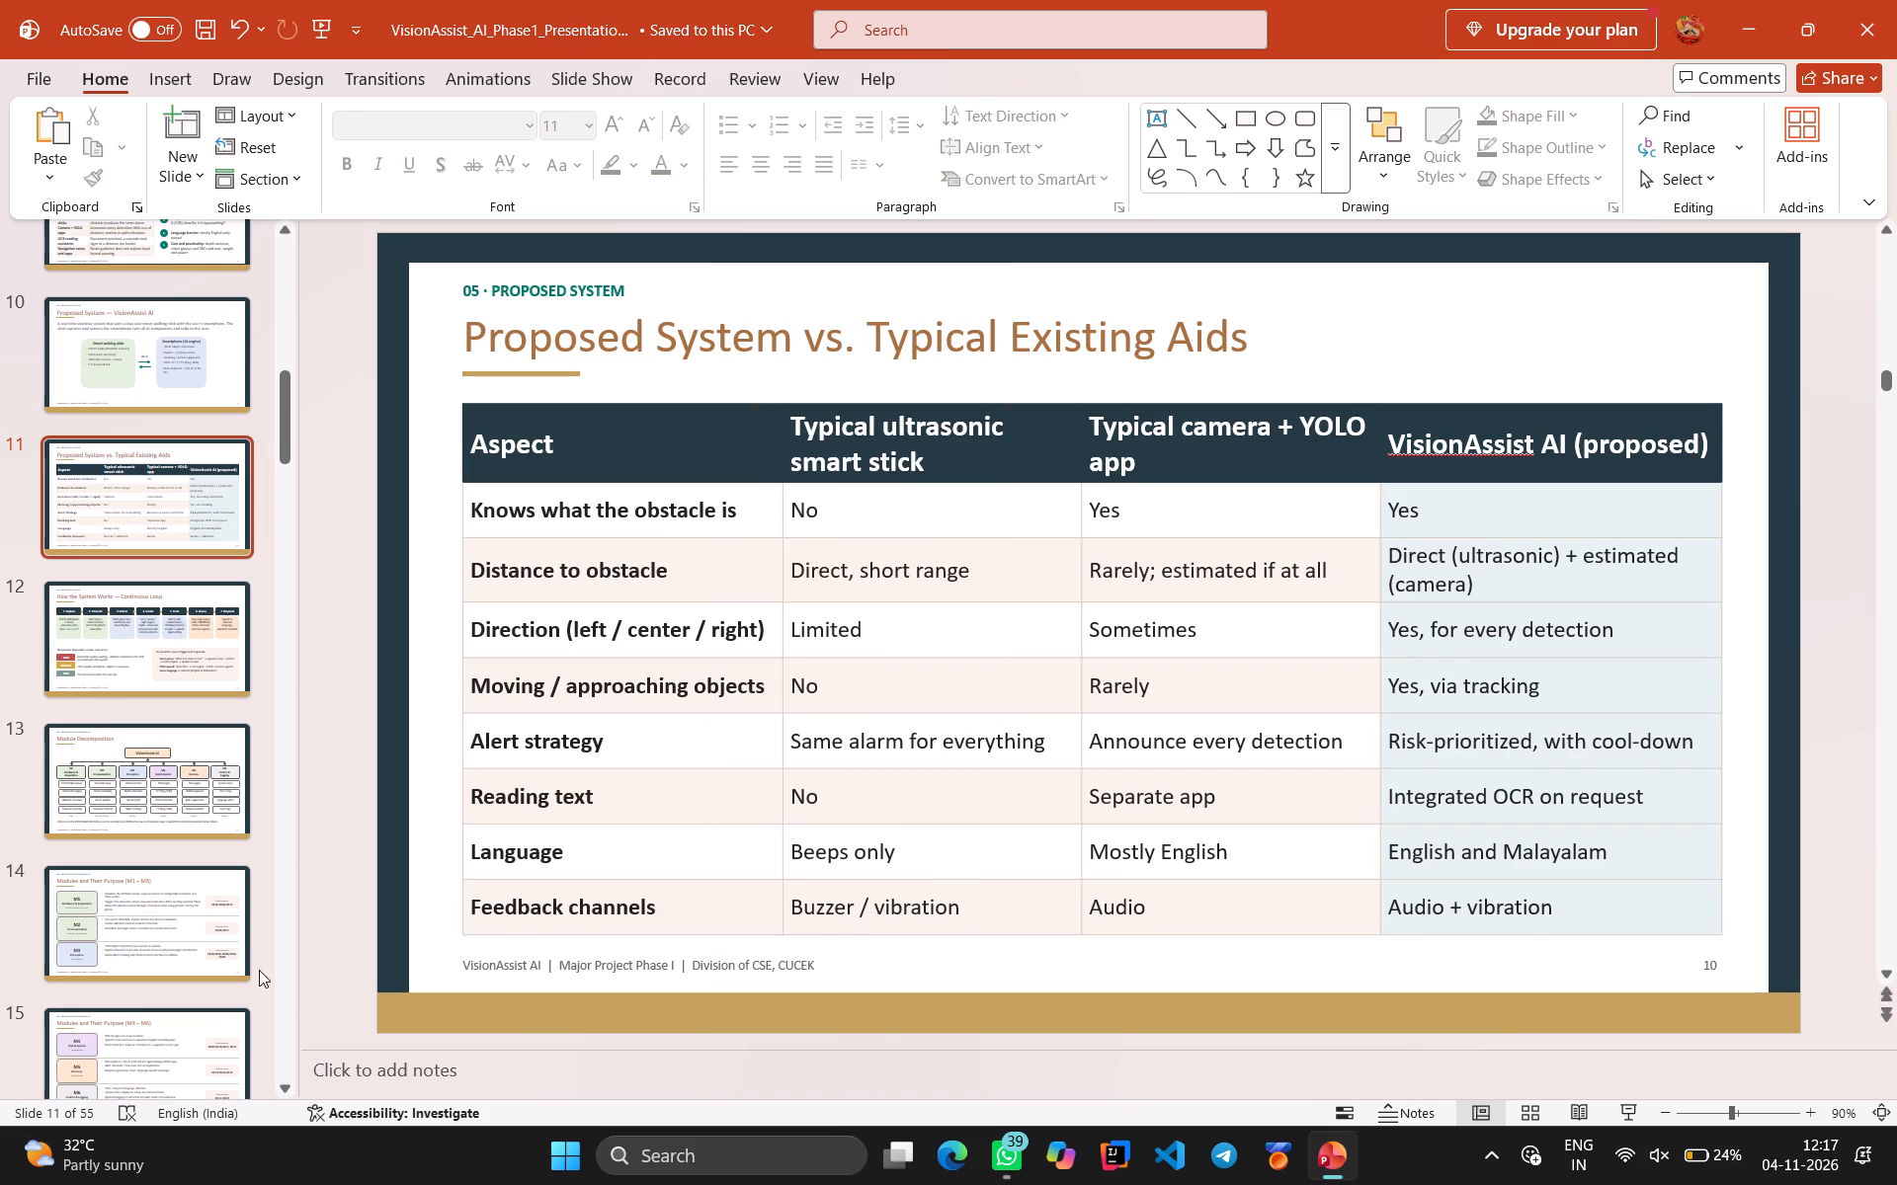
Delete the speaker note about the WHO and GBD 2019 statistics sources from slide 4, Introduction.
click(160, 627)
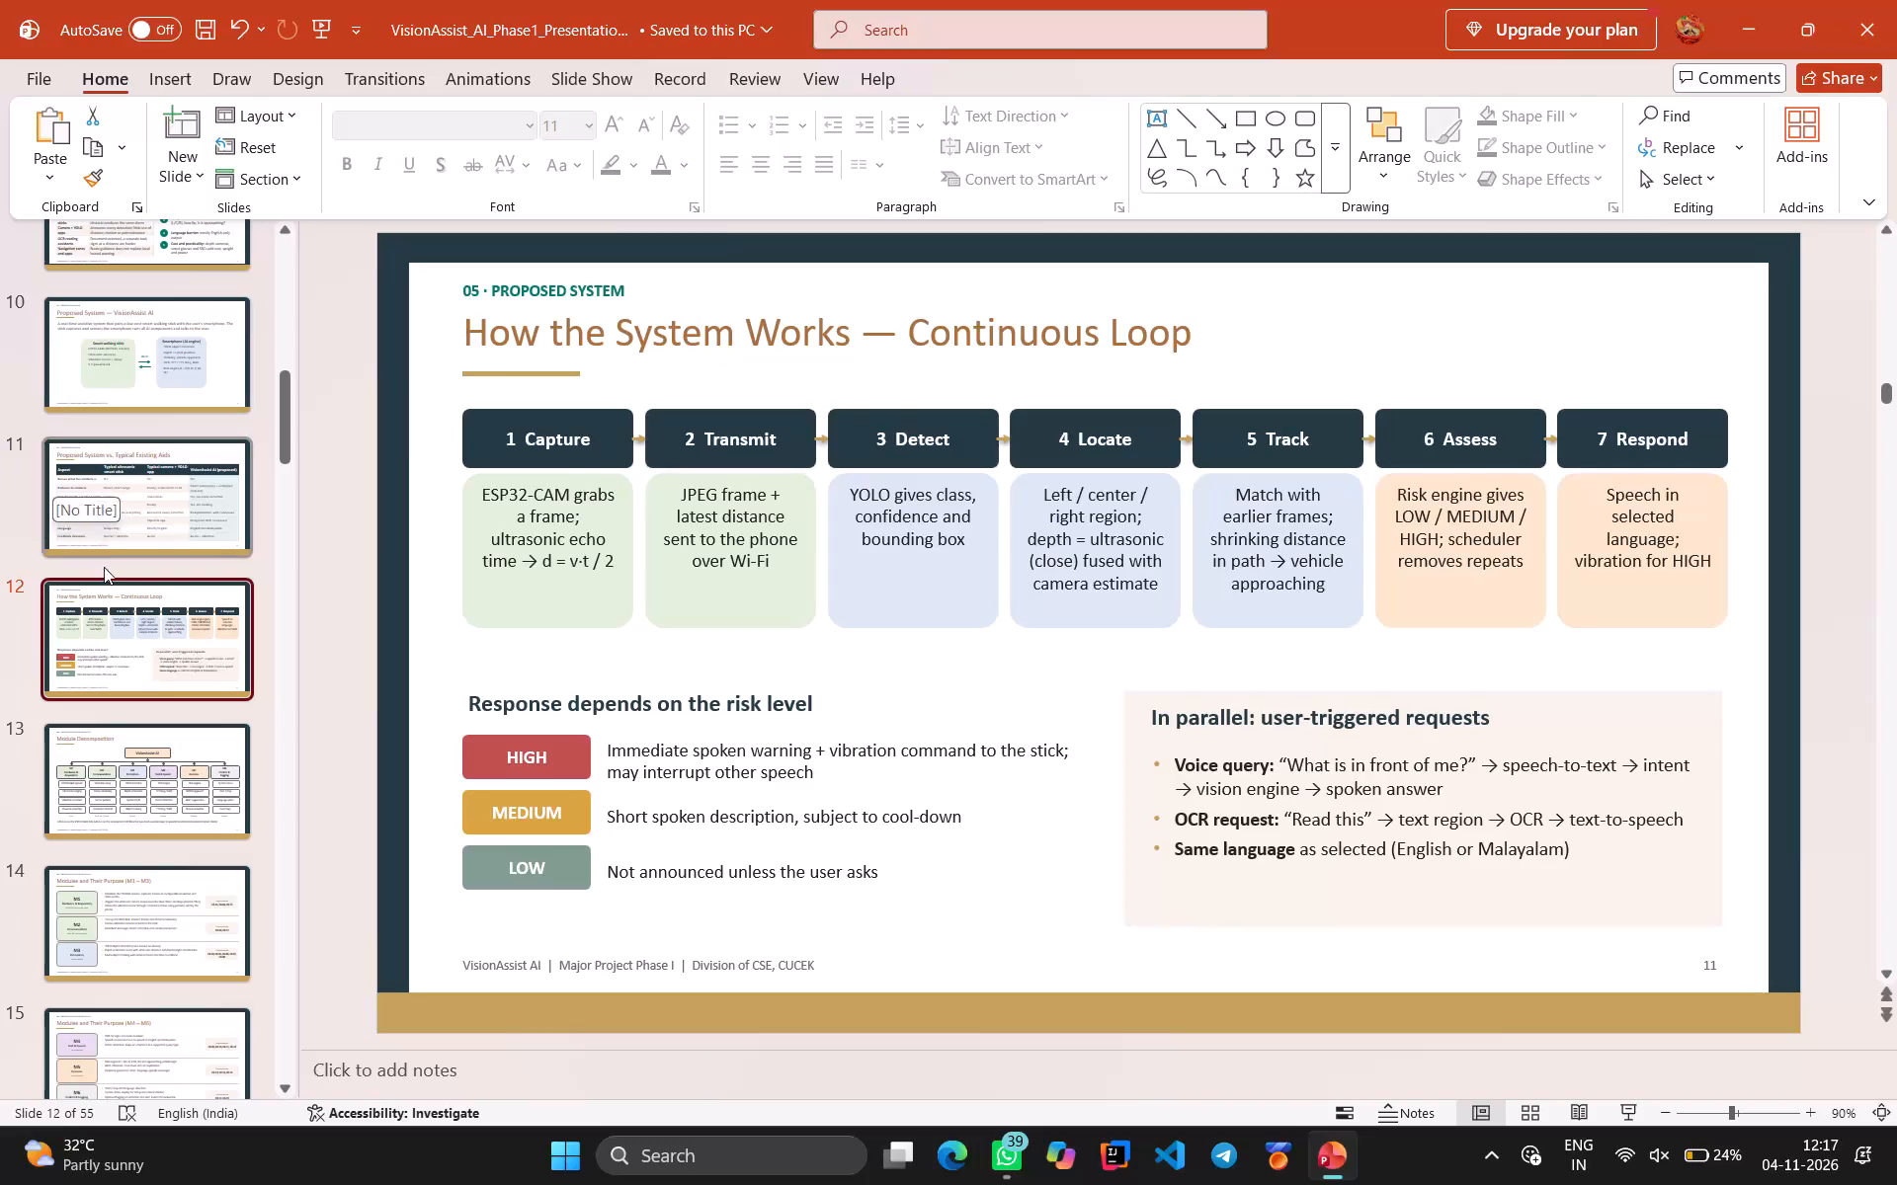
scroll(190, 565, up, 2)
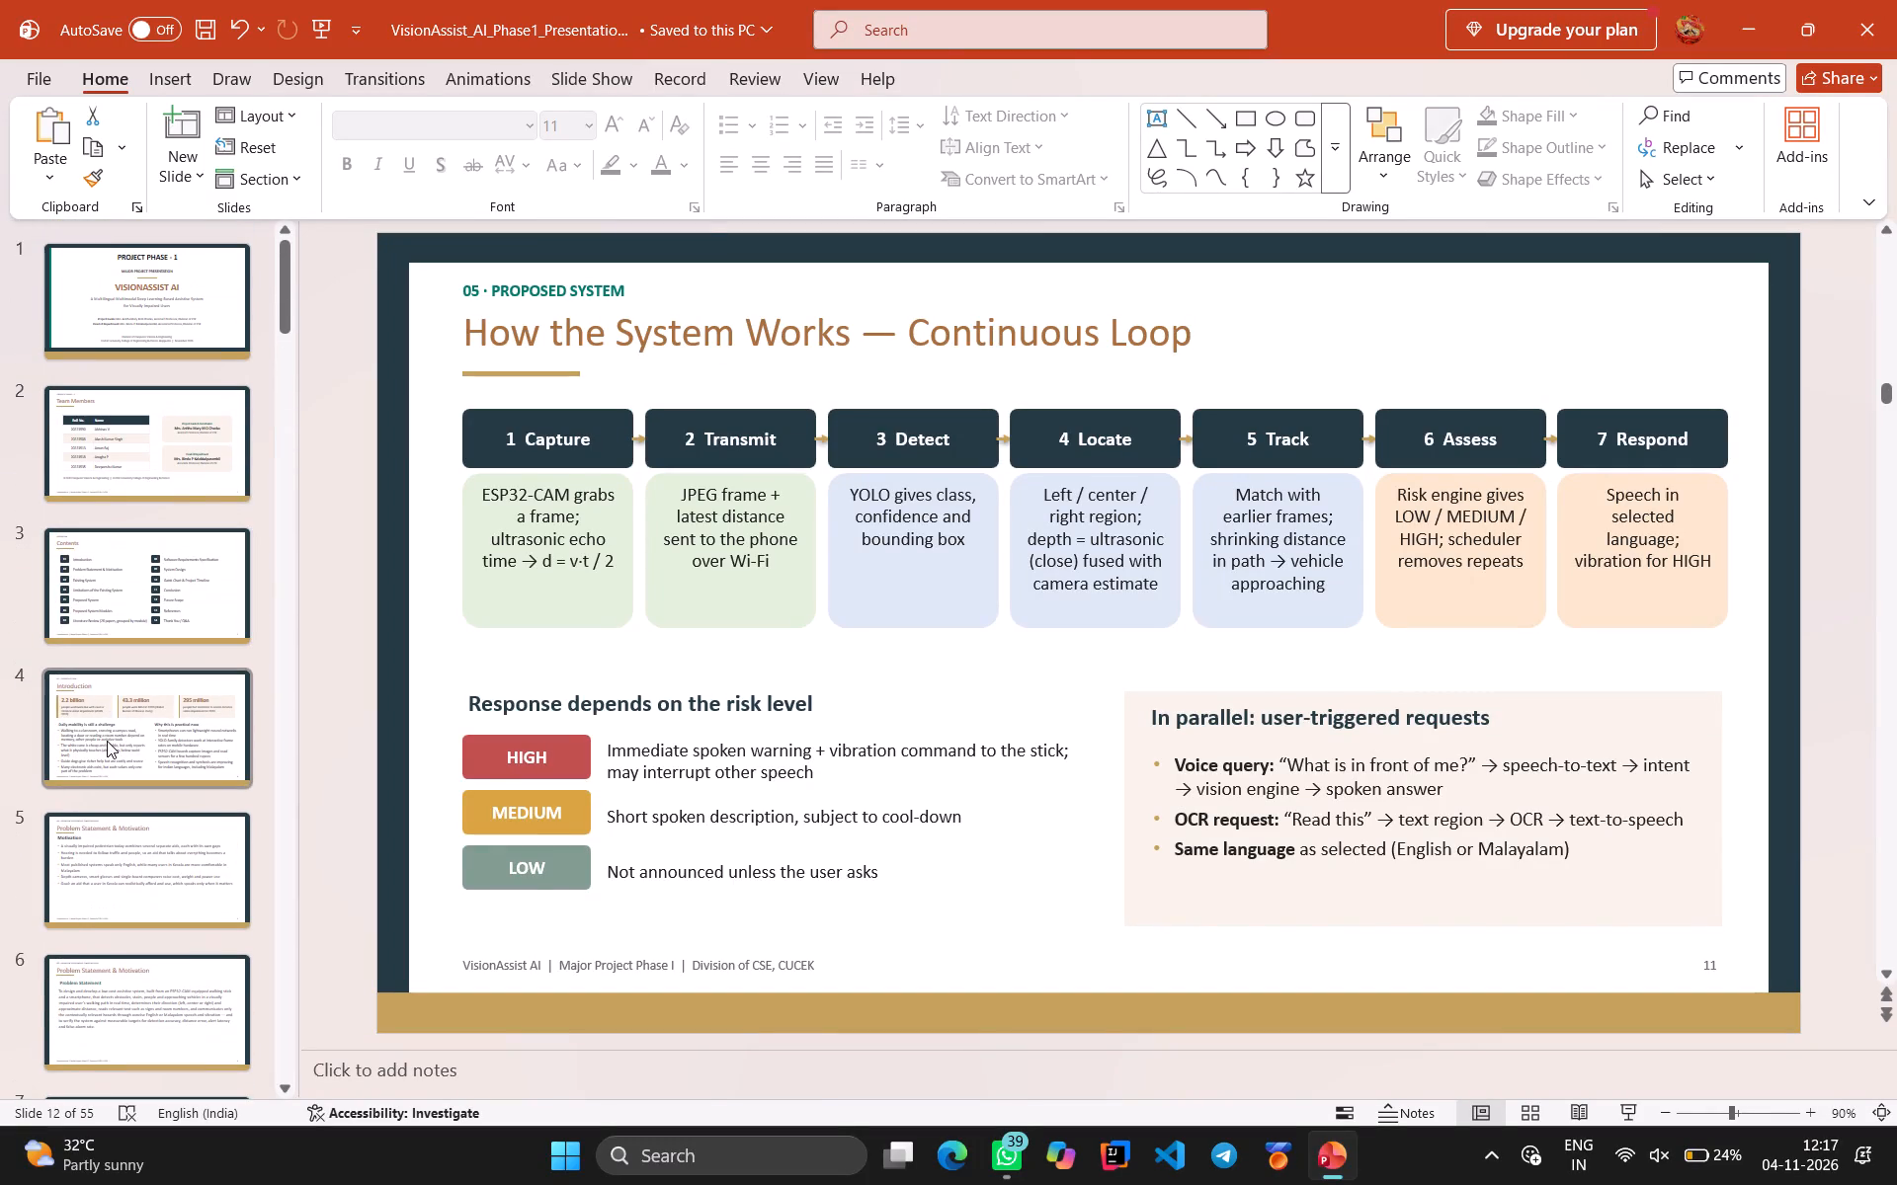
click(108, 742)
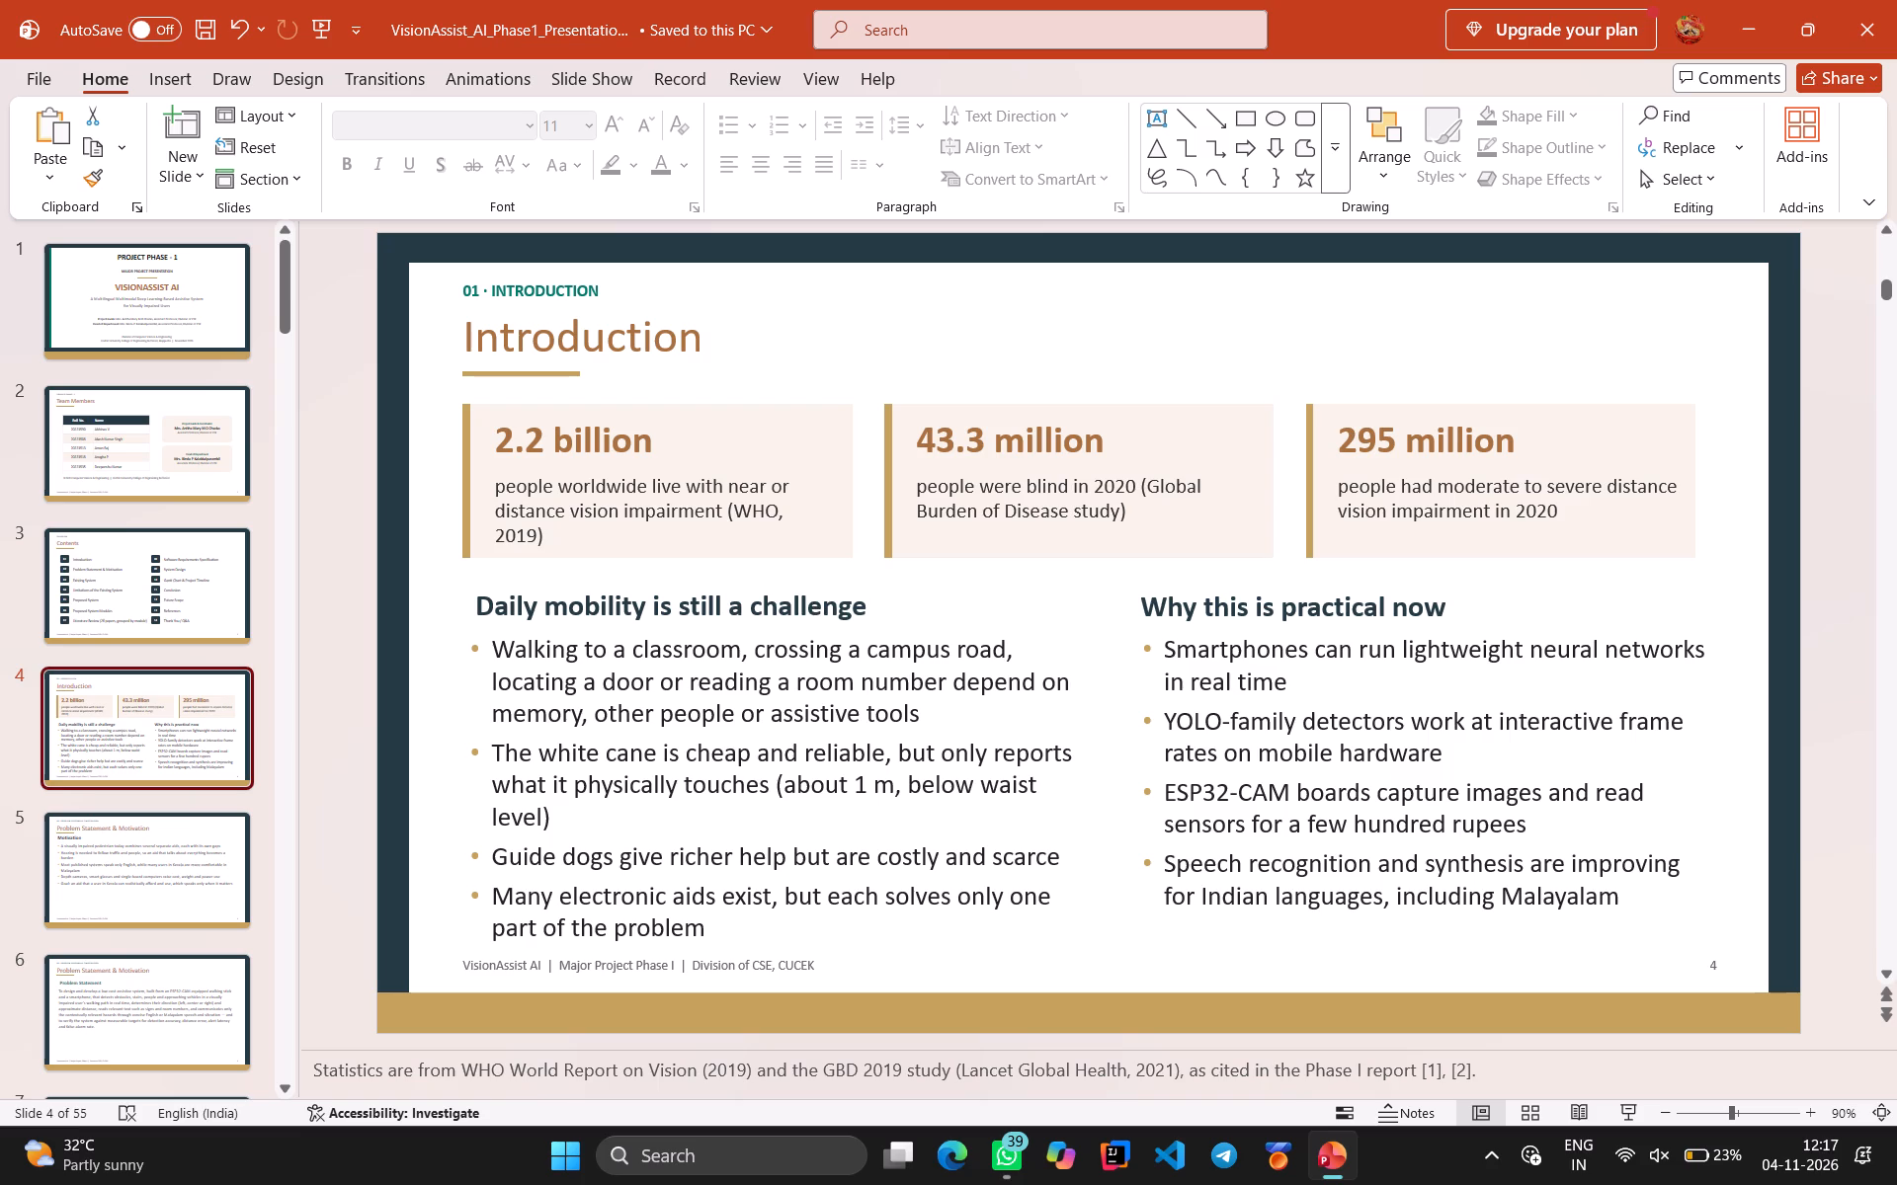
drag(1493, 1075, 691, 1103)
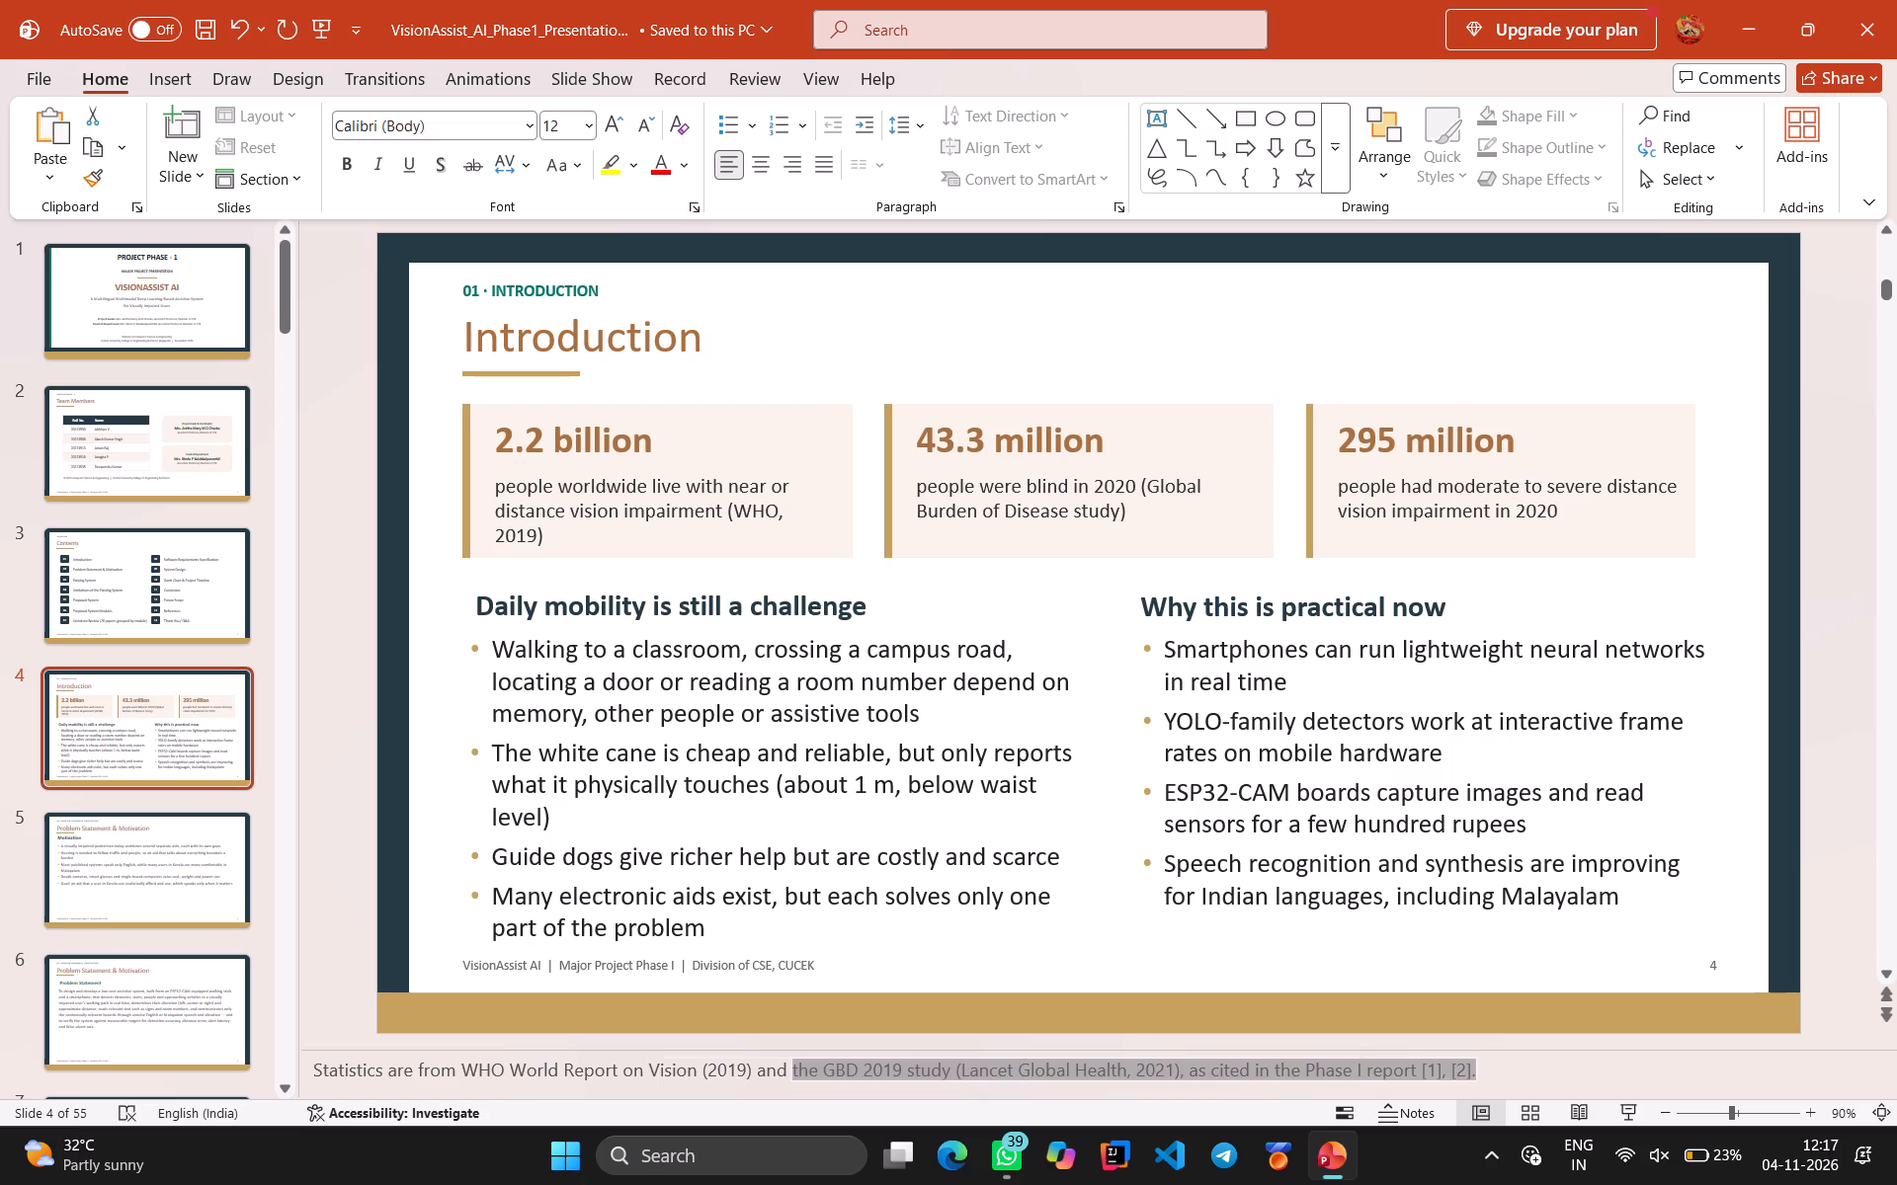
drag(691, 1103, 255, 1088)
key(Delete)
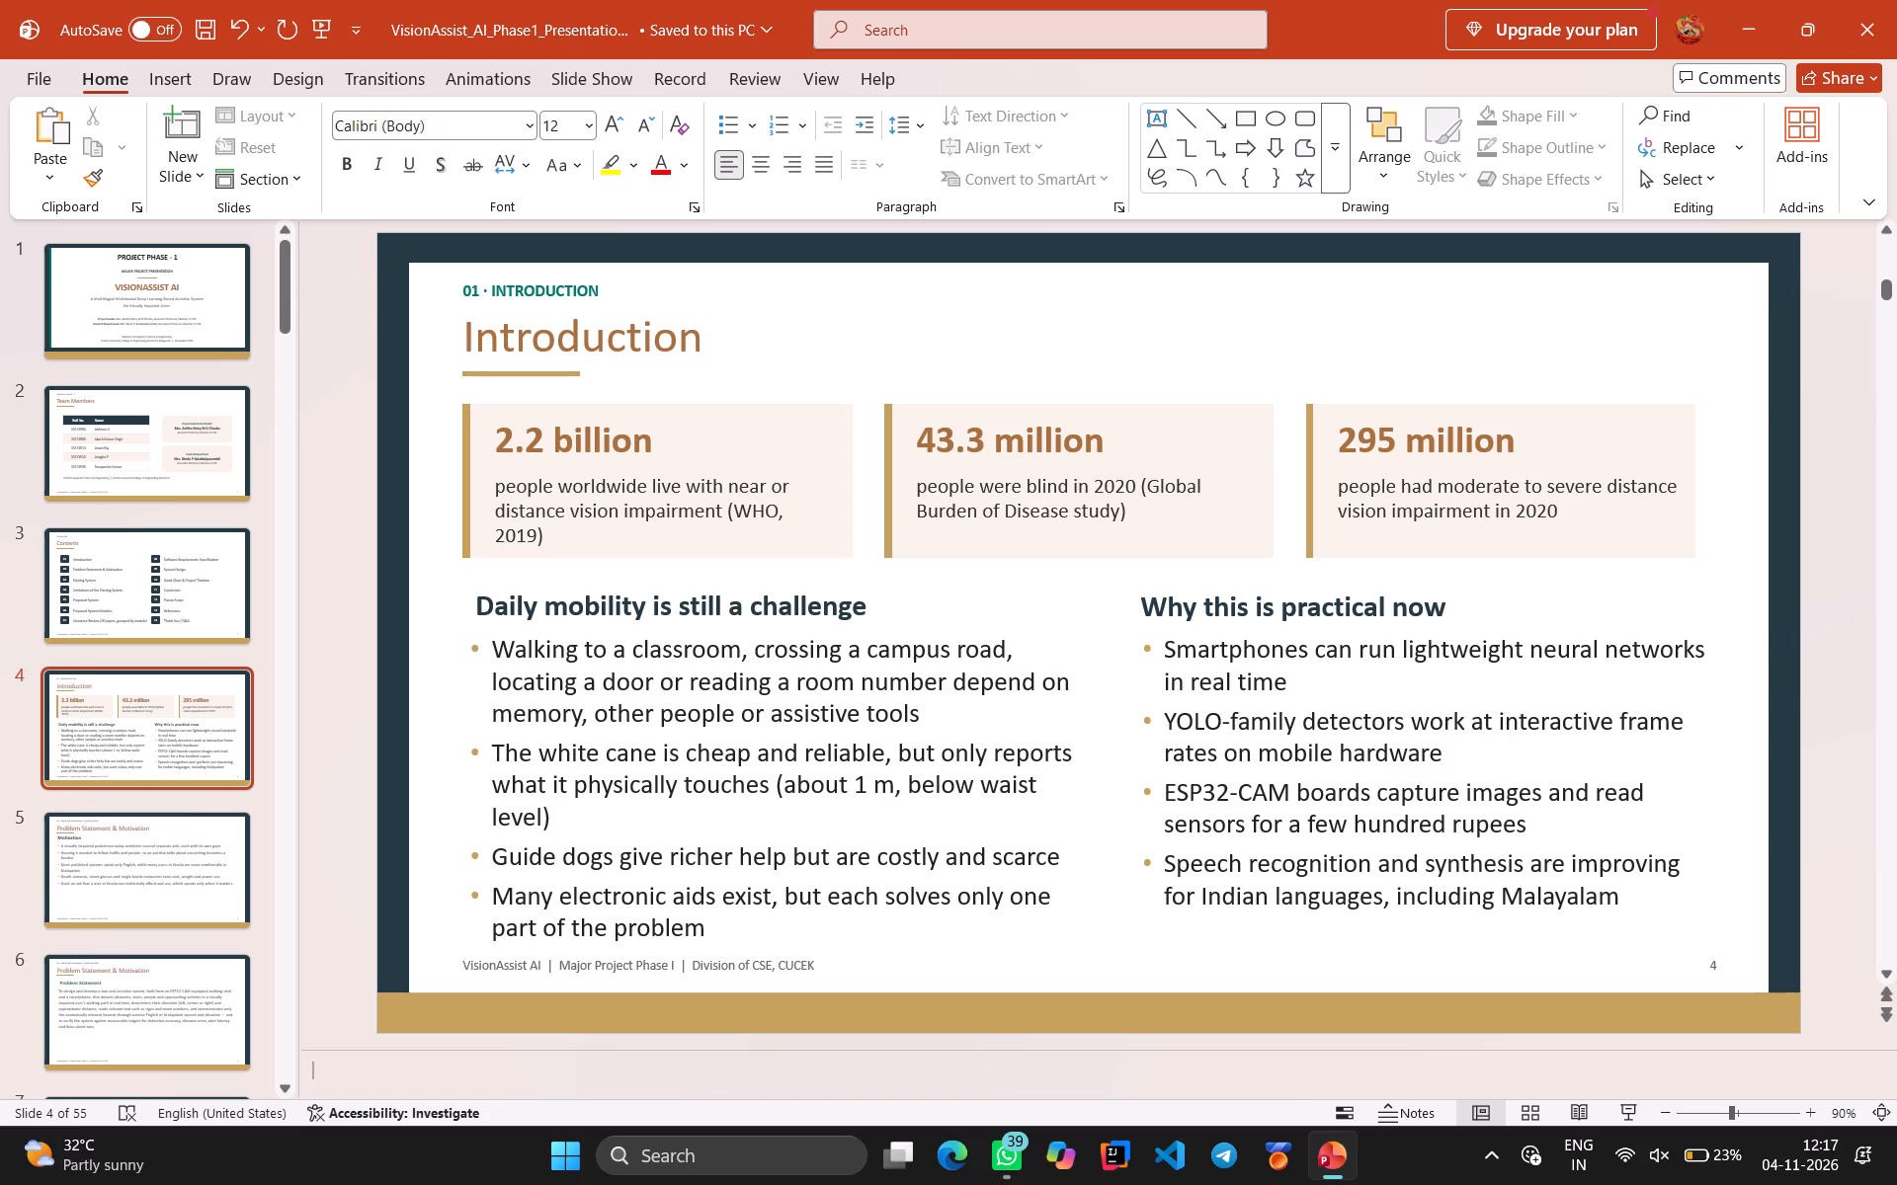
Widen the dark background frame on the Introduction slide slightly beyond the slide's edge and centre it horizontally on the slide.
click(397, 616)
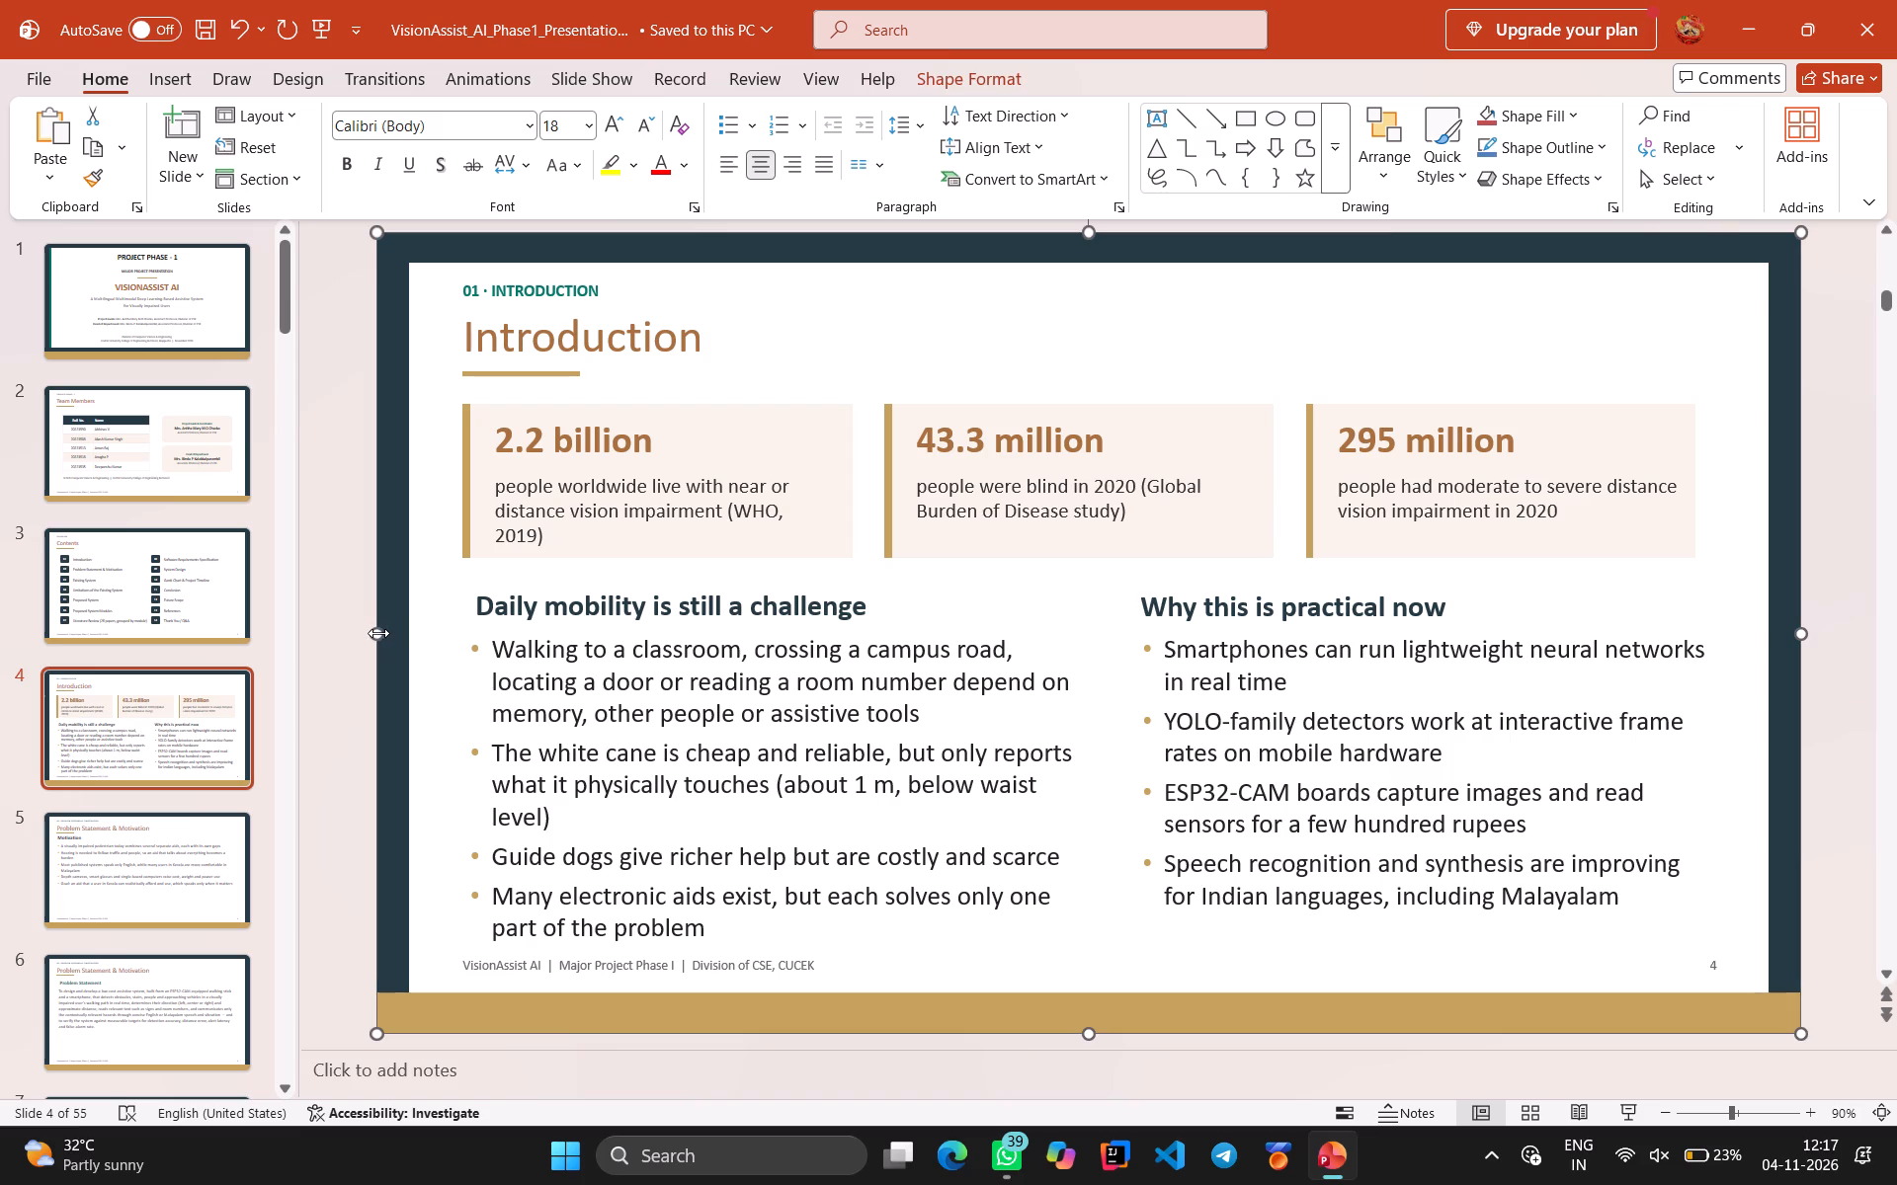
drag(378, 633, 348, 641)
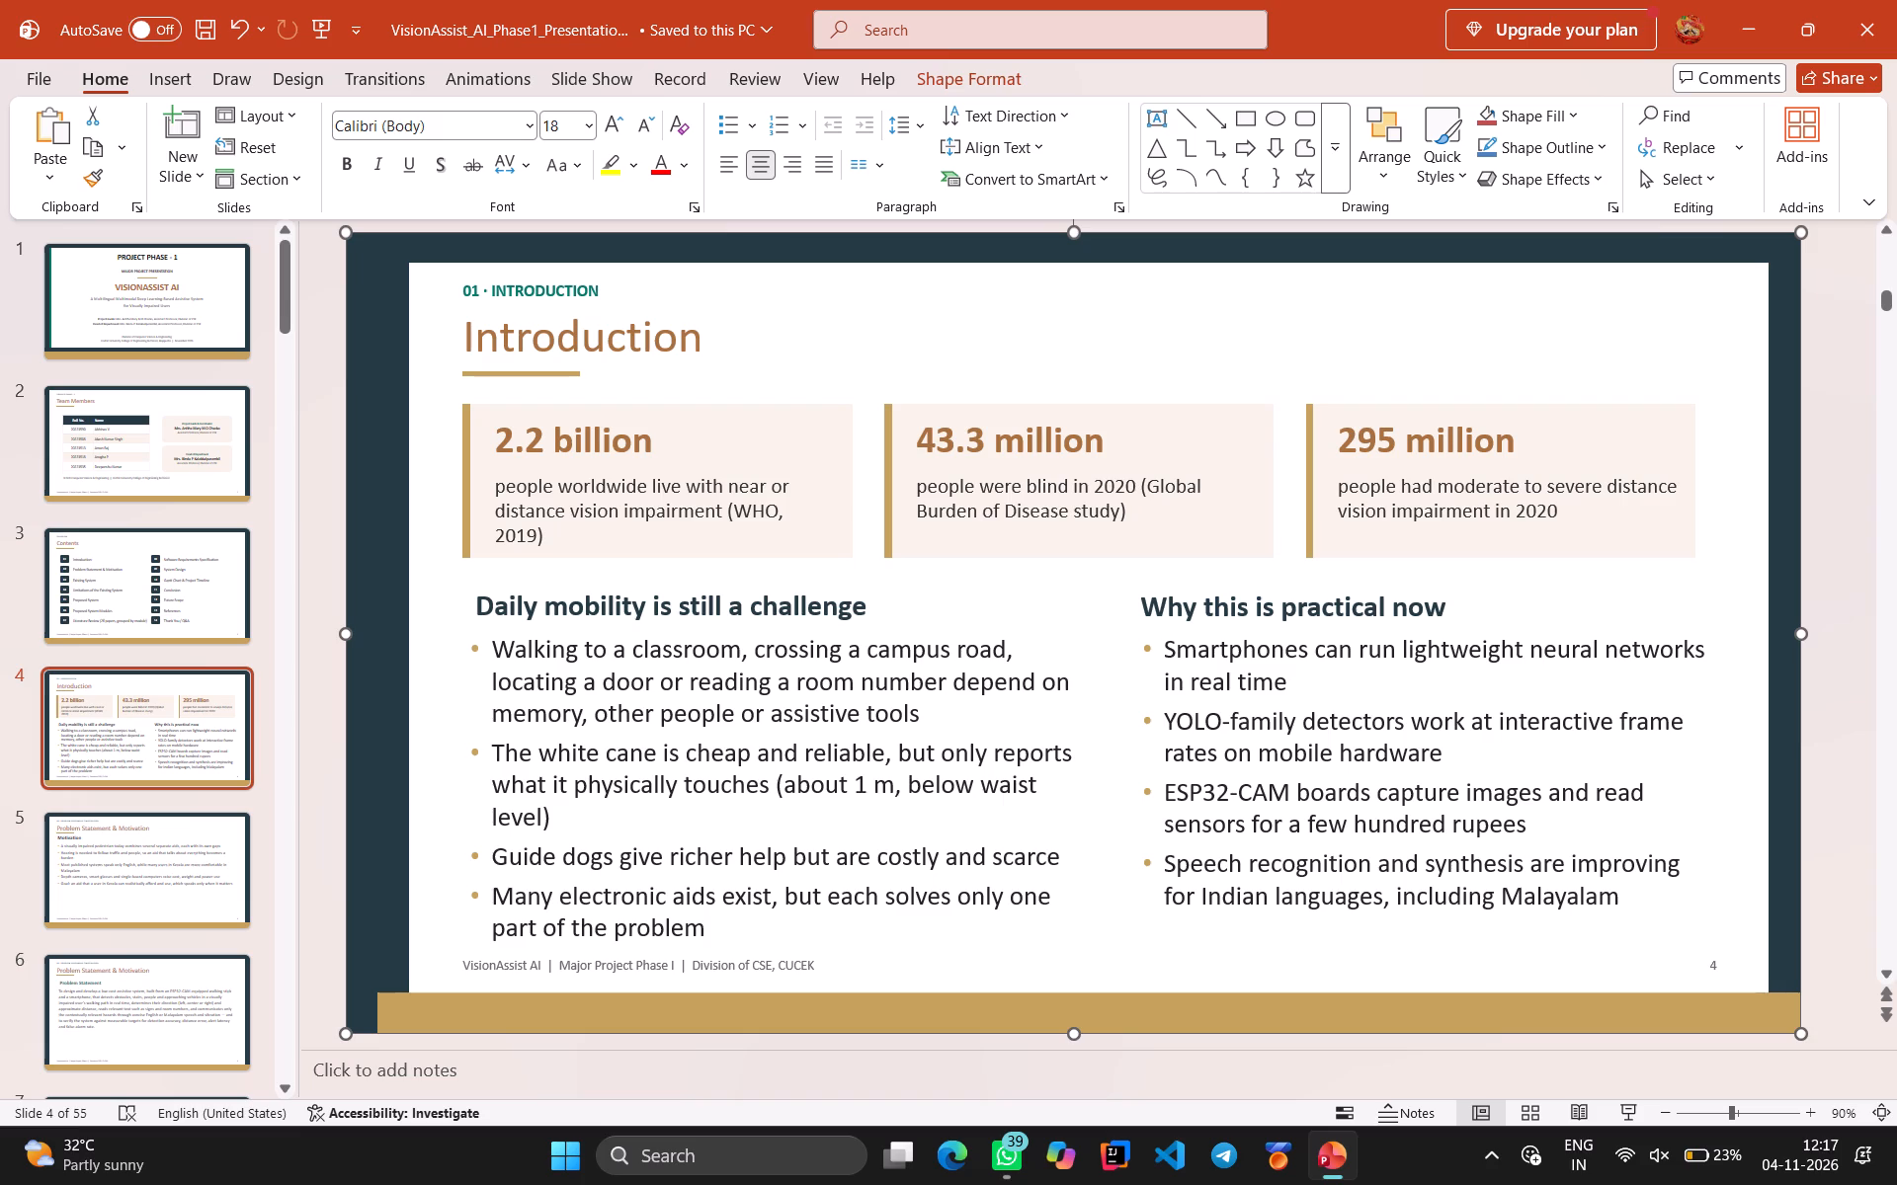
drag(348, 641, 362, 641)
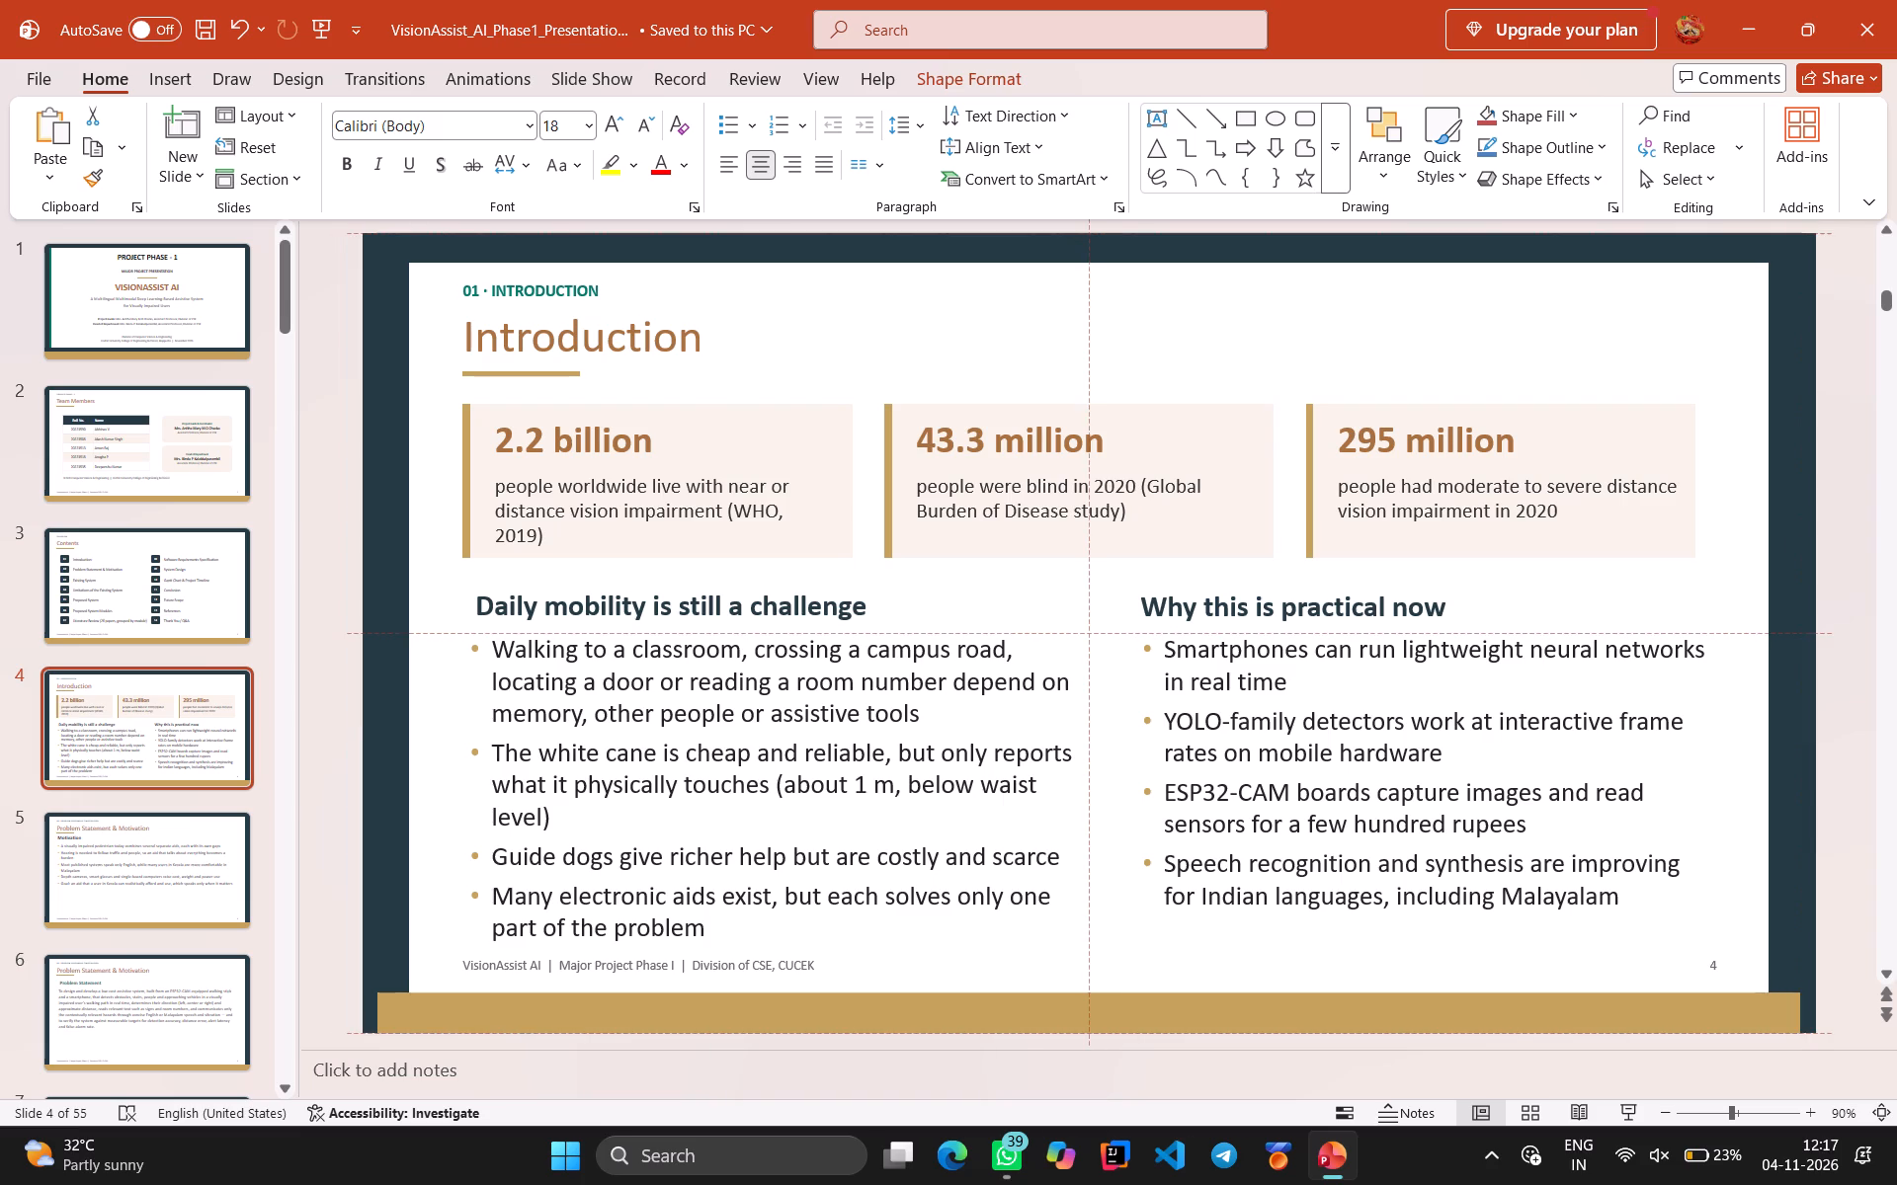
drag(362, 641, 363, 641)
Extend the left edge of the Introduction slide's white content panel slightly outward and compare the slide with slide 5.
click(440, 641)
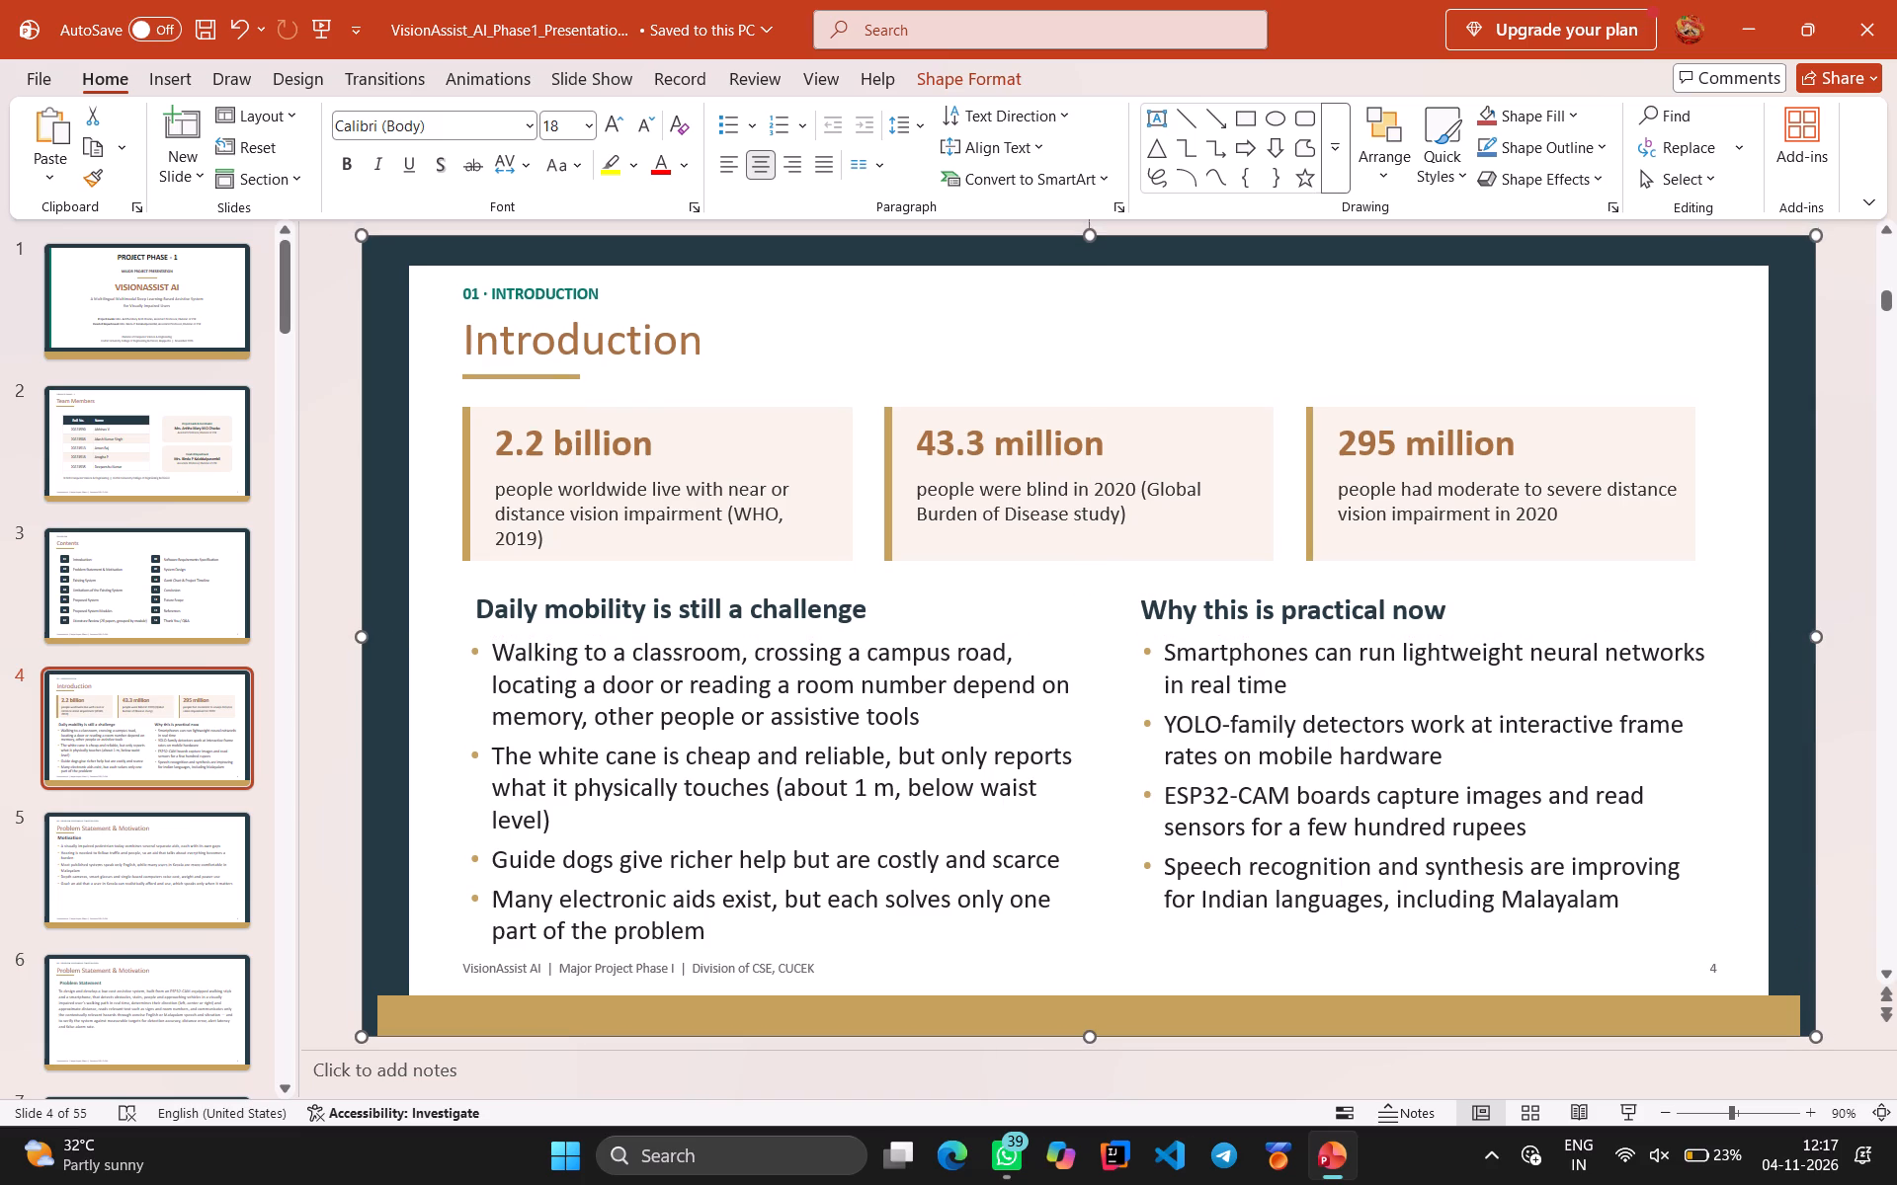
drag(410, 633, 395, 633)
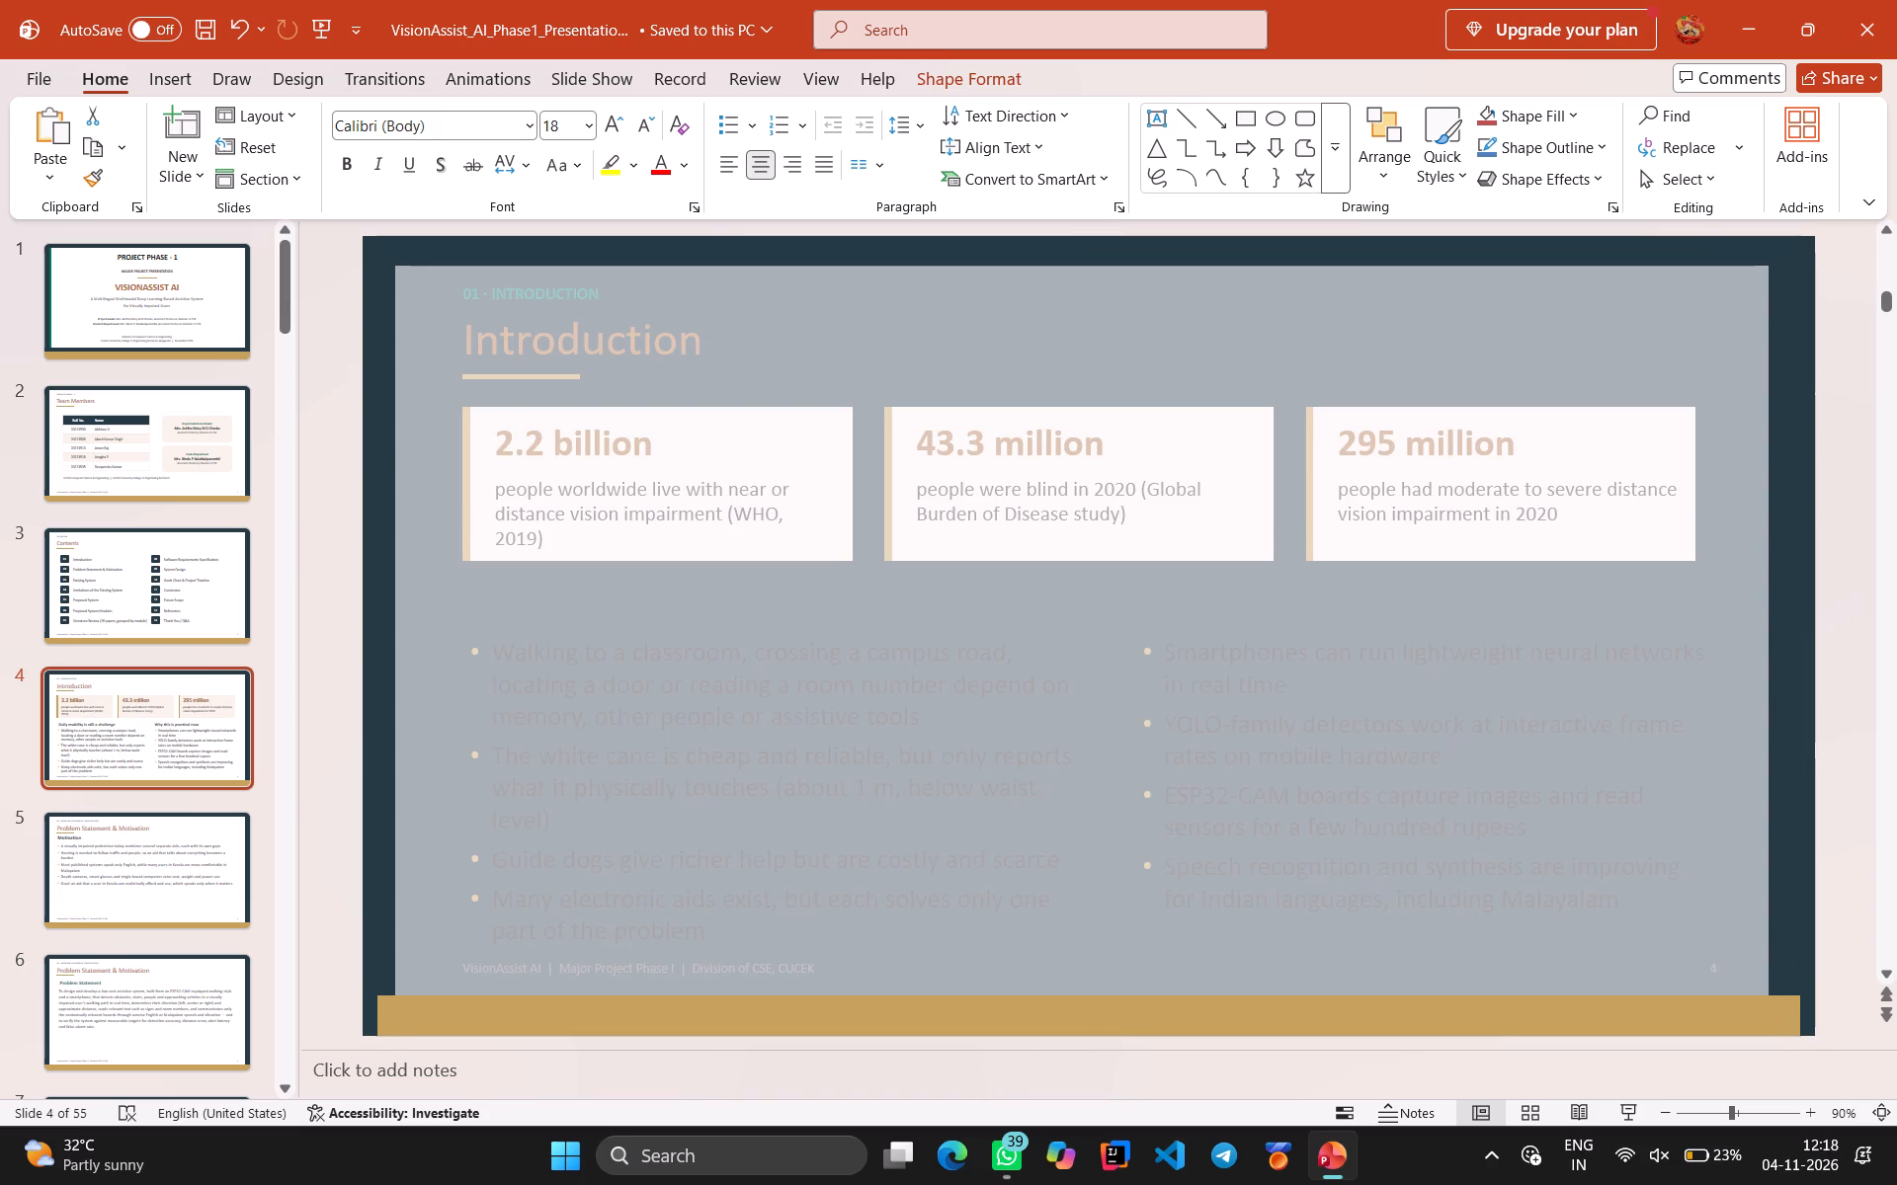
drag(395, 633, 387, 633)
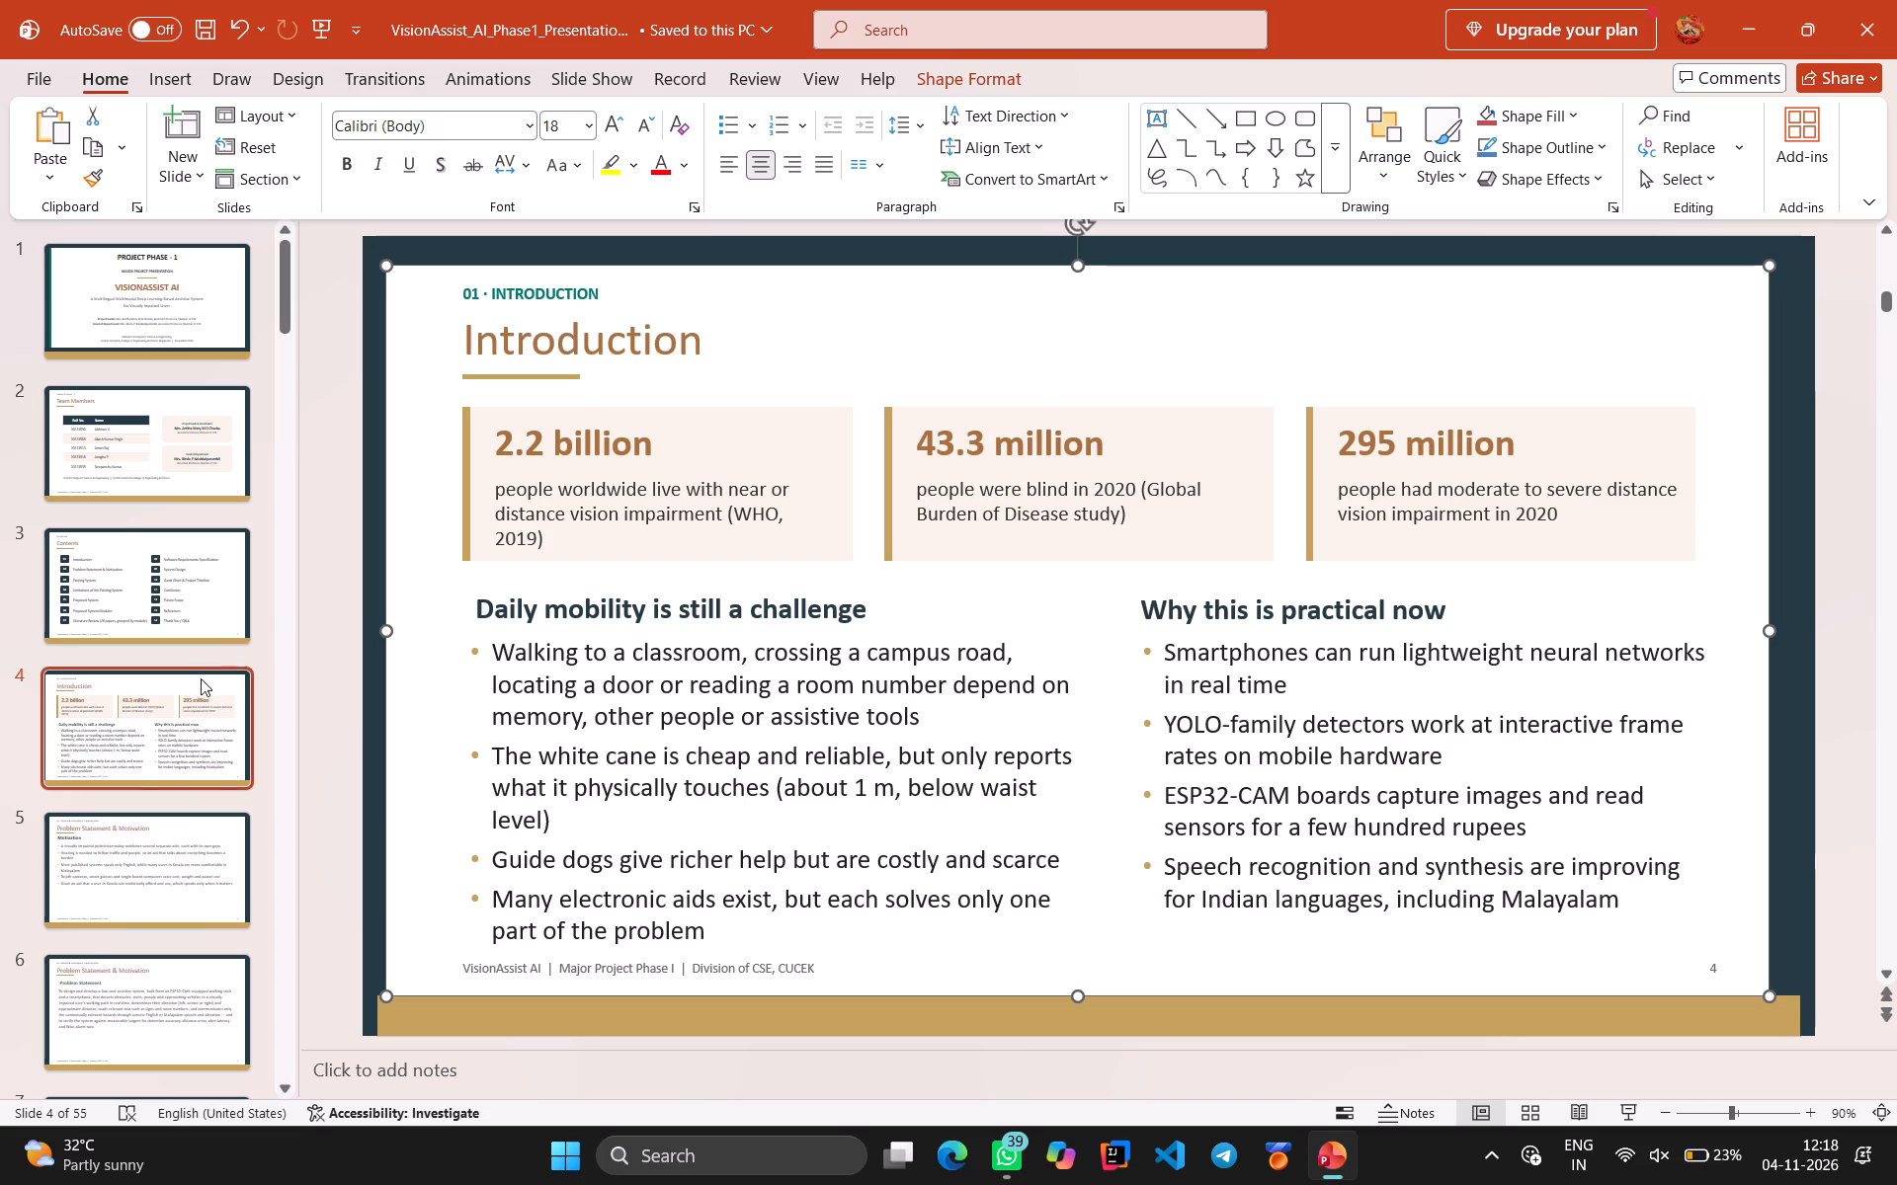
click(155, 849)
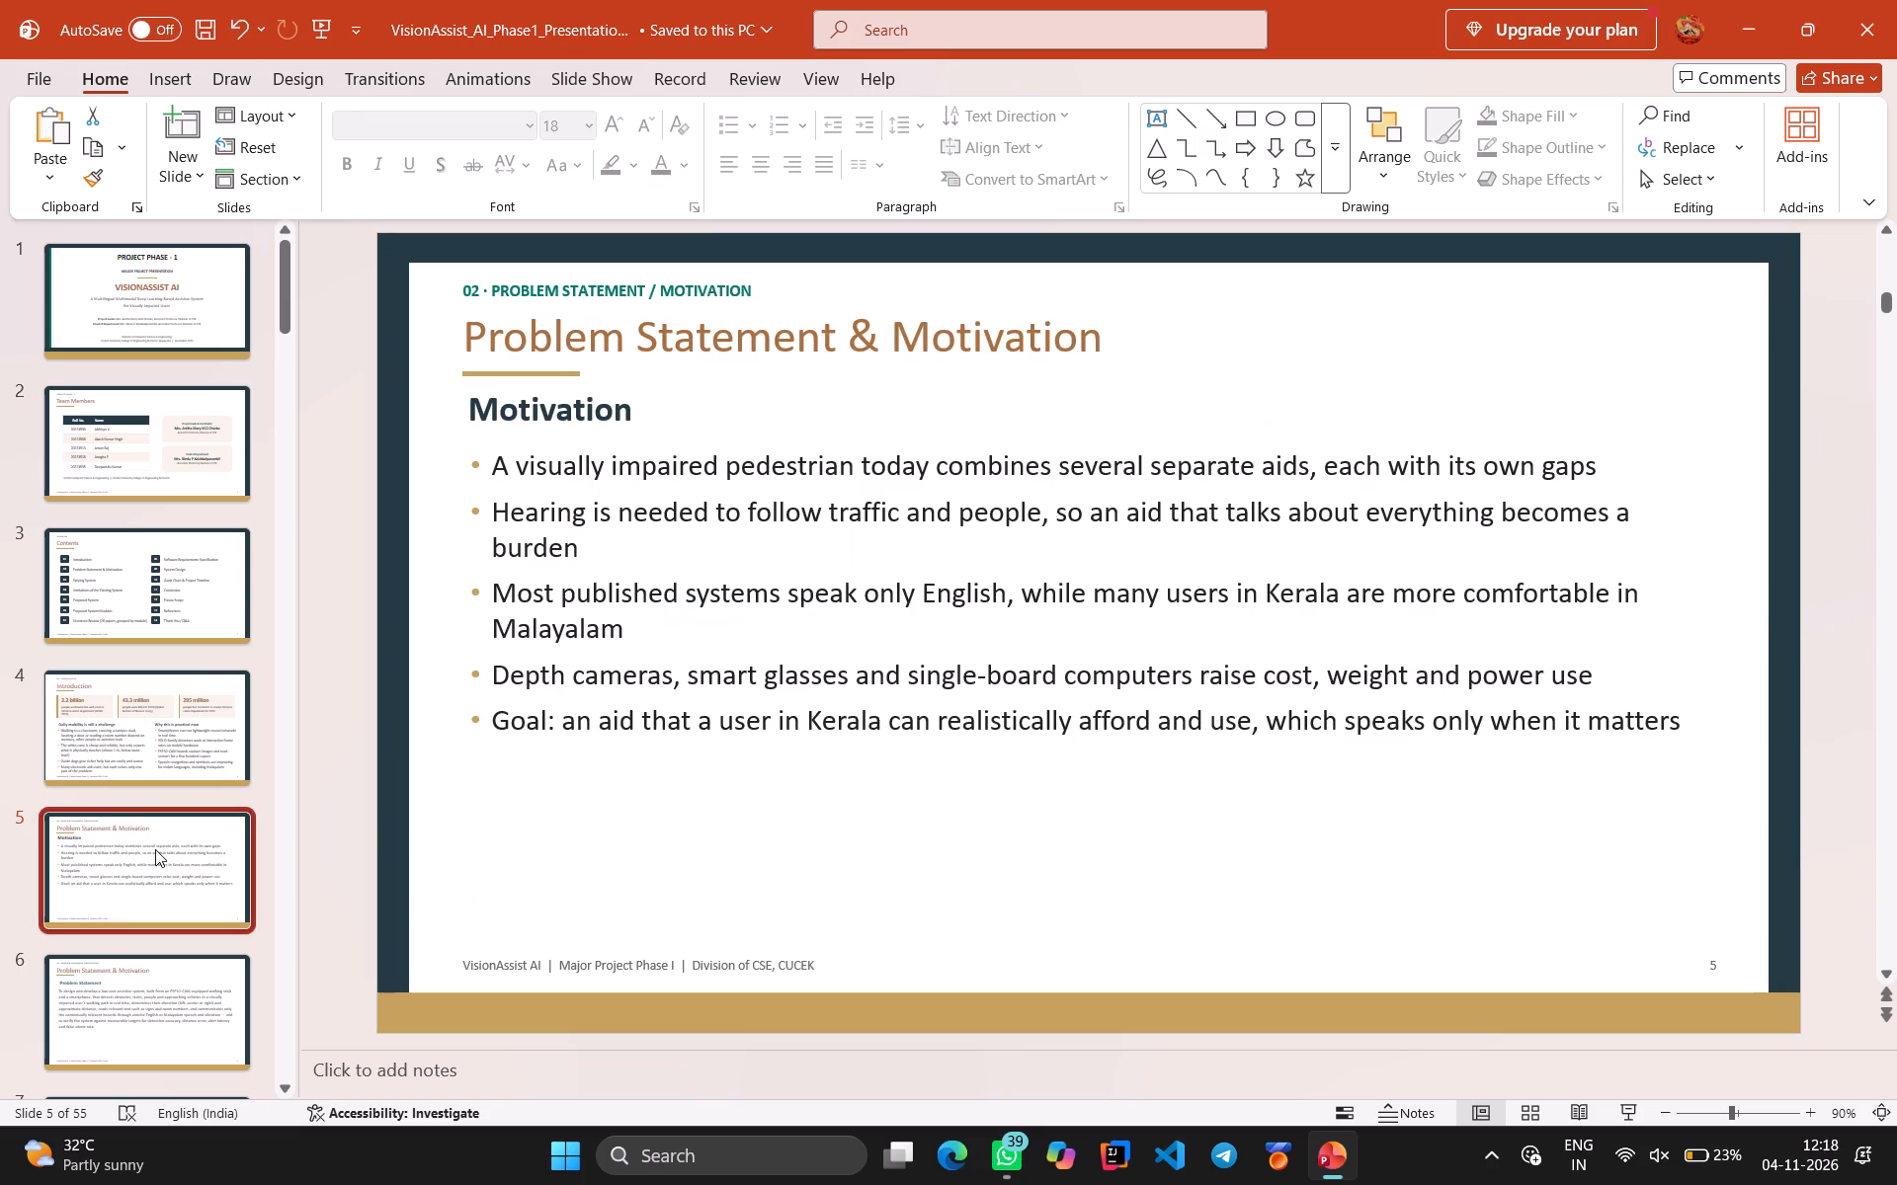
click(131, 728)
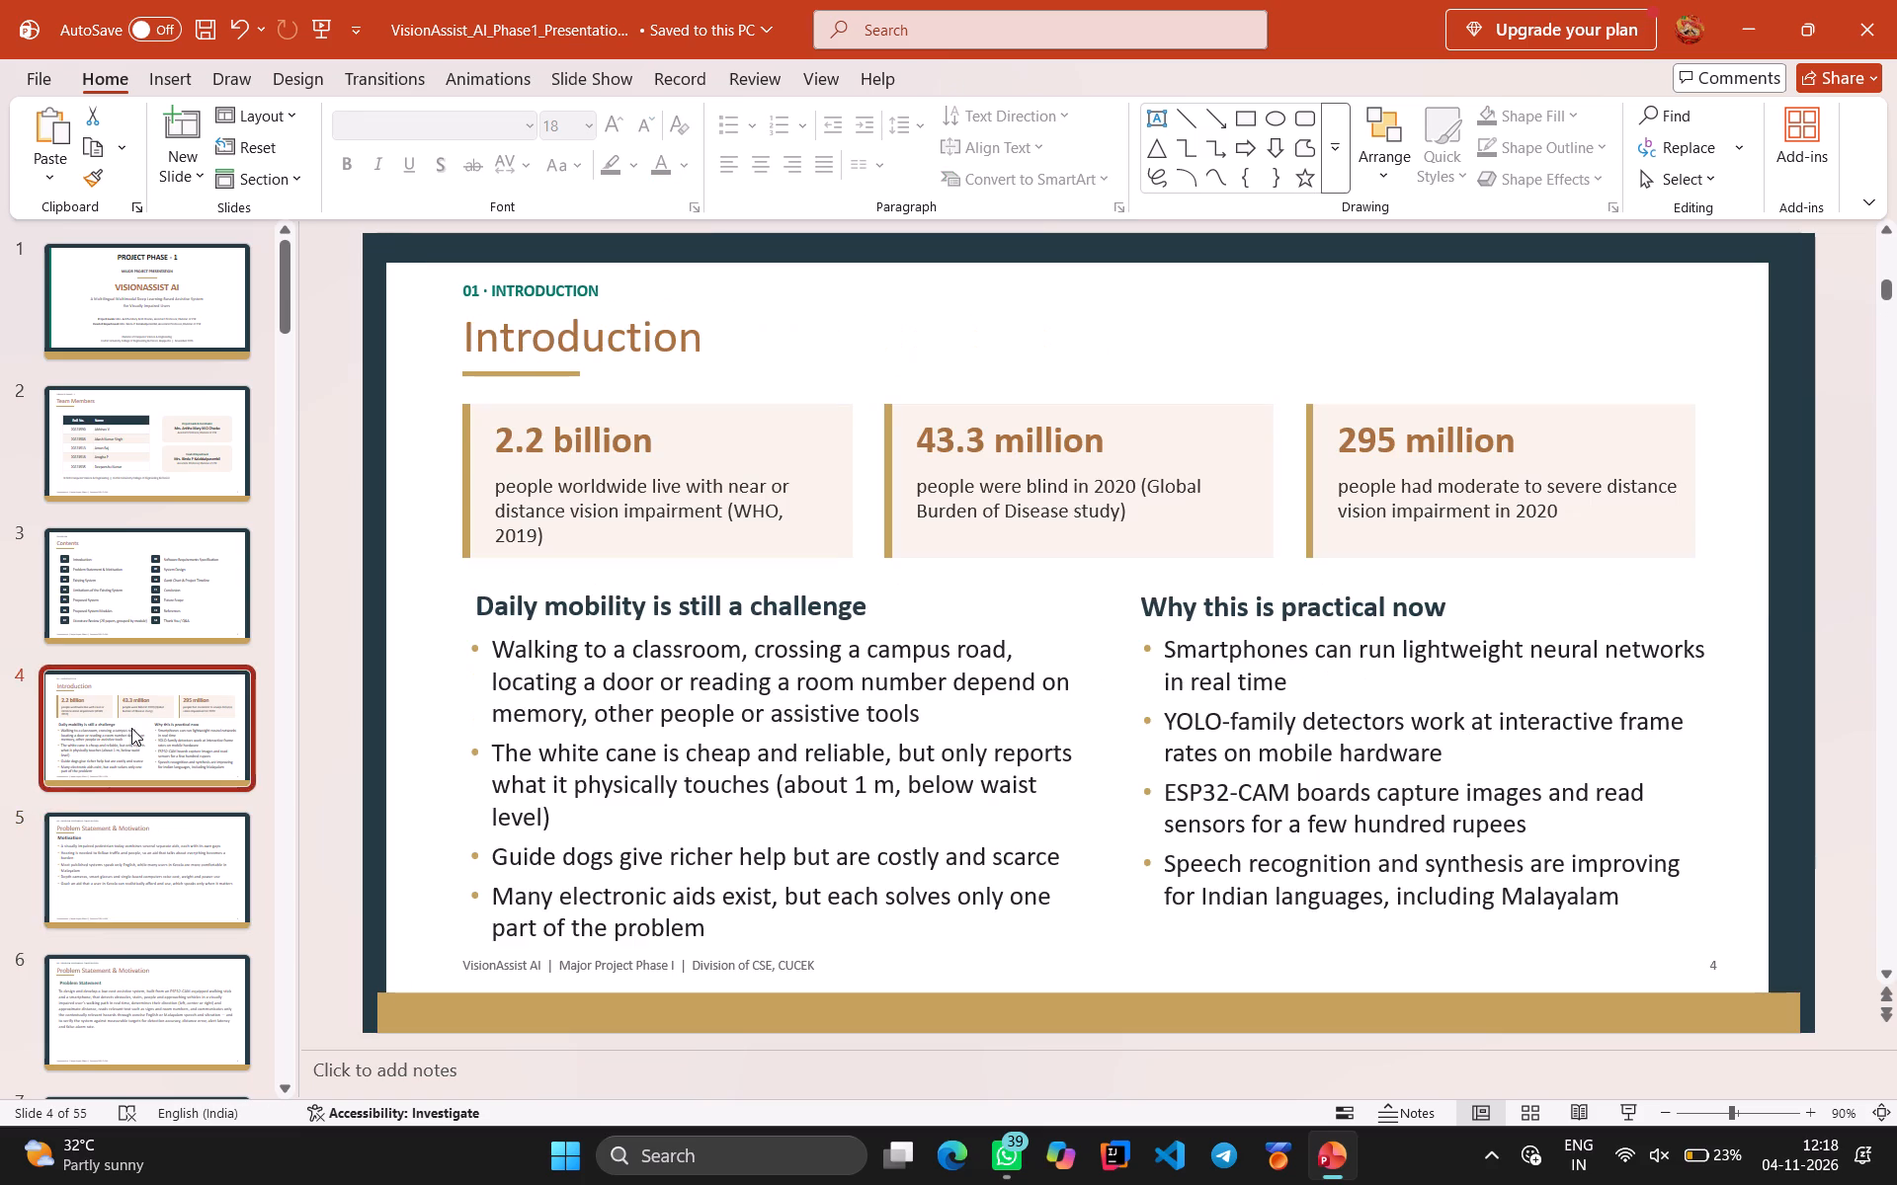